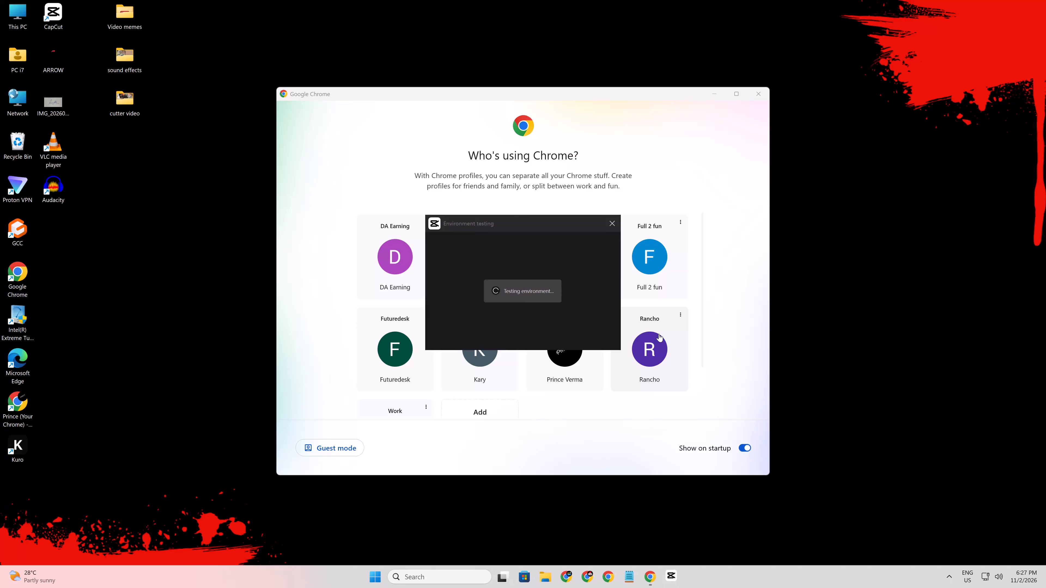
Close the Environment testing window.
{"action": "left_click", "coordinate": [612, 224]}
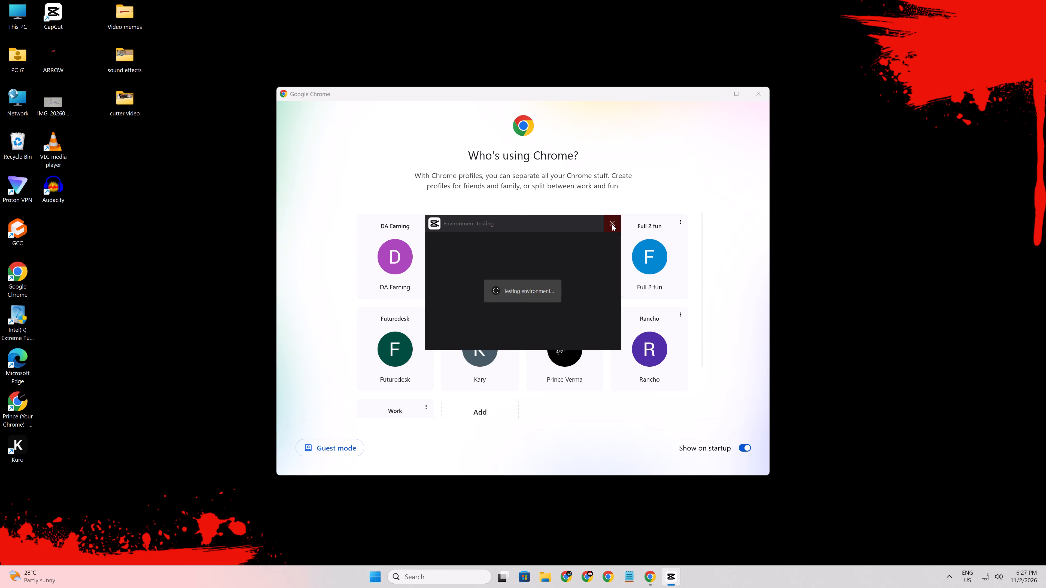
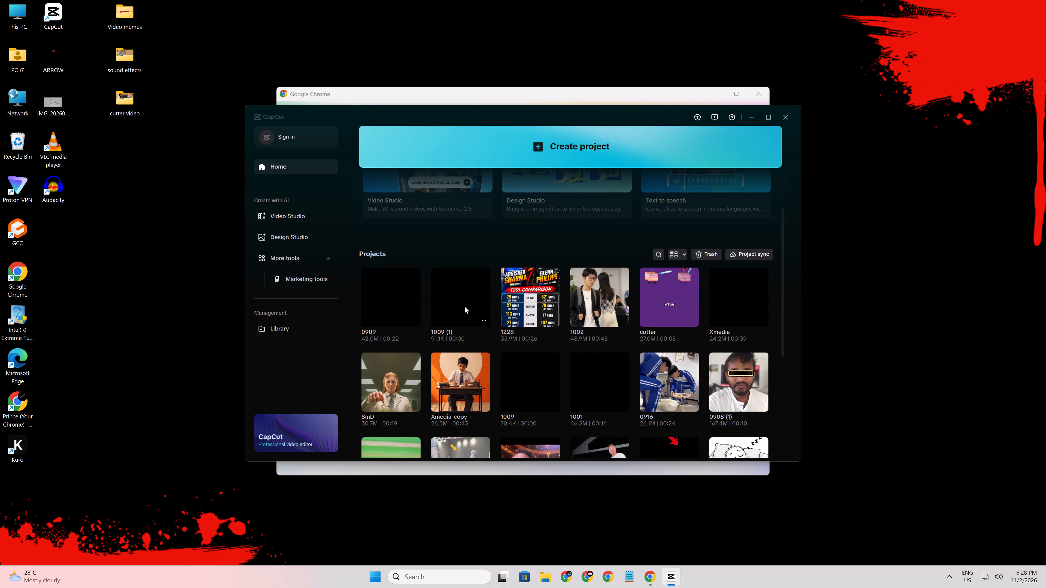
Open project 0909 and cancel the Link media dialog without relinking any files.
{"action": "left_click", "coordinate": [384, 297]}
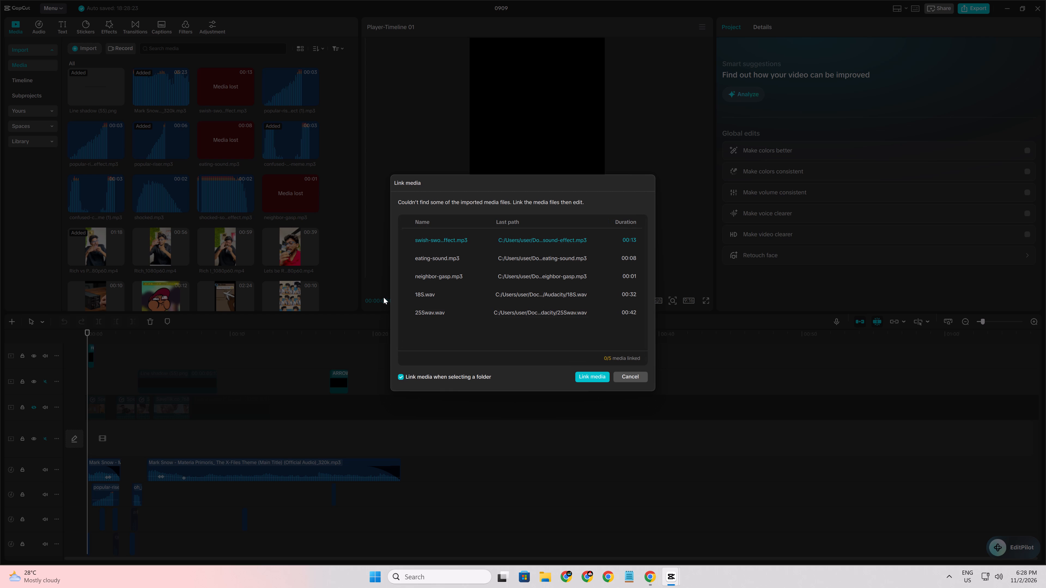
{"action": "left_click", "coordinate": [632, 377]}
Import the 2nn audio file from the Audacity folder in Documents into the project's media library.
{"action": "scroll", "coordinate": [257, 480], "scroll_direction": "up", "scroll_amount": 2}
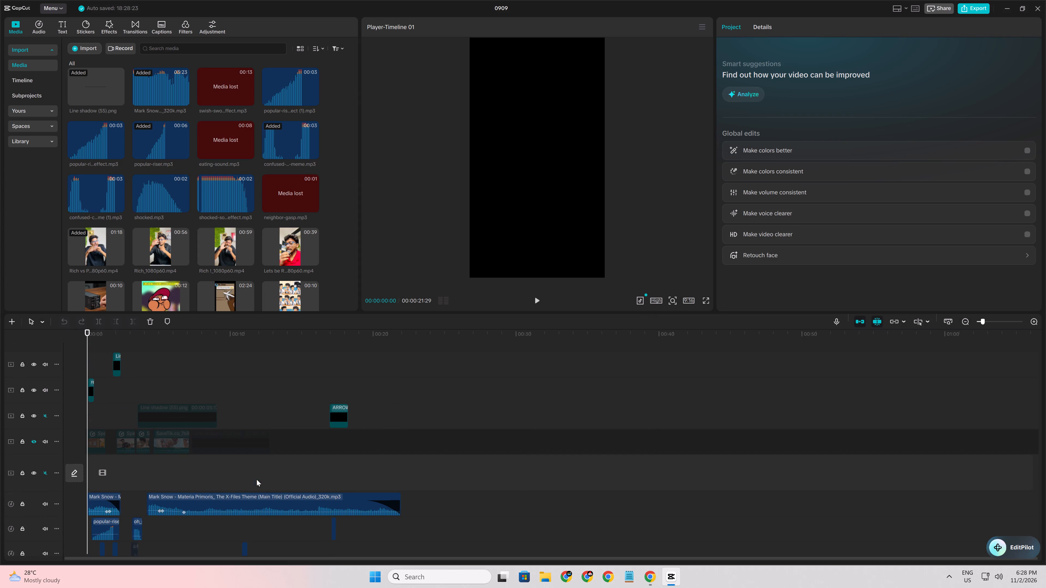
{"action": "scroll", "coordinate": [257, 479], "scroll_direction": "up", "scroll_amount": 5}
{"action": "scroll", "coordinate": [250, 388], "scroll_direction": "down", "scroll_amount": 3}
{"action": "scroll", "coordinate": [227, 292], "scroll_direction": "down", "scroll_amount": 3}
{"action": "scroll", "coordinate": [166, 265], "scroll_direction": "down", "scroll_amount": 3}
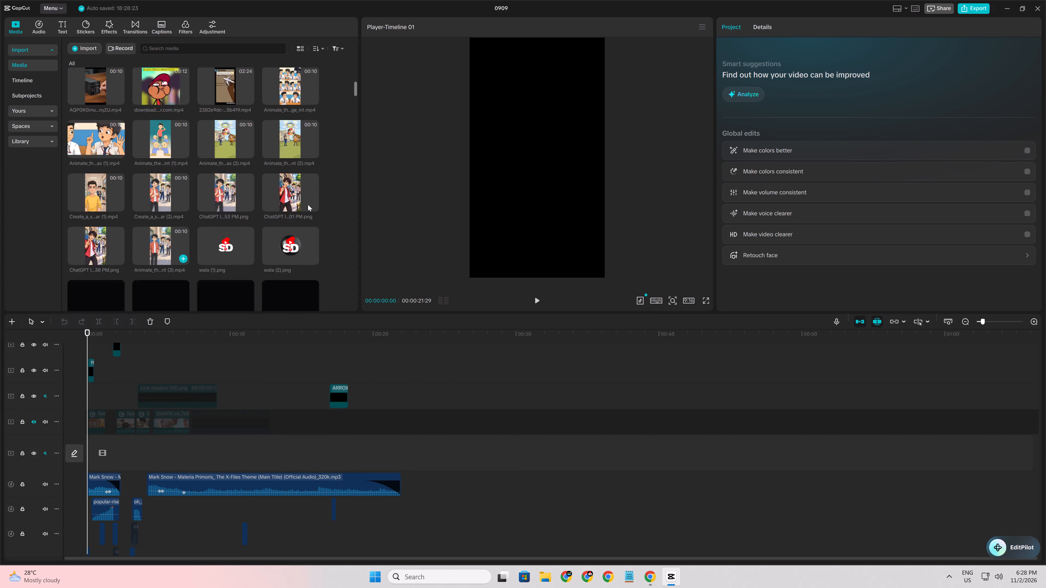
{"action": "left_click_drag", "start_coordinate": [353, 96], "coordinate": [348, 356]}
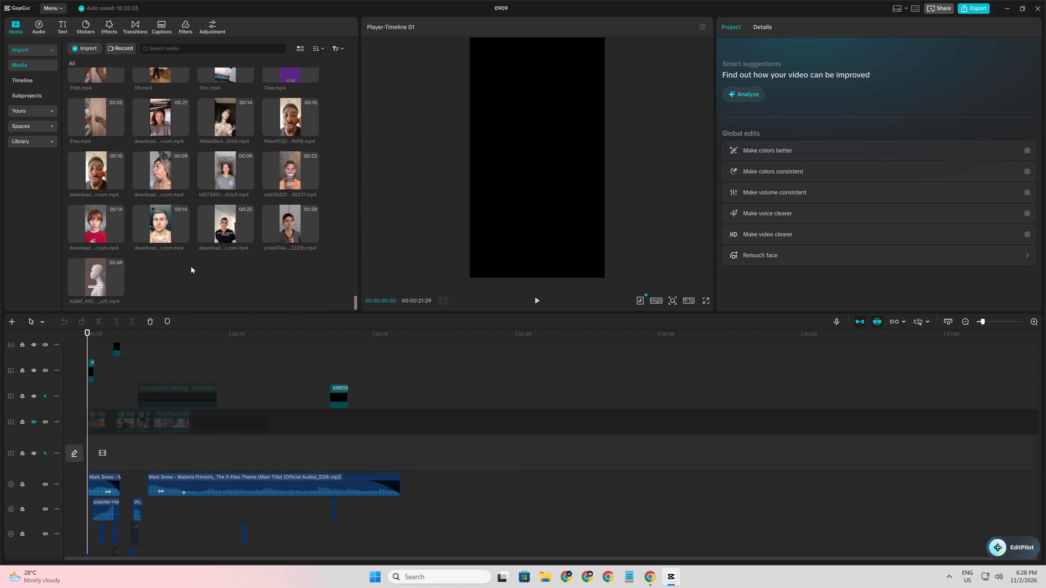
{"action": "scroll", "coordinate": [207, 263], "scroll_direction": "down", "scroll_amount": 2}
{"action": "left_click", "coordinate": [538, 576]}
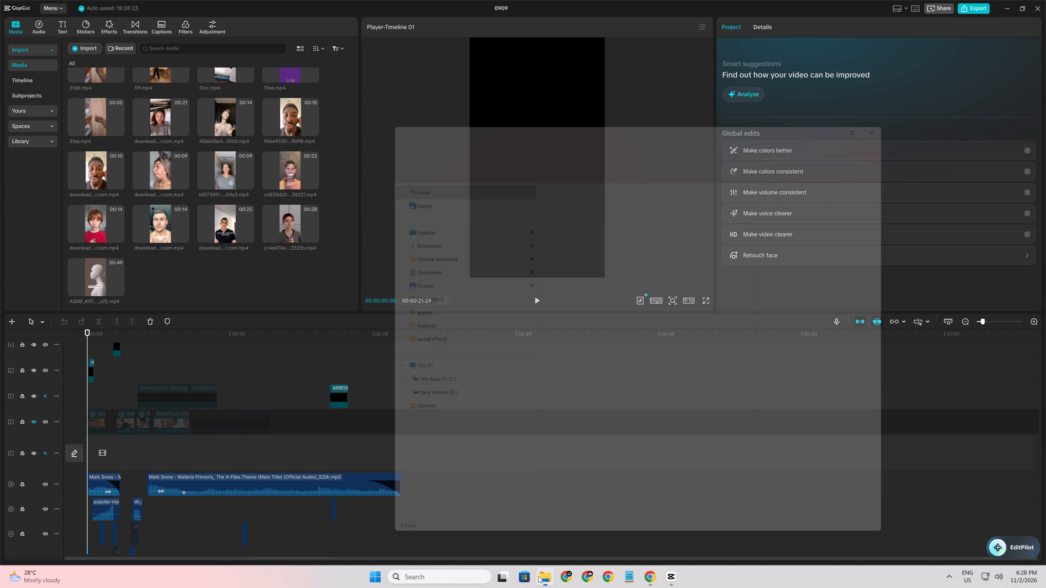
{"action": "left_click", "coordinate": [406, 266]}
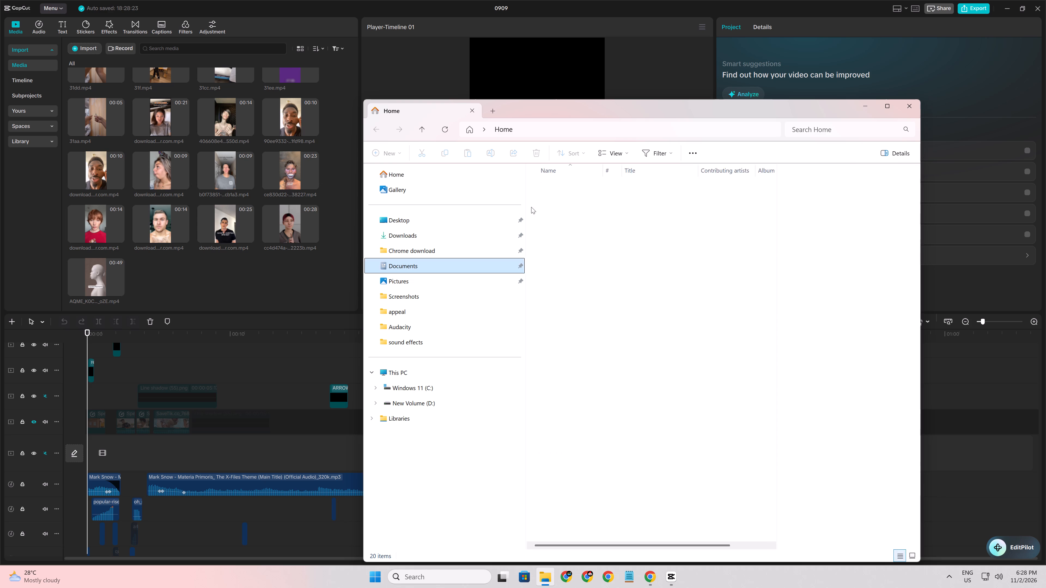
{"action": "left_click", "coordinate": [408, 271]}
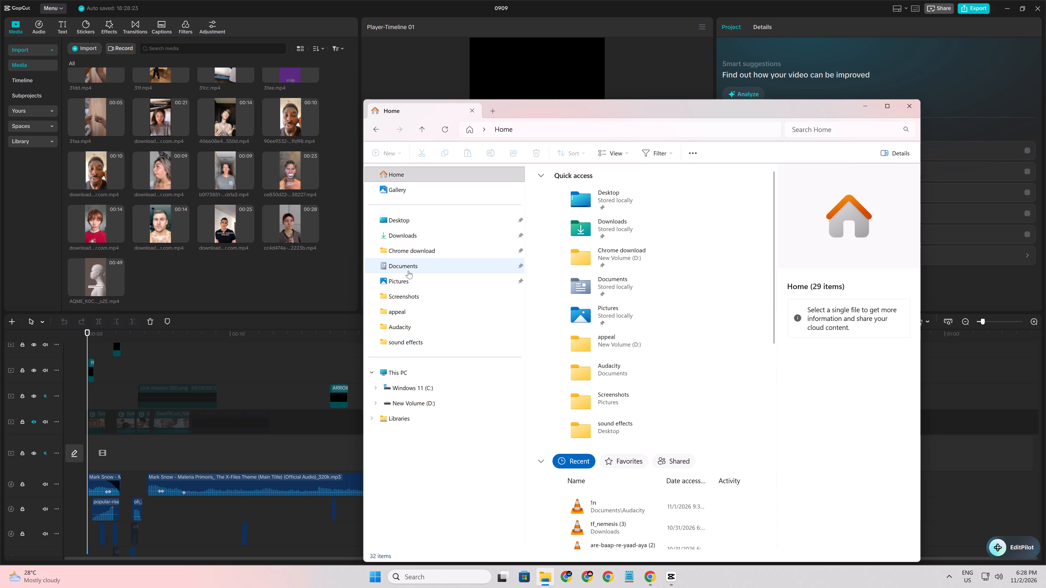
{"action": "double_click", "coordinate": [554, 185]}
{"action": "scroll", "coordinate": [636, 258], "scroll_direction": "down", "scroll_amount": 7}
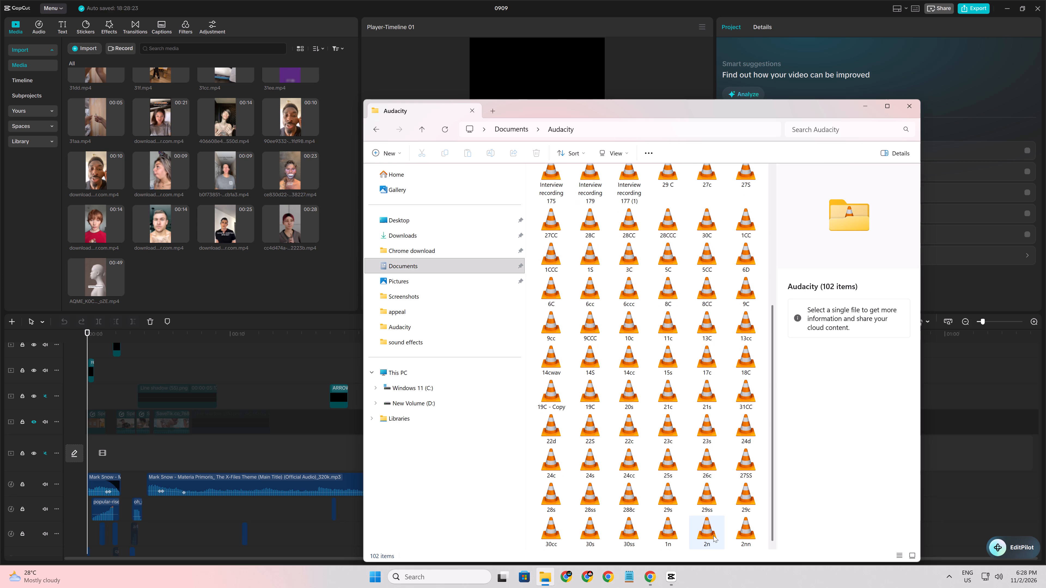
{"action": "left_click_drag", "start_coordinate": [744, 535], "coordinate": [203, 269]}
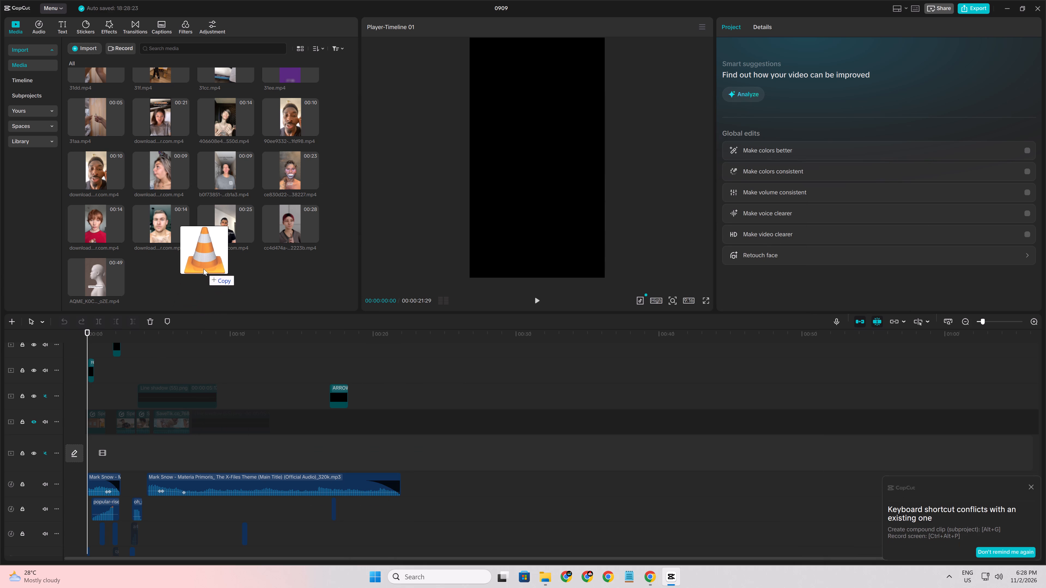
{"action": "left_click_drag", "start_coordinate": [203, 269], "coordinate": [204, 263]}
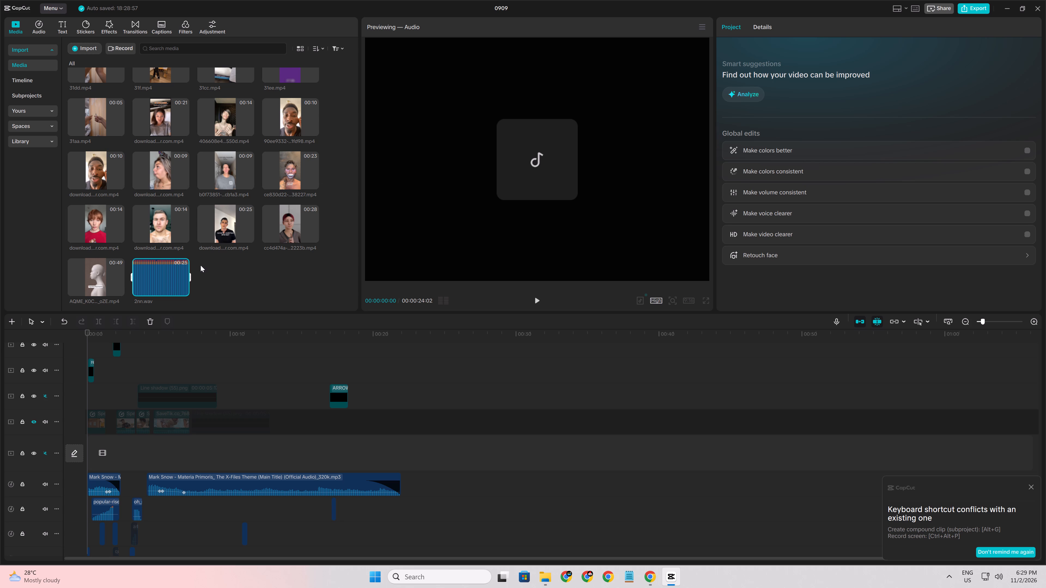
Place 2nn.wav at the start of the timeline on its own audio track above the Mark Snow music, and leave it deselected.
{"action": "left_click_drag", "start_coordinate": [167, 279], "coordinate": [66, 460]}
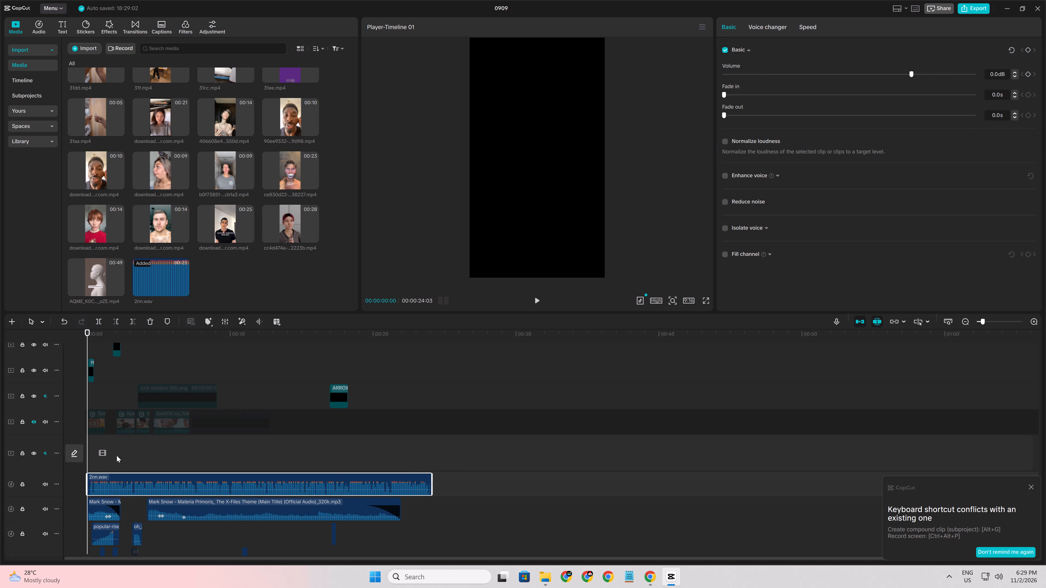
{"action": "left_click", "coordinate": [126, 454]}
{"action": "left_click_drag", "start_coordinate": [126, 454], "coordinate": [40, 439]}
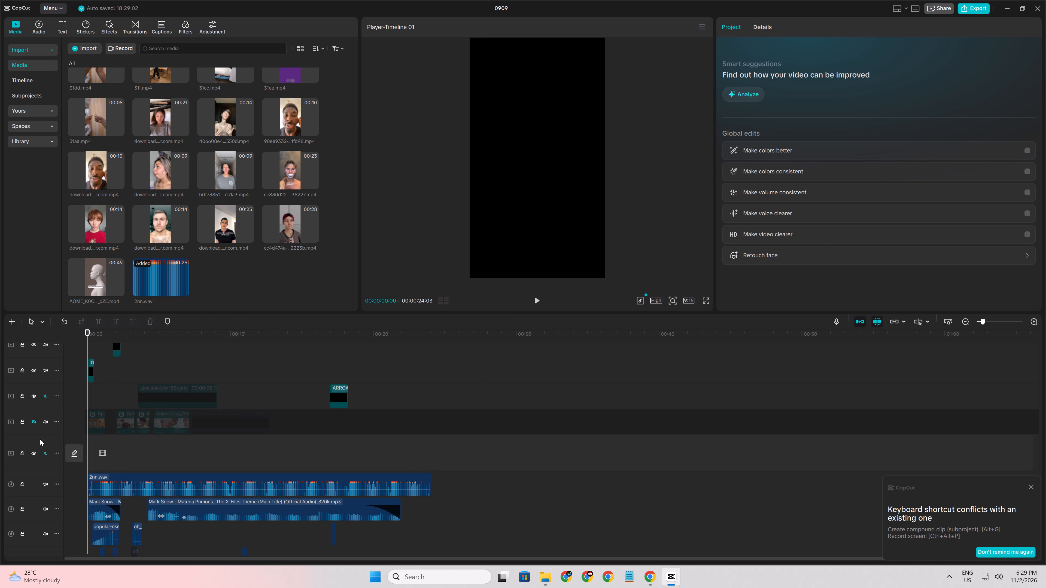
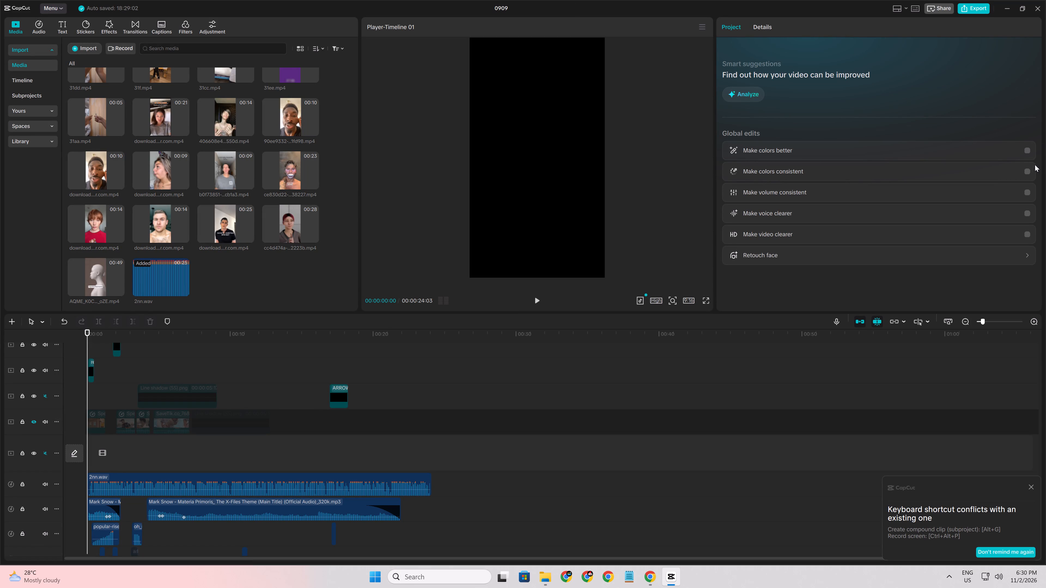
Dismiss the keyboard shortcut conflict notification covering the timeline.
{"action": "left_click", "coordinate": [1032, 489]}
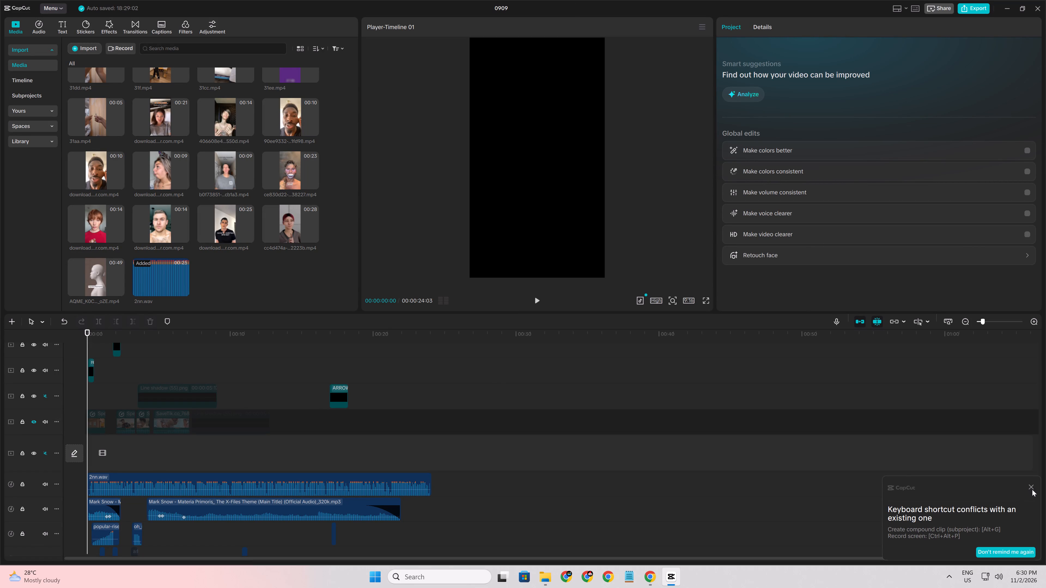
{"action": "left_click", "coordinate": [1029, 487]}
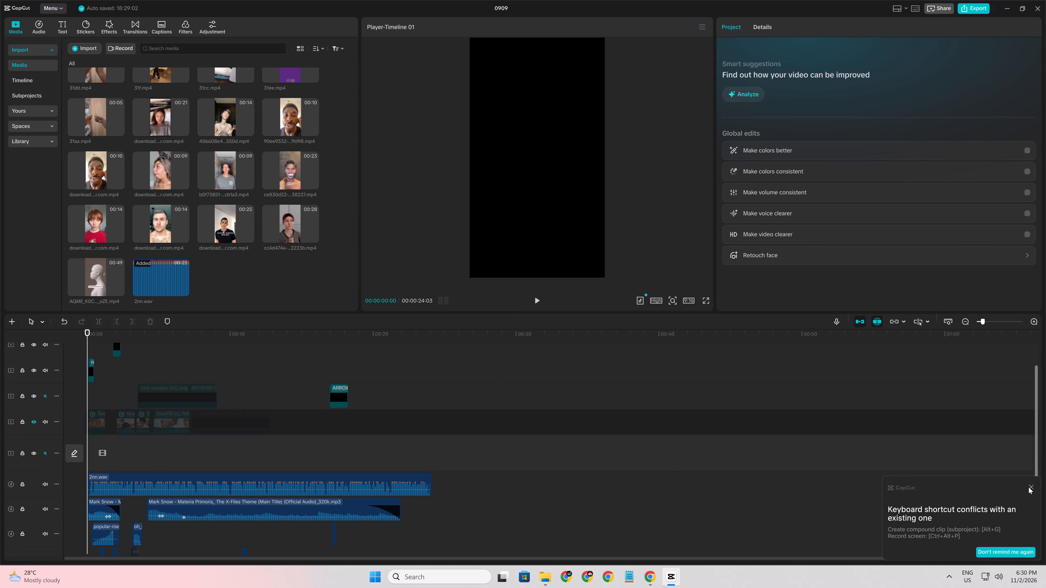
{"action": "left_click", "coordinate": [1033, 489]}
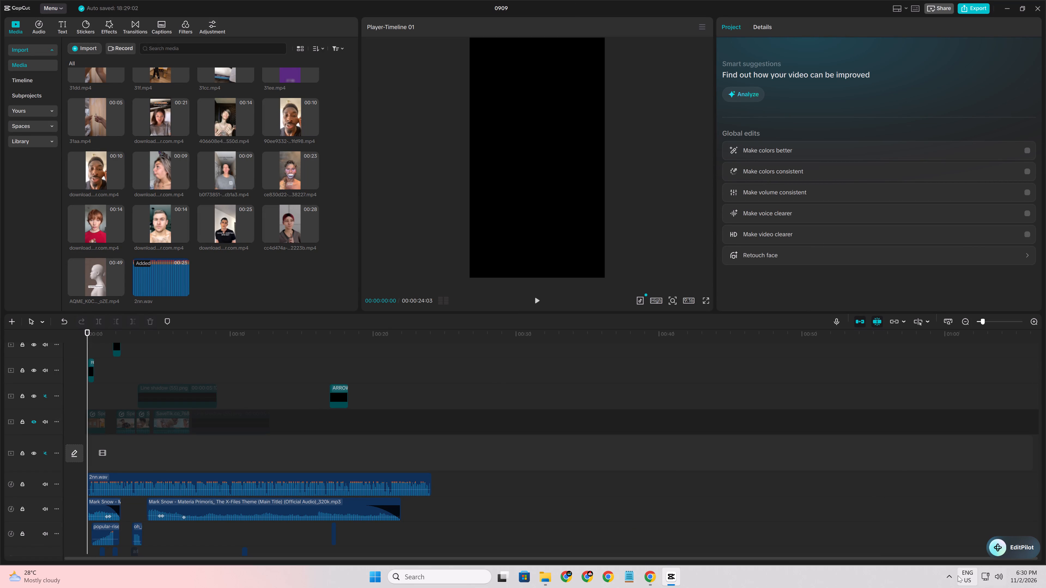
Show the hidden background app icons in the Windows system tray.
{"action": "left_click", "coordinate": [944, 572]}
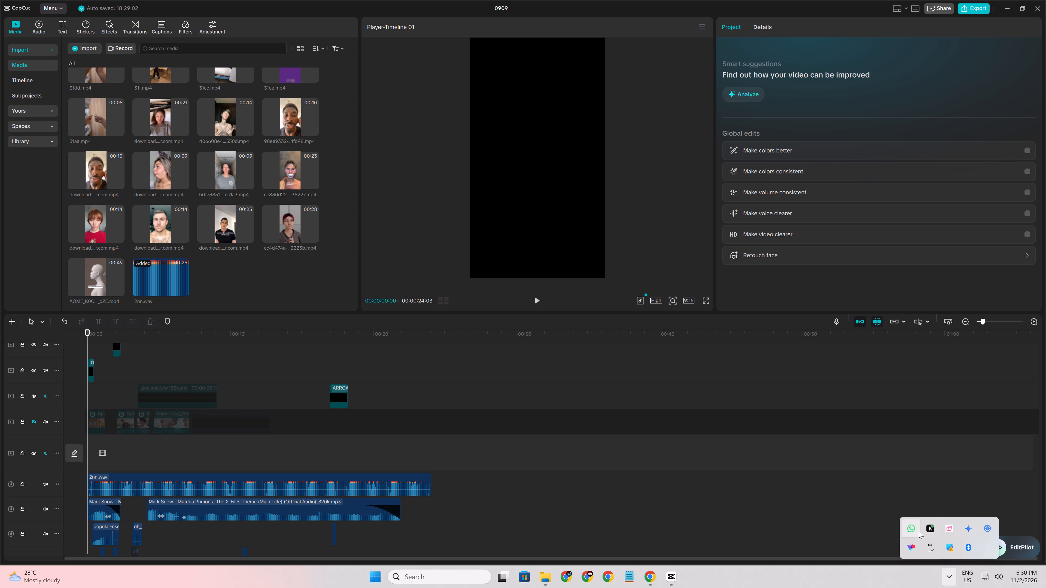
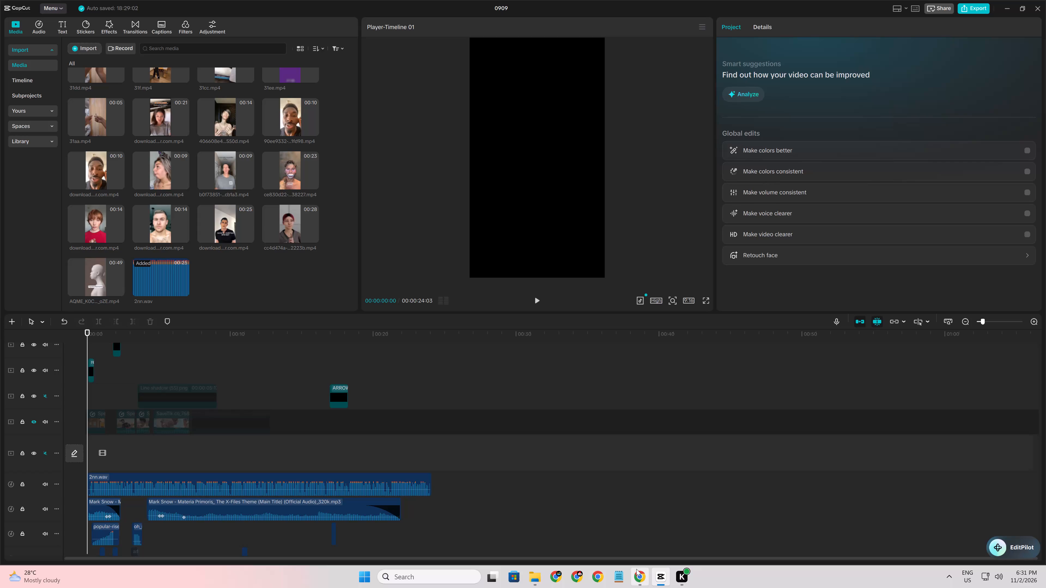
Switch to Google Chrome and open a browser window with the Full 2 fun profile.
{"action": "left_click", "coordinate": [640, 578]}
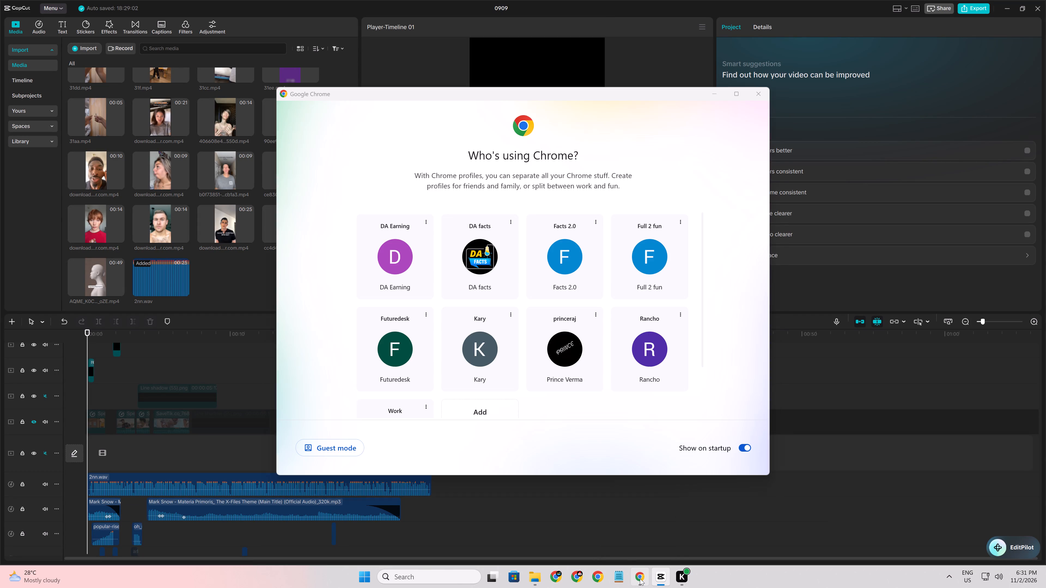
{"action": "left_click", "coordinate": [640, 290]}
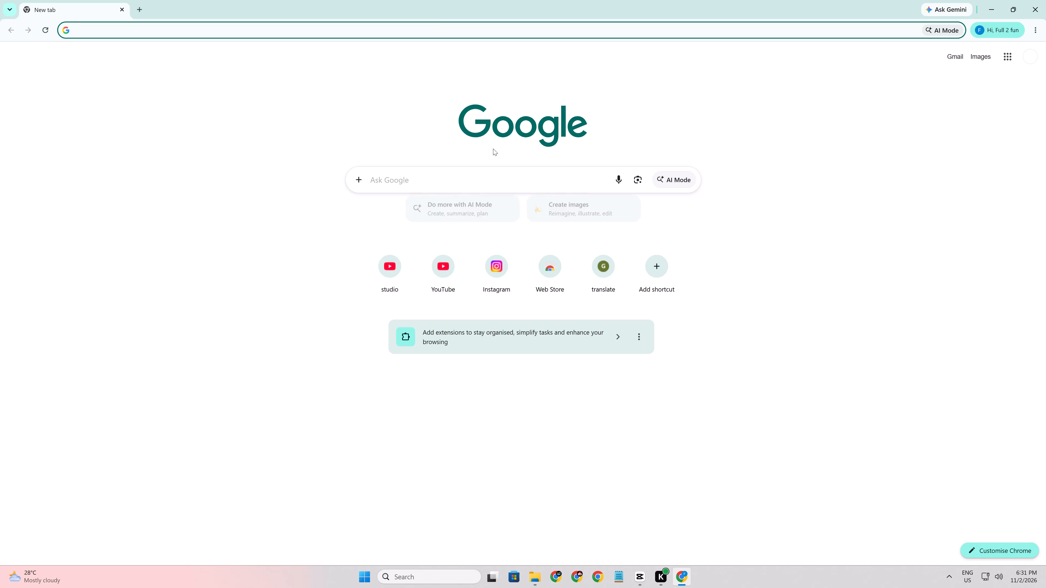
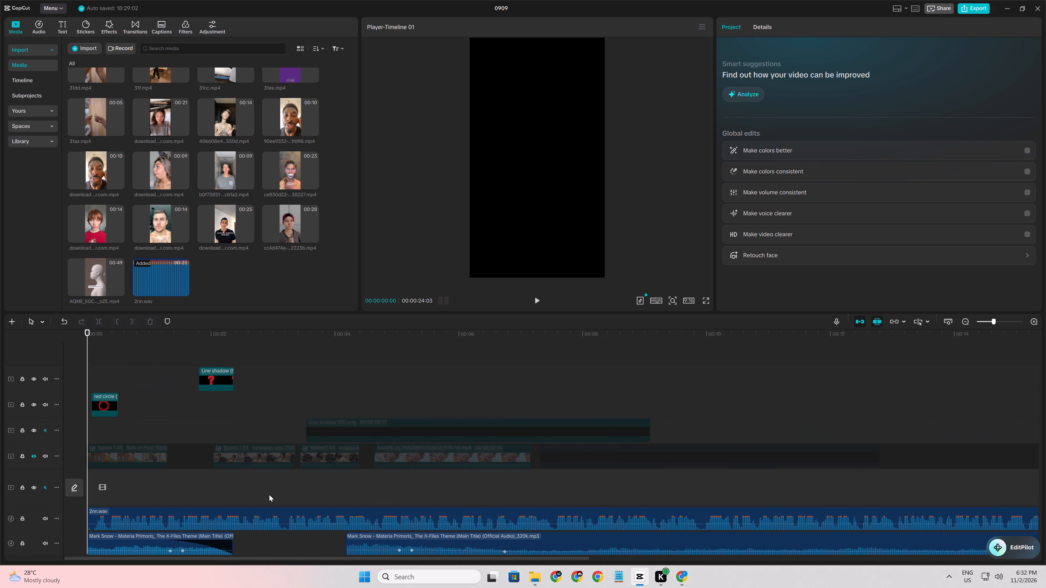
Play the first three seconds or so of the timeline to check 2nn.wav against the music and sound effects.
{"action": "scroll", "coordinate": [269, 495], "scroll_direction": "up", "scroll_amount": 3}
{"action": "scroll", "coordinate": [269, 495], "scroll_direction": "down", "scroll_amount": 6}
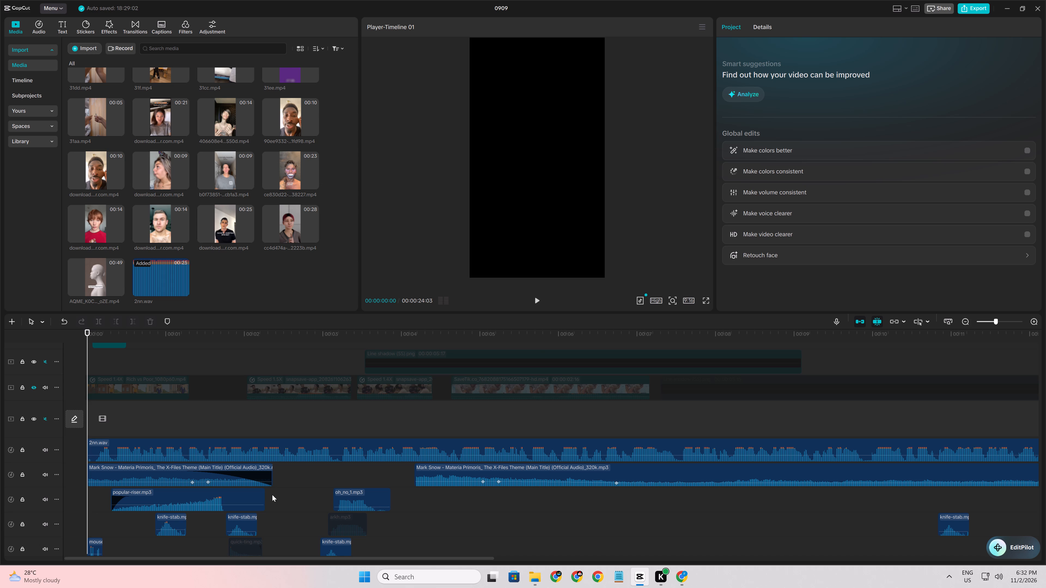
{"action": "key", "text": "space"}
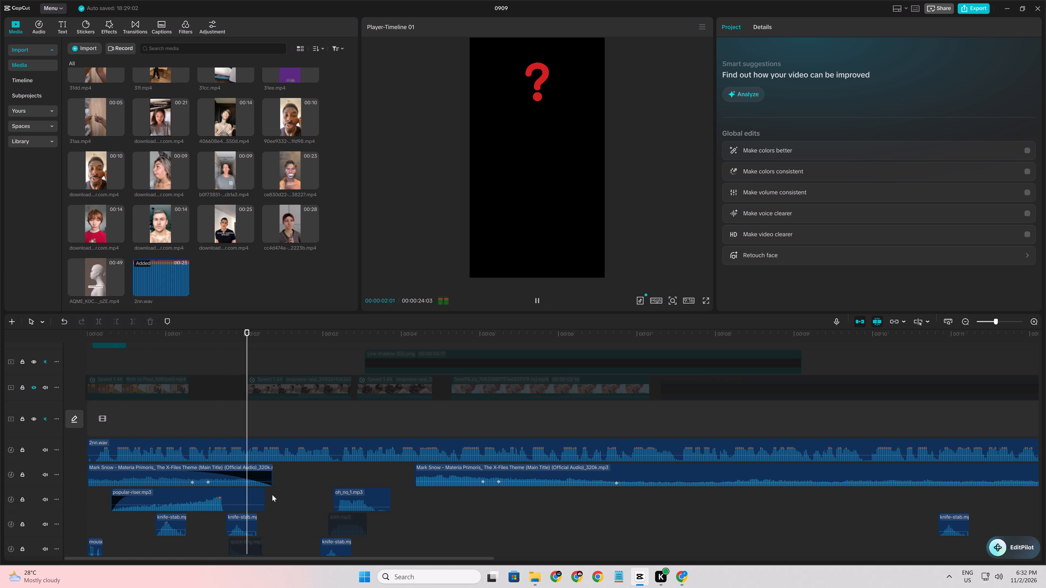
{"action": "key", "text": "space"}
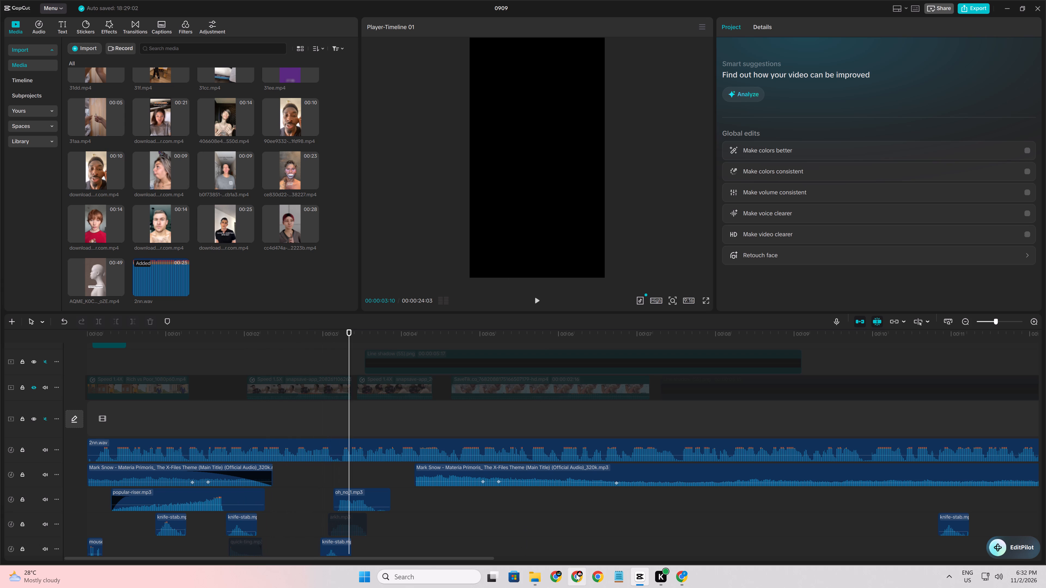
Switch to File Explorer and bring up the Audacity folder in Documents with the audio files.
{"action": "left_click", "coordinate": [543, 576]}
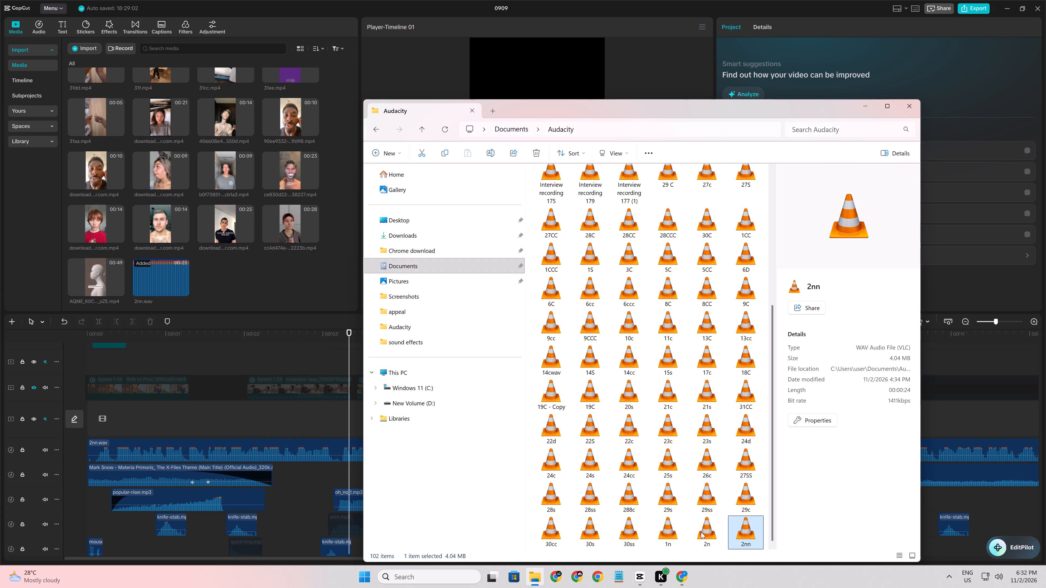
Import the 2n recording from the Audacity folder into the project's media library.
{"action": "left_click_drag", "start_coordinate": [704, 533], "coordinate": [198, 263]}
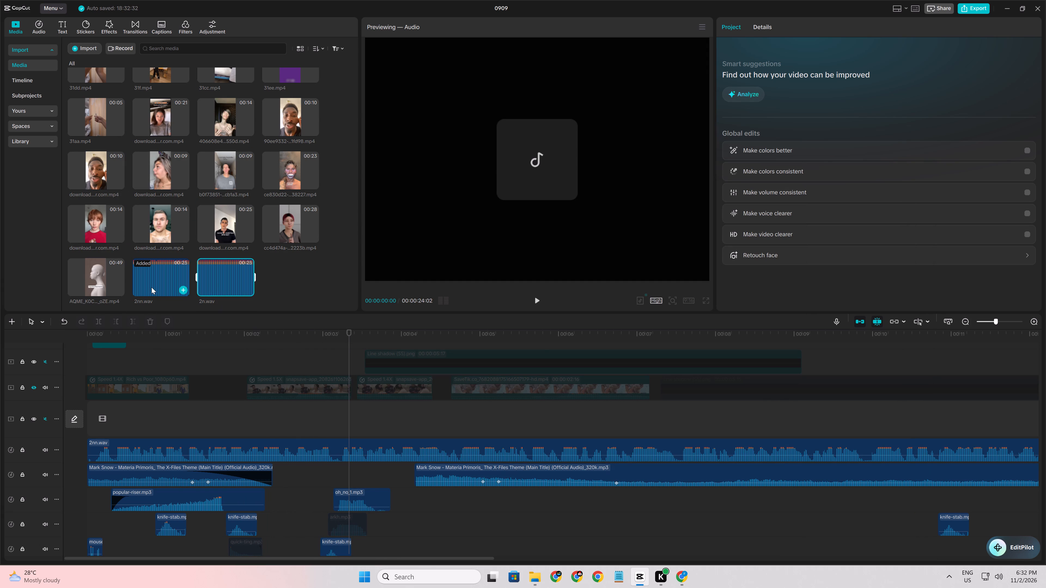
Play 2nn.wav and 2n.wav from the media library to compare the two recordings.
{"action": "left_click", "coordinate": [118, 281]}
{"action": "left_click", "coordinate": [136, 279]}
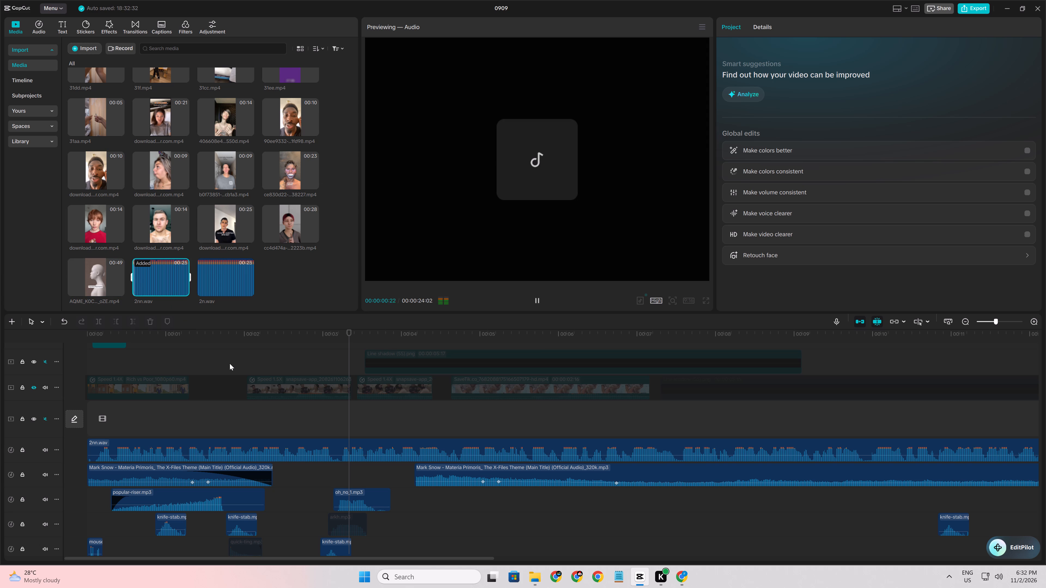
{"action": "right_click", "coordinate": [230, 365]}
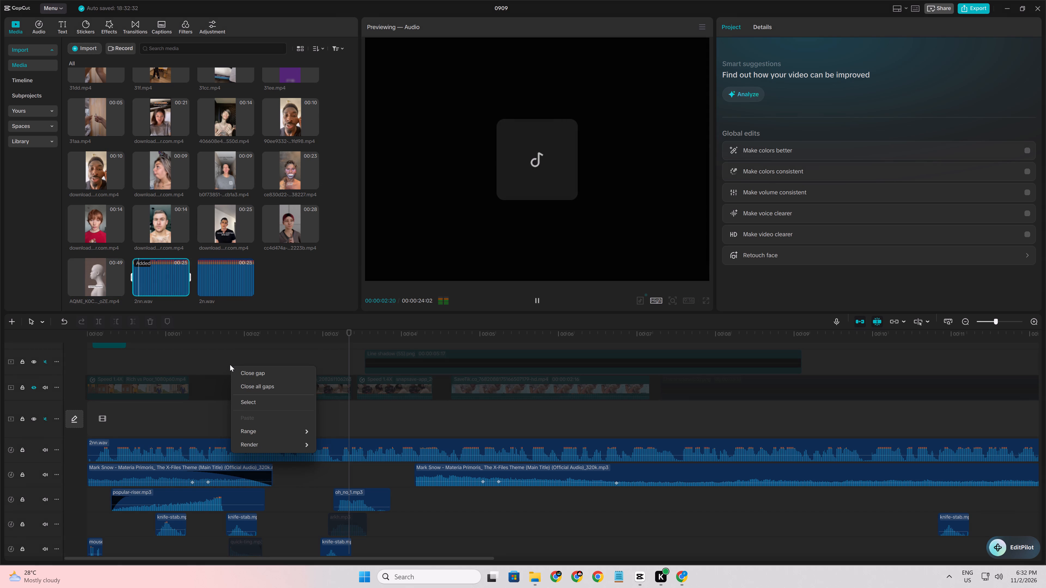
{"action": "left_click_drag", "start_coordinate": [269, 288], "coordinate": [265, 287]}
{"action": "left_click", "coordinate": [220, 269]}
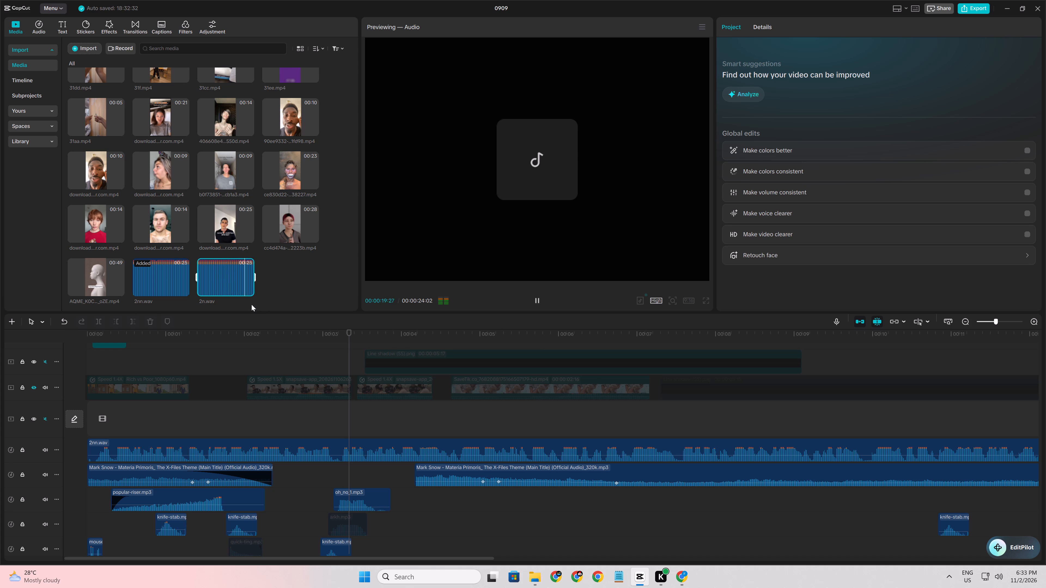
{"action": "left_click", "coordinate": [153, 285]}
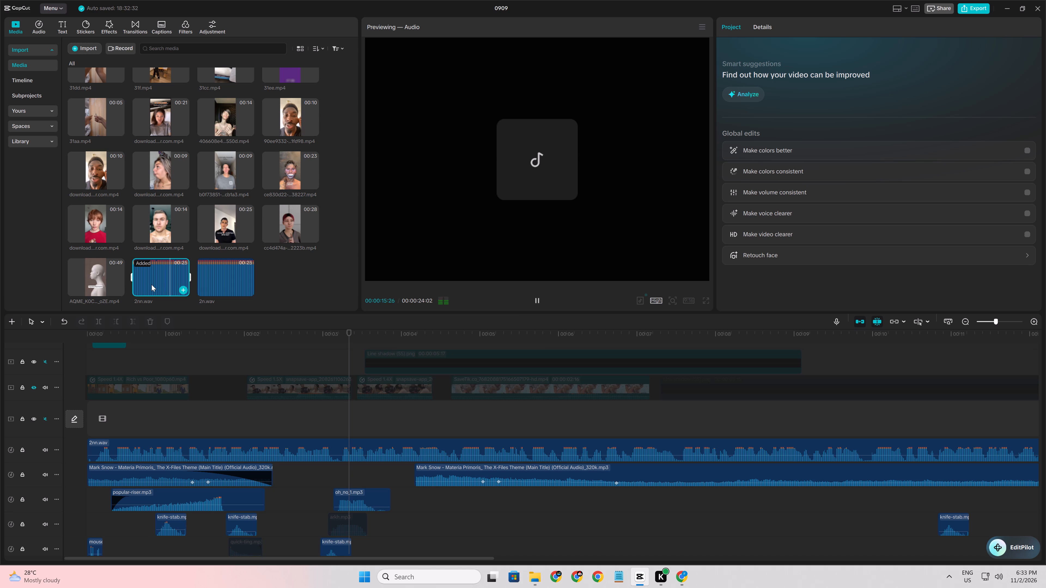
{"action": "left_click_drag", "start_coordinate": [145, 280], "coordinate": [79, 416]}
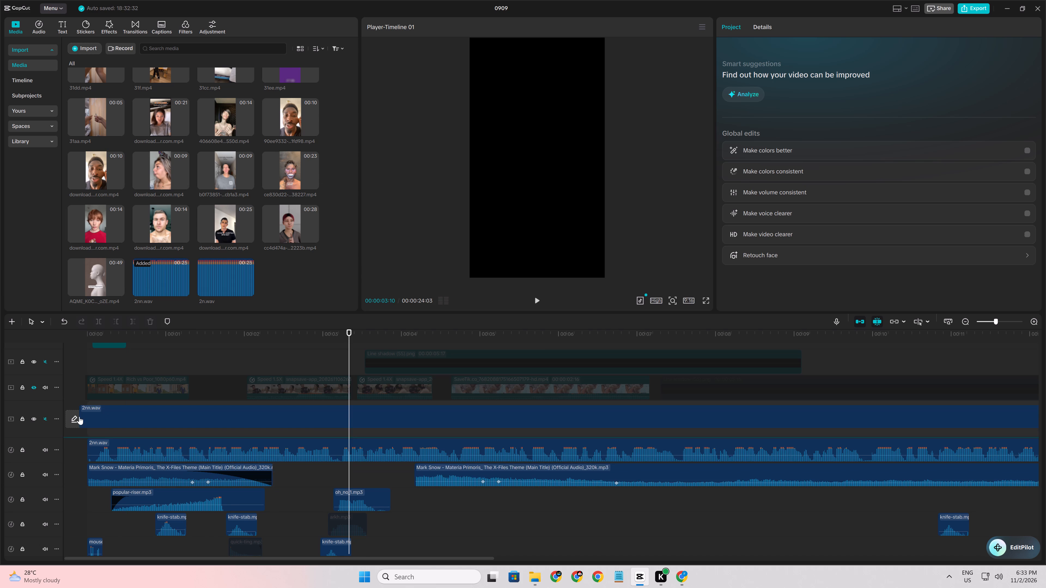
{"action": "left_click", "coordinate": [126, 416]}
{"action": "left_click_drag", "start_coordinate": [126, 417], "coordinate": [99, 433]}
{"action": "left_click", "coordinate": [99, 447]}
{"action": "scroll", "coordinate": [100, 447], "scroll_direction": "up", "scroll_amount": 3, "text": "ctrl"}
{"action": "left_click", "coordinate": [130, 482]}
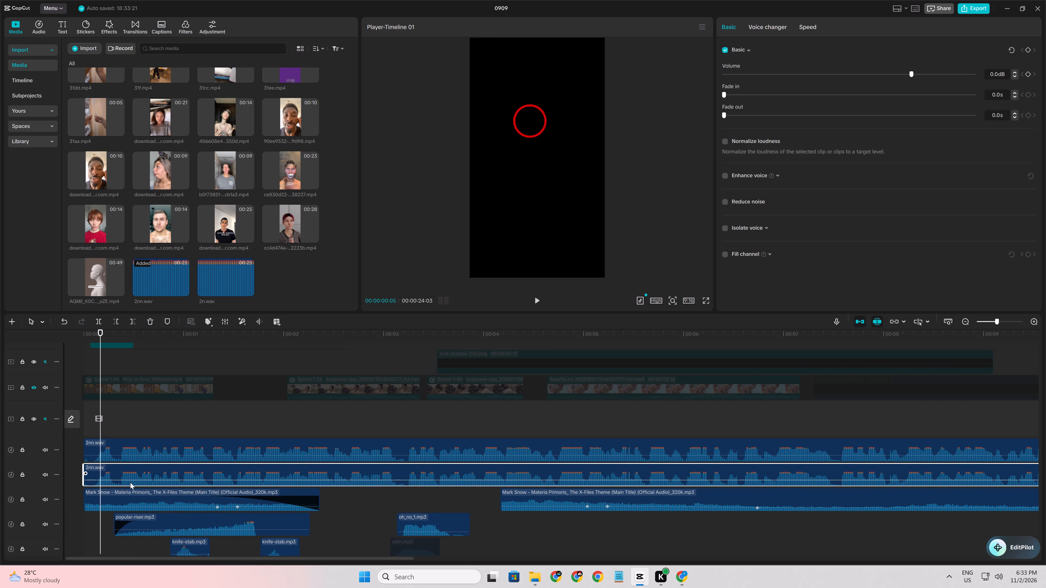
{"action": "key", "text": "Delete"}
Trim the start of the 2nn.wav clip up to 00:00:00:04 and move the clip back to the timeline start.
{"action": "left_click", "coordinate": [116, 426]}
{"action": "left_click_drag", "start_coordinate": [116, 426], "coordinate": [90, 426]}
{"action": "left_click", "coordinate": [117, 452]}
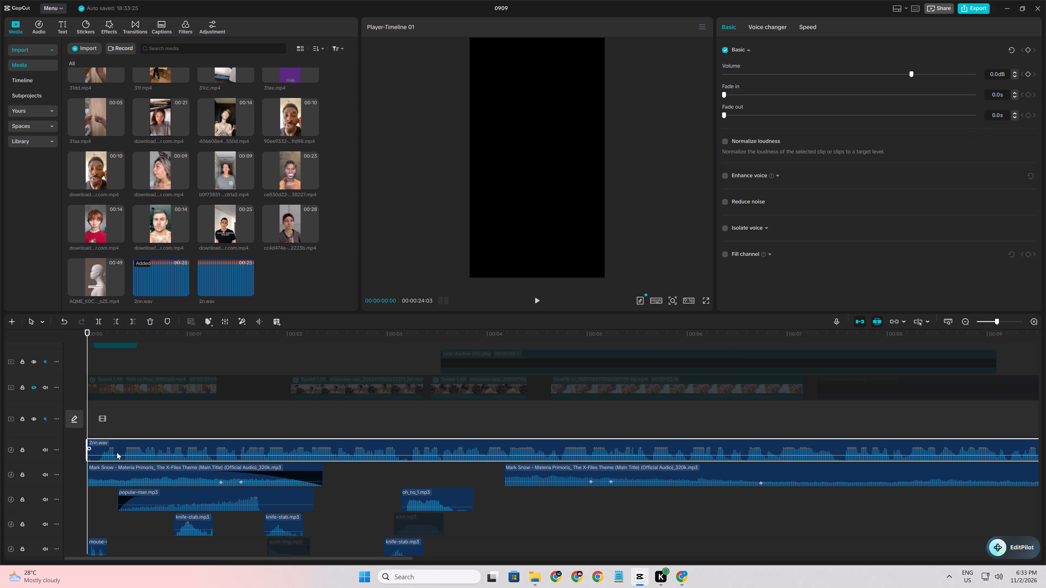
{"action": "key", "text": "Right"}
{"action": "key", "text": "Right"}
{"action": "key", "text": "Right"}
{"action": "key", "text": "Right"}
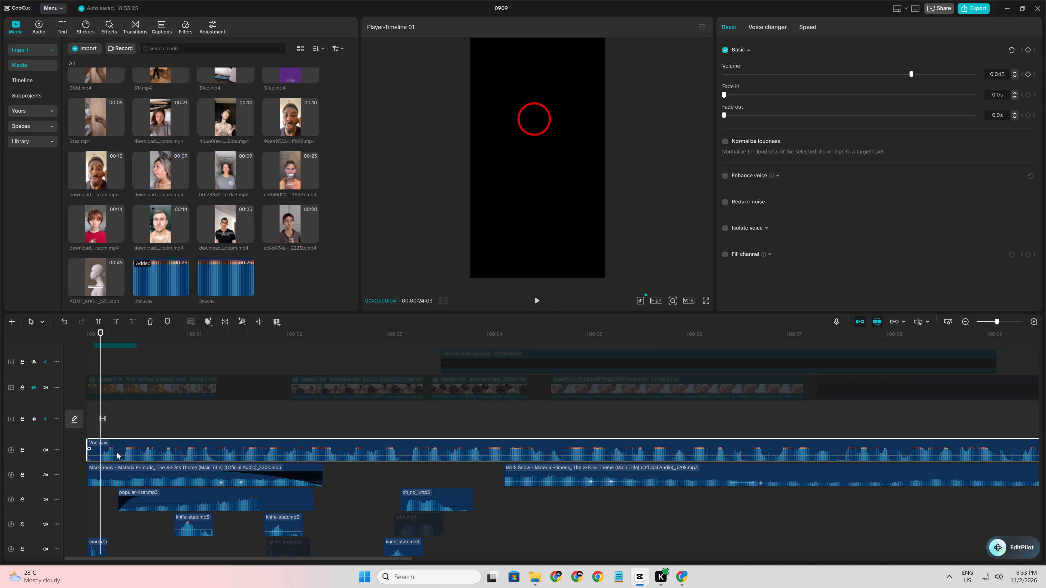
{"action": "key", "text": "q"}
{"action": "left_click_drag", "start_coordinate": [115, 445], "coordinate": [88, 442]}
{"action": "left_click", "coordinate": [125, 427]}
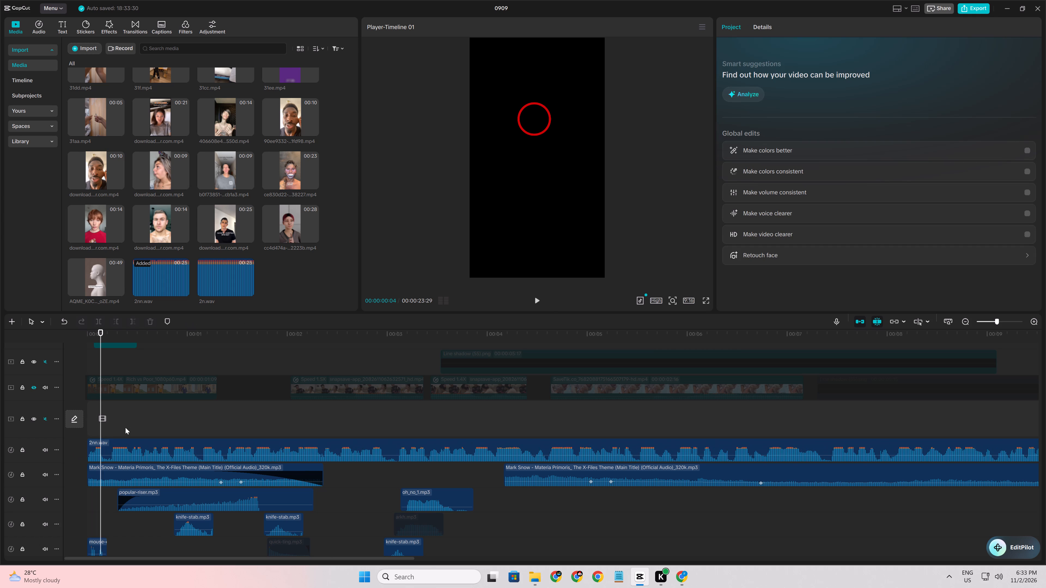
Split the 2nn.wav clip at 00:00:03:01 and move the second part one track down, slightly overlapping the first part's end.
{"action": "left_click_drag", "start_coordinate": [125, 427], "coordinate": [42, 427]}
{"action": "scroll", "coordinate": [211, 450], "scroll_direction": "down", "scroll_amount": 9, "text": "ctrl"}
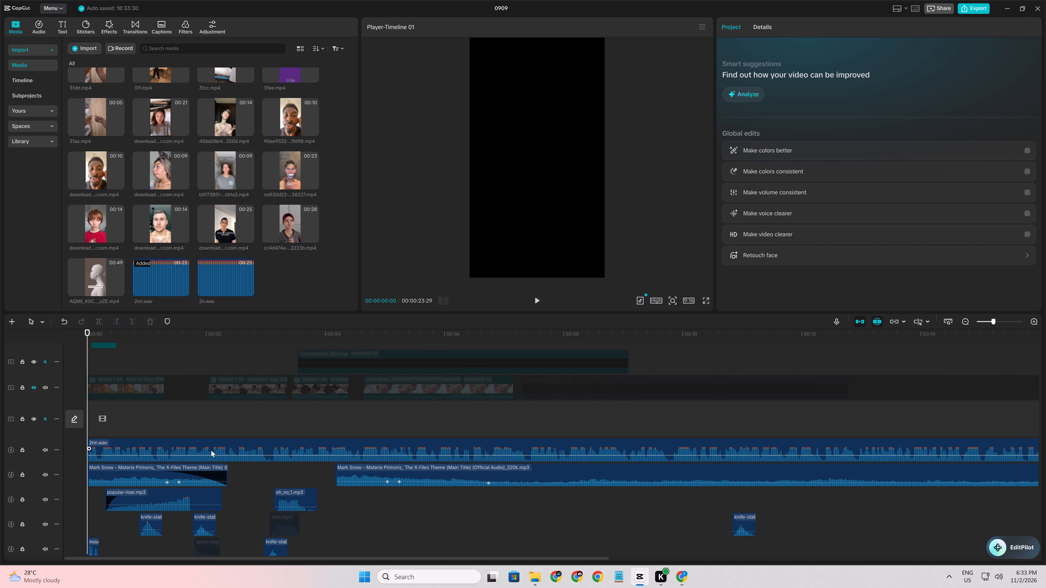
{"action": "scroll", "coordinate": [211, 450], "scroll_direction": "up", "scroll_amount": 2, "text": "ctrl"}
{"action": "key", "text": "space"}
{"action": "left_click", "coordinate": [174, 419]}
{"action": "left_click_drag", "start_coordinate": [174, 419], "coordinate": [0, 417]}
{"action": "key", "text": "space"}
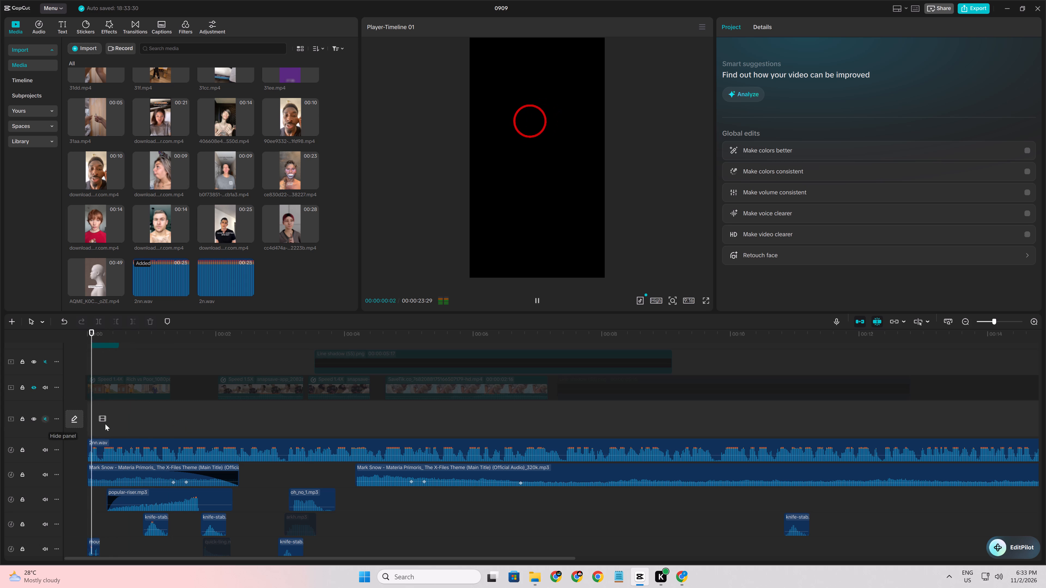
{"action": "key", "text": "space"}
{"action": "left_click", "coordinate": [288, 450]}
{"action": "key", "text": "ctrl+b"}
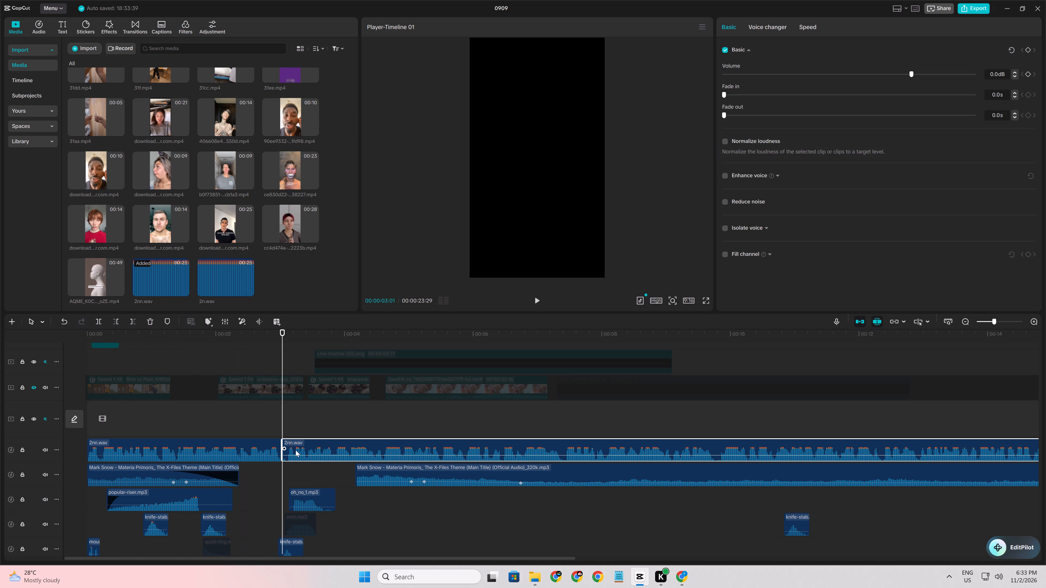
{"action": "left_click_drag", "start_coordinate": [300, 449], "coordinate": [282, 461]}
Shift the second 2nn.wav part about two frames later and replay the join near 3 seconds.
{"action": "left_click", "coordinate": [210, 482]}
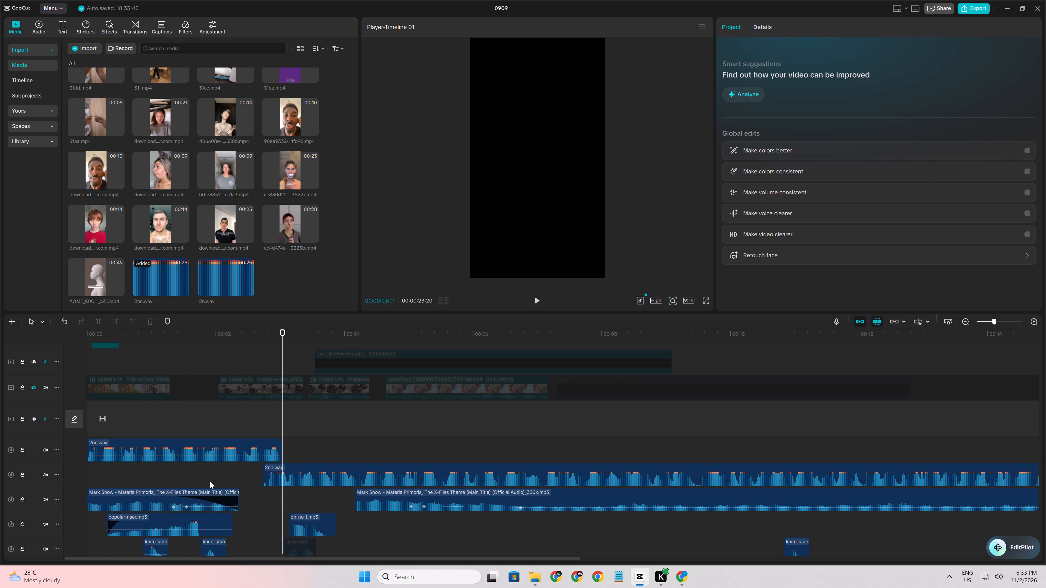
{"action": "key", "text": "space"}
{"action": "scroll", "coordinate": [255, 482], "scroll_direction": "up", "scroll_amount": 3, "text": "ctrl"}
{"action": "key", "text": "space"}
{"action": "left_click_drag", "start_coordinate": [273, 474], "coordinate": [279, 474]}
{"action": "left_click", "coordinate": [233, 483]}
{"action": "key", "text": "space"}
{"action": "left_click", "coordinate": [236, 467]}
{"action": "key", "text": "space"}
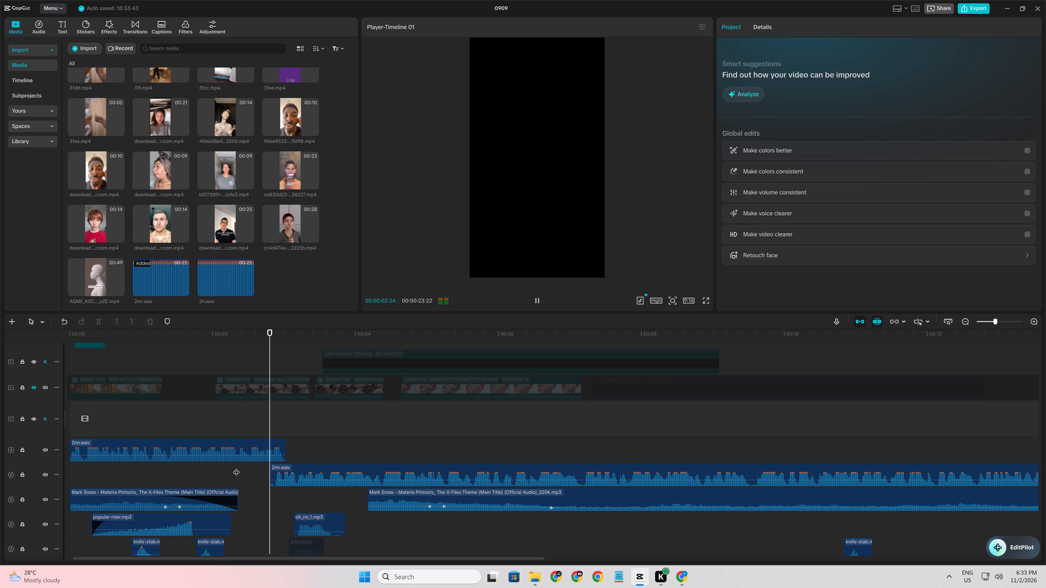
{"action": "scroll", "coordinate": [251, 472], "scroll_direction": "up", "scroll_amount": 3, "text": "ctrl"}
{"action": "key", "text": "space"}
Replay the join near 3 seconds and shift the second 2nn.wav part about one more frame later.
{"action": "left_click", "coordinate": [265, 470]}
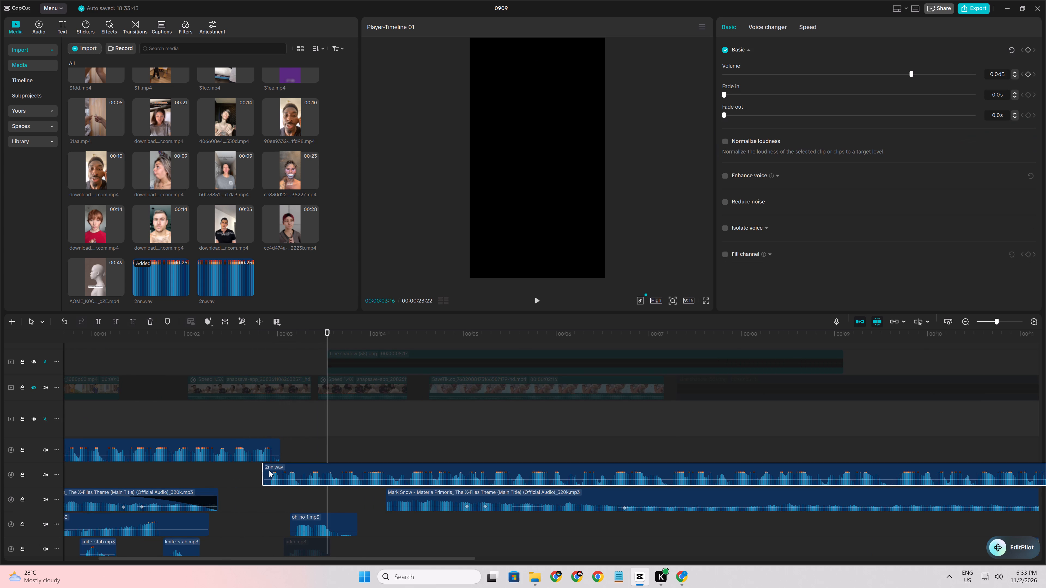
{"action": "left_click", "coordinate": [221, 479]}
{"action": "key", "text": "space"}
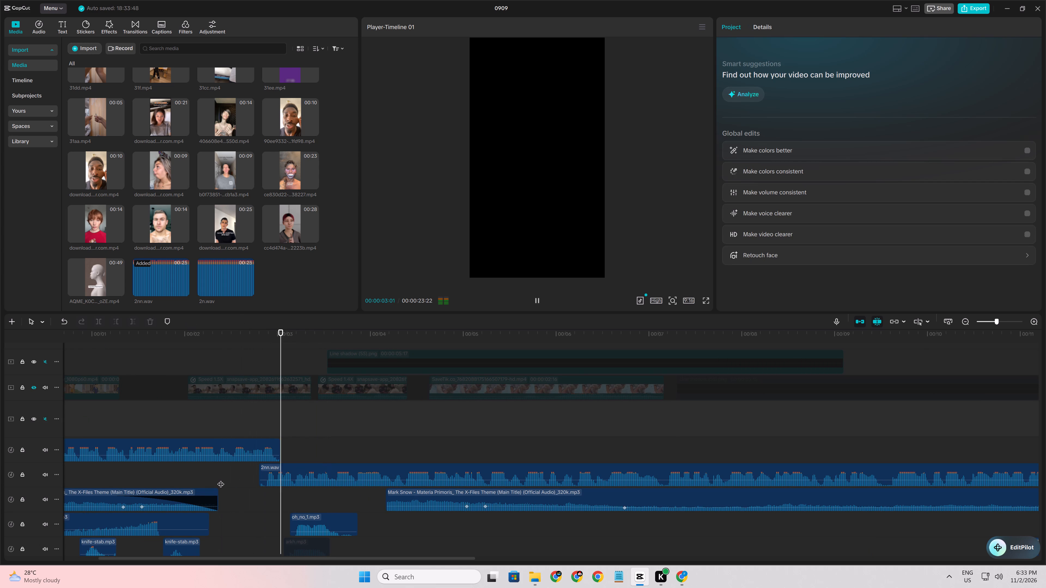
{"action": "left_click", "coordinate": [240, 474]}
{"action": "key", "text": "space"}
{"action": "key", "text": "space"}
{"action": "scroll", "coordinate": [264, 479], "scroll_direction": "down", "scroll_amount": 4}
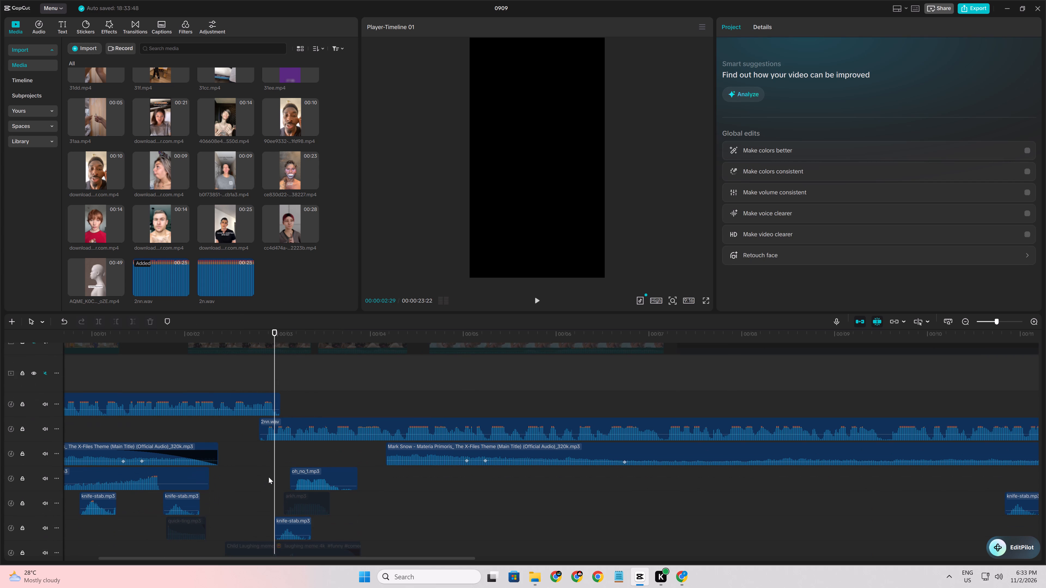
{"action": "scroll", "coordinate": [269, 476], "scroll_direction": "down", "scroll_amount": 9}
{"action": "left_click_drag", "start_coordinate": [273, 393], "coordinate": [276, 393]}
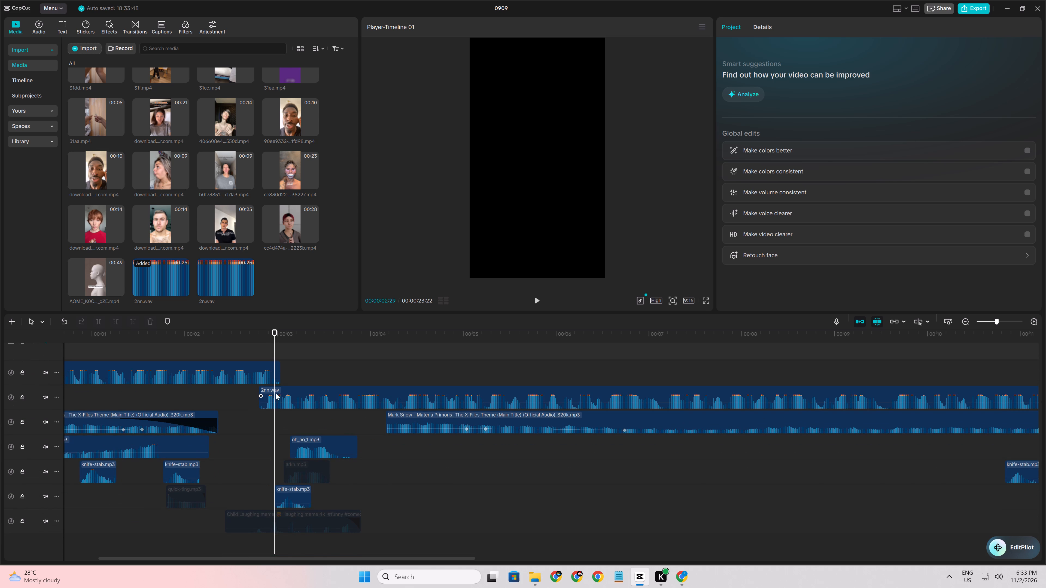
{"action": "left_click_drag", "start_coordinate": [276, 393], "coordinate": [278, 394]}
{"action": "left_click", "coordinate": [241, 402]}
{"action": "key", "text": "space"}
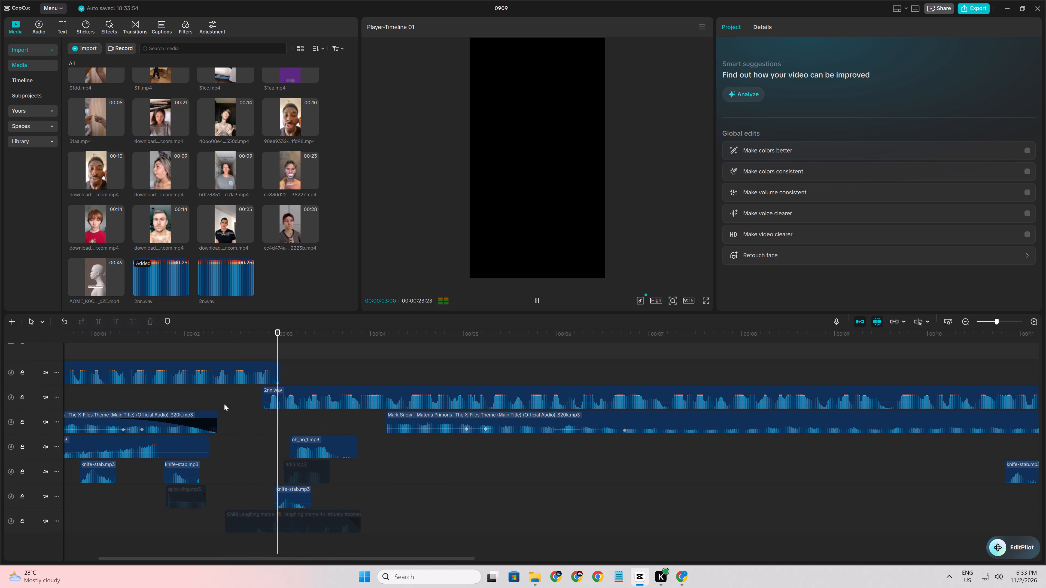
{"action": "left_click", "coordinate": [237, 402]}
{"action": "key", "text": "space"}
Fine-tune the second 2nn.wav part by shifting it about one frame later, and play through the join.
{"action": "scroll", "coordinate": [280, 403], "scroll_direction": "up", "scroll_amount": 3, "text": "ctrl"}
{"action": "key", "text": "ctrl+space"}
{"action": "left_click_drag", "start_coordinate": [274, 394], "coordinate": [280, 394]}
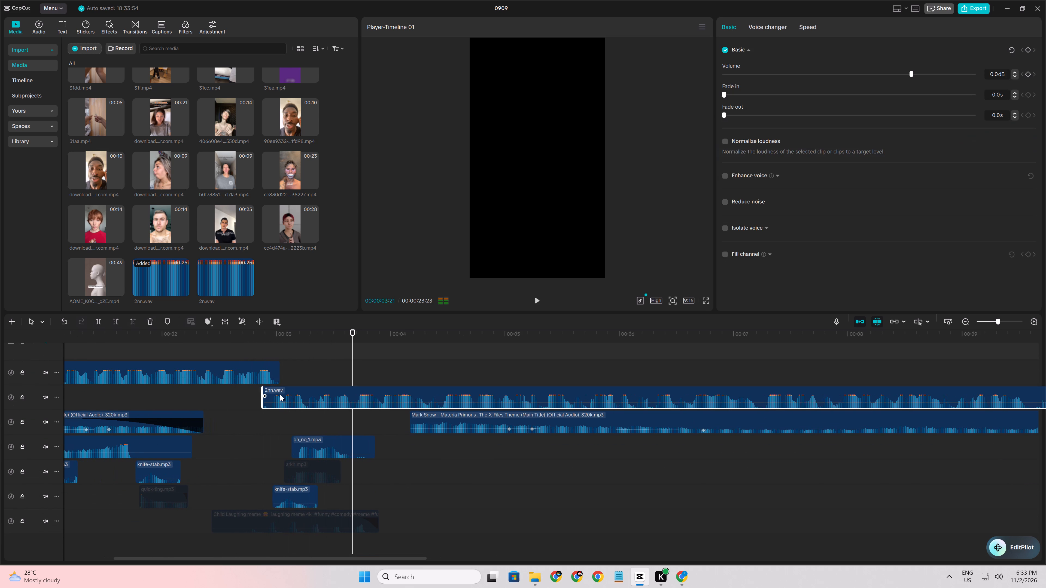
{"action": "left_click_drag", "start_coordinate": [280, 394], "coordinate": [278, 394]}
{"action": "left_click_drag", "start_coordinate": [226, 395], "coordinate": [223, 395]}
{"action": "left_click", "coordinate": [158, 391]}
{"action": "key", "text": "space"}
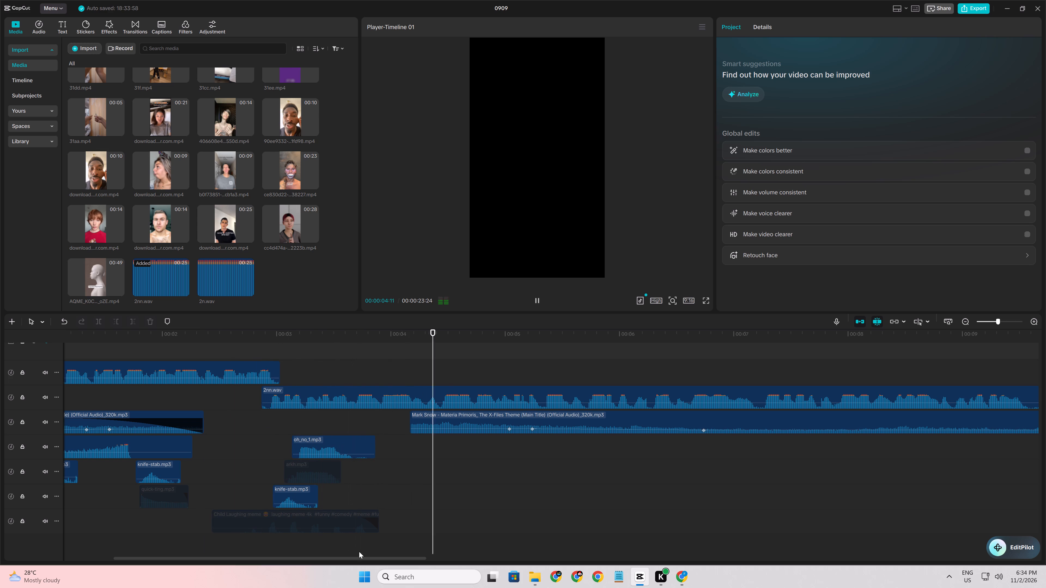
Split the second 2nn.wav part at 00:00:07:06 and move the remainder one track up, overlapping the cut by about five frames.
{"action": "left_click_drag", "start_coordinate": [366, 556], "coordinate": [465, 552]}
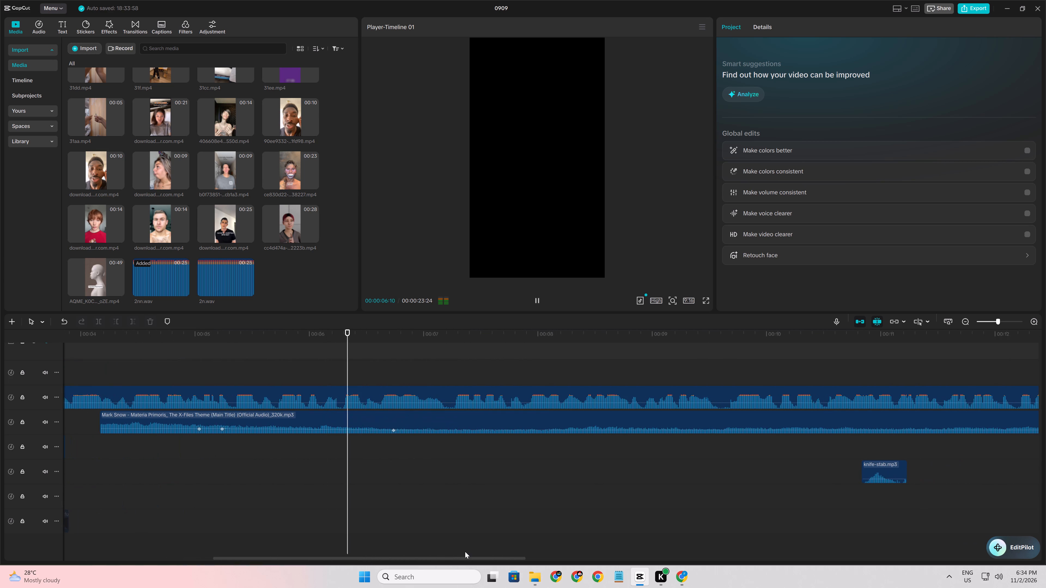
{"action": "left_click_drag", "start_coordinate": [465, 552], "coordinate": [480, 554]}
{"action": "key", "text": "space"}
{"action": "left_click", "coordinate": [389, 390]}
{"action": "key", "text": "ctrl+b"}
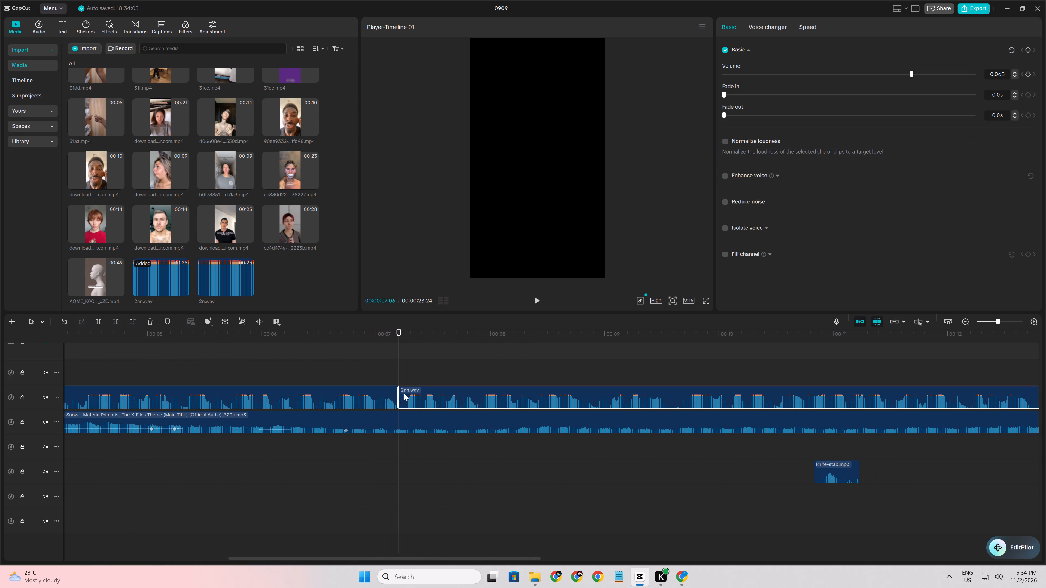
{"action": "left_click_drag", "start_coordinate": [419, 396], "coordinate": [401, 374]}
Play back the overlapping 2nn.wav parts around 7 seconds to check the transition.
{"action": "left_click_drag", "start_coordinate": [347, 376], "coordinate": [297, 377]}
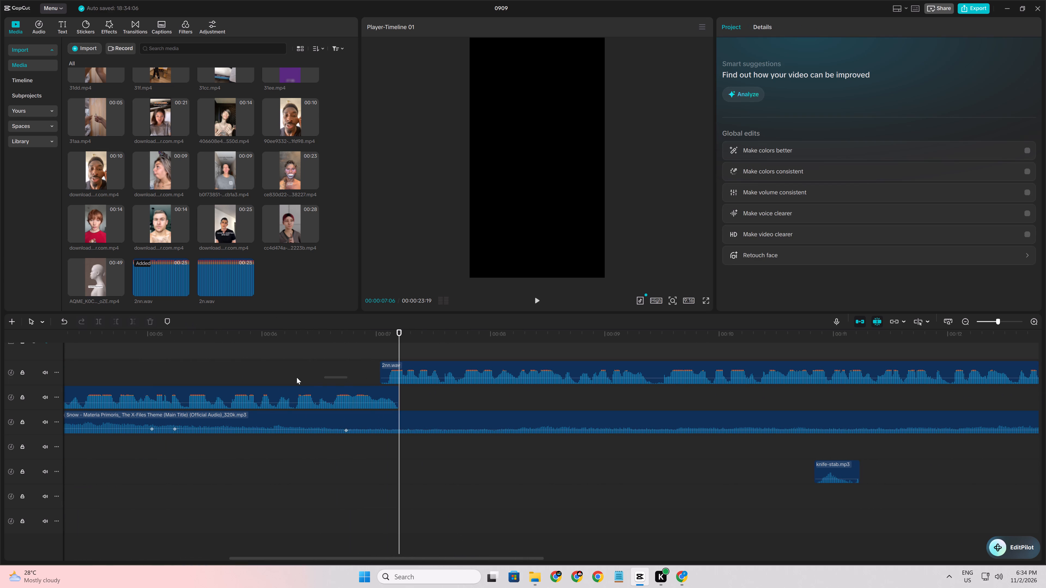
{"action": "left_click_drag", "start_coordinate": [297, 377], "coordinate": [288, 376]}
{"action": "left_click", "coordinate": [288, 376]}
{"action": "key", "text": "space"}
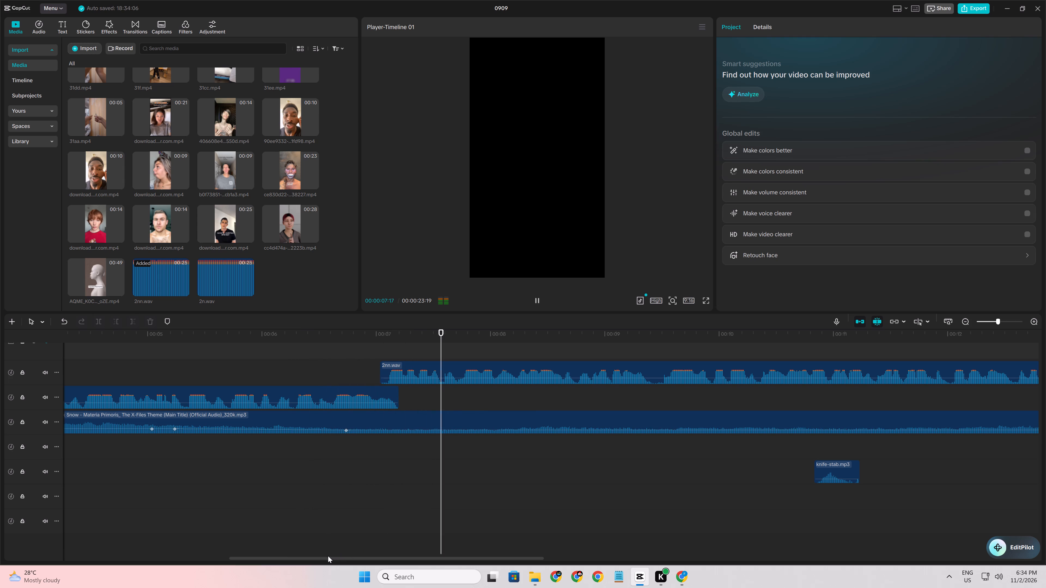
{"action": "left_click", "coordinate": [321, 509]}
{"action": "key", "text": "space"}
{"action": "left_click_drag", "start_coordinate": [329, 557], "coordinate": [351, 556]}
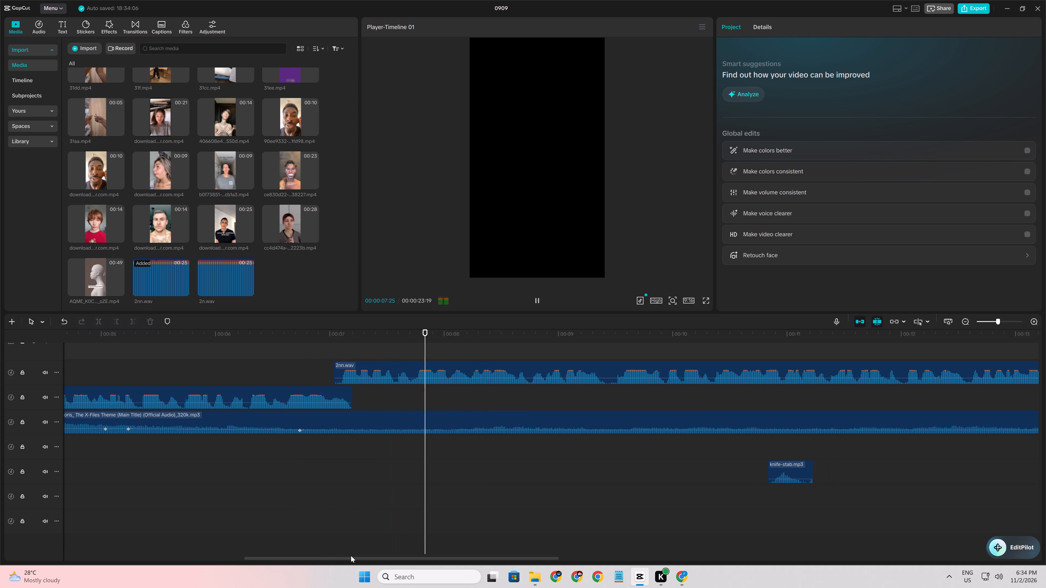
{"action": "left_click_drag", "start_coordinate": [351, 556], "coordinate": [363, 551]}
{"action": "left_click", "coordinate": [255, 477]}
{"action": "key", "text": "space"}
{"action": "key", "text": "space"}
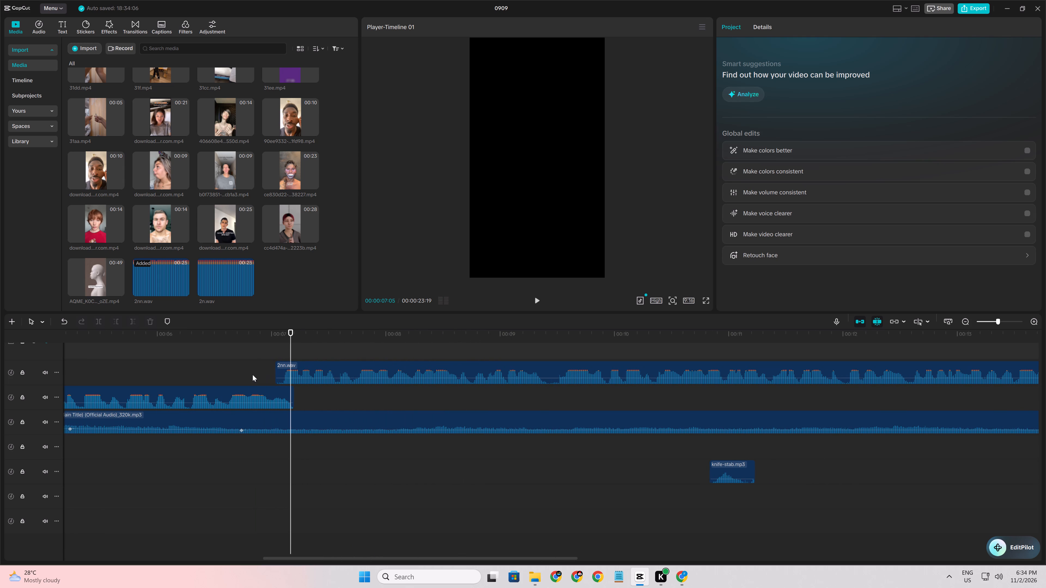
{"action": "key", "text": "space"}
Split the upper 2nn.wav clip at 00:00:09:13 and move the remainder one track down, starting slightly before the cut.
{"action": "left_click_drag", "start_coordinate": [350, 557], "coordinate": [433, 555]}
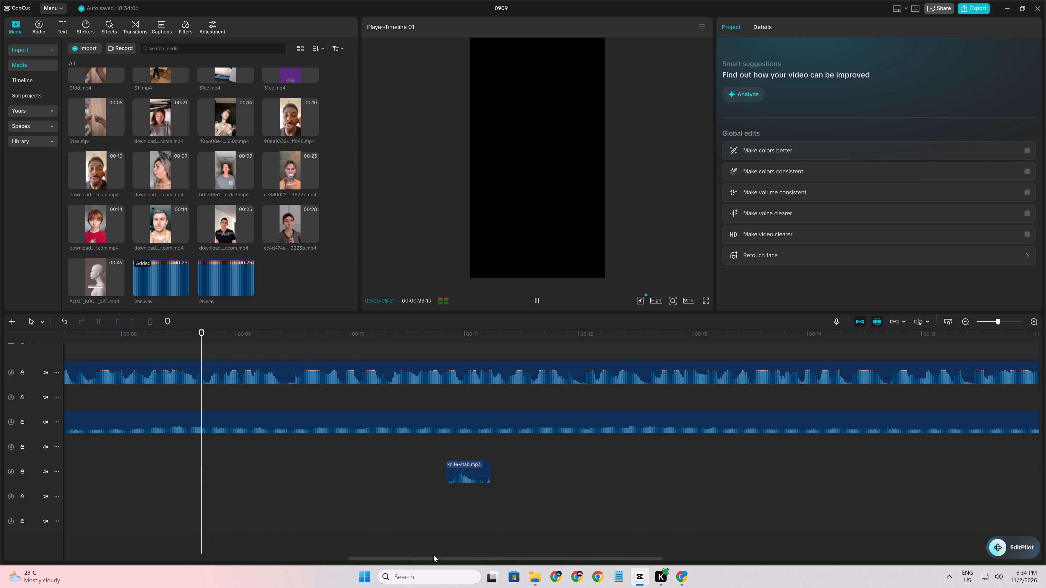
{"action": "left_click_drag", "start_coordinate": [433, 555], "coordinate": [424, 555]}
{"action": "key", "text": "space"}
{"action": "left_click", "coordinate": [308, 367]}
{"action": "key", "text": "Right"}
{"action": "key", "text": "Right"}
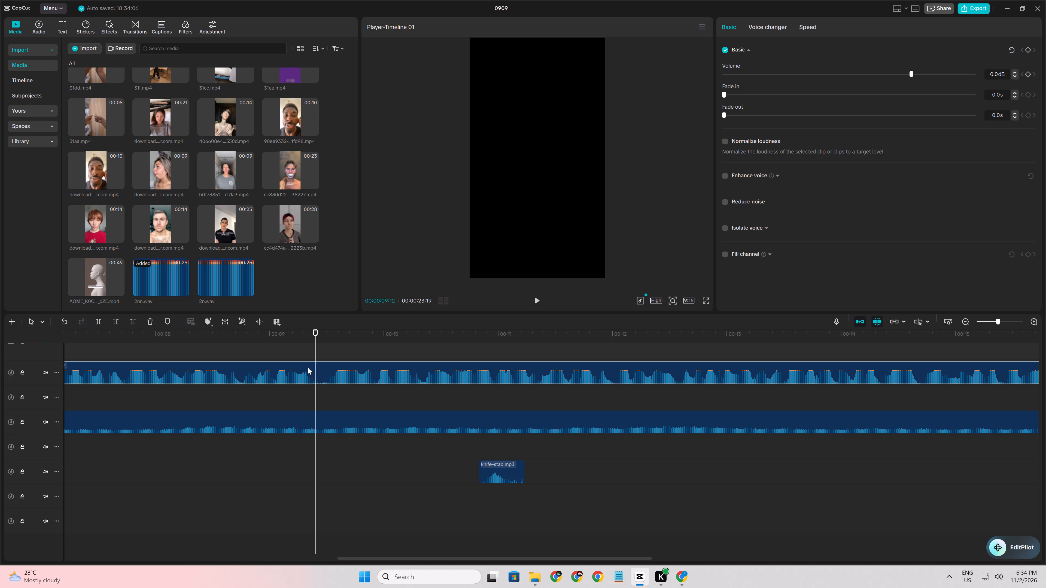
{"action": "key", "text": "ctrl+b"}
{"action": "left_click_drag", "start_coordinate": [333, 366], "coordinate": [315, 389]}
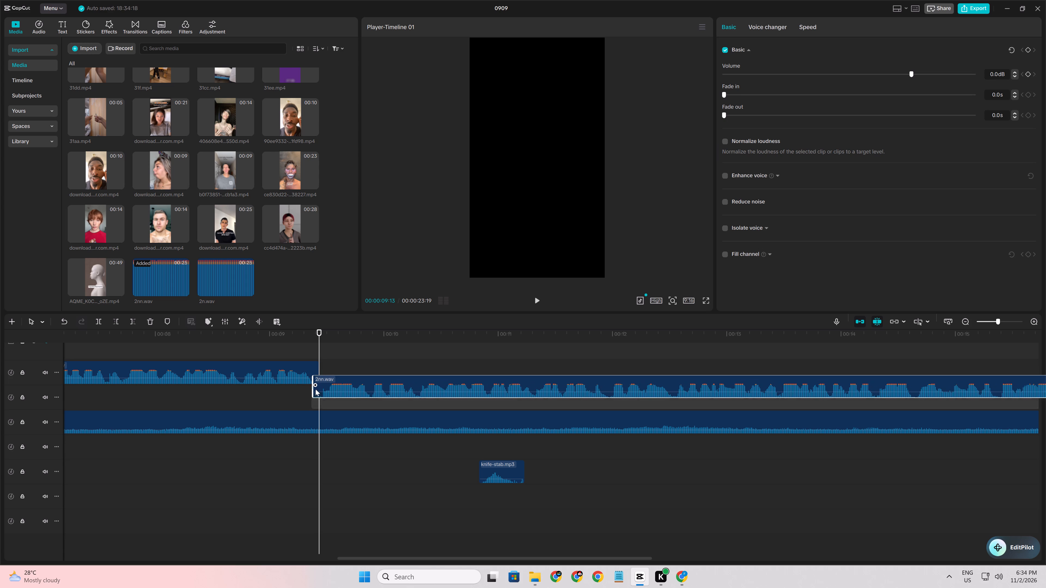
{"action": "left_click_drag", "start_coordinate": [315, 389], "coordinate": [308, 391]}
Play back the 2nn.wav recording from about 8 seconds past the new overlap, replaying the passage around 00:00:10:18.
{"action": "left_click", "coordinate": [157, 402]}
{"action": "key", "text": "space"}
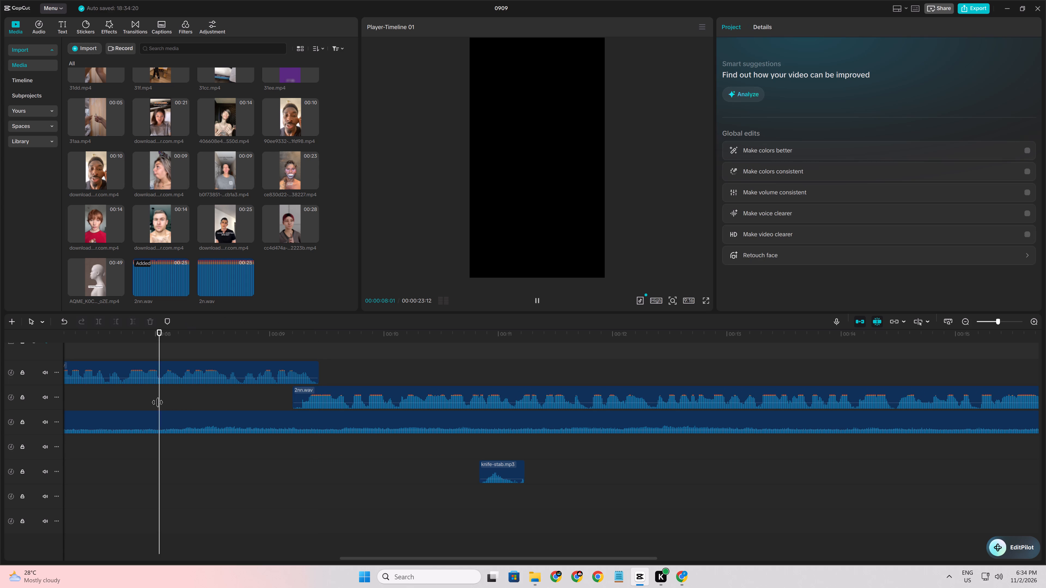
{"action": "left_click_drag", "start_coordinate": [350, 556], "coordinate": [395, 553]}
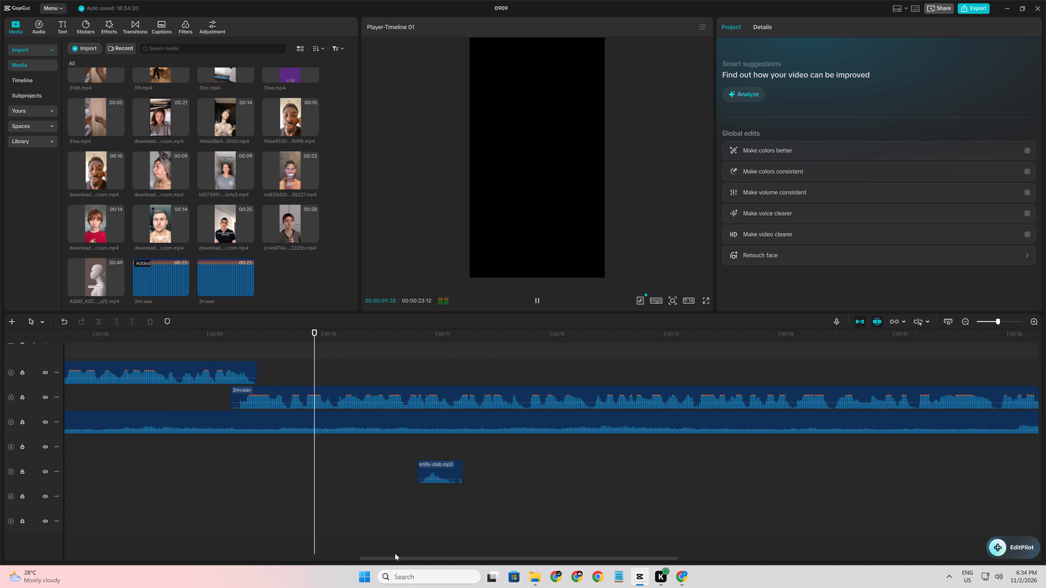
{"action": "left_click_drag", "start_coordinate": [395, 553], "coordinate": [413, 541]}
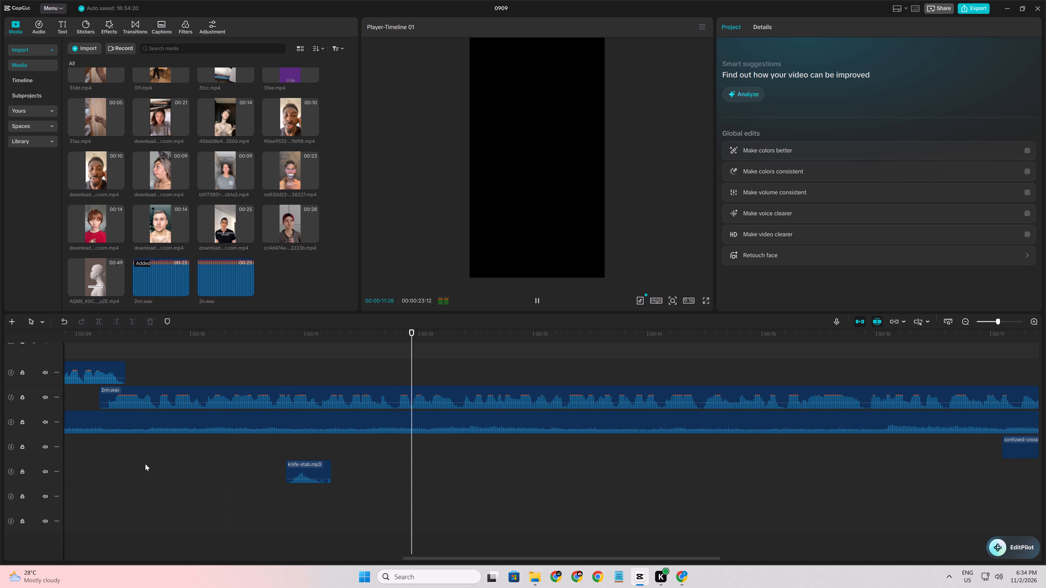
{"action": "left_click", "coordinate": [244, 455]}
{"action": "key", "text": "space"}
{"action": "left_click", "coordinate": [241, 448]}
{"action": "key", "text": "space"}
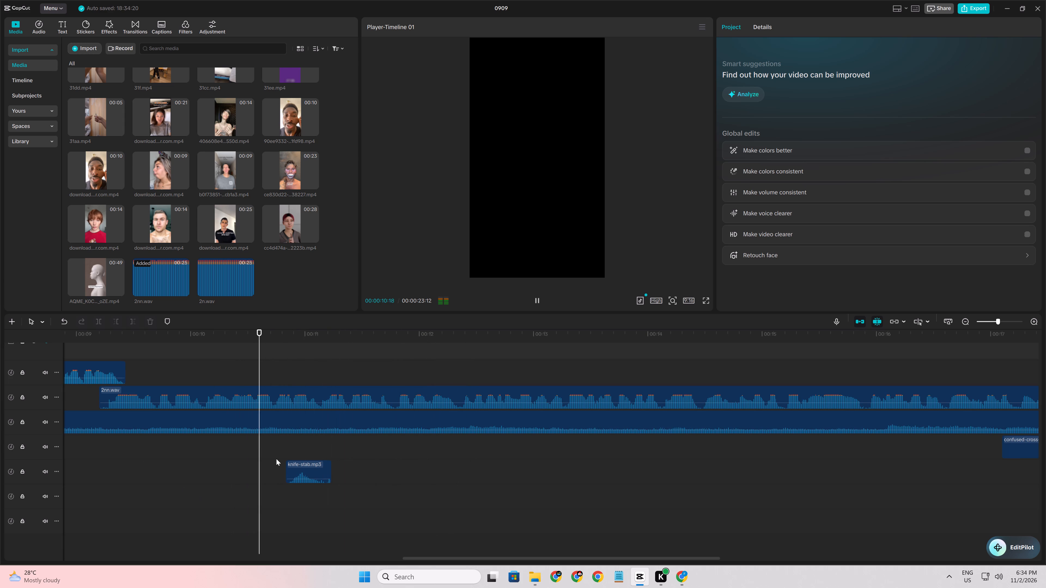
{"action": "key", "text": "space"}
Move the knife-stab.mp3 clip about 0.4 seconds later on its track and disable it.
{"action": "left_click", "coordinate": [300, 467]}
{"action": "left_click_drag", "start_coordinate": [300, 467], "coordinate": [351, 477]}
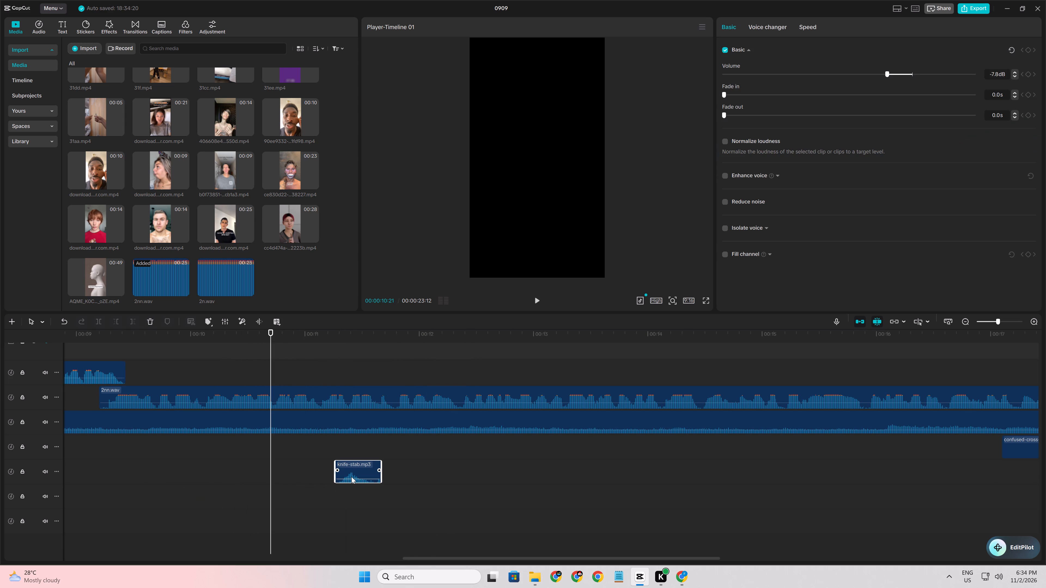
{"action": "right_click", "coordinate": [351, 477]}
{"action": "left_click_drag", "start_coordinate": [370, 516], "coordinate": [347, 513]}
{"action": "left_click", "coordinate": [211, 487]}
{"action": "right_click", "coordinate": [367, 471]}
{"action": "left_click", "coordinate": [395, 513]}
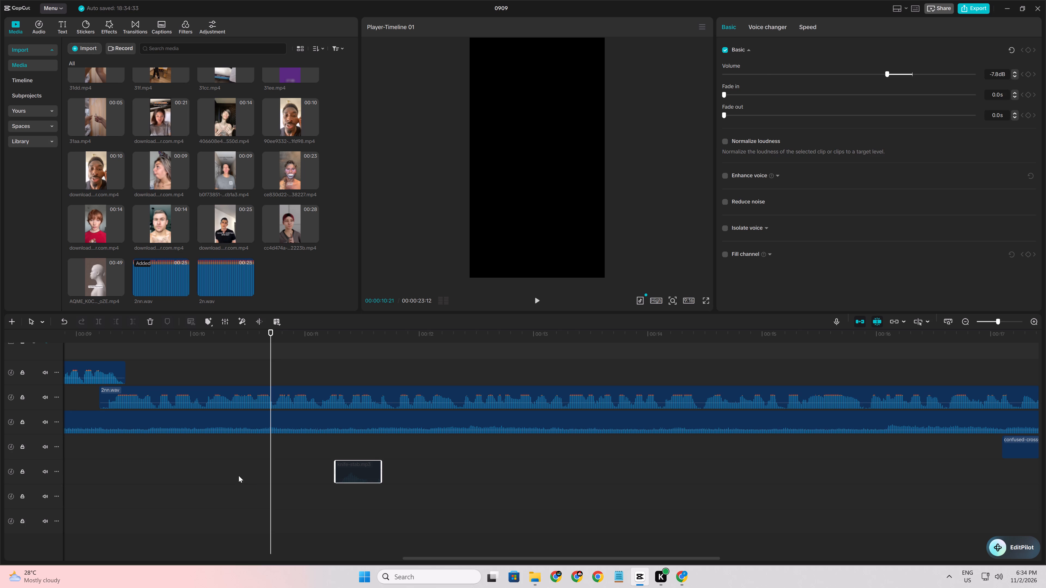
Find the pause after 10 seconds by ear and split the lower 2nn.wav clip at 00:00:10:22.
{"action": "left_click", "coordinate": [206, 467]}
{"action": "key", "text": "space"}
{"action": "left_click", "coordinate": [256, 460]}
{"action": "key", "text": "space"}
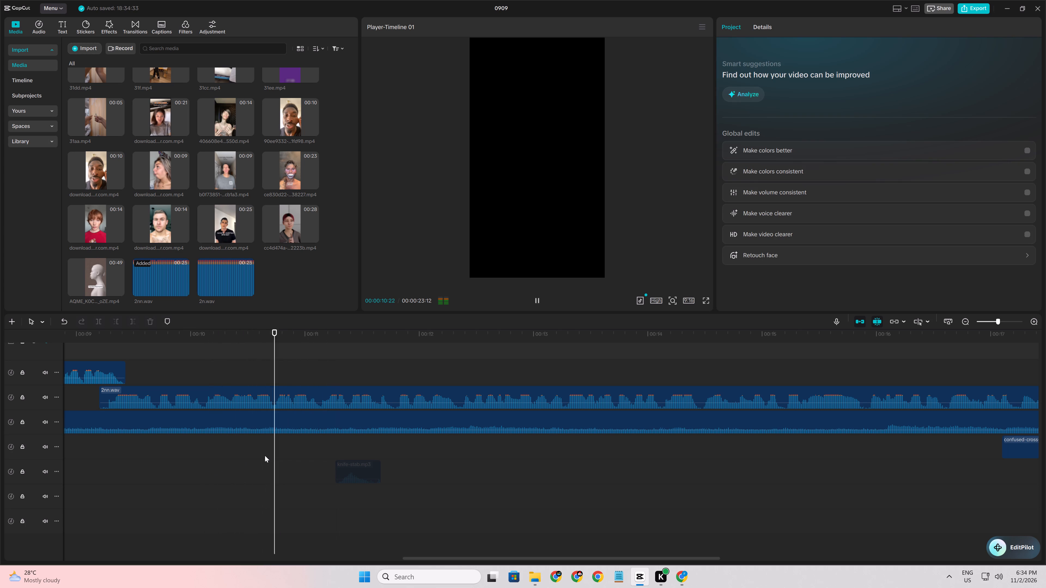
{"action": "key", "text": "space"}
{"action": "left_click", "coordinate": [268, 451]}
{"action": "left_click_drag", "start_coordinate": [268, 451], "coordinate": [275, 452]}
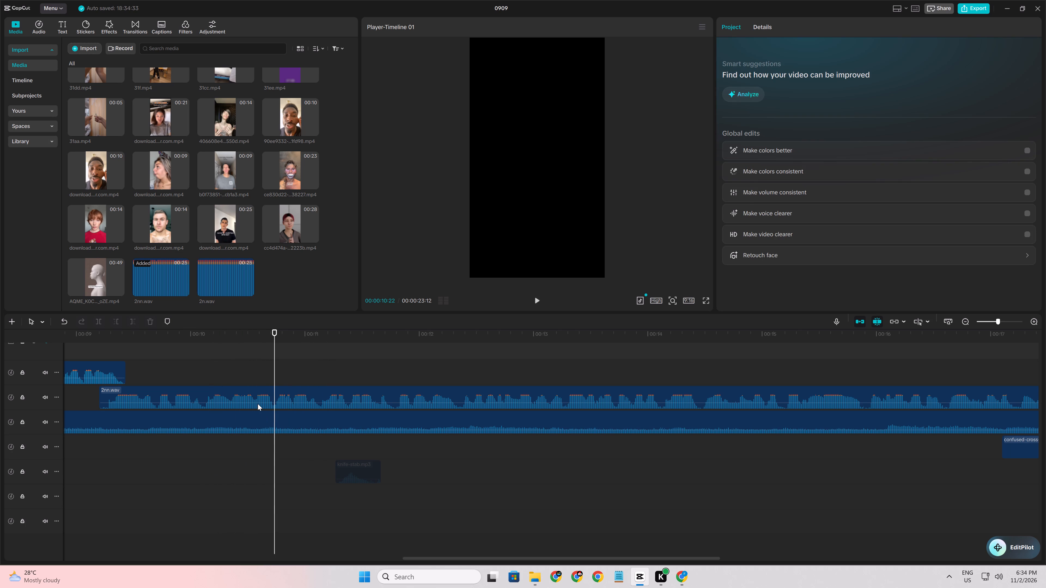
{"action": "left_click", "coordinate": [258, 404]}
{"action": "key", "text": "ctrl+b"}
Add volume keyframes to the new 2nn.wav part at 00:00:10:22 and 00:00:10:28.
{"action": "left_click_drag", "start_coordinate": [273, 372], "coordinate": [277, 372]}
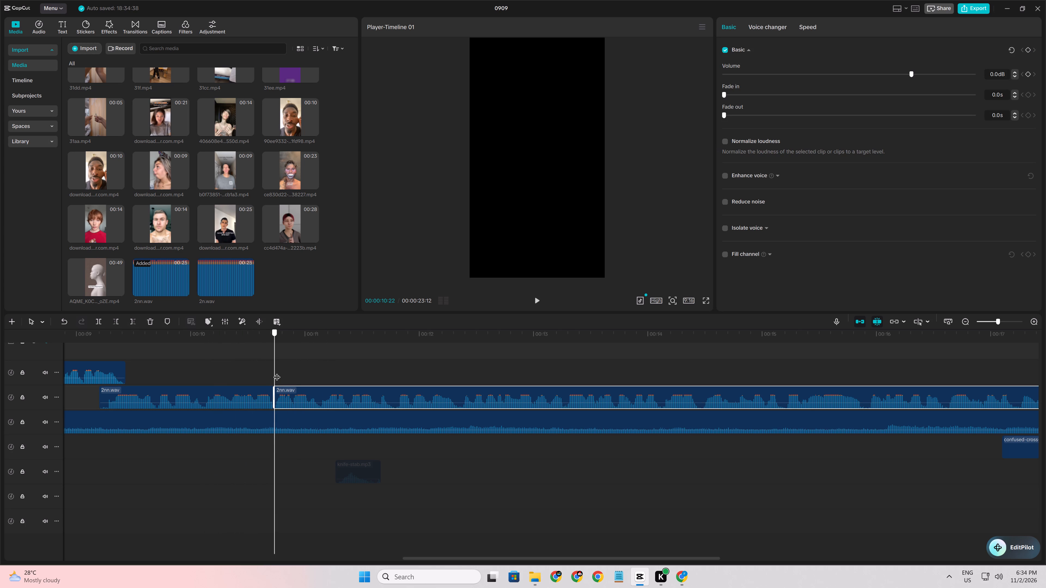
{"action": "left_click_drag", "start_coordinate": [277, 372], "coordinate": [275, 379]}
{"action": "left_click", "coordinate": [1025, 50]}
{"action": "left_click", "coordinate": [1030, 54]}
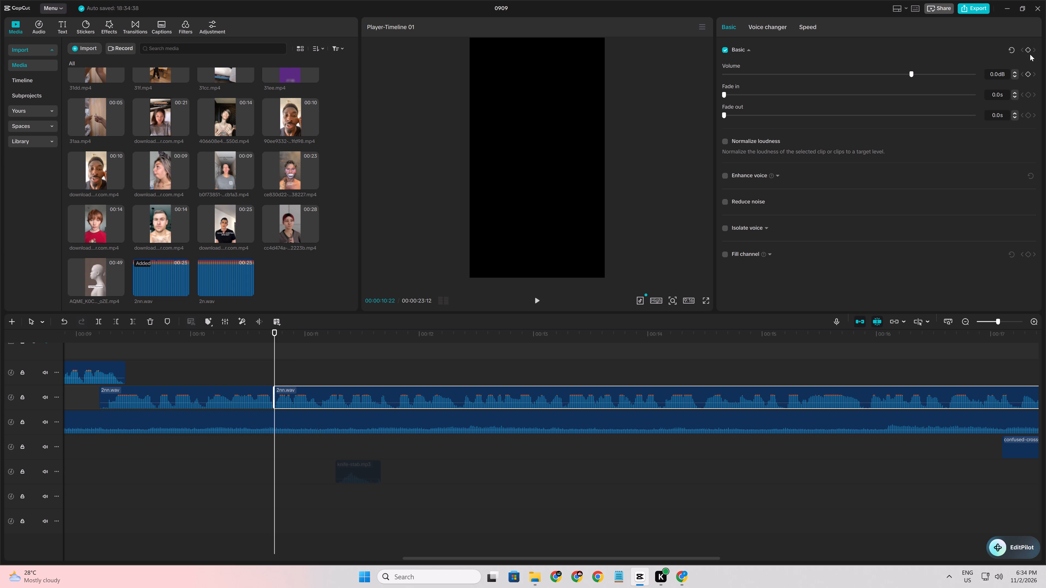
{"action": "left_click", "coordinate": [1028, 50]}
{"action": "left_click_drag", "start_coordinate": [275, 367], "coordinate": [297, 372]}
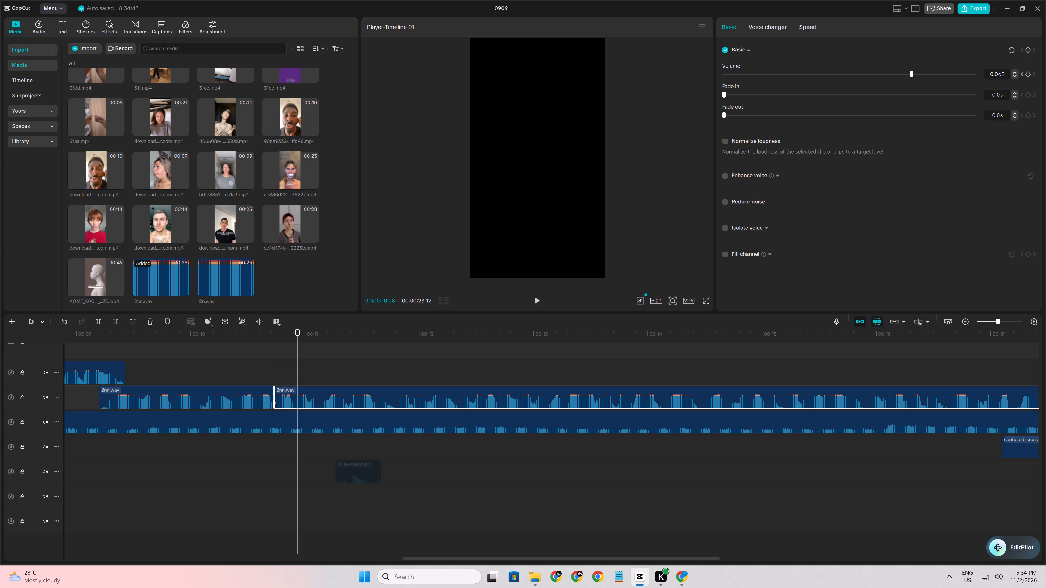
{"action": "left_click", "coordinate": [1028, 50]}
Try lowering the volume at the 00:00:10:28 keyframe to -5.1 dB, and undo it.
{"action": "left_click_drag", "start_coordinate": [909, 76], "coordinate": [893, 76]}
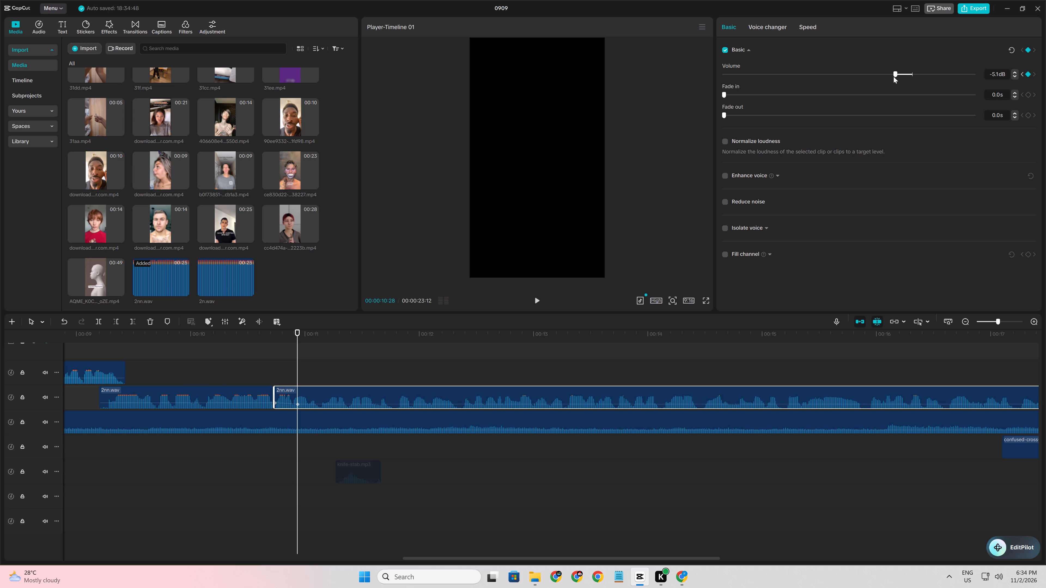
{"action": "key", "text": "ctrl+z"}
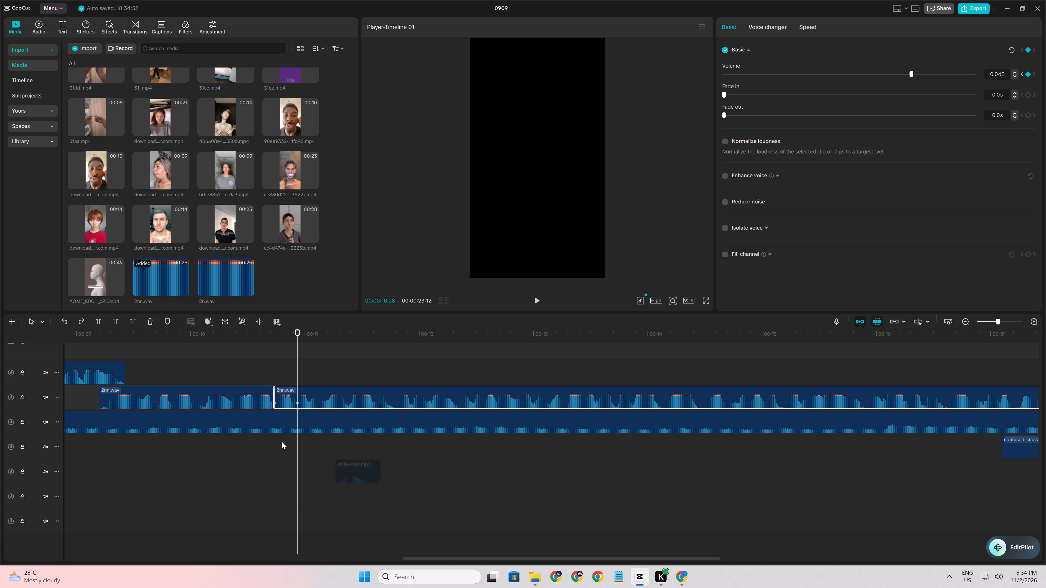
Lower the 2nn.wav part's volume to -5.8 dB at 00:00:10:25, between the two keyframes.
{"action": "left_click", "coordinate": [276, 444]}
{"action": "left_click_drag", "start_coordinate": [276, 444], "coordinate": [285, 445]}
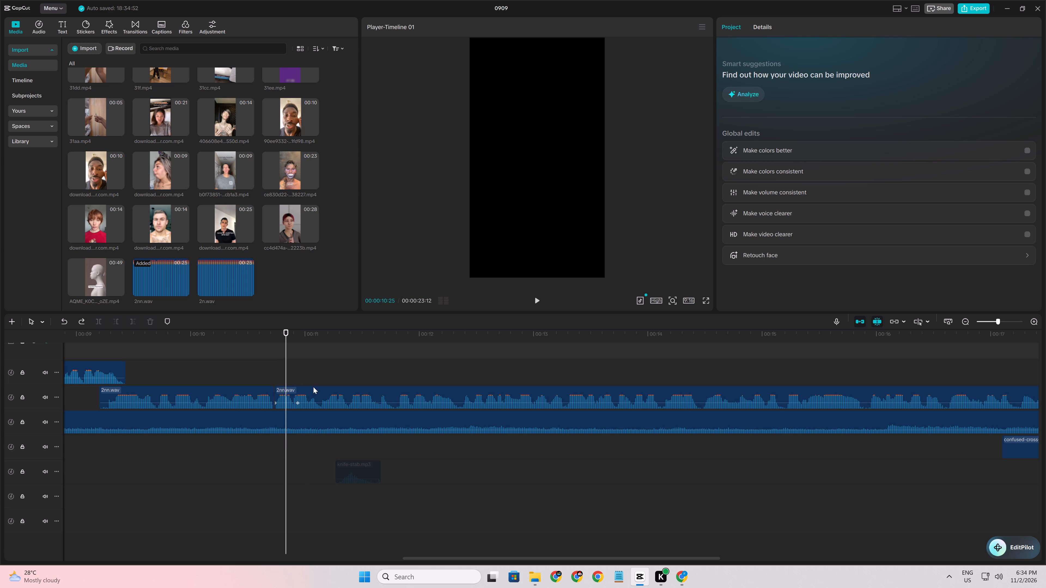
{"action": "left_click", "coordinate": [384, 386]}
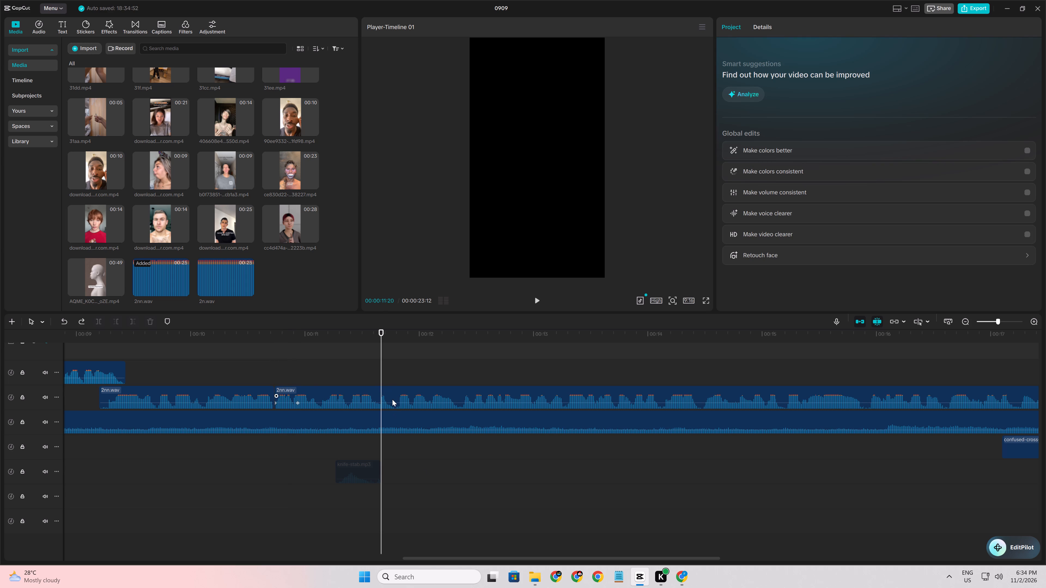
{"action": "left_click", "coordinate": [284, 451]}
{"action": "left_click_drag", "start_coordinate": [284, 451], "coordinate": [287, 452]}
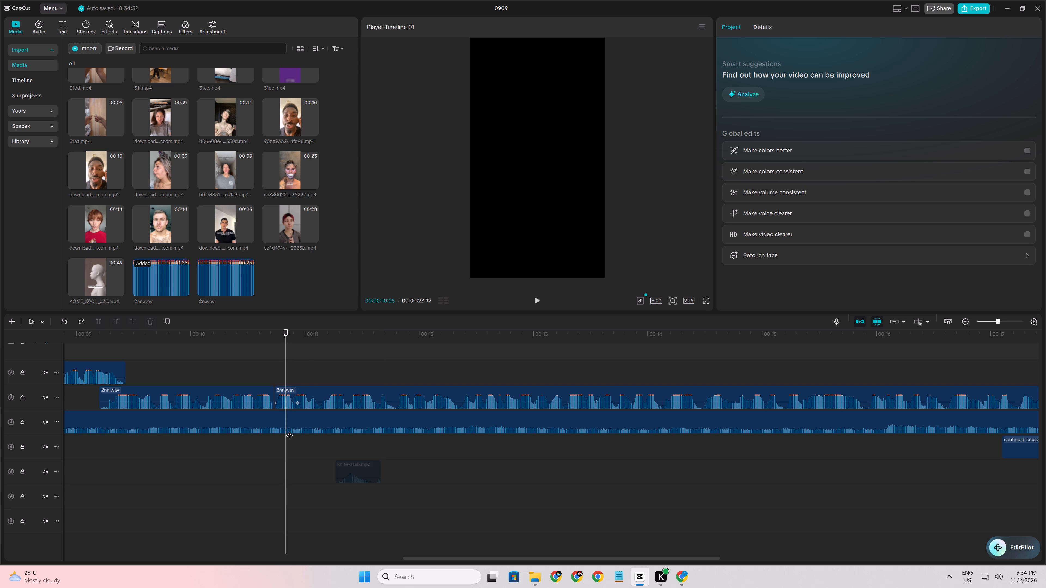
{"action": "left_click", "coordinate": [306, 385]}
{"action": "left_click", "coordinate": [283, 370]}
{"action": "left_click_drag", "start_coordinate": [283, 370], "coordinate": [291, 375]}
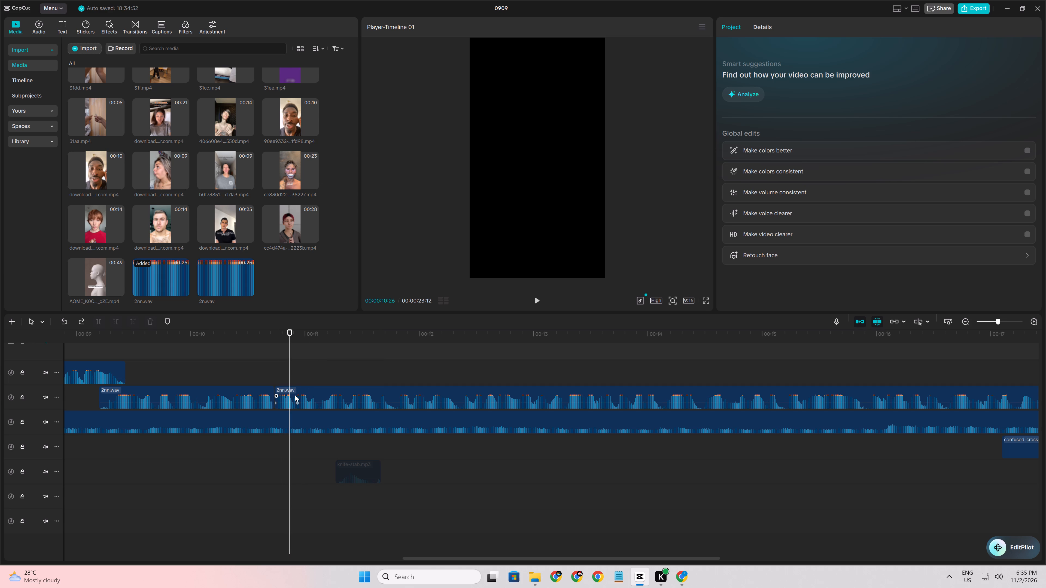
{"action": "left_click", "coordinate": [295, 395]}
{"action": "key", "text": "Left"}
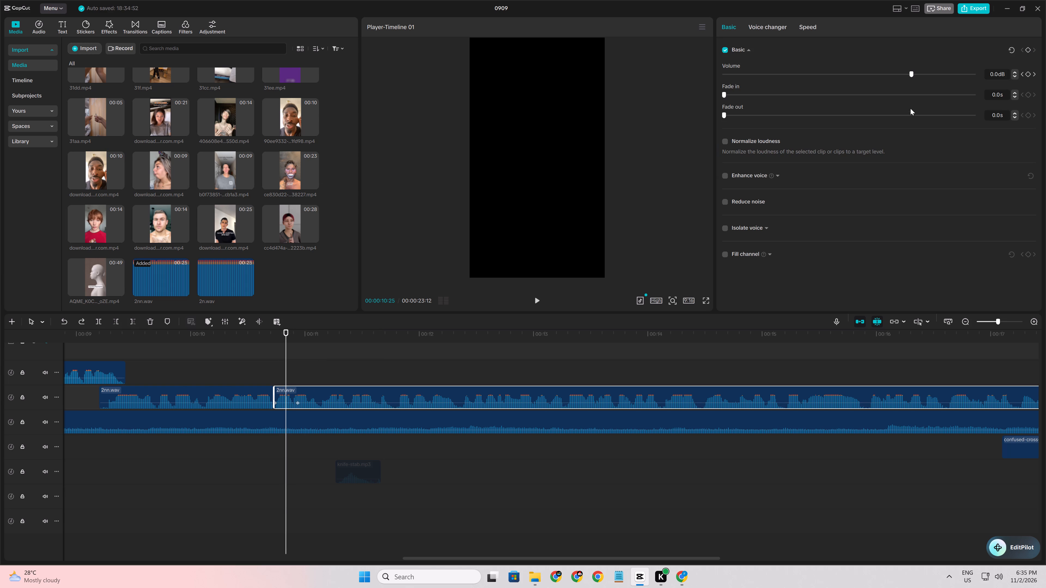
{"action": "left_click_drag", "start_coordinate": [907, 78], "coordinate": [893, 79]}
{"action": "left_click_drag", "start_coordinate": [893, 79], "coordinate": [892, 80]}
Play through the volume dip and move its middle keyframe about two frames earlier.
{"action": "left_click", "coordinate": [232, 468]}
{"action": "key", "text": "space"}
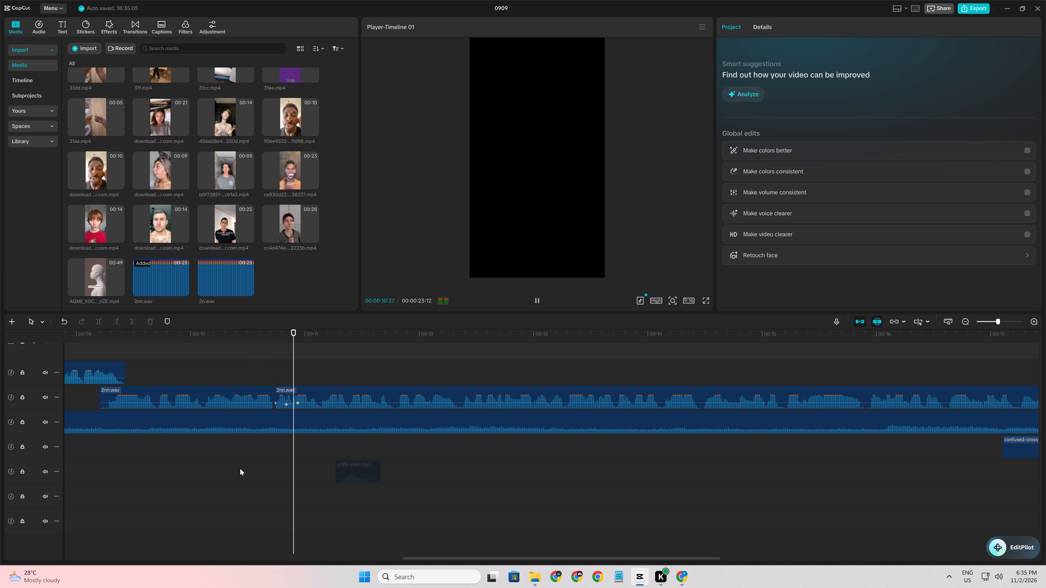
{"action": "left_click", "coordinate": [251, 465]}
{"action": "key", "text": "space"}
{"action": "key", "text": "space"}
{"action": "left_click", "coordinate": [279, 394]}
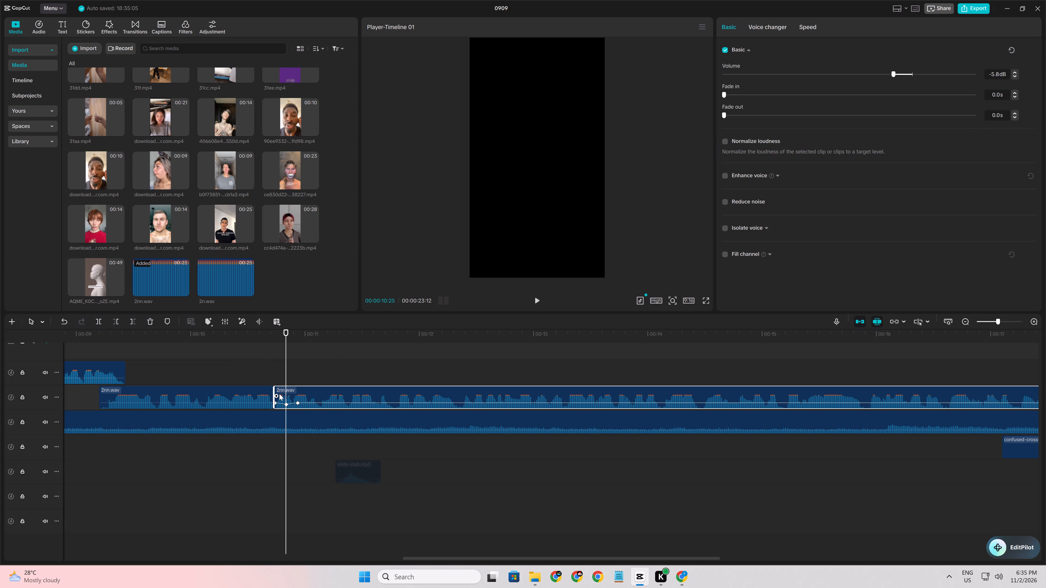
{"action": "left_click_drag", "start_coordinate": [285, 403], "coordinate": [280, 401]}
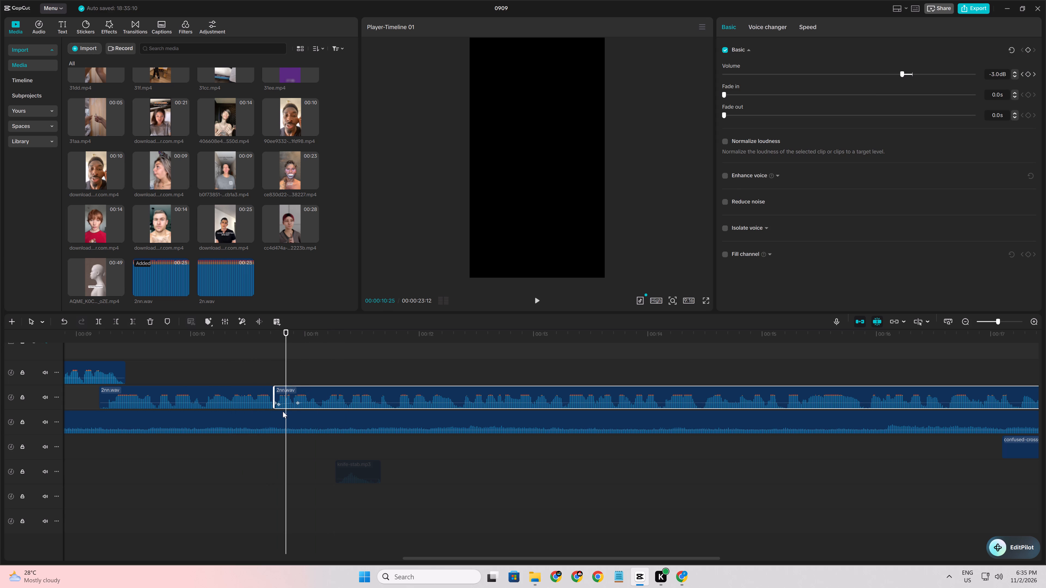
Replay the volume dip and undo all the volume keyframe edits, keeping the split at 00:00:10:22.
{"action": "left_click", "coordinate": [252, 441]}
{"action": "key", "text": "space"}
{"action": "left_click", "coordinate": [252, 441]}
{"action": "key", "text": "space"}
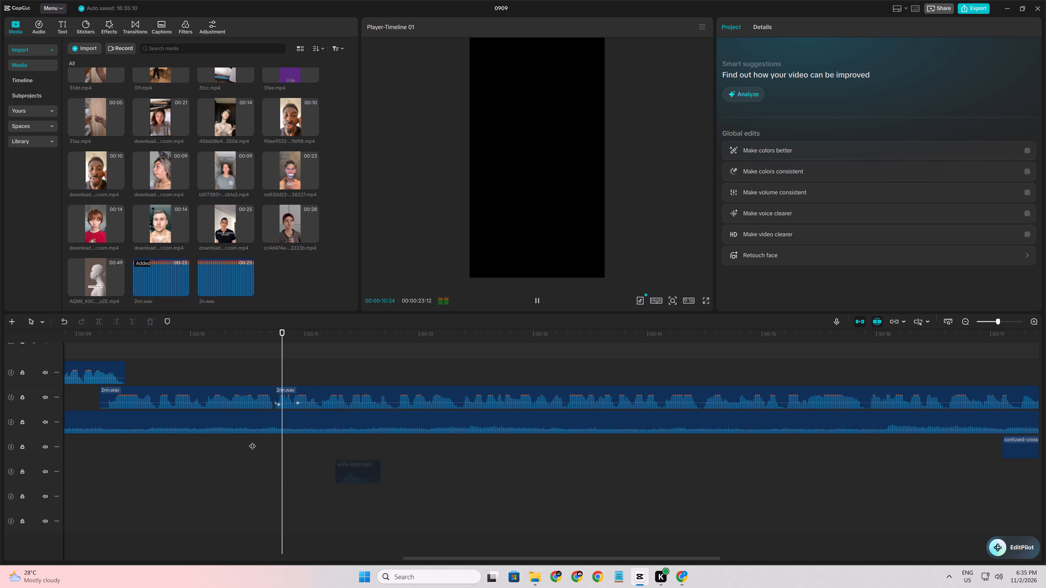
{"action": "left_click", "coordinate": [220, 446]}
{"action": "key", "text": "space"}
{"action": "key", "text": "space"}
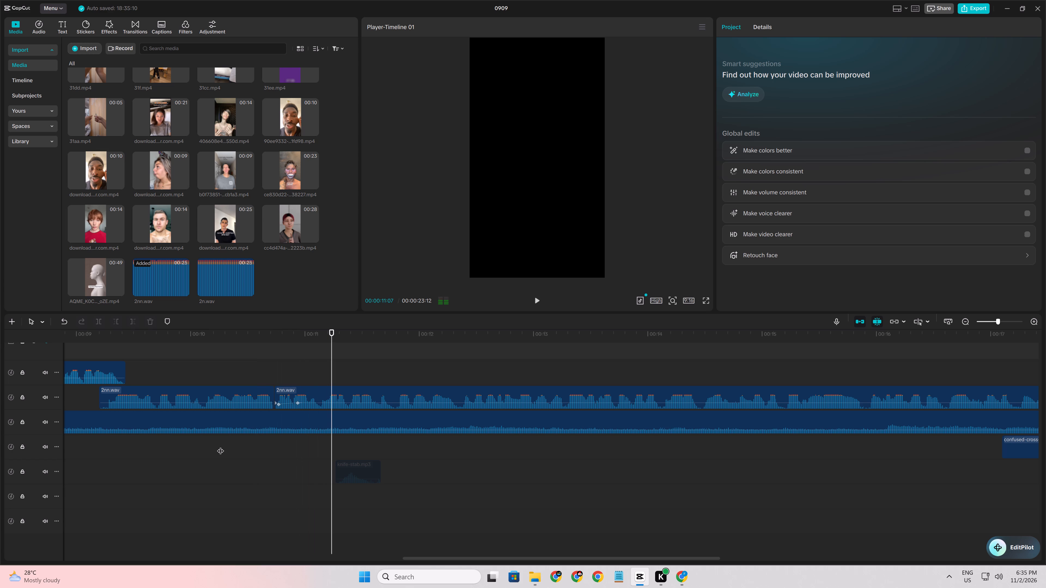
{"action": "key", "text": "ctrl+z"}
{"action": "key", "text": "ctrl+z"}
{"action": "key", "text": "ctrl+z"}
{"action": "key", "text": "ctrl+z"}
Split the lower 2nn.wav clip at 00:00:12:10 and move the remainder one track up, overlapping the cut by about three frames.
{"action": "left_click", "coordinate": [221, 446]}
{"action": "key", "text": "space"}
{"action": "scroll", "coordinate": [324, 467], "scroll_direction": "down", "scroll_amount": 3, "text": "ctrl"}
{"action": "scroll", "coordinate": [403, 467], "scroll_direction": "up", "scroll_amount": 3, "text": "ctrl"}
{"action": "left_click", "coordinate": [409, 461]}
{"action": "key", "text": "space"}
{"action": "key", "text": "space"}
{"action": "left_click", "coordinate": [440, 392]}
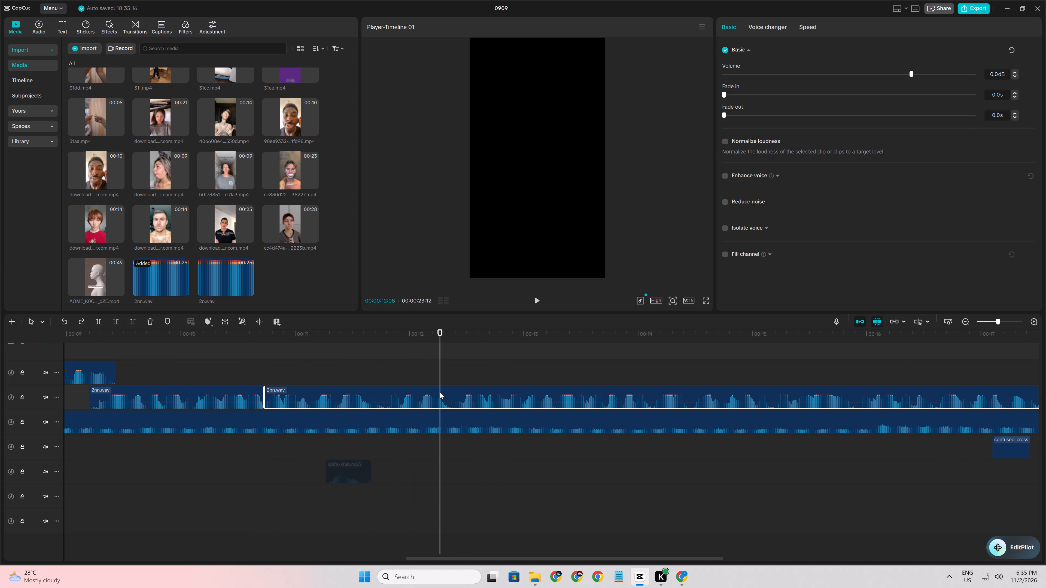
{"action": "key", "text": "Right"}
{"action": "key", "text": "Right"}
{"action": "key", "text": "ctrl+b"}
{"action": "left_click_drag", "start_coordinate": [470, 395], "coordinate": [455, 391]}
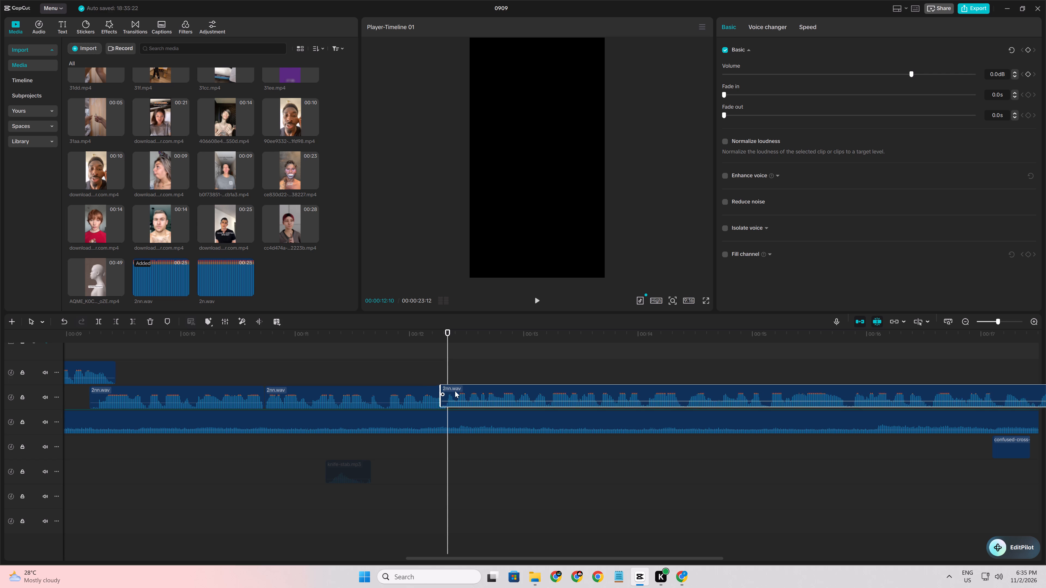
{"action": "left_click_drag", "start_coordinate": [455, 391], "coordinate": [457, 374]}
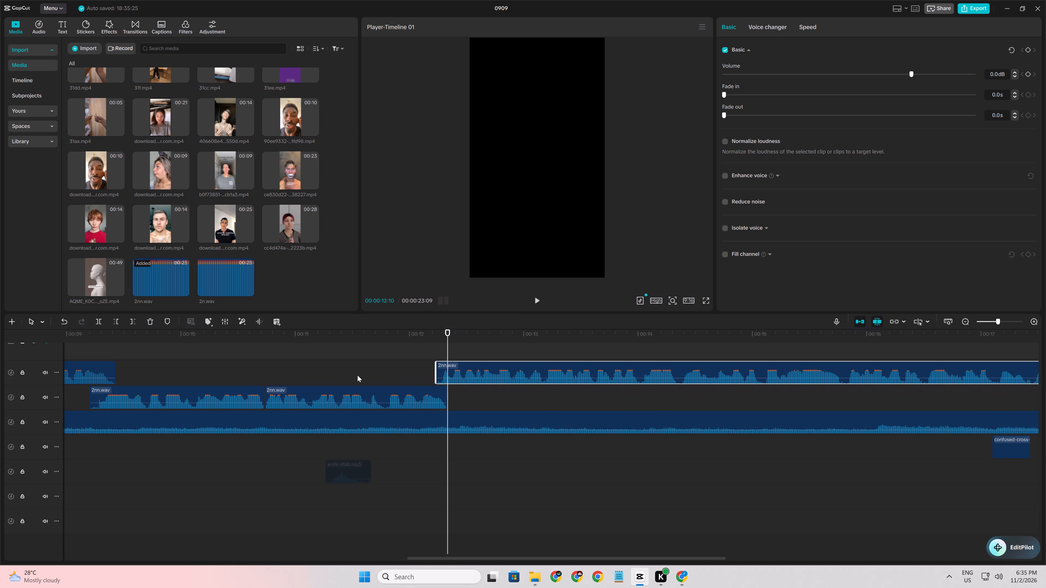
Shift the upper 2nn.wav part about one frame earlier and play through the join around 12 seconds.
{"action": "left_click", "coordinate": [334, 378]}
{"action": "key", "text": "space"}
{"action": "key", "text": "space"}
{"action": "left_click_drag", "start_coordinate": [446, 368], "coordinate": [441, 368]}
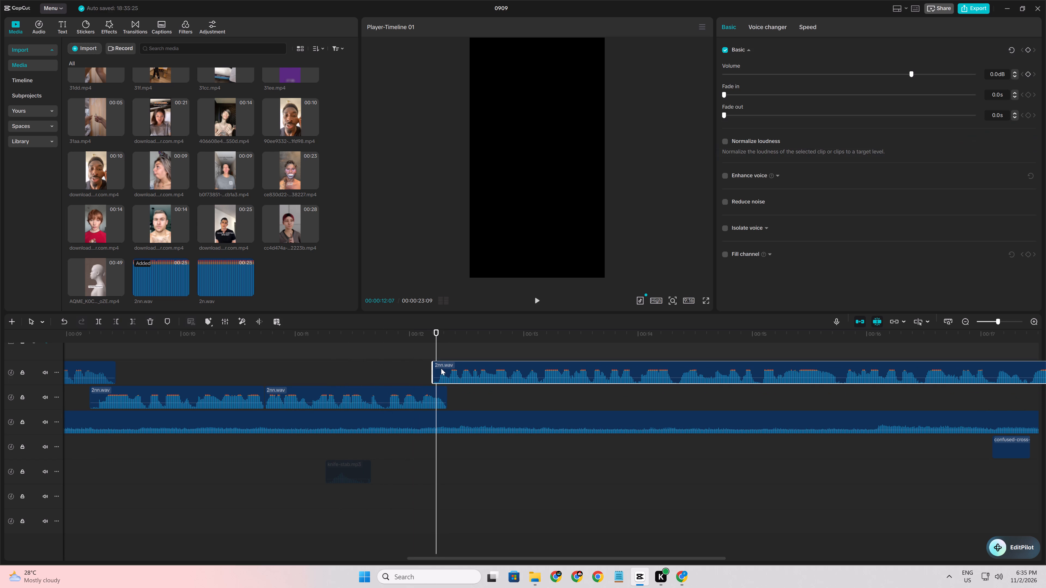
{"action": "left_click_drag", "start_coordinate": [441, 368], "coordinate": [441, 369]}
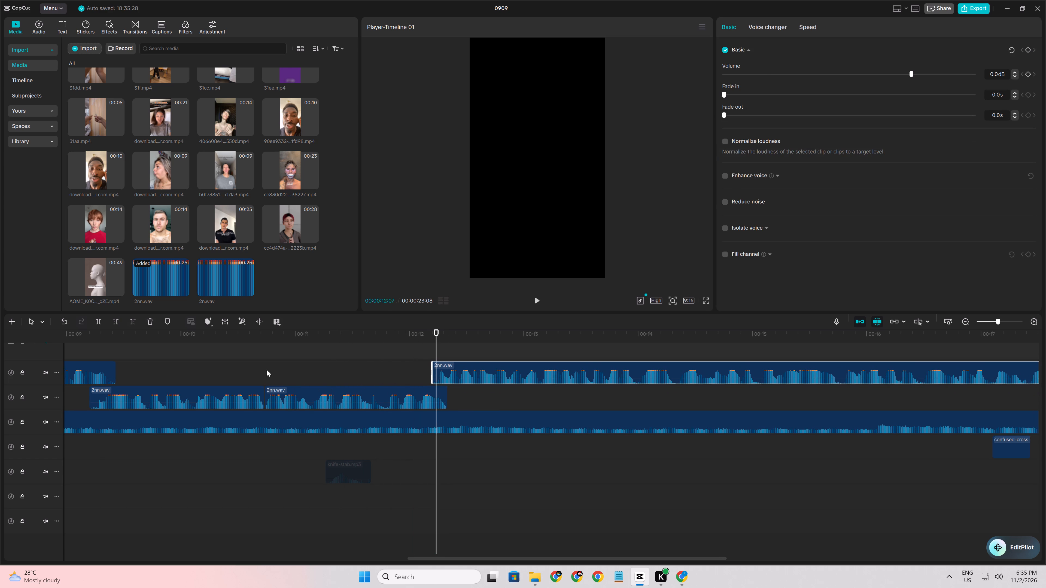
{"action": "left_click", "coordinate": [267, 370]}
{"action": "key", "text": "space"}
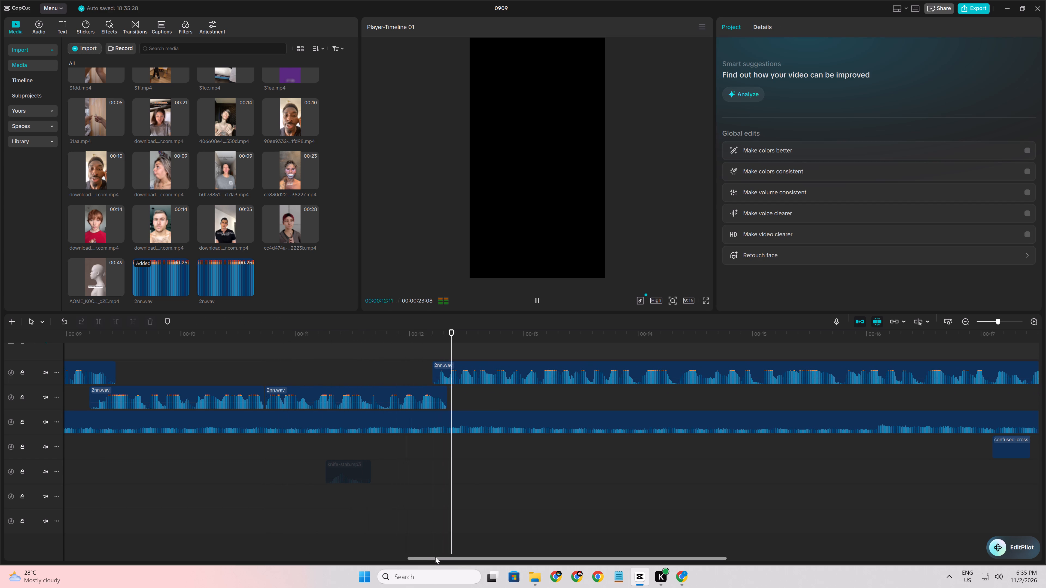
Split the upper 2nn.wav clip at 00:00:15:23, move the remainder one track down overlapping about four frames, and play the join.
{"action": "left_click_drag", "start_coordinate": [435, 557], "coordinate": [572, 565]}
{"action": "key", "text": "space"}
{"action": "key", "text": "space"}
{"action": "key", "text": "space"}
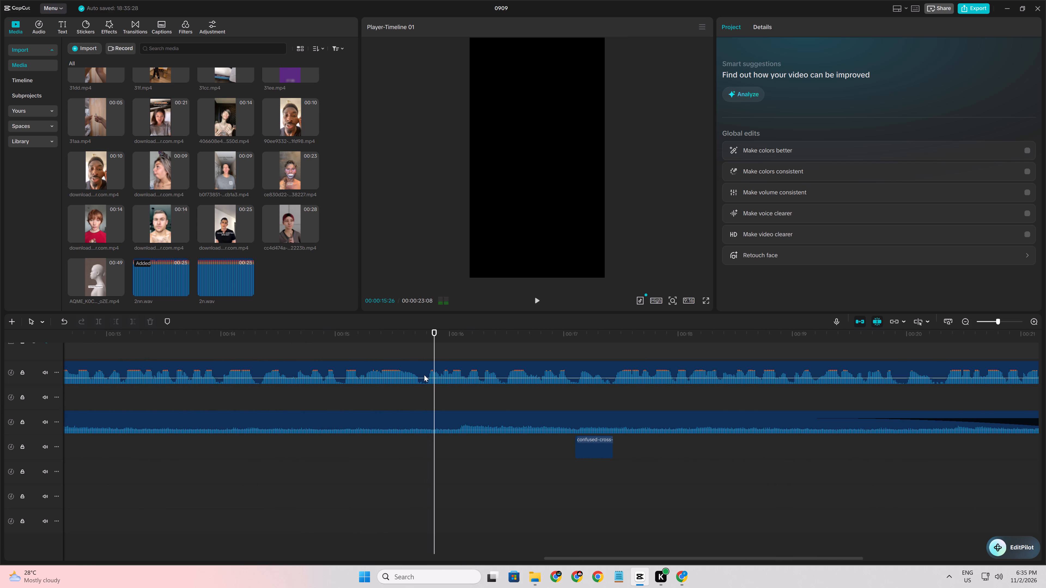
{"action": "left_click", "coordinate": [411, 396]}
{"action": "left_click_drag", "start_coordinate": [411, 396], "coordinate": [423, 397]}
{"action": "left_click", "coordinate": [415, 366]}
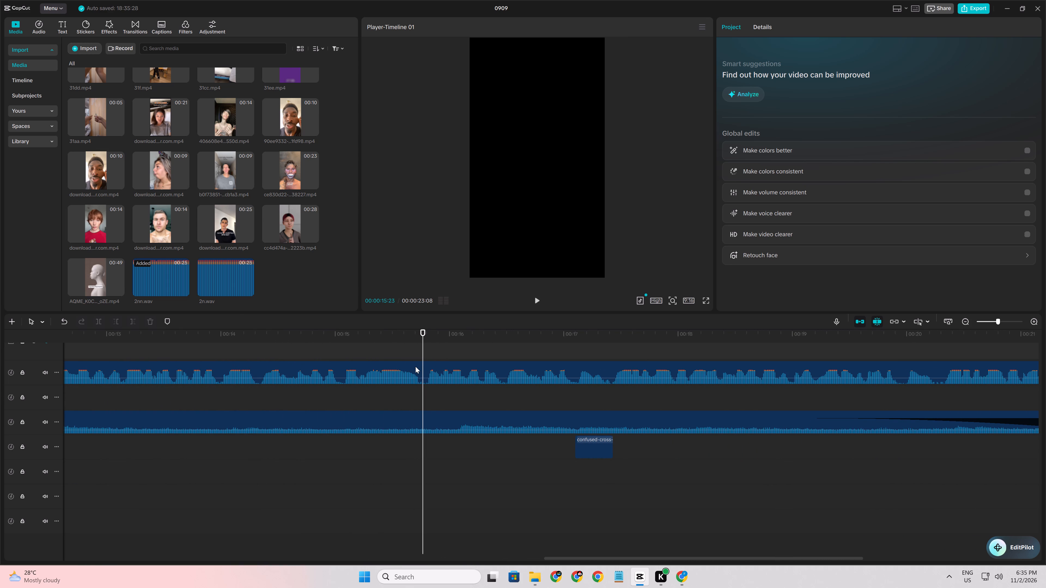
{"action": "key", "text": "ctrl+b"}
{"action": "left_click_drag", "start_coordinate": [434, 367], "coordinate": [422, 397]}
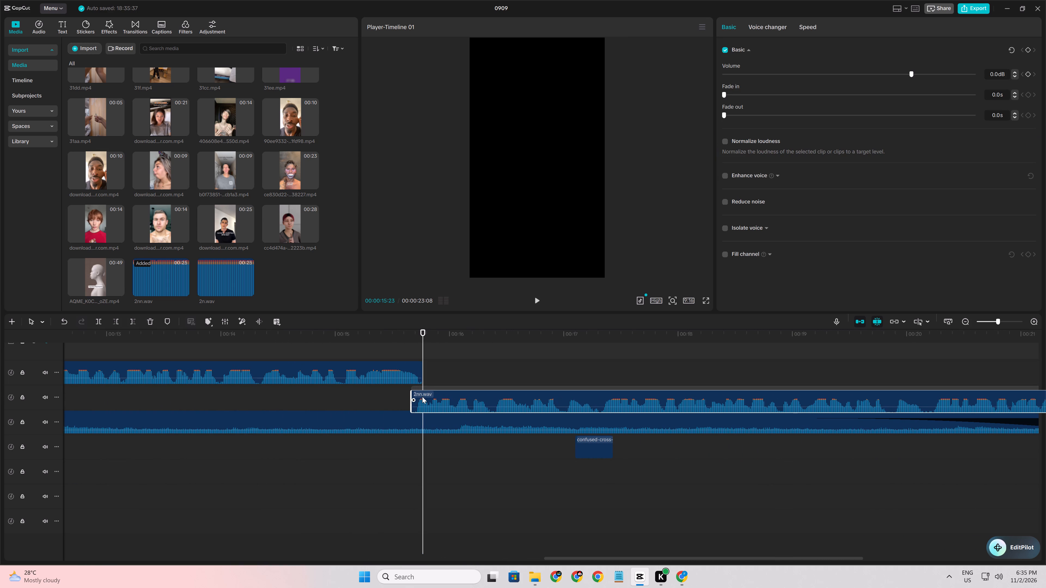
{"action": "left_click_drag", "start_coordinate": [422, 397], "coordinate": [421, 397]}
{"action": "left_click", "coordinate": [364, 404]}
{"action": "key", "text": "space"}
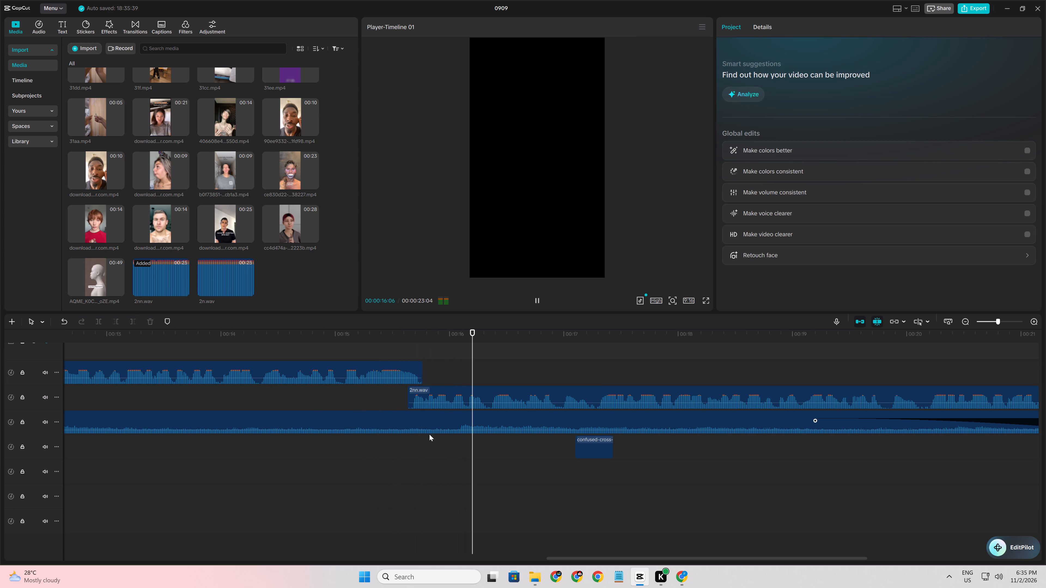
Split the lower 2nn.wav clip at 00:00:17:08, move the remainder one track up overlapping about four frames, and play the join.
{"action": "left_click_drag", "start_coordinate": [593, 558], "coordinate": [623, 557]}
{"action": "left_click", "coordinate": [486, 485]}
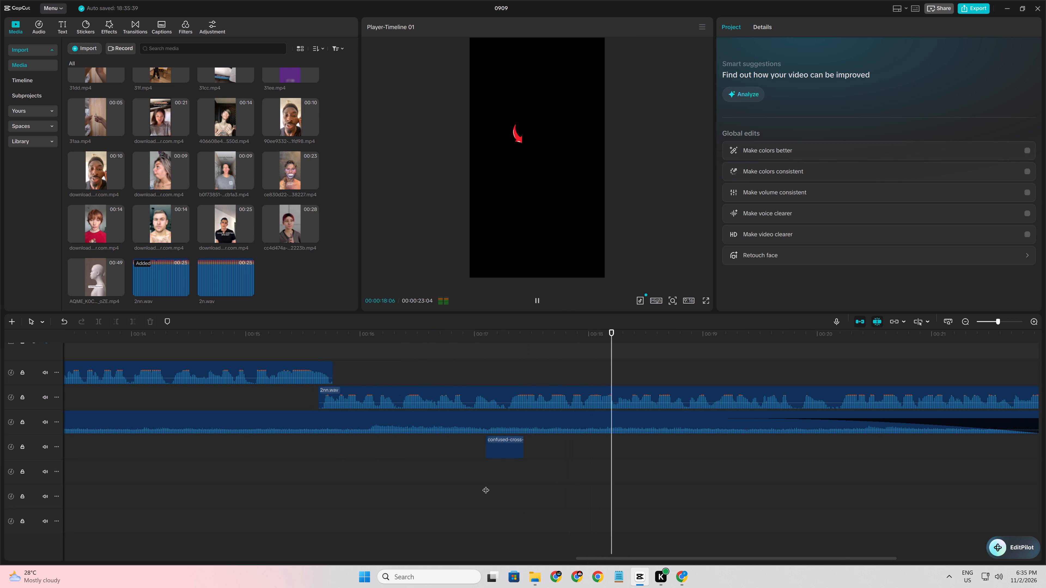
{"action": "left_click_drag", "start_coordinate": [487, 485], "coordinate": [505, 488]}
{"action": "left_click", "coordinate": [479, 393]}
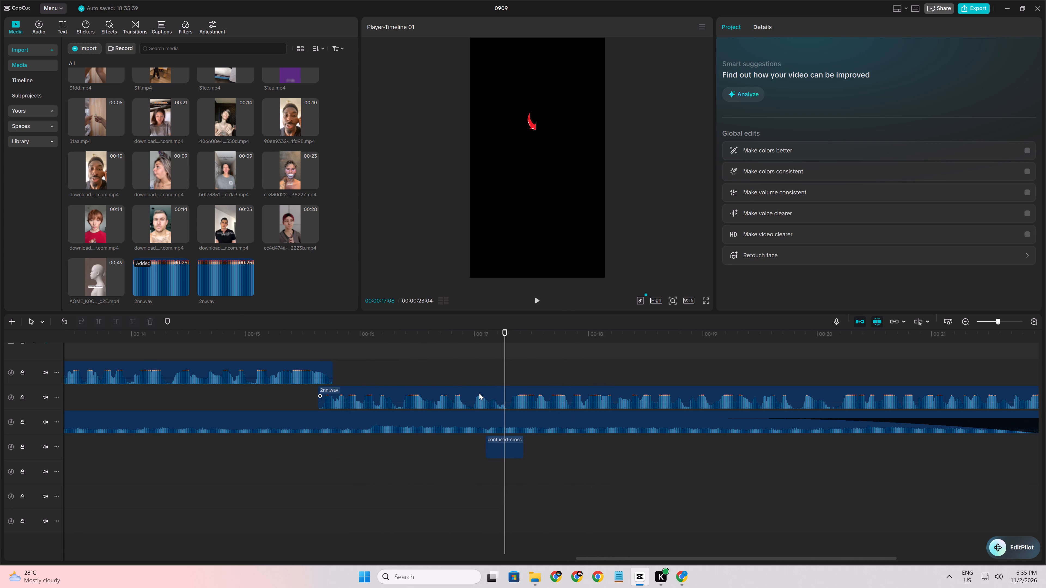
{"action": "key", "text": "ctrl+b"}
{"action": "left_click_drag", "start_coordinate": [526, 396], "coordinate": [506, 376]}
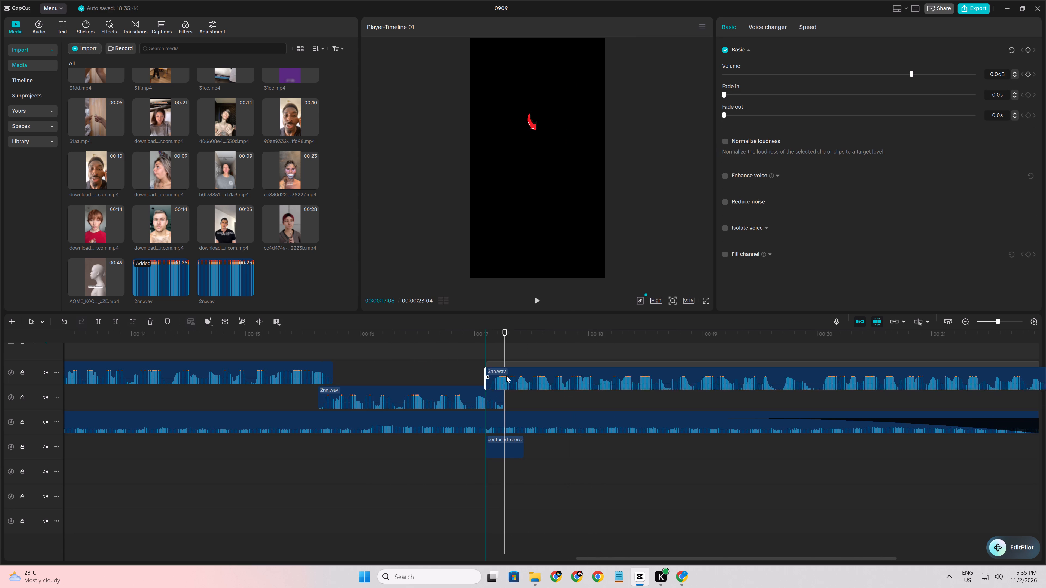
{"action": "left_click_drag", "start_coordinate": [506, 376], "coordinate": [511, 376]}
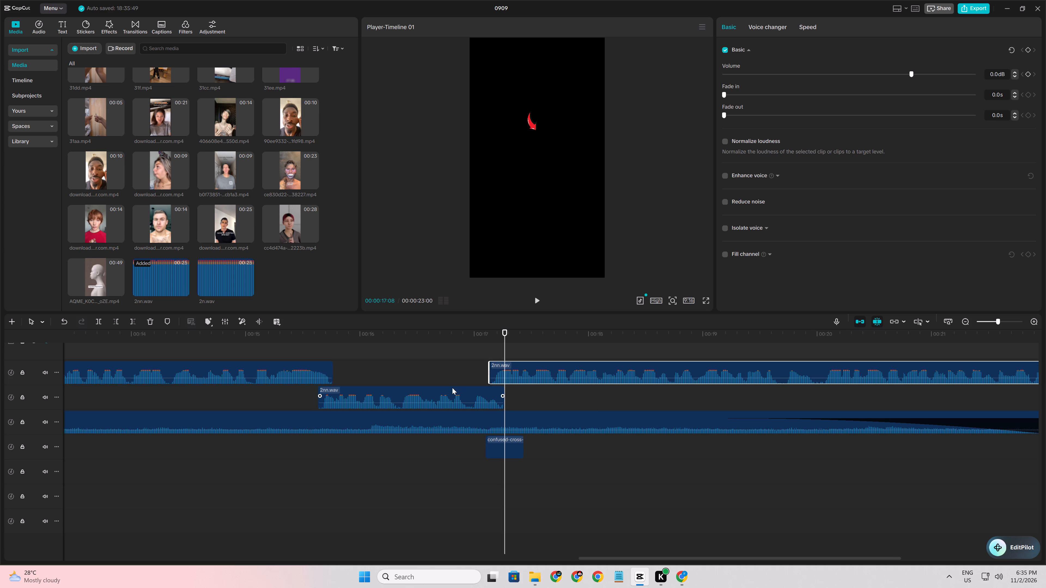
{"action": "left_click", "coordinate": [435, 367]}
{"action": "key", "text": "space"}
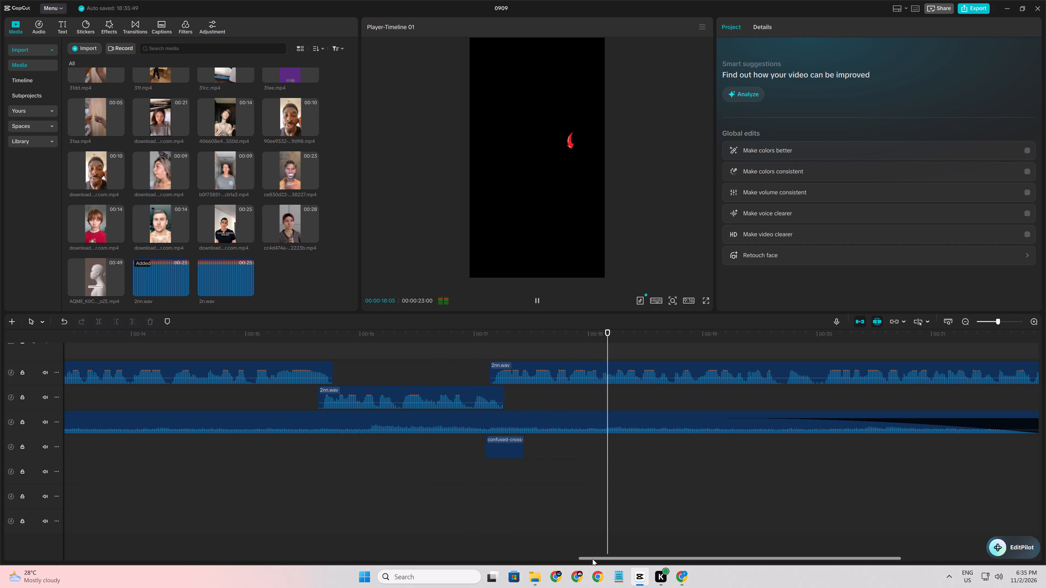
Trim away the last 2nn.wav part's beginning up to 00:00:20:01, move the remainder back to about 00:00:17:04, and play it through.
{"action": "left_click_drag", "start_coordinate": [594, 559], "coordinate": [682, 571]}
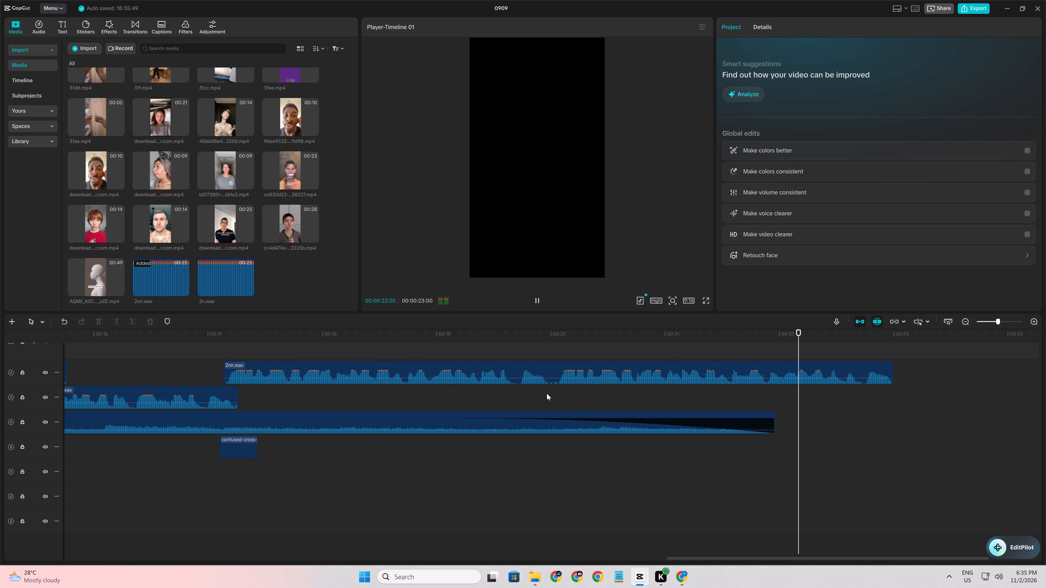
{"action": "left_click", "coordinate": [413, 393]}
{"action": "key", "text": "space"}
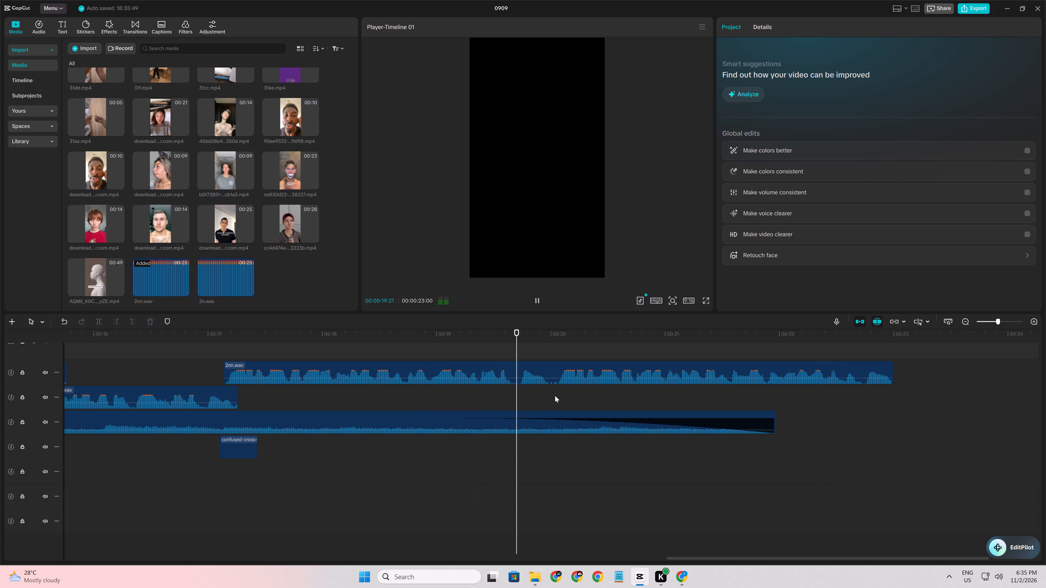
{"action": "key", "text": "space"}
{"action": "left_click", "coordinate": [555, 392]}
{"action": "left_click", "coordinate": [553, 392]}
{"action": "left_click", "coordinate": [546, 373]}
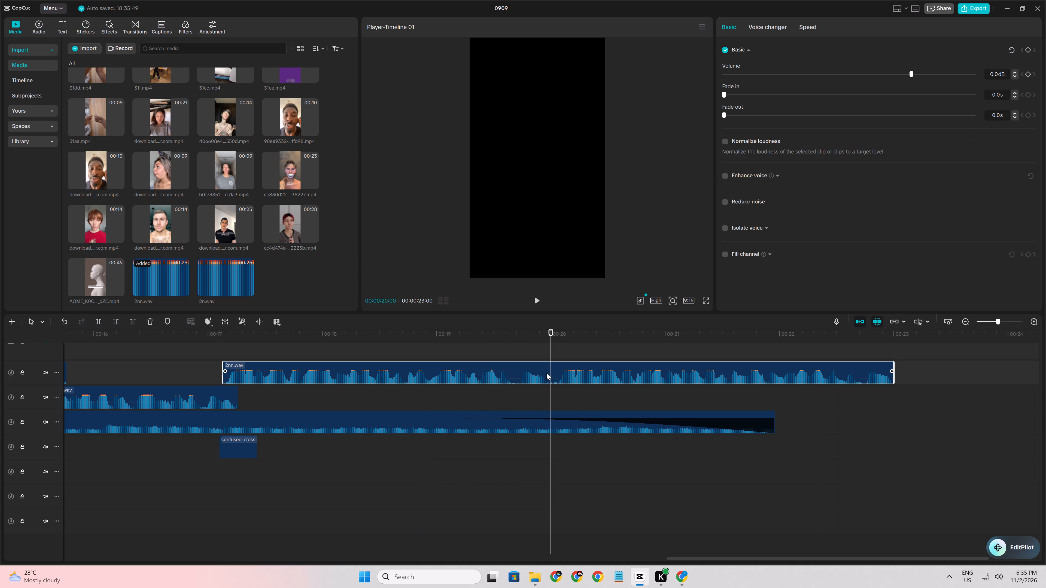
{"action": "key", "text": "Right"}
{"action": "key", "text": "q"}
{"action": "left_click_drag", "start_coordinate": [600, 365], "coordinate": [281, 355]}
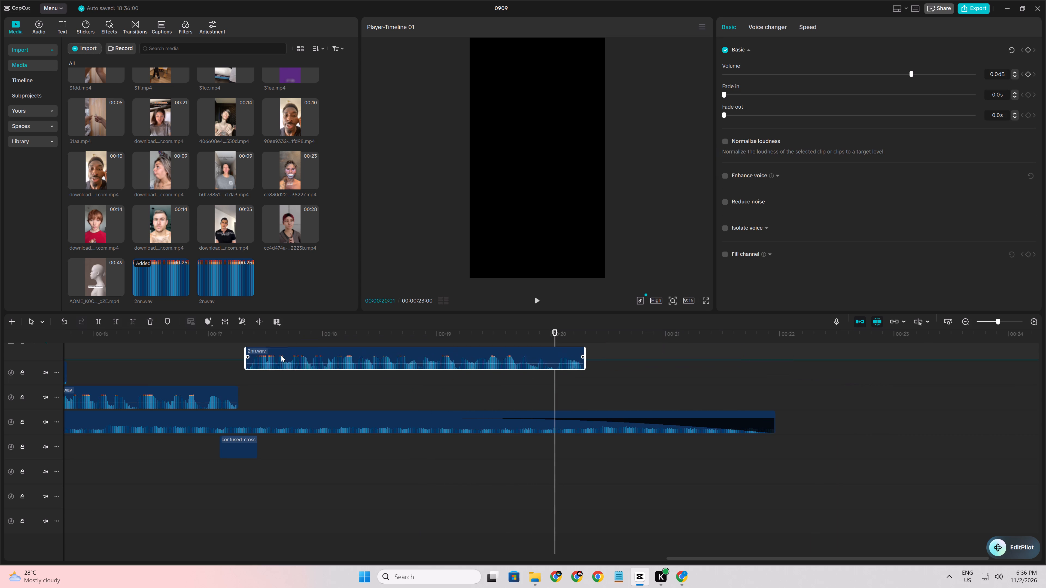
{"action": "left_click_drag", "start_coordinate": [281, 355], "coordinate": [270, 365]}
{"action": "left_click", "coordinate": [132, 363]}
{"action": "key", "text": "space"}
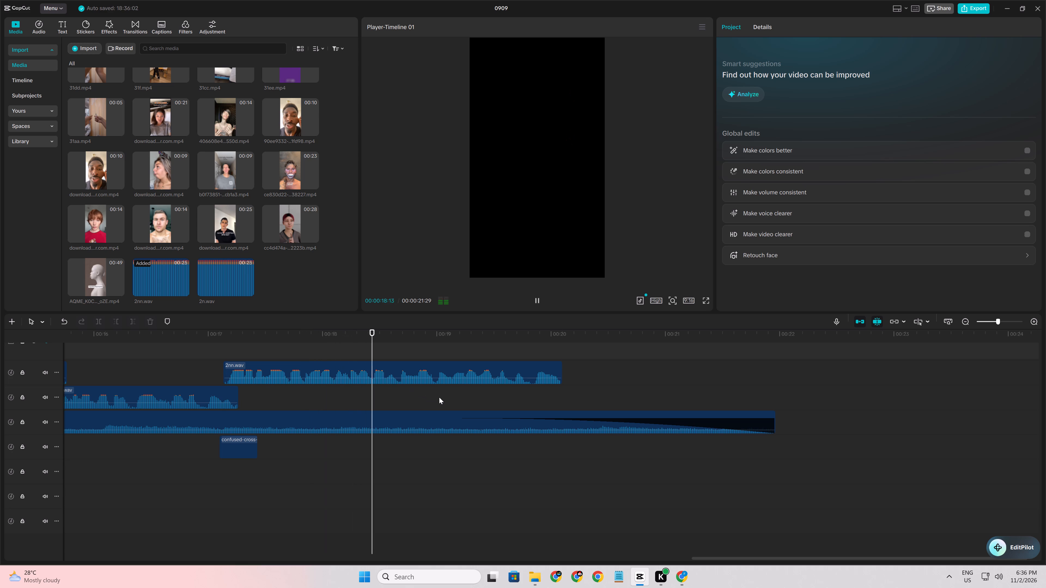
{"action": "key", "text": "space"}
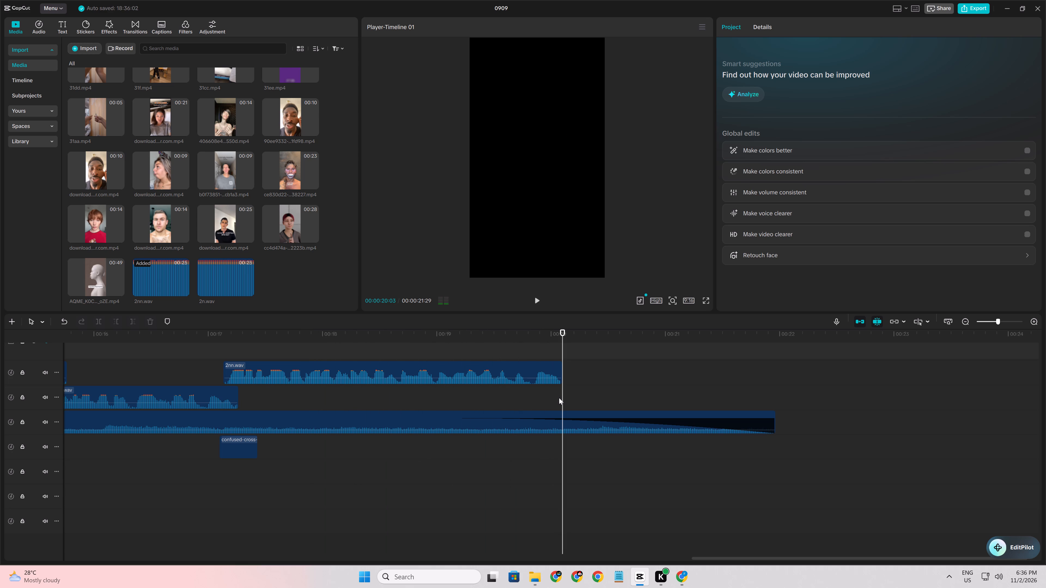
Trim the end of the X-Files Theme music to 00:00:20:03, where the voice recording ends.
{"action": "left_click", "coordinate": [575, 421]}
{"action": "key", "text": "w"}
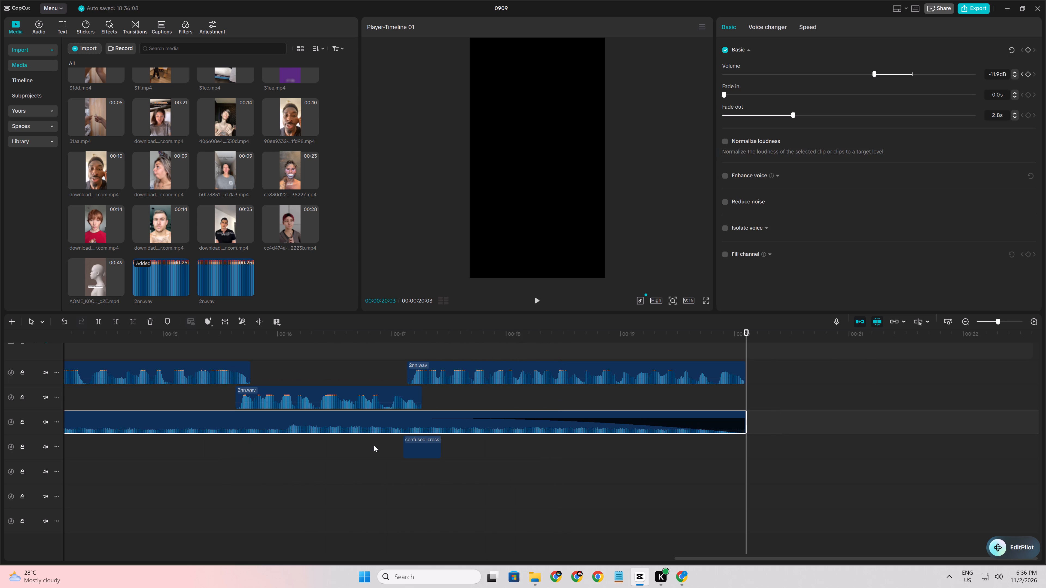
Place the 25-second video of the man in a black T-shirt at the start of the main video track.
{"action": "scroll", "coordinate": [377, 447], "scroll_direction": "down", "scroll_amount": 9, "text": "ctrl"}
{"action": "left_click", "coordinate": [378, 464]}
{"action": "left_click_drag", "start_coordinate": [378, 464], "coordinate": [0, 324]}
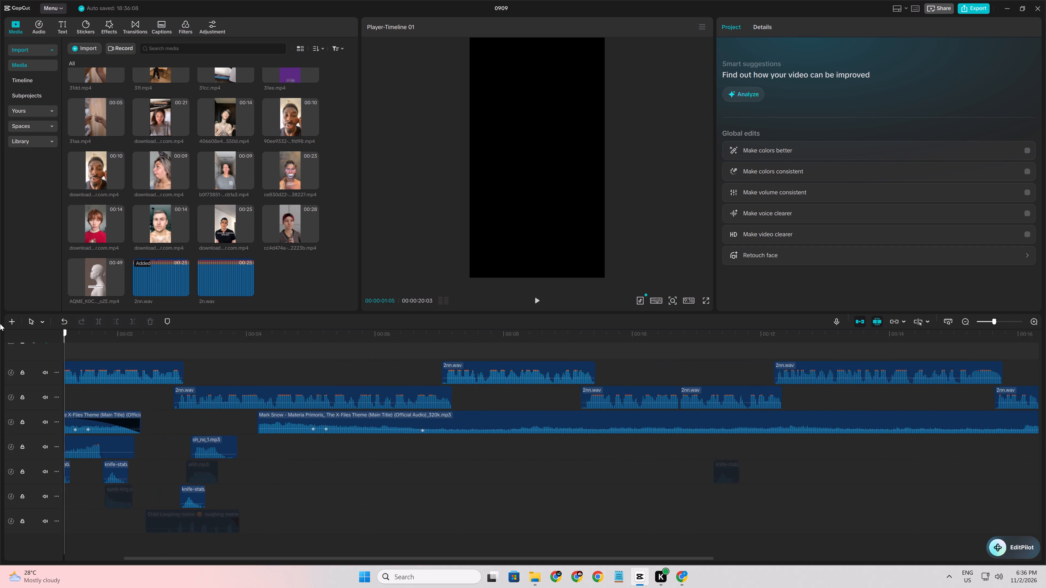
{"action": "left_click_drag", "start_coordinate": [0, 324], "coordinate": [39, 329]}
{"action": "scroll", "coordinate": [490, 387], "scroll_direction": "down", "scroll_amount": 10, "text": "ctrl"}
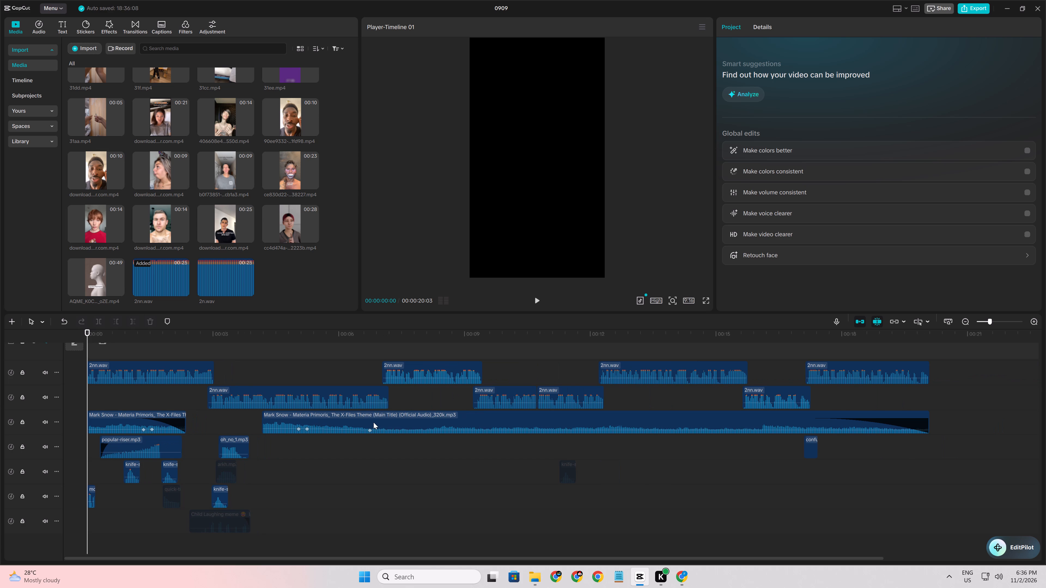
{"action": "scroll", "coordinate": [373, 422], "scroll_direction": "up", "scroll_amount": 4}
{"action": "left_click_drag", "start_coordinate": [224, 238], "coordinate": [86, 390]}
Play the newly placed video with the voice recording from around 7 to 12 seconds.
{"action": "left_click", "coordinate": [402, 444]}
{"action": "key", "text": "space"}
{"action": "scroll", "coordinate": [448, 439], "scroll_direction": "up", "scroll_amount": 4, "text": "ctrl"}
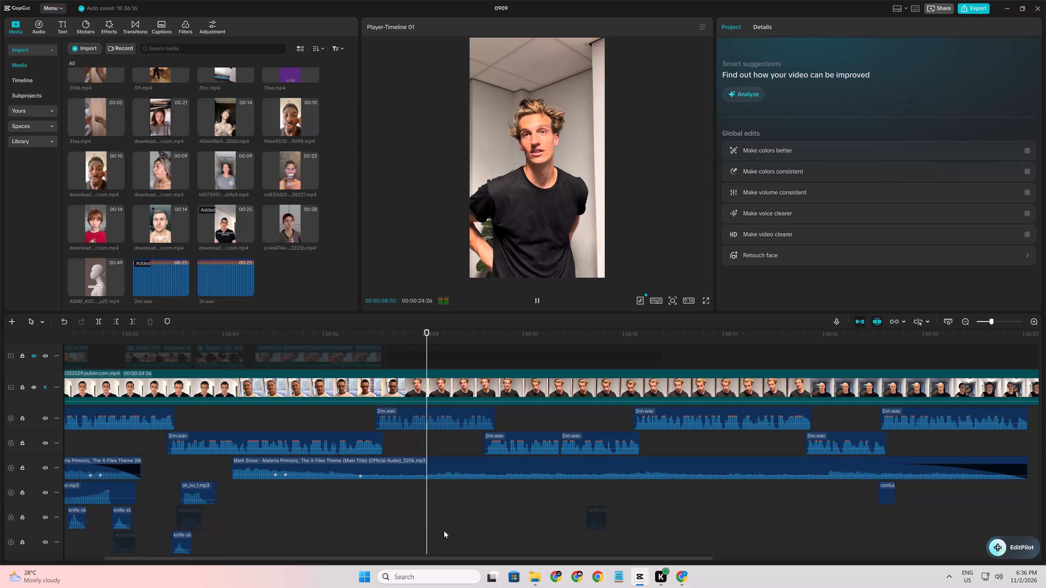
{"action": "left_click_drag", "start_coordinate": [440, 558], "coordinate": [594, 550]}
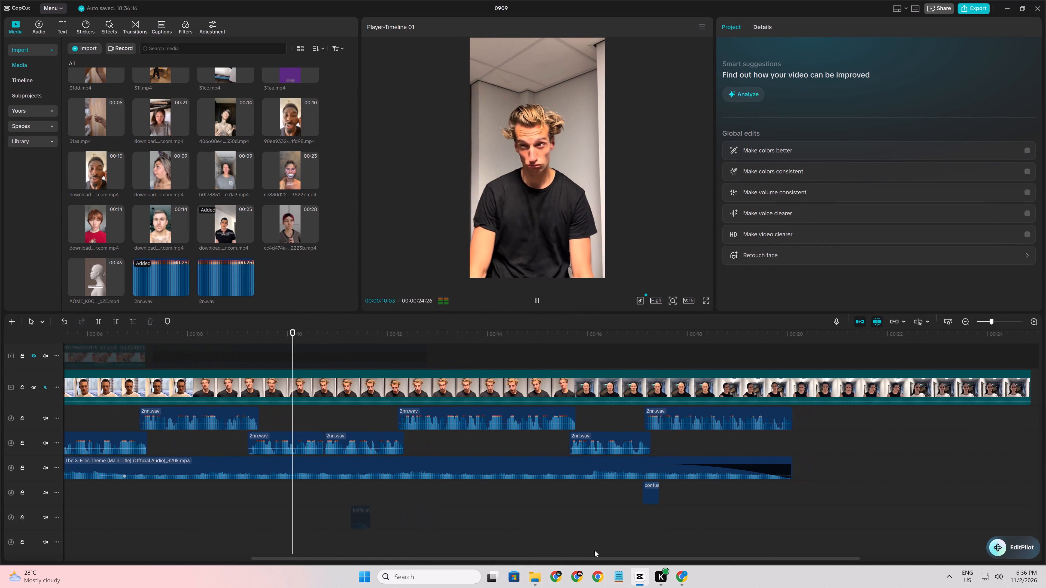
{"action": "left_click_drag", "start_coordinate": [594, 550], "coordinate": [650, 549]}
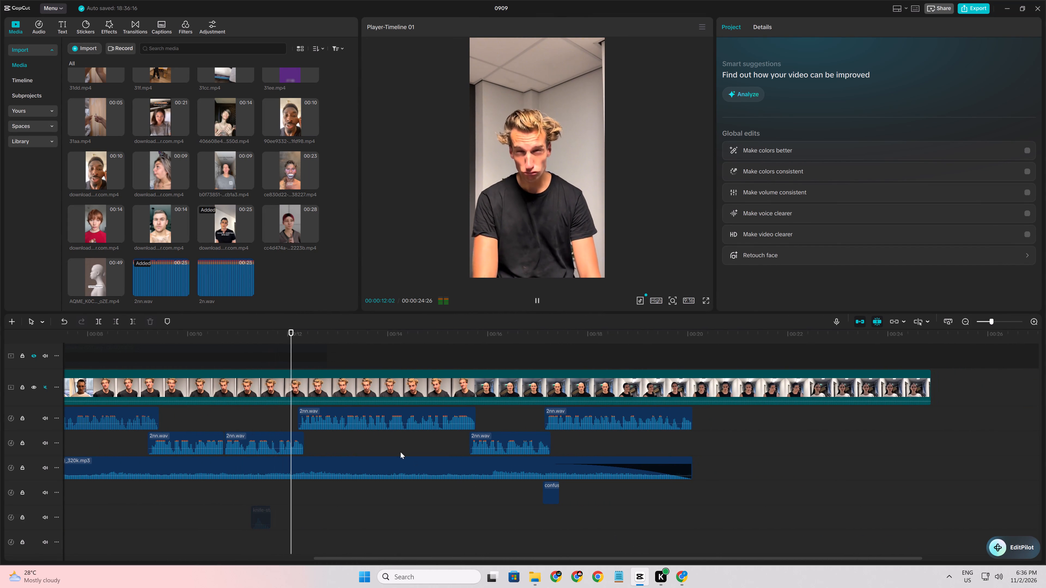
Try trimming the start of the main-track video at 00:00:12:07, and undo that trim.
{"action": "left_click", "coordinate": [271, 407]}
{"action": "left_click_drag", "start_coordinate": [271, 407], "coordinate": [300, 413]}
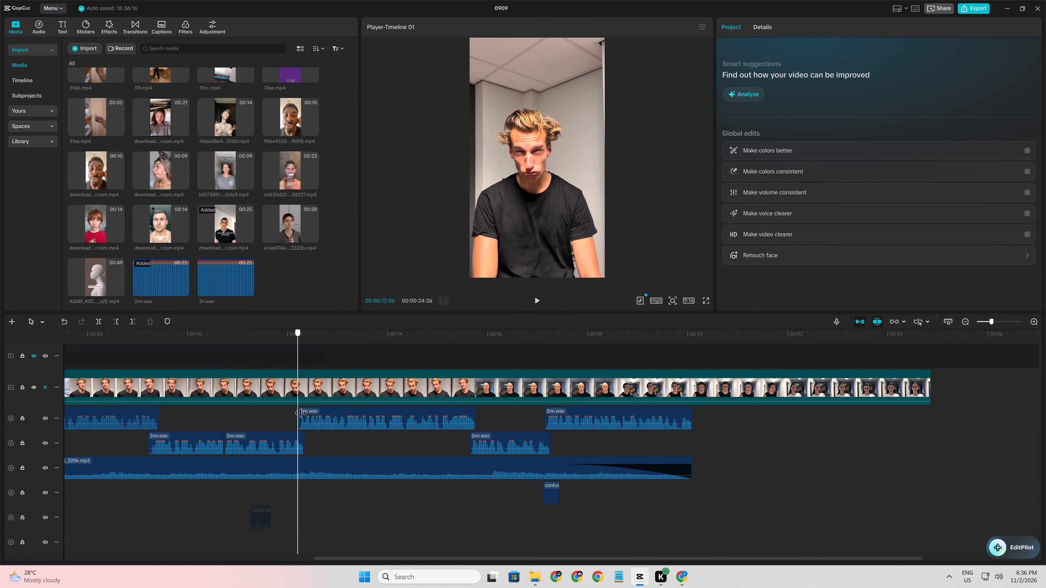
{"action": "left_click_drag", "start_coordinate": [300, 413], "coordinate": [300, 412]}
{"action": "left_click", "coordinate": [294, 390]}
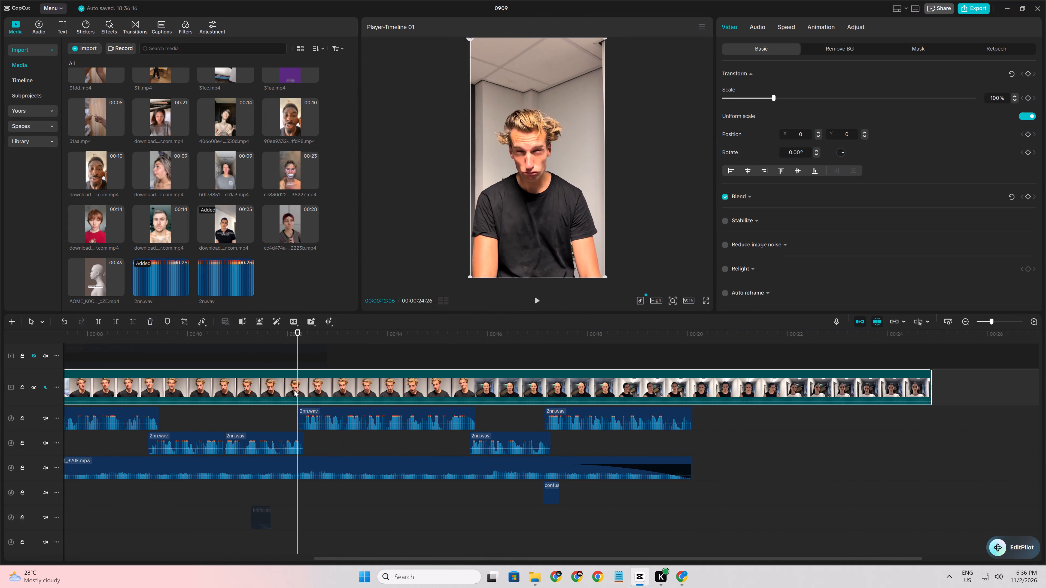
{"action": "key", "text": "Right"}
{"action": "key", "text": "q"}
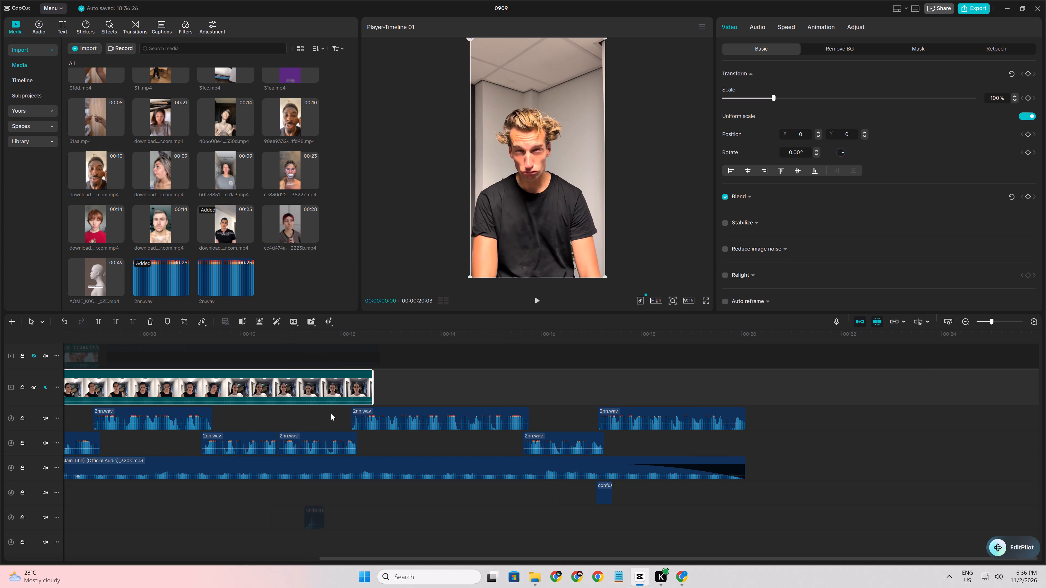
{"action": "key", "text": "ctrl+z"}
Trim the end of the main-track video to 00:00:12:07, where the next upper 2nn.wav part begins.
{"action": "left_click", "coordinate": [333, 417]}
{"action": "left_click_drag", "start_coordinate": [335, 417], "coordinate": [353, 421]}
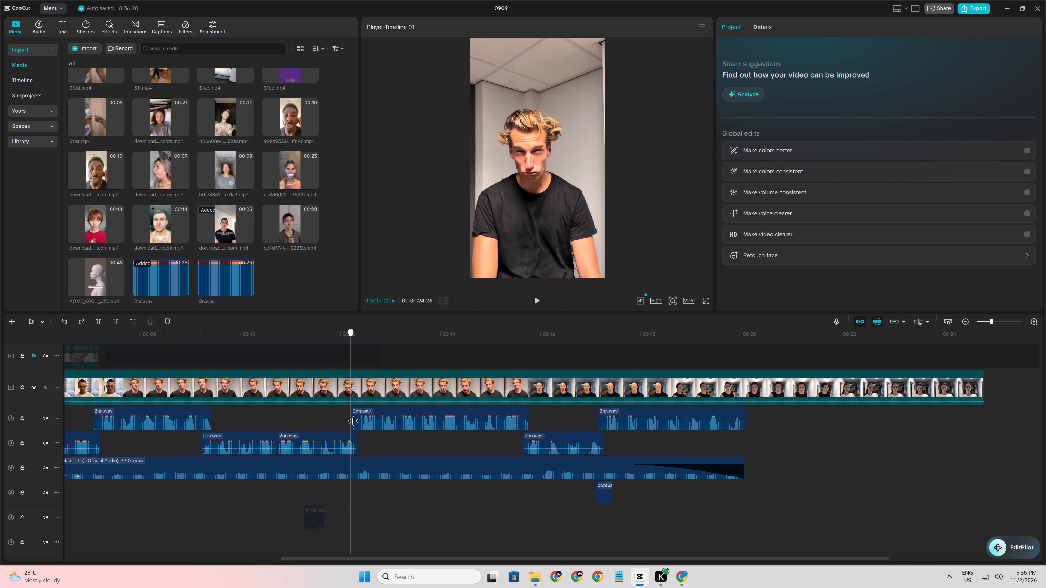
{"action": "left_click_drag", "start_coordinate": [353, 421], "coordinate": [353, 421]}
{"action": "left_click", "coordinate": [358, 379]}
{"action": "key", "text": "Right"}
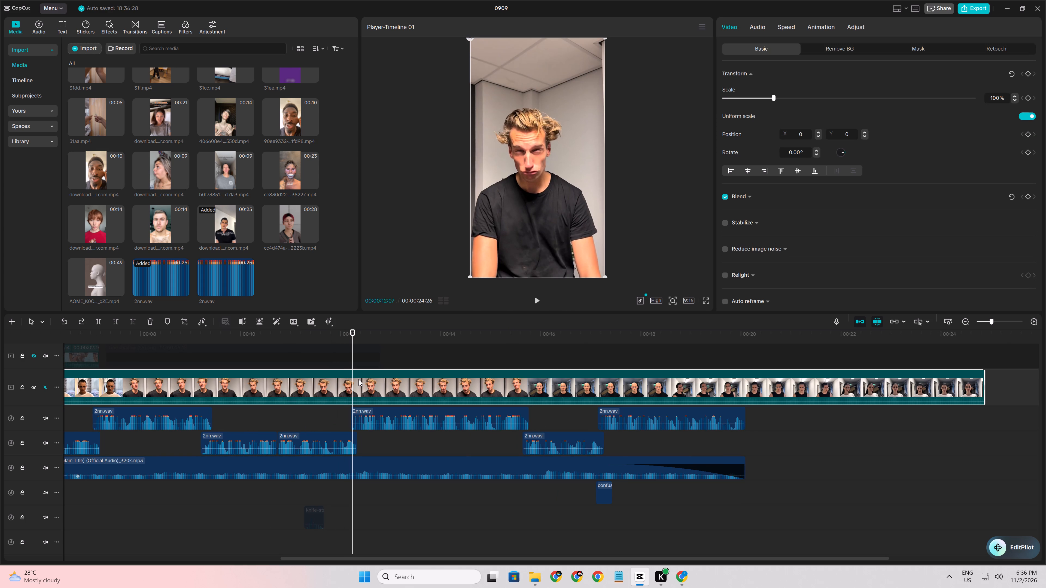
{"action": "key", "text": "w"}
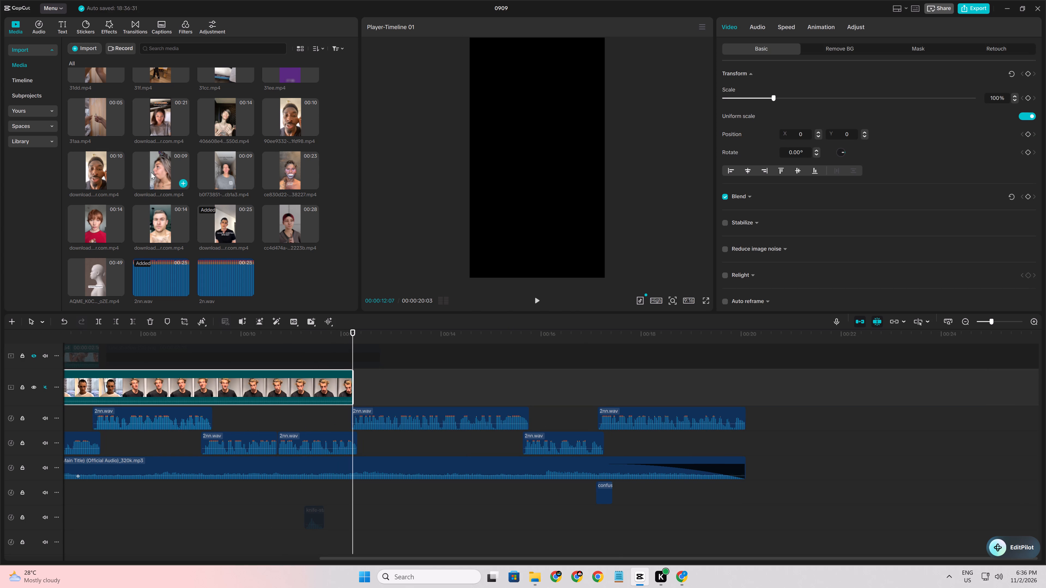
Add the 28-second cc4d474a video to the main track directly after the trimmed clip.
{"action": "left_click_drag", "start_coordinate": [284, 229], "coordinate": [351, 380]}
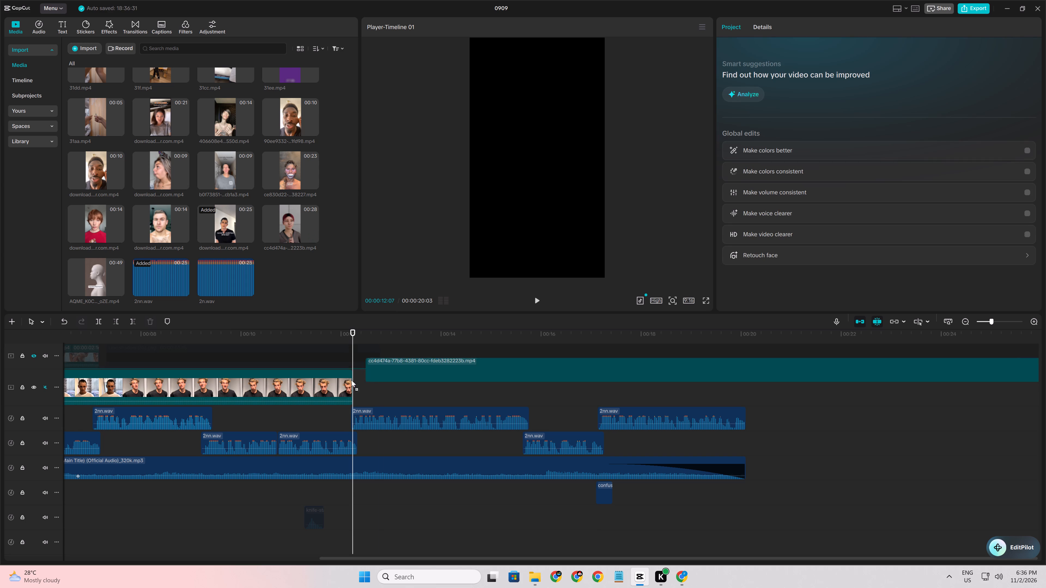
{"action": "left_click_drag", "start_coordinate": [351, 380], "coordinate": [349, 382]}
Scrub through the cc4d474a video and trim its start up to about 00:00:15:23, at the raised-finger shot captioned "and put your".
{"action": "left_click", "coordinate": [329, 408]}
{"action": "left_click_drag", "start_coordinate": [329, 408], "coordinate": [365, 420]}
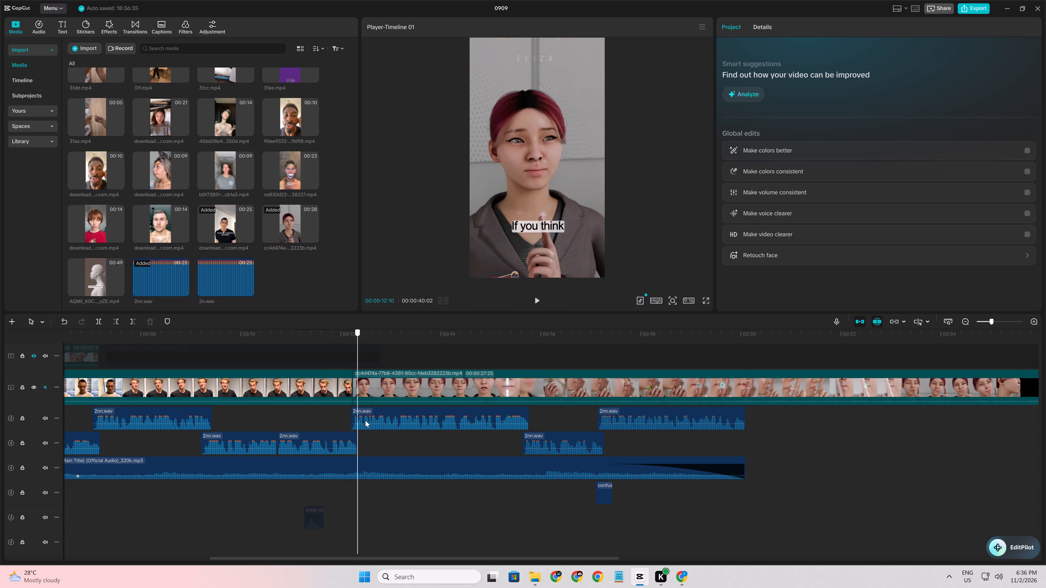
{"action": "left_click_drag", "start_coordinate": [365, 420], "coordinate": [438, 433]}
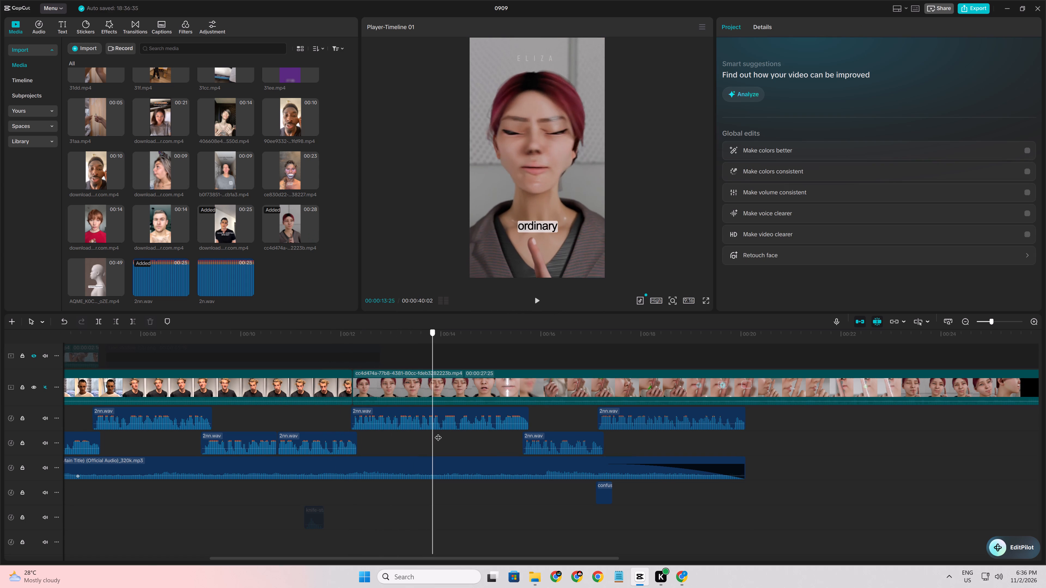
{"action": "left_click_drag", "start_coordinate": [438, 433], "coordinate": [527, 447]}
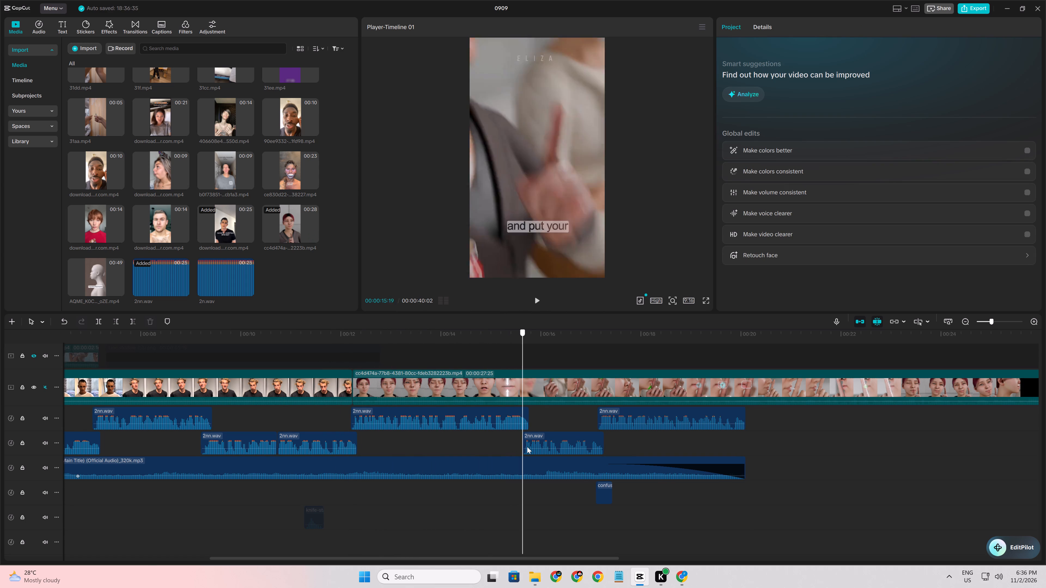
{"action": "left_click_drag", "start_coordinate": [527, 447], "coordinate": [538, 449]}
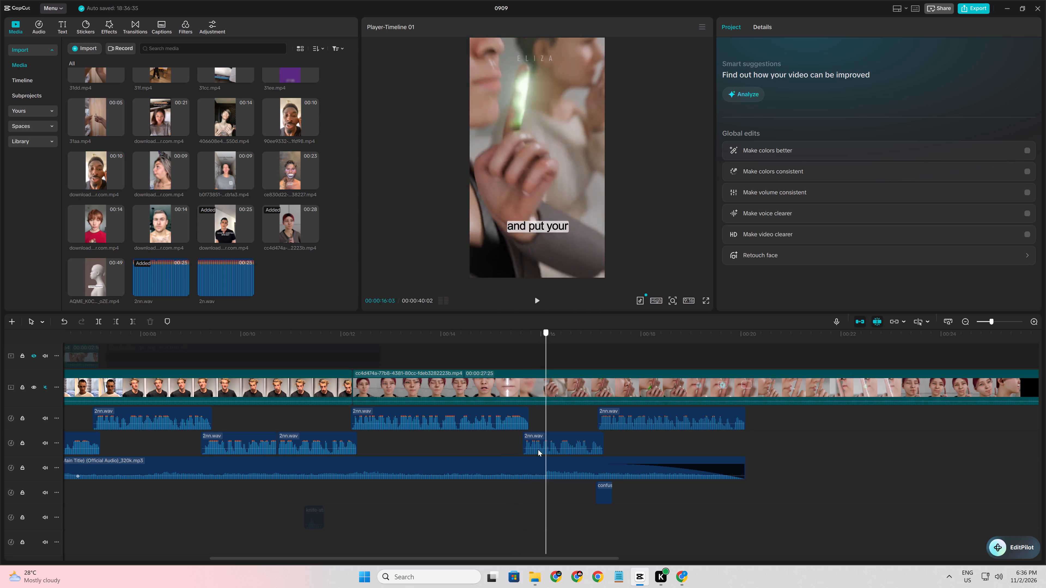
{"action": "left_click_drag", "start_coordinate": [538, 449], "coordinate": [483, 438]}
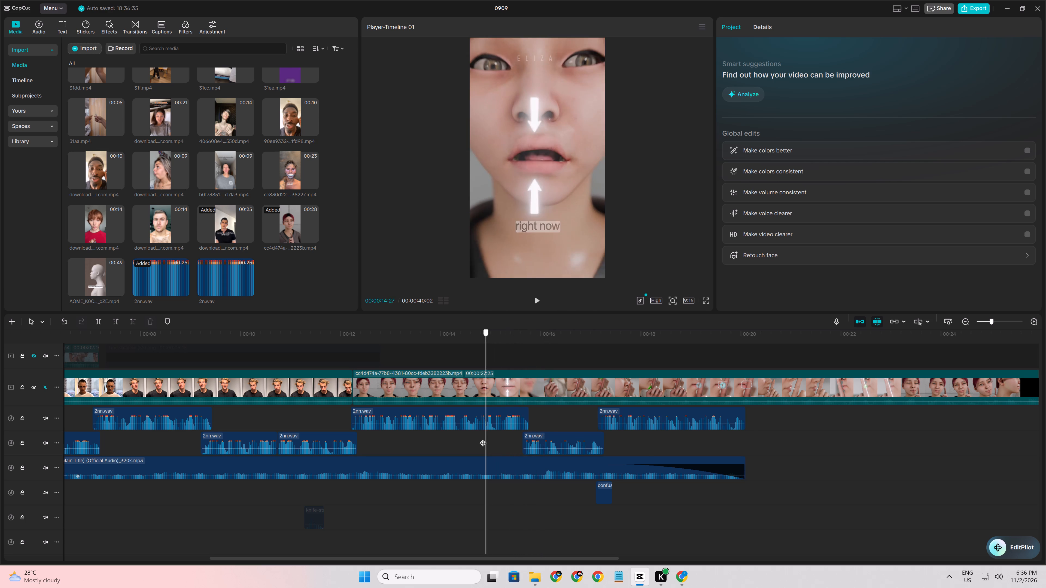
{"action": "left_click_drag", "start_coordinate": [483, 438], "coordinate": [500, 439]}
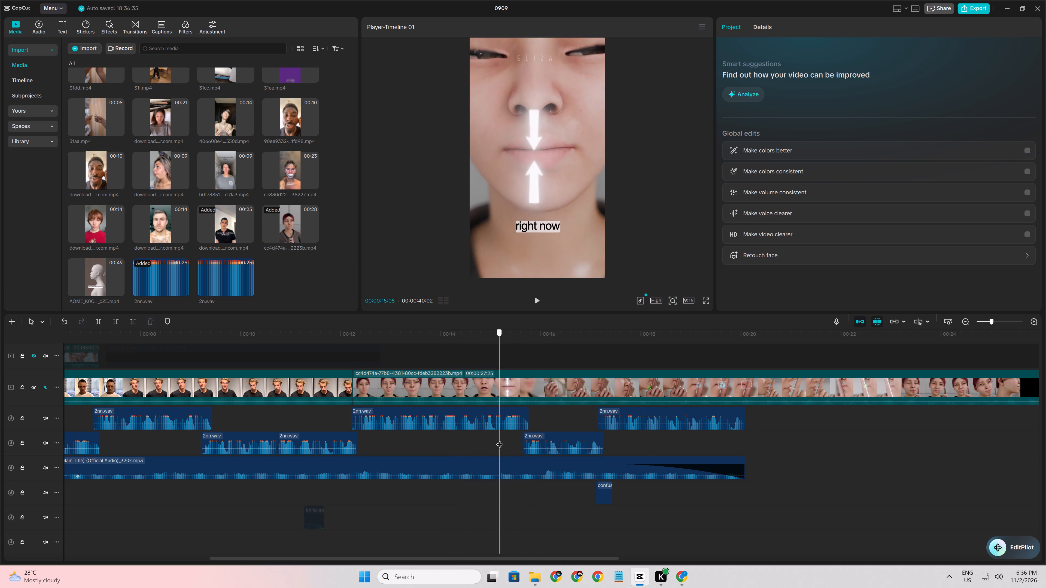
{"action": "left_click_drag", "start_coordinate": [500, 439], "coordinate": [532, 443]}
{"action": "left_click", "coordinate": [525, 391]}
{"action": "key", "text": "q"}
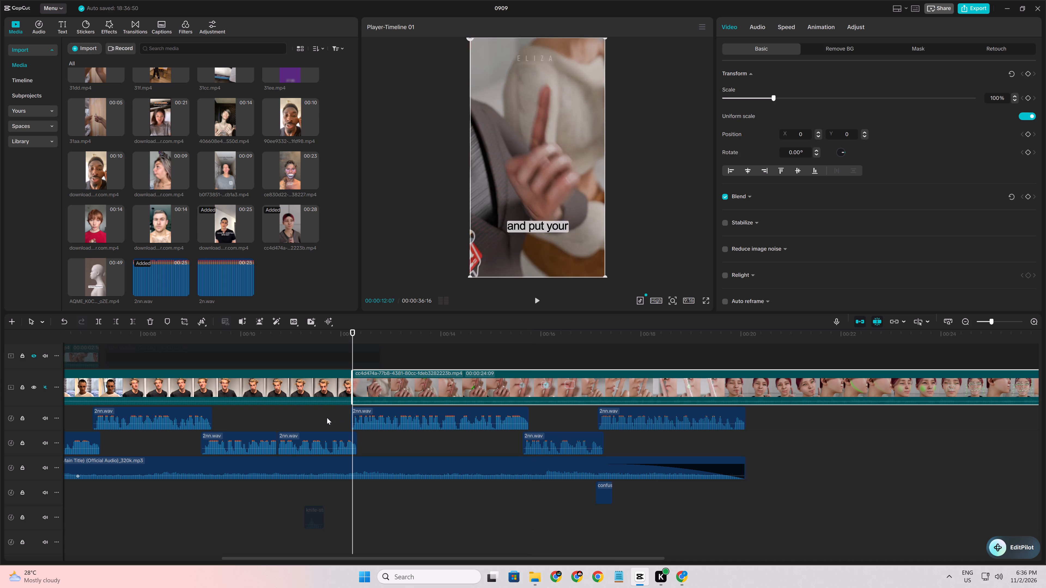
Play the cc4d474a clip from 00:00:12:07 against the voice-over and scrub through its shots up to about 00:00:30:02.
{"action": "left_click", "coordinate": [327, 418]}
{"action": "key", "text": "space"}
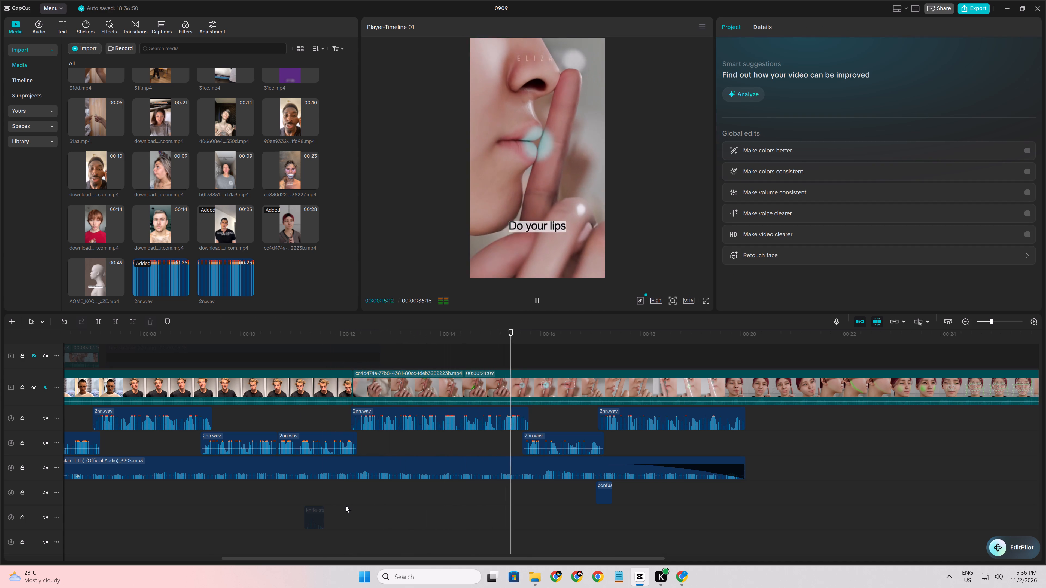
{"action": "left_click", "coordinate": [500, 509]}
{"action": "left_click", "coordinate": [500, 509]}
{"action": "left_click_drag", "start_coordinate": [500, 509], "coordinate": [560, 521]}
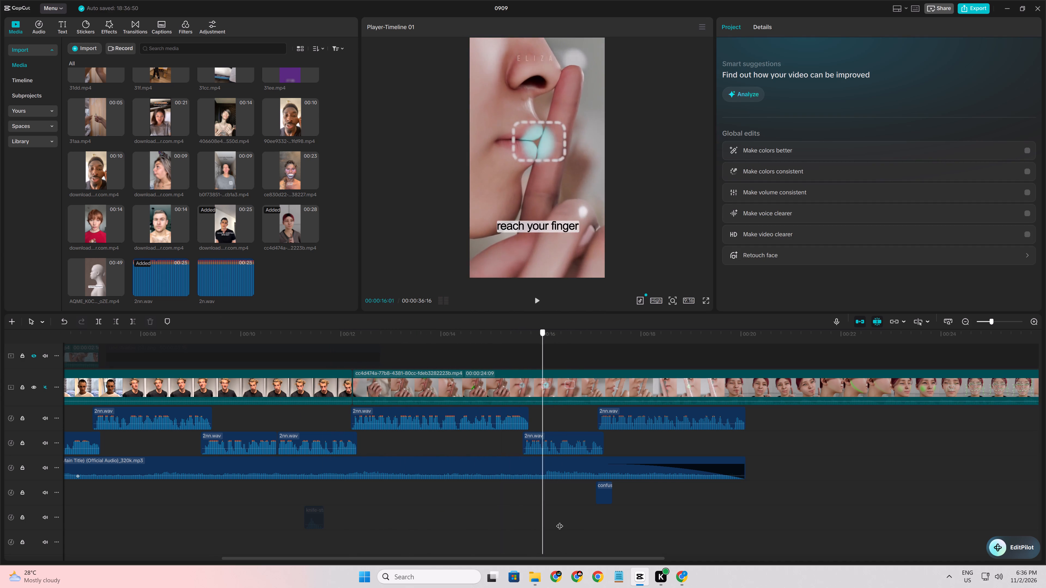
{"action": "left_click_drag", "start_coordinate": [560, 521], "coordinate": [524, 526]}
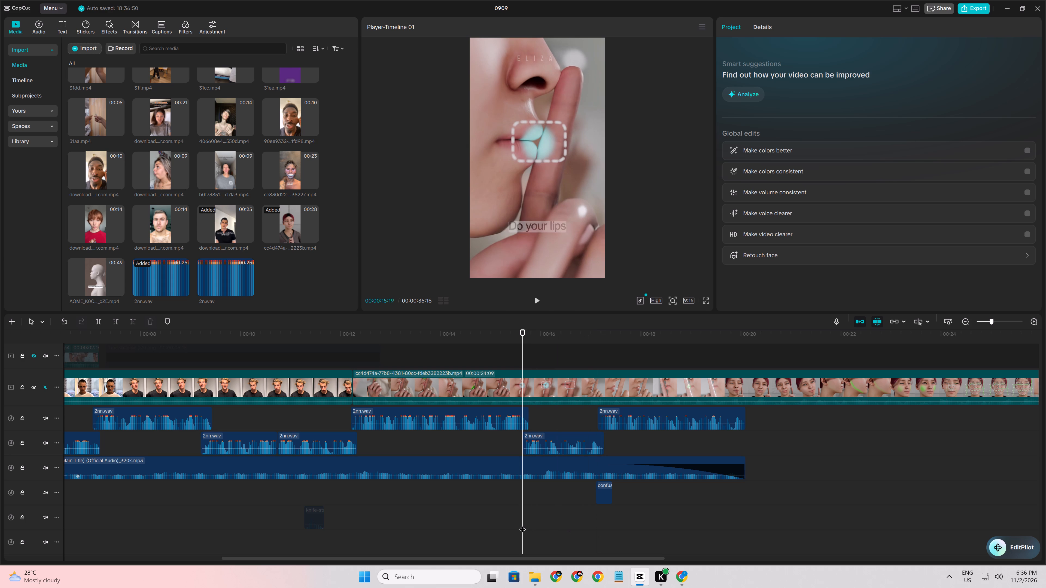
{"action": "left_click", "coordinate": [832, 492]}
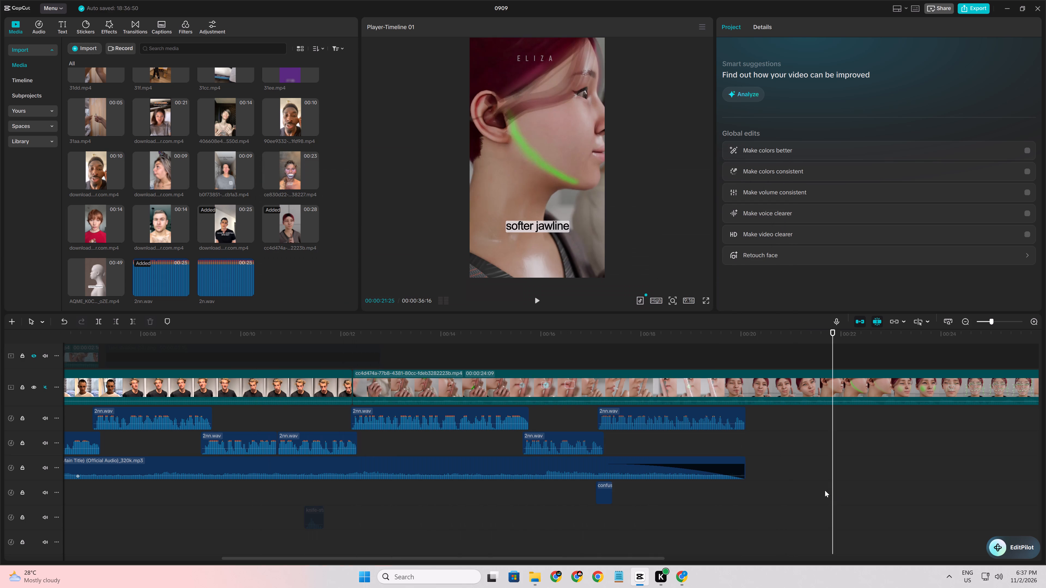
{"action": "scroll", "coordinate": [448, 491], "scroll_direction": "down", "scroll_amount": 6, "text": "ctrl"}
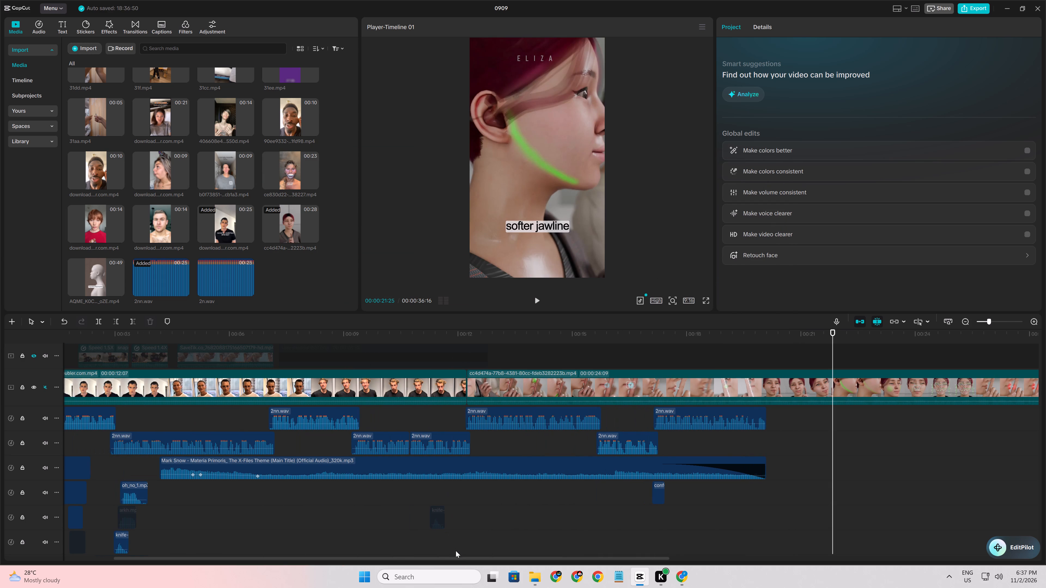
{"action": "left_click_drag", "start_coordinate": [458, 559], "coordinate": [562, 571]}
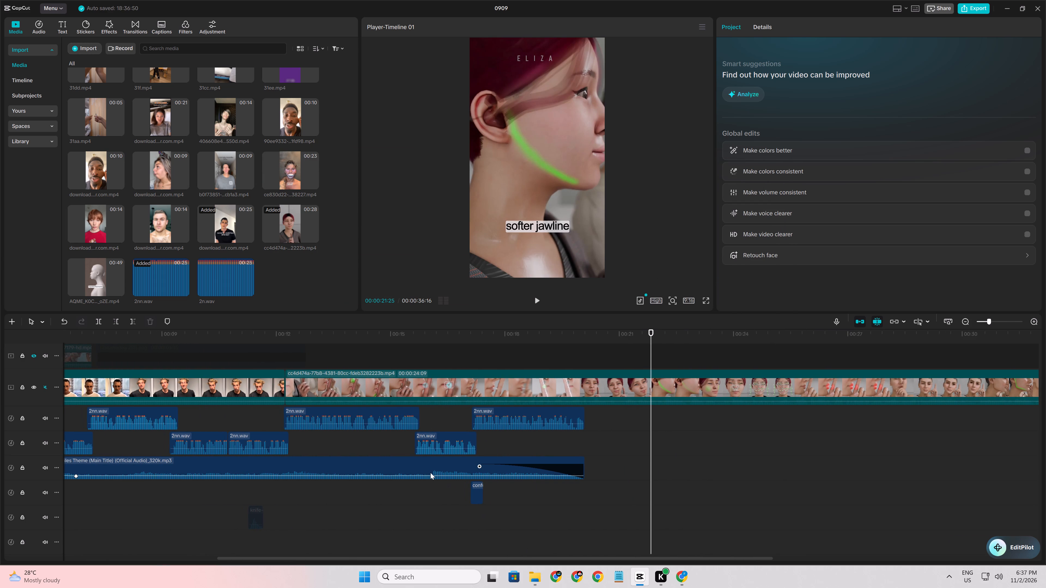
{"action": "scroll", "coordinate": [427, 473], "scroll_direction": "down", "scroll_amount": 12, "text": "ctrl"}
{"action": "left_click", "coordinate": [511, 446]}
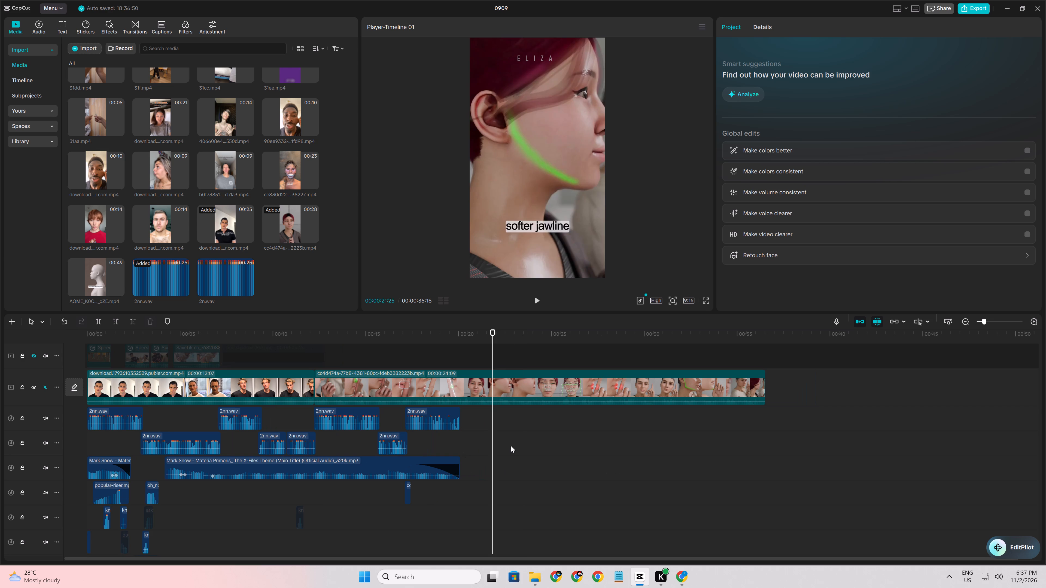
{"action": "left_click_drag", "start_coordinate": [511, 445], "coordinate": [606, 457]}
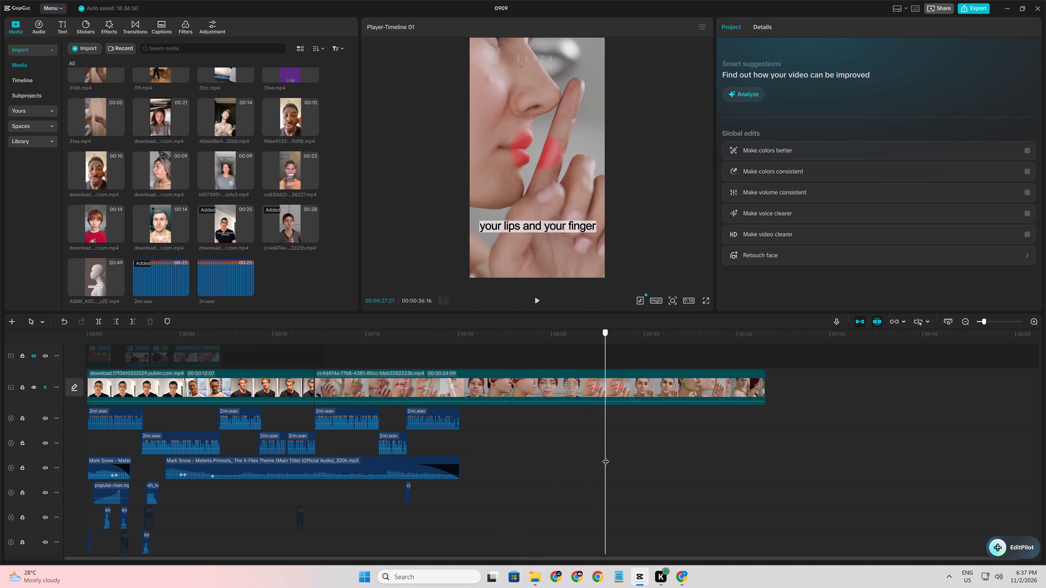
{"action": "left_click_drag", "start_coordinate": [606, 457], "coordinate": [580, 454]}
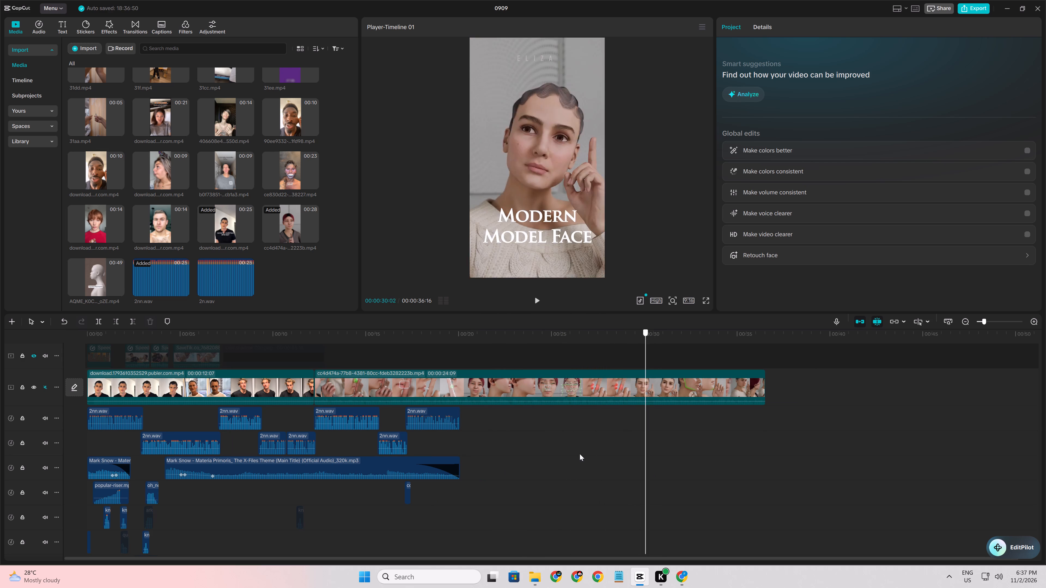
{"action": "left_click_drag", "start_coordinate": [580, 454], "coordinate": [515, 437]}
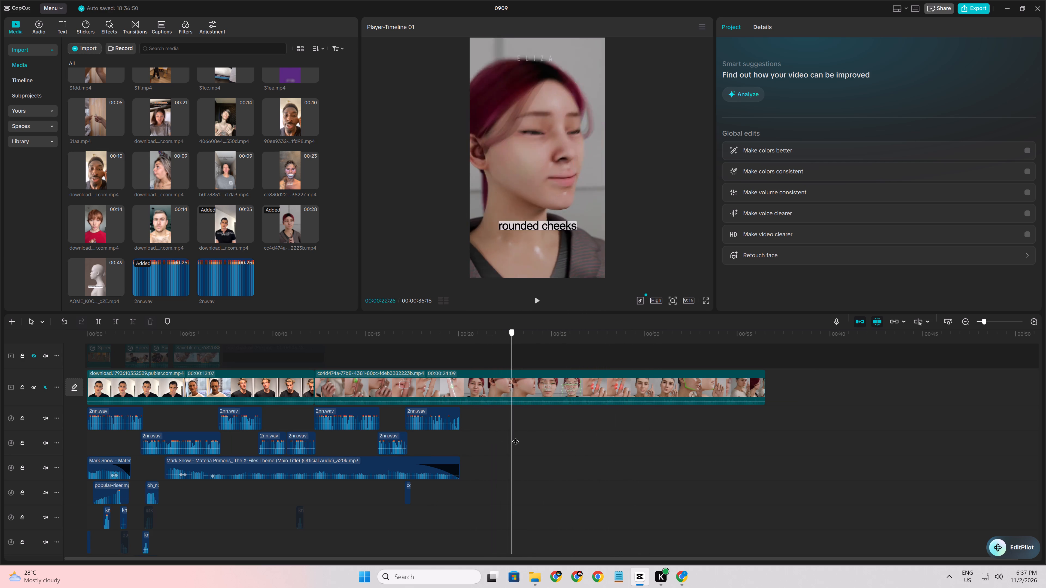
{"action": "left_click_drag", "start_coordinate": [515, 437], "coordinate": [553, 439]}
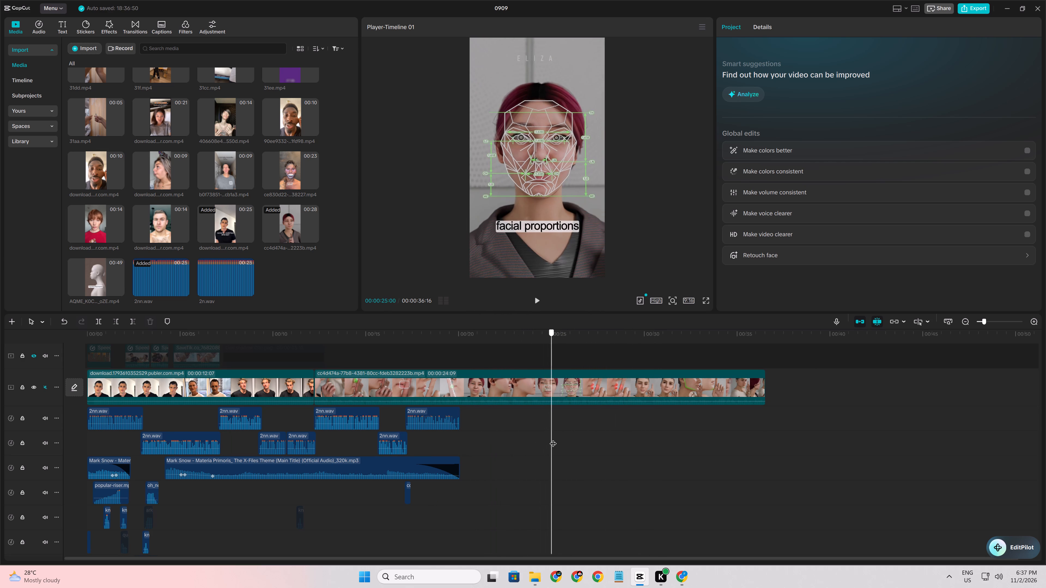
Find the end of the "touch your finger" shot in the cc4d474a clip and split the clip at 00:00:19:14.
{"action": "left_click_drag", "start_coordinate": [553, 439], "coordinate": [456, 439]}
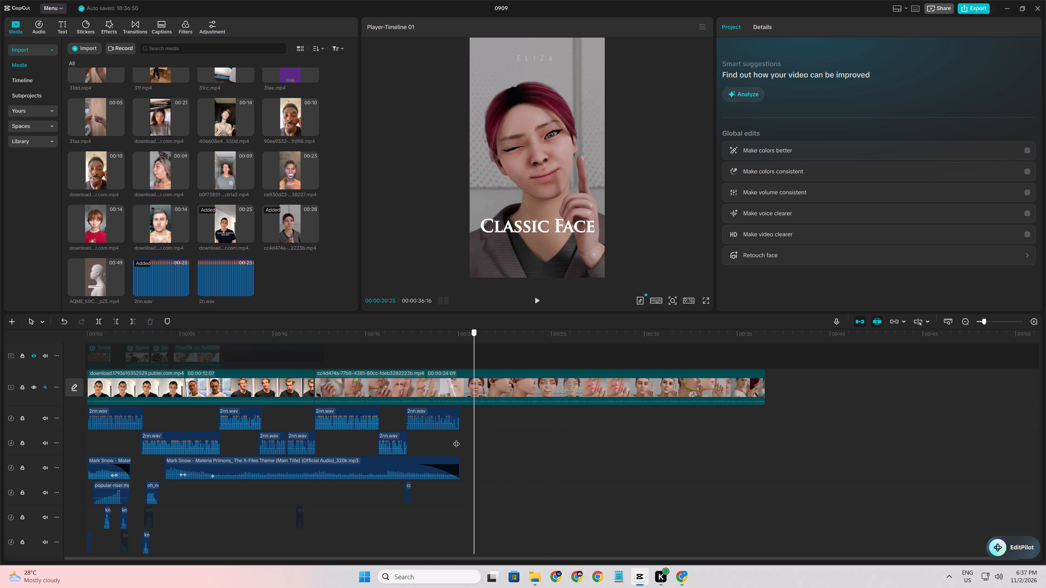
{"action": "left_click_drag", "start_coordinate": [456, 439], "coordinate": [432, 434]}
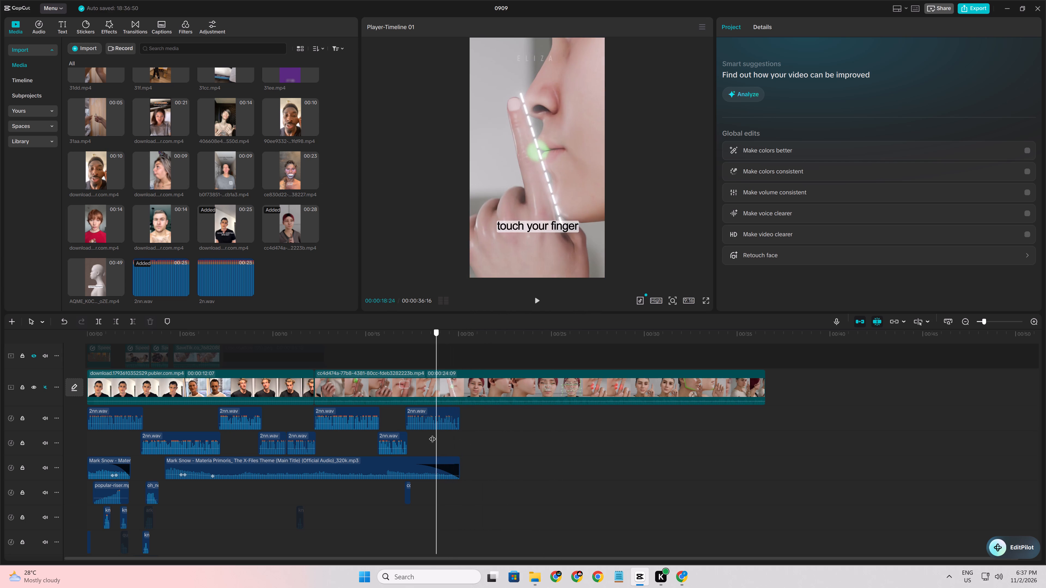
{"action": "left_click_drag", "start_coordinate": [432, 434], "coordinate": [411, 434]}
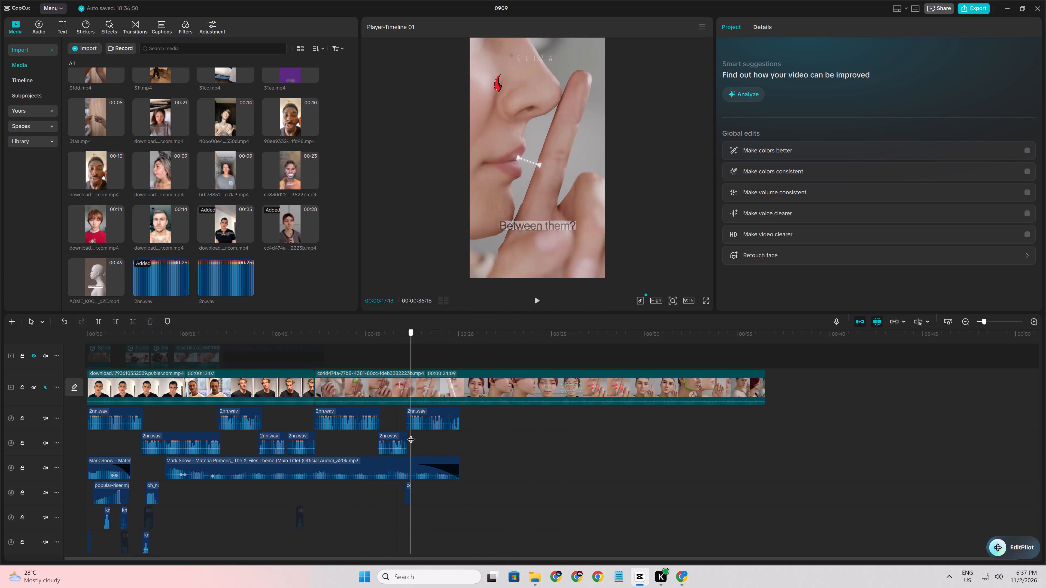
{"action": "left_click_drag", "start_coordinate": [411, 434], "coordinate": [432, 434]}
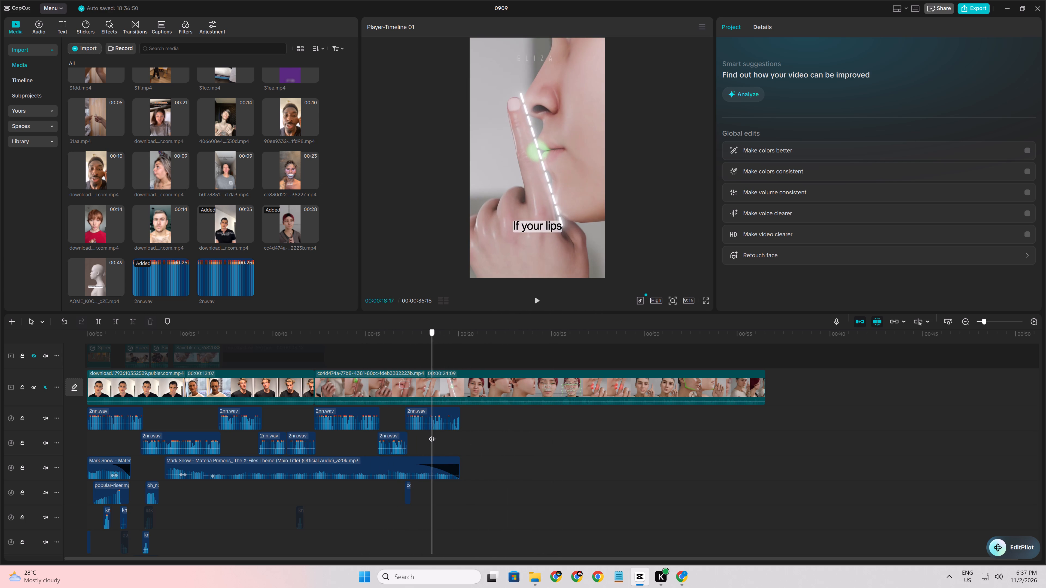
{"action": "left_click_drag", "start_coordinate": [432, 434], "coordinate": [451, 434]}
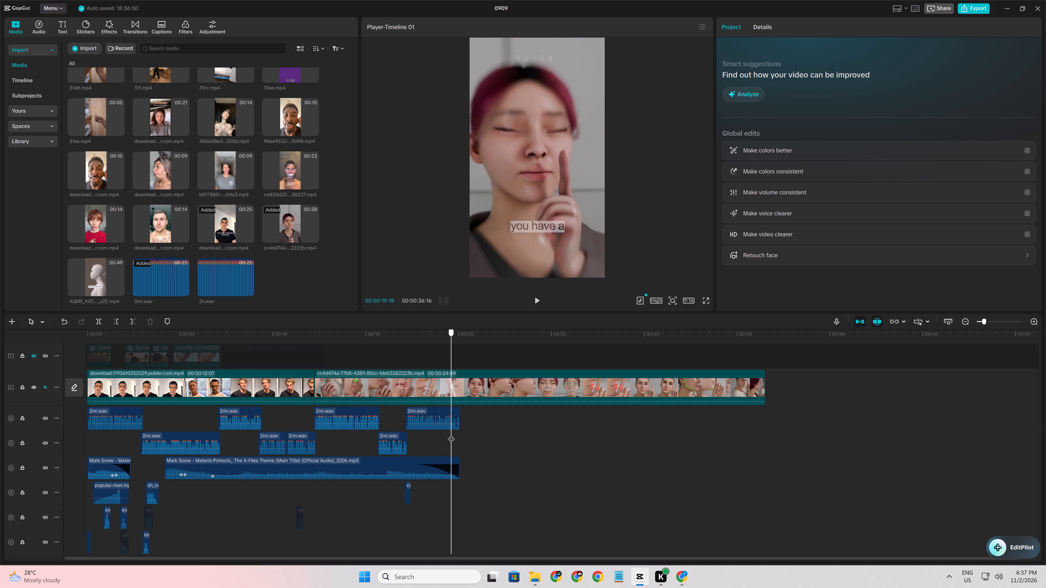
{"action": "left_click_drag", "start_coordinate": [451, 434], "coordinate": [472, 437]}
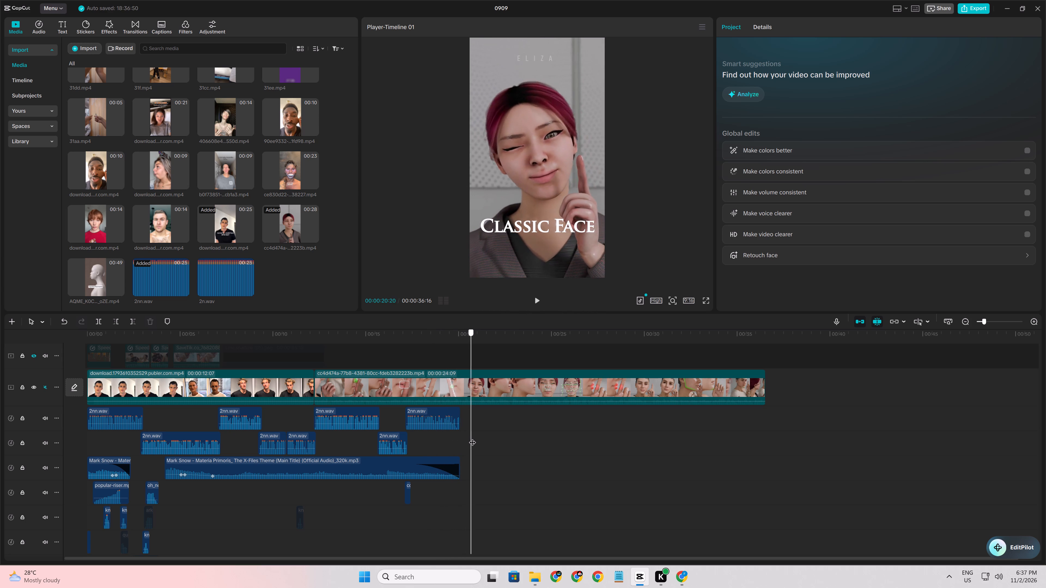
{"action": "left_click_drag", "start_coordinate": [472, 437], "coordinate": [461, 439]}
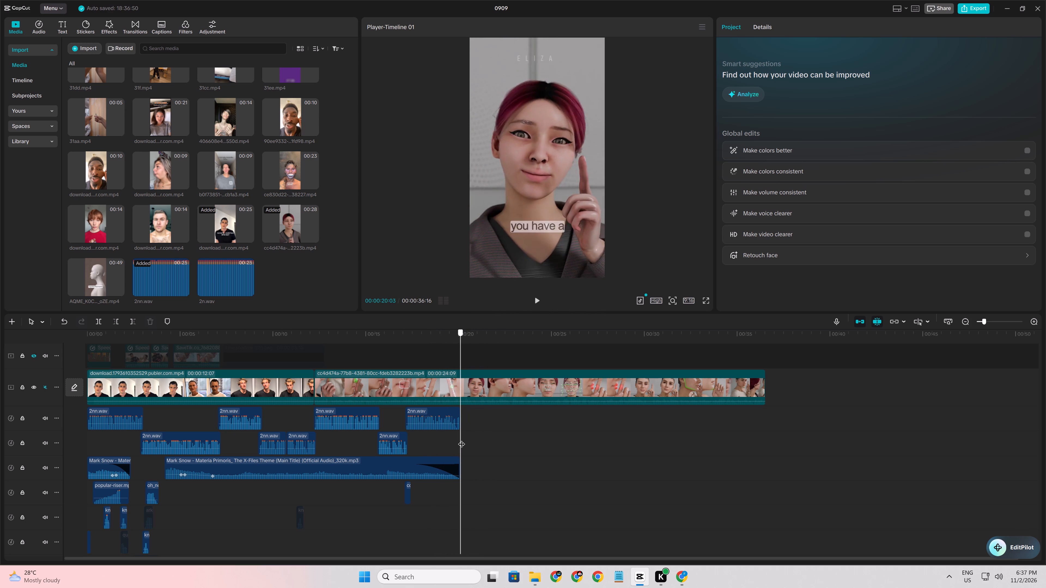
{"action": "left_click_drag", "start_coordinate": [461, 439], "coordinate": [453, 436]}
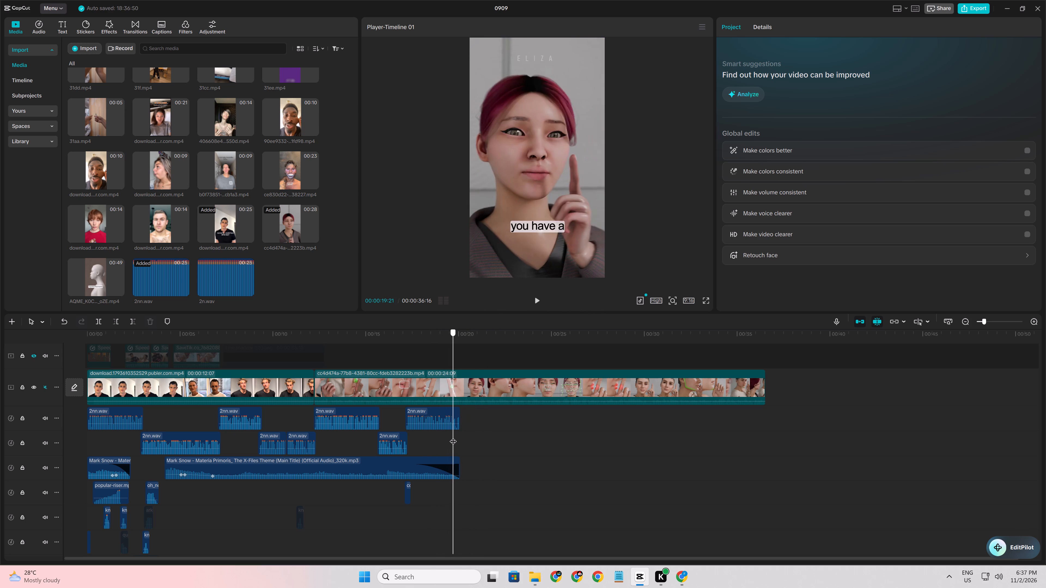
{"action": "left_click_drag", "start_coordinate": [453, 436], "coordinate": [445, 436]}
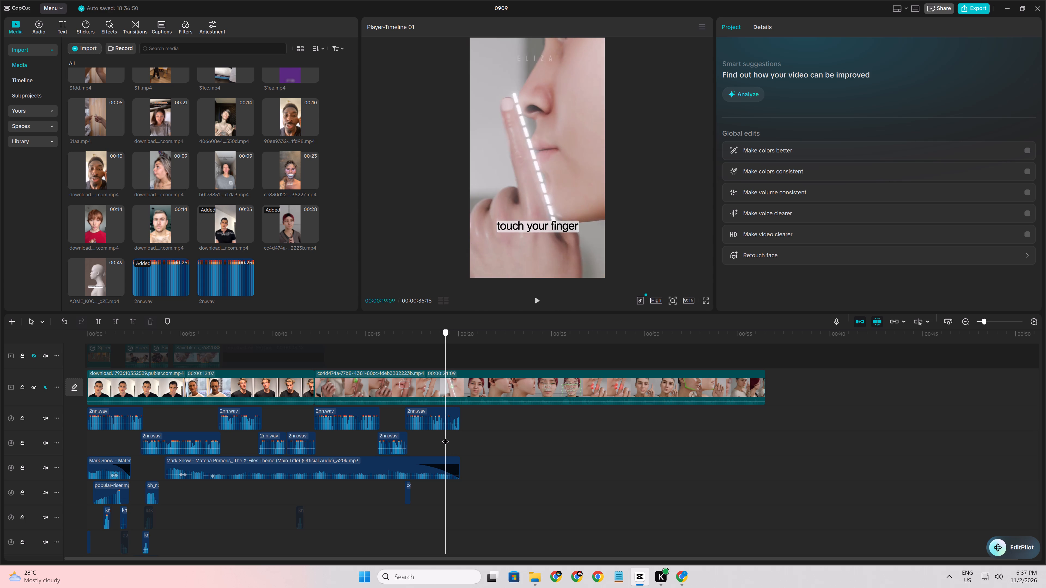
{"action": "left_click_drag", "start_coordinate": [445, 436], "coordinate": [426, 436]}
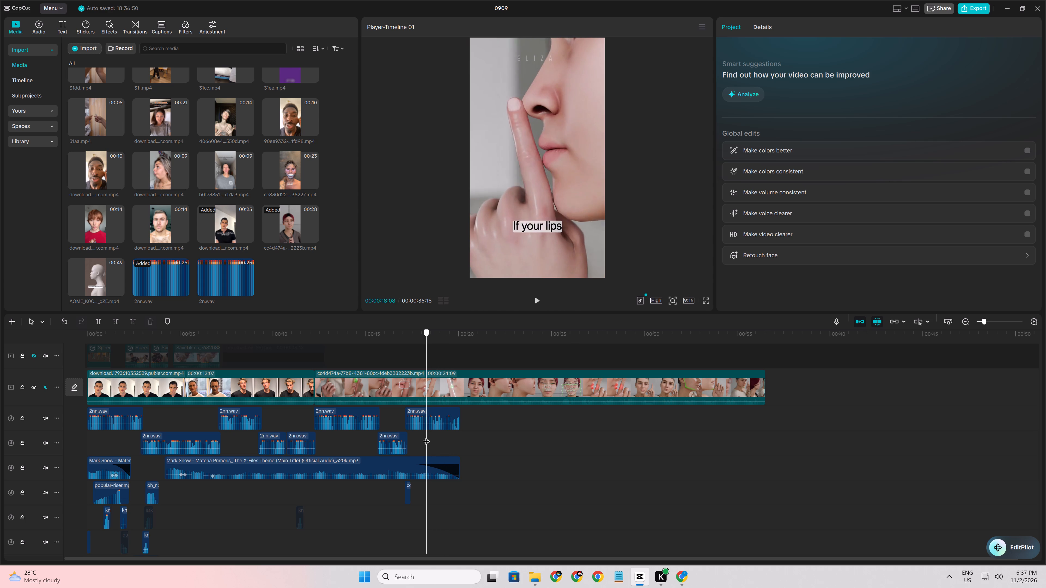
{"action": "left_click_drag", "start_coordinate": [426, 436], "coordinate": [463, 447]}
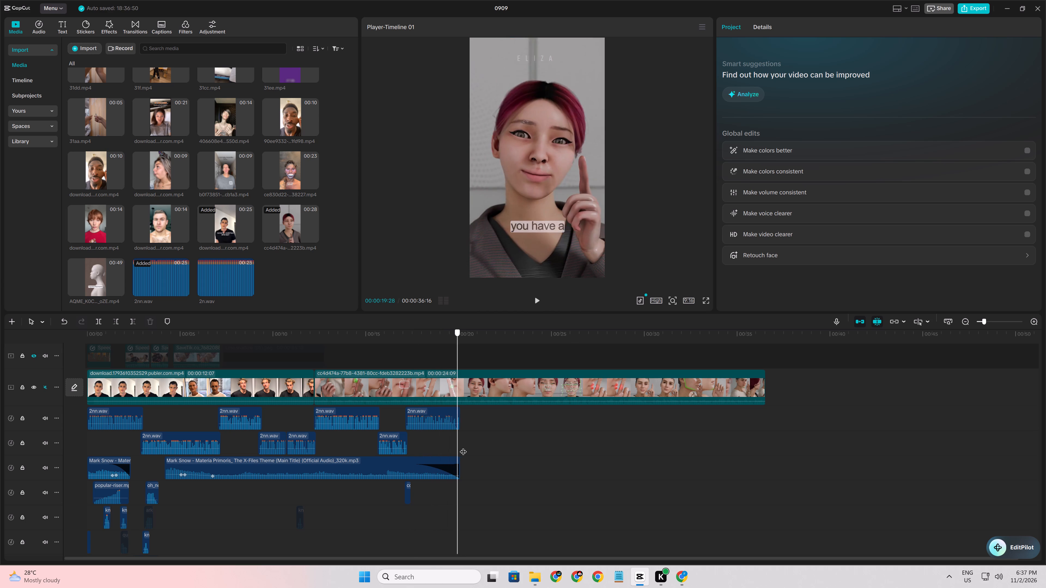
{"action": "left_click_drag", "start_coordinate": [463, 447], "coordinate": [449, 446]}
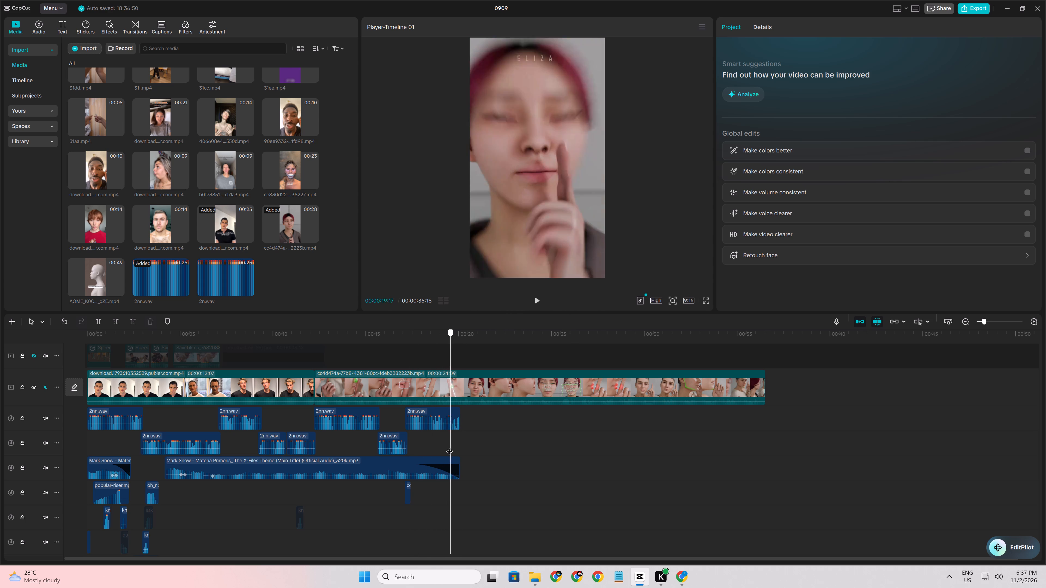
{"action": "left_click_drag", "start_coordinate": [449, 446], "coordinate": [451, 446]}
{"action": "left_click_drag", "start_coordinate": [451, 446], "coordinate": [450, 446]}
{"action": "left_click", "coordinate": [436, 390]}
{"action": "key", "text": "Left"}
{"action": "key", "text": "Left"}
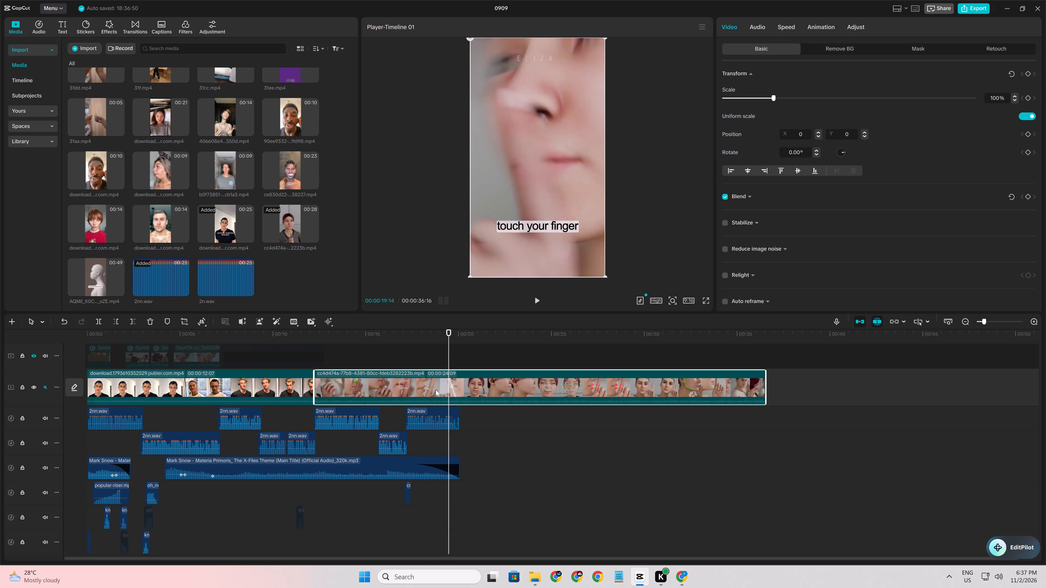
{"action": "left_click", "coordinate": [436, 390]}
{"action": "key", "text": "ctrl+b"}
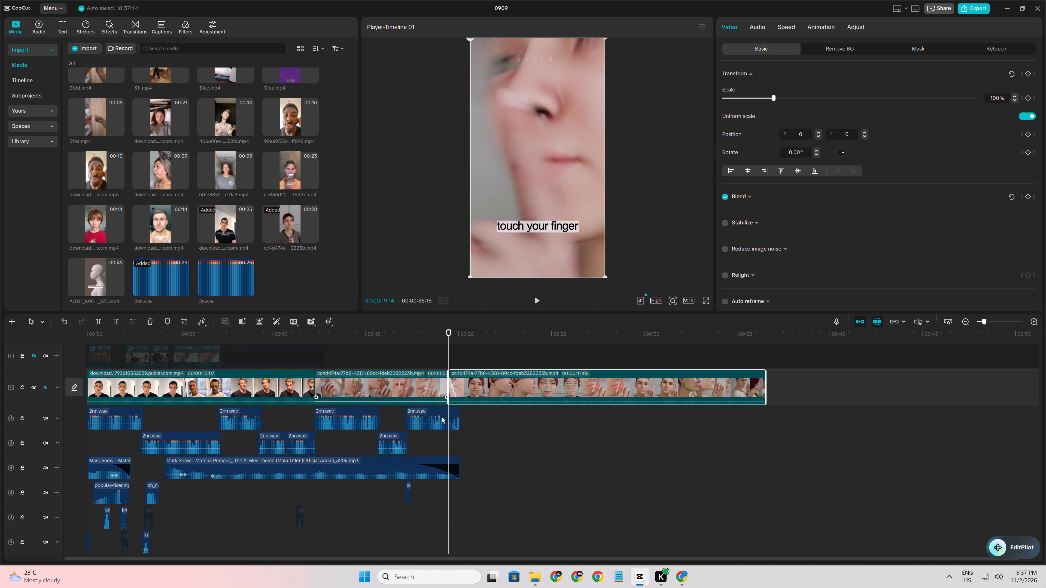
Check the first cc4d474a part against the voice-over from 00:00:12:06 and split it at 00:00:16:09, in the "reach your finger" shot.
{"action": "left_click", "coordinate": [300, 416]}
{"action": "left_click_drag", "start_coordinate": [300, 416], "coordinate": [342, 425]}
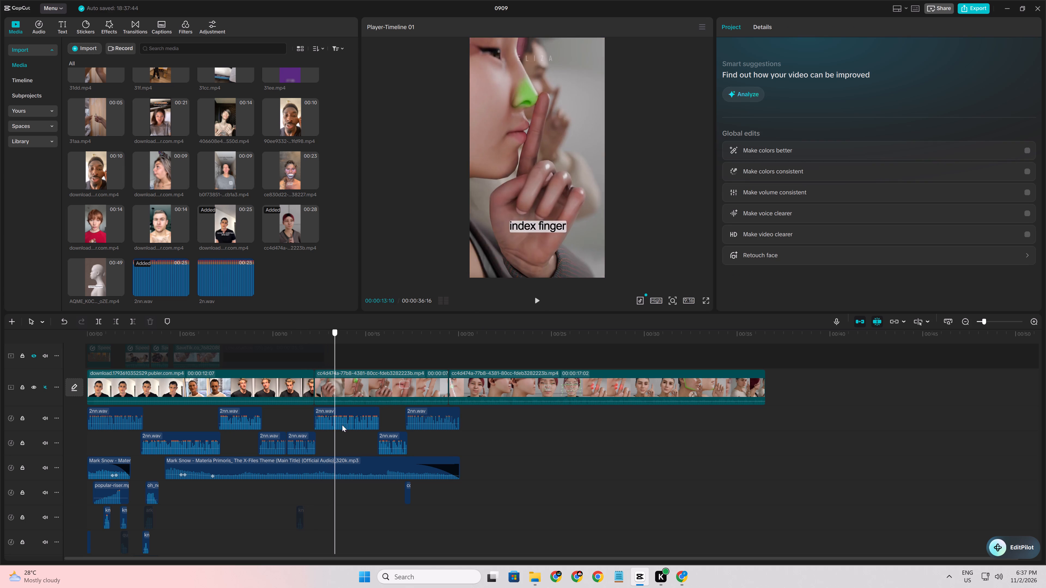
{"action": "left_click_drag", "start_coordinate": [342, 425], "coordinate": [315, 429]}
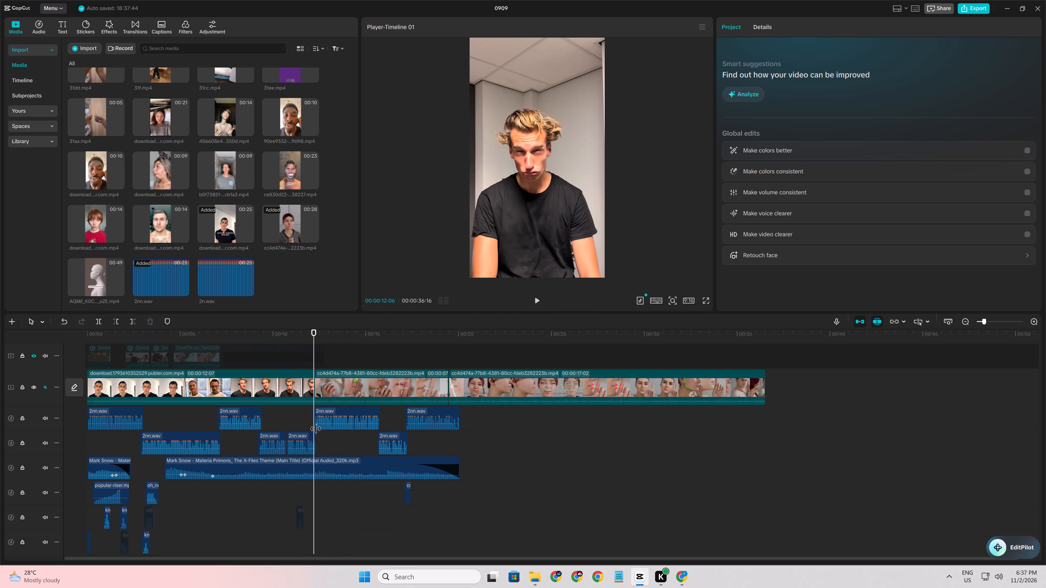
{"action": "key", "text": "space"}
{"action": "key", "text": "space"}
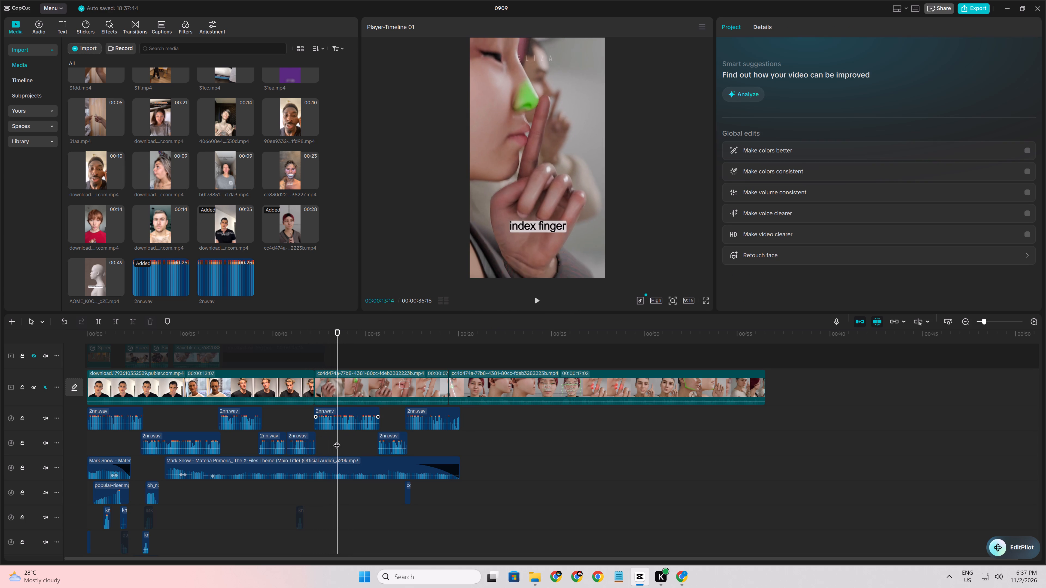
{"action": "left_click", "coordinate": [338, 442]}
{"action": "left_click_drag", "start_coordinate": [338, 442], "coordinate": [351, 446]}
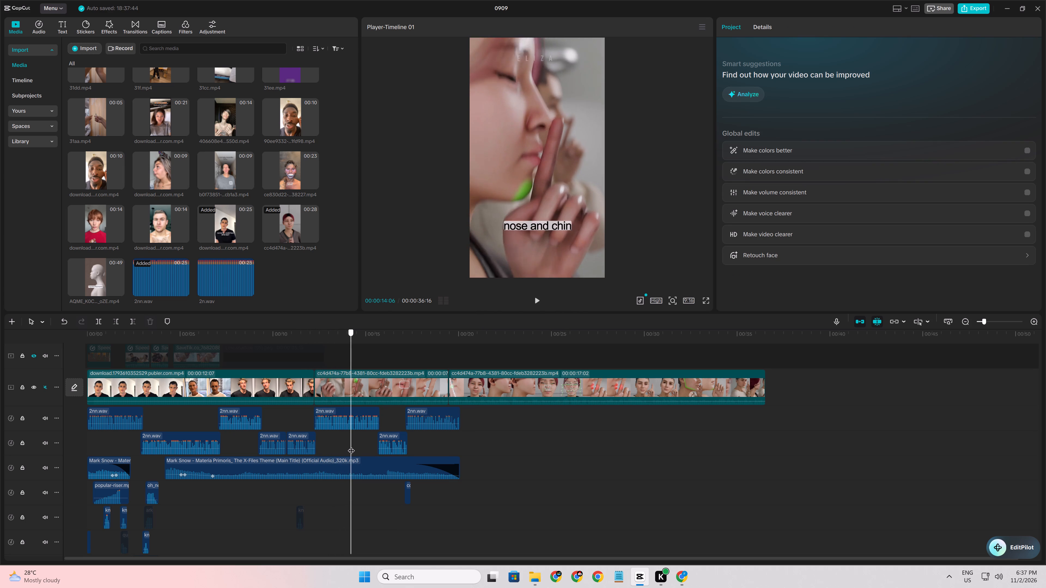
{"action": "left_click_drag", "start_coordinate": [351, 446], "coordinate": [365, 446]}
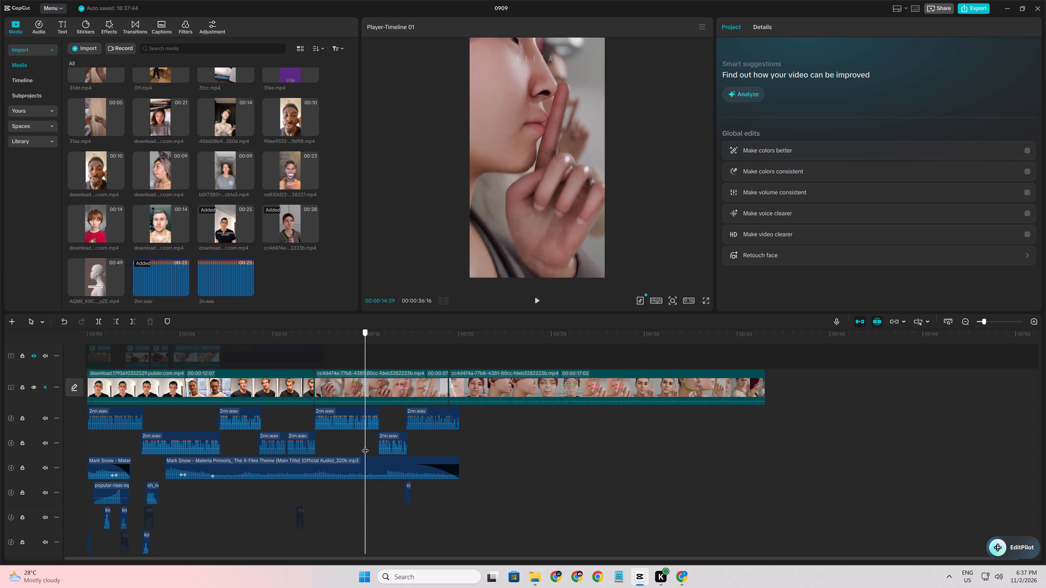
{"action": "left_click_drag", "start_coordinate": [365, 446], "coordinate": [383, 448]}
{"action": "key", "text": "space"}
{"action": "left_click", "coordinate": [355, 438]}
{"action": "left_click_drag", "start_coordinate": [355, 438], "coordinate": [372, 443]}
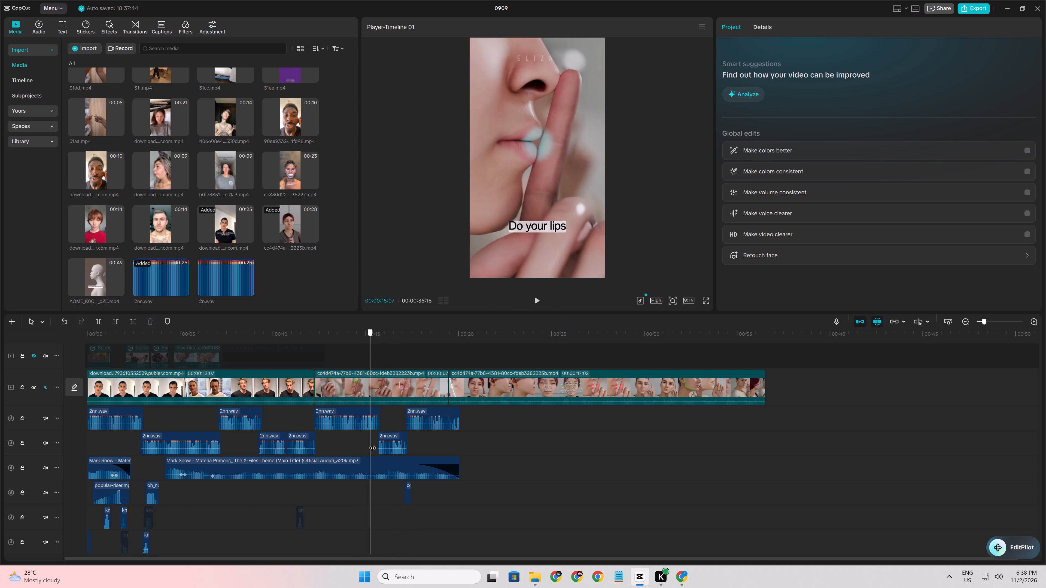
{"action": "left_click_drag", "start_coordinate": [372, 443], "coordinate": [389, 449]}
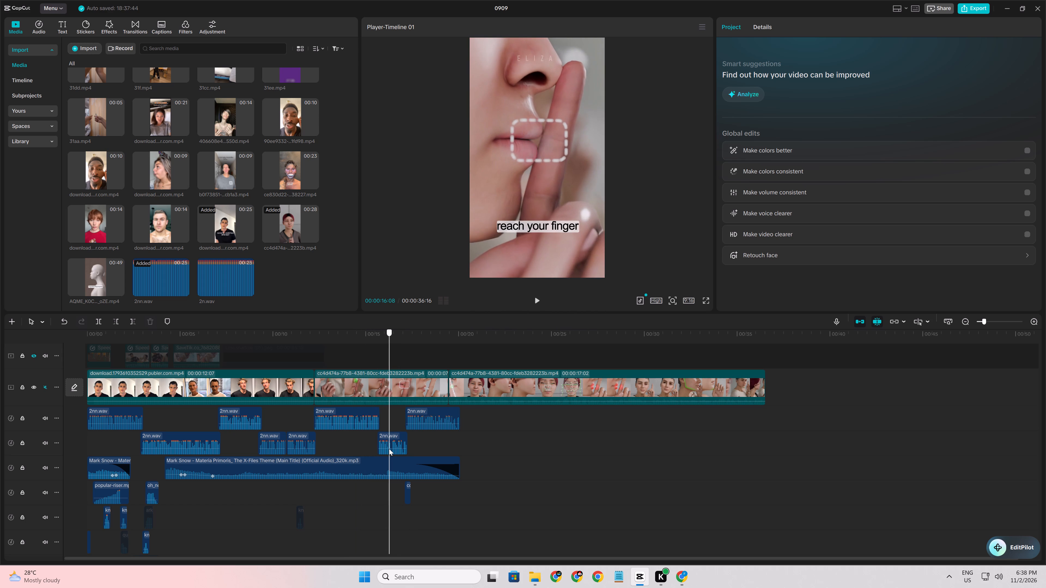
{"action": "left_click_drag", "start_coordinate": [389, 449], "coordinate": [390, 449]}
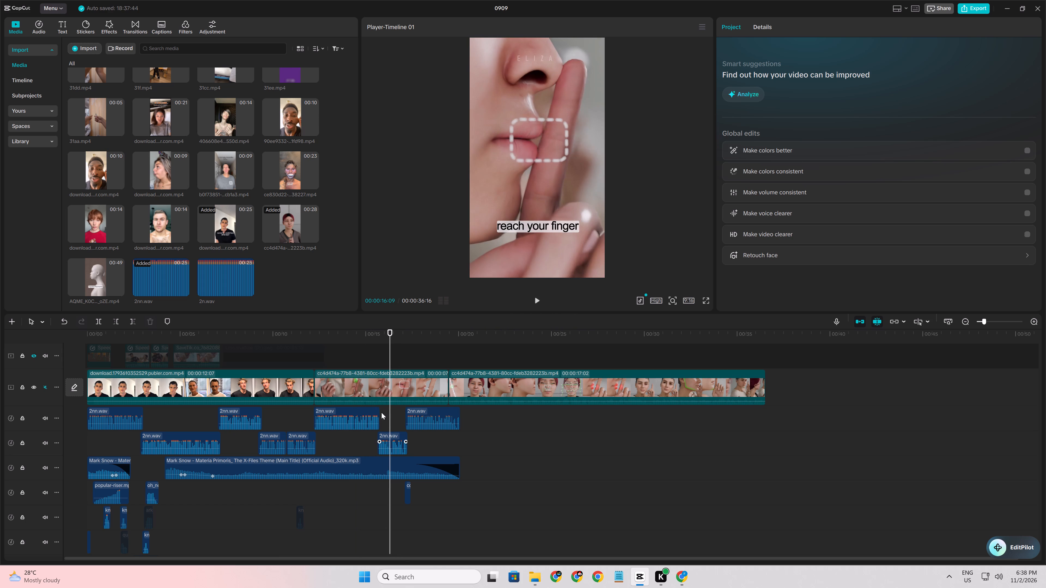
{"action": "left_click", "coordinate": [396, 394]}
{"action": "key", "text": "ctrl+b"}
Find the "index finger" shot at 00:00:13:10 in the first cc4d474a part and apply the Jump cut speed curve to that part.
{"action": "left_click", "coordinate": [350, 390]}
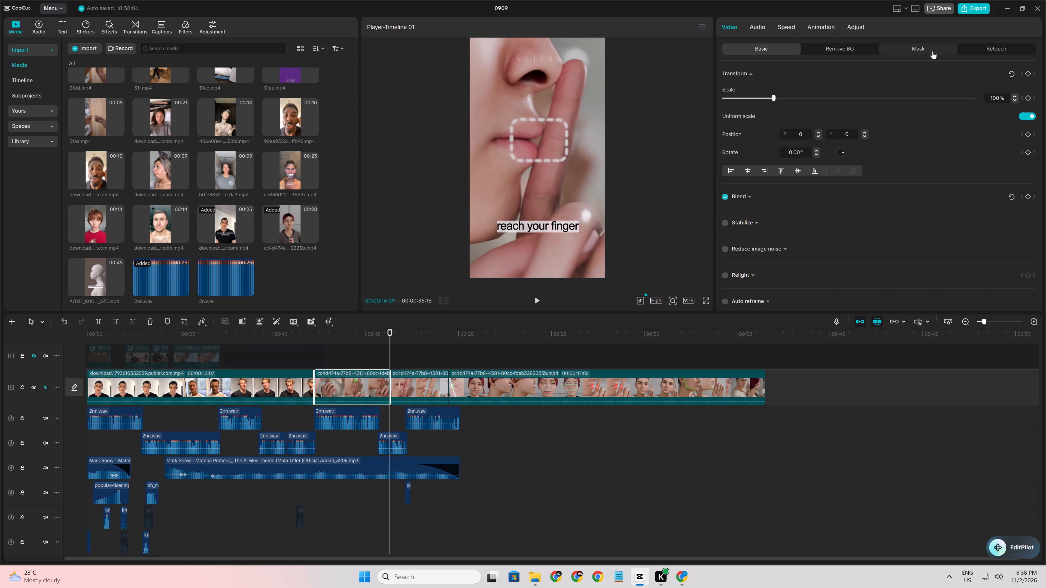
{"action": "left_click", "coordinate": [790, 29]}
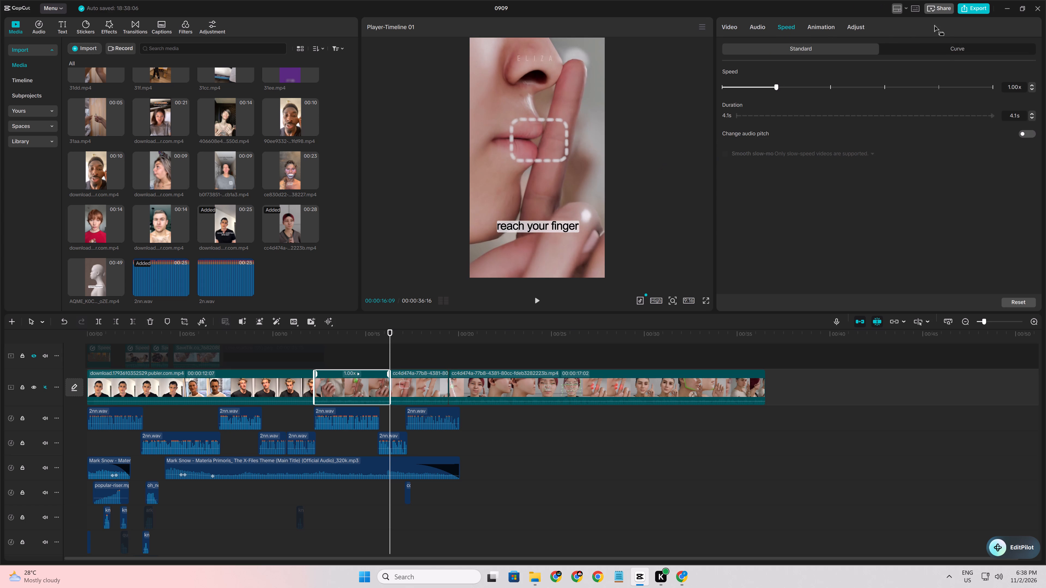
{"action": "left_click", "coordinate": [954, 49]}
{"action": "left_click", "coordinate": [305, 421]}
{"action": "key", "text": "space"}
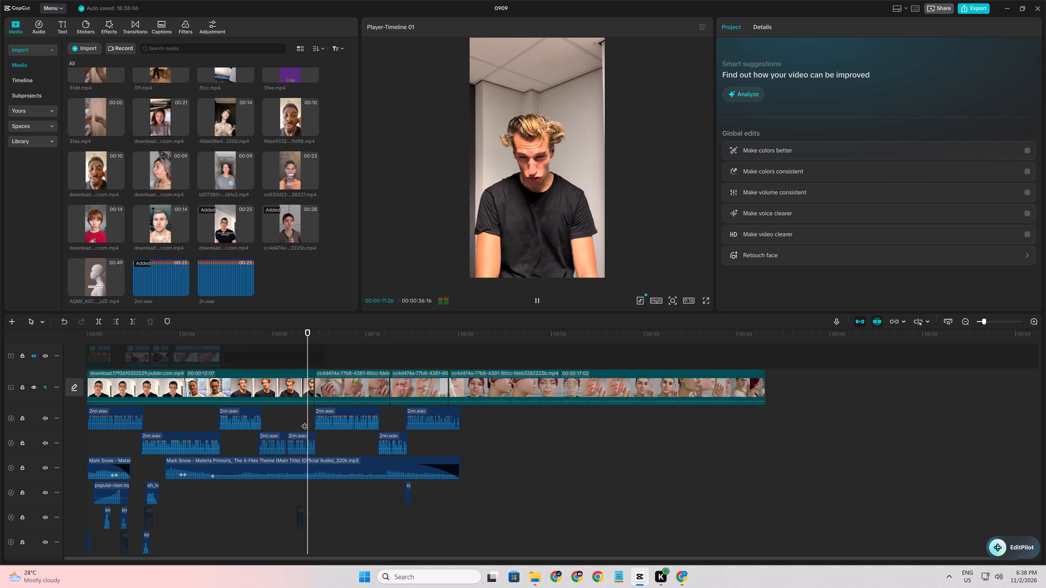
{"action": "key", "text": "space"}
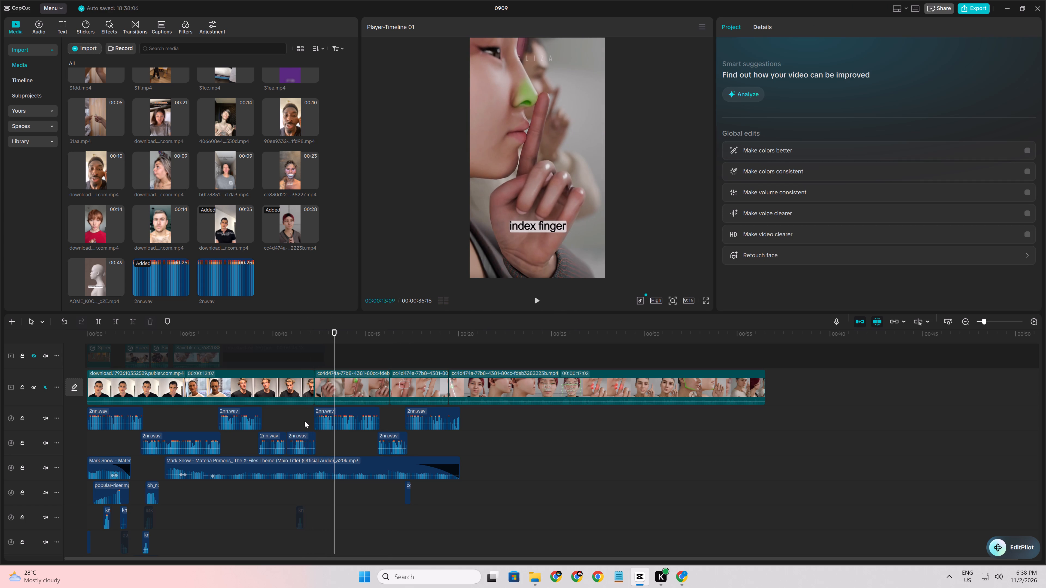
{"action": "key", "text": "space"}
{"action": "key", "text": "space"}
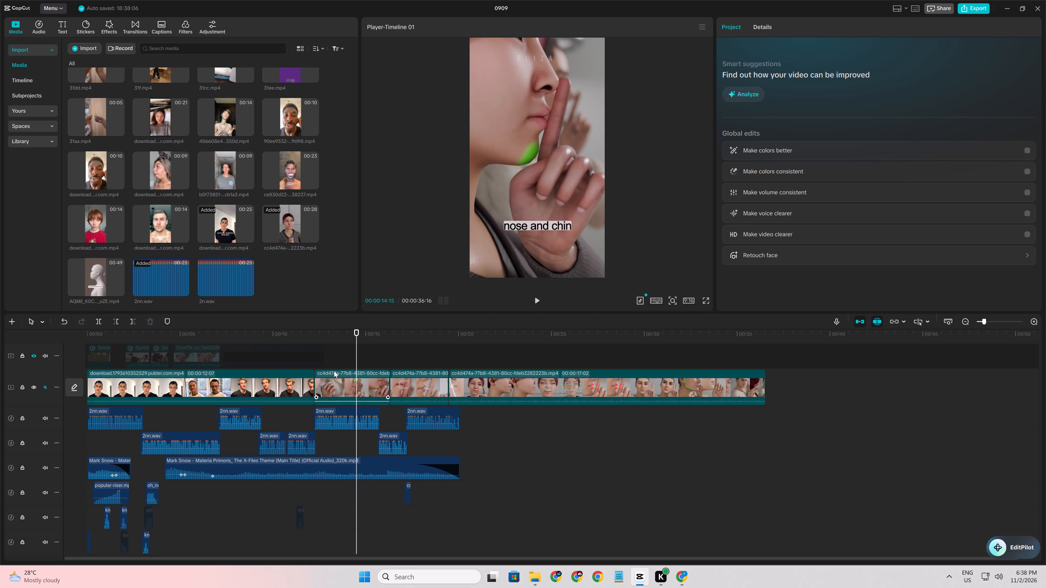
{"action": "left_click", "coordinate": [329, 351]}
{"action": "left_click_drag", "start_coordinate": [329, 351], "coordinate": [335, 353]}
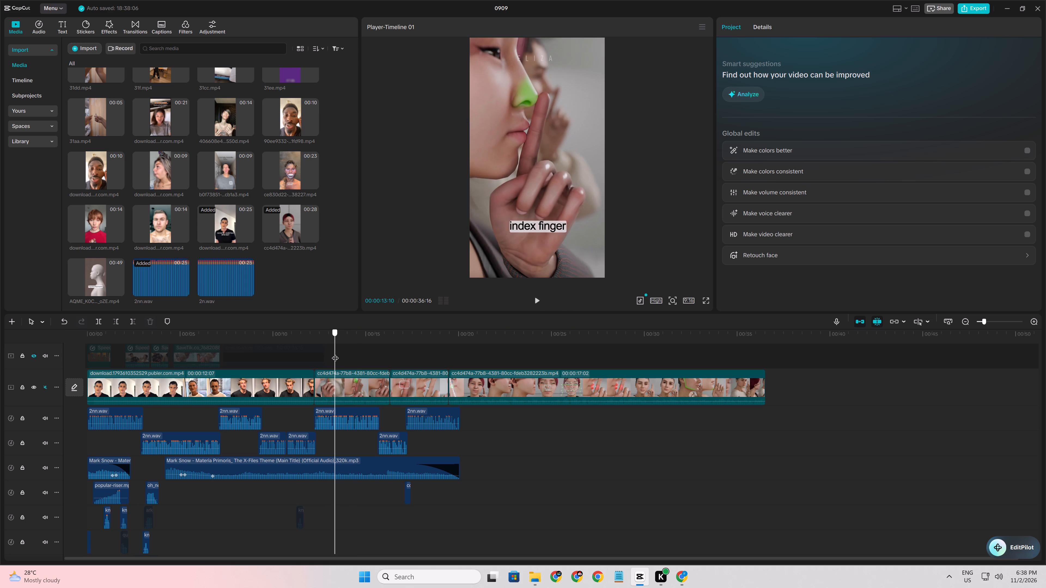
{"action": "left_click_drag", "start_coordinate": [335, 353], "coordinate": [335, 357]}
{"action": "left_click", "coordinate": [348, 388]}
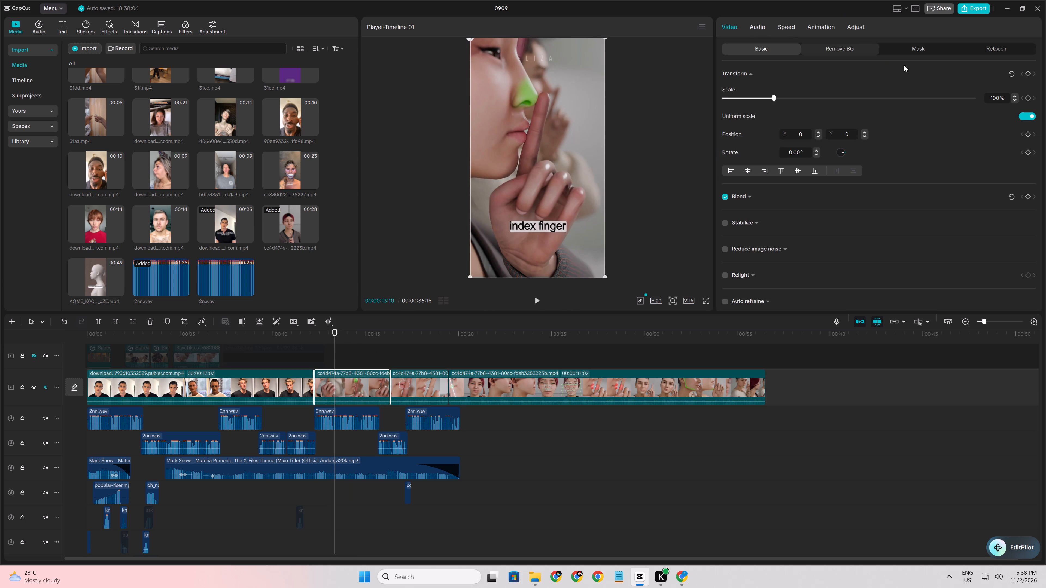
{"action": "left_click", "coordinate": [784, 33]}
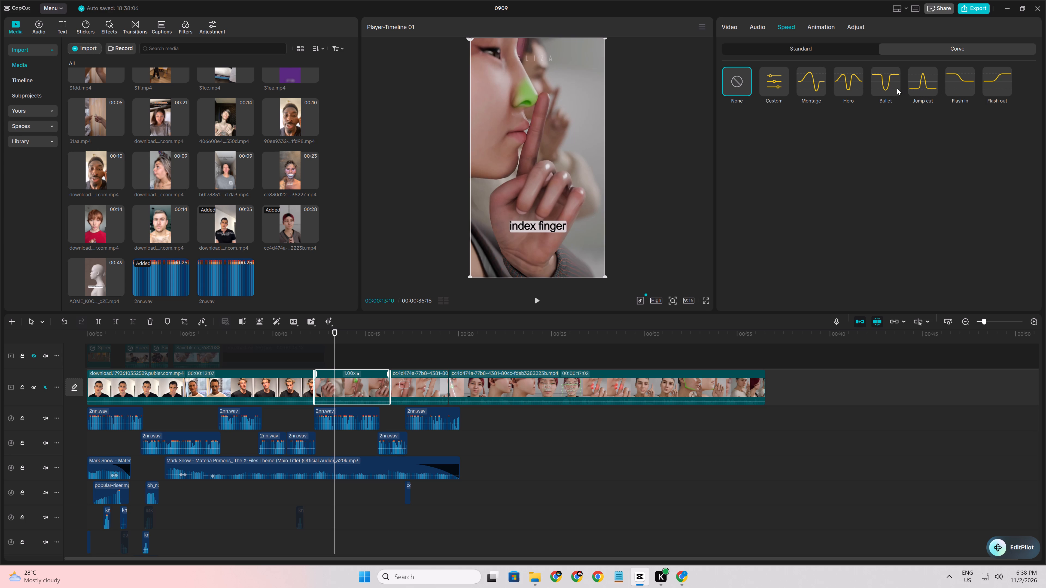
{"action": "left_click", "coordinate": [919, 90]}
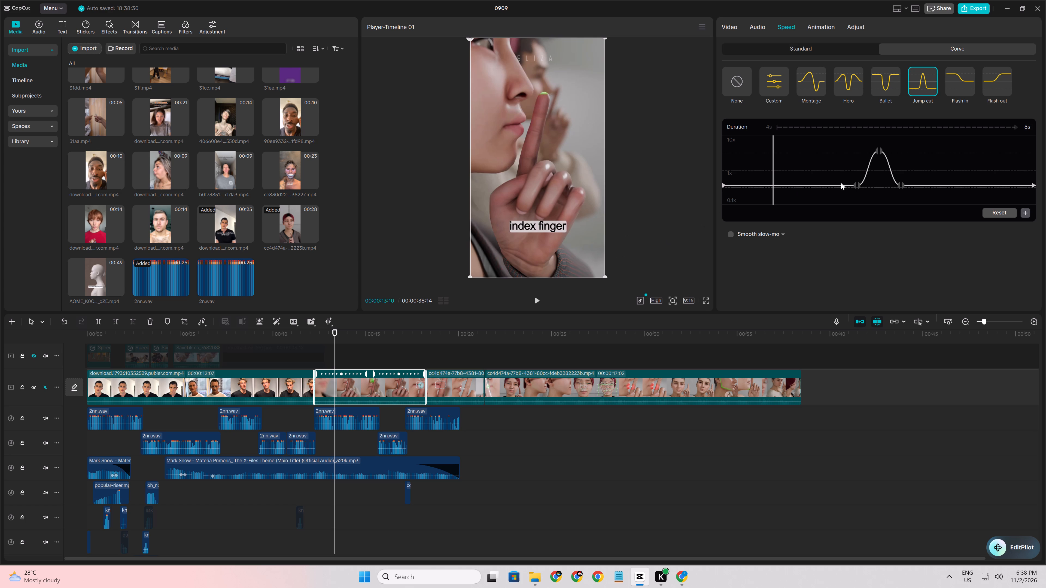
Shift the Jump cut curve's 6.00x spike earlier, to begin at the "index finger" shot, and play the part against the voice-over.
{"action": "left_click_drag", "start_coordinate": [857, 185], "coordinate": [776, 185]}
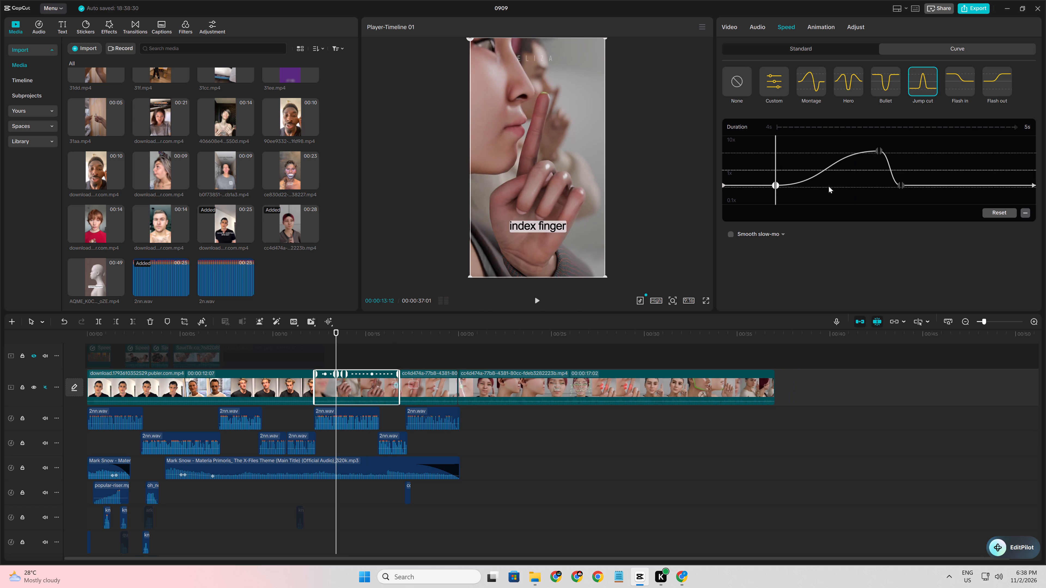
{"action": "left_click_drag", "start_coordinate": [883, 152], "coordinate": [831, 154]}
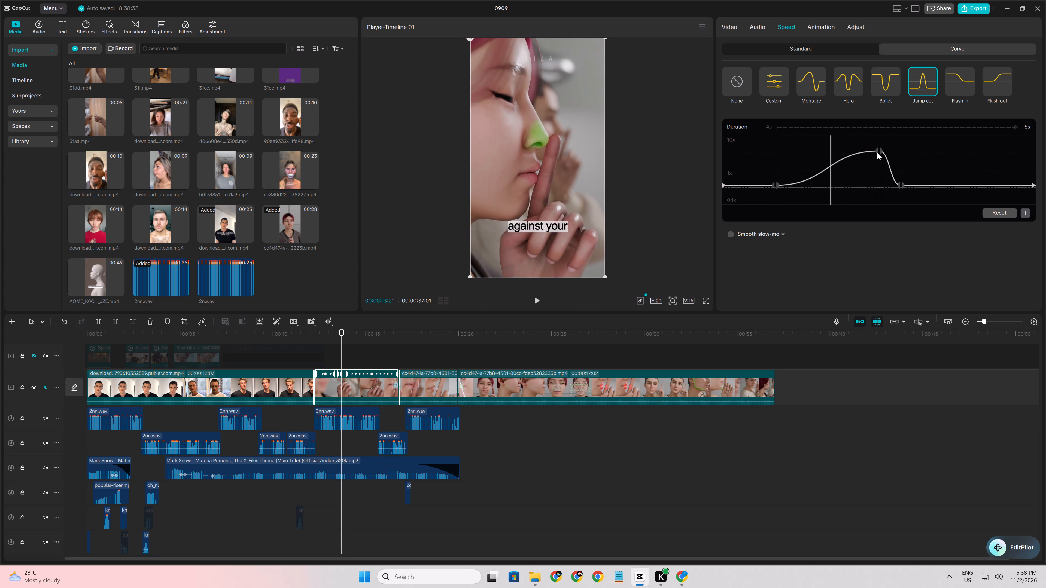
{"action": "left_click_drag", "start_coordinate": [877, 153], "coordinate": [792, 167]}
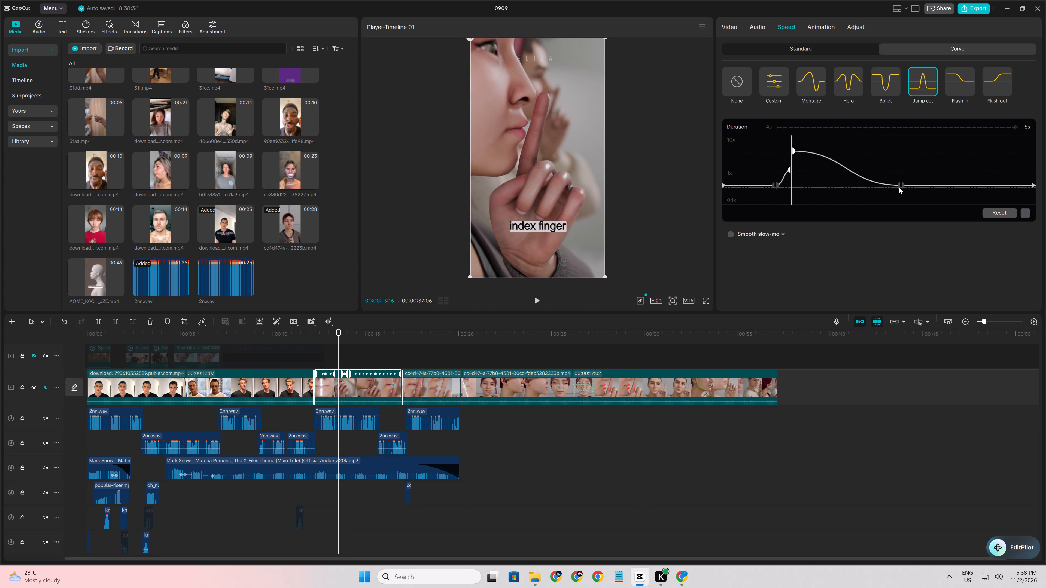
{"action": "left_click_drag", "start_coordinate": [903, 187], "coordinate": [847, 187]}
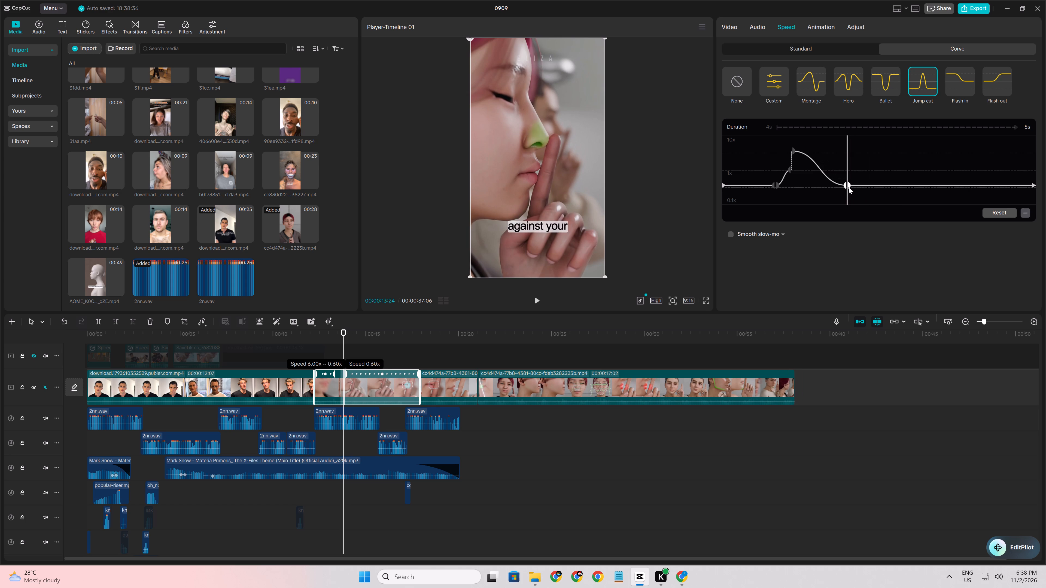
{"action": "left_click", "coordinate": [302, 414]}
{"action": "key", "text": "space"}
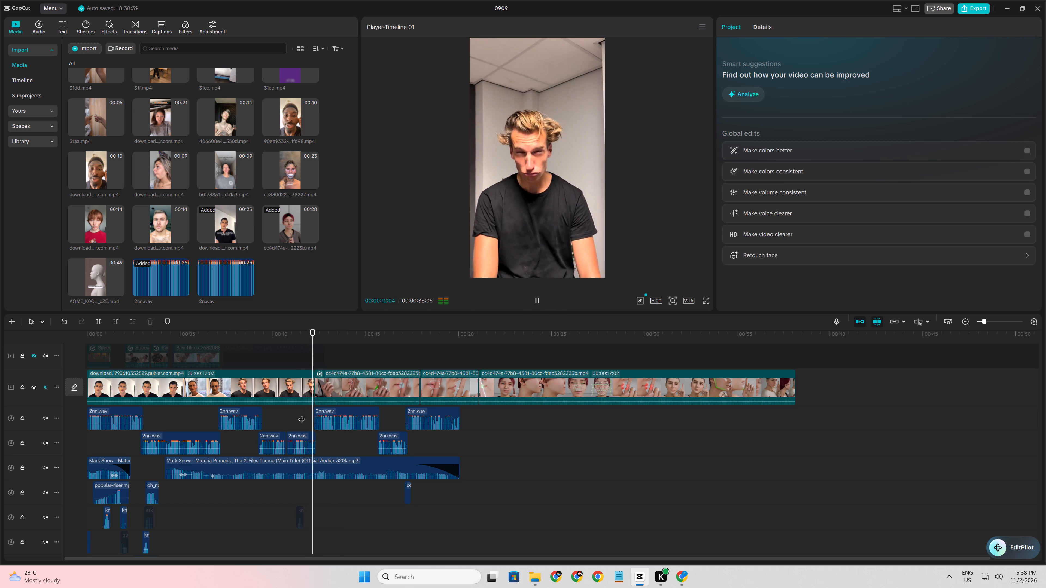
{"action": "key", "text": "space"}
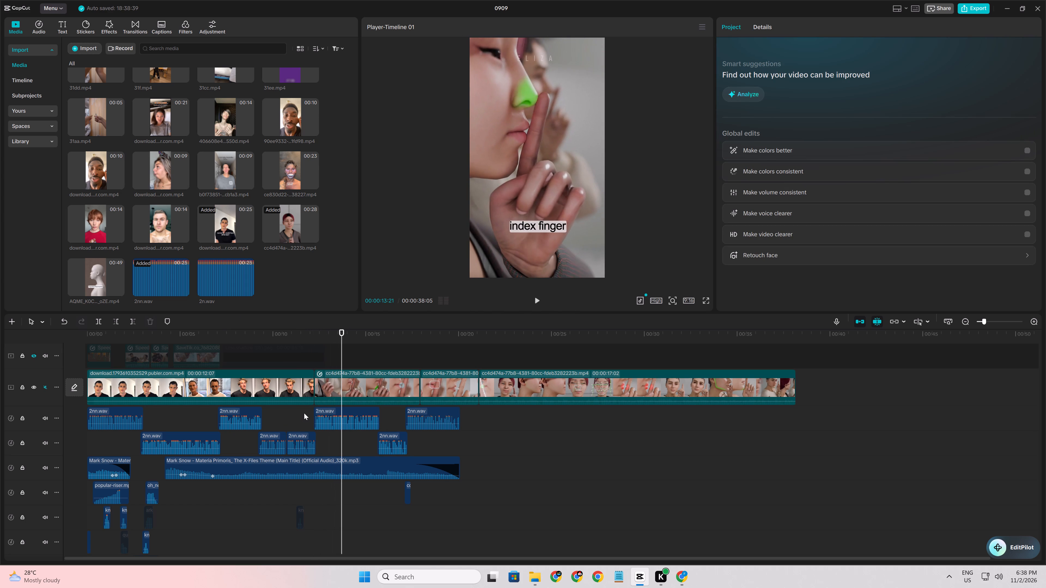
{"action": "key", "text": "space"}
{"action": "left_click", "coordinate": [312, 412]}
{"action": "key", "text": "space"}
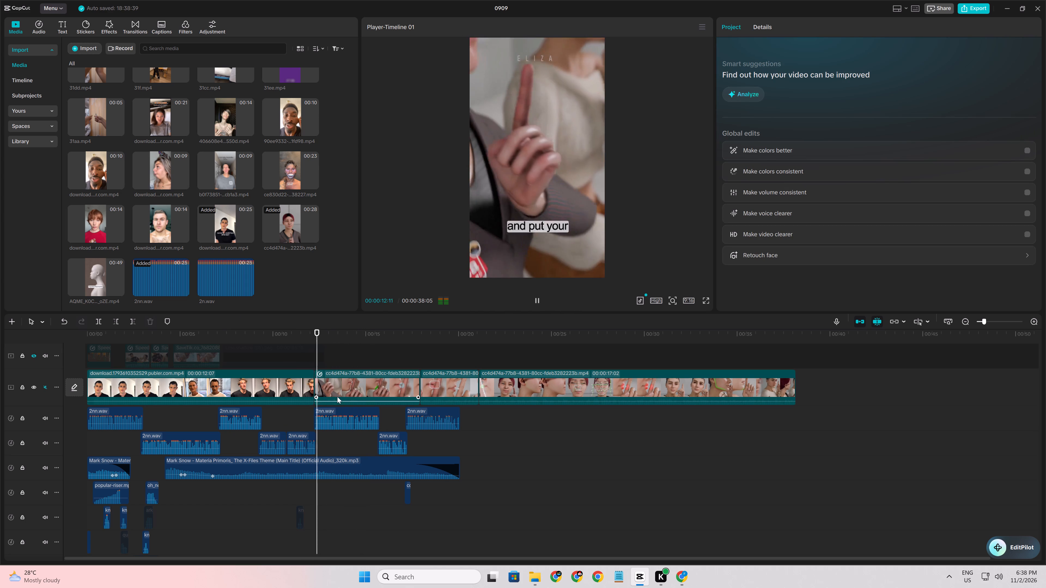
{"action": "key", "text": "space"}
Raise the curve to 1.00x before the spike, 0.92x after it and 1.04x at the end, and play the result.
{"action": "left_click", "coordinate": [342, 394]}
{"action": "left_click", "coordinate": [790, 26]}
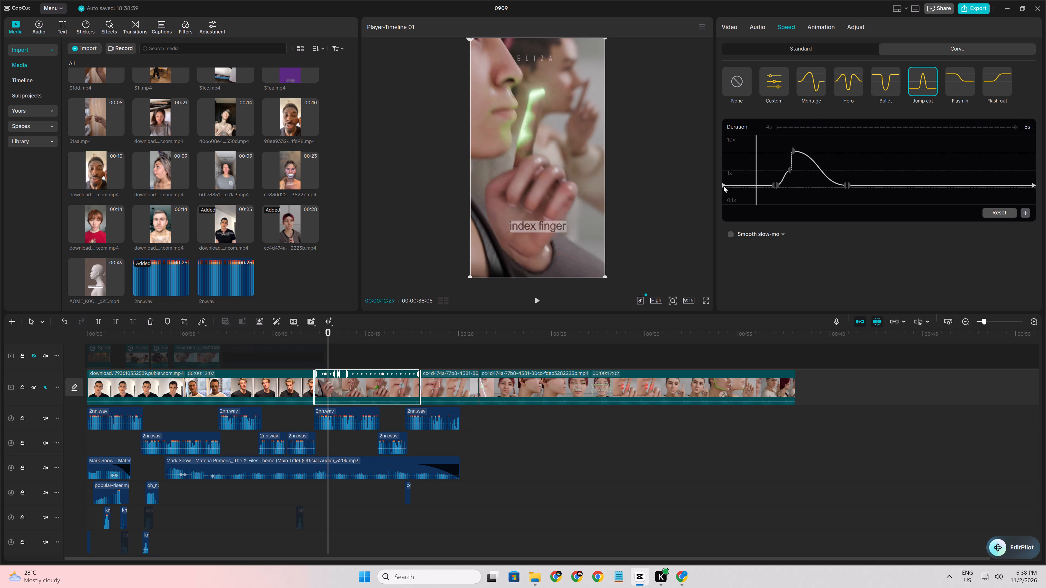
{"action": "left_click_drag", "start_coordinate": [723, 186], "coordinate": [722, 170]}
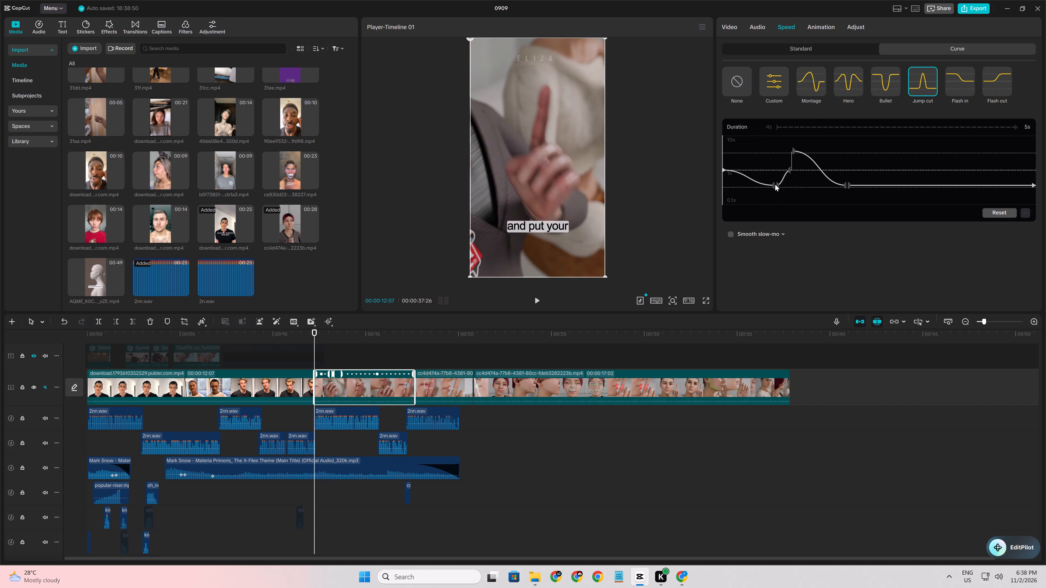
{"action": "left_click_drag", "start_coordinate": [775, 184], "coordinate": [774, 172]}
{"action": "left_click_drag", "start_coordinate": [846, 185], "coordinate": [847, 171]}
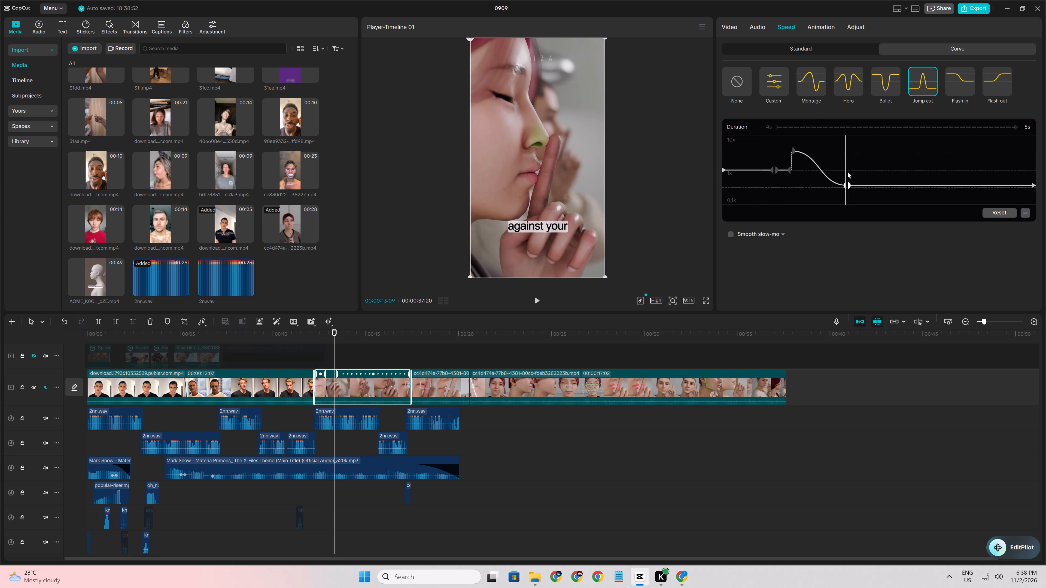
{"action": "left_click_drag", "start_coordinate": [847, 171], "coordinate": [848, 172]}
{"action": "left_click_drag", "start_coordinate": [847, 185], "coordinate": [848, 173]}
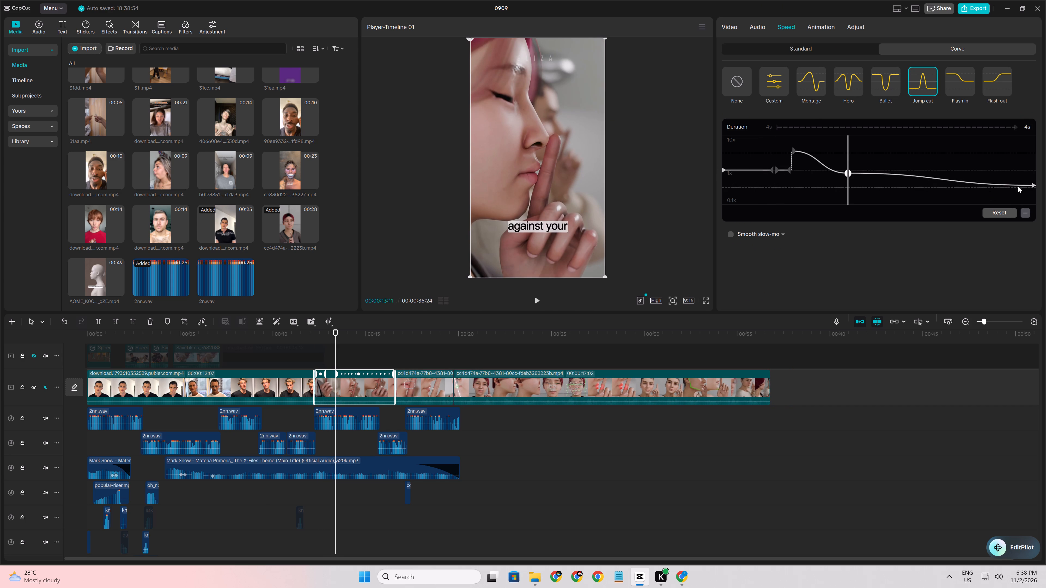
{"action": "left_click_drag", "start_coordinate": [1033, 186], "coordinate": [1034, 169]}
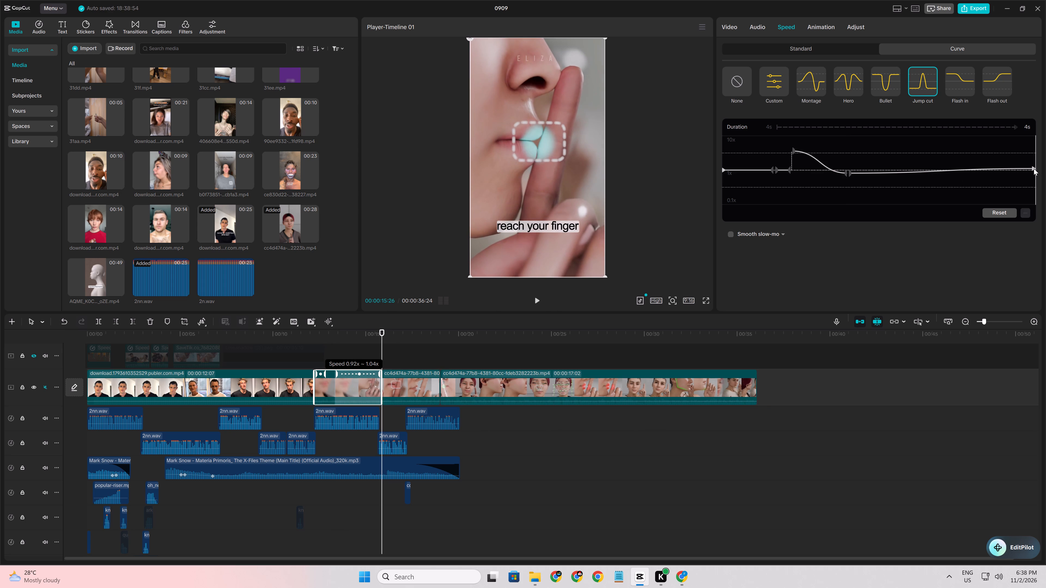
{"action": "left_click_drag", "start_coordinate": [1034, 169], "coordinate": [1033, 169]}
{"action": "left_click", "coordinate": [793, 152]}
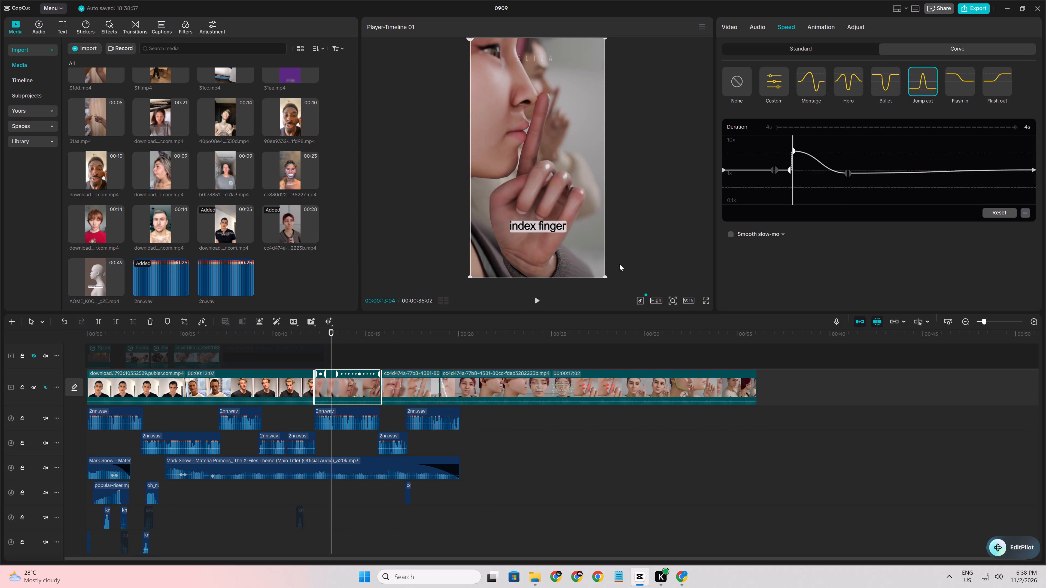
{"action": "left_click", "coordinate": [280, 428]}
{"action": "key", "text": "space"}
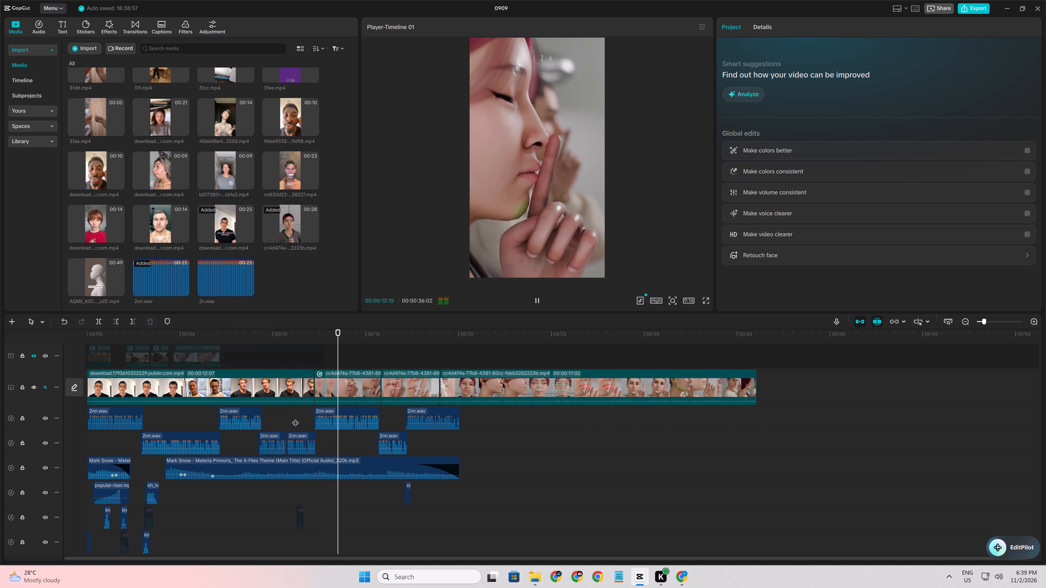
{"action": "key", "text": "space"}
Move the two speed curve points at the start of the first cc4d474a part's spike slightly earlier.
{"action": "left_click", "coordinate": [320, 391]}
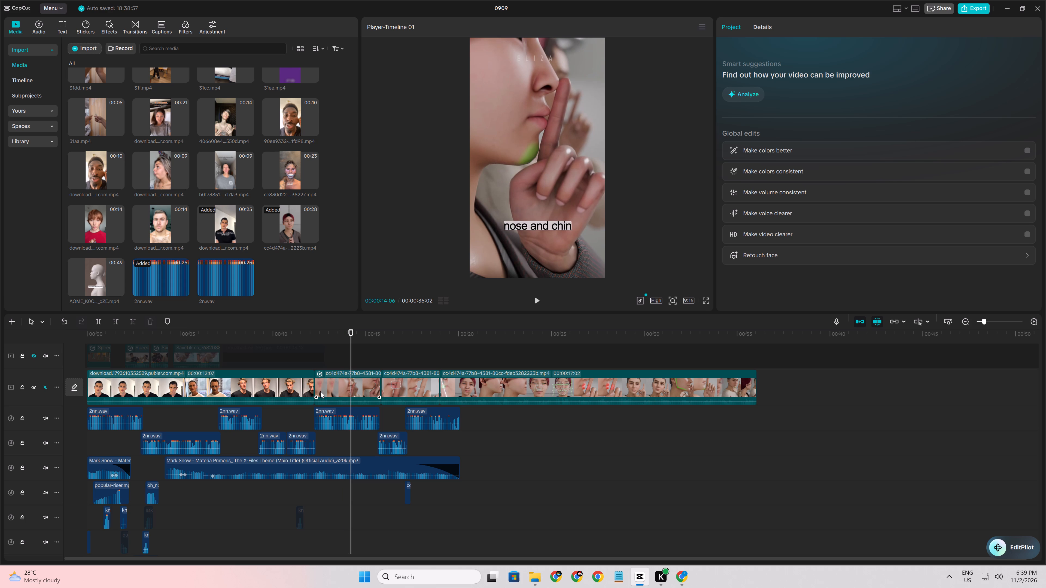
{"action": "left_click", "coordinate": [336, 346]}
{"action": "left_click", "coordinate": [339, 382]}
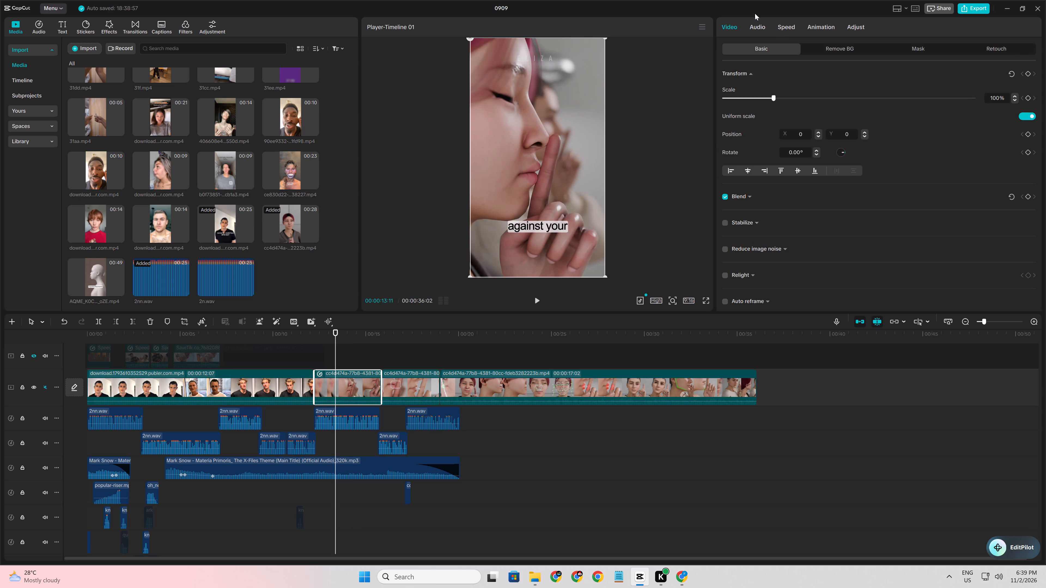
{"action": "left_click", "coordinate": [782, 32]}
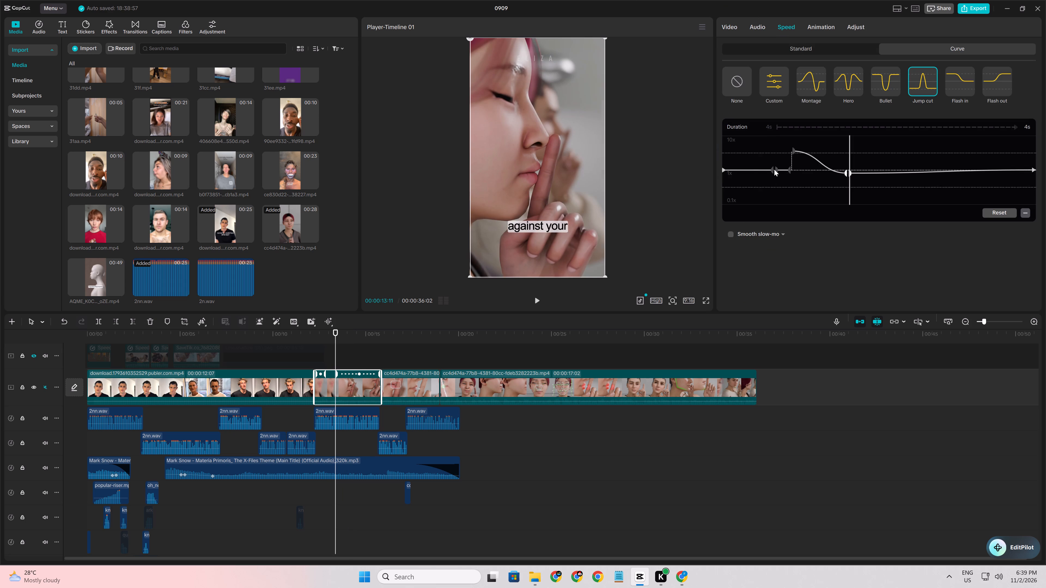
{"action": "left_click_drag", "start_coordinate": [774, 169], "coordinate": [760, 170]}
{"action": "left_click_drag", "start_coordinate": [789, 172], "coordinate": [781, 171]}
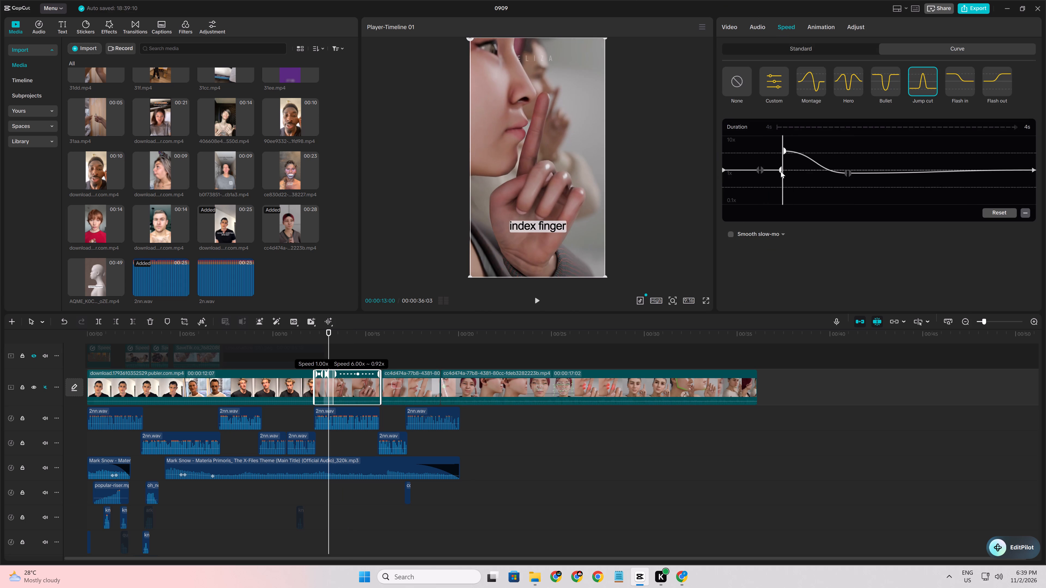
{"action": "left_click_drag", "start_coordinate": [781, 171], "coordinate": [774, 158]}
Replay the sped-up cc4d474a part and the "or is there a gap" shot to check their timing against the voice-over.
{"action": "left_click", "coordinate": [284, 406]}
{"action": "left_click", "coordinate": [295, 418]}
{"action": "key", "text": "space"}
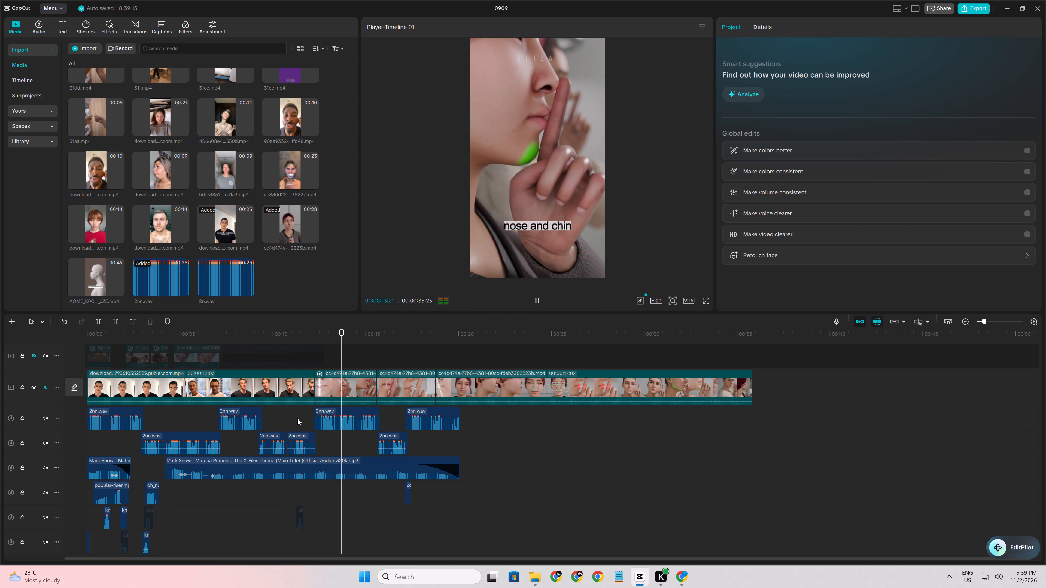
{"action": "key", "text": "space"}
{"action": "left_click", "coordinate": [302, 418]}
{"action": "key", "text": "space"}
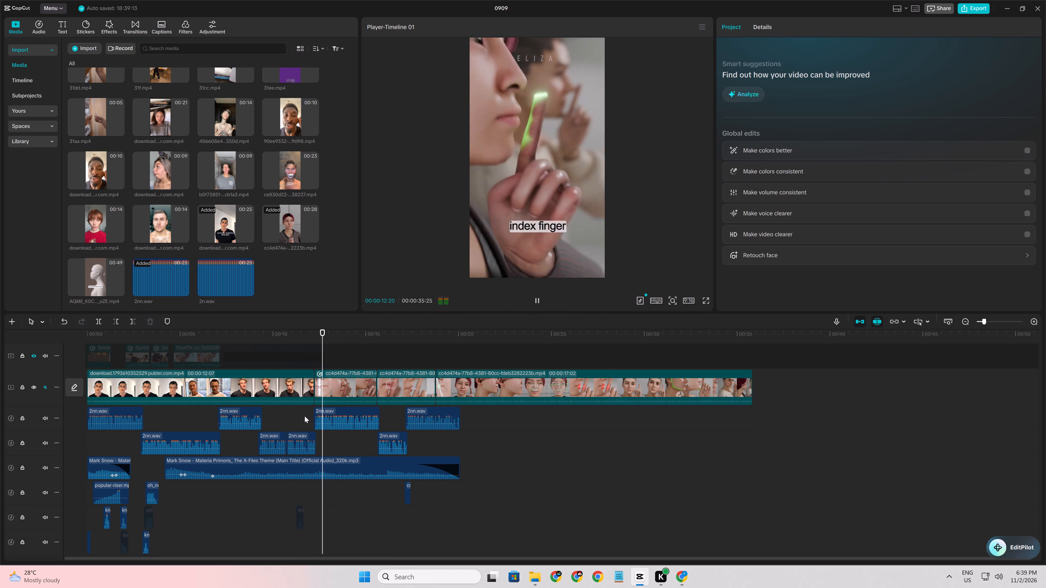
{"action": "key", "text": "space"}
{"action": "left_click", "coordinate": [305, 416]}
{"action": "key", "text": "space"}
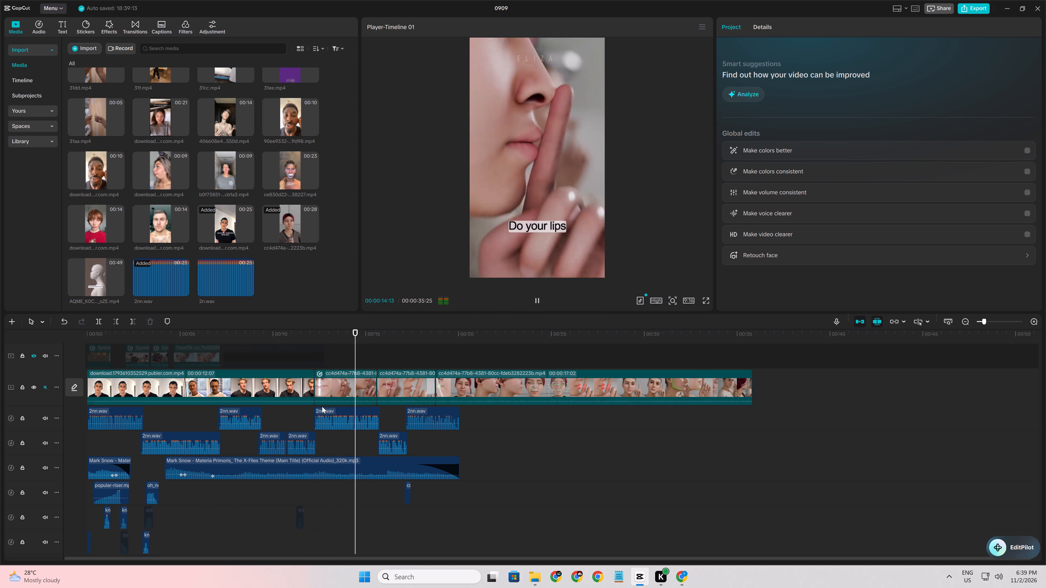
{"action": "key", "text": "space"}
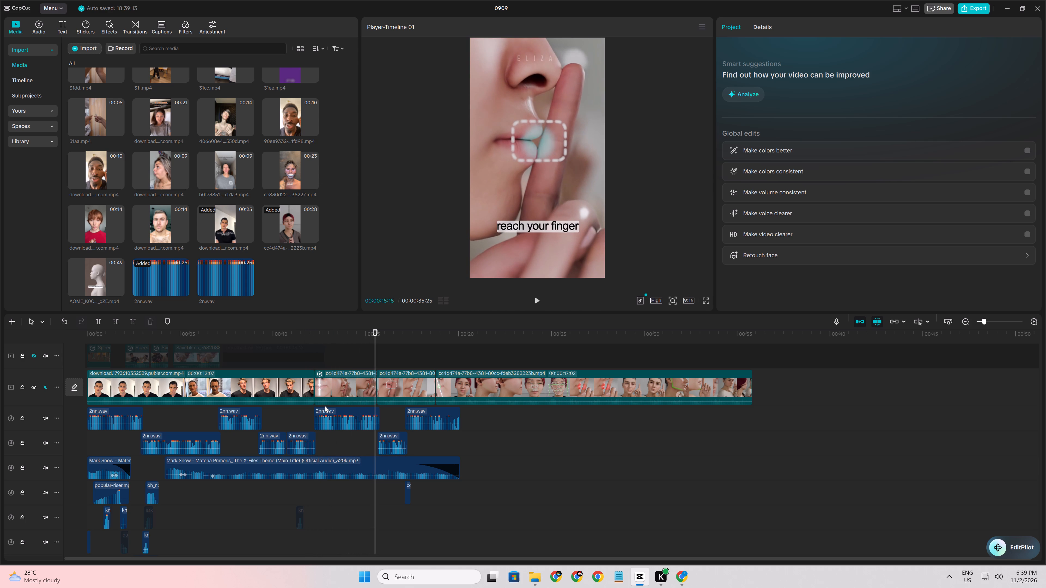
{"action": "key", "text": "space"}
{"action": "left_click", "coordinate": [336, 439]}
{"action": "key", "text": "space"}
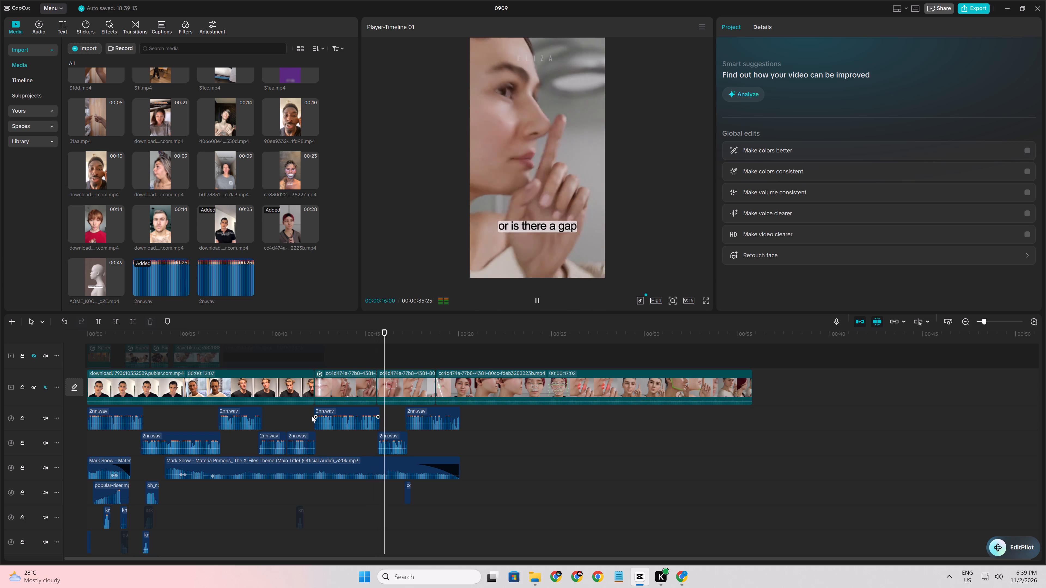
{"action": "left_click", "coordinate": [302, 415]}
{"action": "key", "text": "space"}
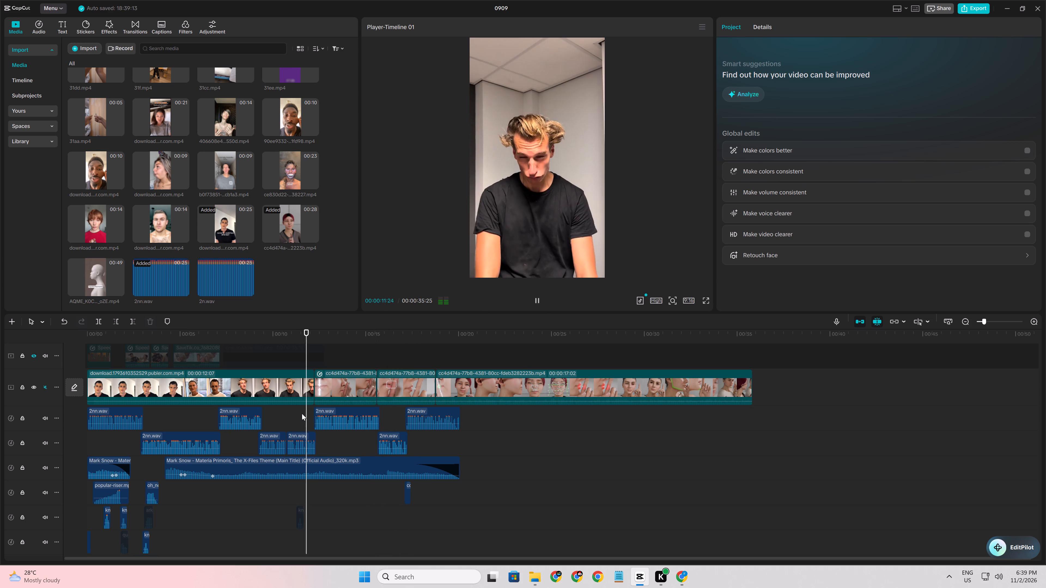
{"action": "key", "text": "space"}
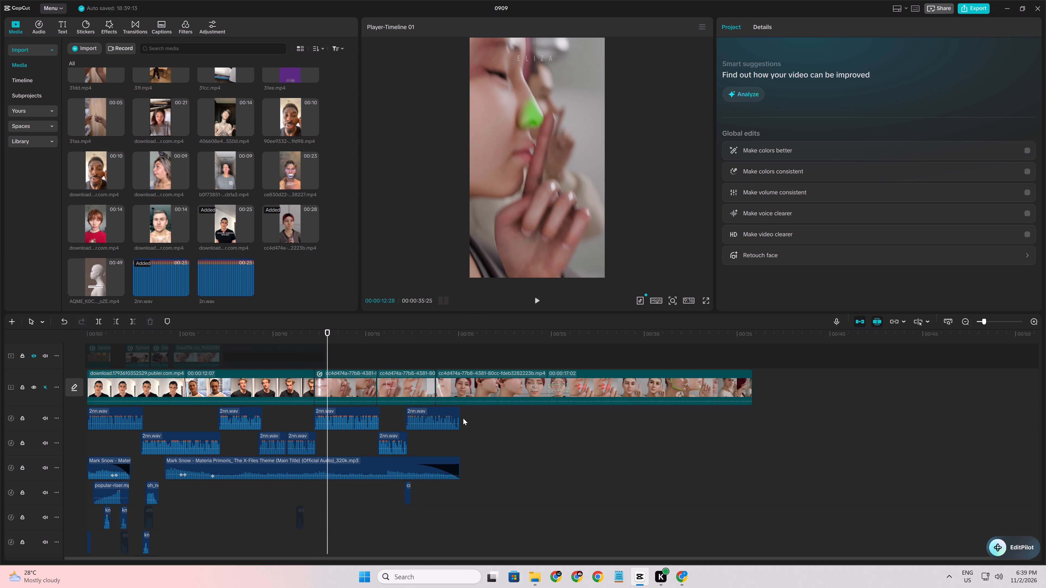
Examine the remaining cc4d474a footage from the jawline to the face-type shots, and replay the section around the first cc4d474a part.
{"action": "left_click", "coordinate": [470, 420]}
{"action": "left_click_drag", "start_coordinate": [470, 420], "coordinate": [478, 416]}
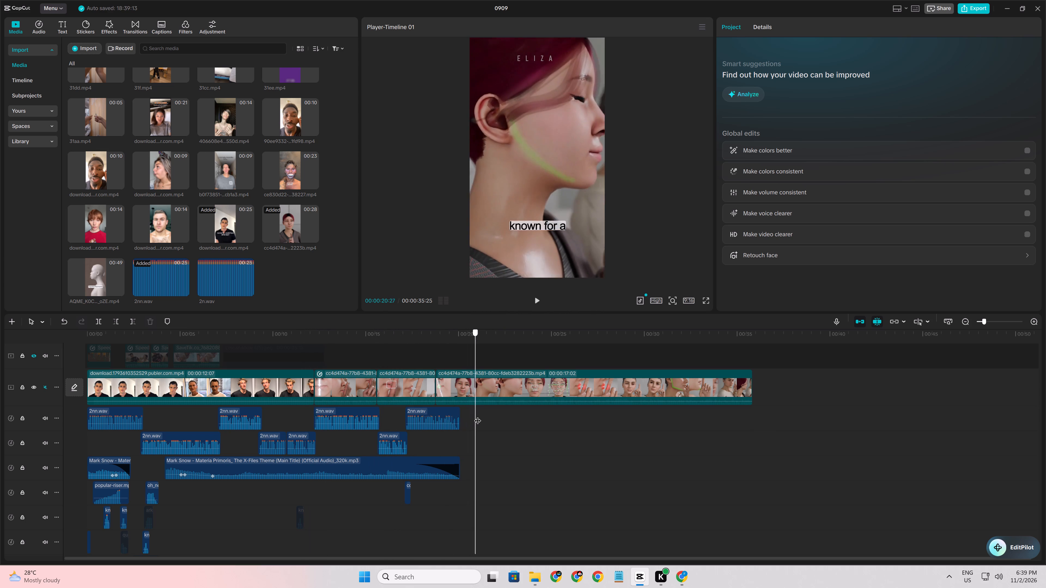
{"action": "left_click_drag", "start_coordinate": [478, 416], "coordinate": [496, 425]}
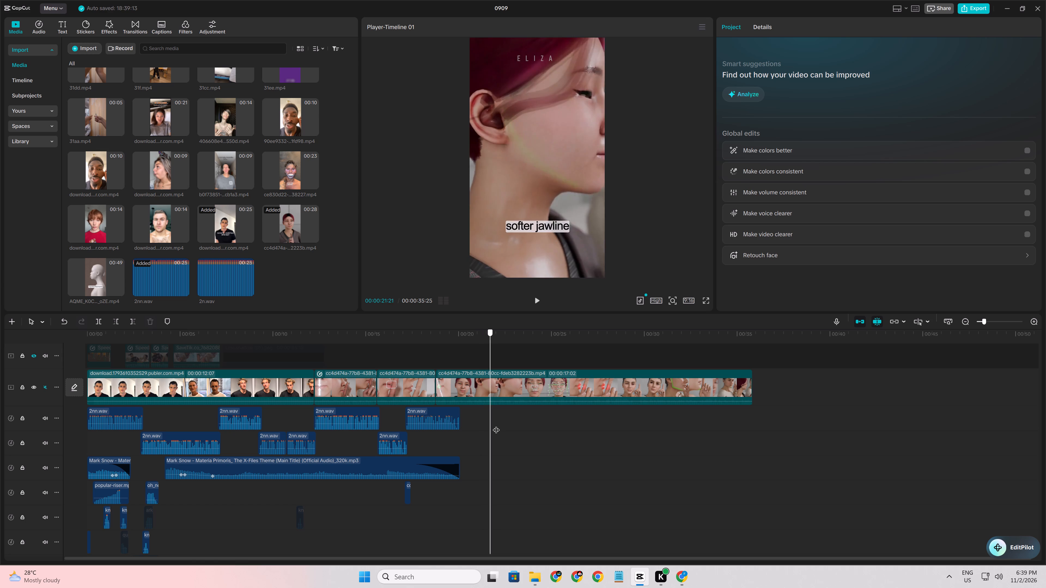
{"action": "left_click_drag", "start_coordinate": [496, 425], "coordinate": [554, 429]}
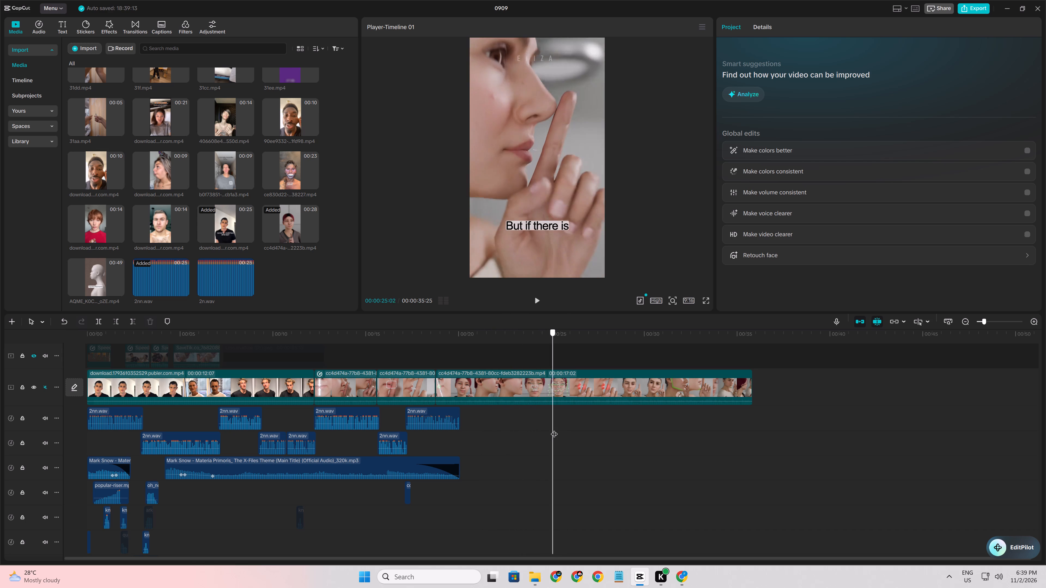
{"action": "left_click_drag", "start_coordinate": [554, 429], "coordinate": [612, 440]}
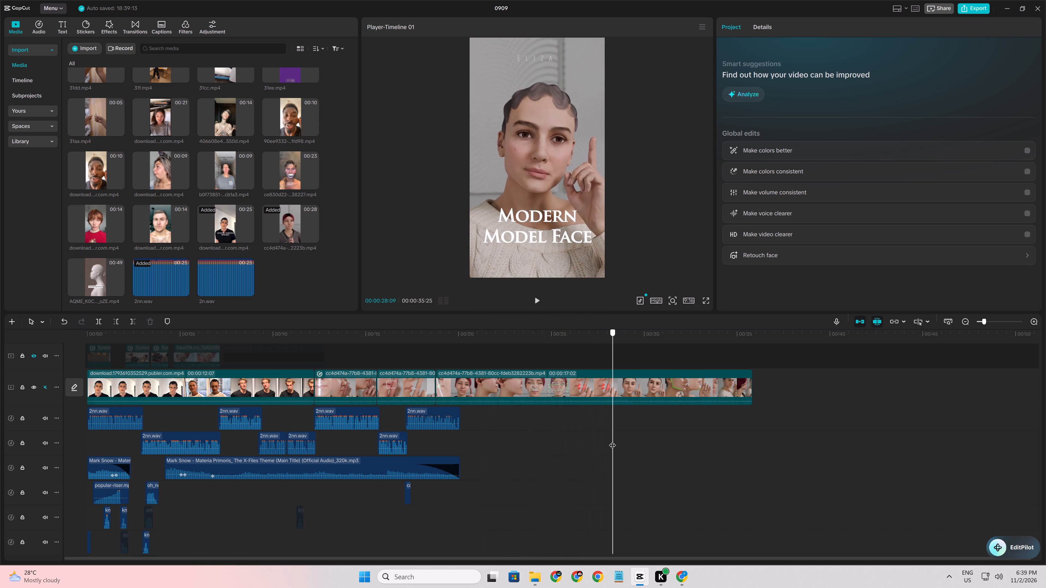
{"action": "left_click_drag", "start_coordinate": [612, 440], "coordinate": [453, 415]}
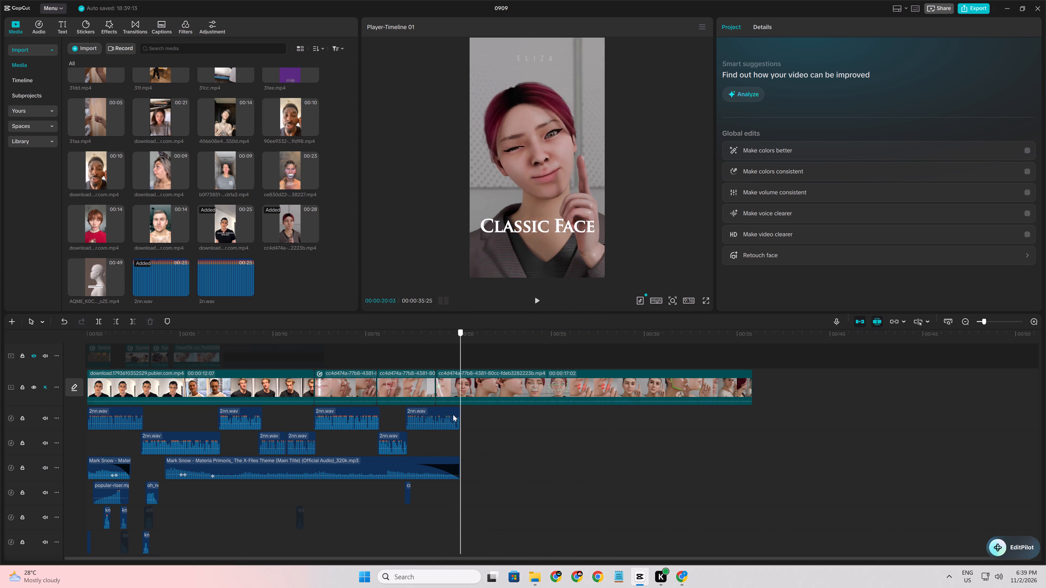
{"action": "left_click_drag", "start_coordinate": [453, 415], "coordinate": [423, 411]}
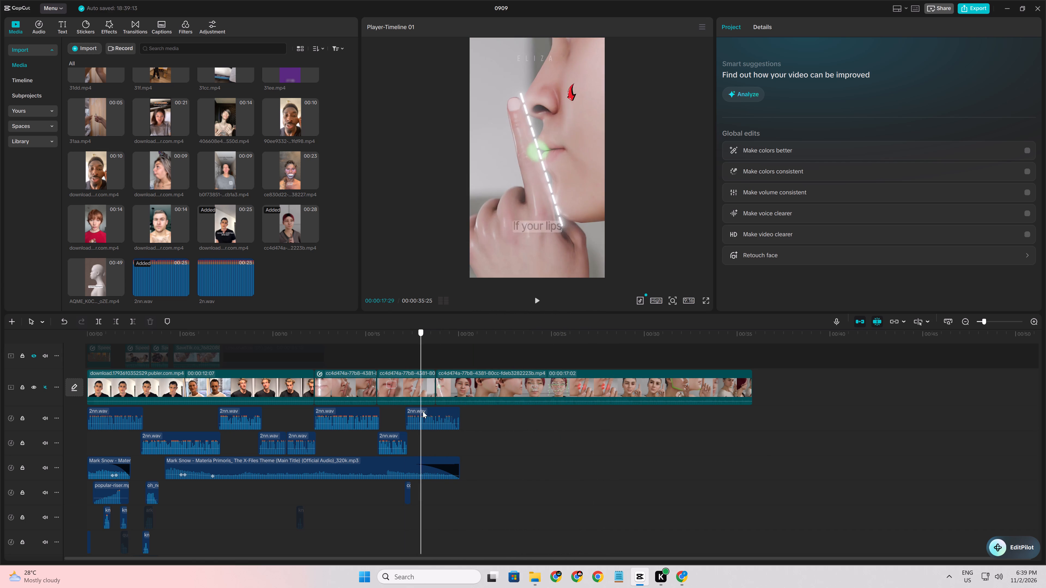
{"action": "left_click_drag", "start_coordinate": [423, 411], "coordinate": [401, 410]}
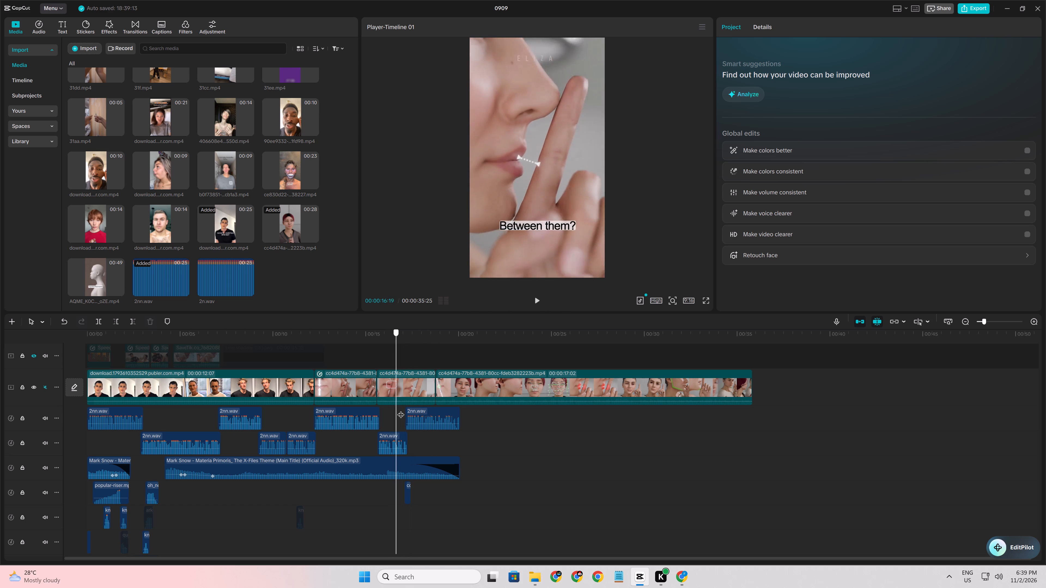
{"action": "left_click_drag", "start_coordinate": [401, 410], "coordinate": [424, 410]}
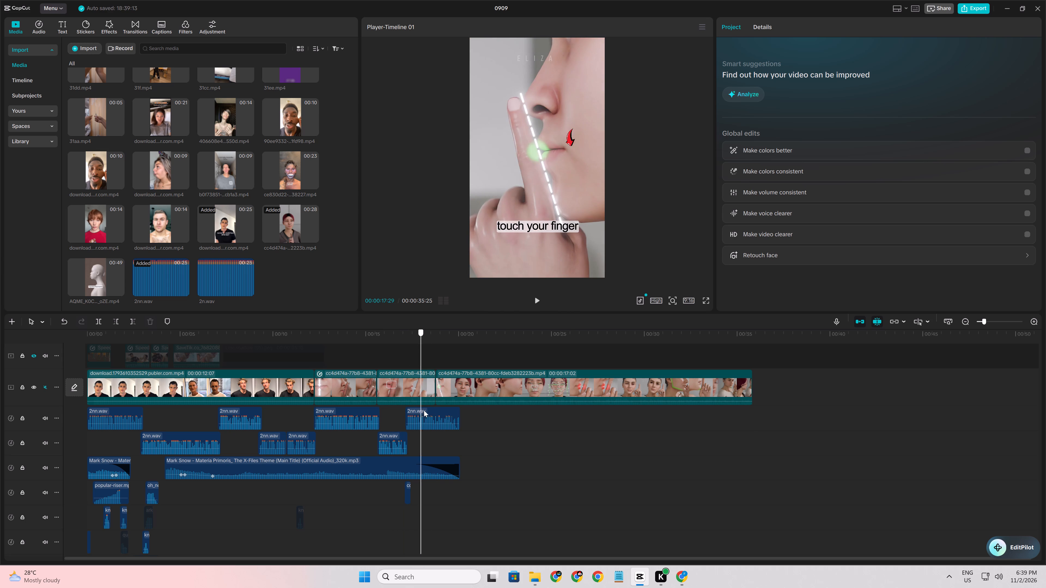
{"action": "left_click_drag", "start_coordinate": [424, 410], "coordinate": [307, 411]}
{"action": "key", "text": "space"}
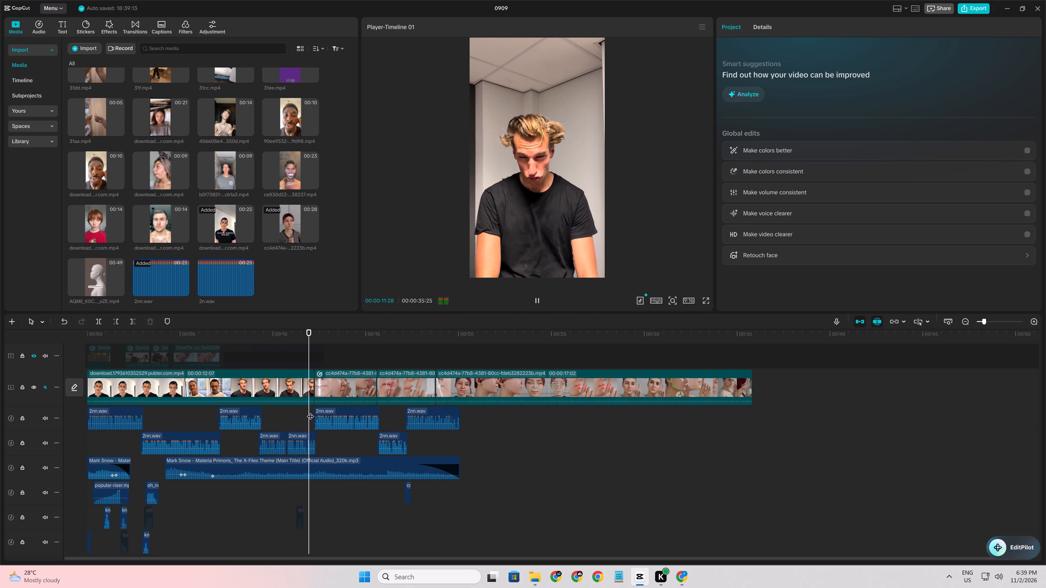
{"action": "key", "text": "space"}
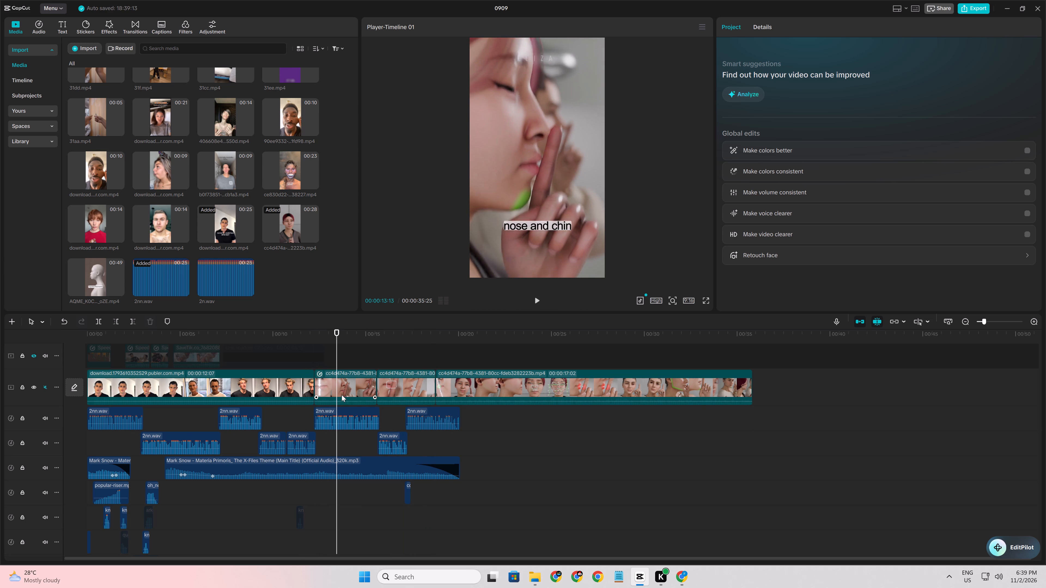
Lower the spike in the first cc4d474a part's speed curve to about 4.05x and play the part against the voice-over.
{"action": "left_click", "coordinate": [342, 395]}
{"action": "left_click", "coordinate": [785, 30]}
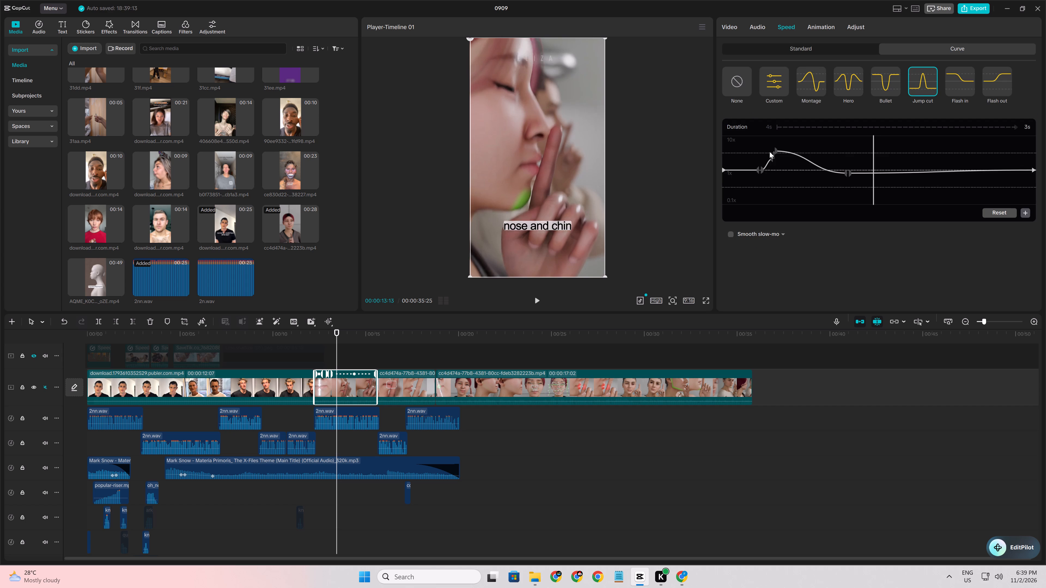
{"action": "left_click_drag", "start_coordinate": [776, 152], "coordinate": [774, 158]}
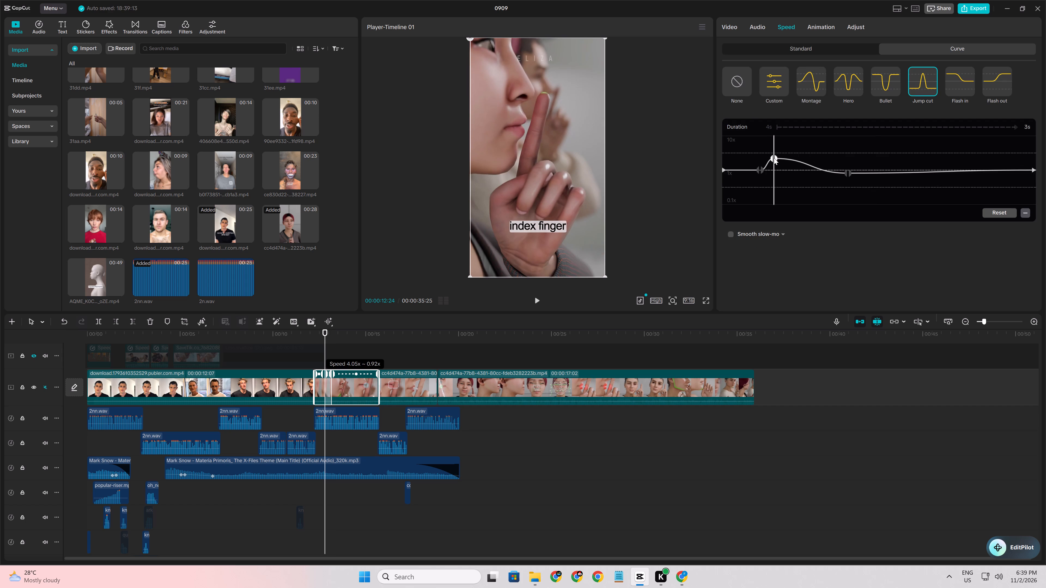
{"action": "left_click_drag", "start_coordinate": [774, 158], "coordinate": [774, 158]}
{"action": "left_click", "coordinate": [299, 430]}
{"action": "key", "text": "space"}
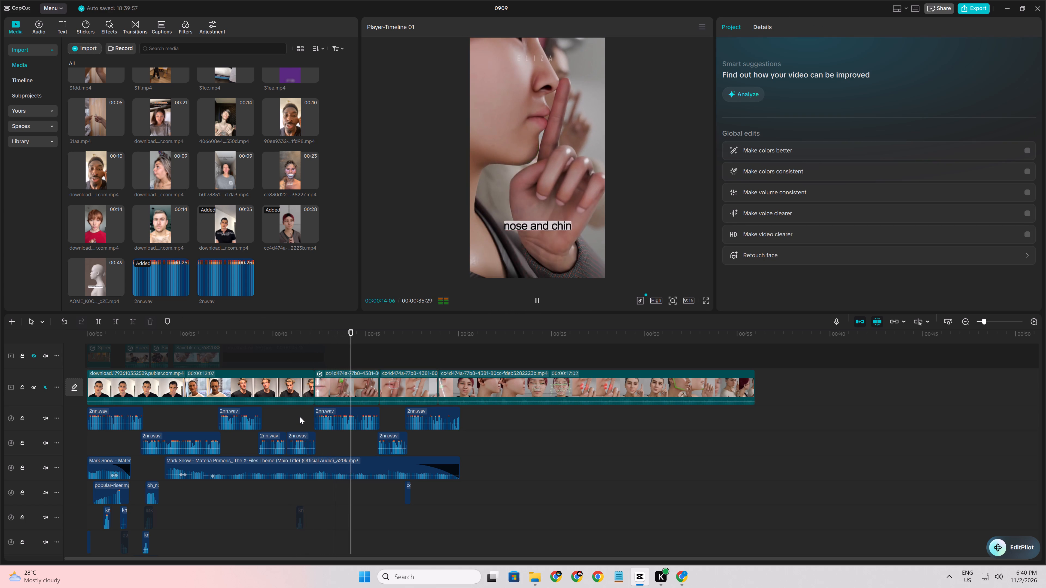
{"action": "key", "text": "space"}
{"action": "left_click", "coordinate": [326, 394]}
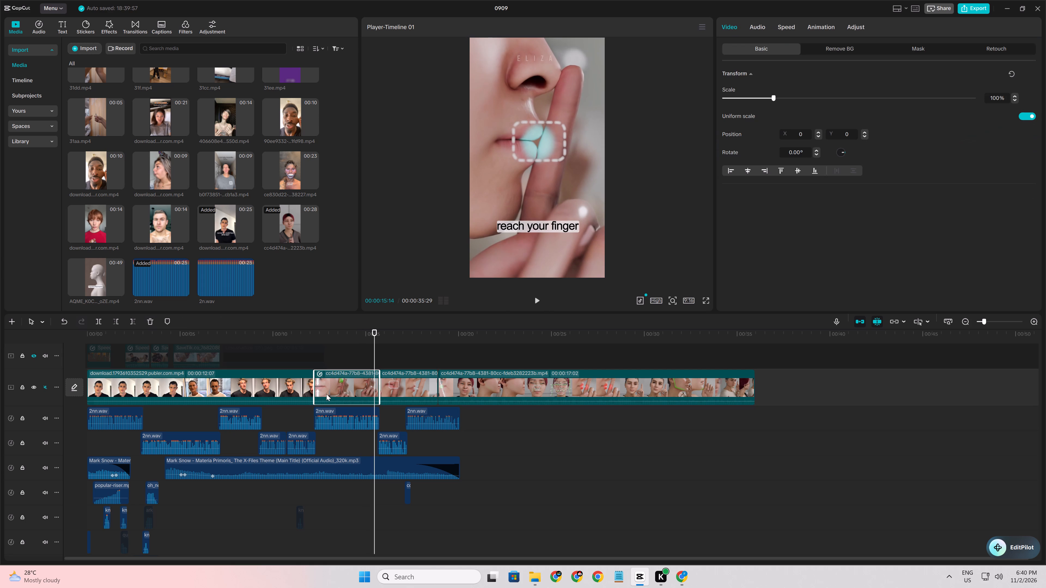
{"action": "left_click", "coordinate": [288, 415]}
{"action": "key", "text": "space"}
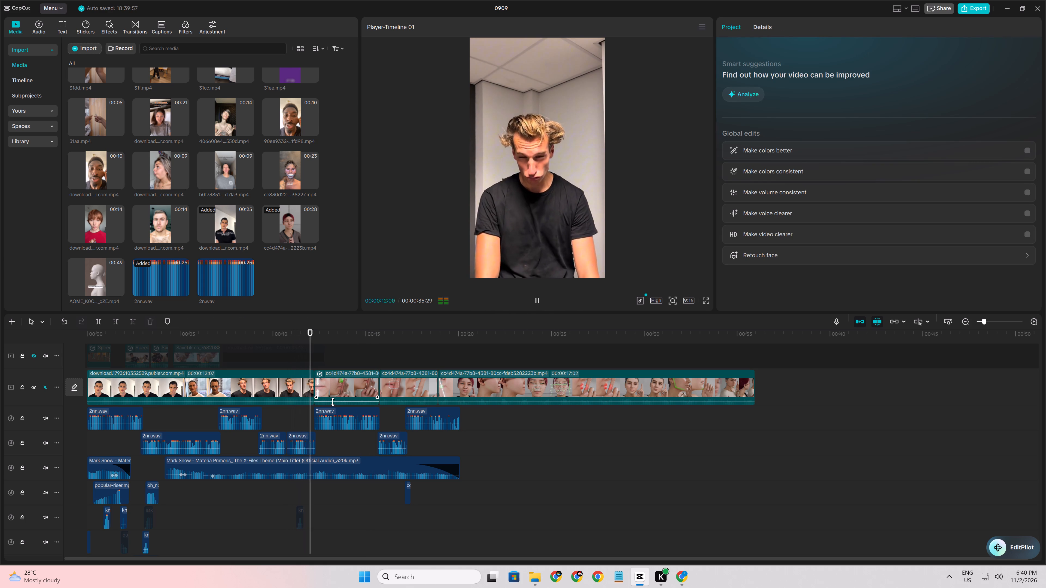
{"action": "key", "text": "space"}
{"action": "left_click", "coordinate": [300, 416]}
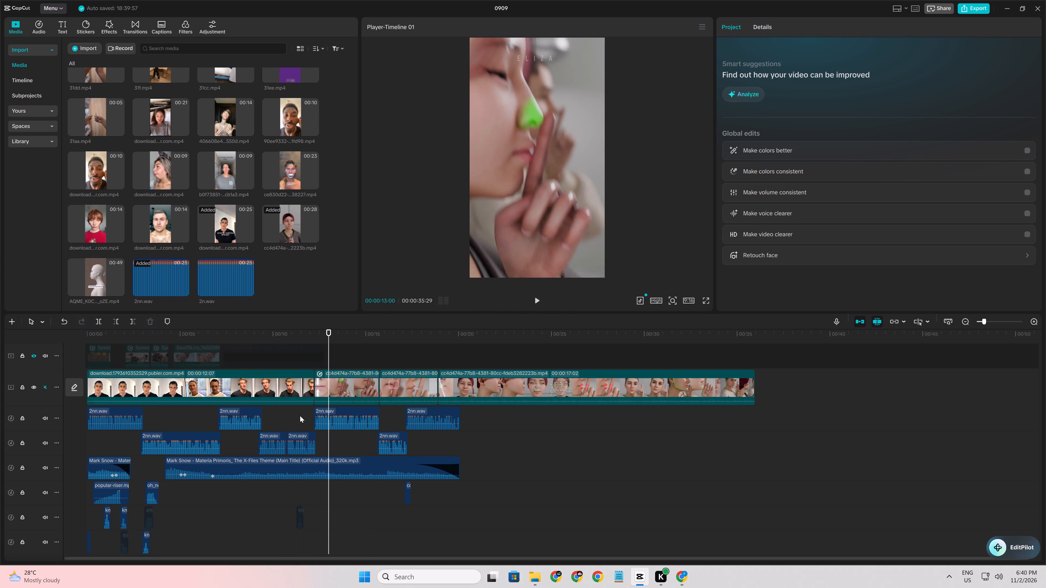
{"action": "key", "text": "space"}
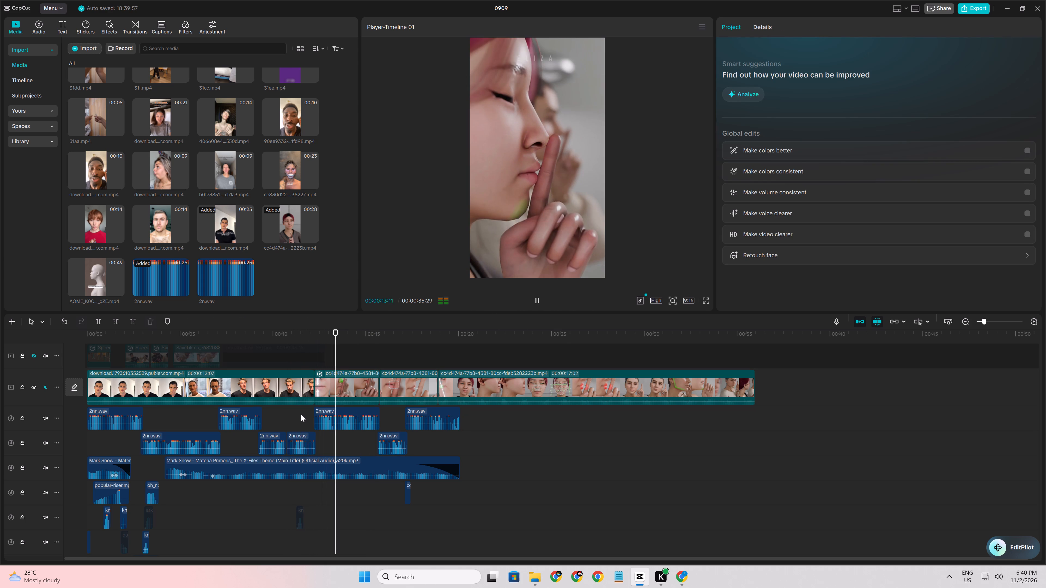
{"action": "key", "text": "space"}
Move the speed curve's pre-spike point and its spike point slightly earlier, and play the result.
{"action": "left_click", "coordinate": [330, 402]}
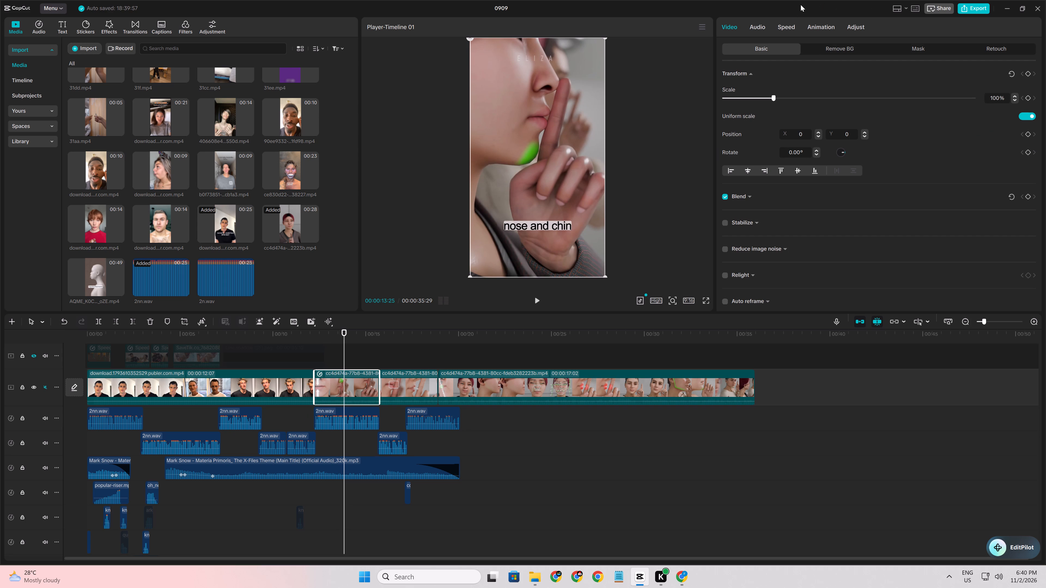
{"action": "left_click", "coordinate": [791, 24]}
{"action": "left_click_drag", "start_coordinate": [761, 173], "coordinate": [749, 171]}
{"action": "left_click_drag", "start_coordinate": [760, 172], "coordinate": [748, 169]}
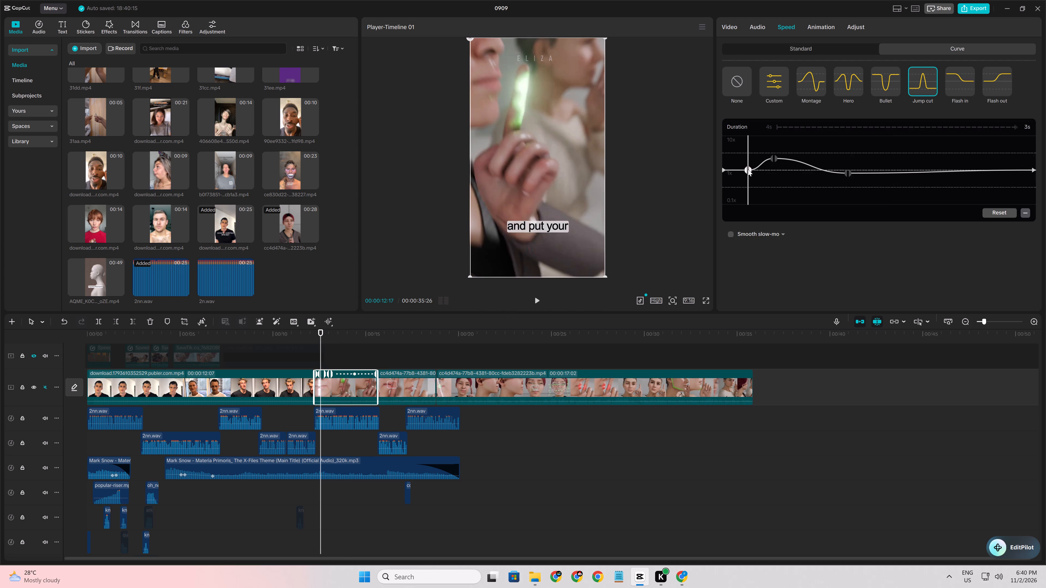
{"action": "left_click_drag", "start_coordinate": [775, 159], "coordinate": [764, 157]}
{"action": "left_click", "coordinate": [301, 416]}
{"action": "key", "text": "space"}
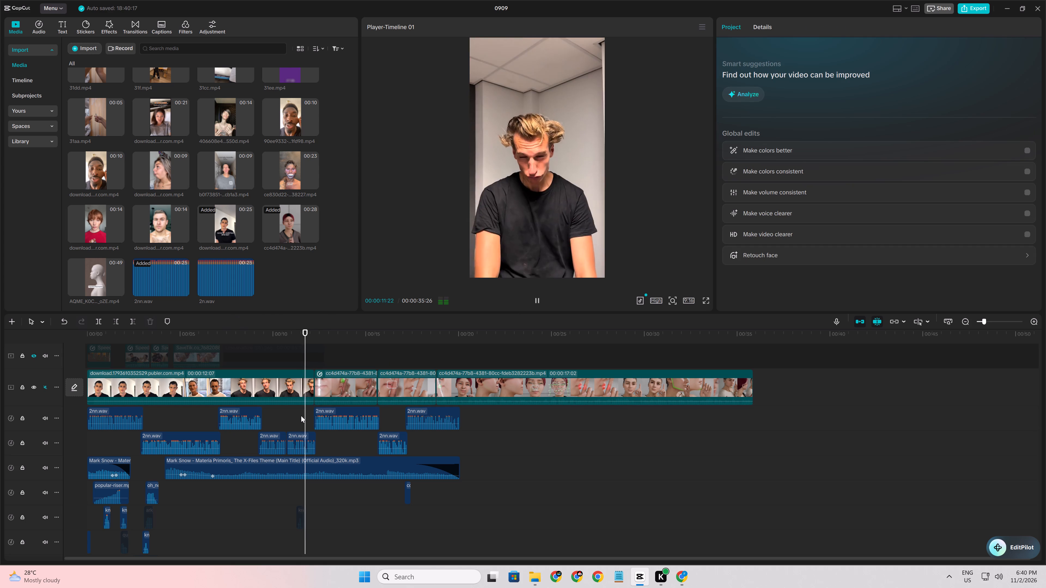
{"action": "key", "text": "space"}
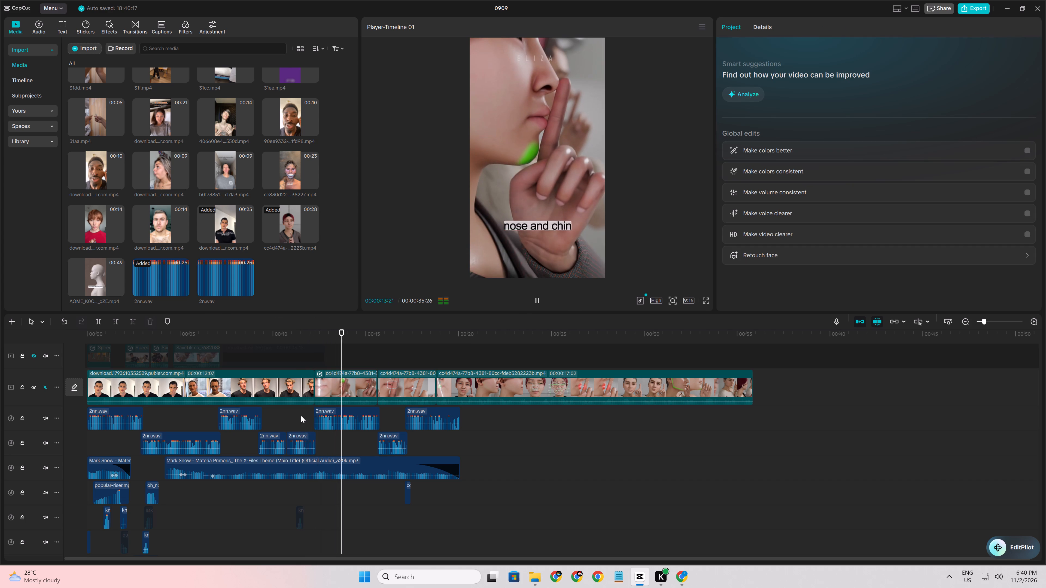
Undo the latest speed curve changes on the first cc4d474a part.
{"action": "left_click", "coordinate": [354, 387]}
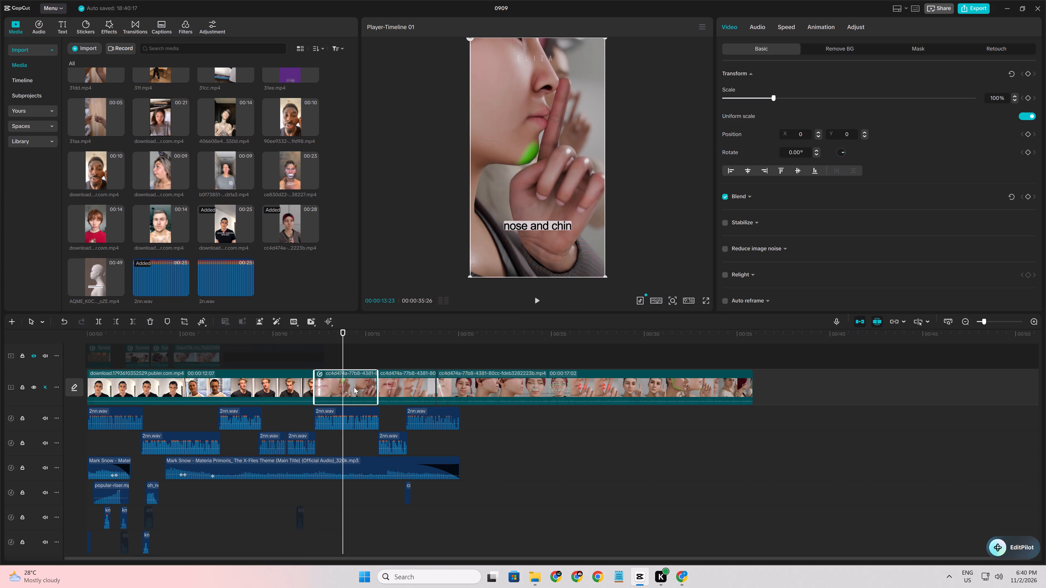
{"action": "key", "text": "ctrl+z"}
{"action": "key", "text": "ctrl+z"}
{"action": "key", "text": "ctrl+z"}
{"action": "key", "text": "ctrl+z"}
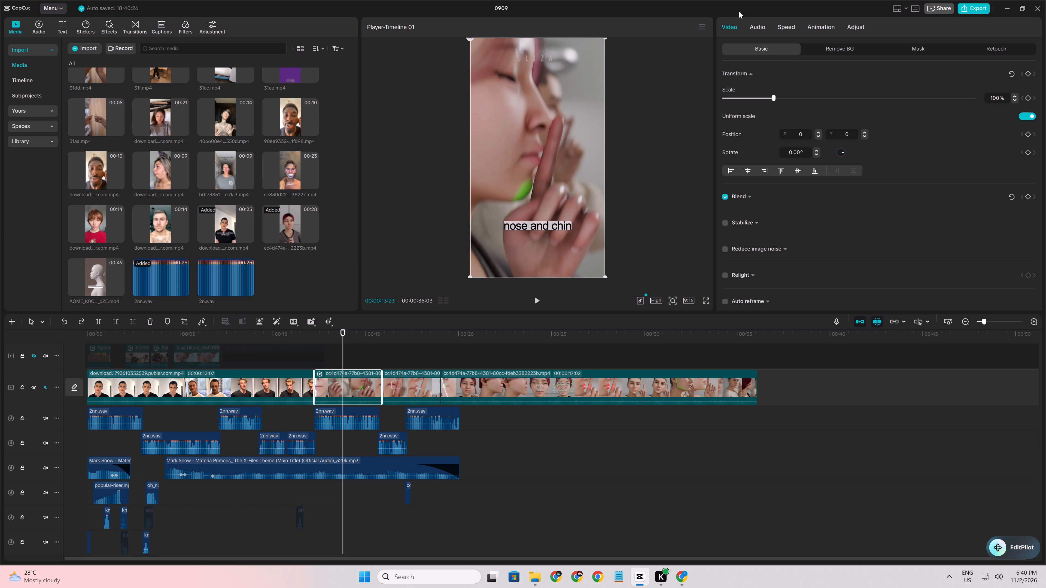
Remove the Jump cut speed curve from the first cc4d474a part, returning it to standard 1.00x speed.
{"action": "left_click", "coordinate": [784, 29]}
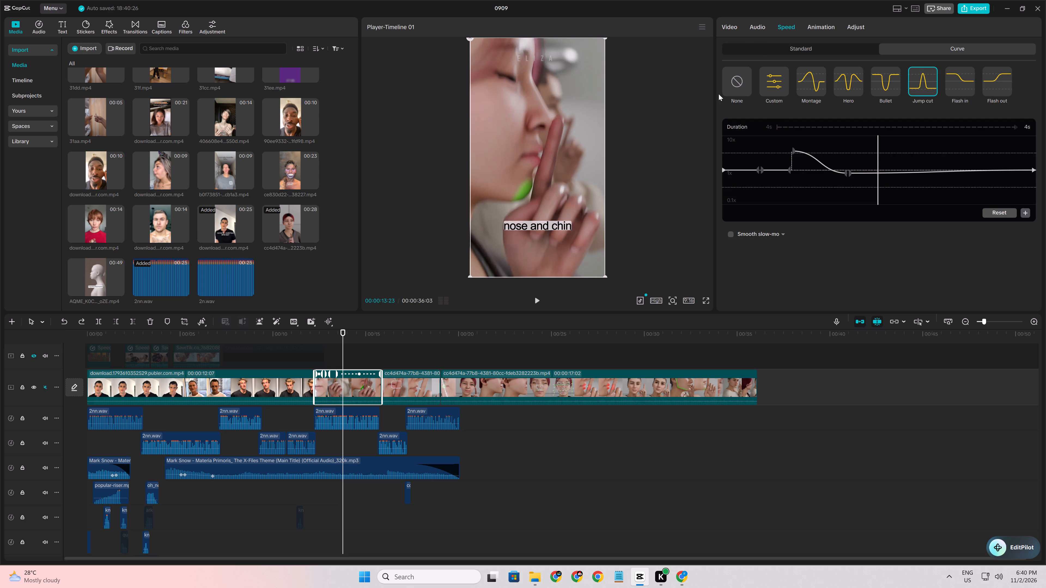
{"action": "left_click", "coordinate": [738, 87]}
{"action": "left_click", "coordinate": [792, 49]}
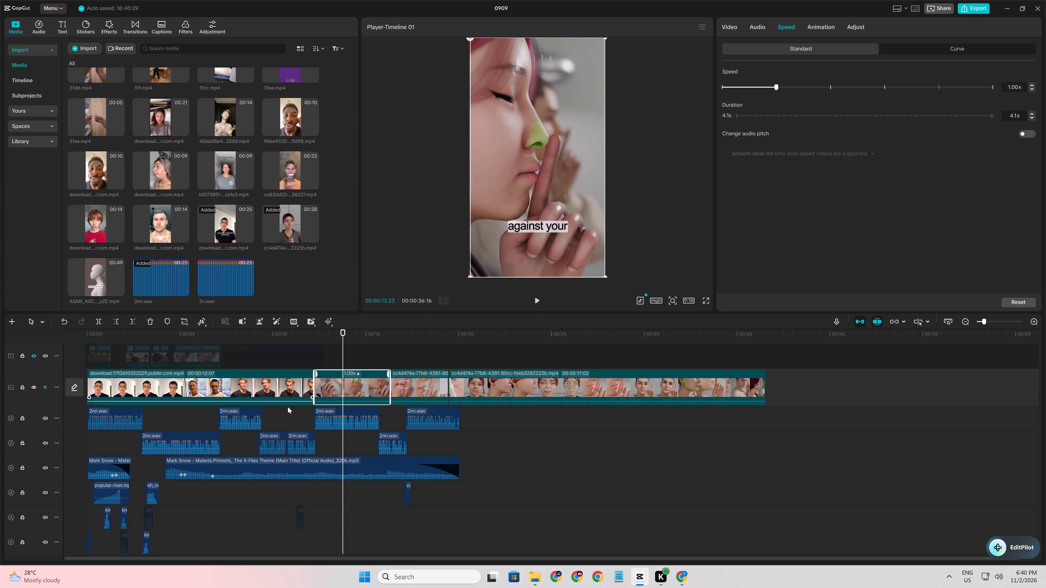
Split the first cc4d474a part at 00:00:13:01, on the "index finger" shot.
{"action": "left_click", "coordinate": [300, 417]}
{"action": "left_click_drag", "start_coordinate": [301, 417], "coordinate": [313, 416]}
{"action": "left_click", "coordinate": [338, 384]}
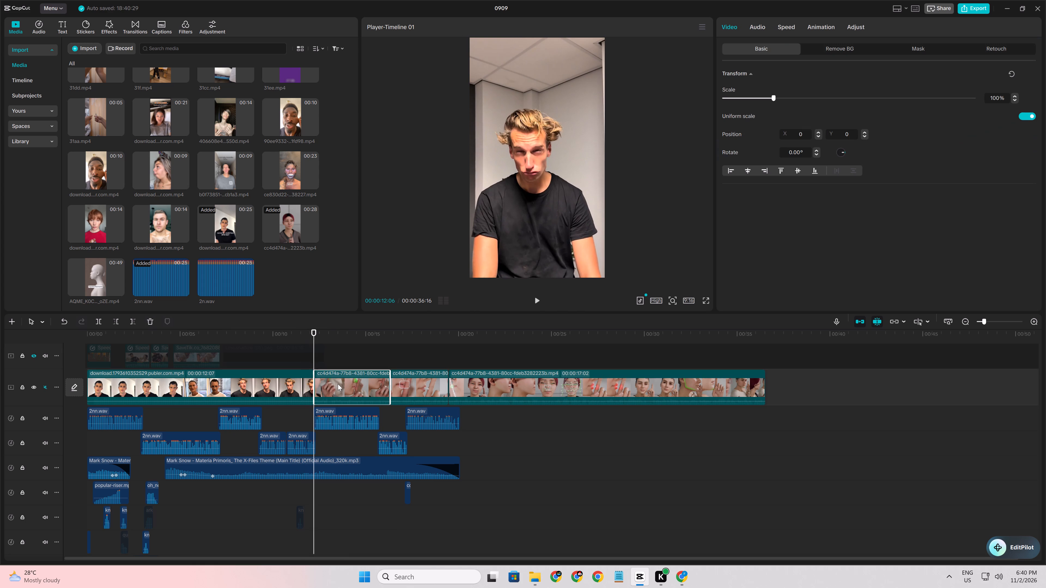
{"action": "key", "text": "Right"}
{"action": "key", "text": "Right"}
{"action": "key", "text": "Right"}
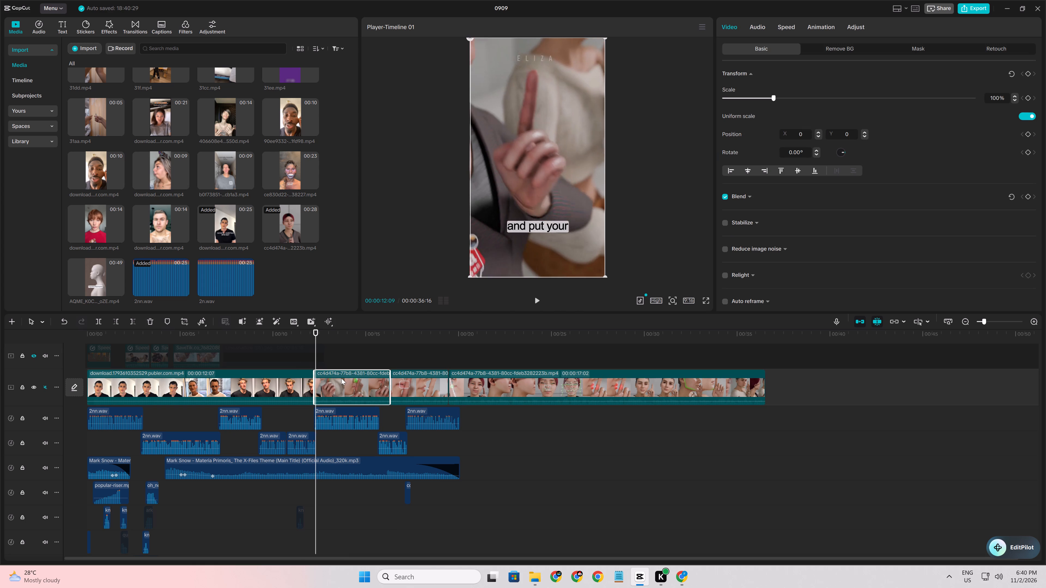
{"action": "key", "text": "Right"}
{"action": "key", "text": "Right"}
{"action": "key", "text": "Right"}
{"action": "key", "text": "Right"}
{"action": "key", "text": "Right"}
{"action": "key", "text": "Right"}
{"action": "key", "text": "Right"}
{"action": "key", "text": "Right"}
{"action": "key", "text": "Right"}
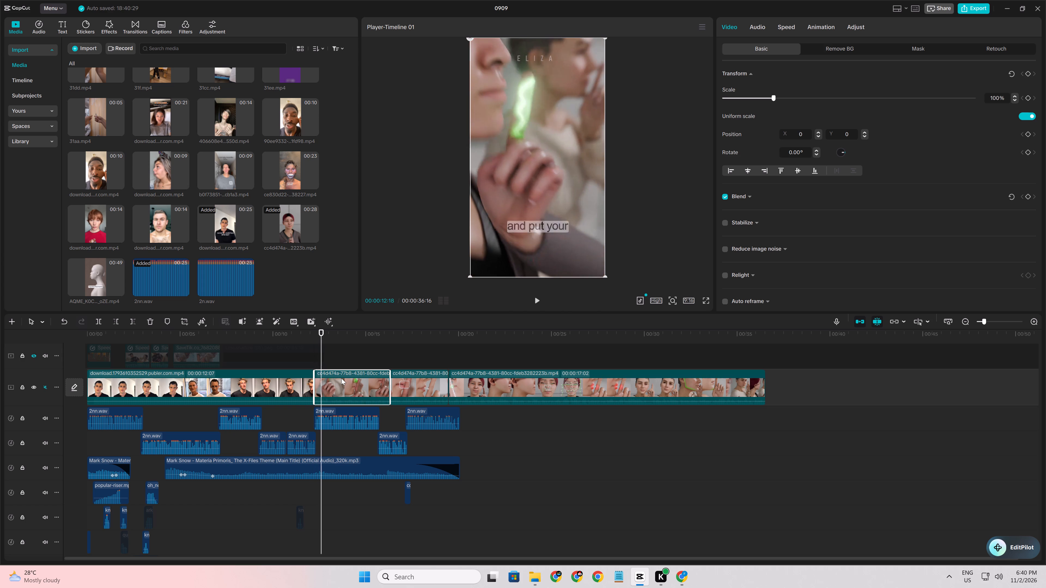
{"action": "key", "text": "Right"}
{"action": "key", "text": "Right"}
{"action": "key", "text": "Right"}
{"action": "key", "text": "Right"}
{"action": "key", "text": "Right"}
{"action": "key", "text": "Right"}
{"action": "key", "text": "Right"}
{"action": "key", "text": "Right"}
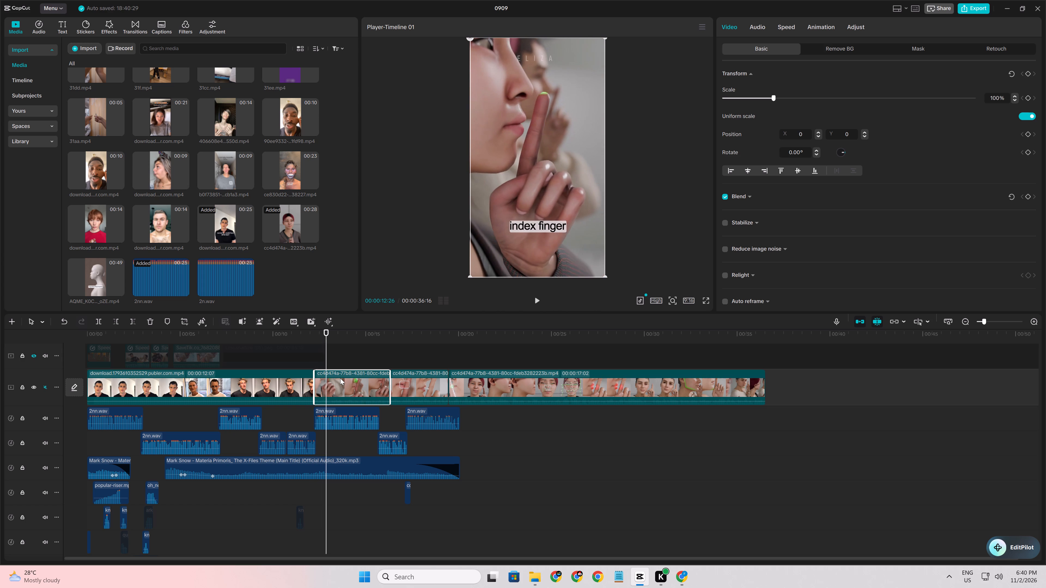
{"action": "key", "text": "Right"}
{"action": "key", "text": "Right"}
{"action": "key", "text": "Right"}
{"action": "key", "text": "Right"}
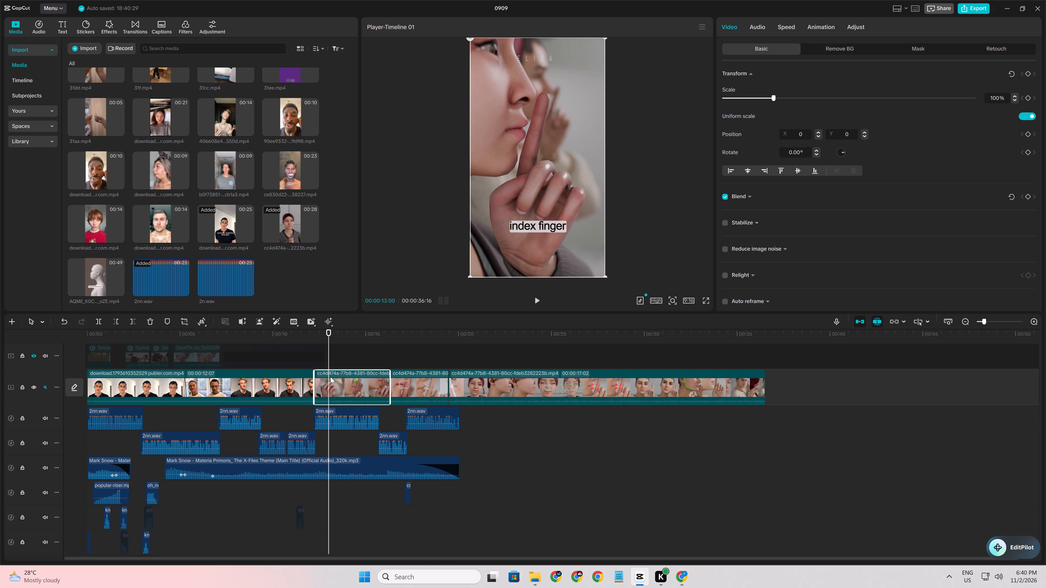
{"action": "key", "text": "Right"}
{"action": "left_click", "coordinate": [330, 377]}
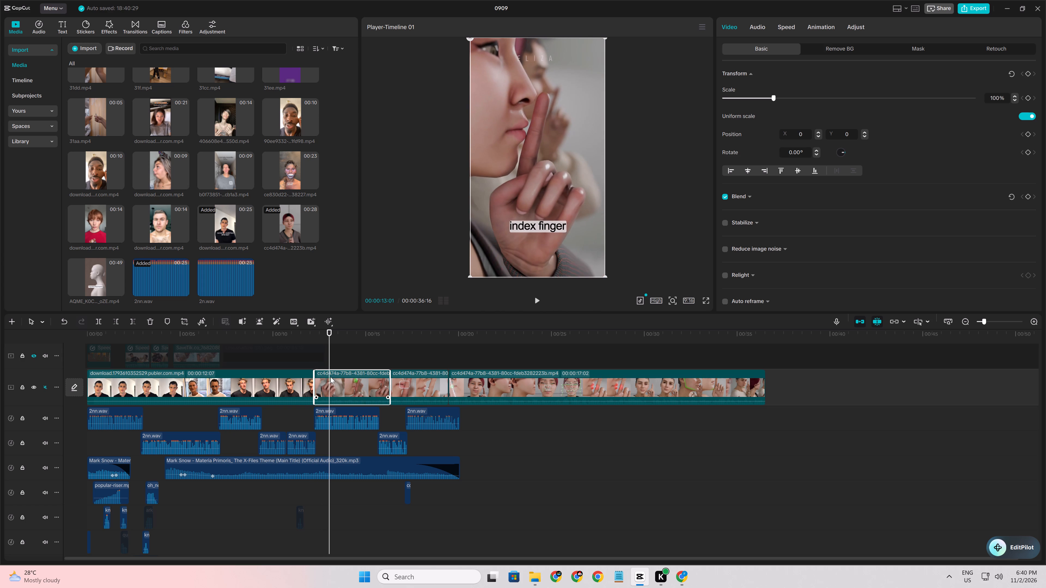
{"action": "key", "text": "ctrl+b"}
Trim the start of the second cc4d474a part away up to 00:00:14:27, after the "nose and chin" caption, and play the result.
{"action": "key", "text": "Right"}
{"action": "key", "text": "Right"}
{"action": "key", "text": "Right"}
{"action": "key", "text": "Right"}
{"action": "key", "text": "Right"}
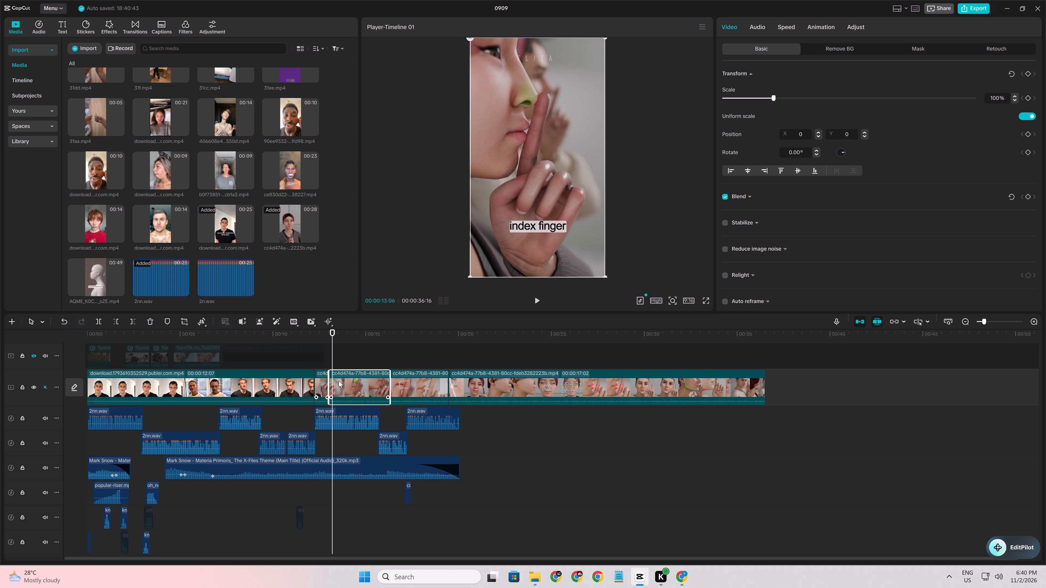
{"action": "key", "text": "Right"}
{"action": "key", "text": "Right"}
{"action": "key", "text": "Right"}
{"action": "key", "text": "Right"}
{"action": "key", "text": "Right"}
{"action": "key", "text": "Right"}
{"action": "key", "text": "Right"}
{"action": "key", "text": "Right"}
{"action": "key", "text": "Right"}
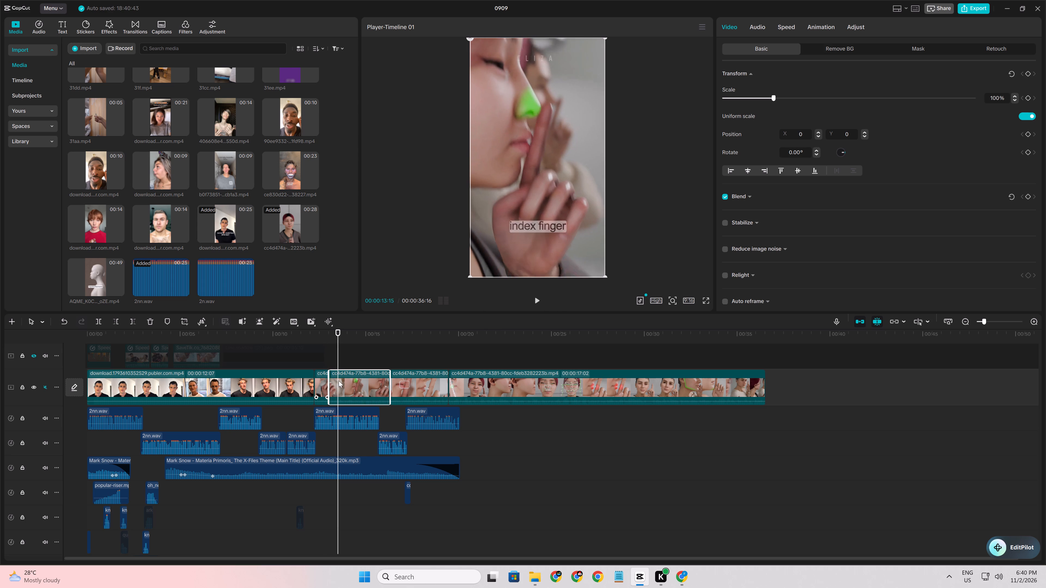
{"action": "key", "text": "Right"}
{"action": "key", "text": "Right"}
{"action": "key", "text": "Right"}
{"action": "key", "text": "Right"}
{"action": "key", "text": "Right"}
{"action": "key", "text": "Right"}
{"action": "key", "text": "Right"}
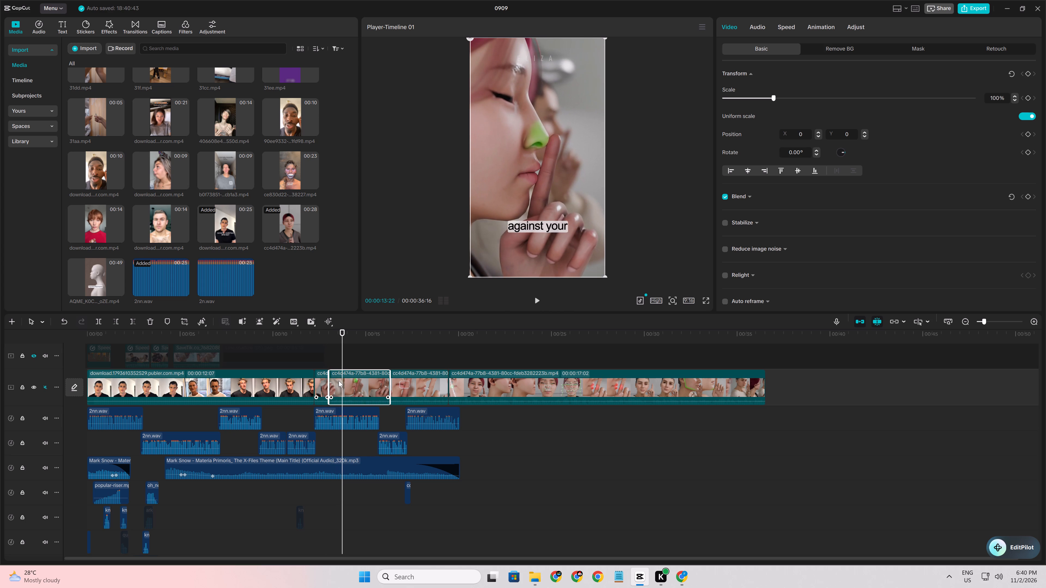
{"action": "key", "text": "Right"}
{"action": "key", "text": "Right"}
{"action": "key", "text": "Right"}
{"action": "key", "text": "Right"}
{"action": "key", "text": "Right"}
{"action": "key", "text": "Right"}
{"action": "key", "text": "Right"}
{"action": "key", "text": "Right"}
{"action": "key", "text": "Right"}
{"action": "key", "text": "Right"}
{"action": "key", "text": "Right"}
{"action": "key", "text": "Right"}
{"action": "key", "text": "Right"}
{"action": "key", "text": "Right"}
{"action": "key", "text": "Right"}
{"action": "key", "text": "Right"}
{"action": "key", "text": "Right"}
{"action": "key", "text": "Right"}
{"action": "key", "text": "Right"}
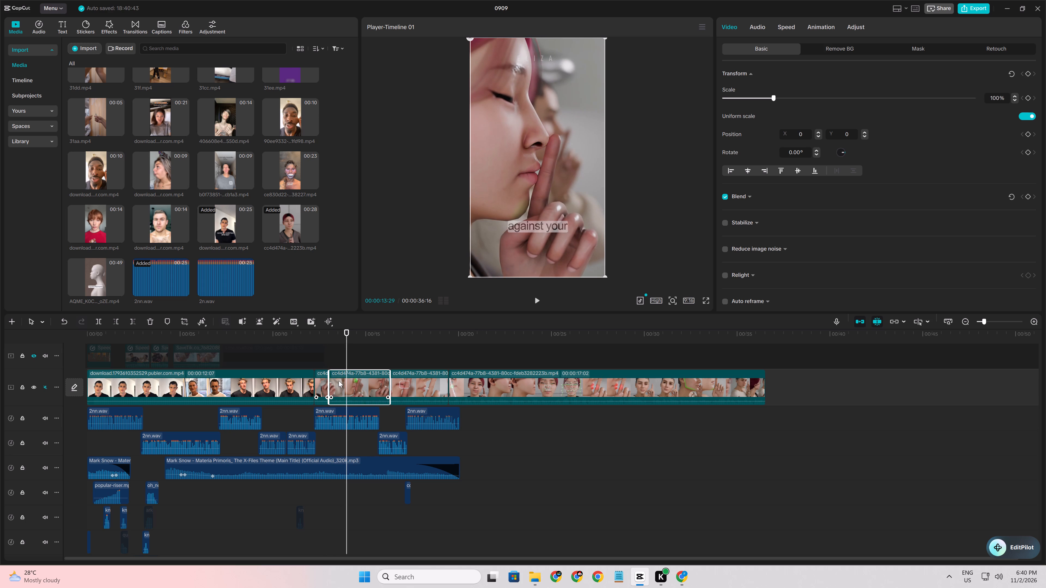
{"action": "key", "text": "Right"}
{"action": "key", "text": "Right"}
{"action": "key", "text": "Right"}
{"action": "key", "text": "Right"}
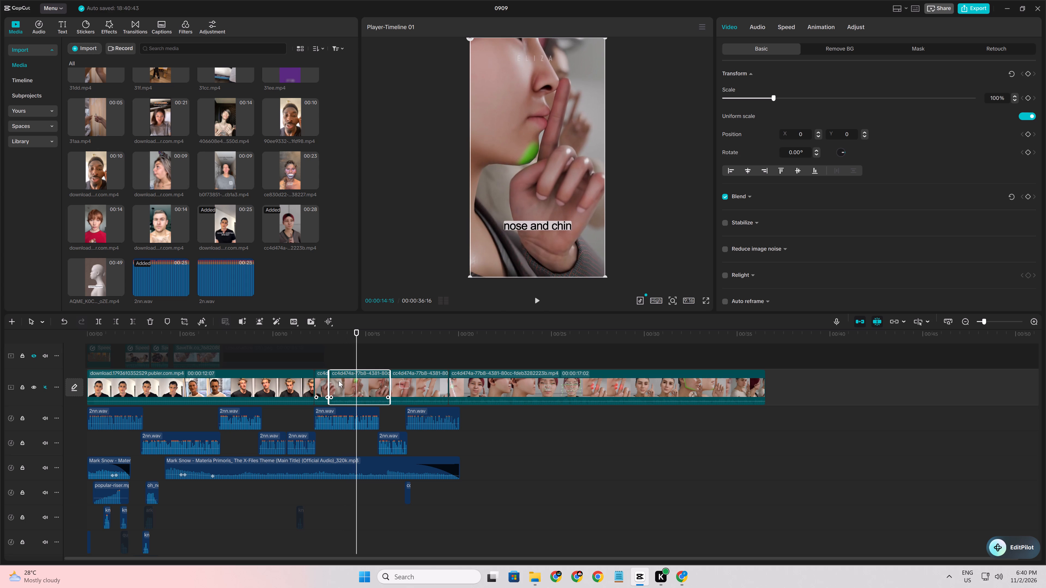
{"action": "key", "text": "Right"}
{"action": "key", "text": "Right"}
{"action": "key", "text": "Right"}
{"action": "key", "text": "Right"}
{"action": "key", "text": "Right"}
{"action": "key", "text": "Right"}
{"action": "key", "text": "Right"}
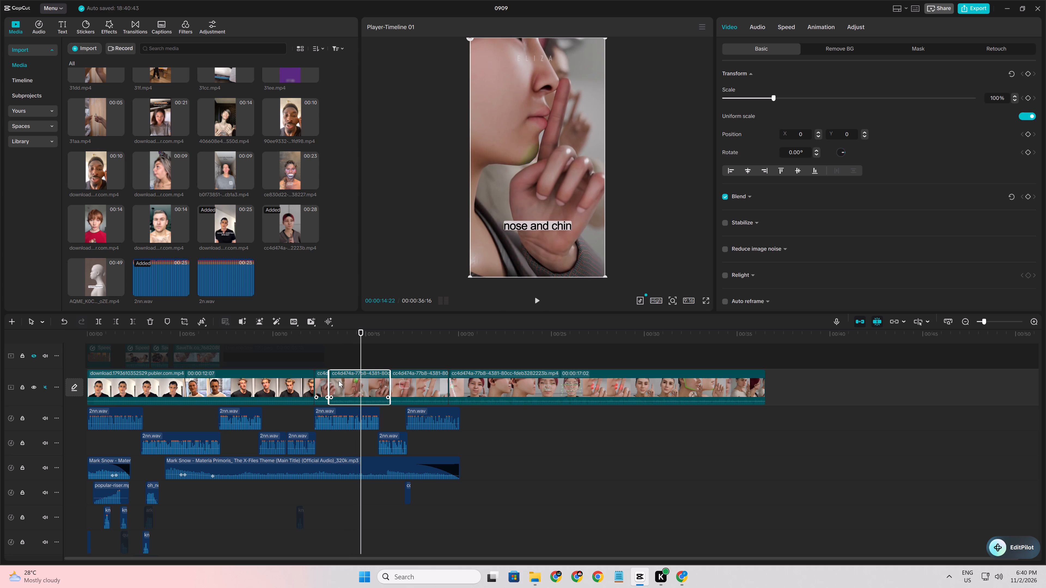
{"action": "key", "text": "Right"}
{"action": "key", "text": "Right"}
{"action": "key", "text": "Right"}
{"action": "key", "text": "Right"}
{"action": "key", "text": "Right"}
{"action": "key", "text": "Right"}
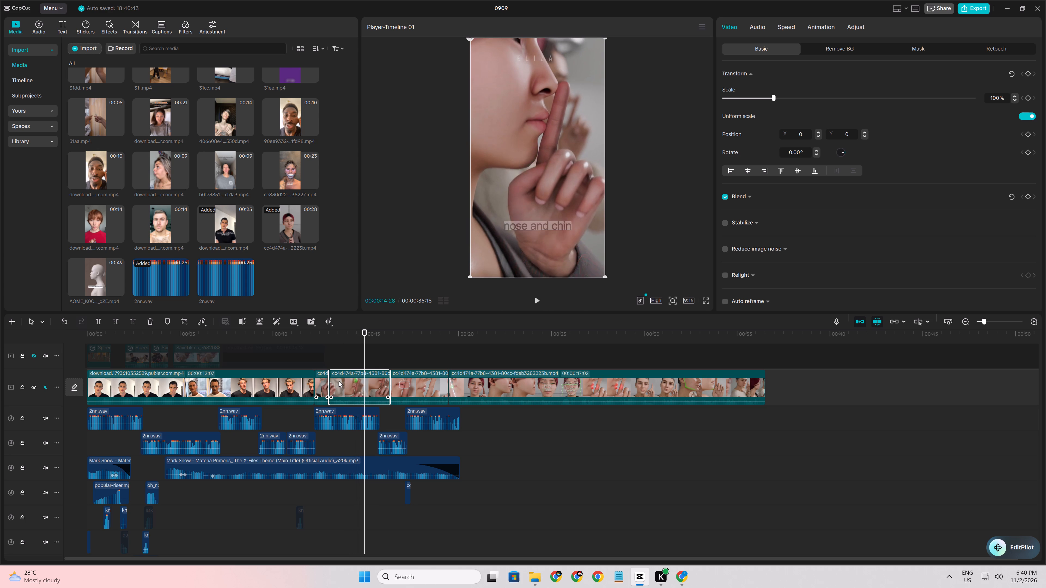
{"action": "key", "text": "Left"}
{"action": "left_click", "coordinate": [339, 381]}
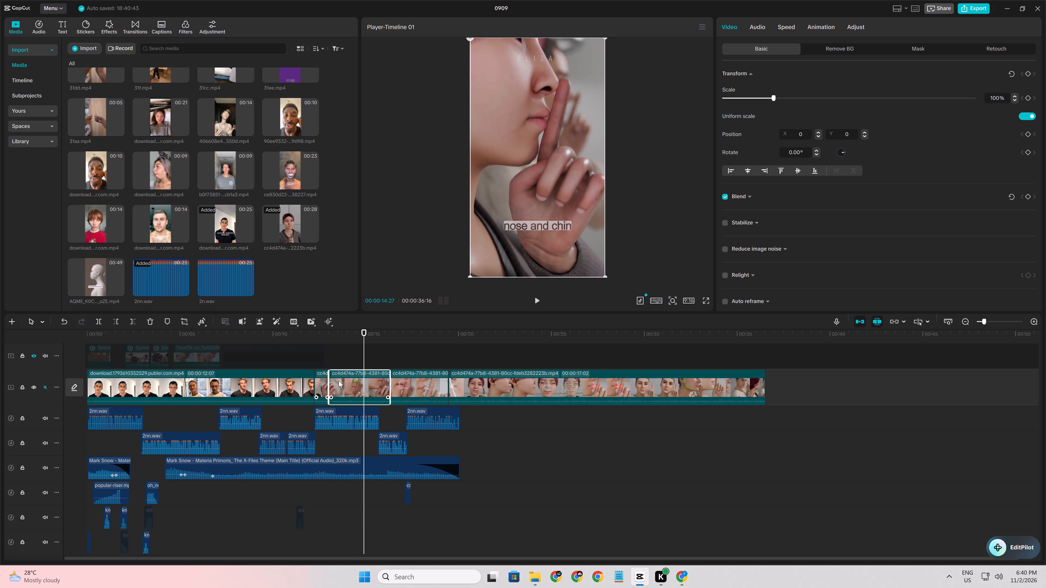
{"action": "key", "text": "q"}
{"action": "left_click", "coordinate": [306, 415]}
{"action": "key", "text": "space"}
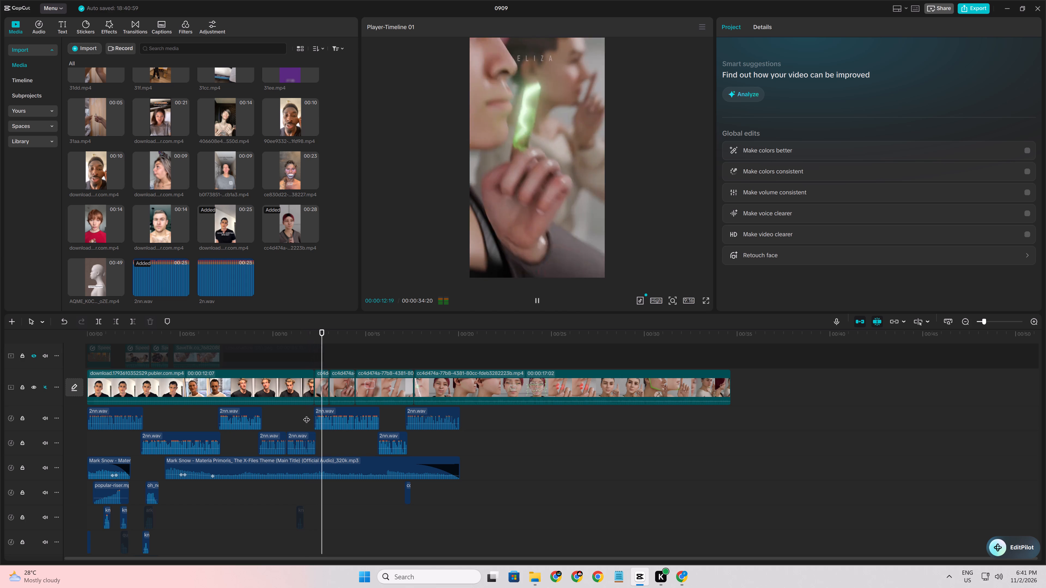
{"action": "key", "text": "space"}
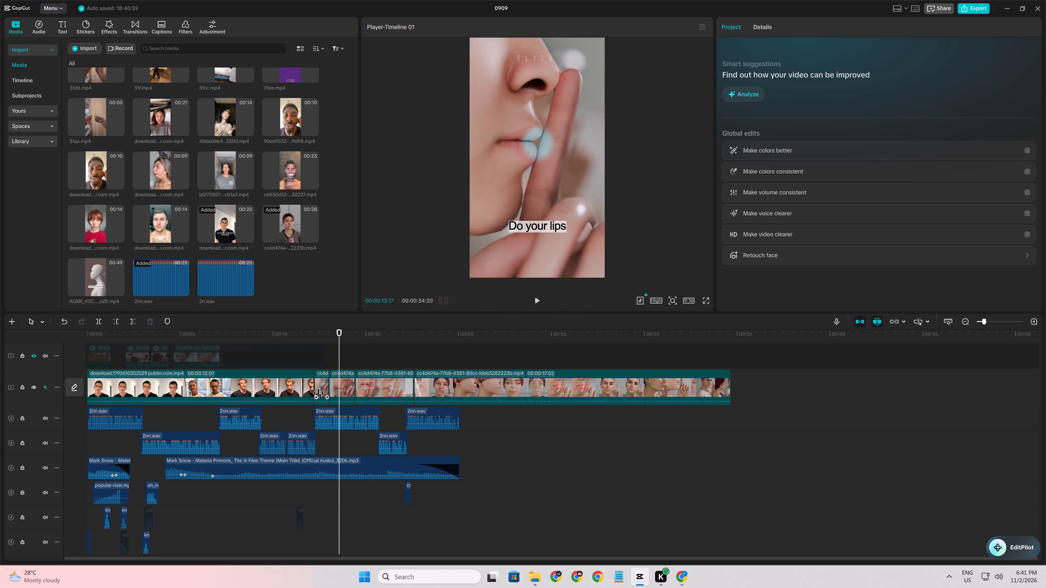
Extend the end of the first cc4d474a part to about 00:00:13:27, covering the "against your" shot, and play it back.
{"action": "left_click", "coordinate": [320, 392]}
{"action": "left_click_drag", "start_coordinate": [329, 387], "coordinate": [335, 387]}
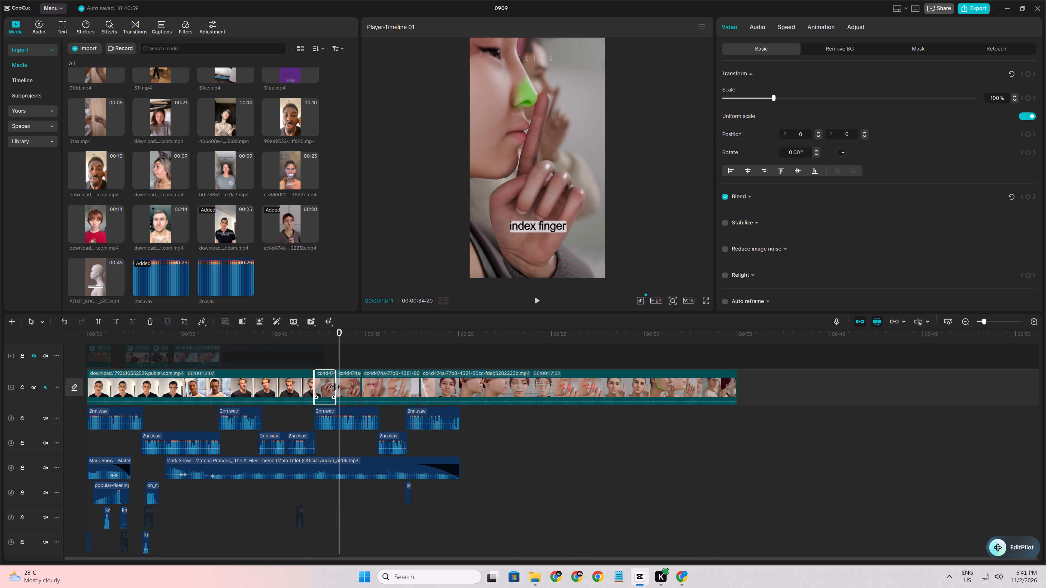
{"action": "left_click_drag", "start_coordinate": [335, 387], "coordinate": [332, 387]}
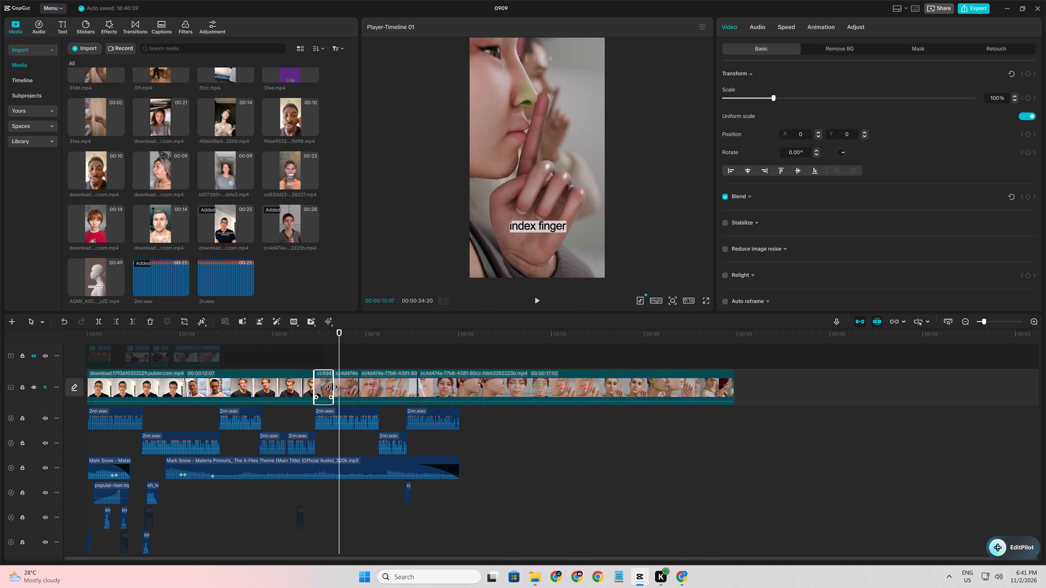
{"action": "left_click_drag", "start_coordinate": [332, 387], "coordinate": [343, 387]}
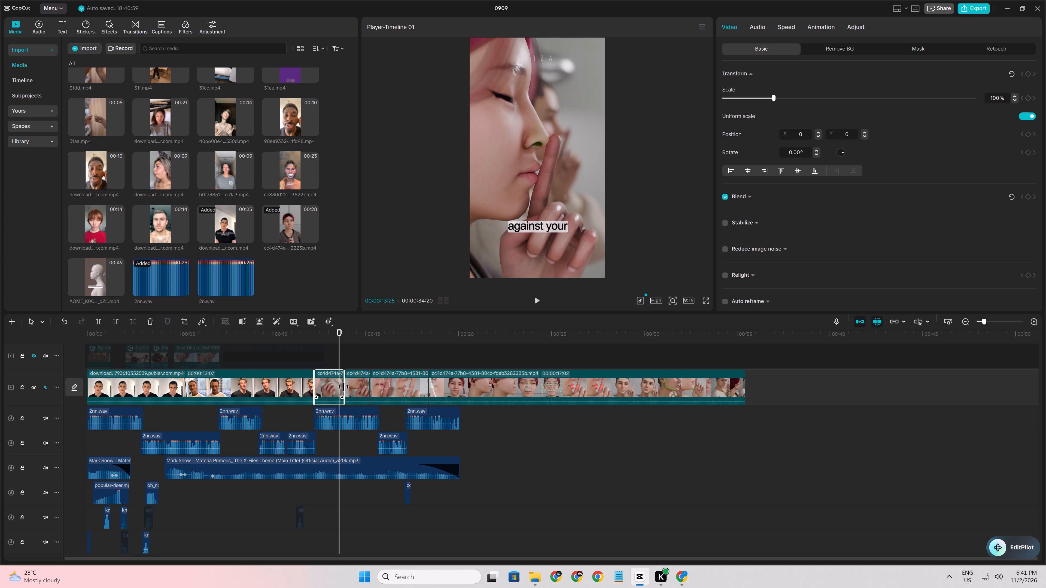
{"action": "left_click_drag", "start_coordinate": [343, 387], "coordinate": [341, 387]}
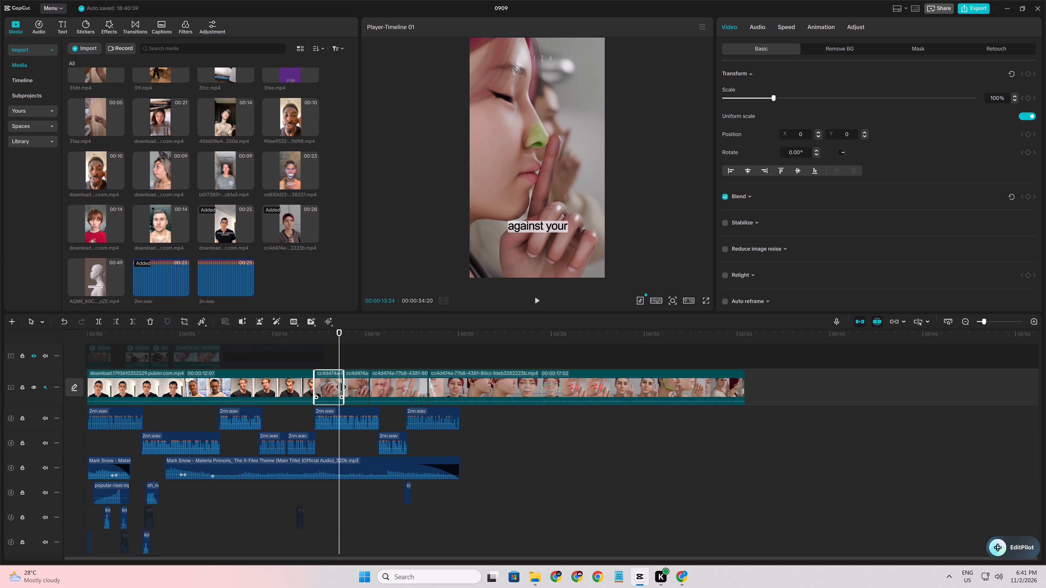
{"action": "left_click_drag", "start_coordinate": [341, 387], "coordinate": [345, 388]}
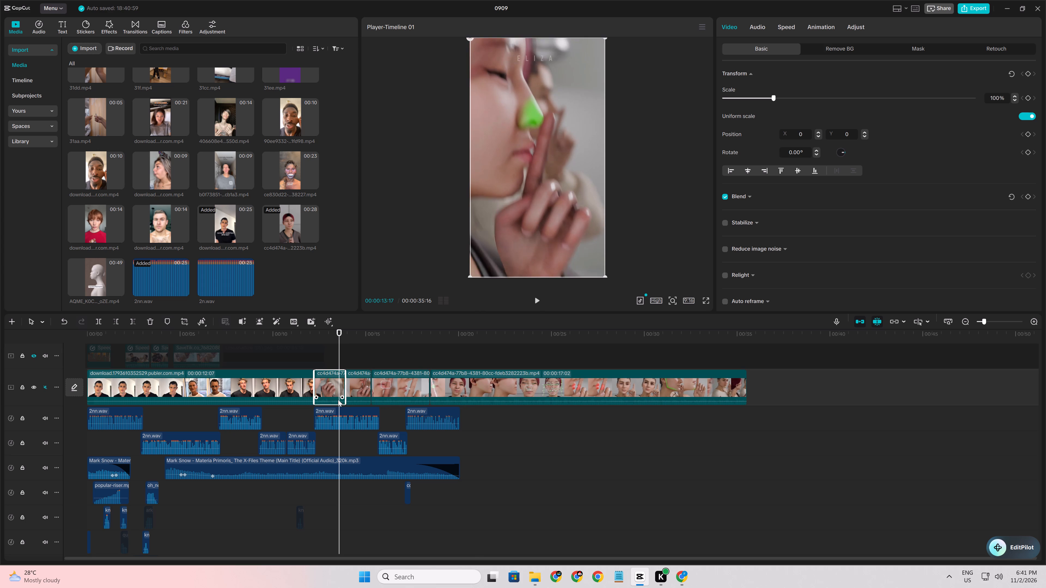
{"action": "left_click", "coordinate": [307, 416]}
{"action": "key", "text": "space"}
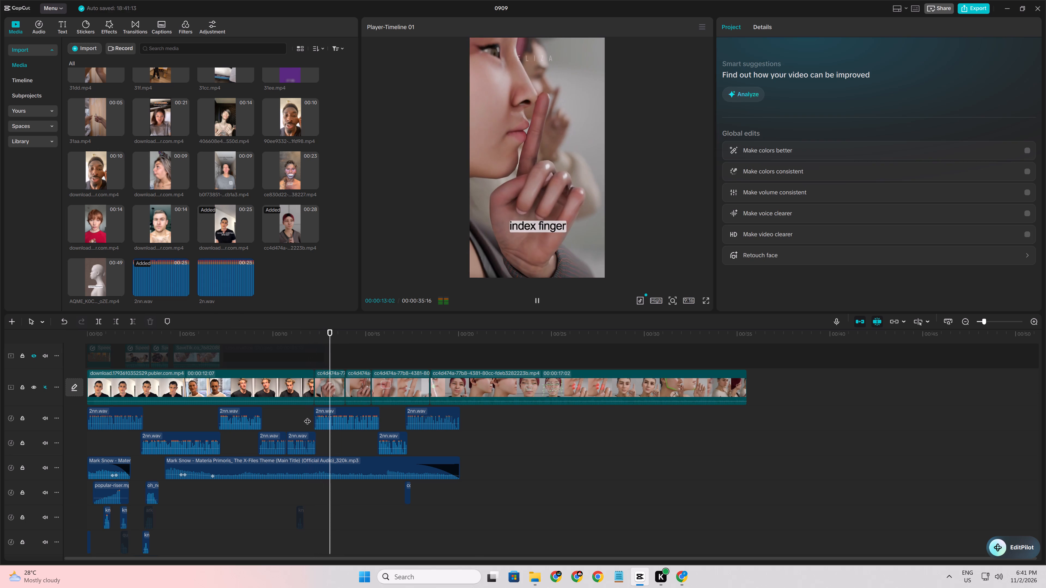
{"action": "key", "text": "space"}
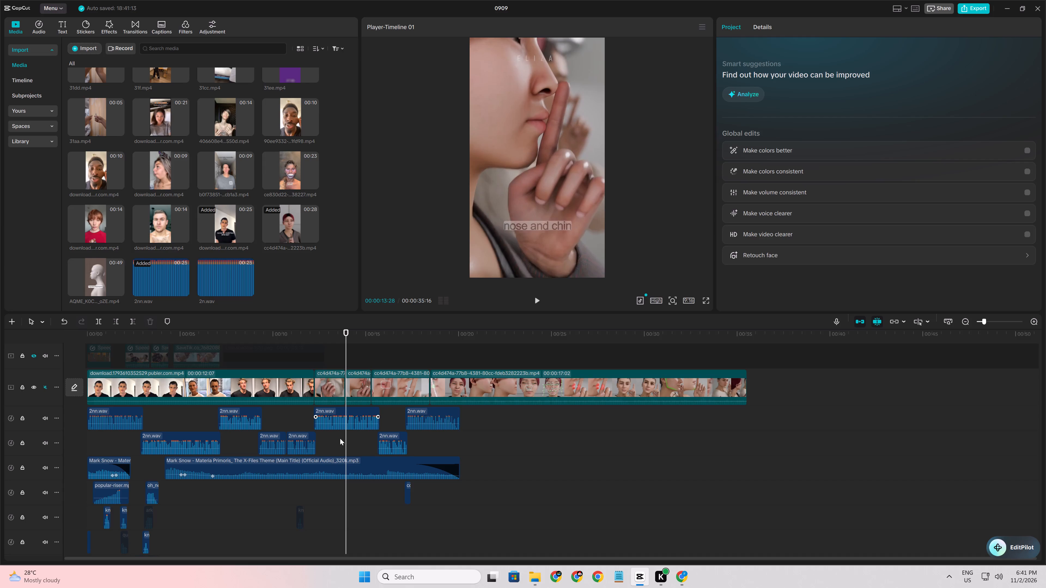
Replay the "reach your finger" part of cc4d474a and trim its end by about two frames.
{"action": "left_click", "coordinate": [336, 441]}
{"action": "key", "text": "space"}
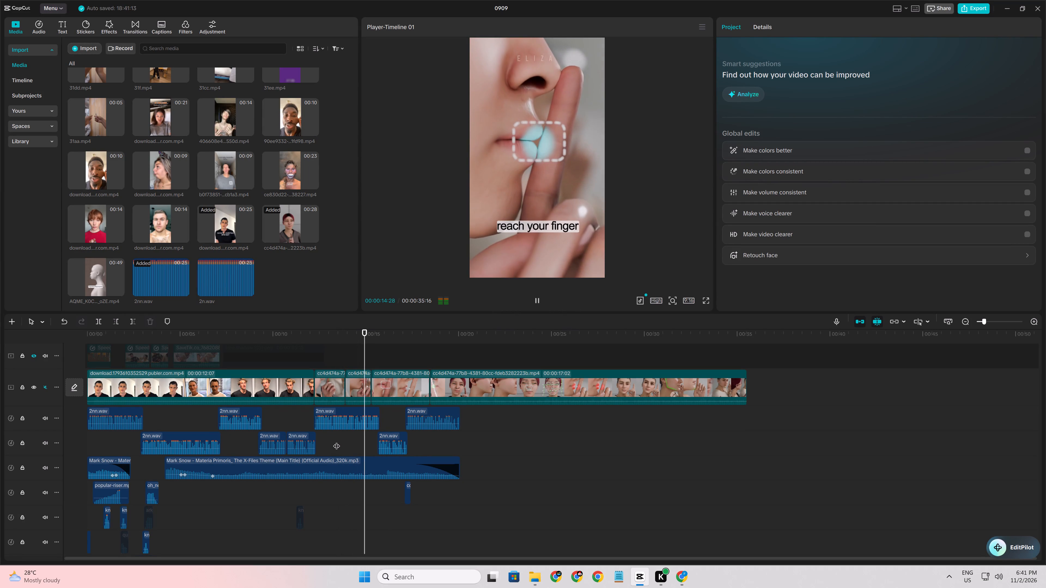
{"action": "key", "text": "space"}
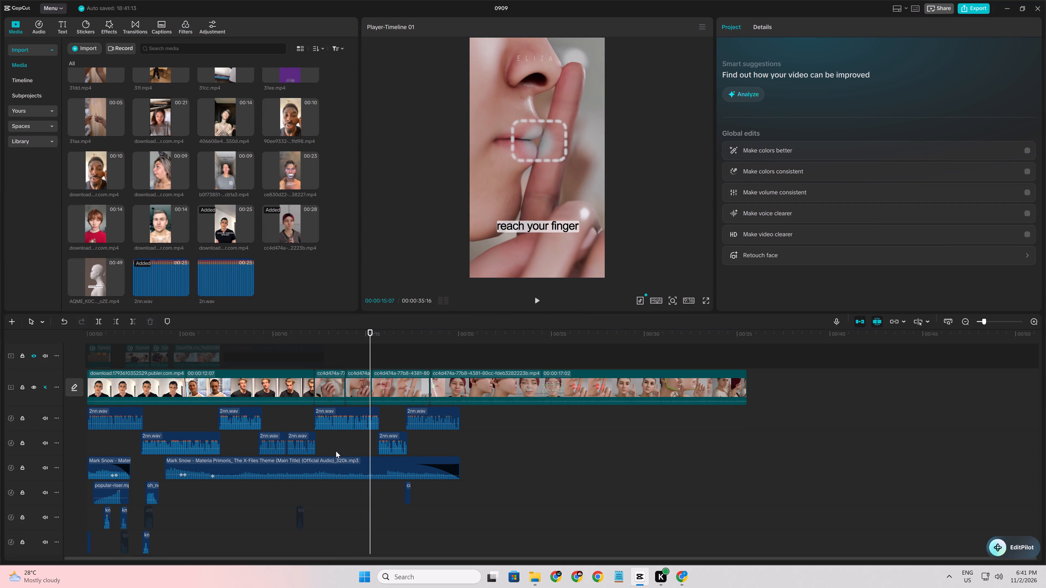
{"action": "left_click", "coordinate": [336, 451]}
{"action": "key", "text": "space"}
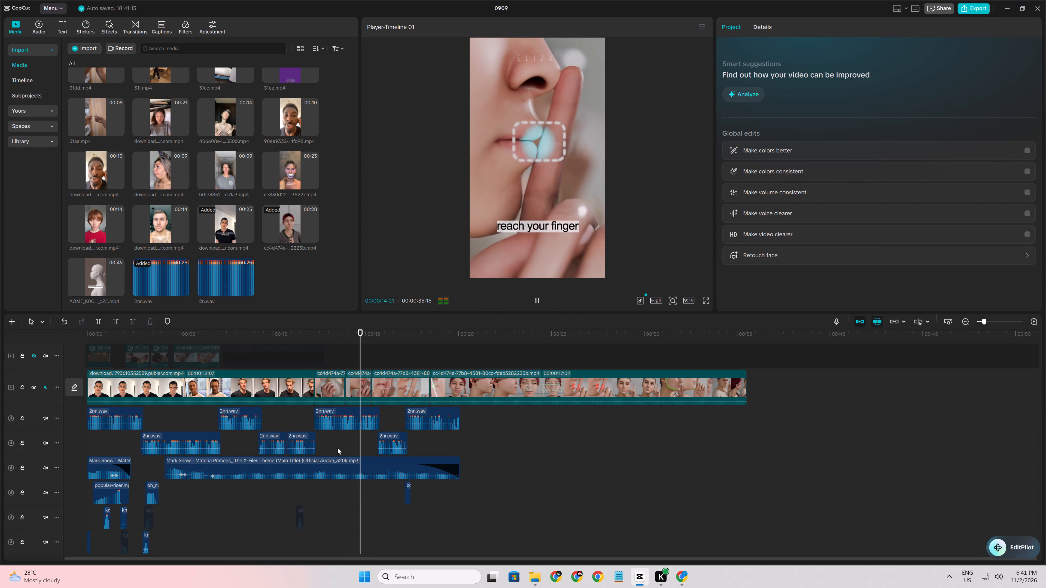
{"action": "key", "text": "space"}
{"action": "left_click", "coordinate": [360, 392]}
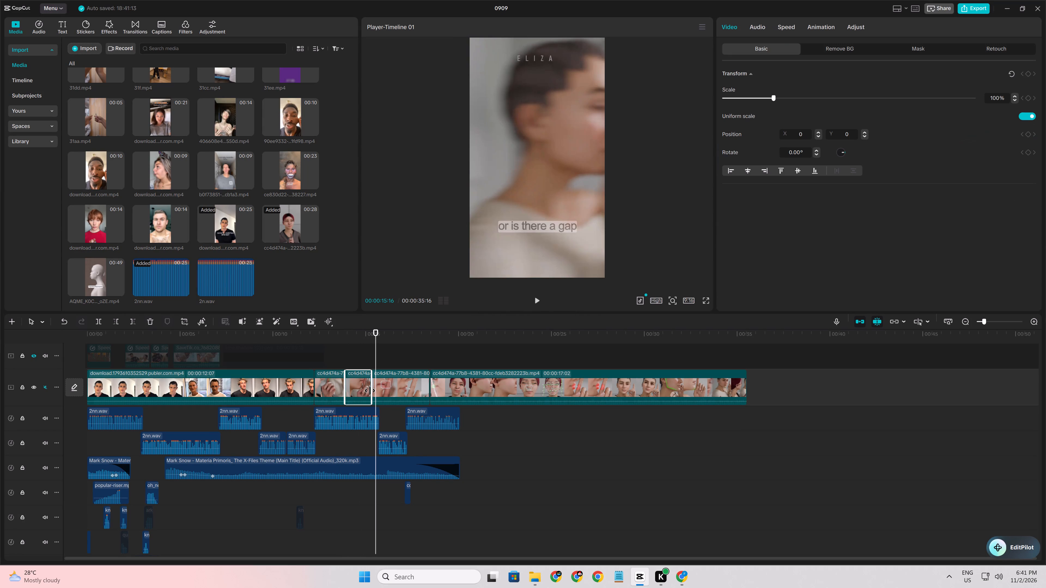
{"action": "left_click_drag", "start_coordinate": [372, 390], "coordinate": [369, 390]}
Split the third cc4d474a part at 00:00:17:03, where the "If your lips" shot begins.
{"action": "left_click", "coordinate": [392, 415]}
{"action": "left_click_drag", "start_coordinate": [392, 415], "coordinate": [405, 415]}
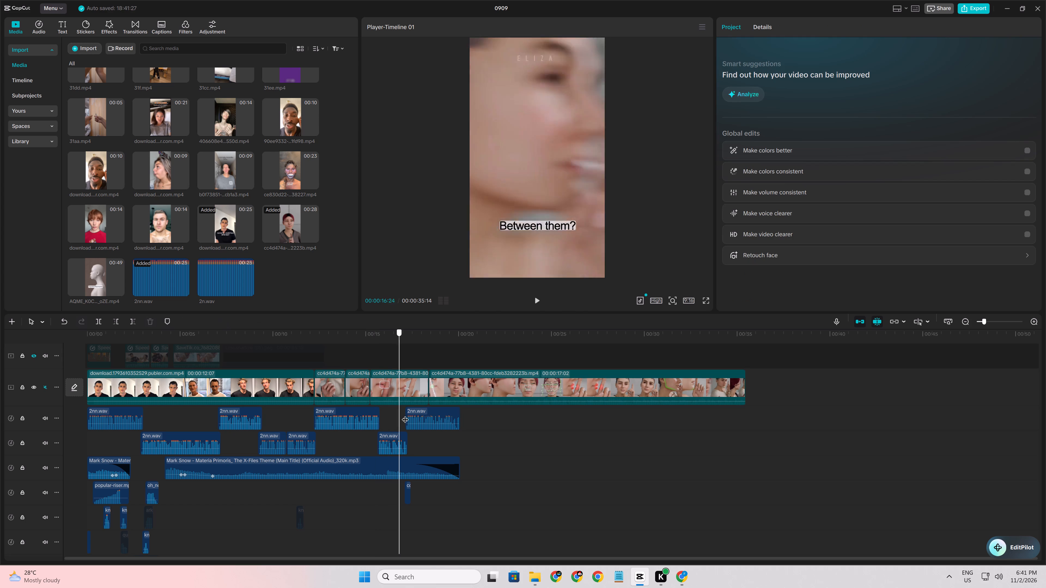
{"action": "left_click_drag", "start_coordinate": [405, 415], "coordinate": [405, 414]}
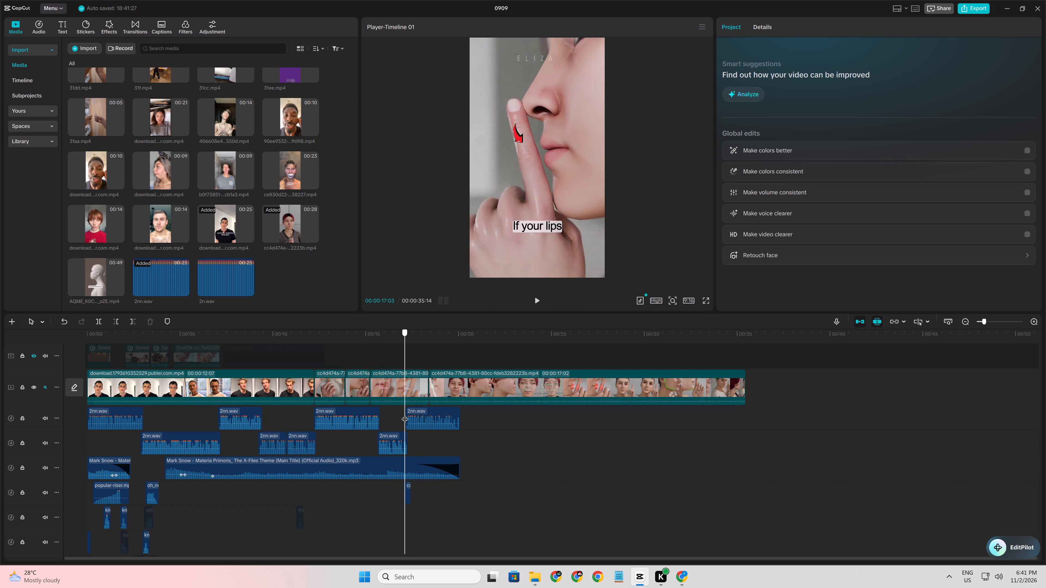
{"action": "left_click_drag", "start_coordinate": [405, 414], "coordinate": [405, 415]}
{"action": "left_click_drag", "start_coordinate": [405, 415], "coordinate": [407, 415]}
{"action": "left_click_drag", "start_coordinate": [407, 415], "coordinate": [400, 414]}
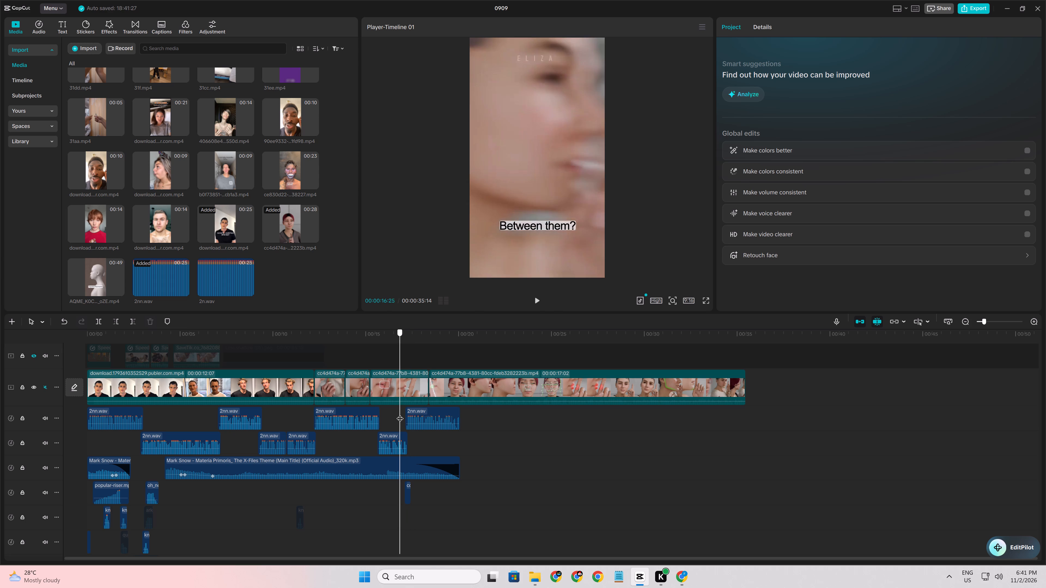
{"action": "left_click_drag", "start_coordinate": [400, 414], "coordinate": [403, 413]}
{"action": "left_click", "coordinate": [403, 398]}
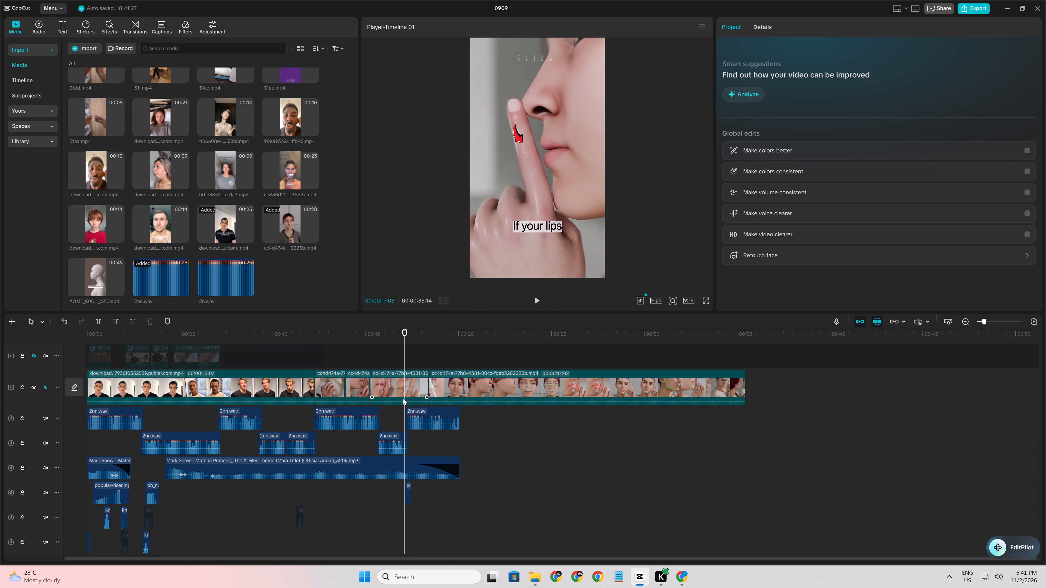
{"action": "key", "text": "ctrl+b"}
Place the "If your lips" part before the "or is there a gap" part on the main track and play the new order.
{"action": "left_click_drag", "start_coordinate": [418, 396], "coordinate": [391, 391]}
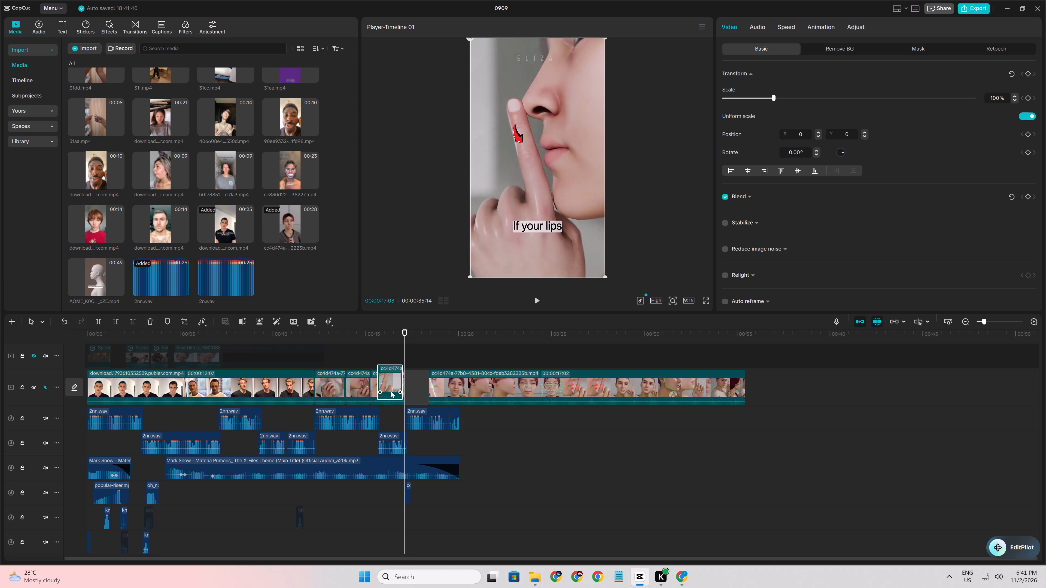
{"action": "left_click_drag", "start_coordinate": [391, 391], "coordinate": [388, 391]}
{"action": "left_click_drag", "start_coordinate": [382, 394], "coordinate": [416, 394]}
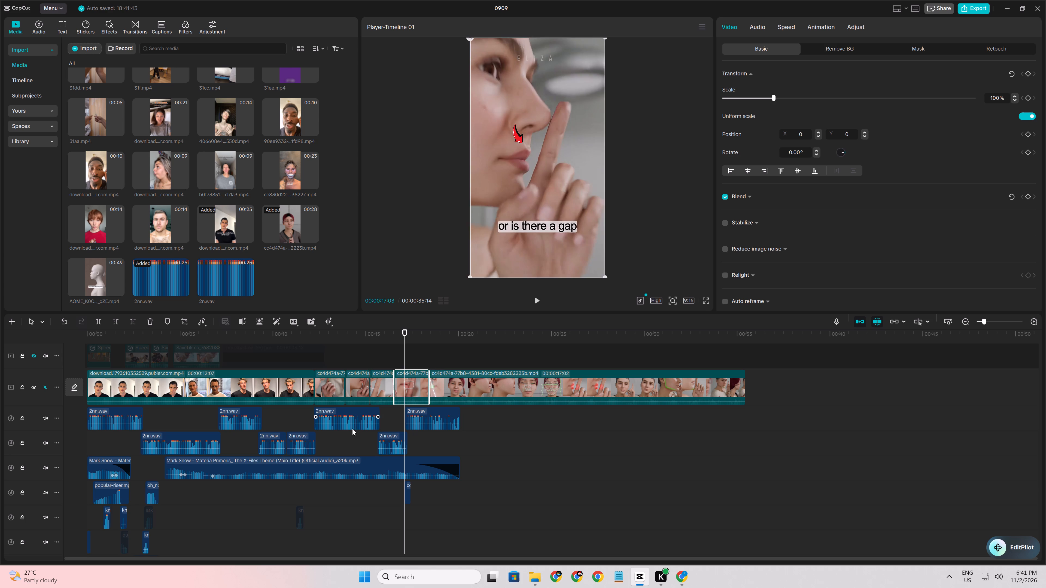
{"action": "left_click", "coordinate": [346, 440]}
{"action": "key", "text": "space"}
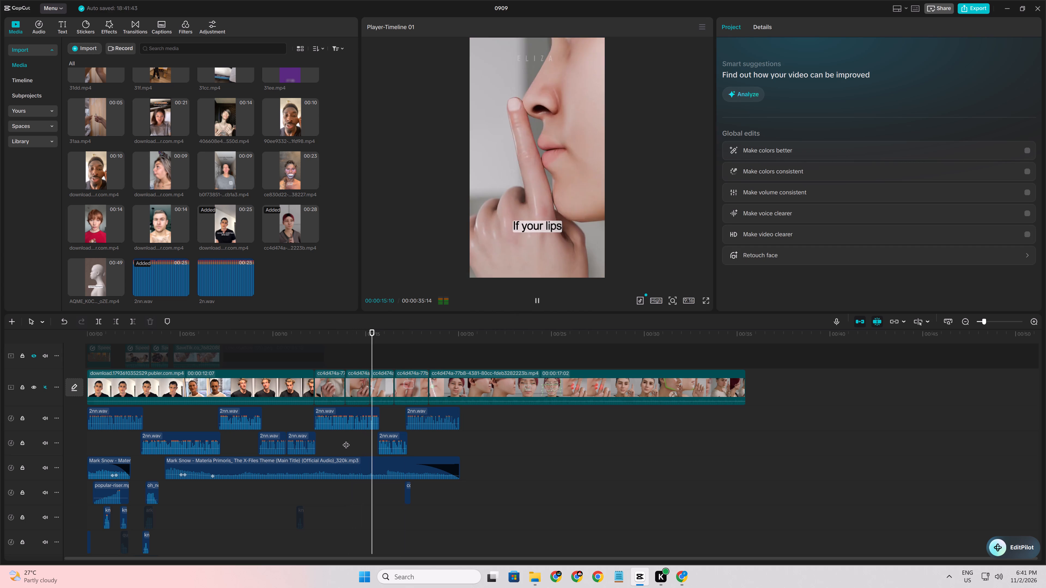
{"action": "key", "text": "space"}
{"action": "left_click", "coordinate": [363, 444]}
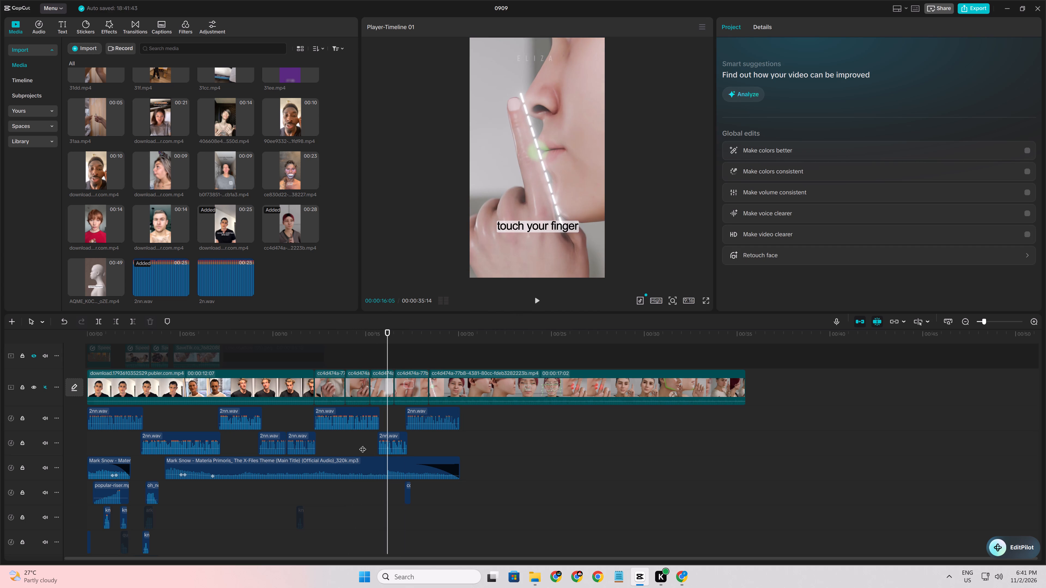
{"action": "key", "text": "space"}
{"action": "key", "text": "space"}
Slow the "reach your finger" part of cc4d474a to 0.74x standard speed and play the section.
{"action": "left_click", "coordinate": [356, 385]}
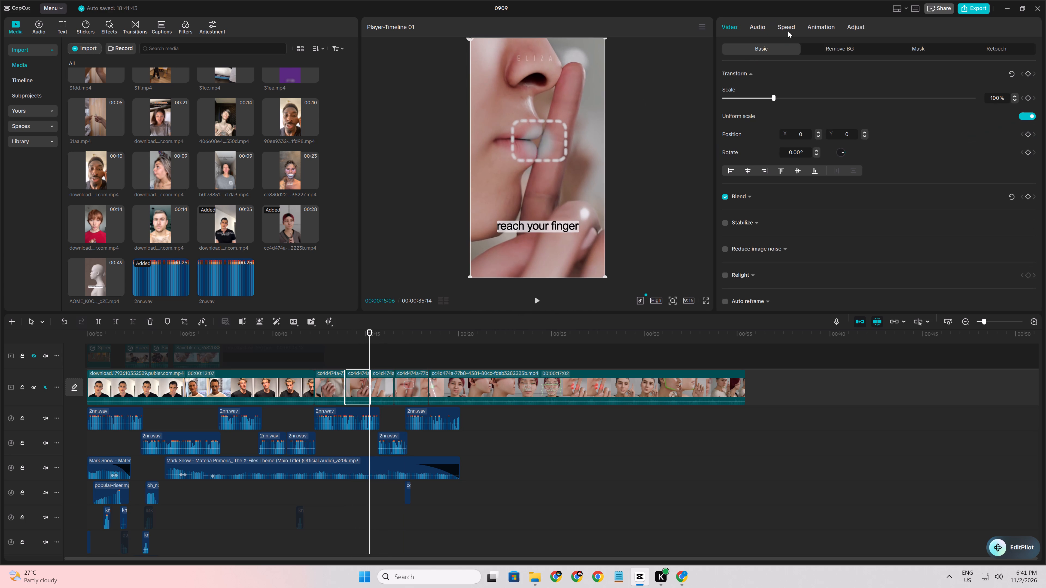
{"action": "left_click", "coordinate": [788, 31]}
{"action": "left_click", "coordinate": [767, 90]}
{"action": "left_click", "coordinate": [761, 90]}
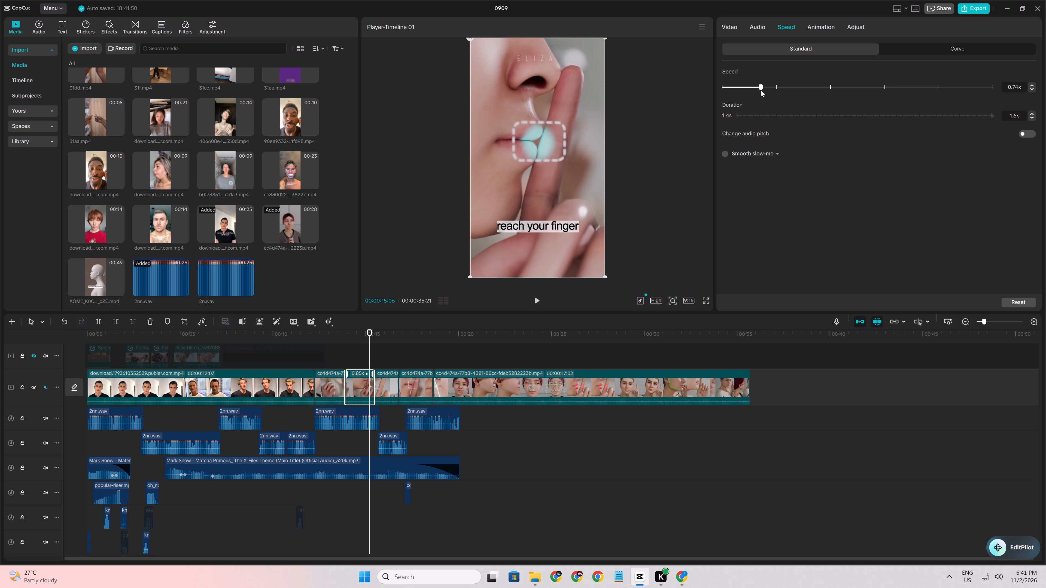
{"action": "left_click", "coordinate": [303, 428]}
{"action": "key", "text": "space"}
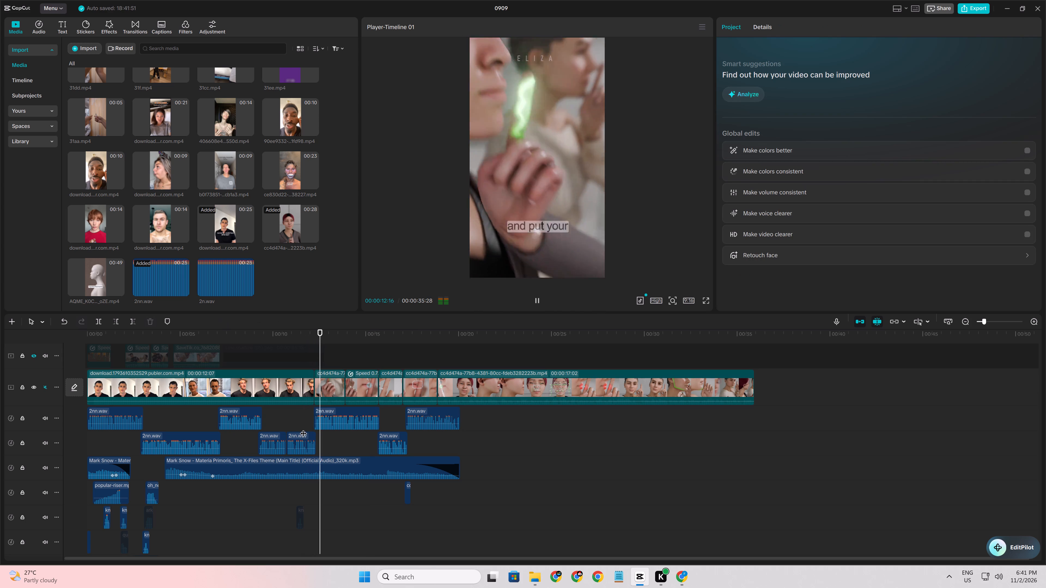
{"action": "key", "text": "space"}
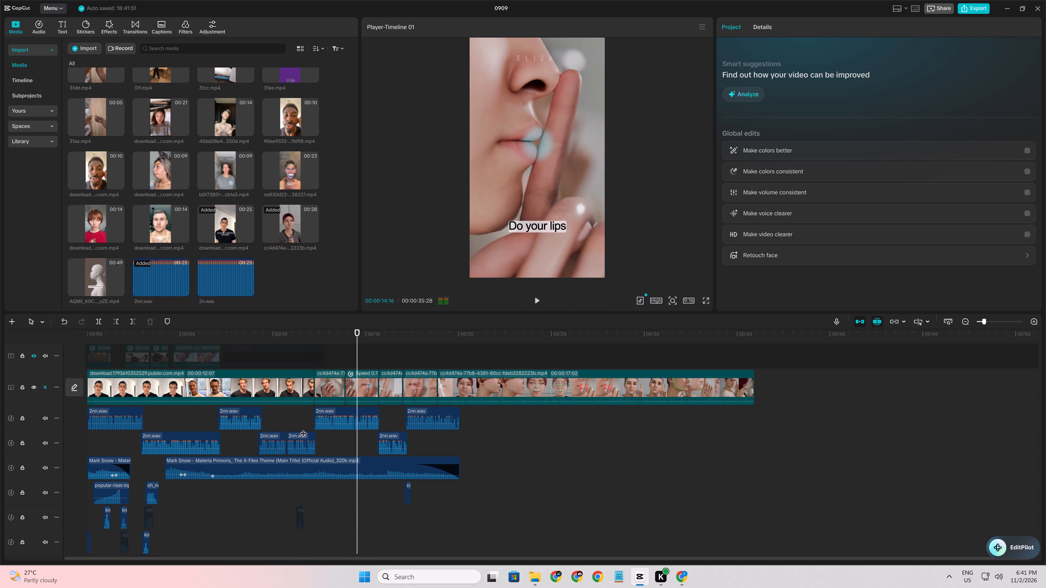
Play and scrub the "index finger" and "reach your finger" parts of cc4d474a to check the cut against the voice-over.
{"action": "left_click", "coordinate": [306, 427]}
{"action": "left_click_drag", "start_coordinate": [306, 427], "coordinate": [328, 427]}
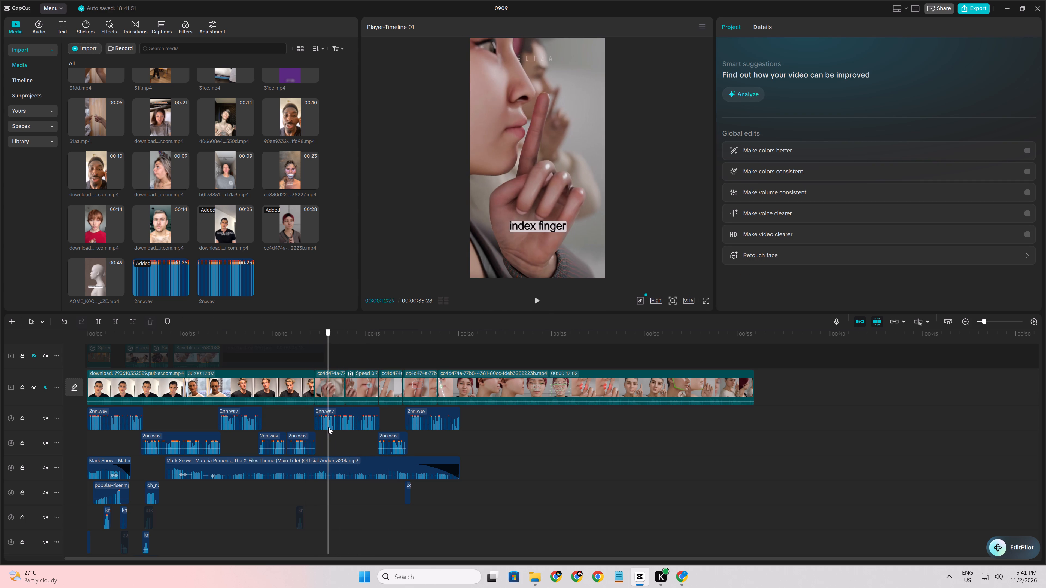
{"action": "left_click_drag", "start_coordinate": [328, 427], "coordinate": [326, 428]}
{"action": "left_click", "coordinate": [310, 417]}
{"action": "key", "text": "space"}
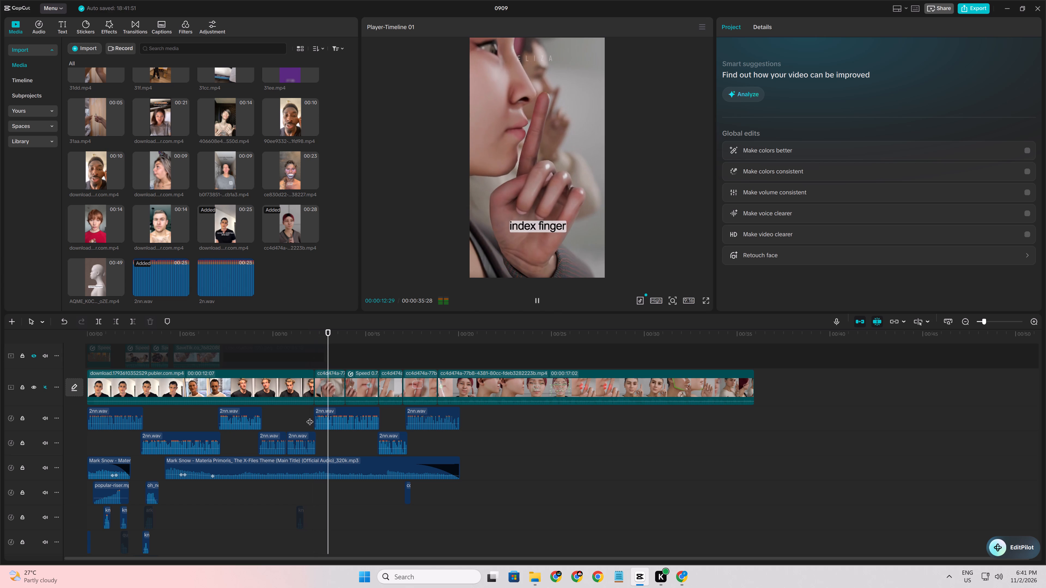
{"action": "left_click", "coordinate": [310, 417]}
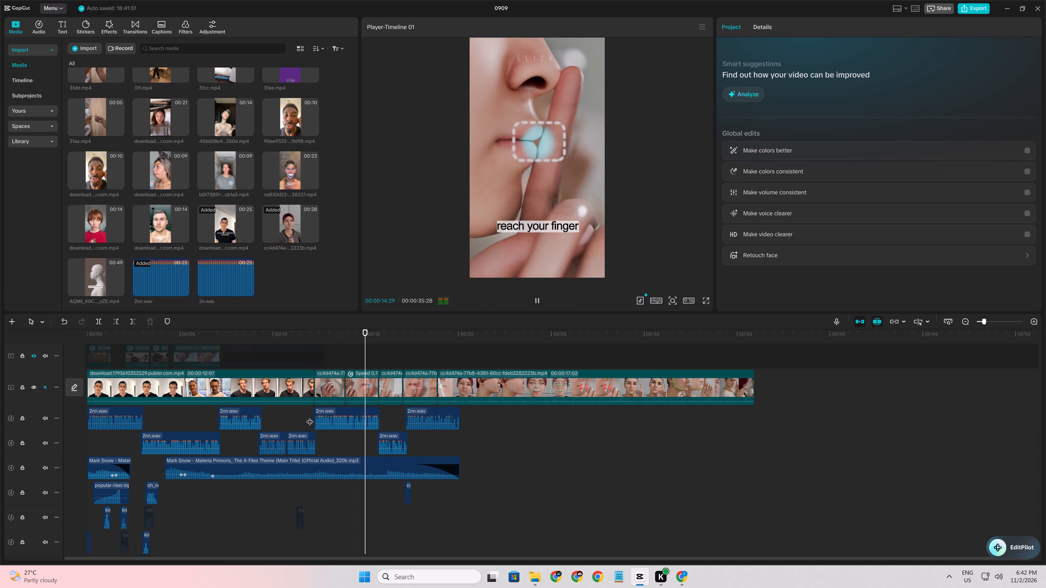
{"action": "key", "text": "space"}
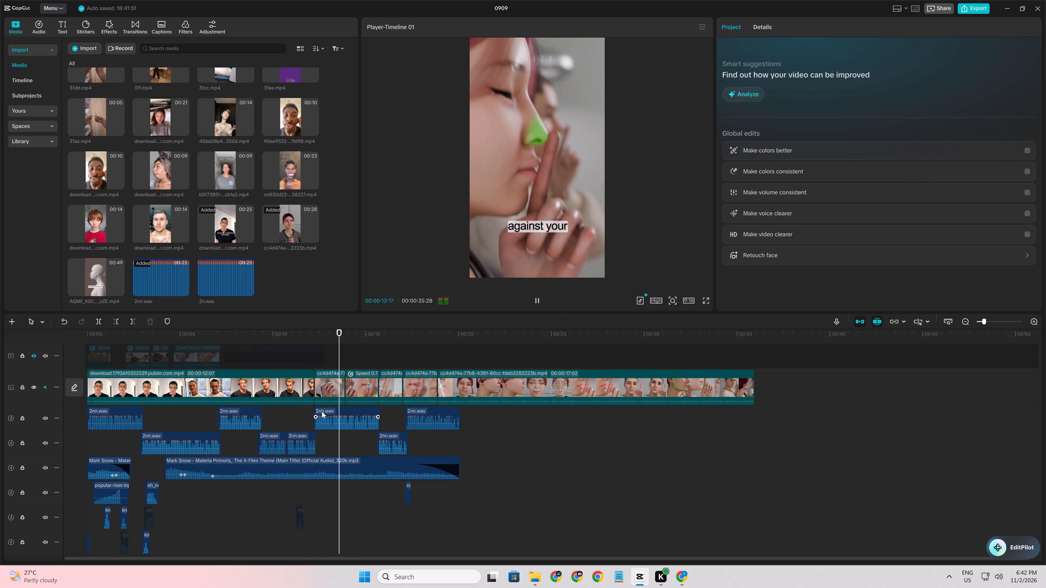
{"action": "key", "text": "space"}
{"action": "left_click", "coordinate": [328, 352]}
{"action": "left_click_drag", "start_coordinate": [328, 352], "coordinate": [333, 353]}
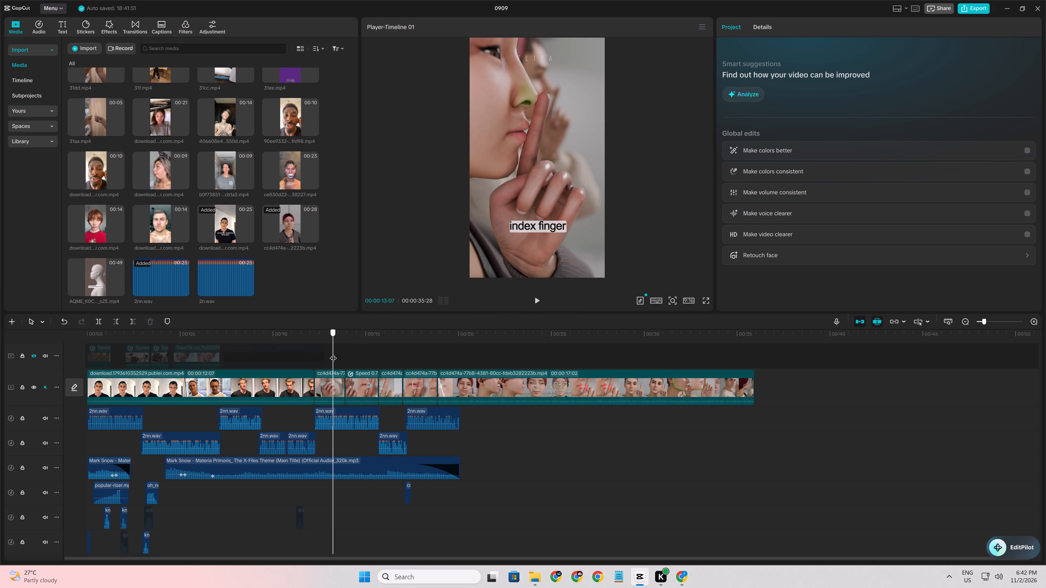
{"action": "left_click_drag", "start_coordinate": [333, 353], "coordinate": [346, 359]}
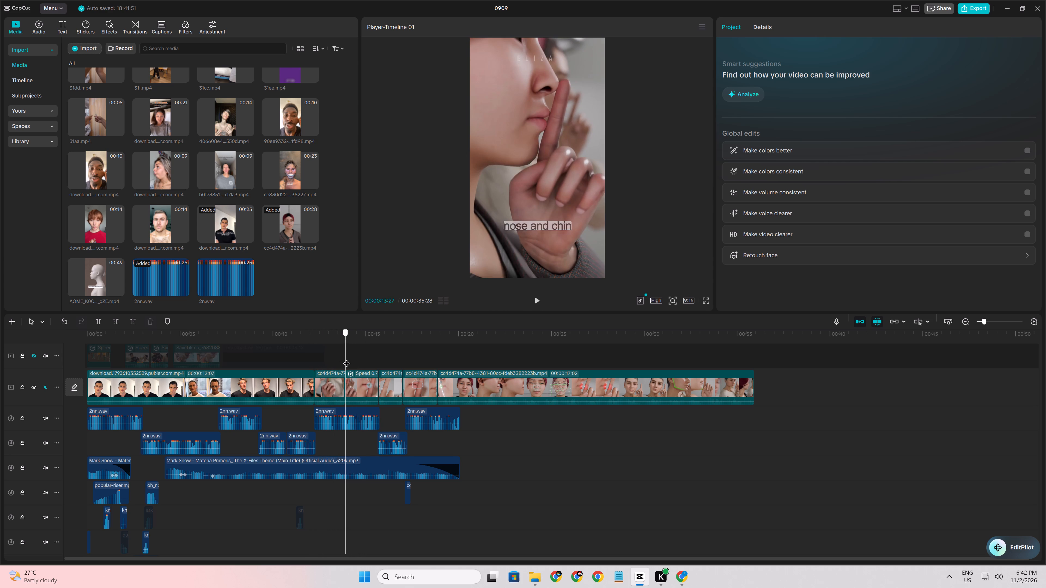
{"action": "left_click_drag", "start_coordinate": [346, 359], "coordinate": [343, 363]}
{"action": "left_click_drag", "start_coordinate": [343, 363], "coordinate": [343, 363]}
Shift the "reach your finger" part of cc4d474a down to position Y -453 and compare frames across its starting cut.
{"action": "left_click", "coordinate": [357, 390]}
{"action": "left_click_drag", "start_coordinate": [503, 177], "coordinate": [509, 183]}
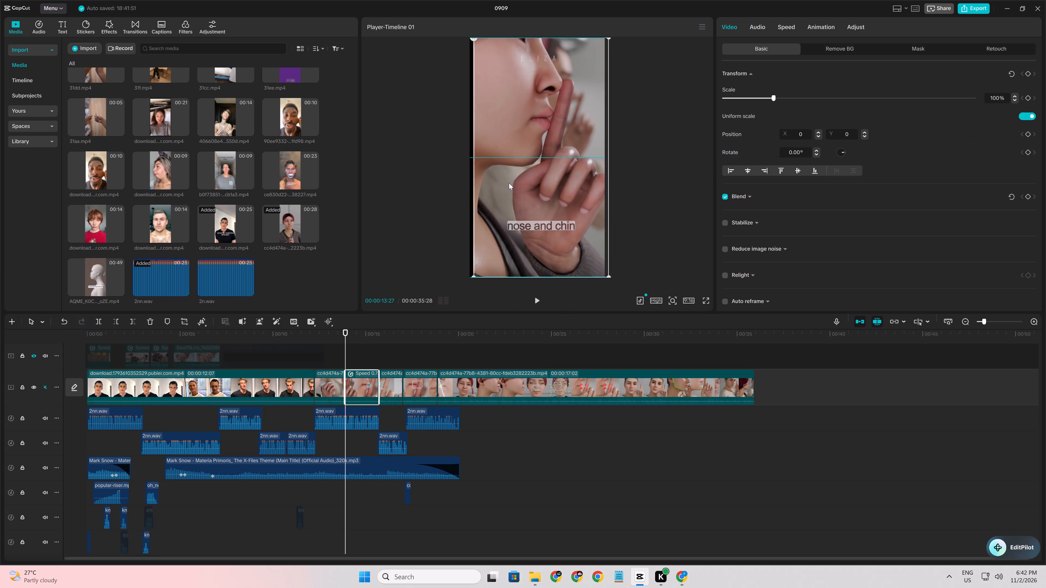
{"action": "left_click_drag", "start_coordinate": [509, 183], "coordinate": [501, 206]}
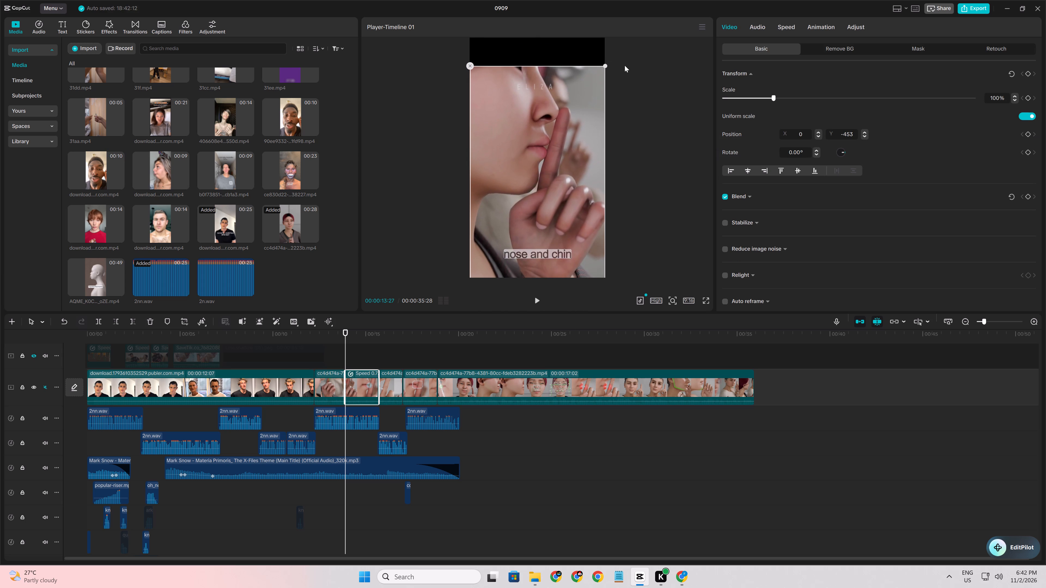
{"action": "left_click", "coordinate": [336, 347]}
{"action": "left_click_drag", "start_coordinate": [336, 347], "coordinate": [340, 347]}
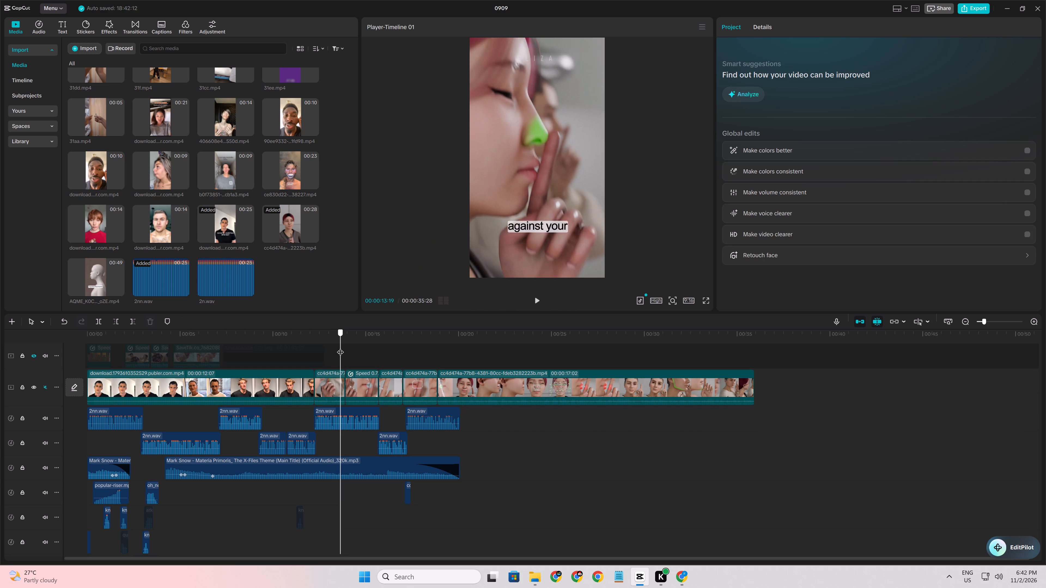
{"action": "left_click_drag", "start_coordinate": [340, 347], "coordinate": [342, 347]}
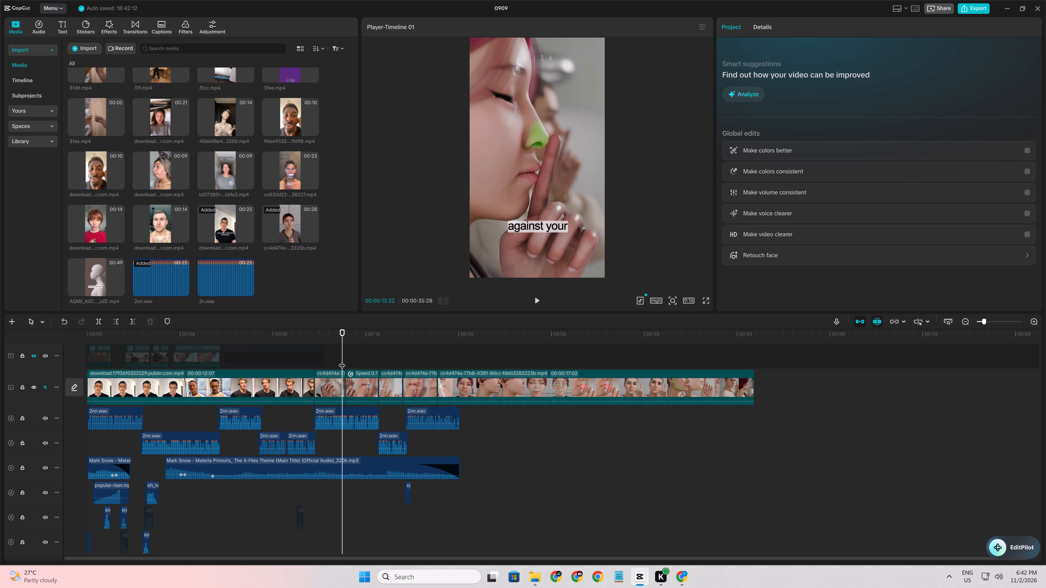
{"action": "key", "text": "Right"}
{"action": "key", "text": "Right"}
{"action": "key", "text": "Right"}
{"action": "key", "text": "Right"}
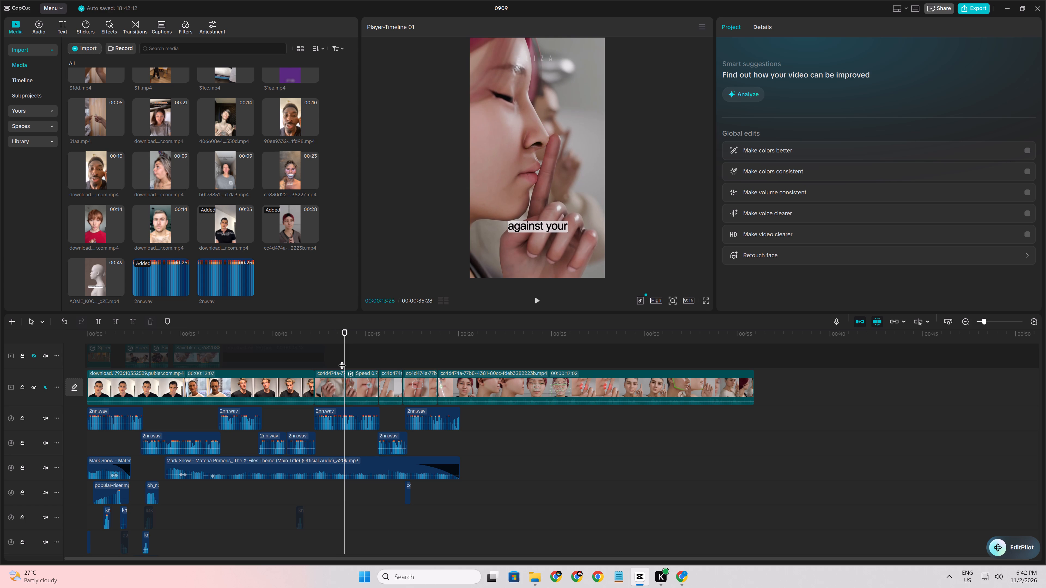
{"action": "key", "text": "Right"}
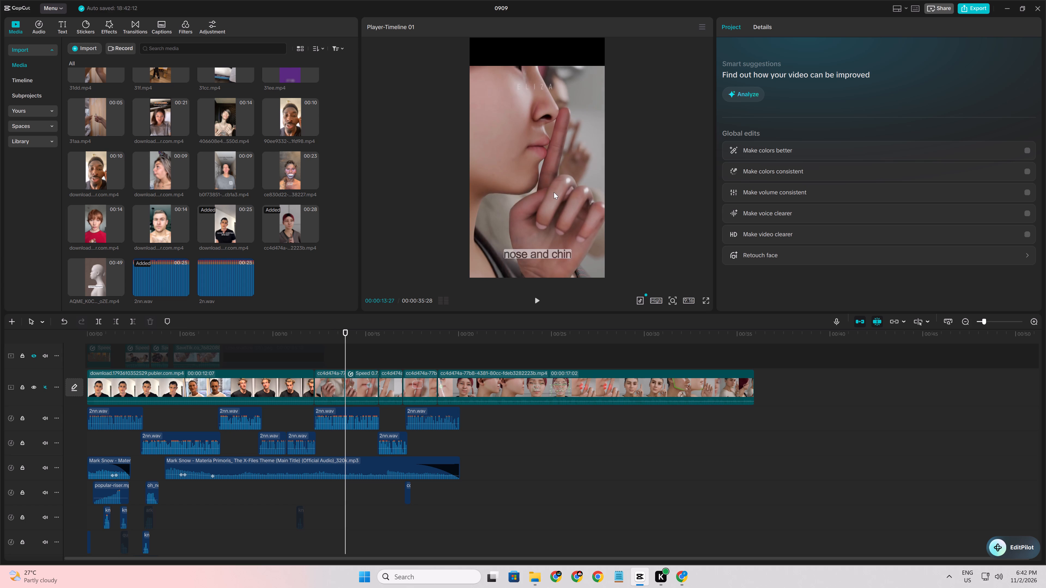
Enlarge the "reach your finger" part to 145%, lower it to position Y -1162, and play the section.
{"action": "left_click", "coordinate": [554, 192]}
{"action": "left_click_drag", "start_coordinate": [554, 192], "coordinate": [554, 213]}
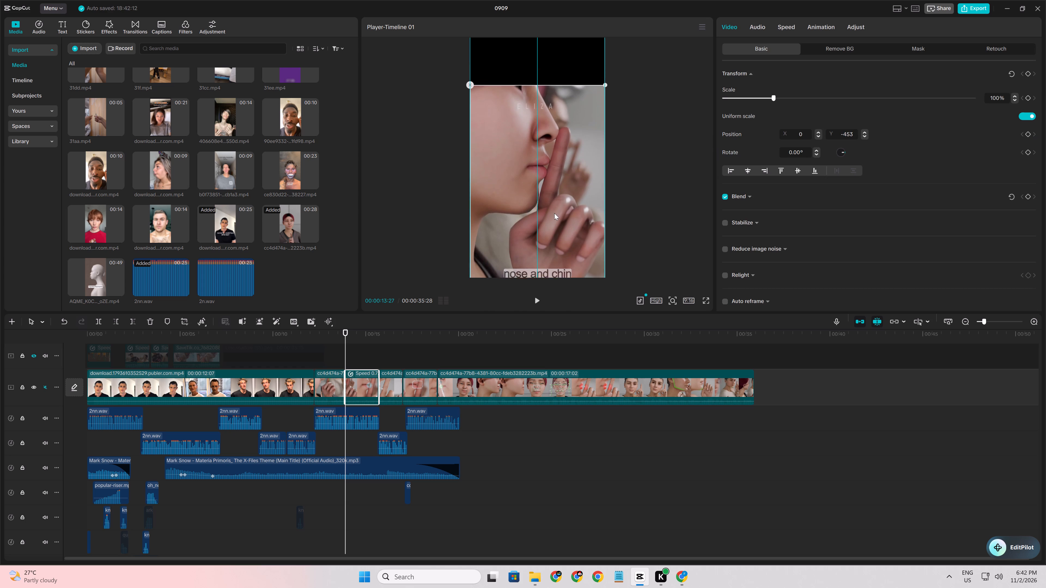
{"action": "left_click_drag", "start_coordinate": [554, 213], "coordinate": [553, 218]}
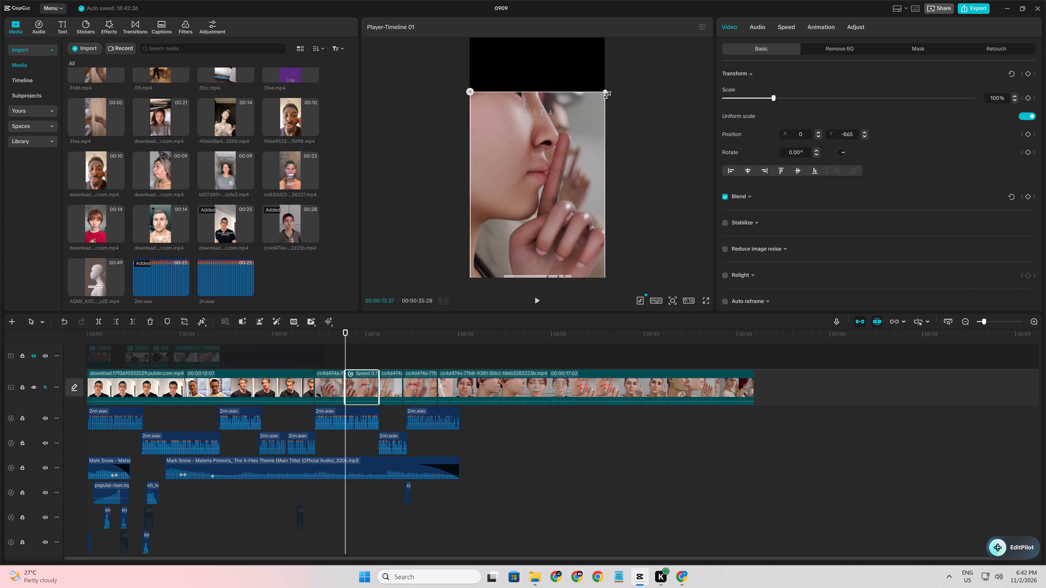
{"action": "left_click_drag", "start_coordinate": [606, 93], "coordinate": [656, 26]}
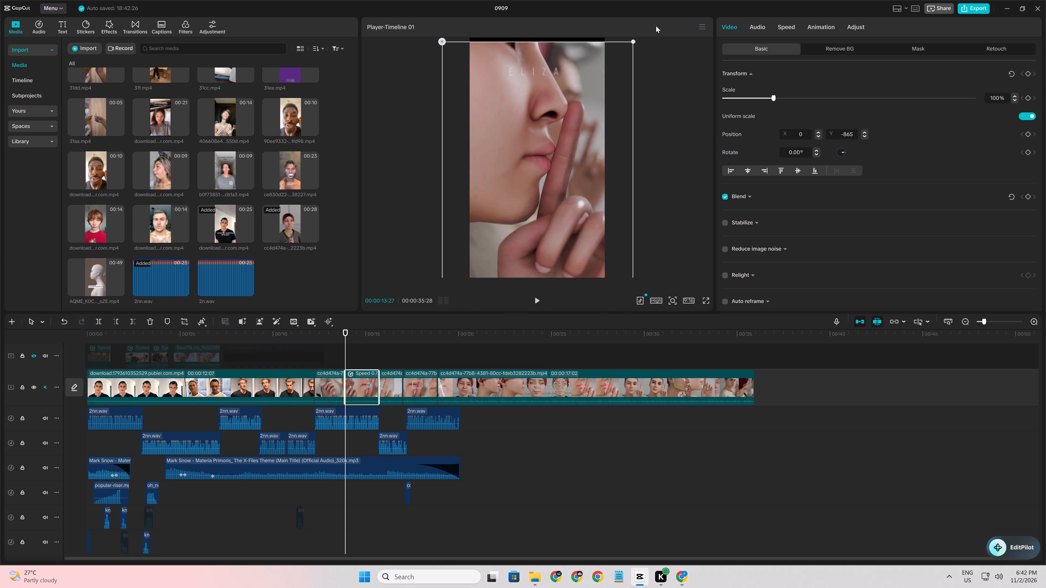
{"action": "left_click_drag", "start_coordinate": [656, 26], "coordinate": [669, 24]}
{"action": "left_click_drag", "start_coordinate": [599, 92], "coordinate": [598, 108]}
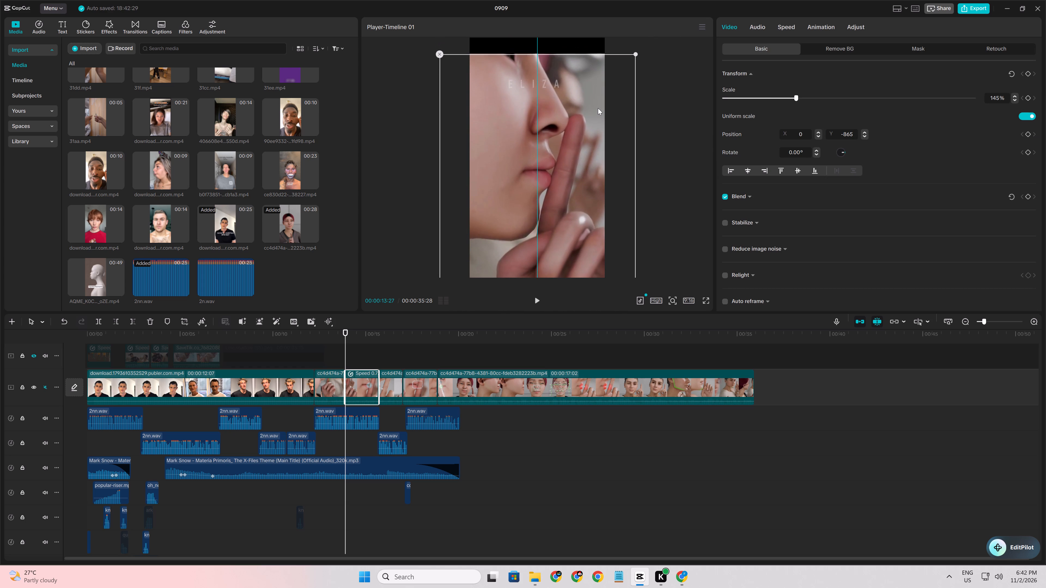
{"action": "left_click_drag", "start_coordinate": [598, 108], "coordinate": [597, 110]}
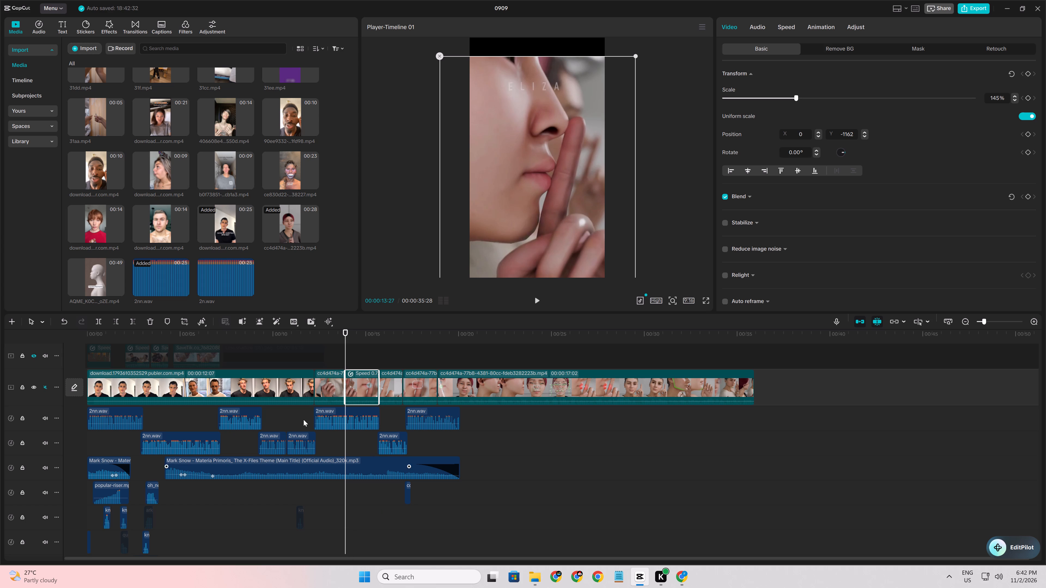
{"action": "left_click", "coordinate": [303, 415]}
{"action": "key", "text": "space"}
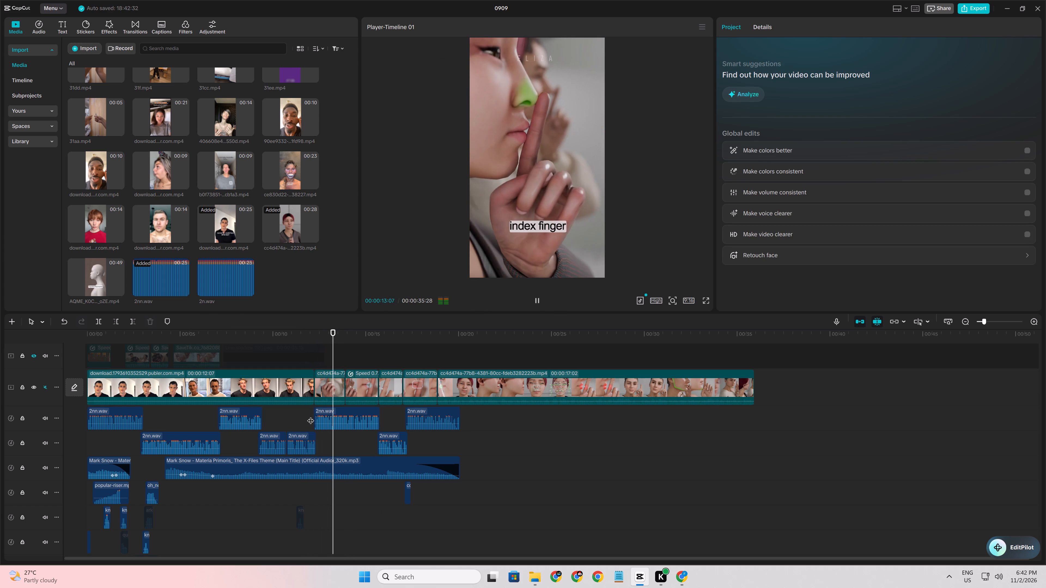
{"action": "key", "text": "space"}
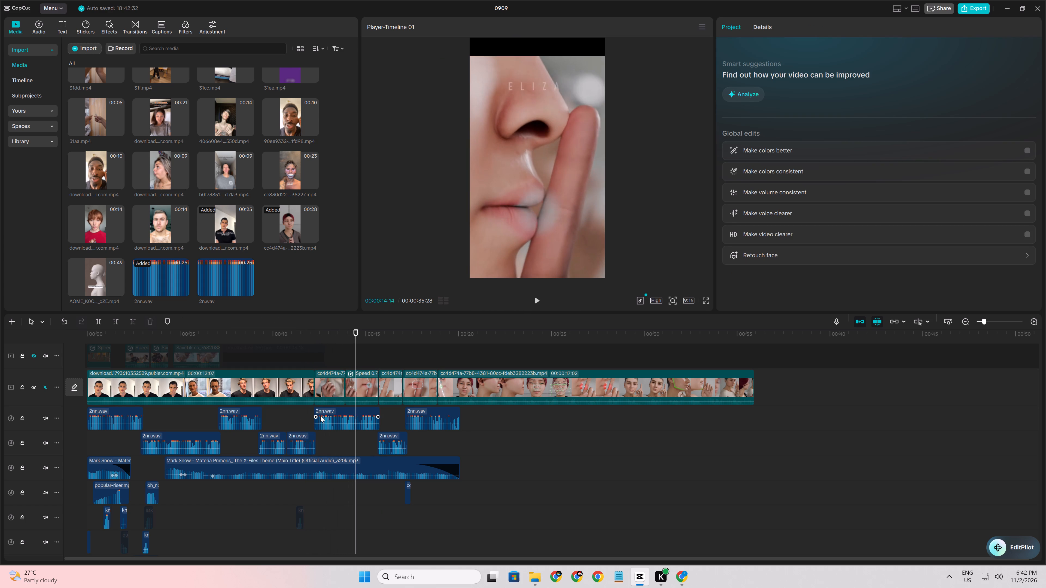
Undo the position and scale changes and the 0.74x speed change on the "reach your finger" part.
{"action": "key", "text": "ctrl+z"}
{"action": "key", "text": "ctrl+z"}
{"action": "key", "text": "ctrl+z"}
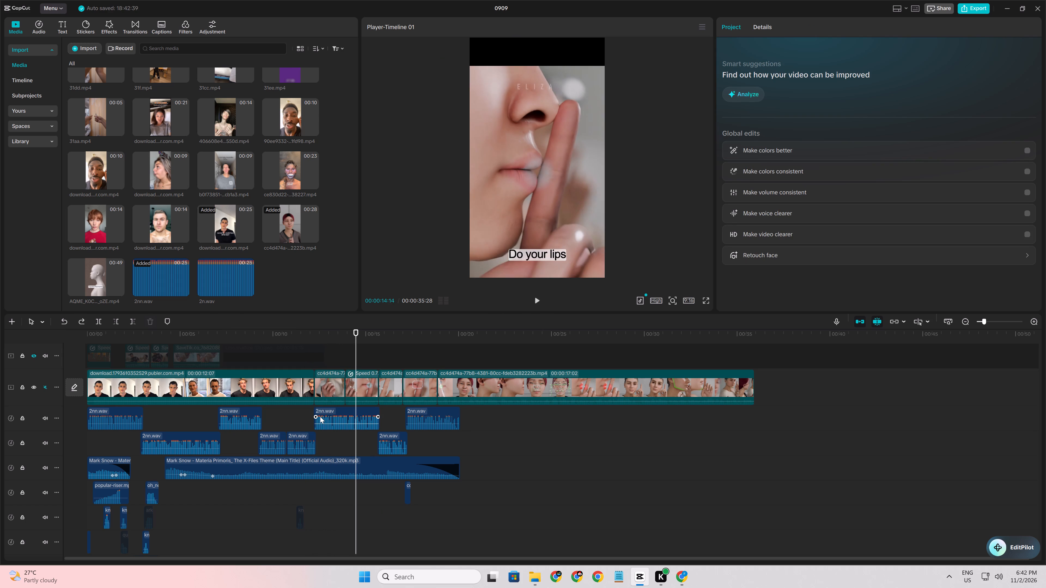
{"action": "key", "text": "ctrl+z"}
{"action": "key", "text": "ctrl+z"}
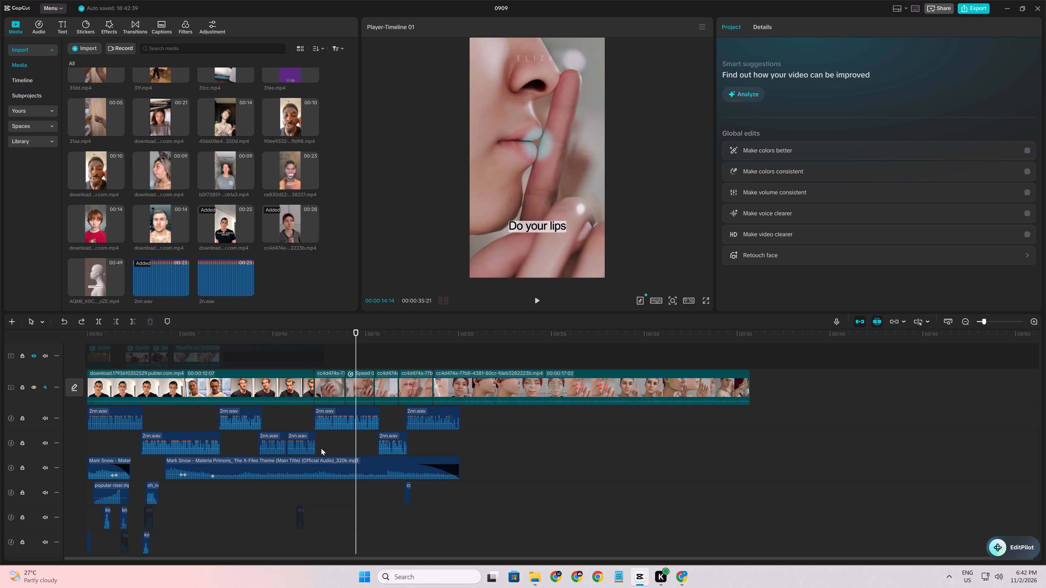
Play from just before the "index finger" part to the end of the voice-over to review the clip order.
{"action": "left_click", "coordinate": [349, 404]}
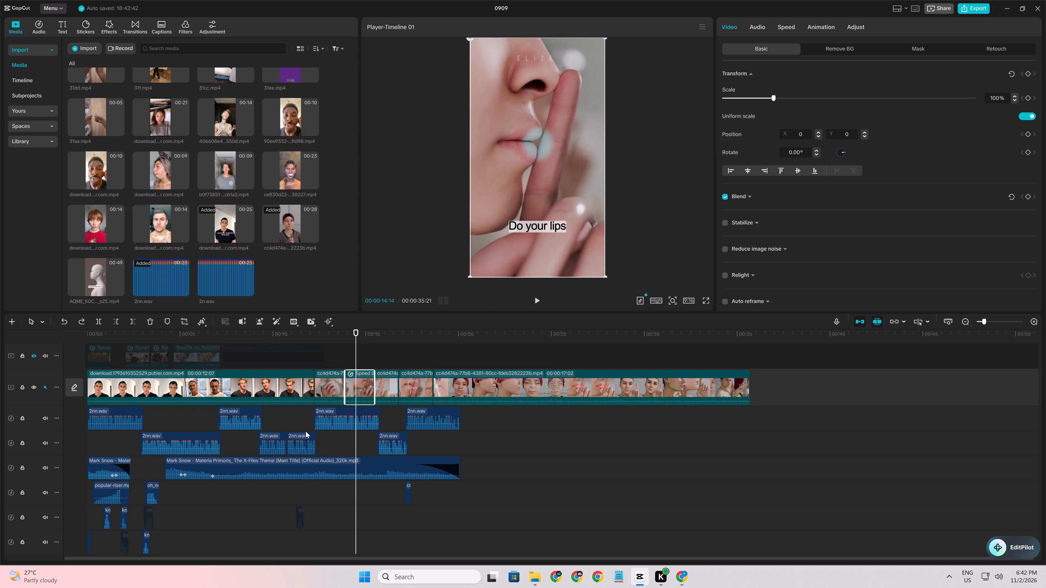
{"action": "left_click", "coordinate": [306, 431]}
{"action": "key", "text": "space"}
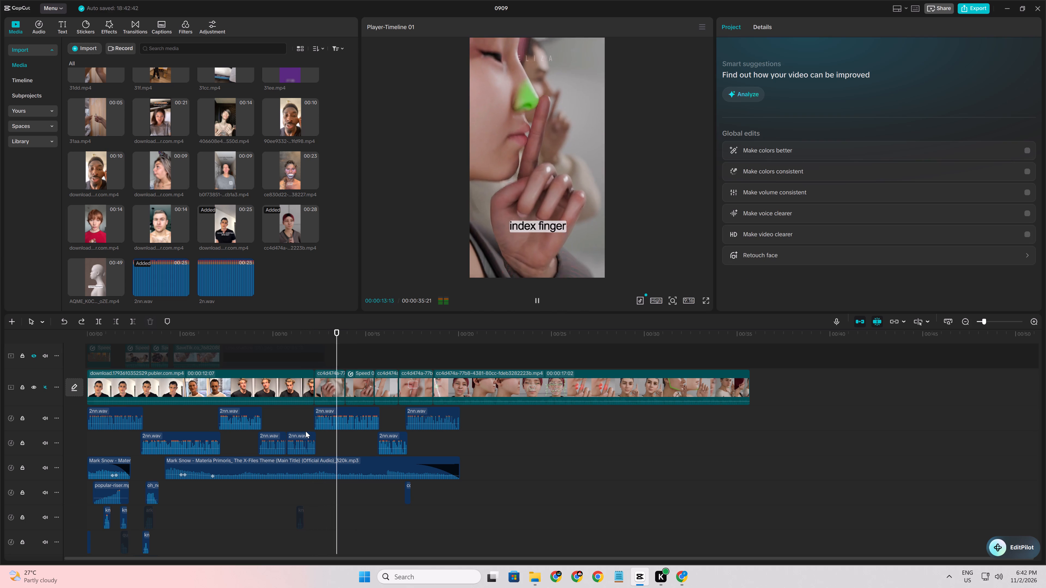
{"action": "key", "text": "space"}
{"action": "key", "text": "space"}
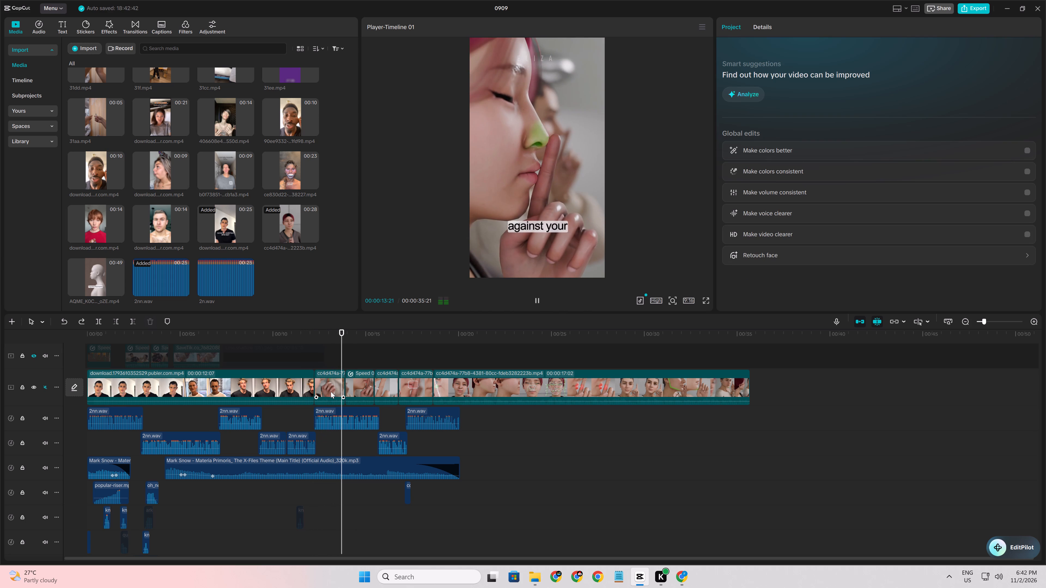
{"action": "left_click", "coordinate": [331, 439]}
{"action": "key", "text": "space"}
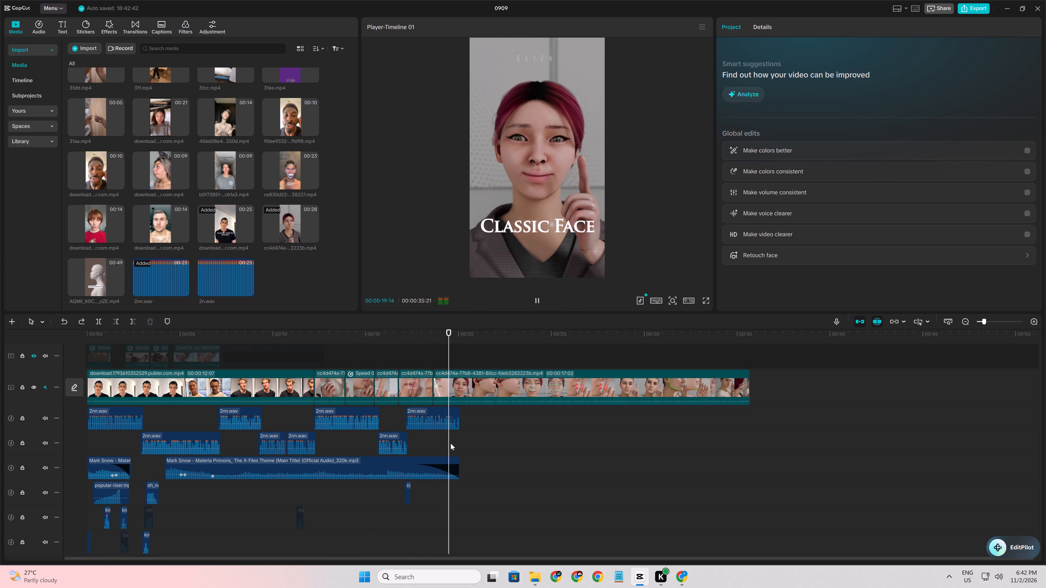
{"action": "key", "text": "space"}
Move the long cc4d474a part directly after "reach your finger", with the "If your lips" and "or is there a gap" parts behind it.
{"action": "left_click", "coordinate": [399, 384]}
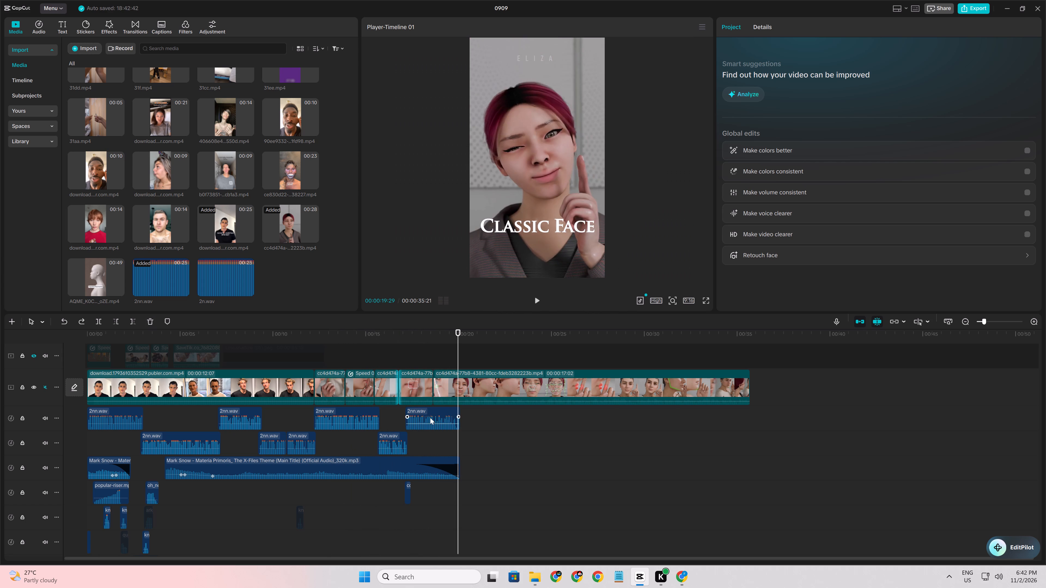
{"action": "left_click_drag", "start_coordinate": [448, 386], "coordinate": [388, 386]}
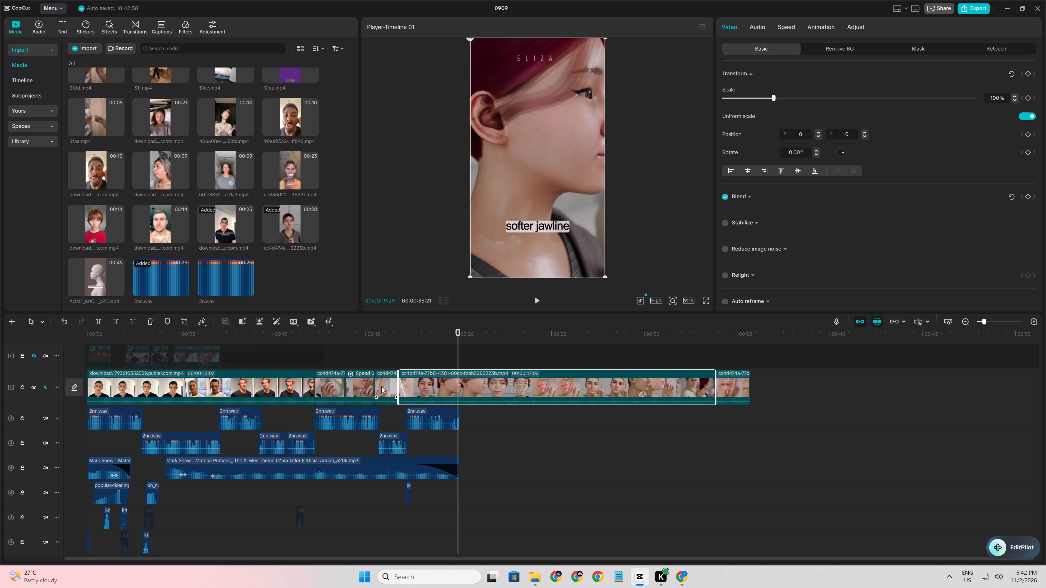
{"action": "left_click_drag", "start_coordinate": [381, 386], "coordinate": [692, 391]}
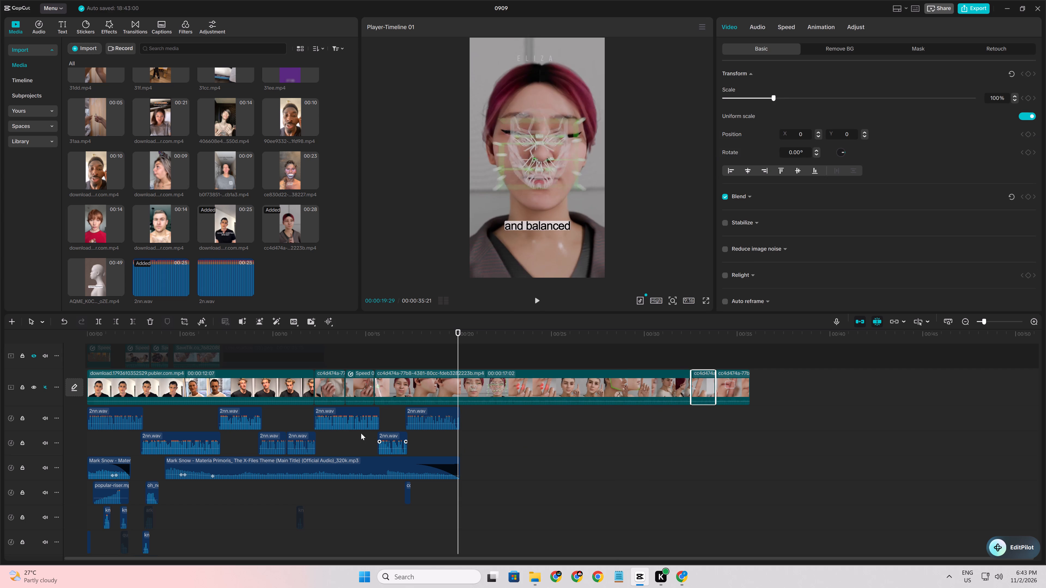
Play and scrub the section around the start of the long cc4d474a part to examine how its visuals match the last 2nn.wav pieces.
{"action": "left_click", "coordinate": [361, 433]}
{"action": "key", "text": "space"}
{"action": "scroll", "coordinate": [402, 433], "scroll_direction": "up", "scroll_amount": 7, "text": "ctrl"}
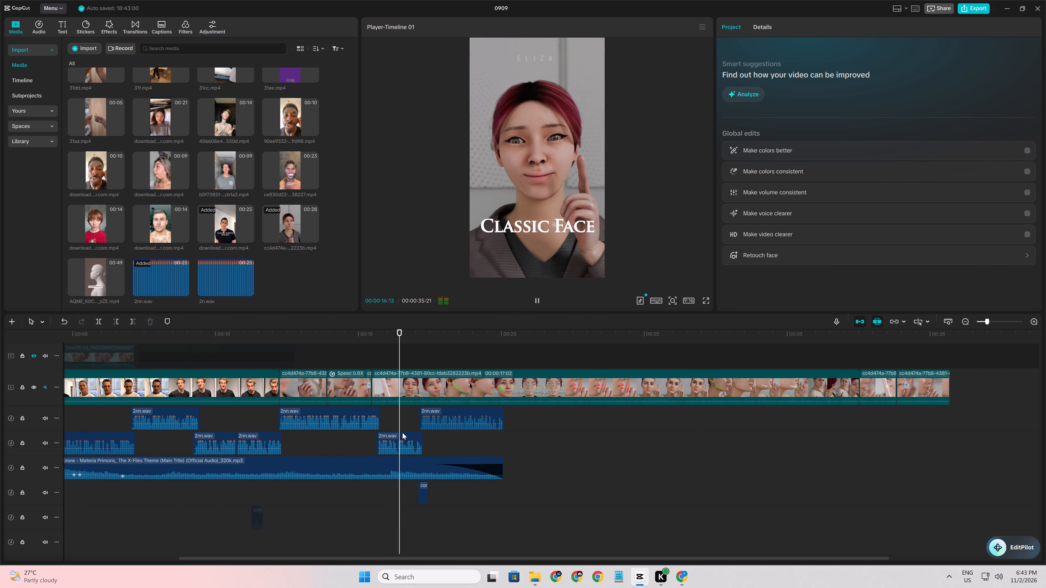
{"action": "key", "text": "ctrl+space"}
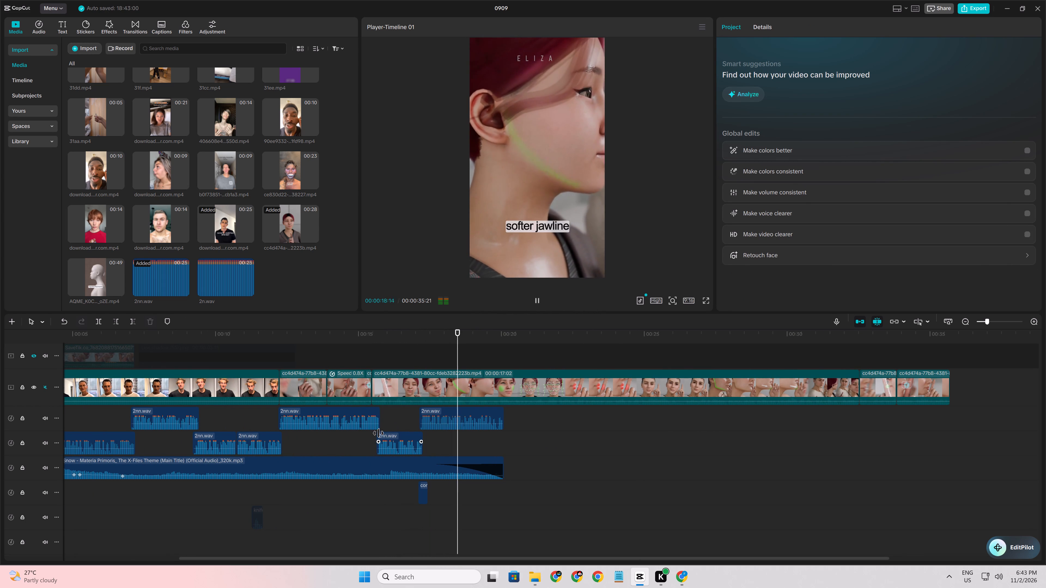
{"action": "left_click", "coordinate": [376, 434]}
{"action": "left_click", "coordinate": [369, 437]}
{"action": "key", "text": "space"}
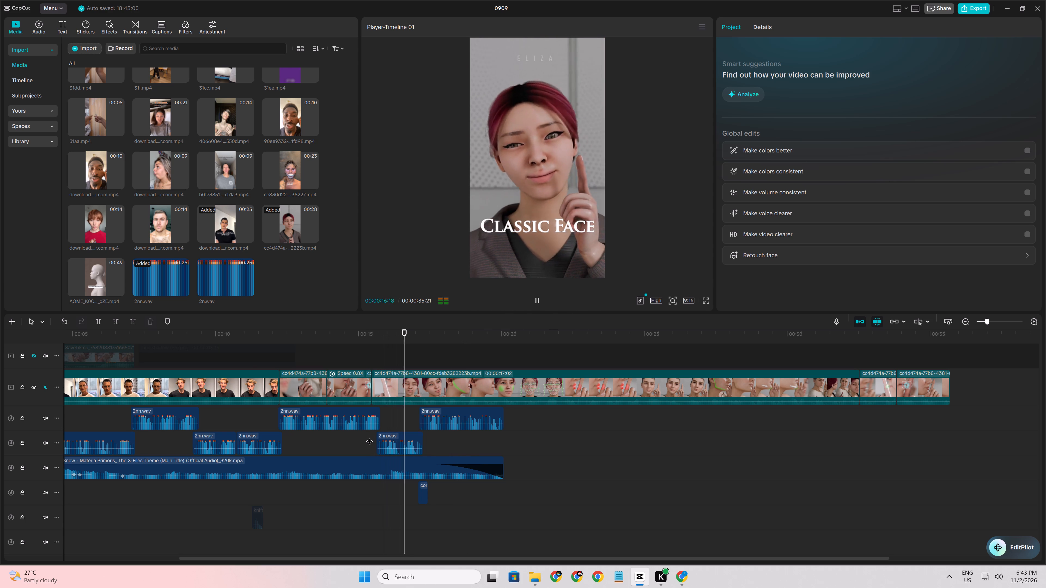
{"action": "scroll", "coordinate": [370, 436], "scroll_direction": "up", "scroll_amount": 3, "text": "ctrl"}
{"action": "key", "text": "ctrl+space"}
{"action": "left_click", "coordinate": [409, 419]}
{"action": "left_click_drag", "start_coordinate": [409, 419], "coordinate": [426, 422]}
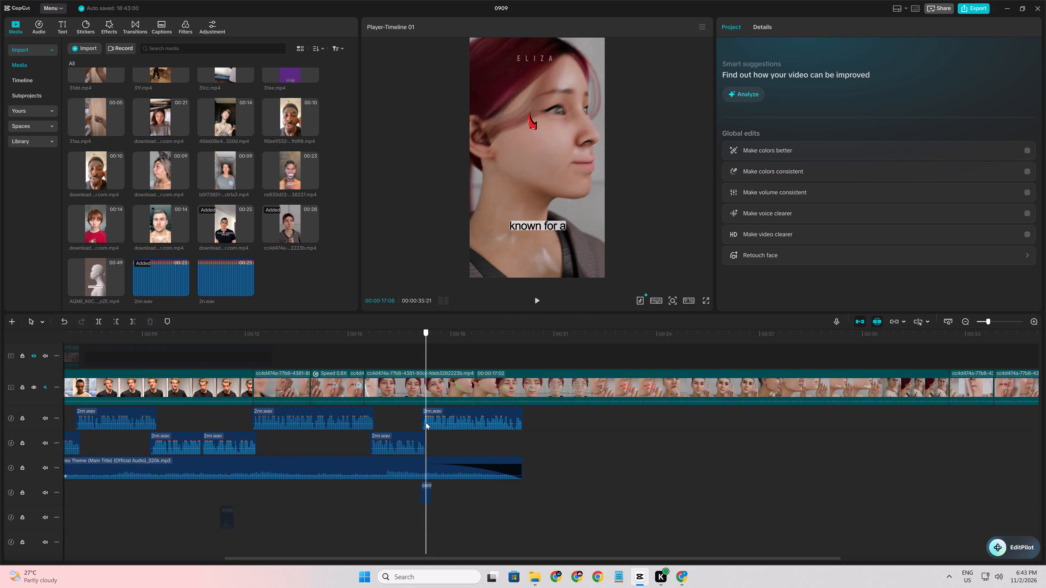
{"action": "left_click_drag", "start_coordinate": [426, 422], "coordinate": [469, 432]}
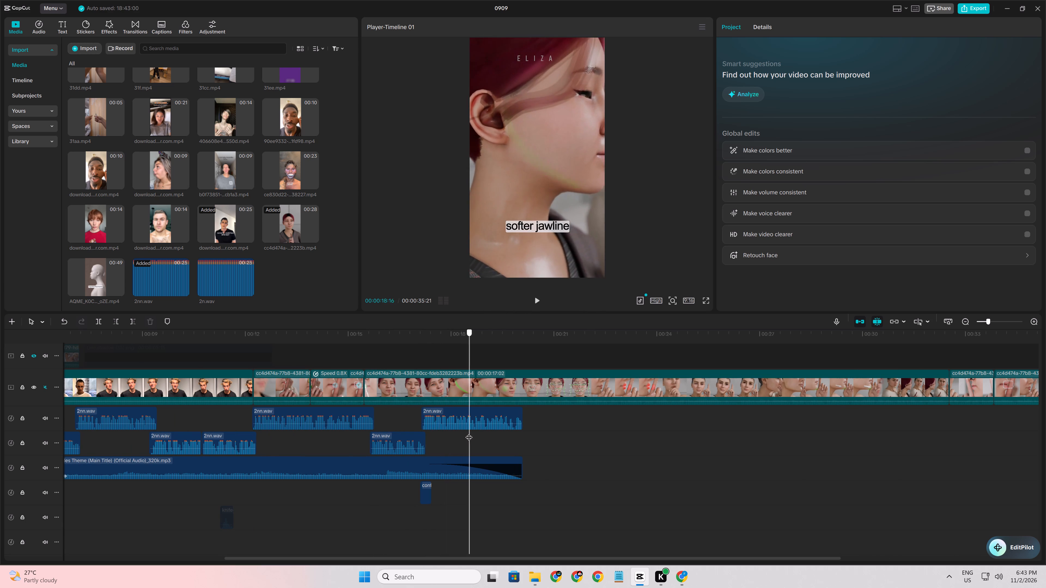
{"action": "left_click_drag", "start_coordinate": [469, 432], "coordinate": [540, 457]}
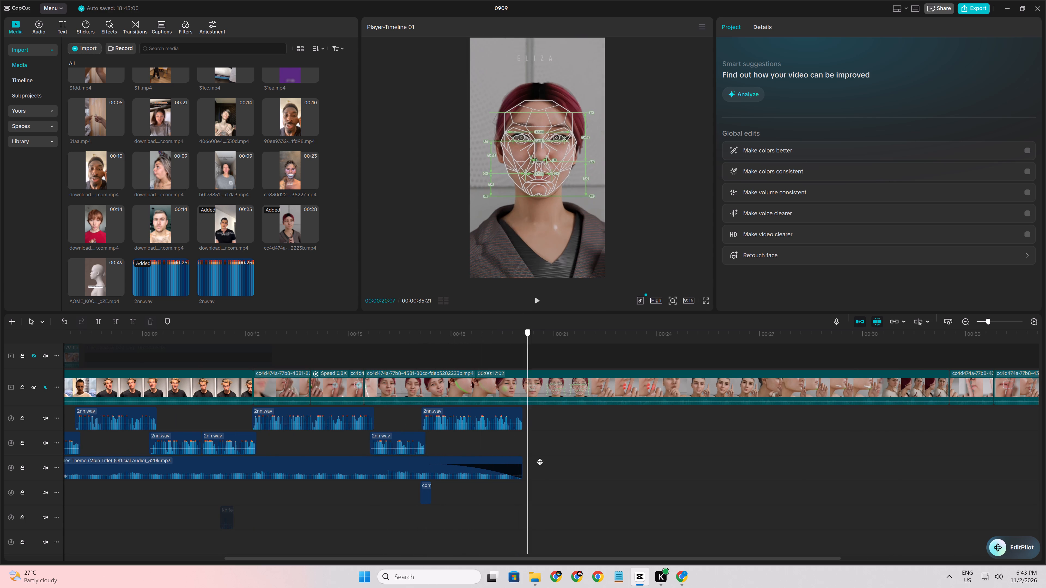
{"action": "left_click_drag", "start_coordinate": [540, 457], "coordinate": [597, 470]}
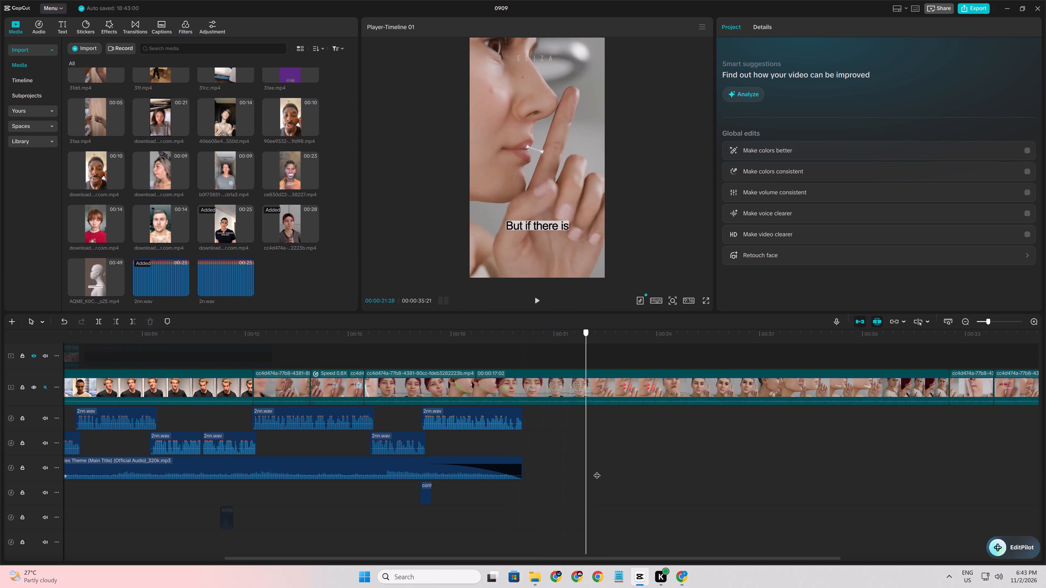
{"action": "left_click_drag", "start_coordinate": [597, 470], "coordinate": [369, 473]}
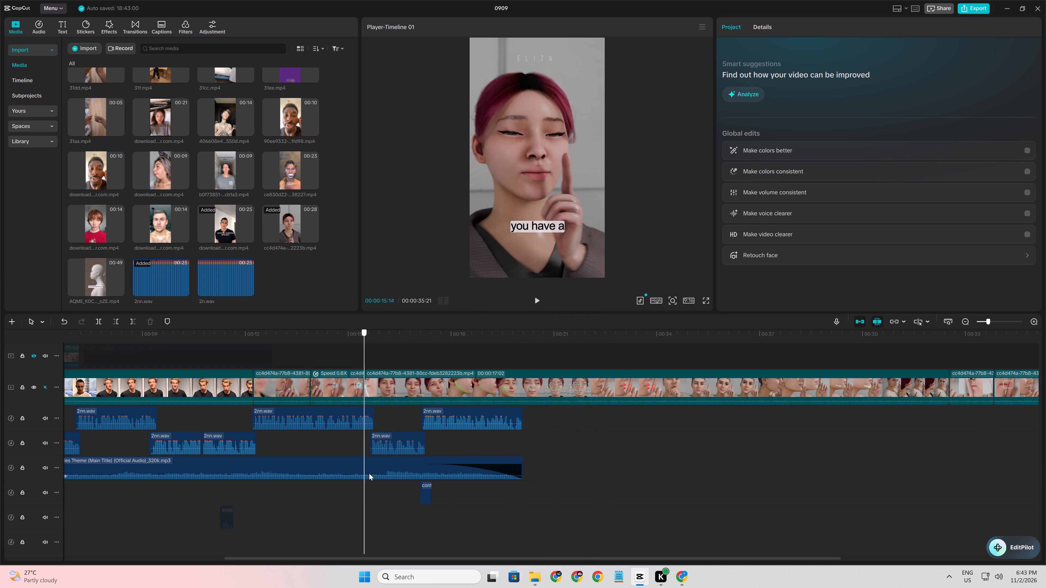
{"action": "left_click_drag", "start_coordinate": [369, 473], "coordinate": [418, 479]}
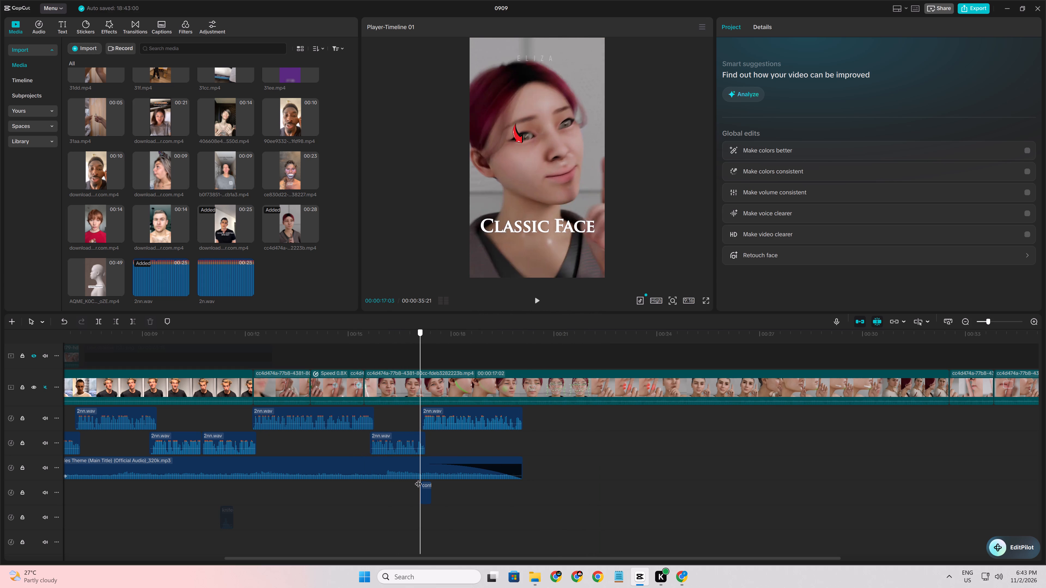
{"action": "left_click_drag", "start_coordinate": [418, 479], "coordinate": [381, 479]}
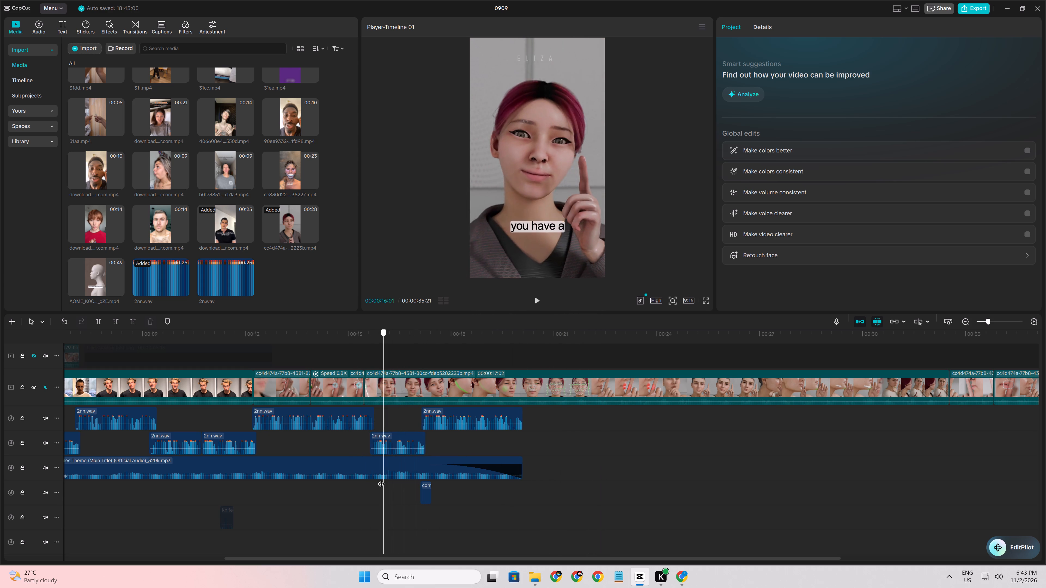
{"action": "left_click_drag", "start_coordinate": [381, 479], "coordinate": [353, 480]}
{"action": "key", "text": "space"}
{"action": "key", "text": "space"}
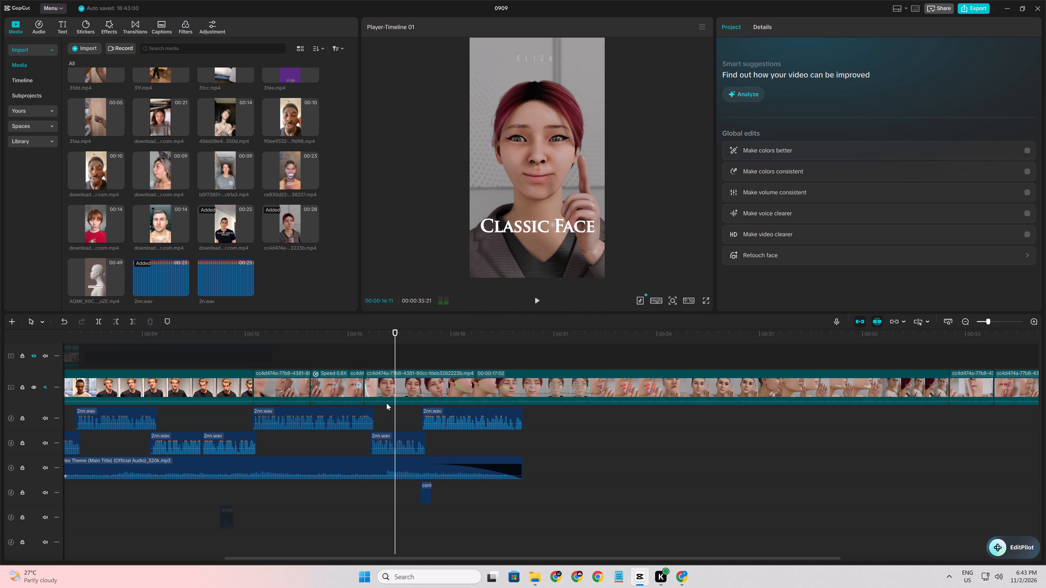
Mirror the long cc4d474a part horizontally and play it from just before its start to check it against the voice-over.
{"action": "left_click", "coordinate": [390, 394]}
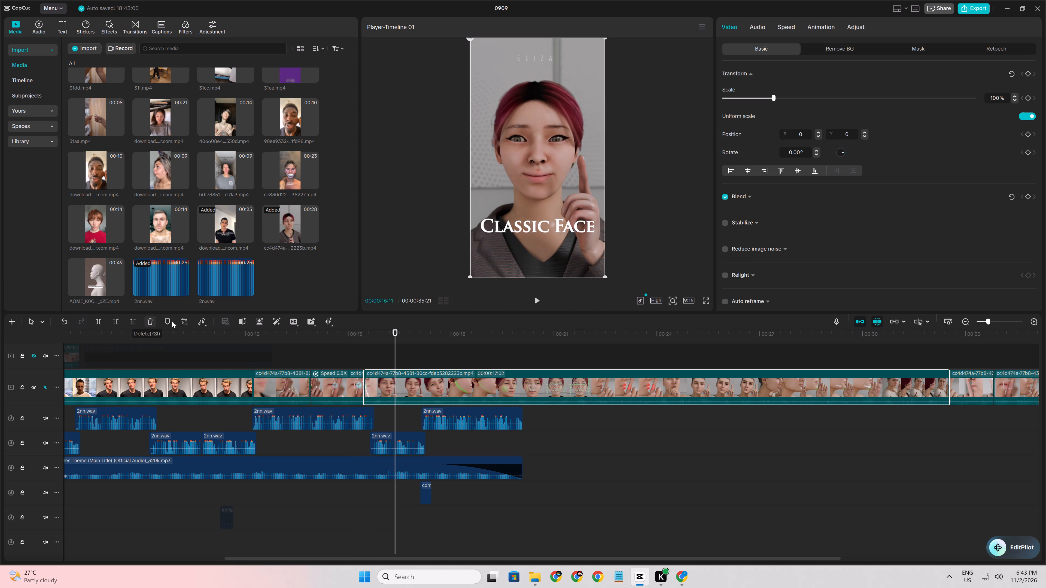
{"action": "left_click", "coordinate": [217, 376]}
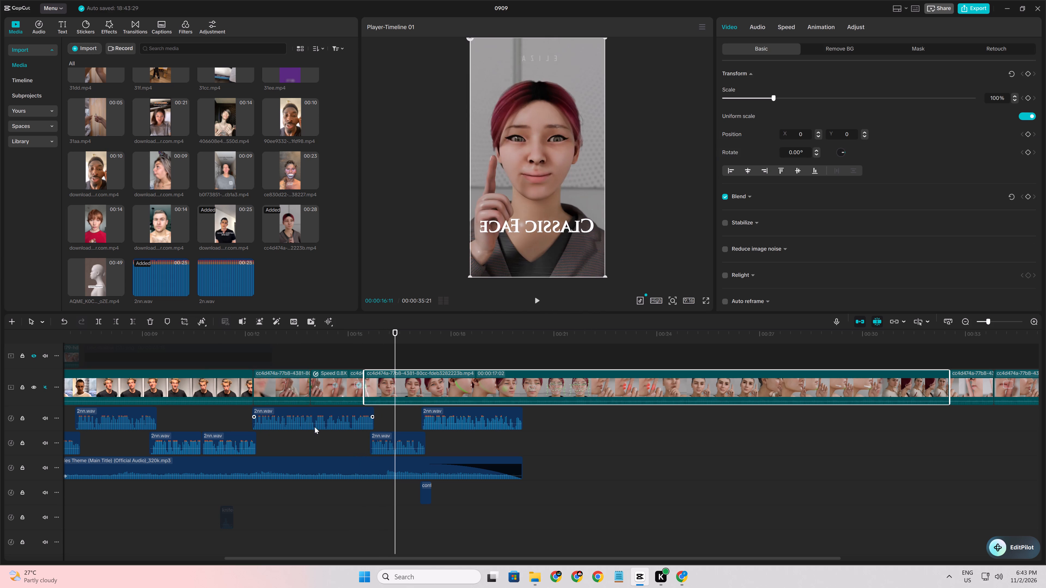
{"action": "left_click", "coordinate": [339, 446]}
{"action": "key", "text": "space"}
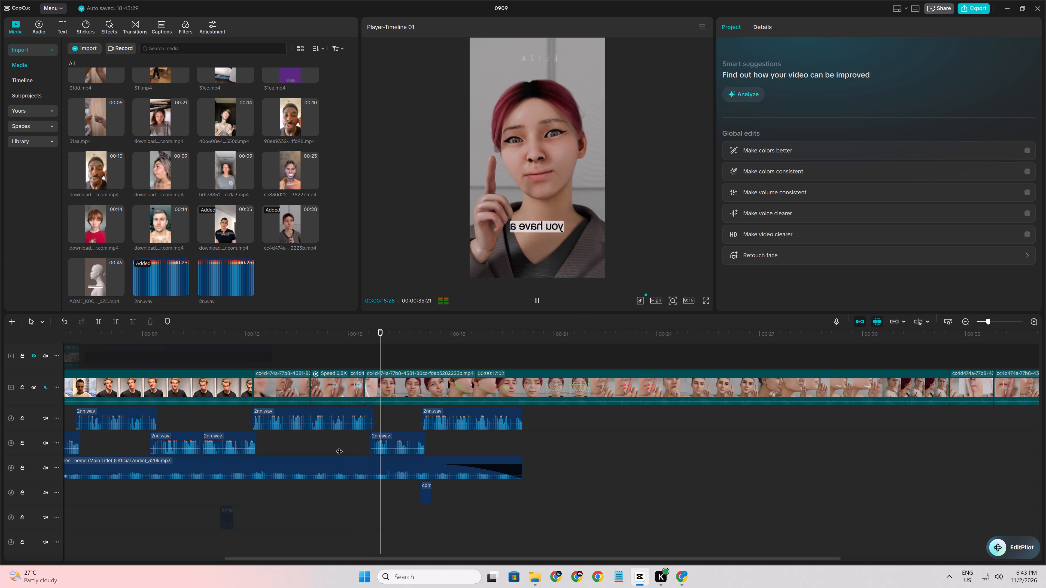
{"action": "key", "text": "space"}
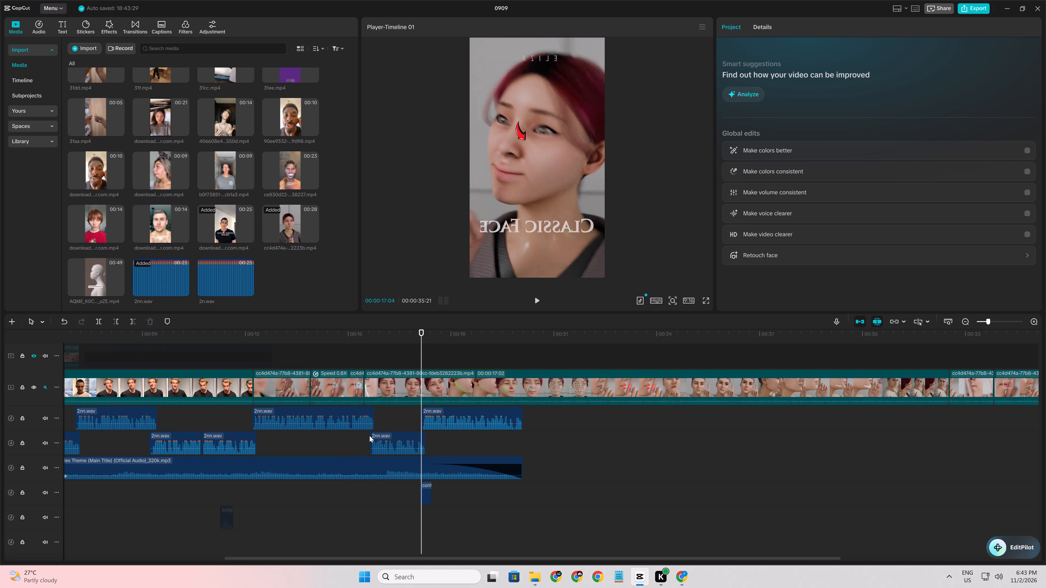
{"action": "left_click", "coordinate": [352, 443]}
{"action": "key", "text": "space"}
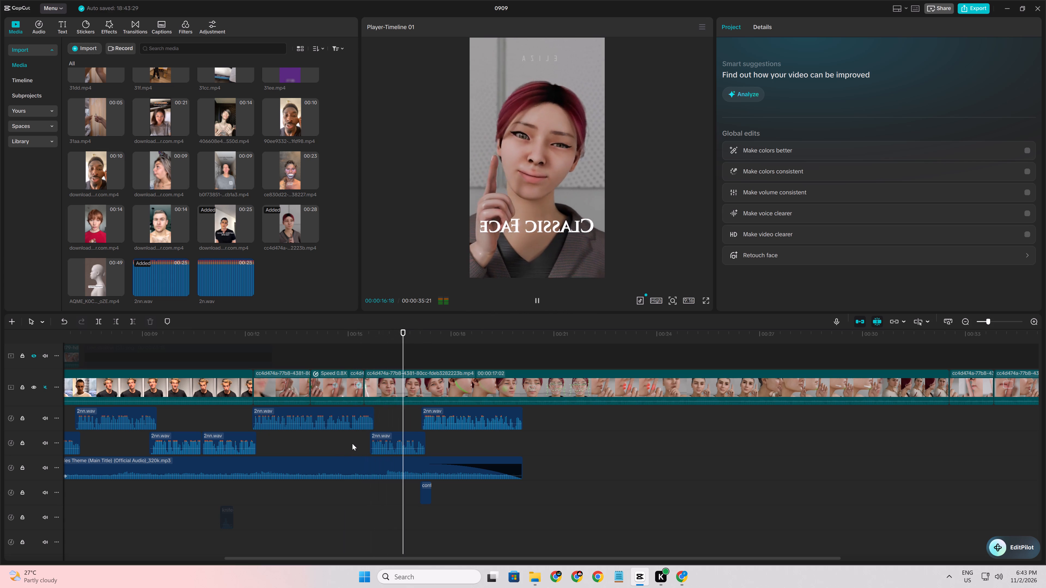
{"action": "key", "text": "space"}
{"action": "key", "text": "space"}
Split the mirrored long cc4d474a part at 00:00:17:08, near the start of the last 2nn.wav piece.
{"action": "scroll", "coordinate": [405, 421], "scroll_direction": "up", "scroll_amount": 4, "text": "ctrl"}
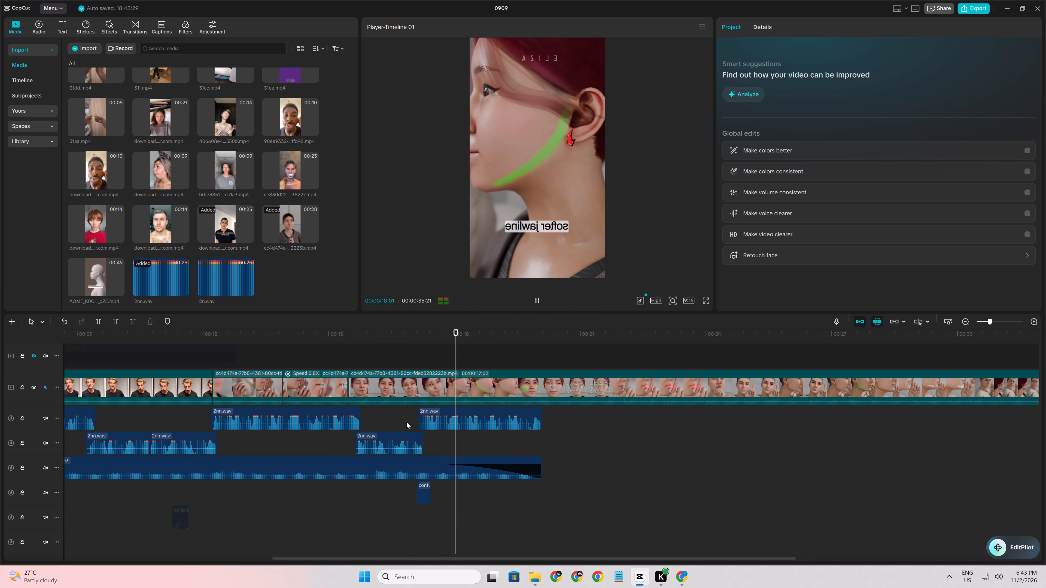
{"action": "left_click", "coordinate": [416, 418]}
{"action": "left_click_drag", "start_coordinate": [416, 418], "coordinate": [421, 418]}
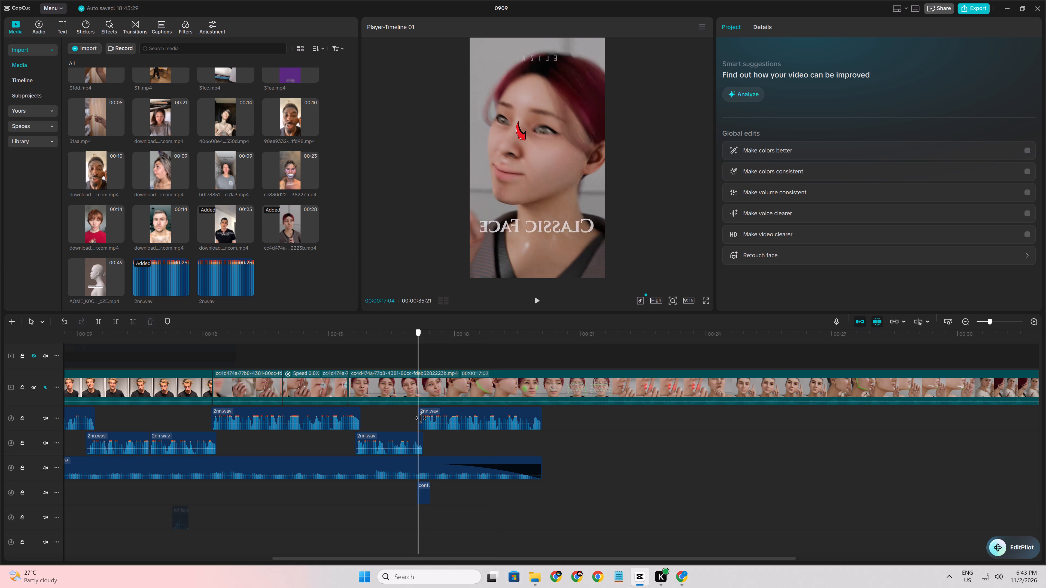
{"action": "left_click_drag", "start_coordinate": [421, 418], "coordinate": [423, 418]}
{"action": "left_click", "coordinate": [430, 388]}
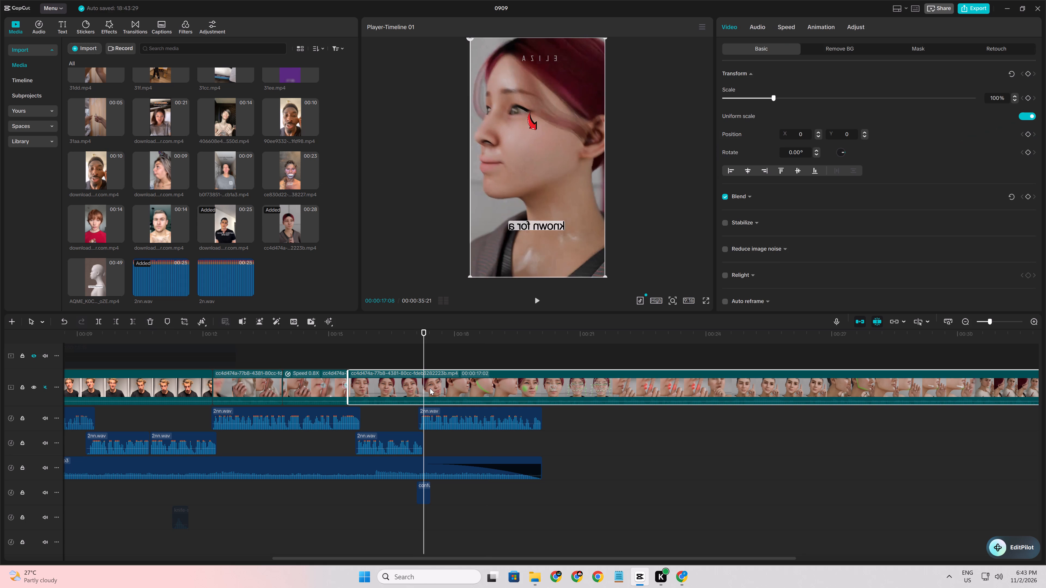
{"action": "key", "text": "ctrl+b"}
Move the "or is there a gap" part from the timeline's end to directly after the "Classic Face" part at 00:00:17:08, and play the transition.
{"action": "scroll", "coordinate": [506, 409], "scroll_direction": "down", "scroll_amount": 4, "text": "ctrl"}
{"action": "left_click", "coordinate": [549, 425]}
{"action": "left_click_drag", "start_coordinate": [549, 425], "coordinate": [573, 425]}
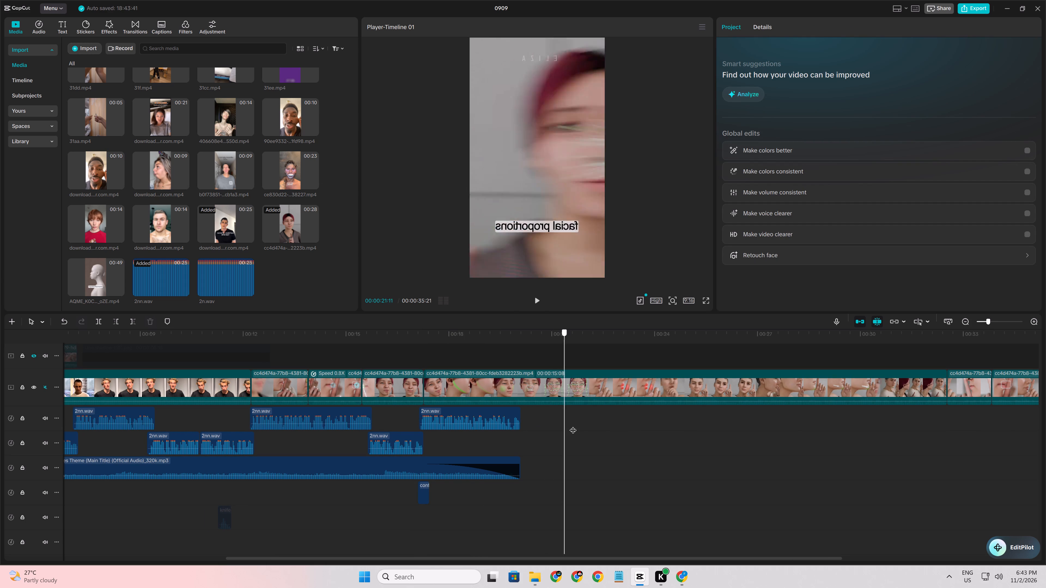
{"action": "left_click_drag", "start_coordinate": [573, 425], "coordinate": [647, 440]}
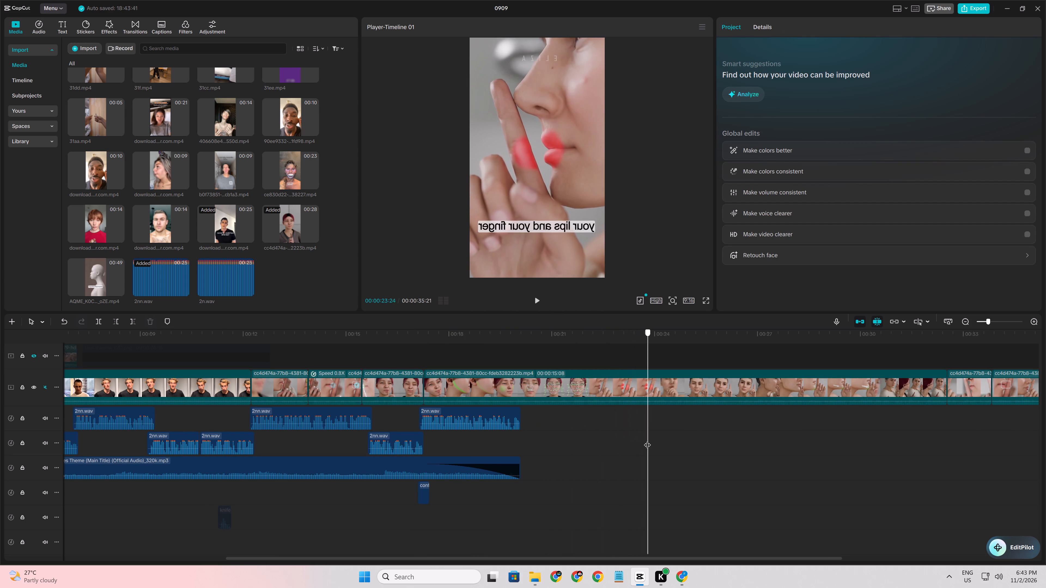
{"action": "left_click_drag", "start_coordinate": [647, 440], "coordinate": [673, 447]}
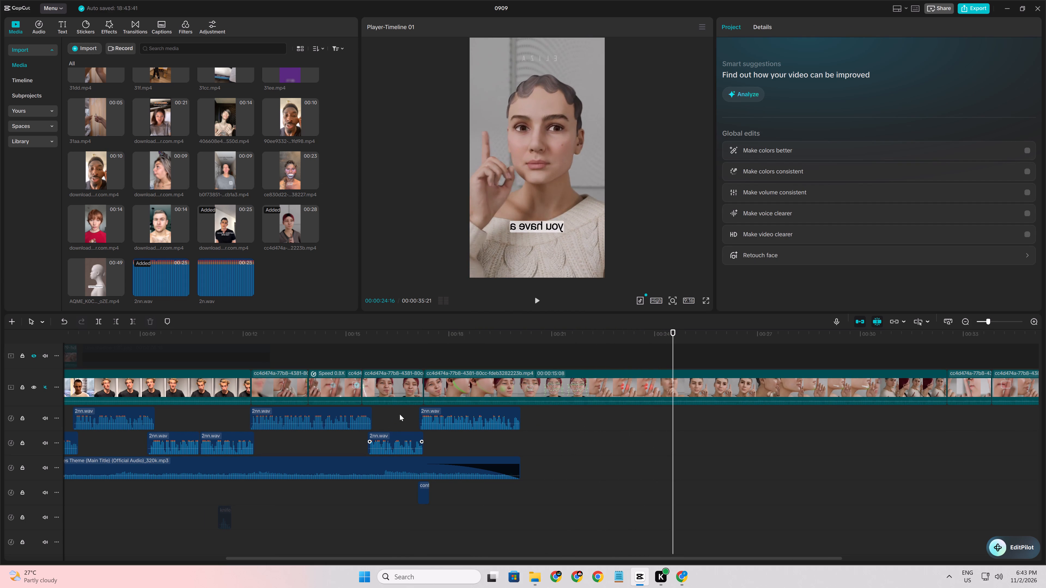
{"action": "left_click", "coordinate": [400, 414]}
{"action": "left_click_drag", "start_coordinate": [400, 414], "coordinate": [1020, 432]}
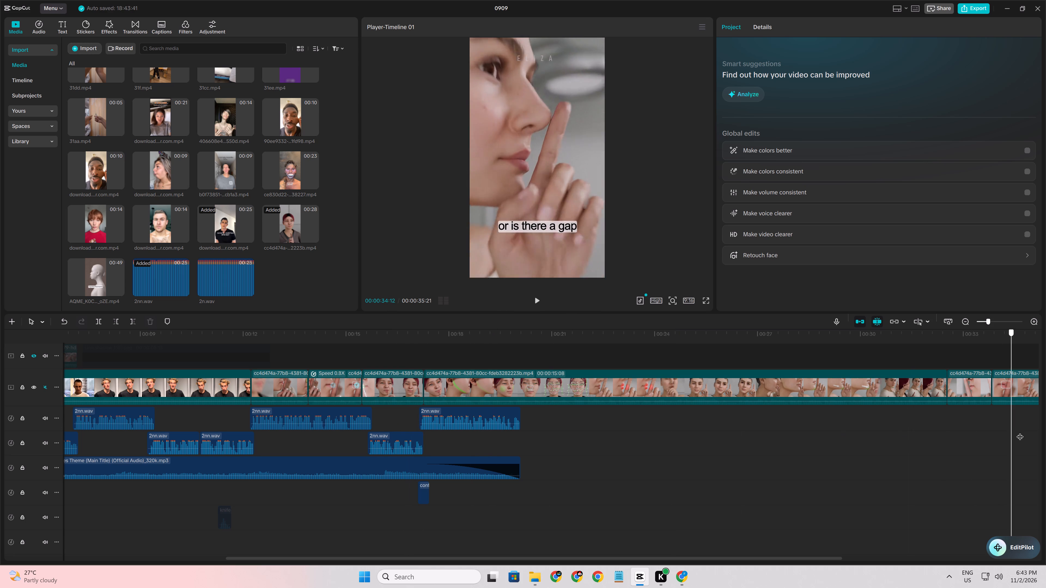
{"action": "left_click_drag", "start_coordinate": [1020, 432], "coordinate": [1002, 431]}
{"action": "left_click_drag", "start_coordinate": [1016, 393], "coordinate": [490, 406]}
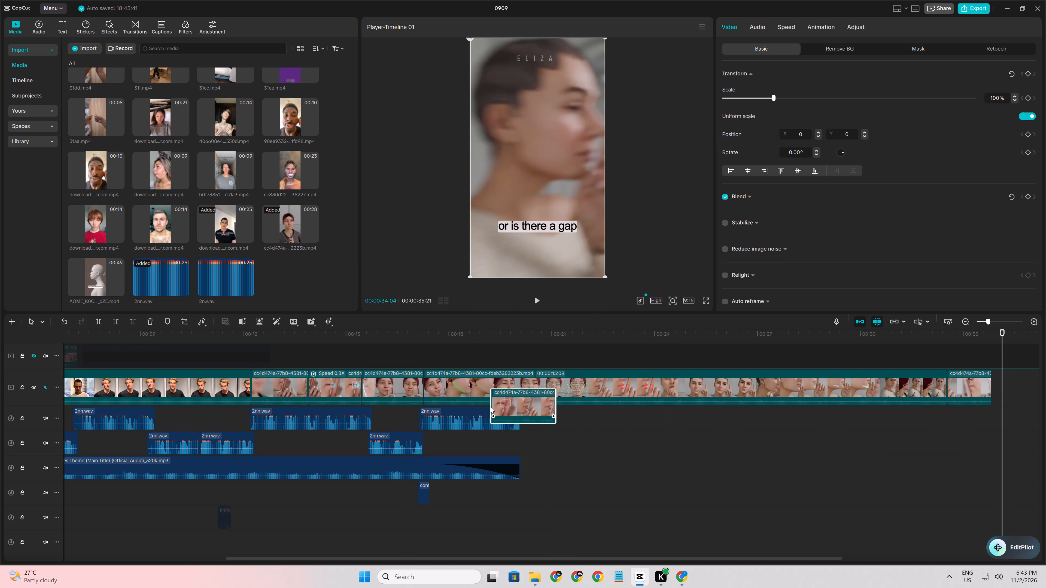
{"action": "left_click_drag", "start_coordinate": [490, 406], "coordinate": [453, 397]}
{"action": "left_click", "coordinate": [414, 421]}
{"action": "key", "text": "space"}
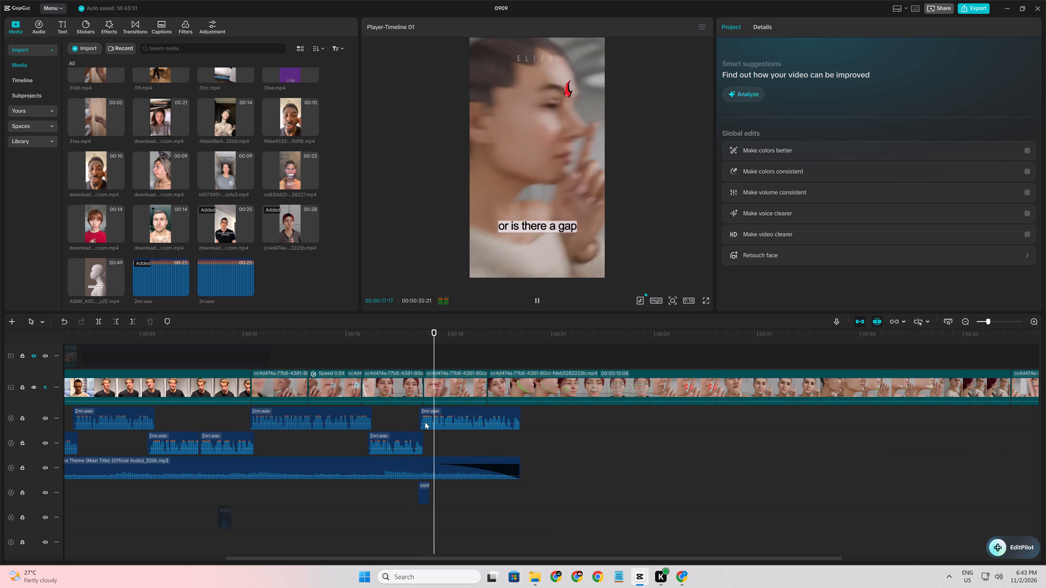
{"action": "scroll", "coordinate": [425, 422], "scroll_direction": "up", "scroll_amount": 4, "text": "ctrl"}
{"action": "key", "text": "space"}
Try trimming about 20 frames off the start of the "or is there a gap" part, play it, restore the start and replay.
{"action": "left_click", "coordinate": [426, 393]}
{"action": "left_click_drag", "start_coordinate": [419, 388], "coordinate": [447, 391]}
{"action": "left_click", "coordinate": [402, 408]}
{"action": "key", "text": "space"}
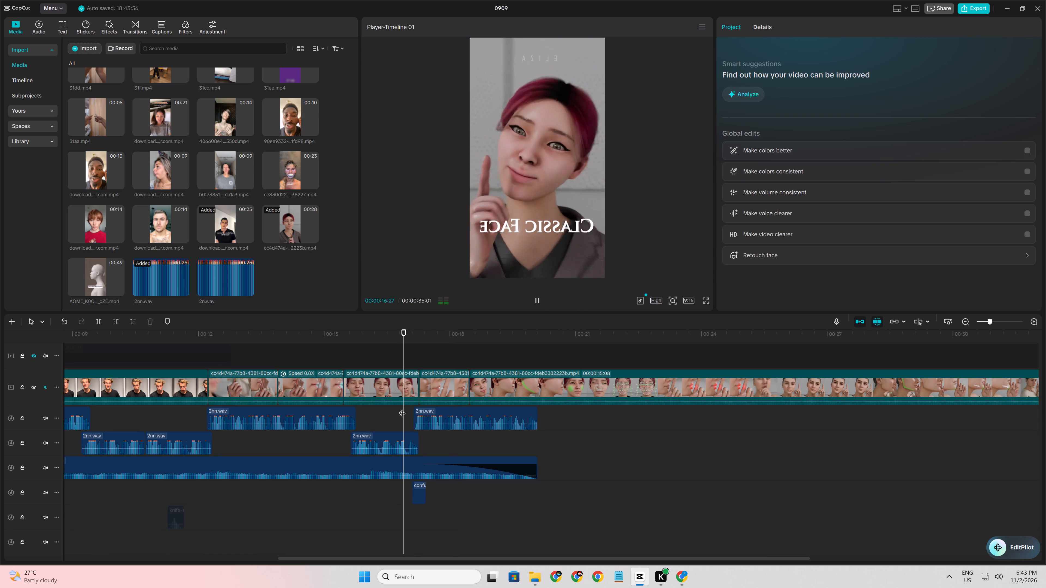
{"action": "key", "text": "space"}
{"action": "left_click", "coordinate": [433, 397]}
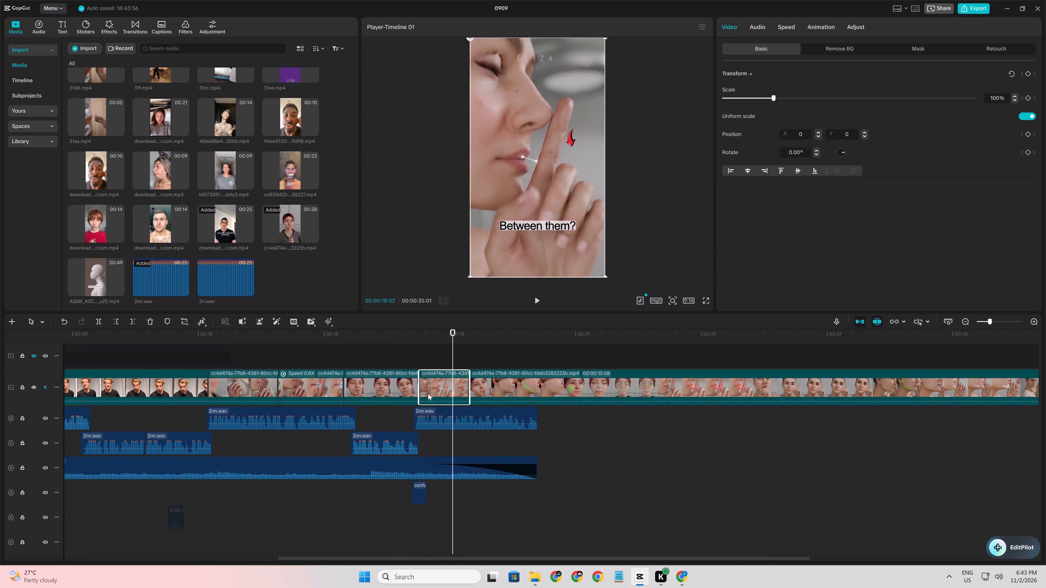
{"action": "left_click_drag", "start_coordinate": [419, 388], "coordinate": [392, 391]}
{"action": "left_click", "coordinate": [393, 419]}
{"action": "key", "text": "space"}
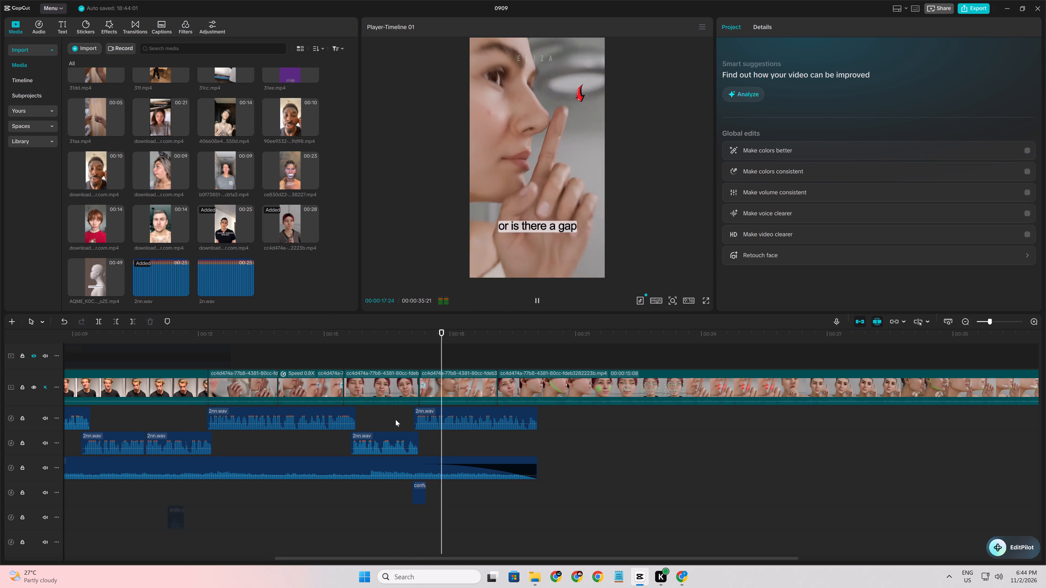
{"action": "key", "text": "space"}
Trim about 9 frames off the start of the "or is there a gap" part and play the section to check the timing.
{"action": "left_click_drag", "start_coordinate": [450, 391], "coordinate": [445, 392]}
{"action": "left_click_drag", "start_coordinate": [419, 388], "coordinate": [427, 390]}
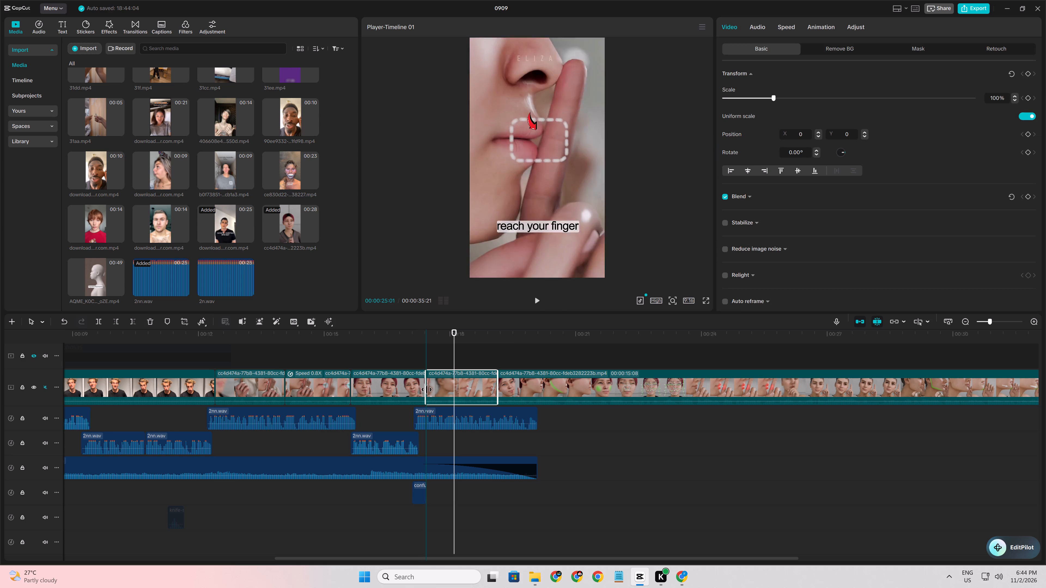
{"action": "left_click_drag", "start_coordinate": [427, 390], "coordinate": [432, 392]}
{"action": "left_click", "coordinate": [407, 417]}
{"action": "key", "text": "space"}
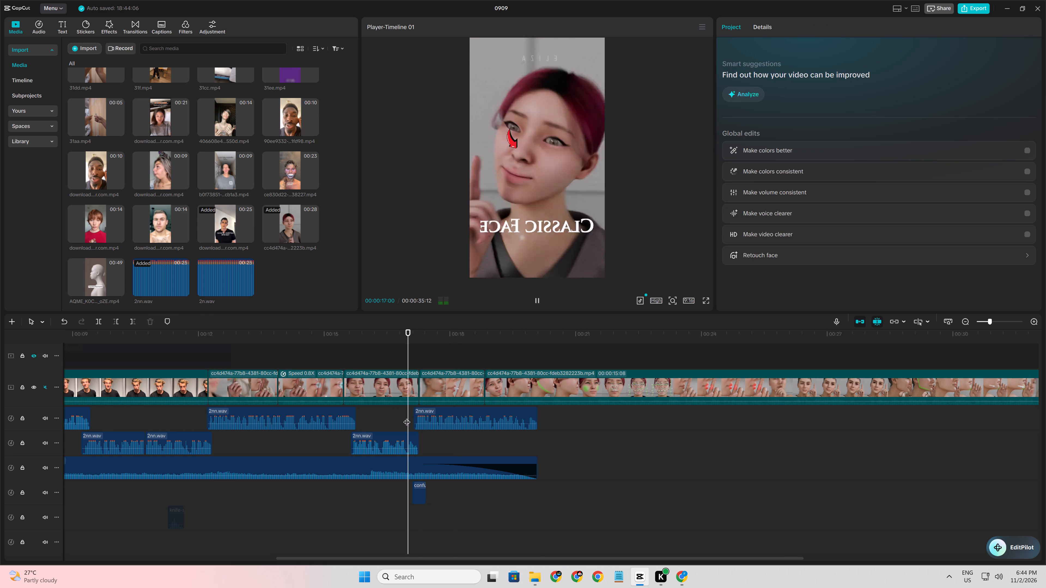
{"action": "left_click", "coordinate": [407, 417]}
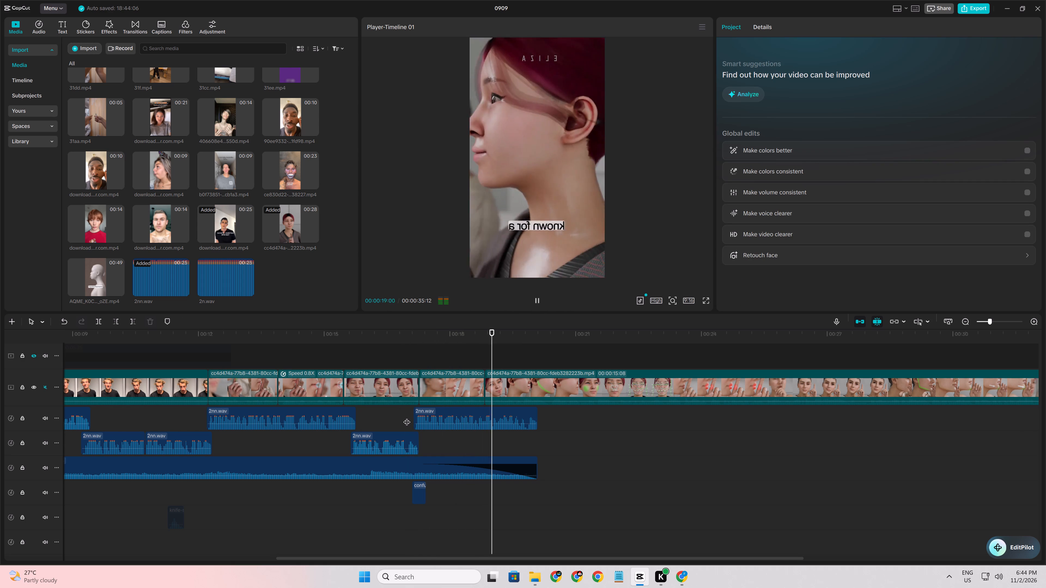
{"action": "key", "text": "space"}
{"action": "key", "text": "space"}
{"action": "left_click", "coordinate": [466, 402]}
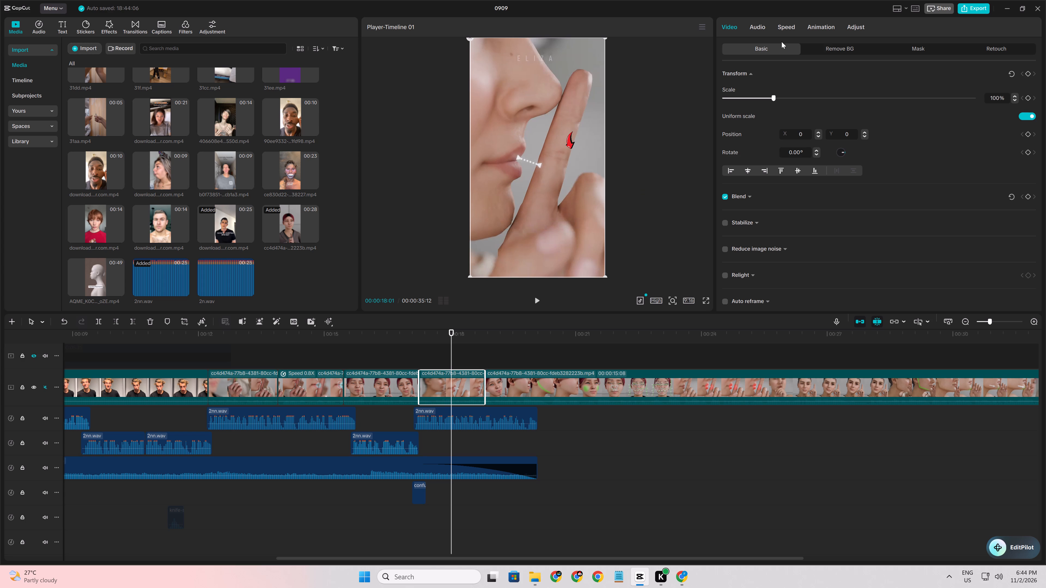
Split the long mirrored cc4d474a part at 00:00:23:04, just before its "But if there is" shot.
{"action": "left_click", "coordinate": [516, 452]}
{"action": "left_click_drag", "start_coordinate": [516, 452], "coordinate": [618, 463]}
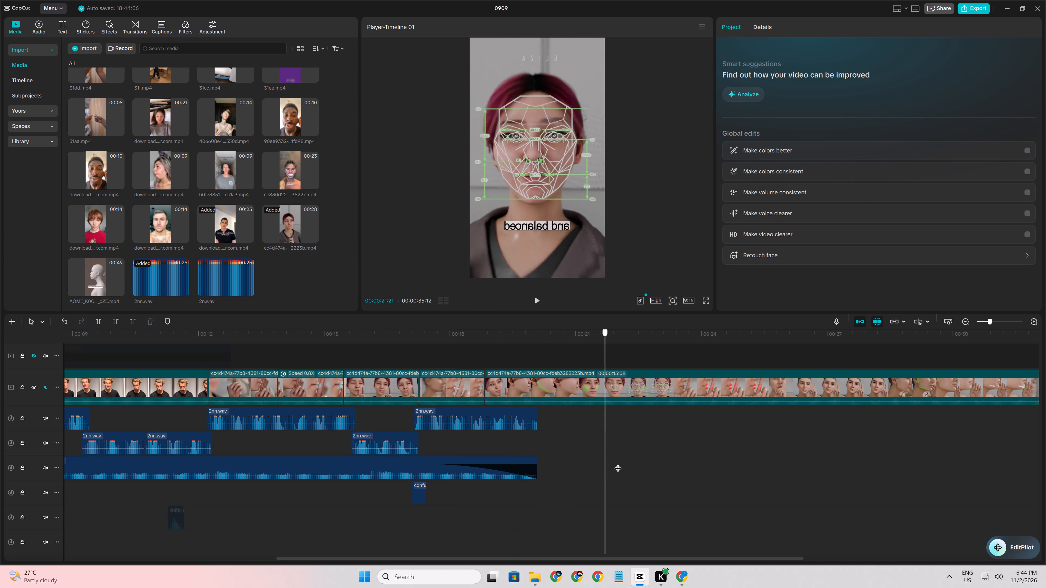
{"action": "left_click_drag", "start_coordinate": [618, 463], "coordinate": [674, 458]}
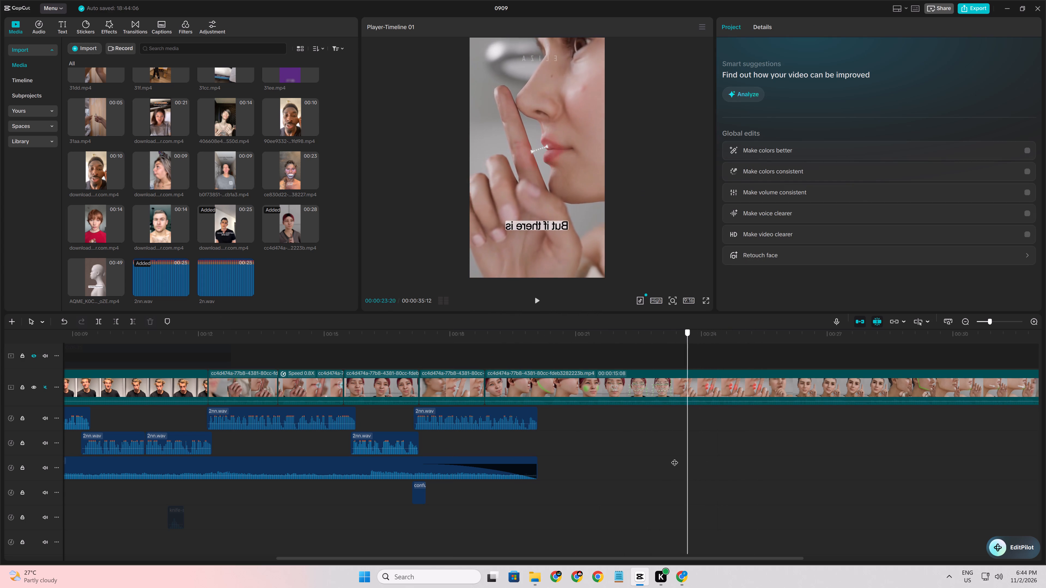
{"action": "left_click_drag", "start_coordinate": [674, 458], "coordinate": [665, 457]}
{"action": "left_click", "coordinate": [676, 399]}
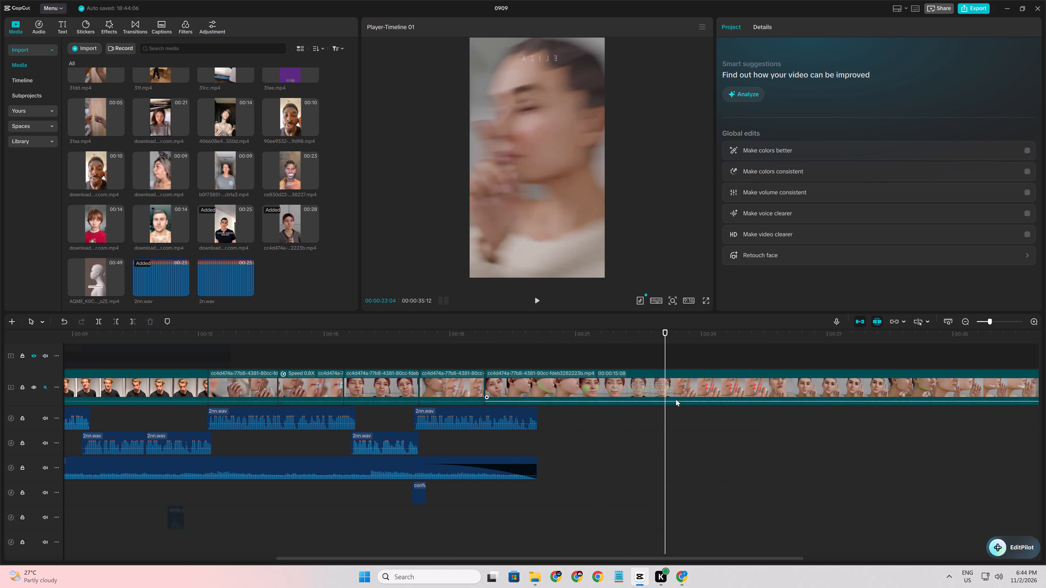
{"action": "key", "text": "ctrl+b"}
Move the split-off "But if there is" part ahead of the "or is there a gap" part, directly after "Classic Face", and play it.
{"action": "left_click_drag", "start_coordinate": [697, 390], "coordinate": [518, 397]}
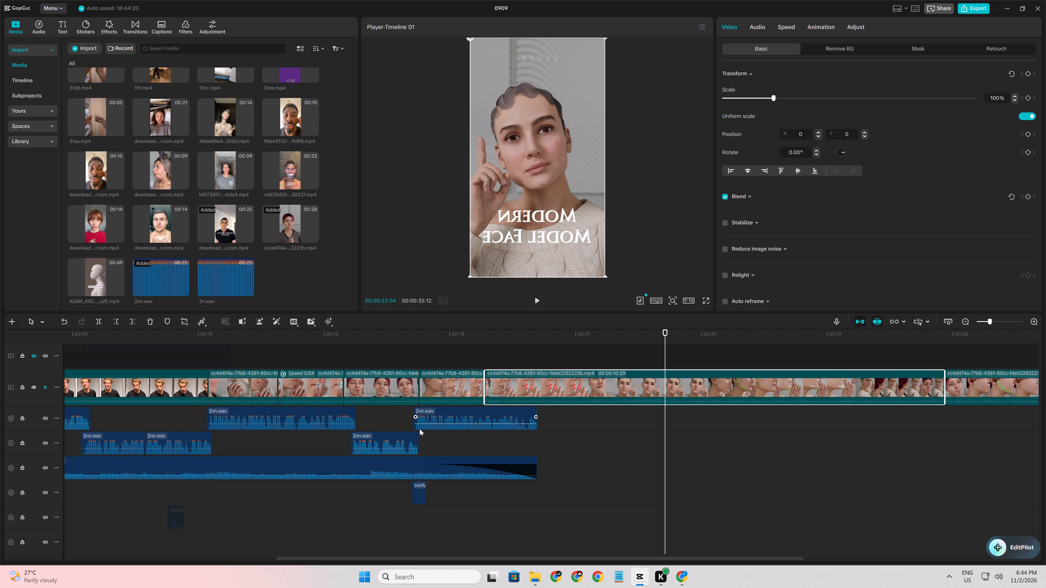
{"action": "left_click", "coordinate": [406, 422]}
{"action": "key", "text": "space"}
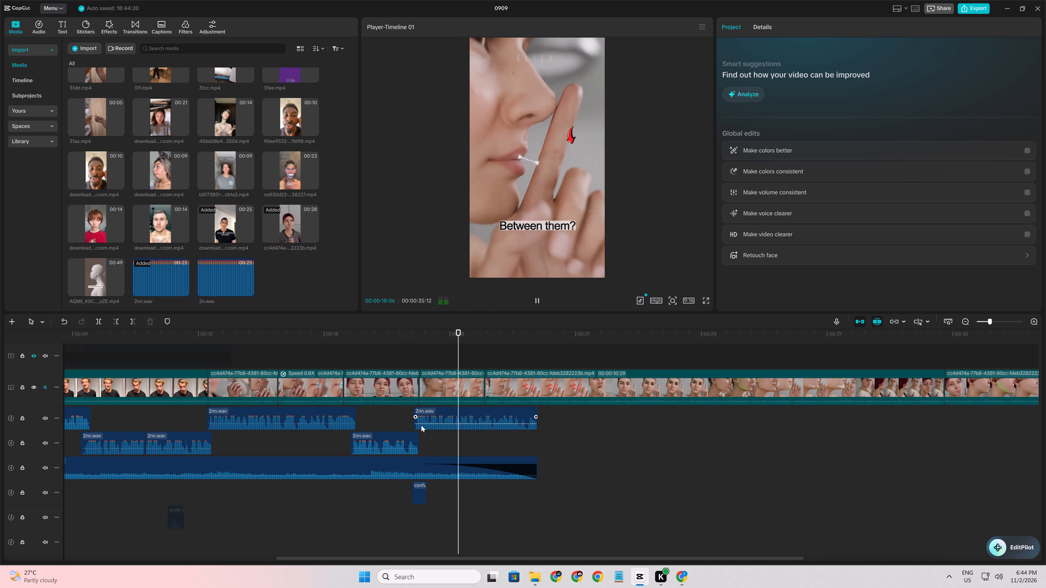
{"action": "key", "text": "space"}
{"action": "left_click_drag", "start_coordinate": [498, 392], "coordinate": [492, 393]}
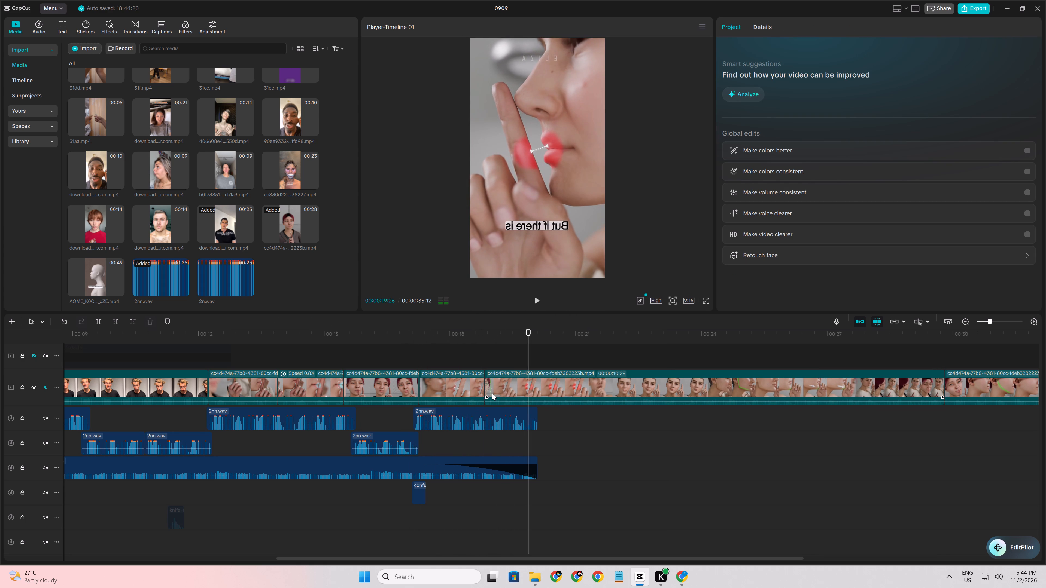
{"action": "left_click_drag", "start_coordinate": [492, 393], "coordinate": [429, 389]}
{"action": "left_click", "coordinate": [399, 423]}
{"action": "key", "text": "space"}
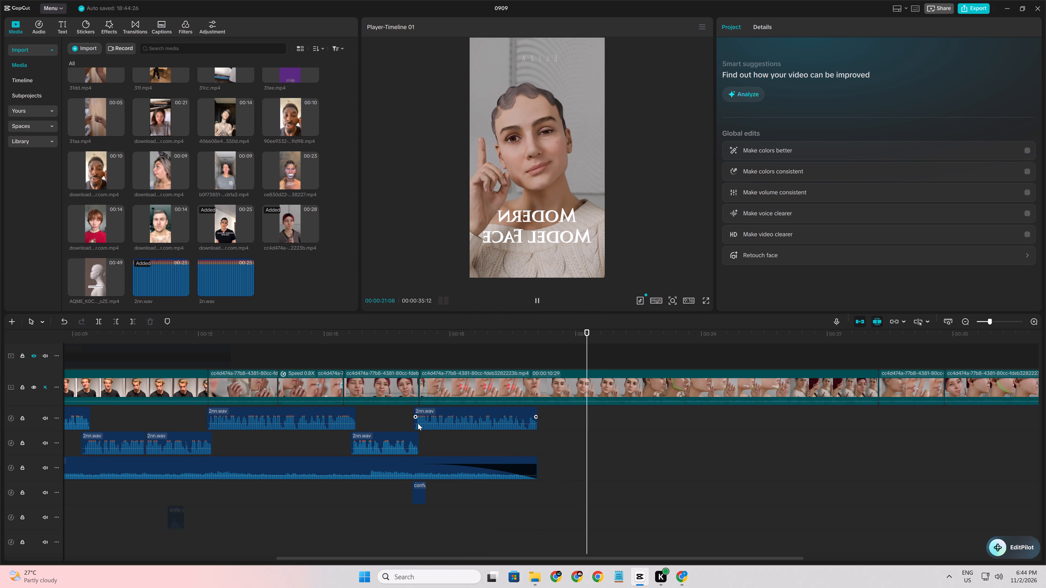
{"action": "key", "text": "space"}
Mirror the "But if there is" part so its captions read correctly, and play its start against the last 2nn.wav piece.
{"action": "left_click", "coordinate": [473, 396]}
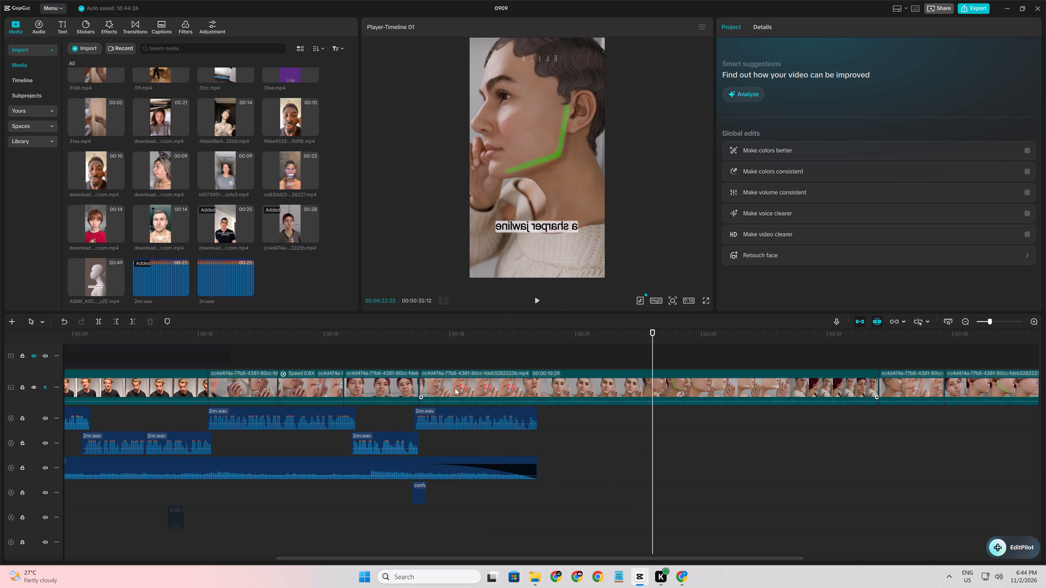
{"action": "left_click", "coordinate": [218, 375]}
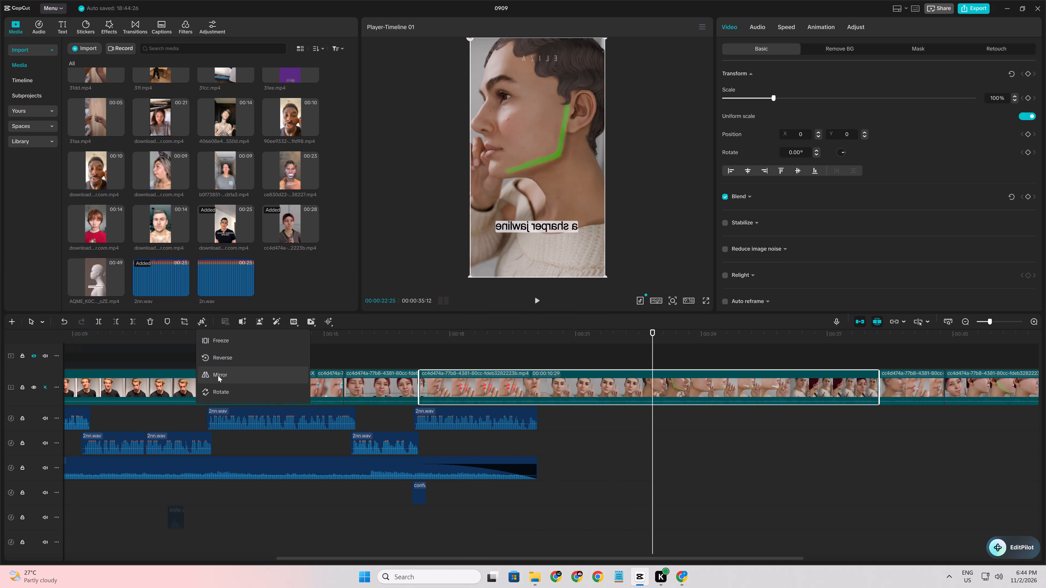
{"action": "left_click", "coordinate": [407, 422]}
{"action": "key", "text": "space"}
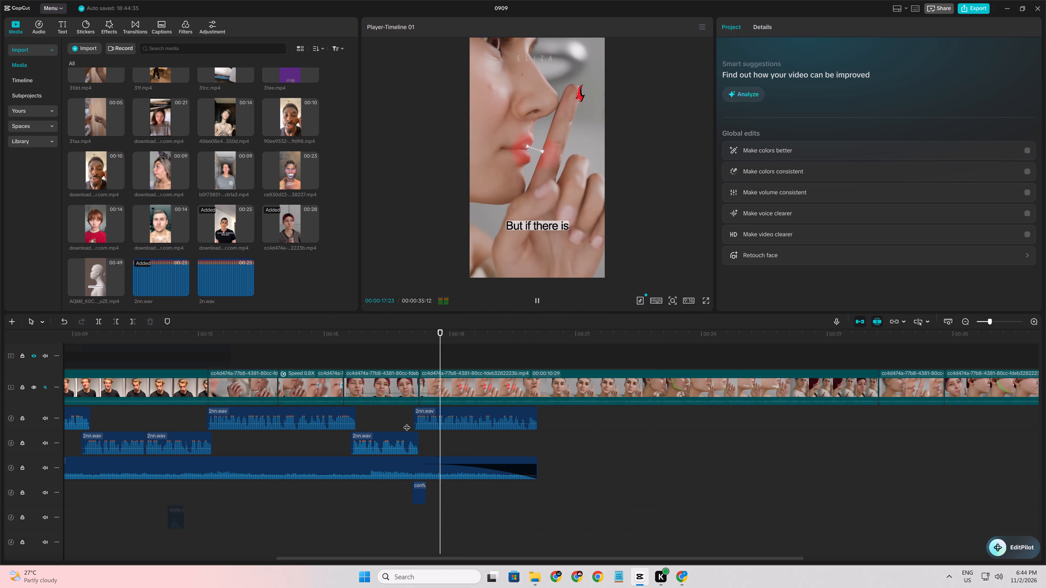
{"action": "left_click", "coordinate": [407, 422]}
{"action": "key", "text": "space"}
{"action": "key", "text": "space"}
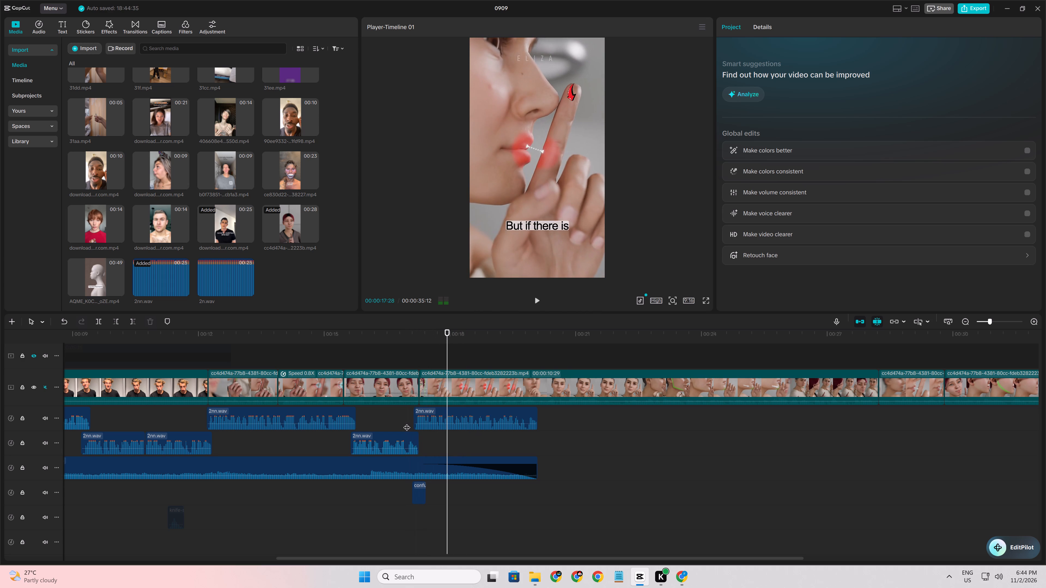
{"action": "left_click", "coordinate": [407, 422]}
{"action": "key", "text": "space"}
{"action": "key", "text": "space"}
Set the "But if there is" part's speed to 1.17x and play its start.
{"action": "left_click", "coordinate": [428, 391]}
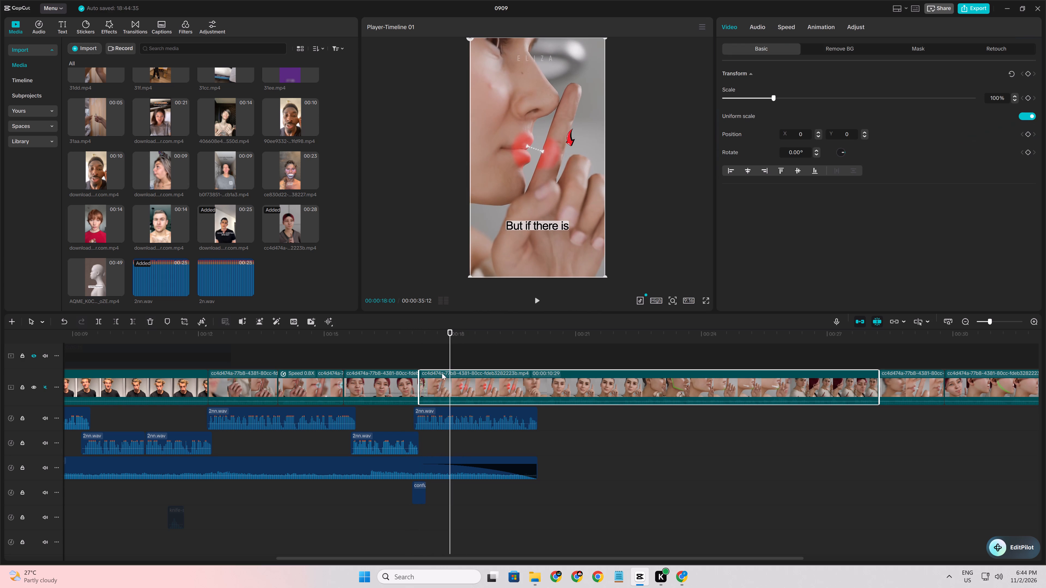
{"action": "left_click", "coordinate": [788, 27]}
{"action": "left_click", "coordinate": [780, 87]}
{"action": "left_click", "coordinate": [785, 87]}
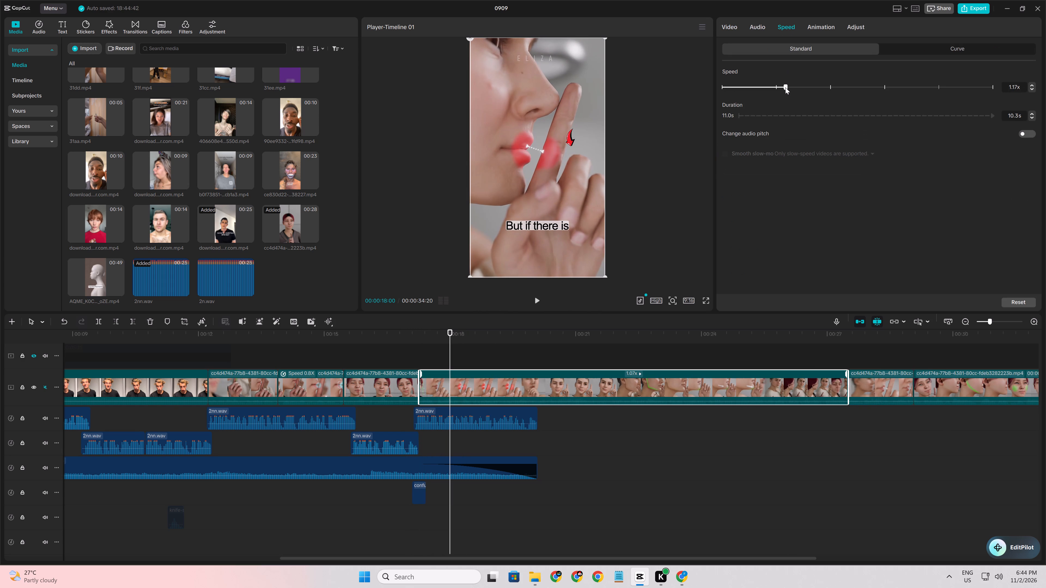
{"action": "left_click", "coordinate": [406, 412]}
{"action": "key", "text": "space"}
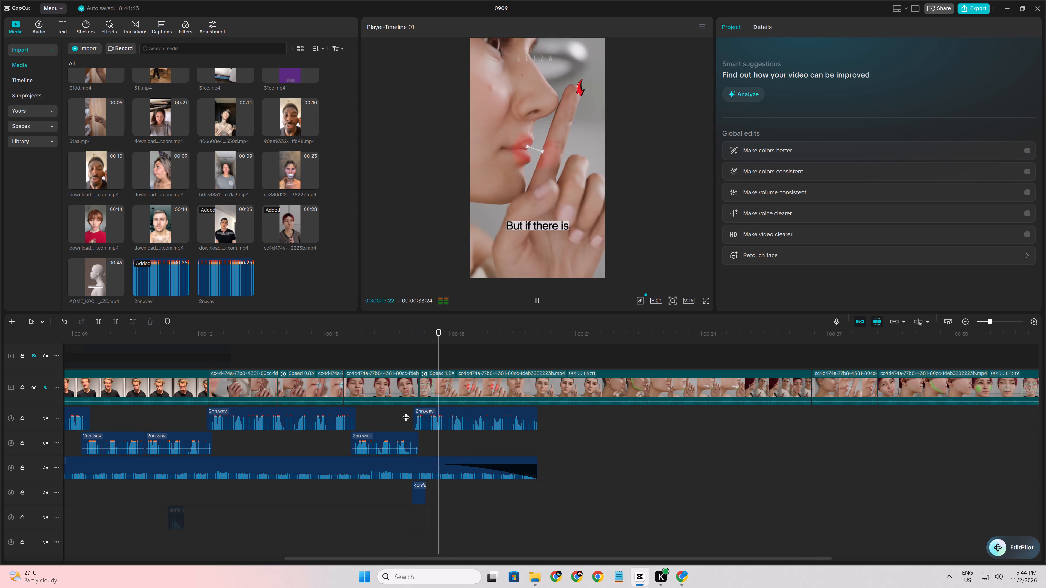
{"action": "left_click", "coordinate": [406, 412]}
Trim the end of the "Classic Face" part to 00:00:17:05, where the last 2nn.wav piece starts, and play the transition.
{"action": "left_click_drag", "start_coordinate": [406, 412], "coordinate": [416, 412]}
{"action": "left_click", "coordinate": [411, 390]}
{"action": "key", "text": "Right"}
{"action": "key", "text": "w"}
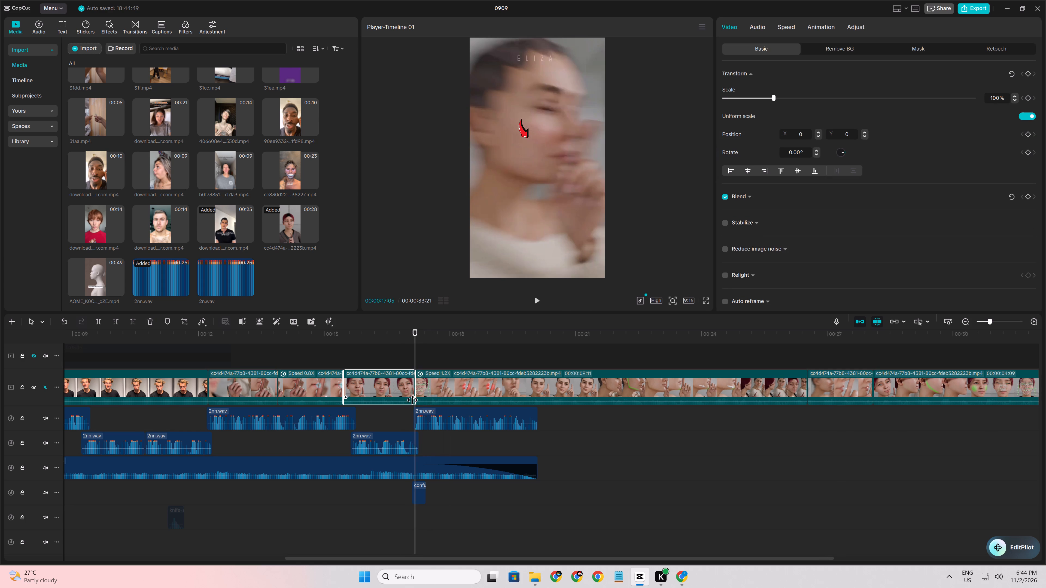
{"action": "left_click", "coordinate": [409, 424]}
{"action": "left_click", "coordinate": [399, 423]}
{"action": "key", "text": "space"}
{"action": "key", "text": "space"}
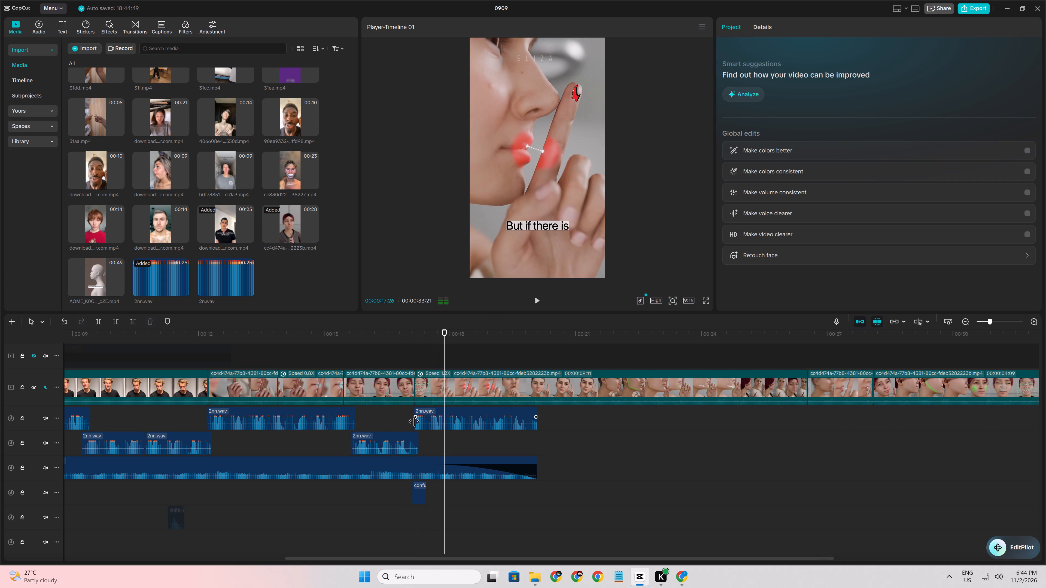
{"action": "left_click", "coordinate": [408, 419]}
{"action": "key", "text": "space"}
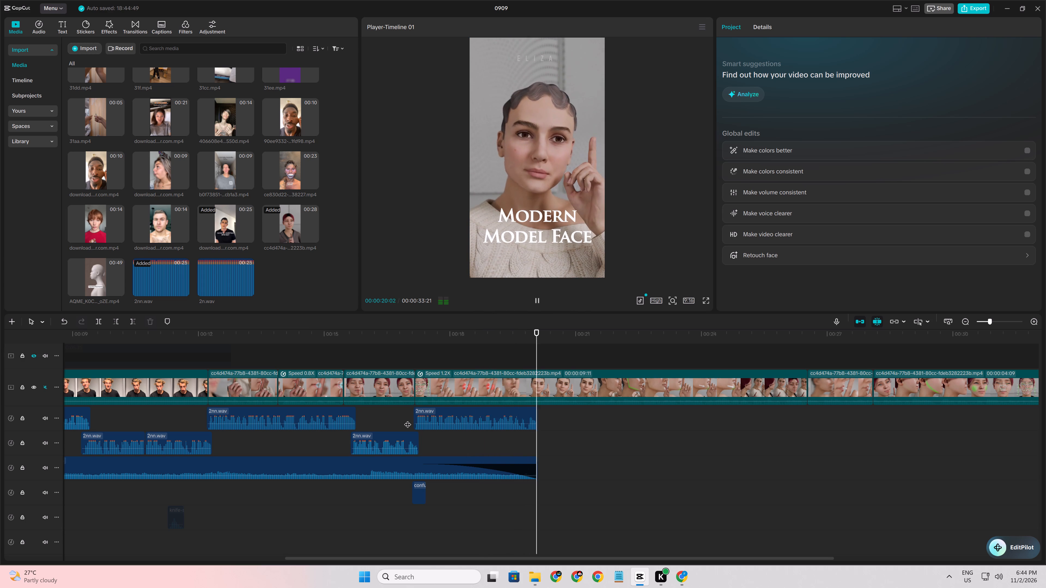
Trim the end of the "But if there is" part to 00:00:21:04, after the "Modern Model Face" title.
{"action": "left_click", "coordinate": [554, 427]}
{"action": "left_click_drag", "start_coordinate": [554, 427], "coordinate": [569, 430]}
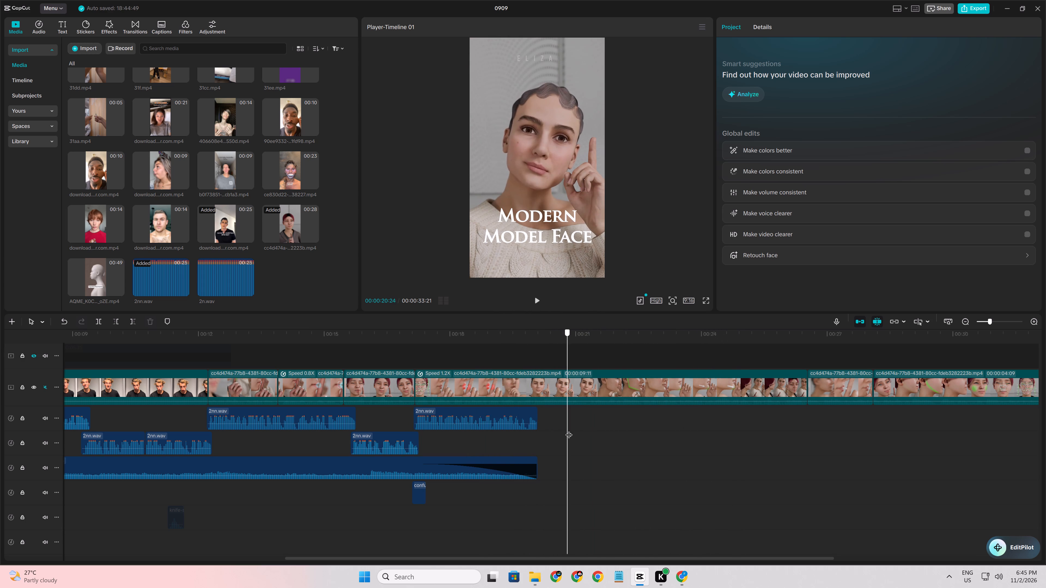
{"action": "left_click_drag", "start_coordinate": [569, 430], "coordinate": [582, 436]}
{"action": "left_click", "coordinate": [587, 384]}
{"action": "key", "text": "w"}
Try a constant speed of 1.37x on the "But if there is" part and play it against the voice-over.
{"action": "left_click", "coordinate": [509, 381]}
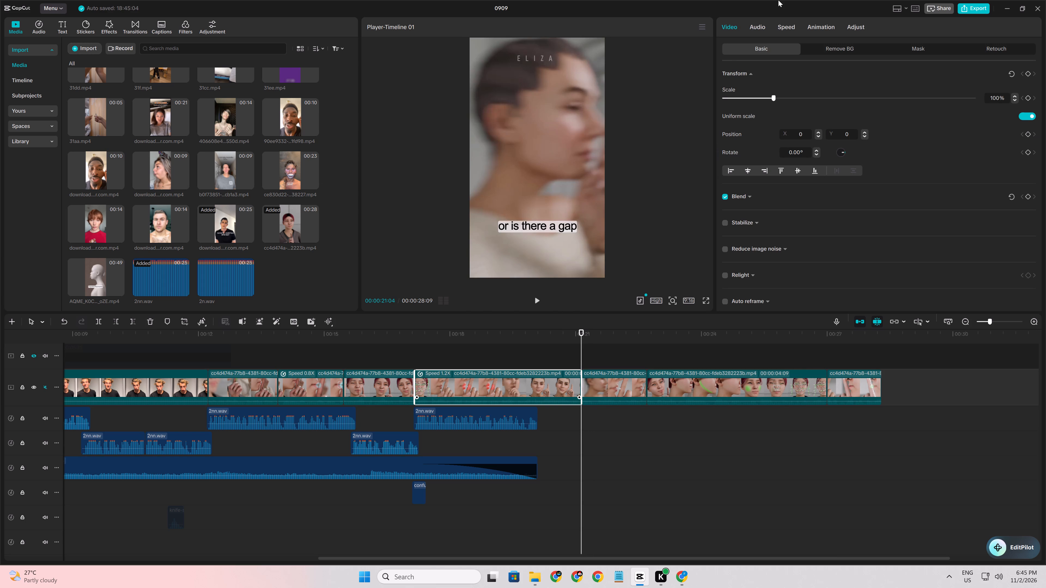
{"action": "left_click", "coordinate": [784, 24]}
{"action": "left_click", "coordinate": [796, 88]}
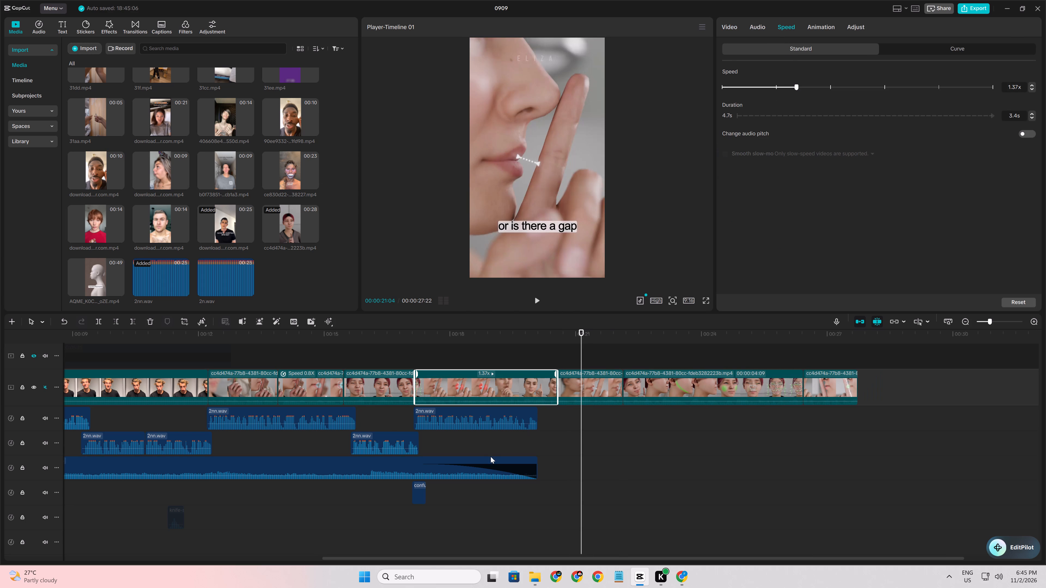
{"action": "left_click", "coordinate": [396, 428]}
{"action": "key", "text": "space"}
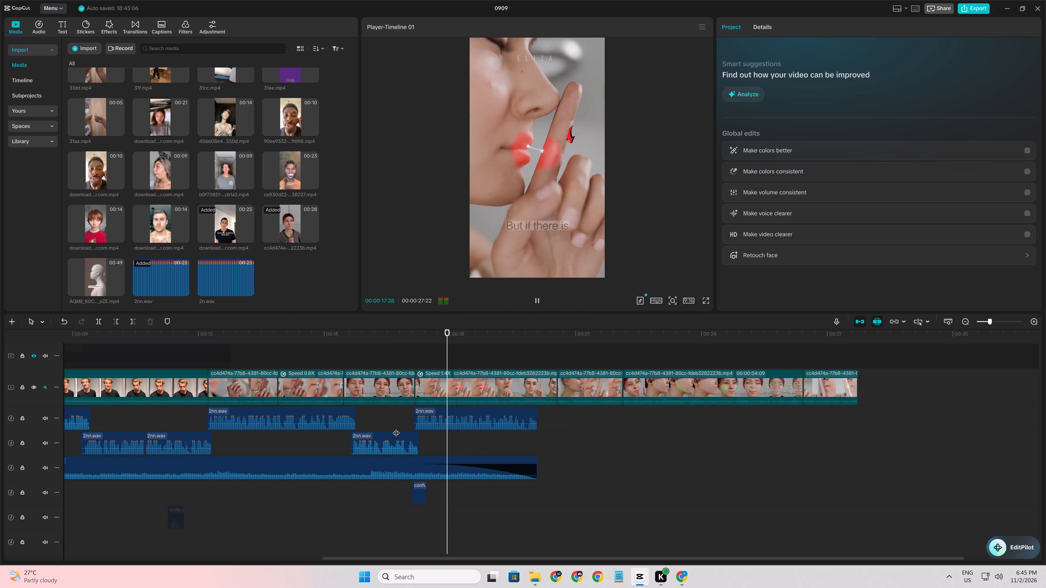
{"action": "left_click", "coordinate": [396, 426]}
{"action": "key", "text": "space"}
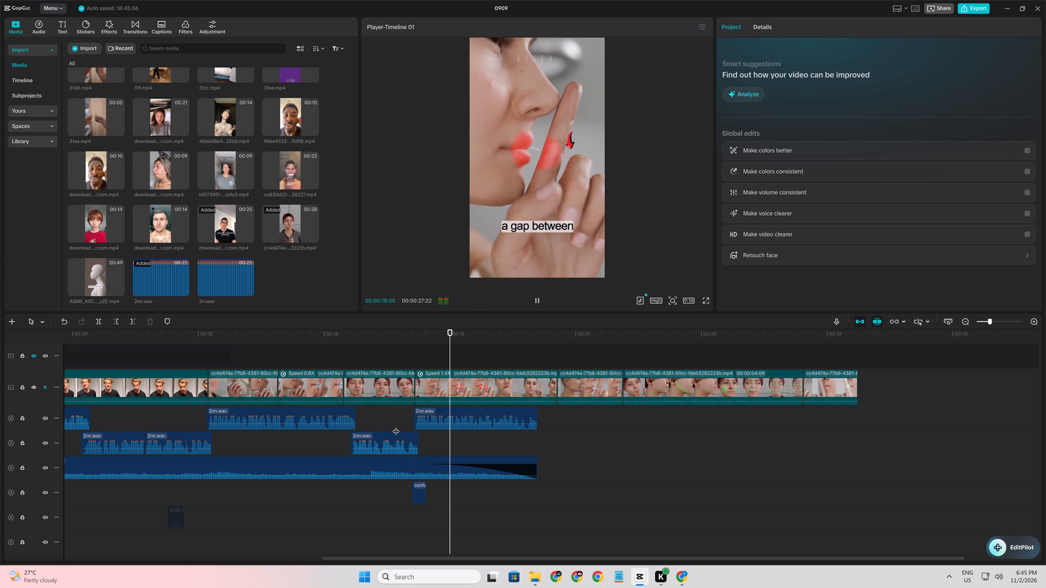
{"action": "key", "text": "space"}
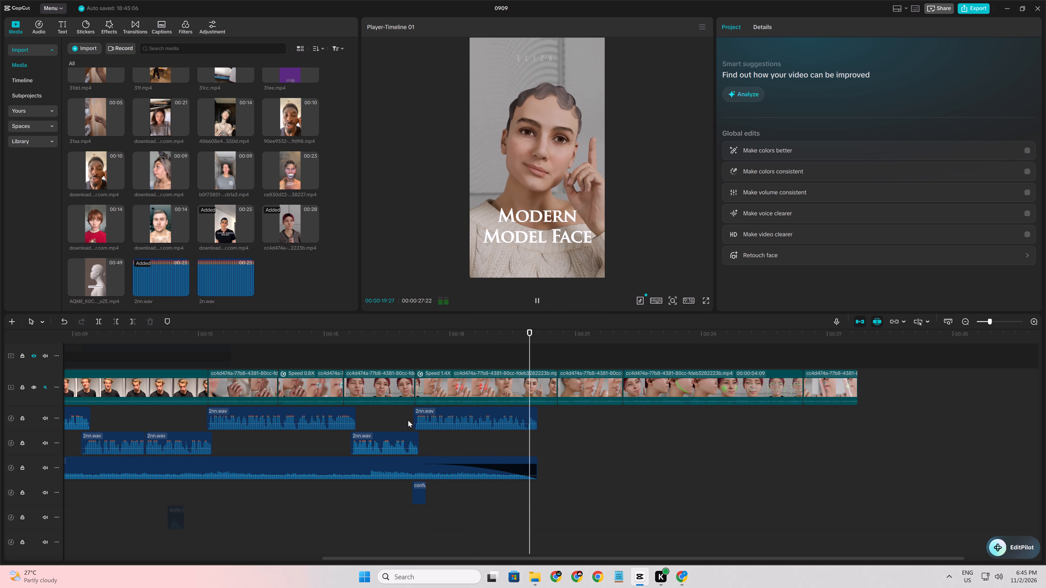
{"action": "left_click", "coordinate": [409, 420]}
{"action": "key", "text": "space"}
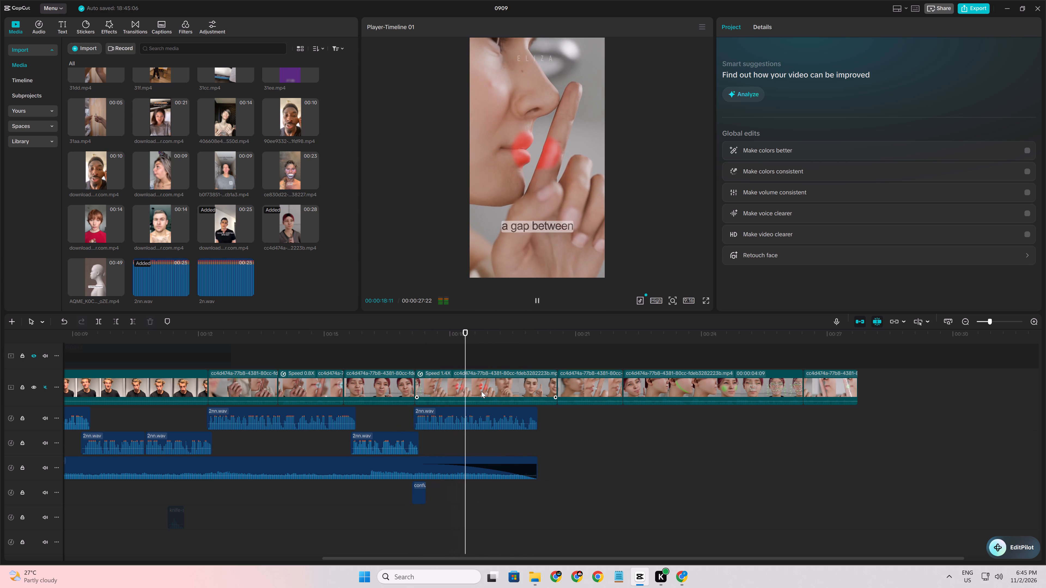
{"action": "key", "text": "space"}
Apply the Jump cut speed curve to the "But if there is" part.
{"action": "left_click", "coordinate": [481, 391]}
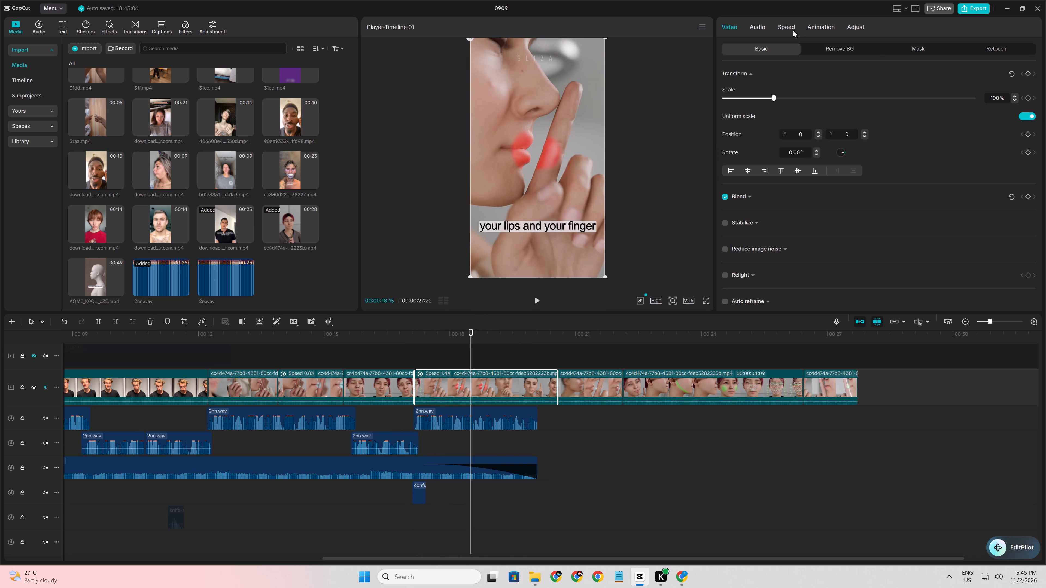
{"action": "left_click", "coordinate": [793, 30]}
{"action": "left_click", "coordinate": [949, 47]}
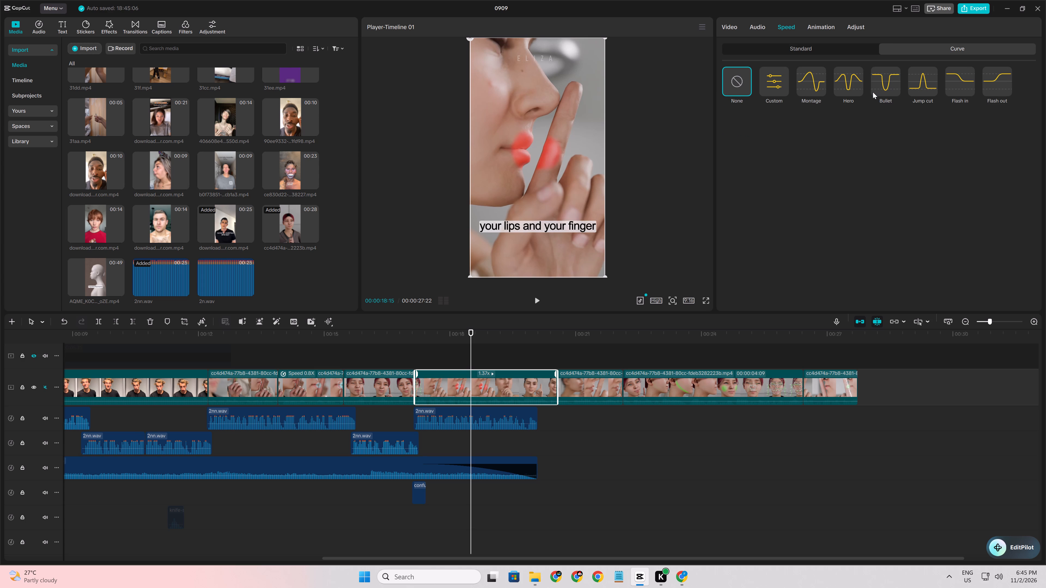
{"action": "left_click", "coordinate": [923, 84]}
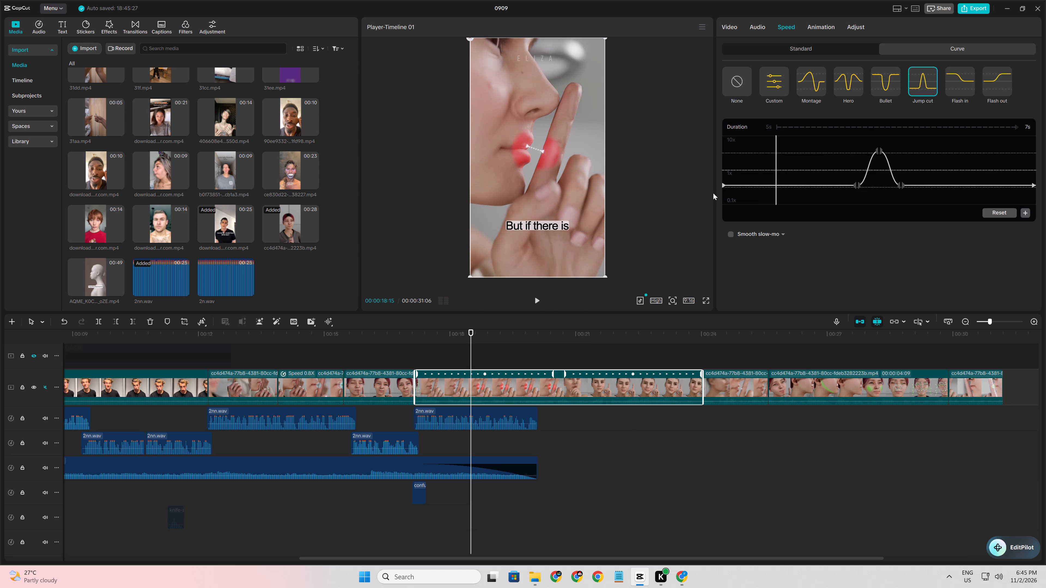
Raise the Jump cut curve's start, end and both points beside the peak to the 1x level, and play the part.
{"action": "left_click_drag", "start_coordinate": [723, 185], "coordinate": [723, 170]}
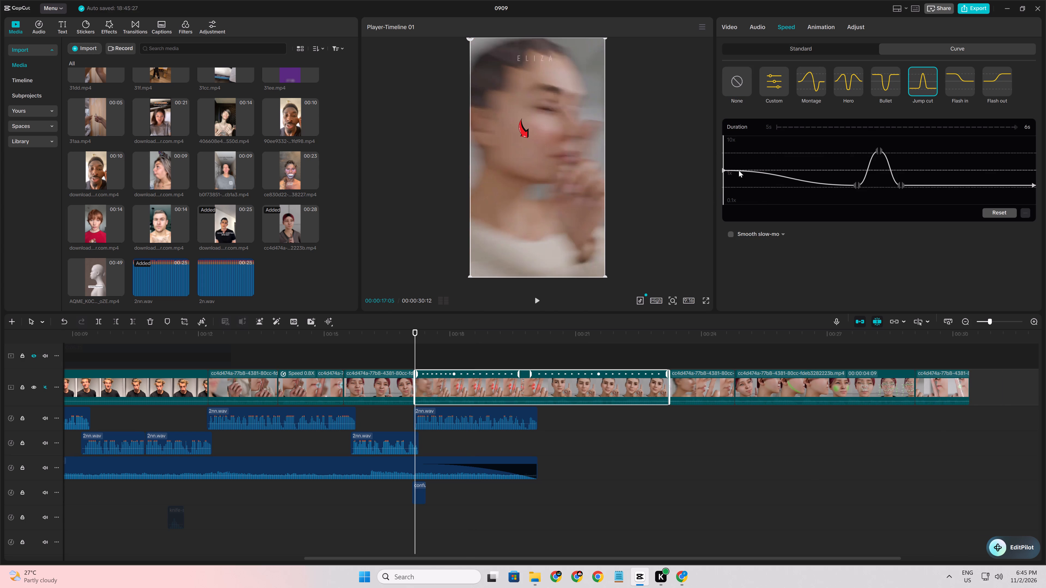
{"action": "left_click_drag", "start_coordinate": [858, 186], "coordinate": [857, 173]}
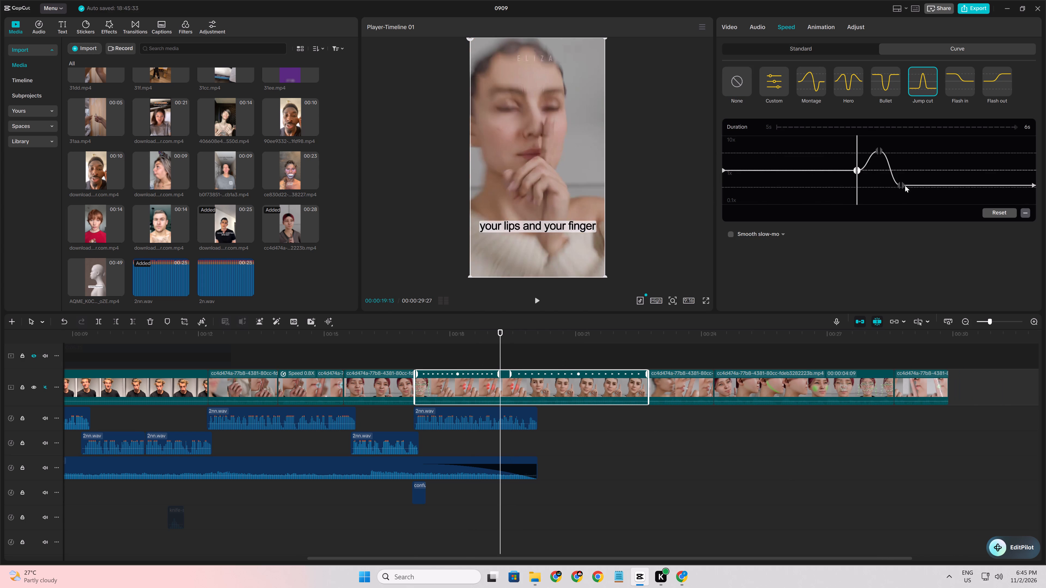
{"action": "left_click_drag", "start_coordinate": [902, 185], "coordinate": [902, 170]}
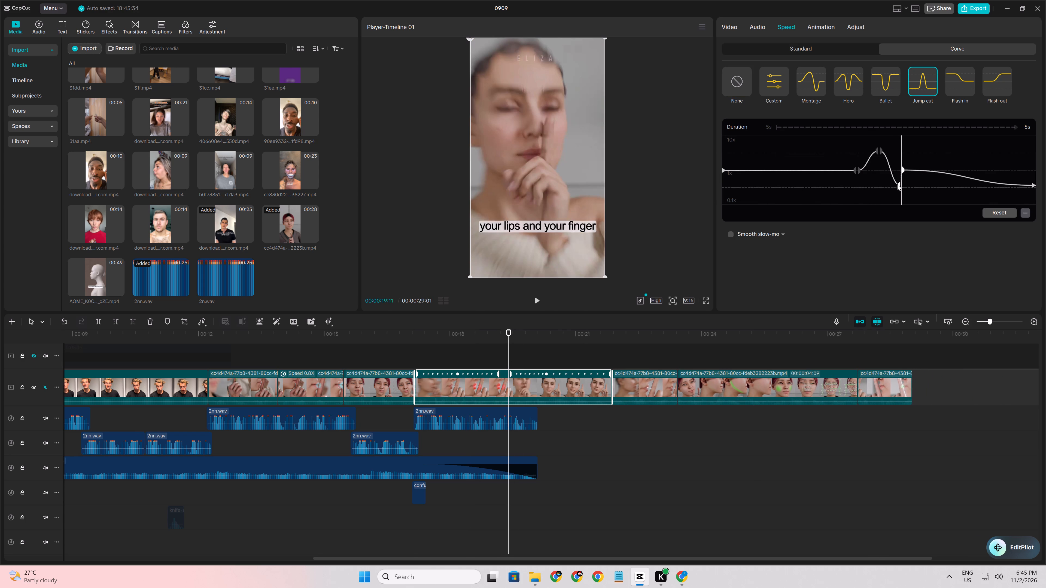
{"action": "left_click_drag", "start_coordinate": [898, 184], "coordinate": [899, 173]}
{"action": "left_click_drag", "start_coordinate": [1032, 184], "coordinate": [1032, 181]}
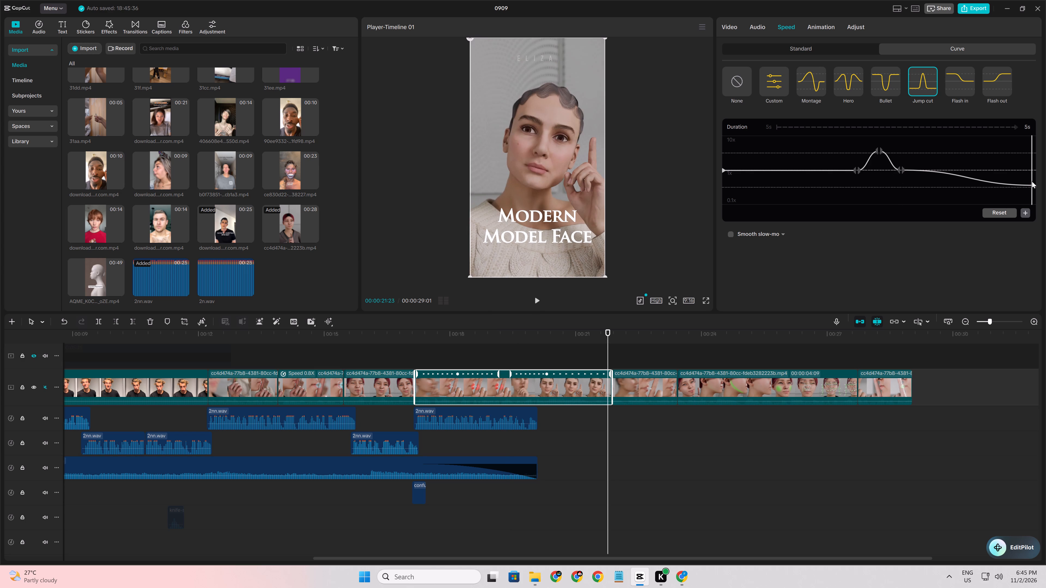
{"action": "left_click_drag", "start_coordinate": [1032, 181], "coordinate": [1035, 173]}
{"action": "left_click_drag", "start_coordinate": [1034, 183], "coordinate": [1034, 171]}
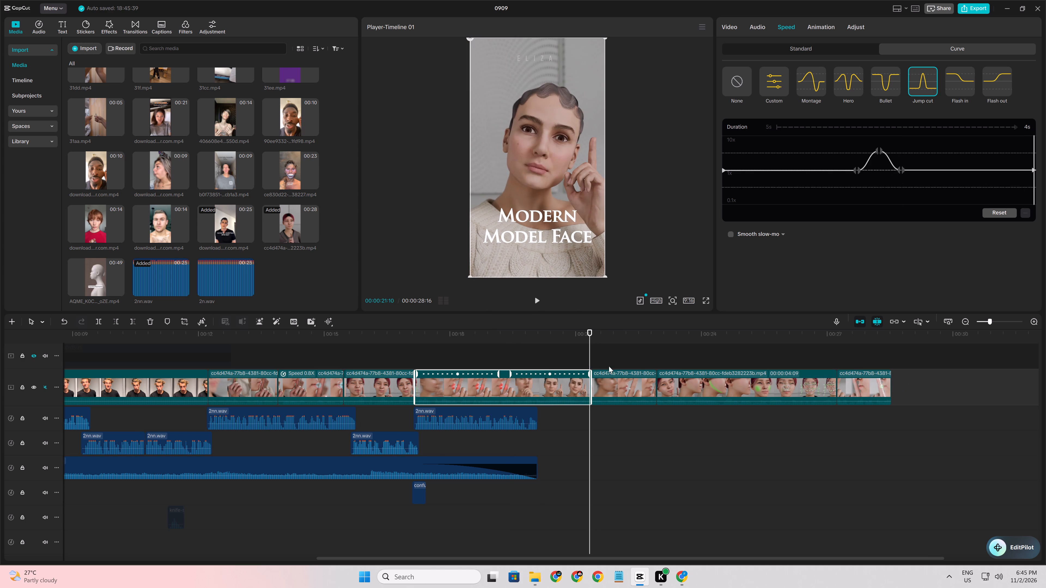
{"action": "left_click", "coordinate": [402, 420]}
{"action": "key", "text": "space"}
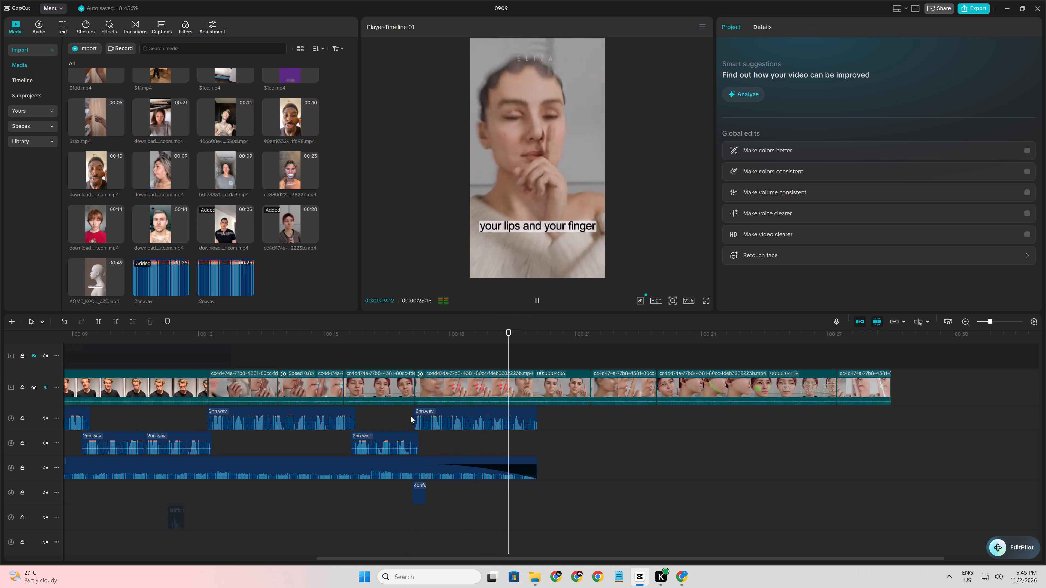
{"action": "left_click", "coordinate": [460, 434]}
{"action": "key", "text": "space"}
{"action": "key", "text": "space"}
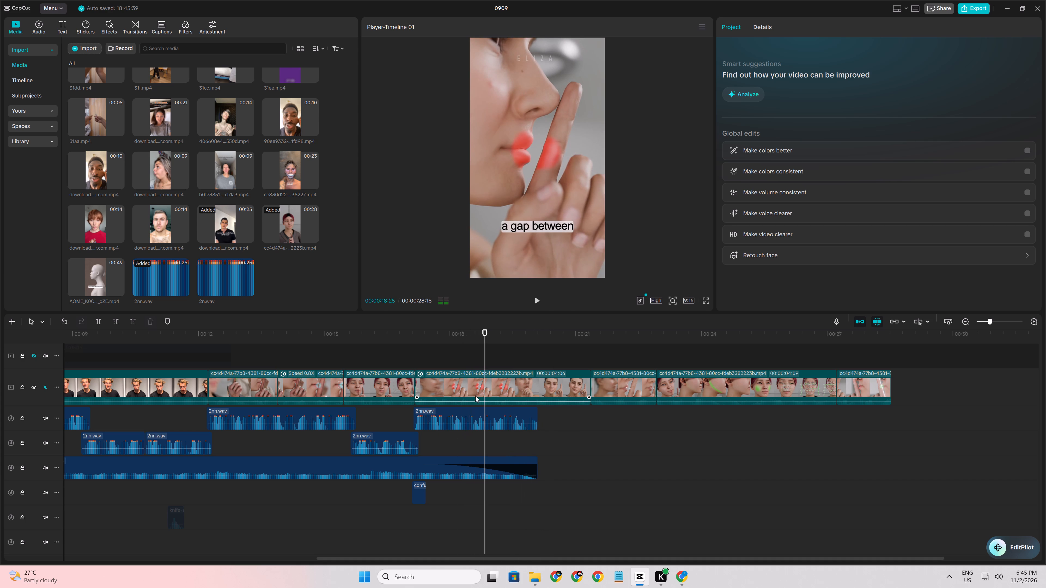
Shift the Jump cut curve's three middle points earlier on the "But if there is" part, raise the peak to about 7.63x, and play it.
{"action": "left_click", "coordinate": [475, 394]}
{"action": "left_click", "coordinate": [795, 36]}
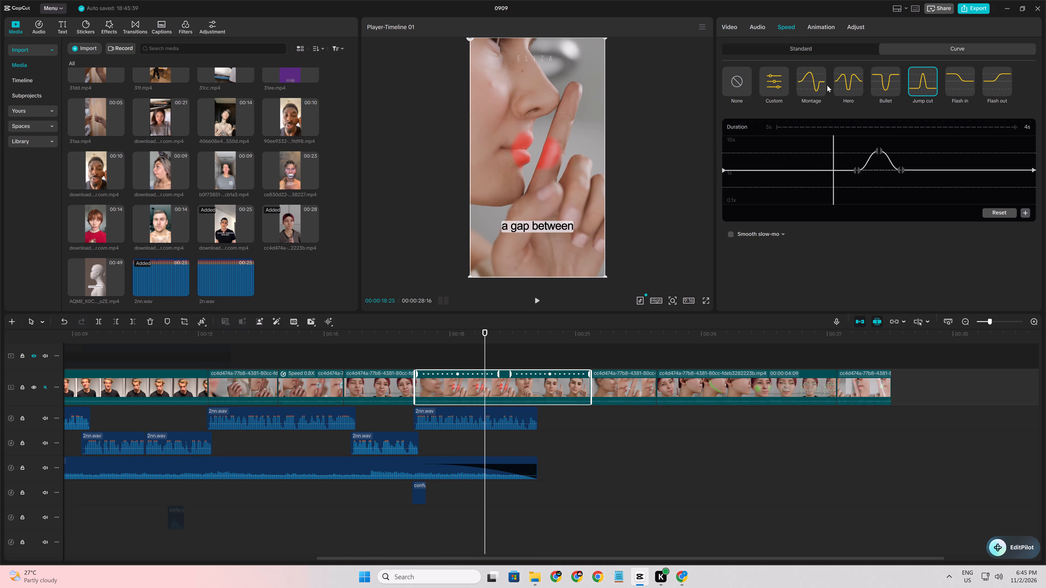
{"action": "left_click_drag", "start_coordinate": [855, 172], "coordinate": [822, 173]}
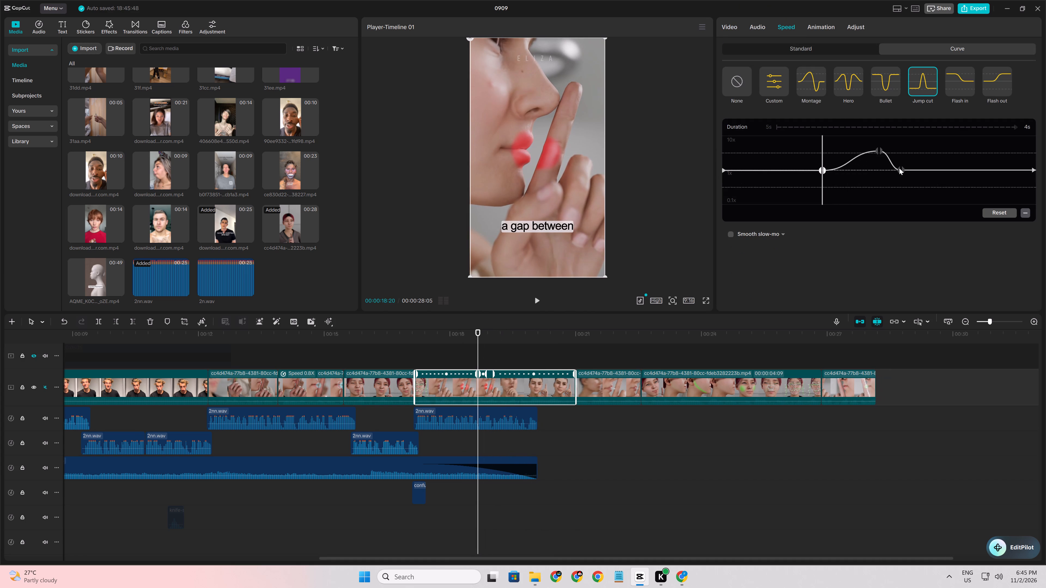
{"action": "left_click_drag", "start_coordinate": [900, 170], "coordinate": [882, 171]}
{"action": "left_click_drag", "start_coordinate": [877, 151], "coordinate": [845, 149]}
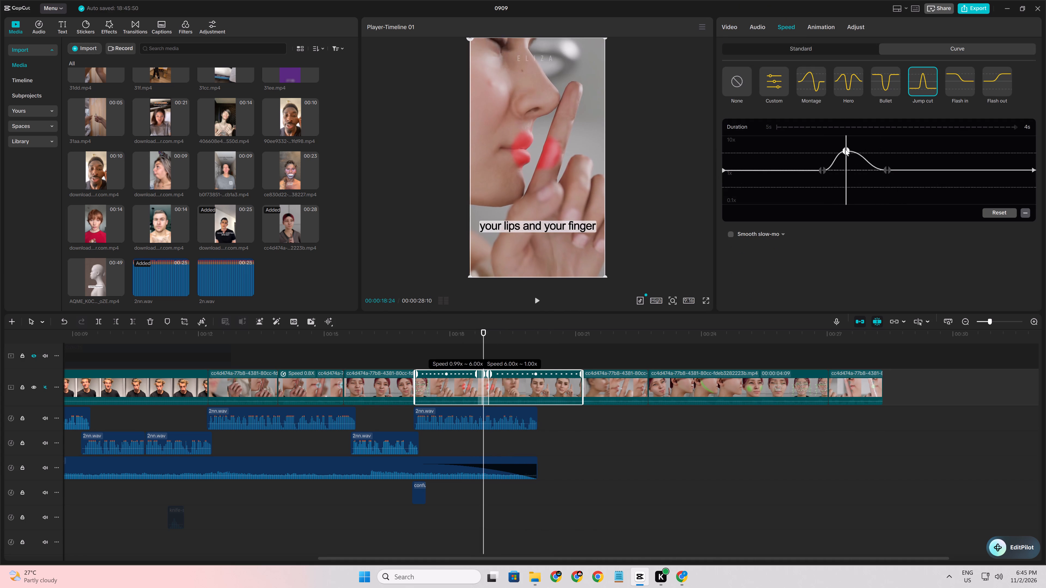
{"action": "left_click_drag", "start_coordinate": [845, 149], "coordinate": [849, 145]}
{"action": "left_click_drag", "start_coordinate": [854, 150], "coordinate": [854, 150]}
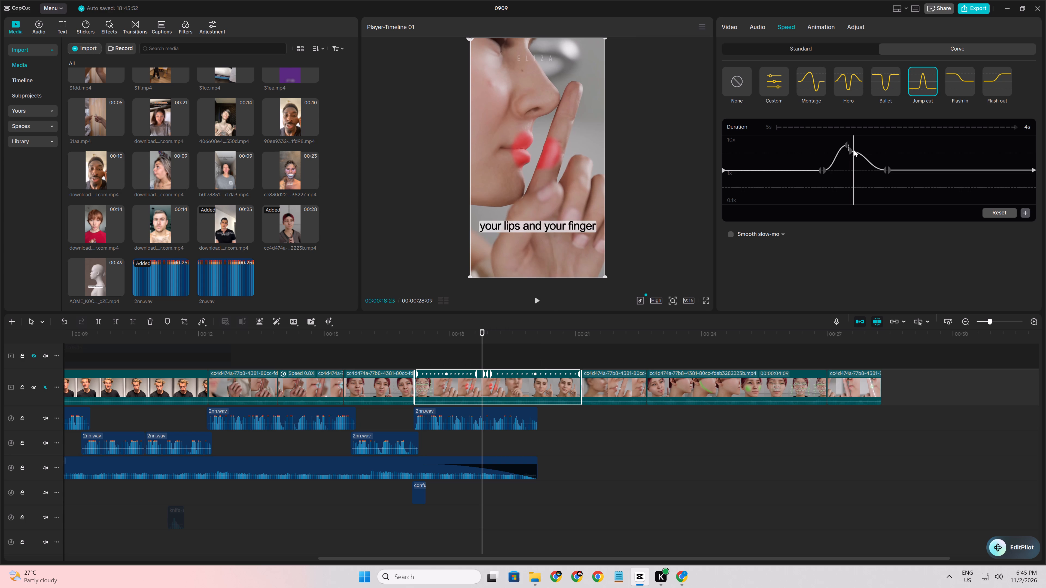
{"action": "left_click_drag", "start_coordinate": [854, 150], "coordinate": [852, 148]}
{"action": "left_click", "coordinate": [850, 149]}
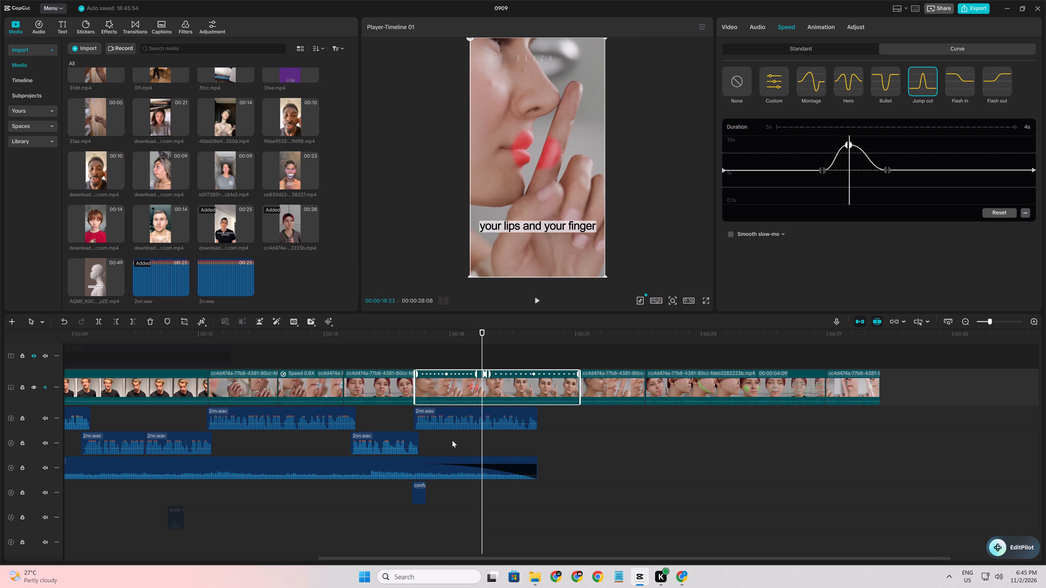
{"action": "left_click", "coordinate": [441, 443]}
{"action": "key", "text": "space"}
{"action": "key", "text": "space"}
Replay the "a gap between your lips and your finger" passage and compare its timing with the part's speed curve.
{"action": "left_click", "coordinate": [466, 388]}
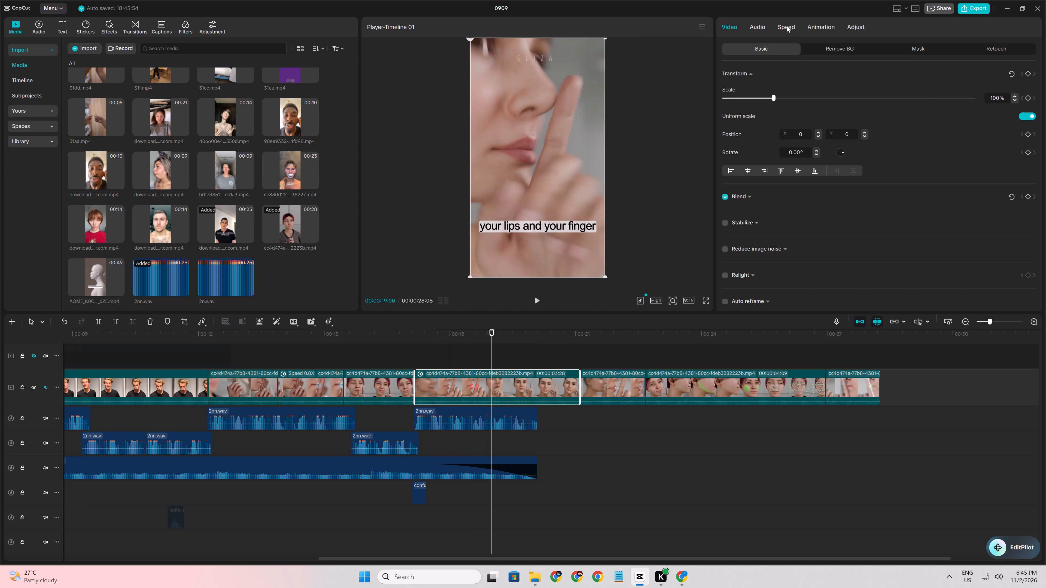
{"action": "left_click", "coordinate": [785, 25]}
{"action": "left_click", "coordinate": [818, 169]}
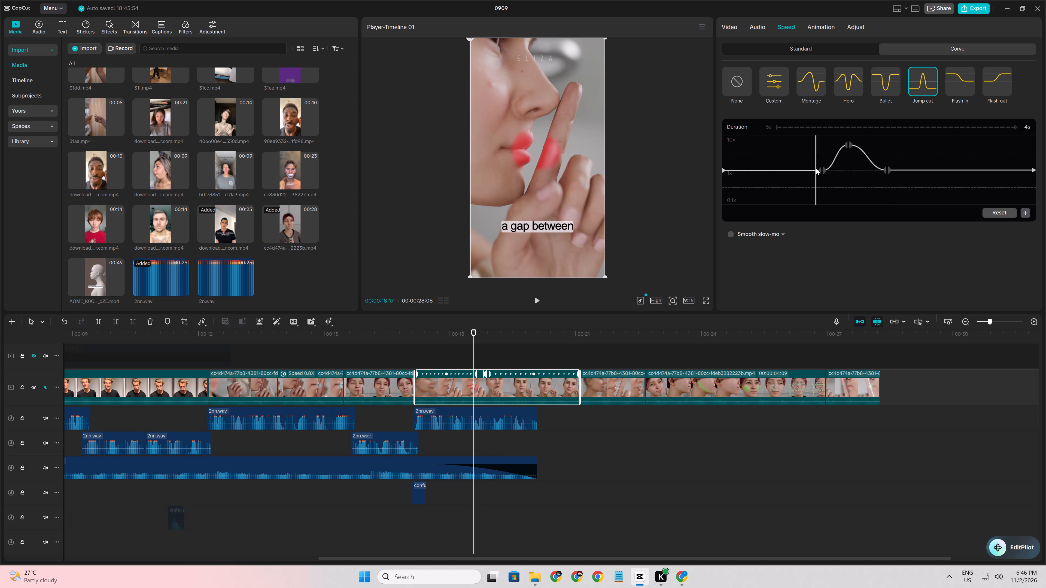
{"action": "left_click", "coordinate": [428, 447]}
{"action": "key", "text": "space"}
{"action": "key", "text": "space"}
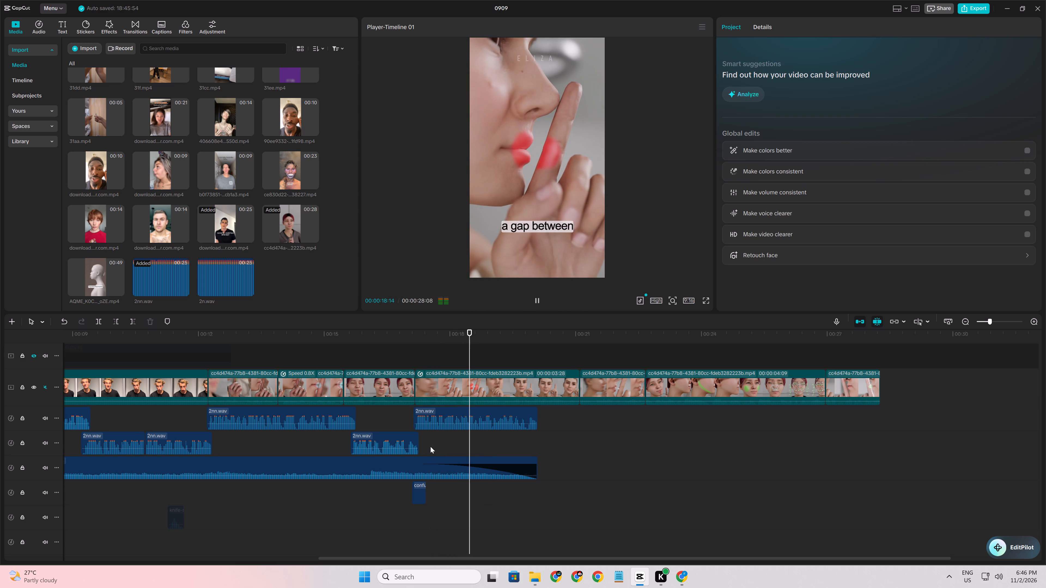
{"action": "key", "text": "space"}
{"action": "key", "text": "space"}
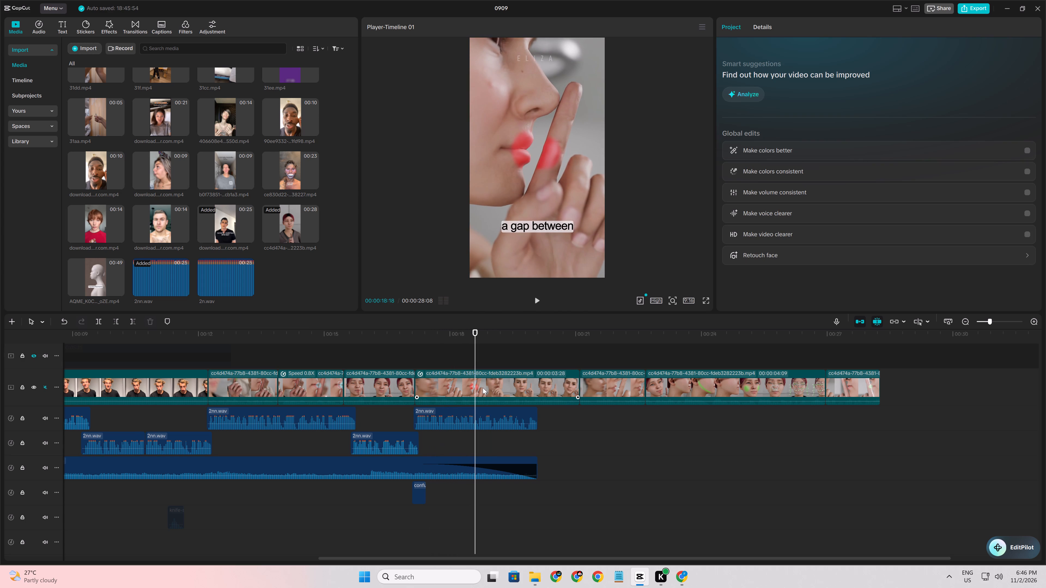
{"action": "left_click", "coordinate": [483, 388]}
{"action": "left_click", "coordinate": [783, 28]}
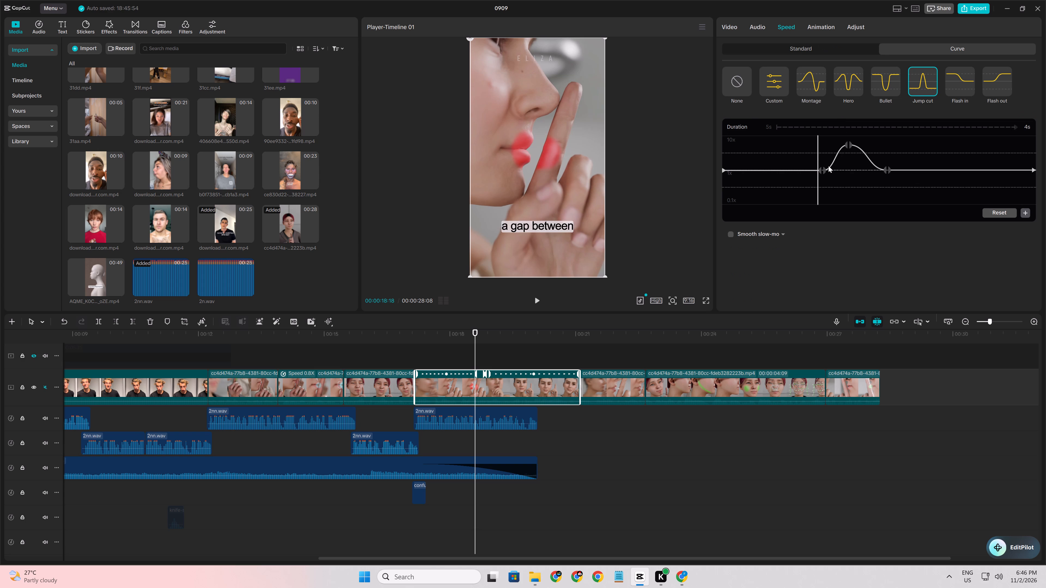
{"action": "key", "text": "space"}
{"action": "key", "text": "space"}
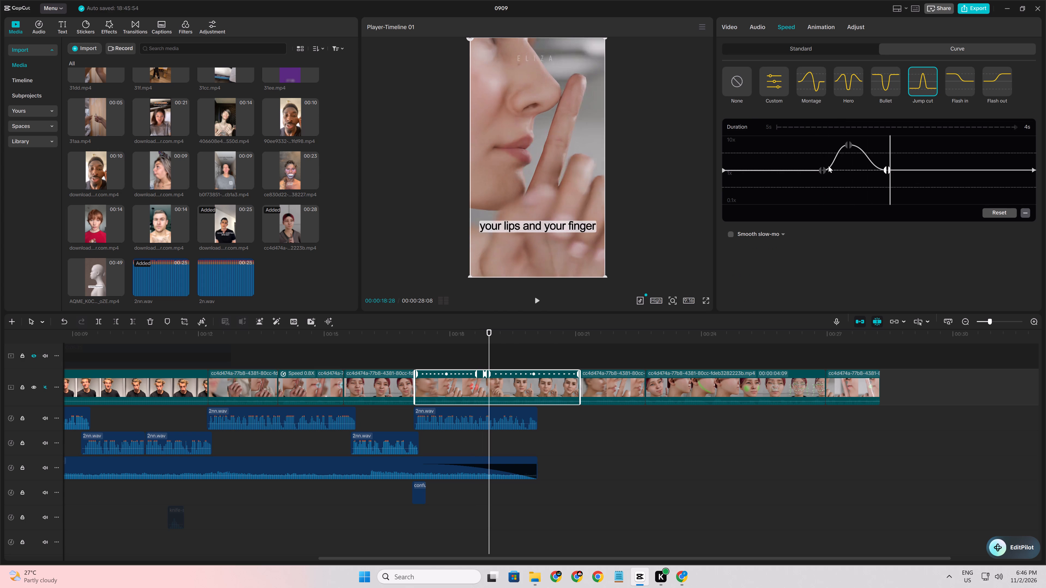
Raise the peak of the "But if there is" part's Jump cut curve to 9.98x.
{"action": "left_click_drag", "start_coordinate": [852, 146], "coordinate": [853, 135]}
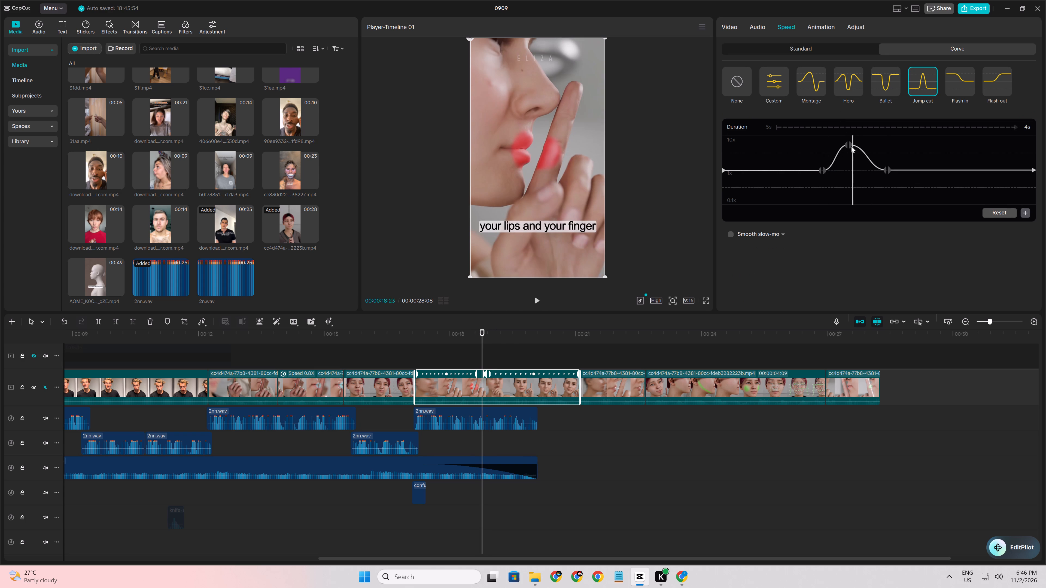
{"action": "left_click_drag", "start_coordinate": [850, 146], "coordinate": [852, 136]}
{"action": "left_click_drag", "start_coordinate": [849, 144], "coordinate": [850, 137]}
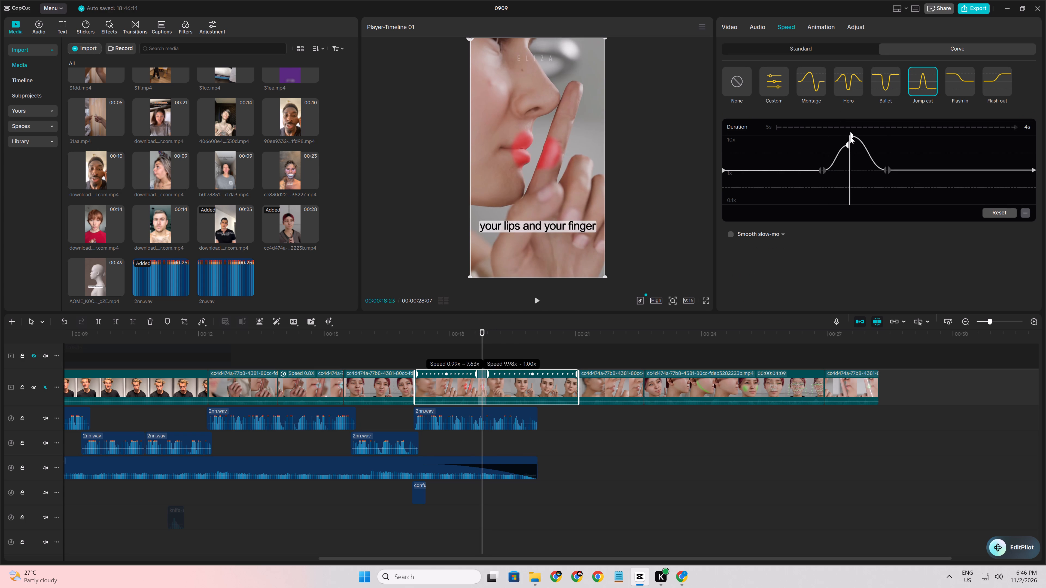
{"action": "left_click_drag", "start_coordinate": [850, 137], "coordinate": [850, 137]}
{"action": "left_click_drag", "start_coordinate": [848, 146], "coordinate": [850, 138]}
Move the curve point after the peak later at 1.00x until the part ends near the 2nn.wav voice-over's end, and play it.
{"action": "left_click_drag", "start_coordinate": [886, 170], "coordinate": [888, 169]}
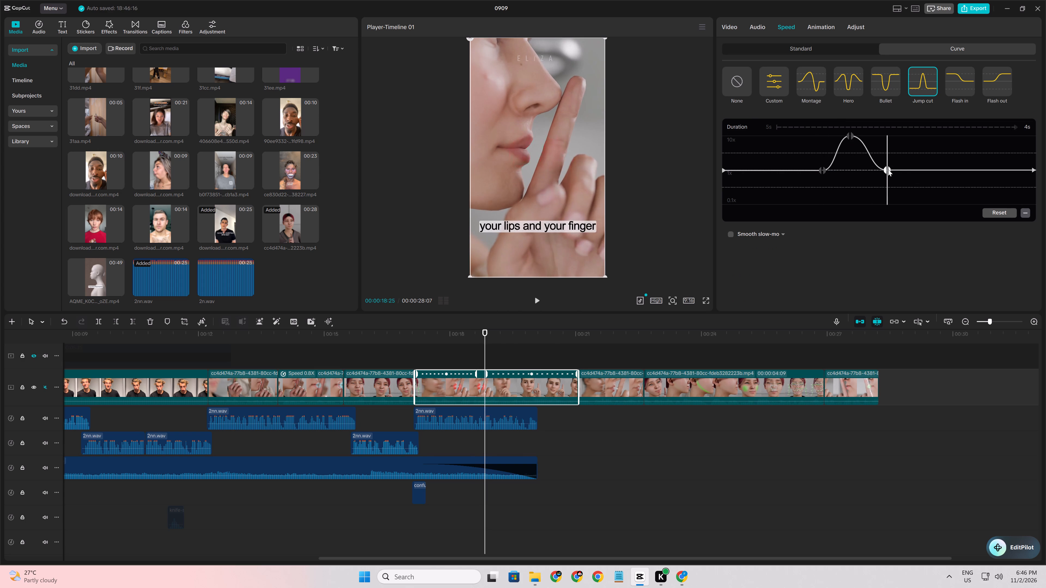
{"action": "left_click_drag", "start_coordinate": [888, 169], "coordinate": [931, 167]}
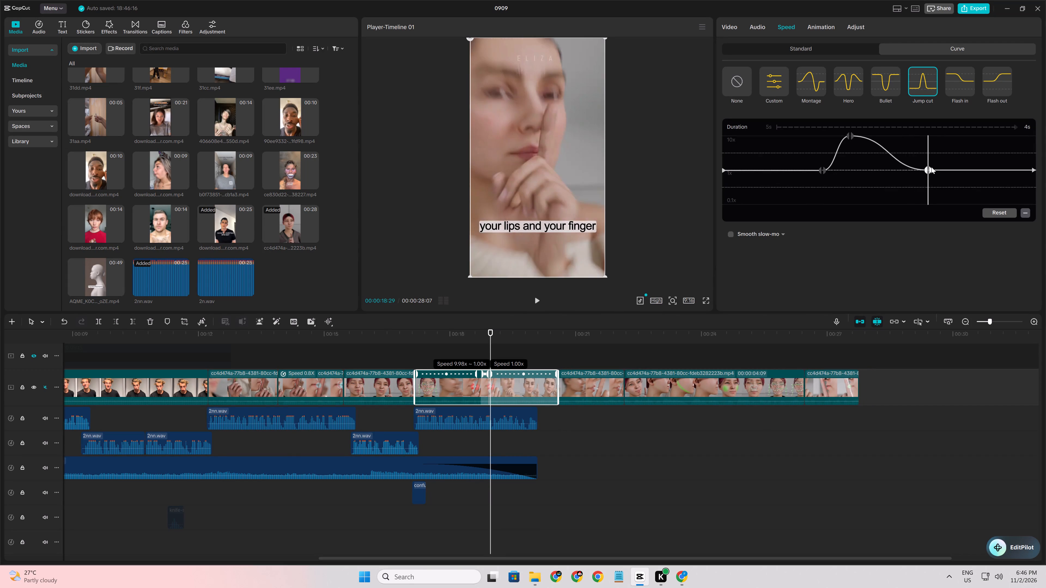
{"action": "left_click_drag", "start_coordinate": [931, 167], "coordinate": [960, 170]}
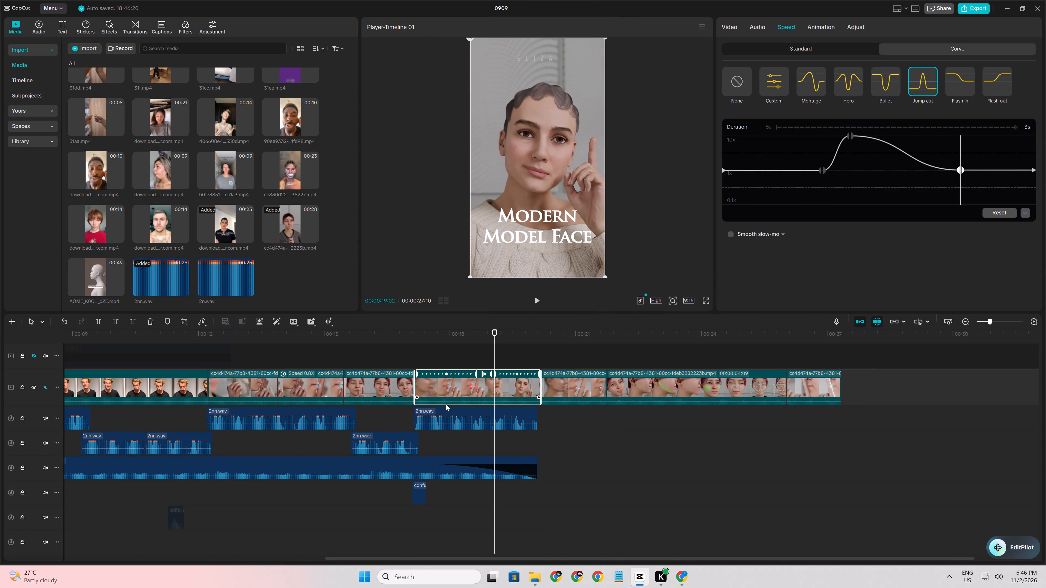
{"action": "left_click", "coordinate": [403, 409]}
{"action": "key", "text": "space"}
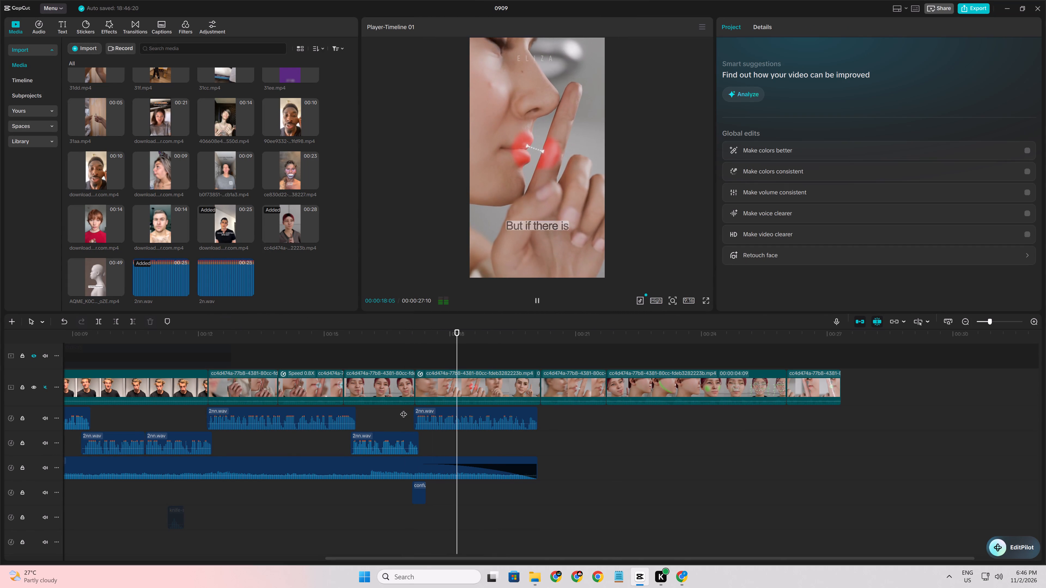
{"action": "left_click", "coordinate": [431, 433]}
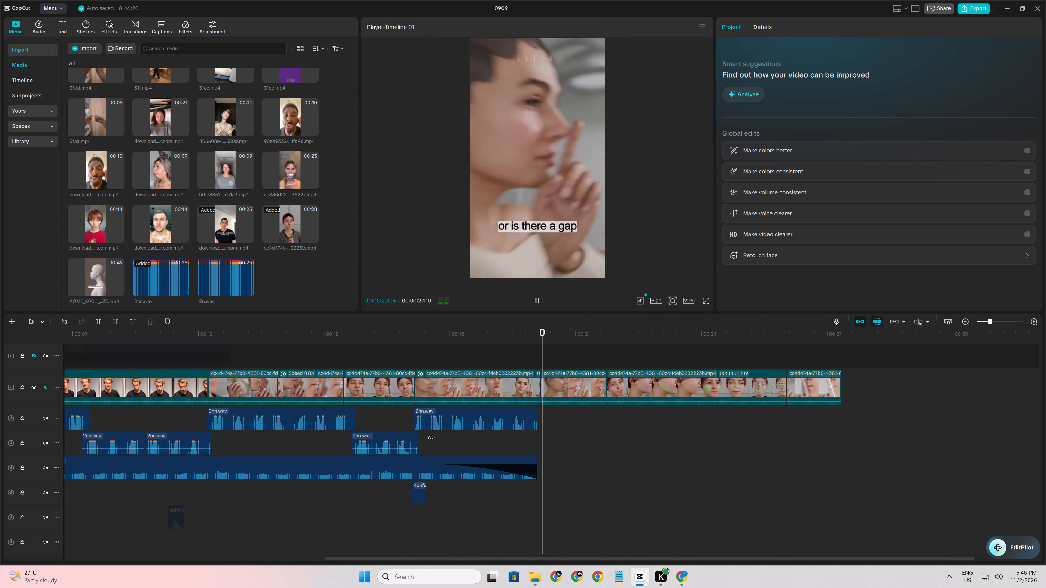
{"action": "key", "text": "space"}
{"action": "key", "text": "space"}
Move the "But if there is" part's curve point before the peak earlier, keeping it at the 0.99x level.
{"action": "left_click", "coordinate": [460, 397]}
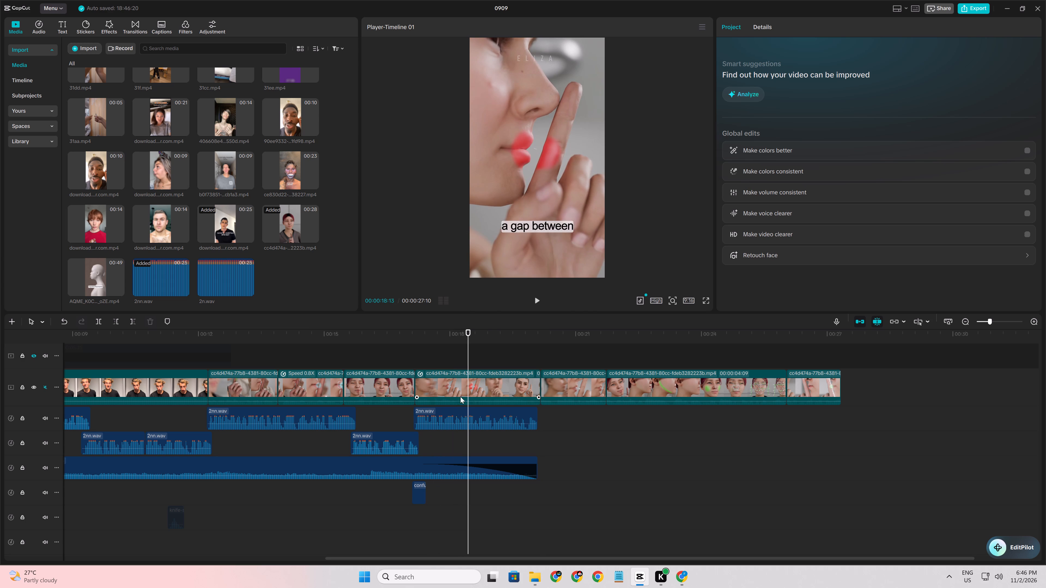
{"action": "left_click", "coordinate": [794, 30]}
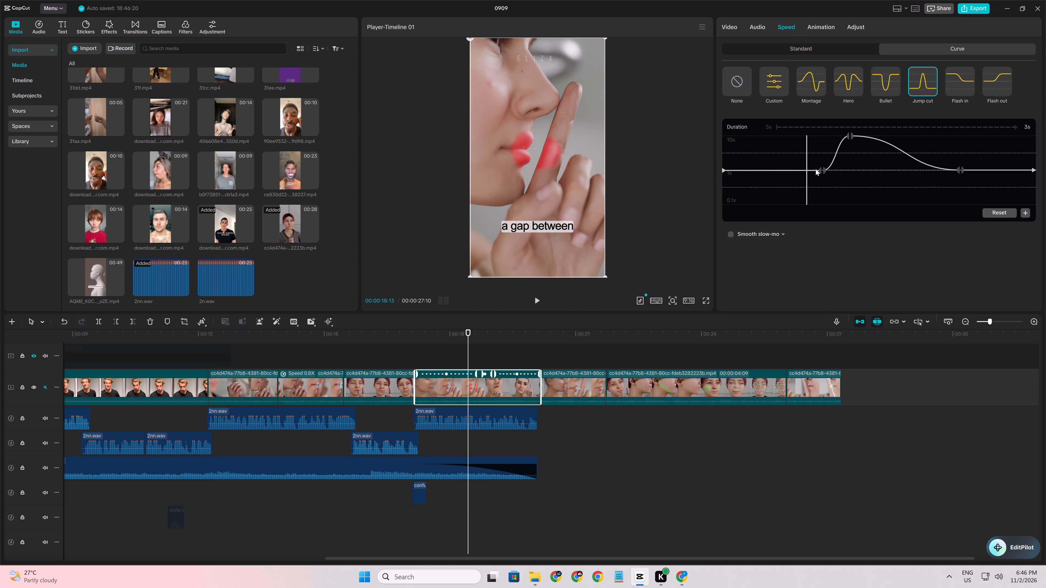
{"action": "left_click_drag", "start_coordinate": [823, 171], "coordinate": [817, 158]}
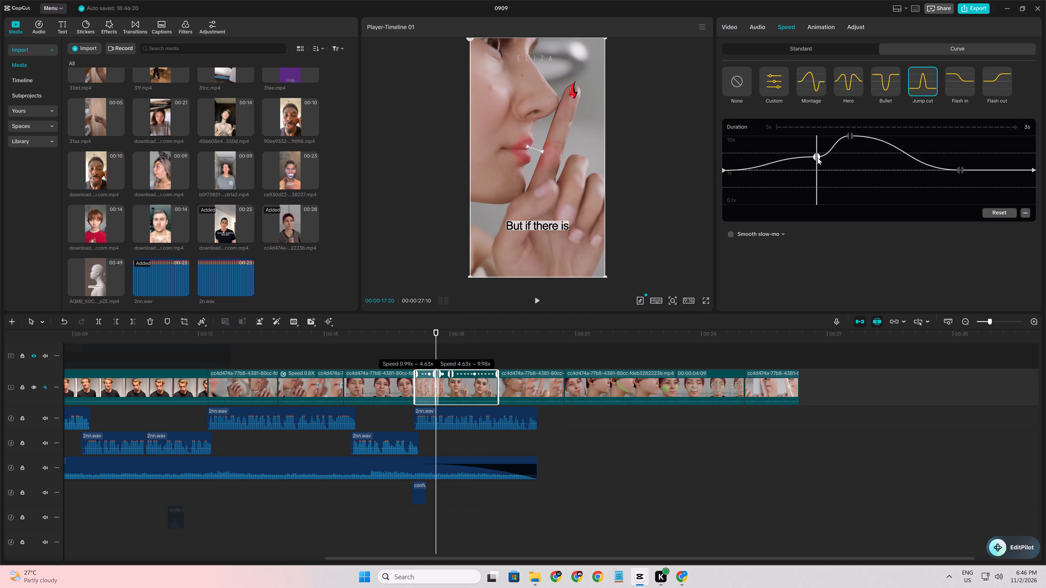
{"action": "left_click_drag", "start_coordinate": [817, 158], "coordinate": [802, 167]}
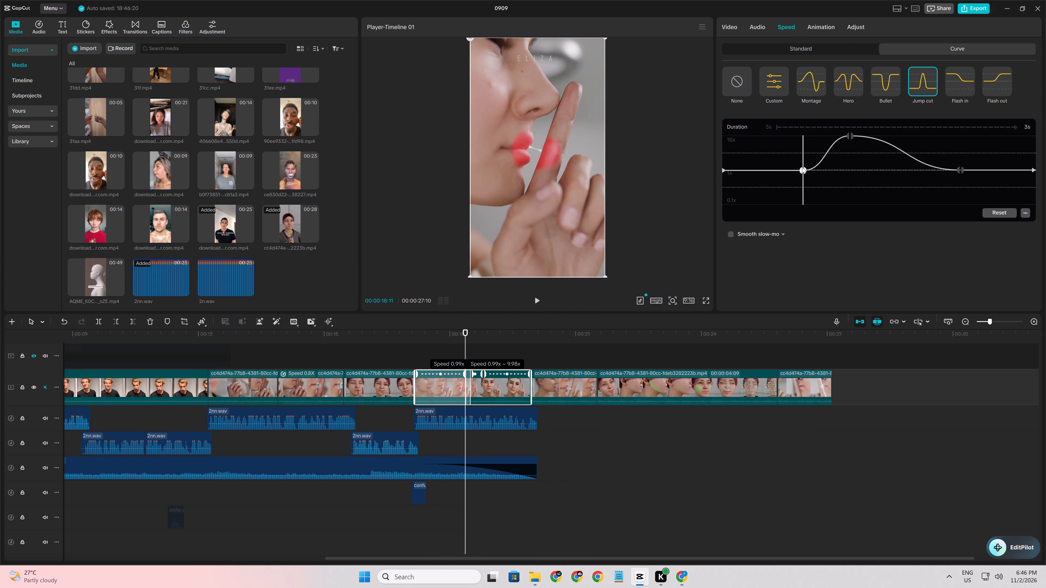
{"action": "left_click_drag", "start_coordinate": [802, 167], "coordinate": [799, 167]}
Lower the Jump cut curve's peak to 7.41x and play the "But if there is" part against the voice-over.
{"action": "left_click_drag", "start_coordinate": [848, 137], "coordinate": [853, 142]}
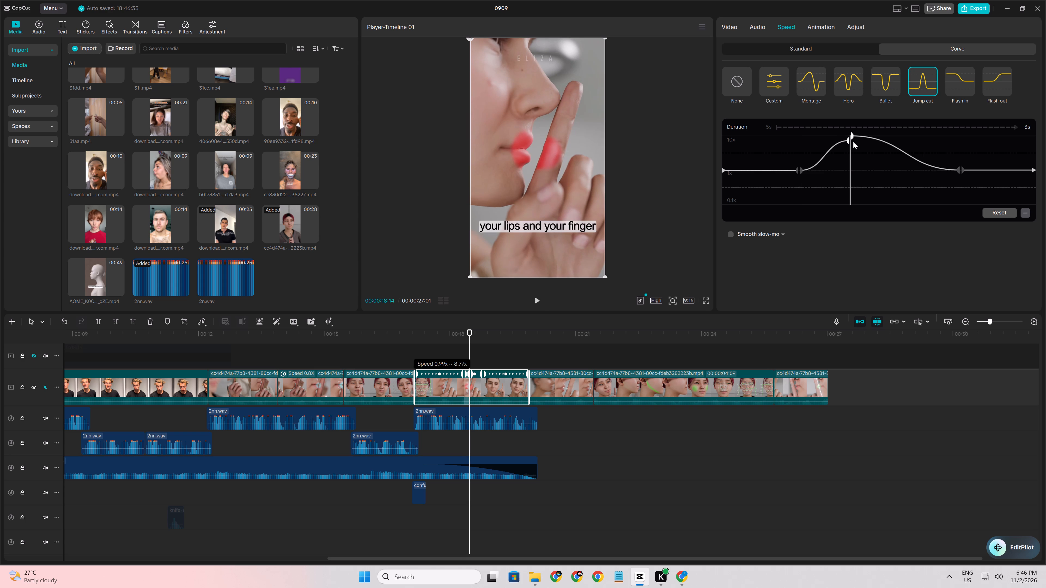
{"action": "left_click_drag", "start_coordinate": [853, 142], "coordinate": [852, 142]}
{"action": "left_click_drag", "start_coordinate": [850, 134], "coordinate": [850, 146]}
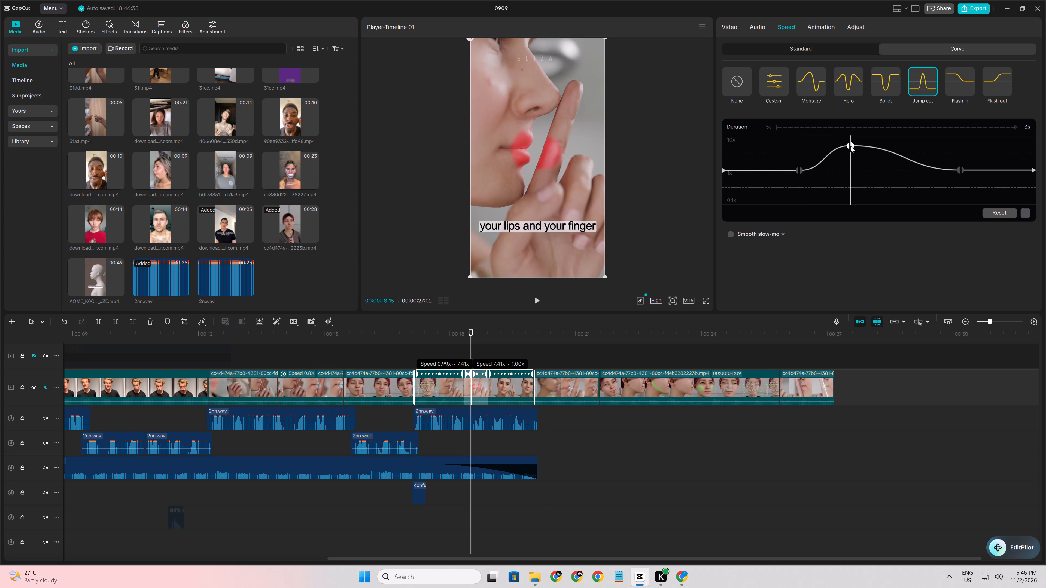
{"action": "left_click_drag", "start_coordinate": [850, 146], "coordinate": [850, 146]}
{"action": "left_click", "coordinate": [396, 412]}
{"action": "key", "text": "space"}
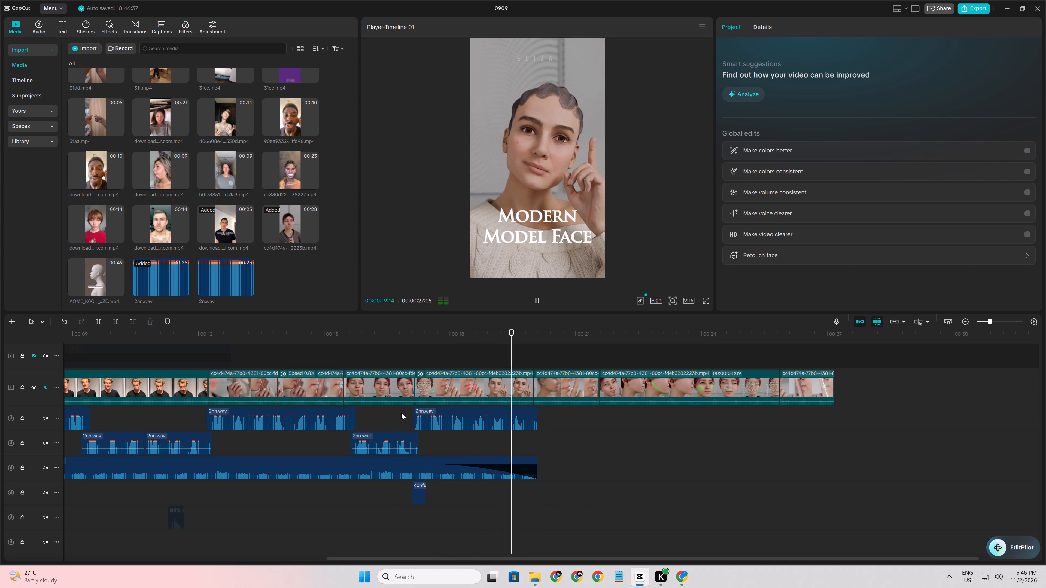
{"action": "left_click", "coordinate": [402, 413]}
{"action": "key", "text": "space"}
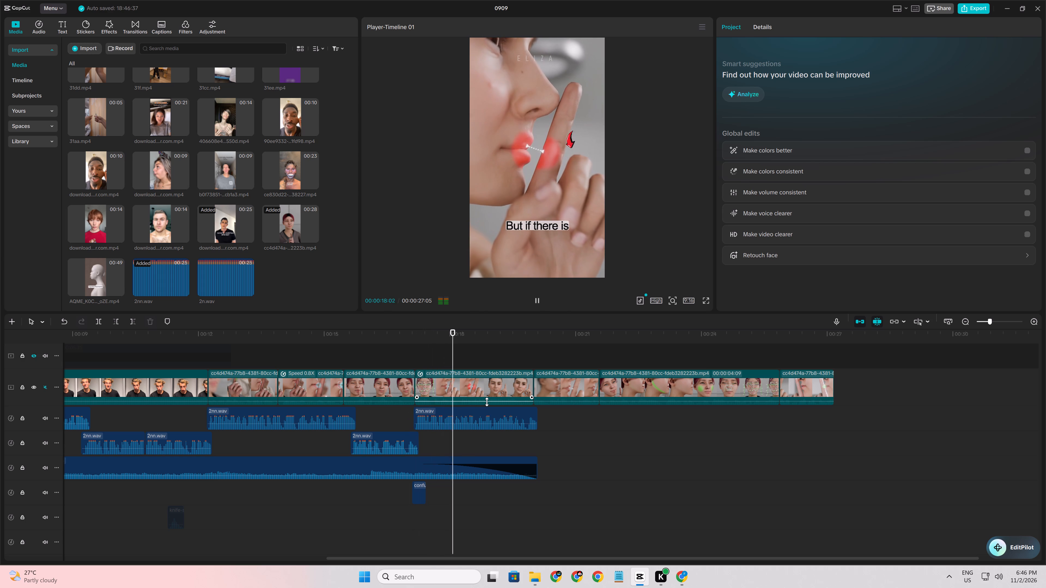
{"action": "key", "text": "space"}
Move the curve point after the peak slightly later at the 1x level, and play through to the "Modern Model Face" title.
{"action": "left_click", "coordinate": [485, 395]}
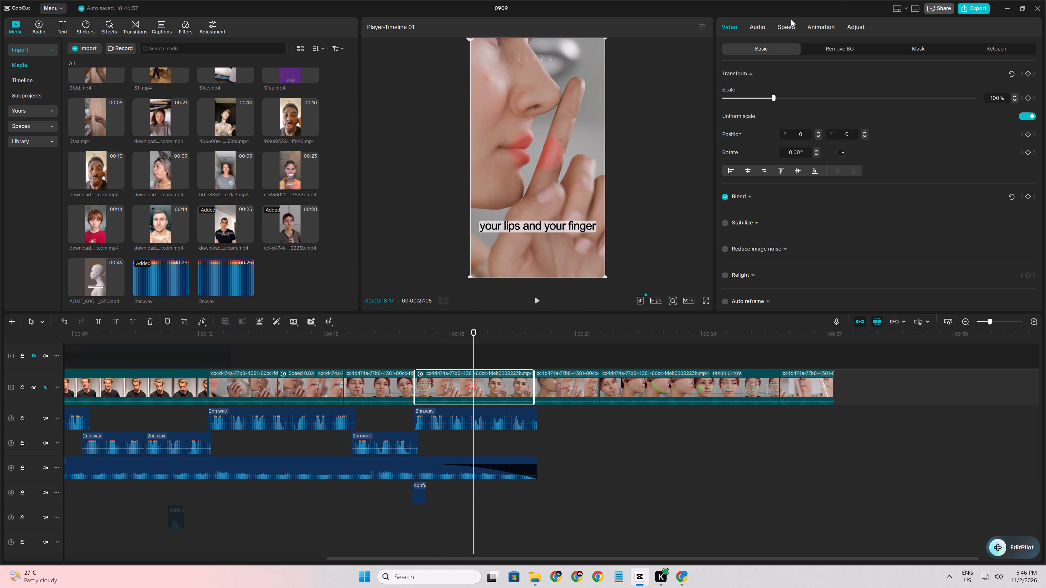
{"action": "left_click", "coordinate": [791, 20]}
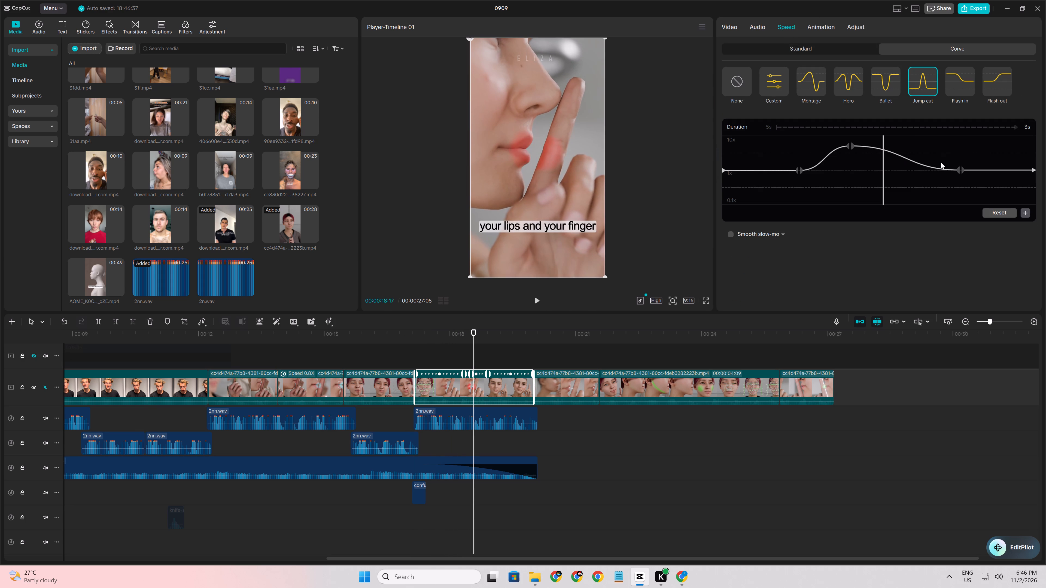
{"action": "left_click_drag", "start_coordinate": [961, 170], "coordinate": [962, 170]}
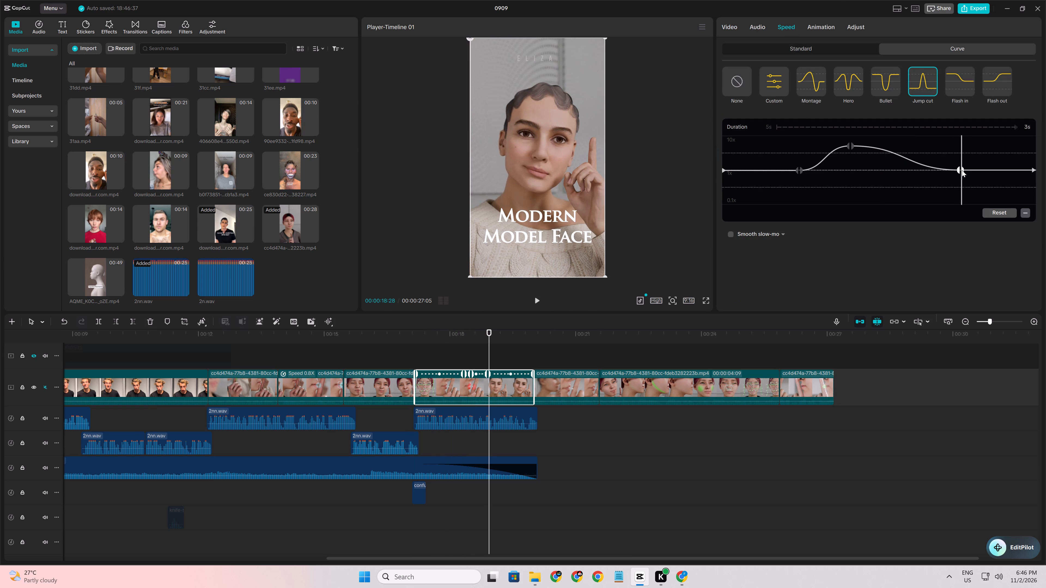
{"action": "left_click_drag", "start_coordinate": [962, 170], "coordinate": [966, 170]}
{"action": "left_click_drag", "start_coordinate": [957, 170], "coordinate": [965, 168]}
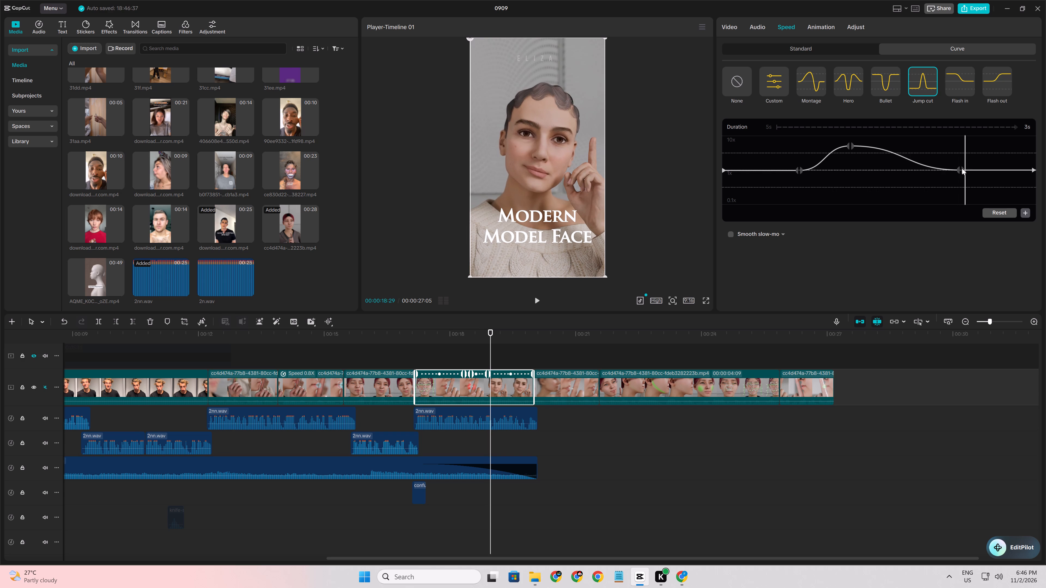
{"action": "left_click_drag", "start_coordinate": [961, 168], "coordinate": [972, 170]}
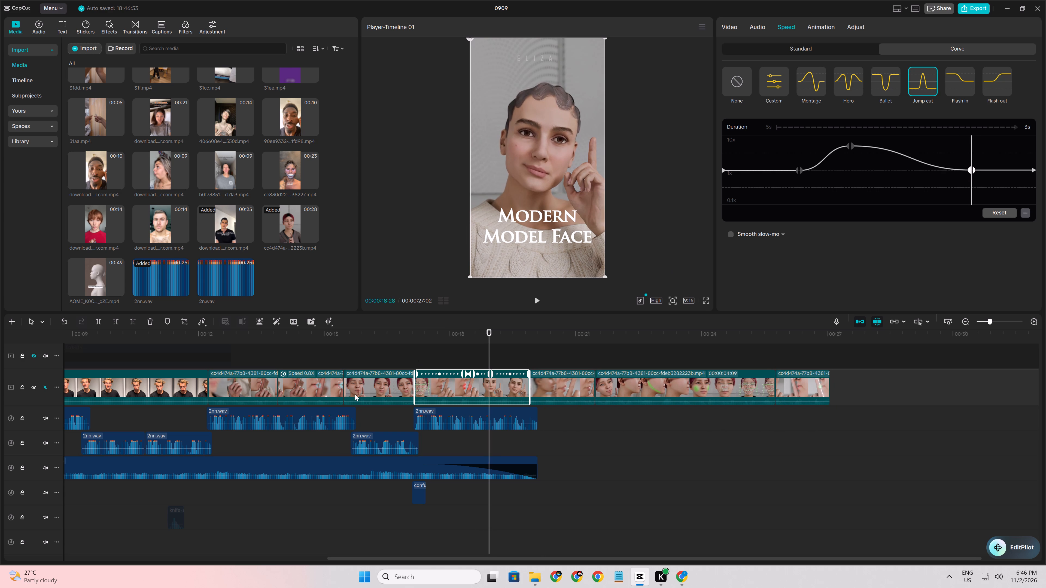
{"action": "left_click", "coordinate": [413, 414]}
{"action": "key", "text": "space"}
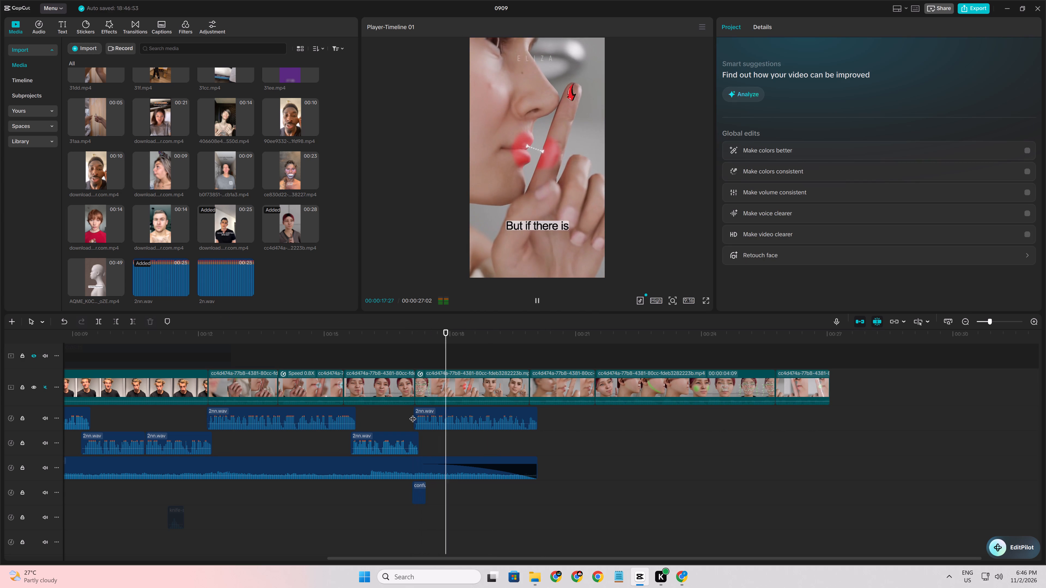
{"action": "key", "text": "space"}
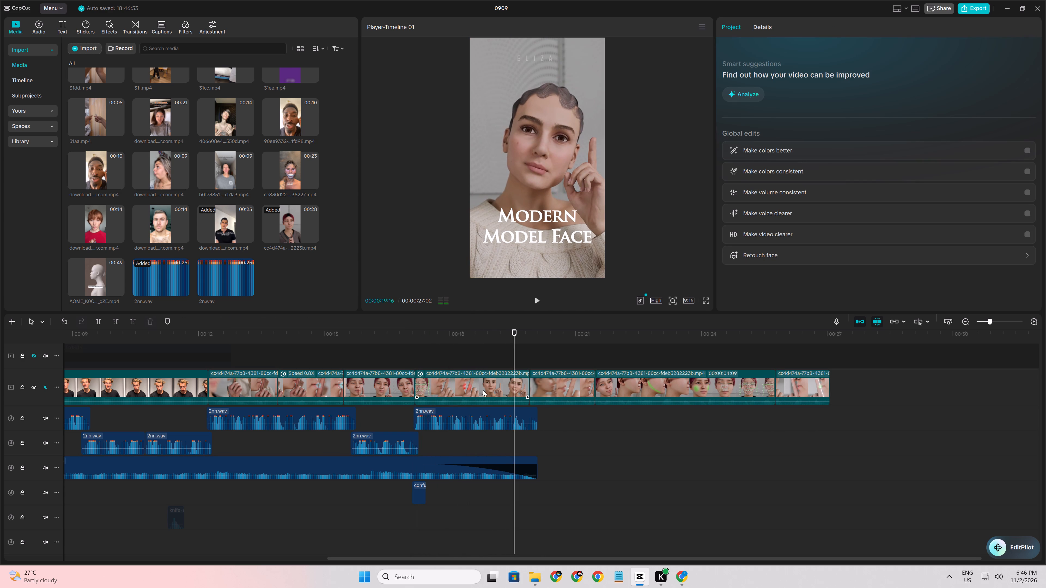
Move the Jump cut speed curve's peak later on the "But if there is" part, around the change to the "your lips and your finger" shot.
{"action": "left_click", "coordinate": [490, 389]}
{"action": "left_click", "coordinate": [779, 33]}
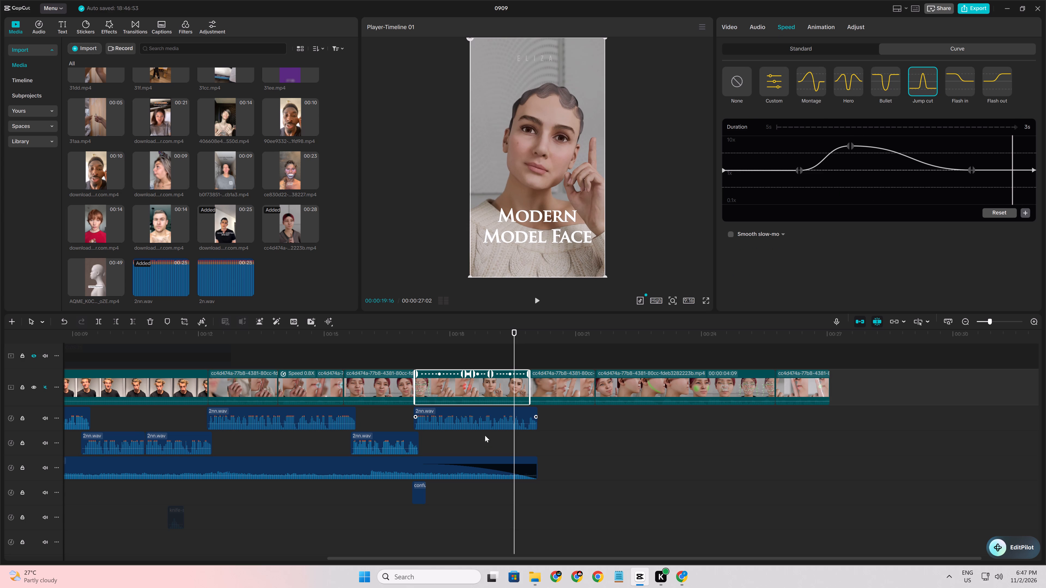
{"action": "left_click", "coordinate": [475, 441]}
{"action": "left_click_drag", "start_coordinate": [475, 441], "coordinate": [462, 448]}
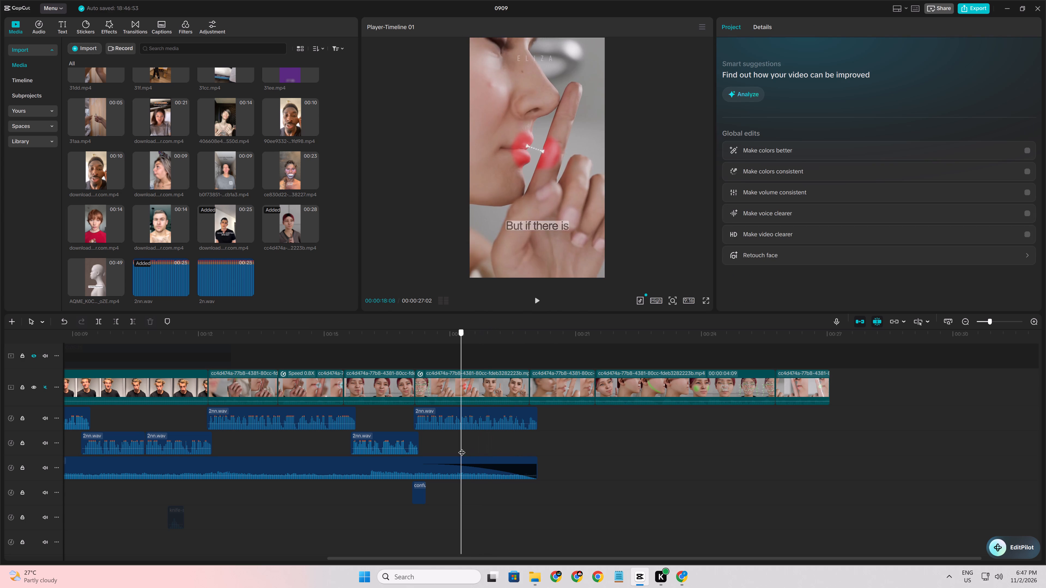
{"action": "left_click_drag", "start_coordinate": [462, 448], "coordinate": [478, 447]}
{"action": "left_click", "coordinate": [478, 387]}
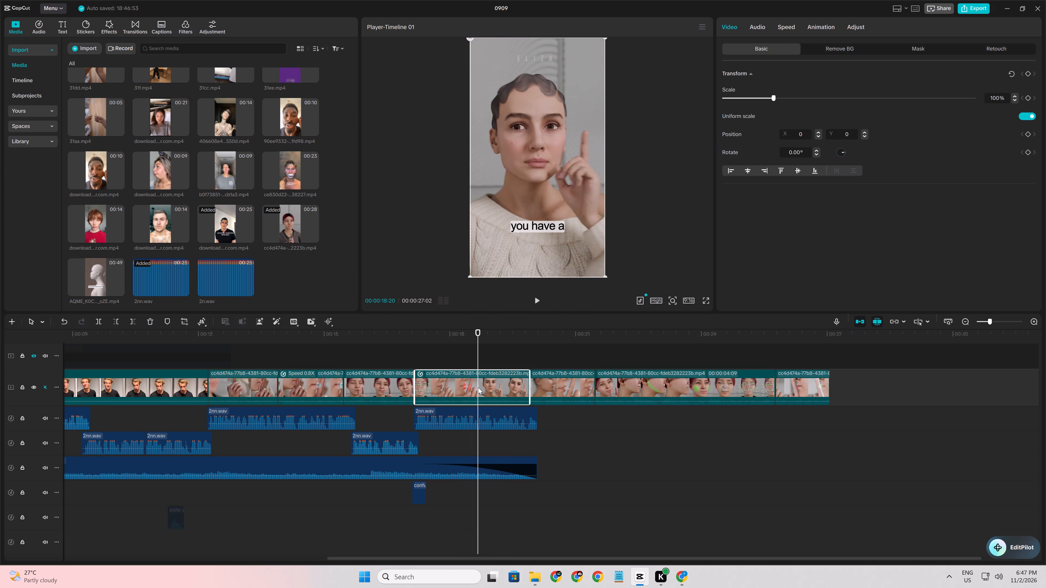
{"action": "key", "text": "Left"}
{"action": "key", "text": "Left"}
{"action": "key", "text": "Left"}
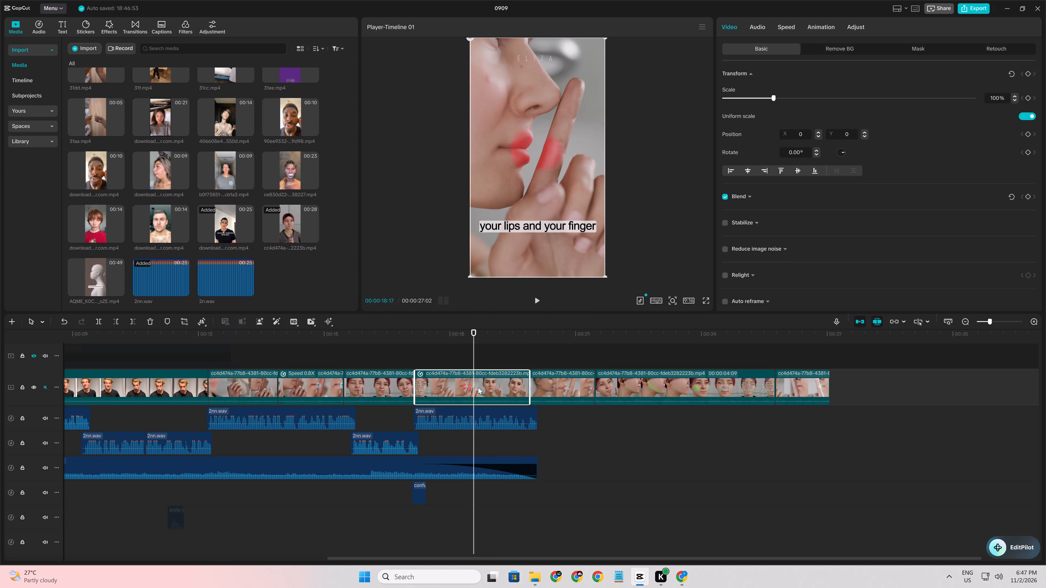
{"action": "key", "text": "Right"}
{"action": "key", "text": "Right"}
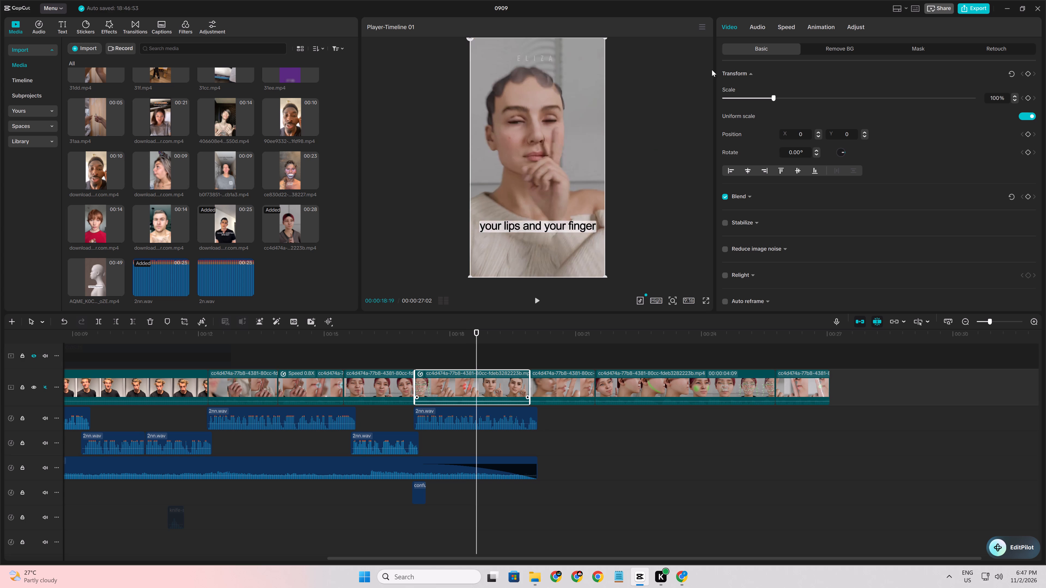
{"action": "left_click", "coordinate": [786, 26]}
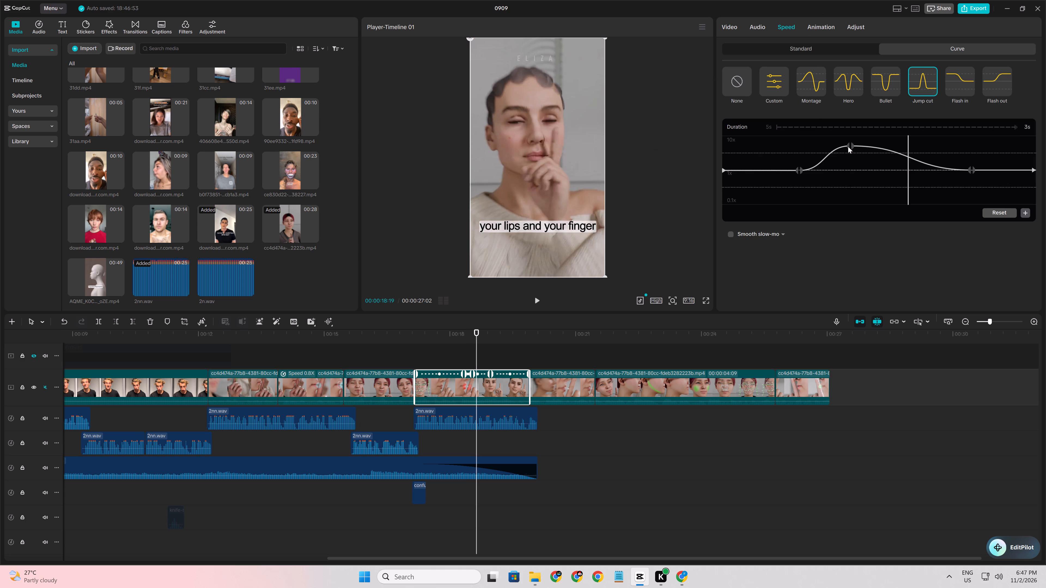
{"action": "left_click_drag", "start_coordinate": [850, 146], "coordinate": [856, 145]}
{"action": "left_click_drag", "start_coordinate": [852, 146], "coordinate": [856, 145]}
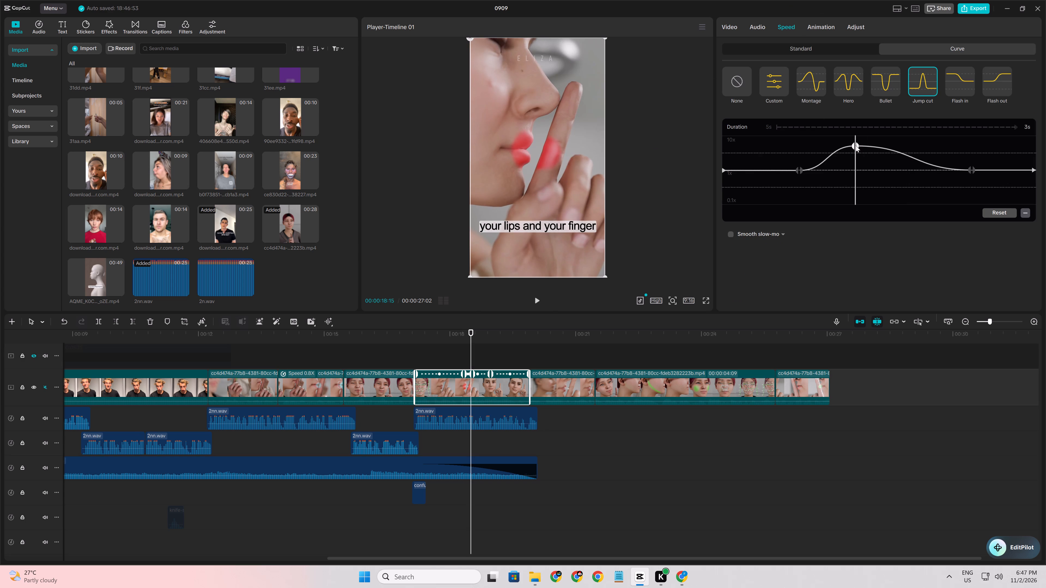
{"action": "left_click_drag", "start_coordinate": [856, 145], "coordinate": [873, 145]}
Lower only the trailing half of the curve's peak and play the part through to the voice-over's end.
{"action": "left_click_drag", "start_coordinate": [874, 146], "coordinate": [874, 149]}
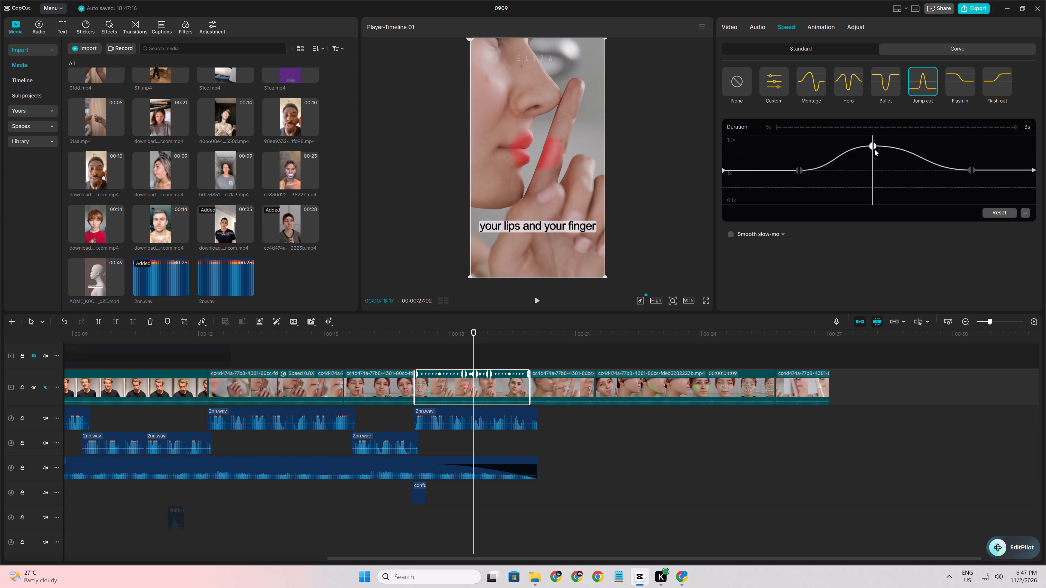
{"action": "left_click_drag", "start_coordinate": [874, 149], "coordinate": [874, 154]}
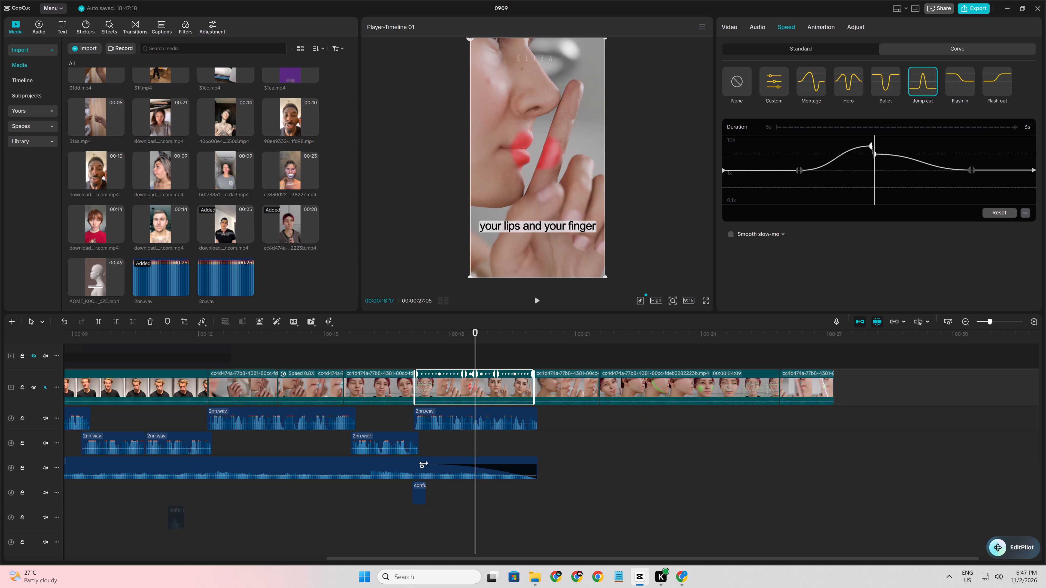
{"action": "left_click", "coordinate": [404, 418]}
{"action": "key", "text": "space"}
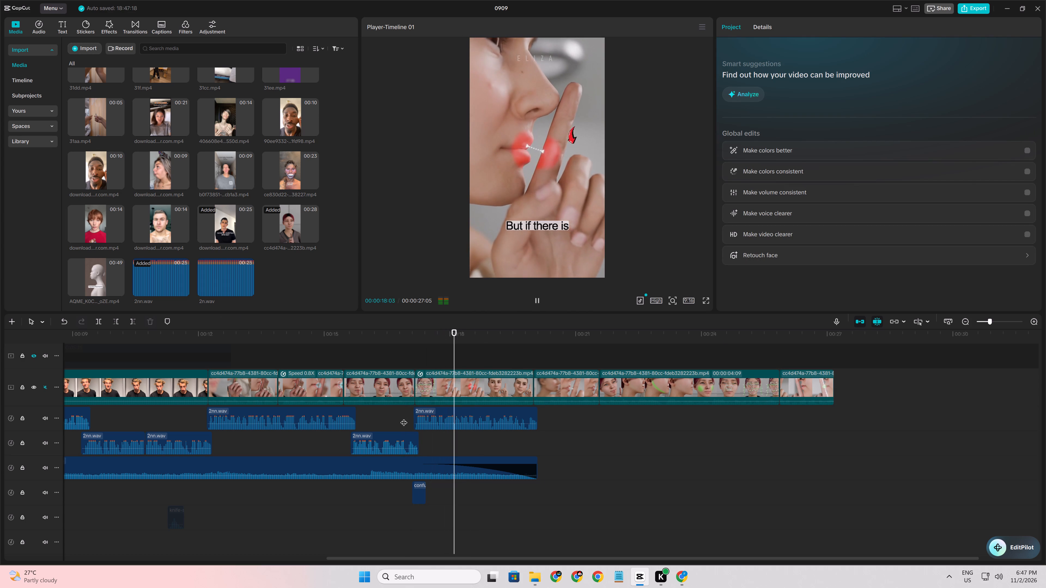
{"action": "key", "text": "space"}
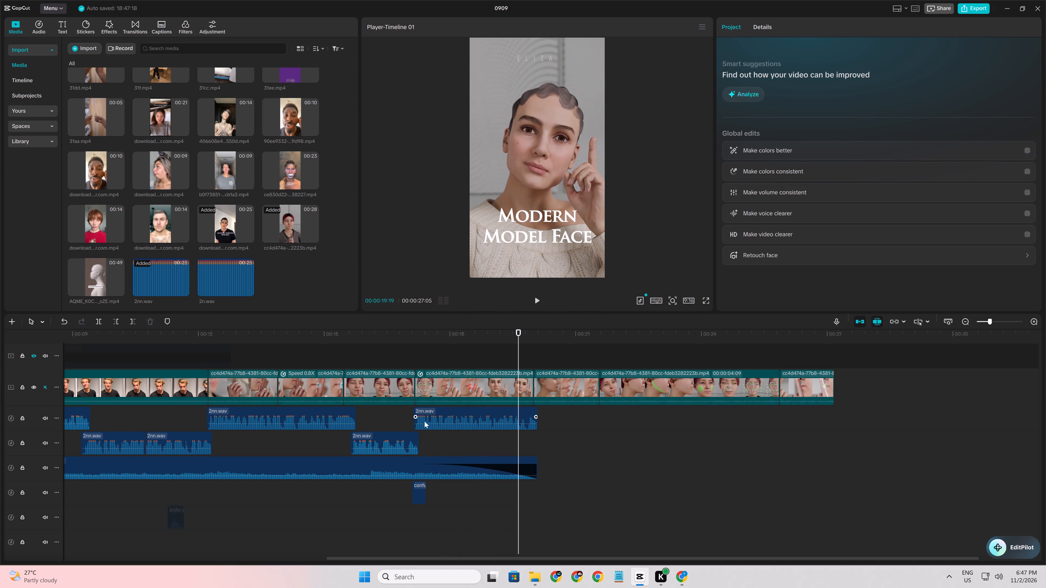
{"action": "key", "text": "space"}
{"action": "key", "text": "space"}
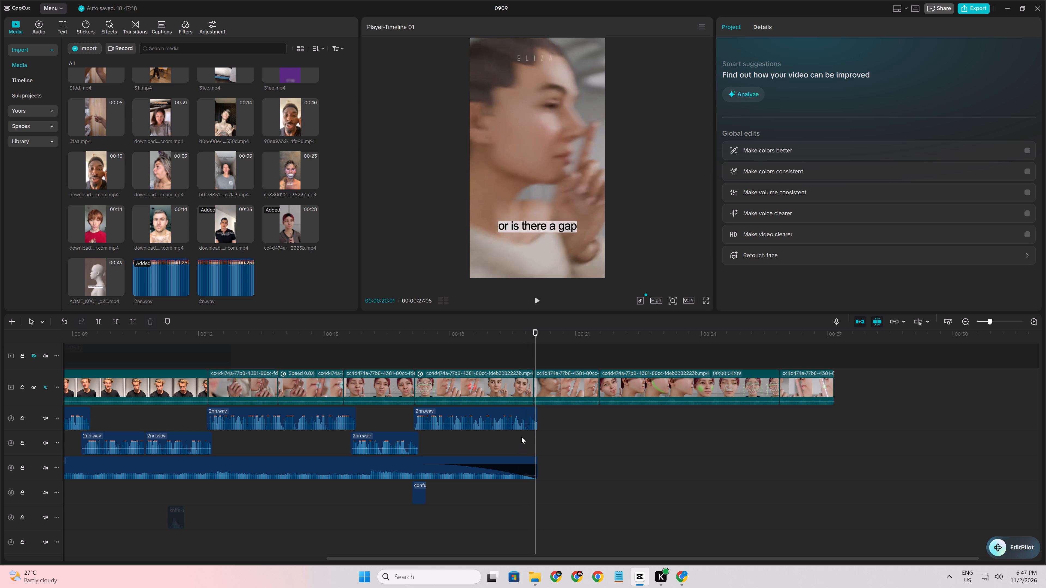
Extend the end of the speed-curved part slightly past the end of the 2nn.wav voice-over.
{"action": "left_click", "coordinate": [516, 383]}
{"action": "left_click_drag", "start_coordinate": [536, 381], "coordinate": [537, 381]}
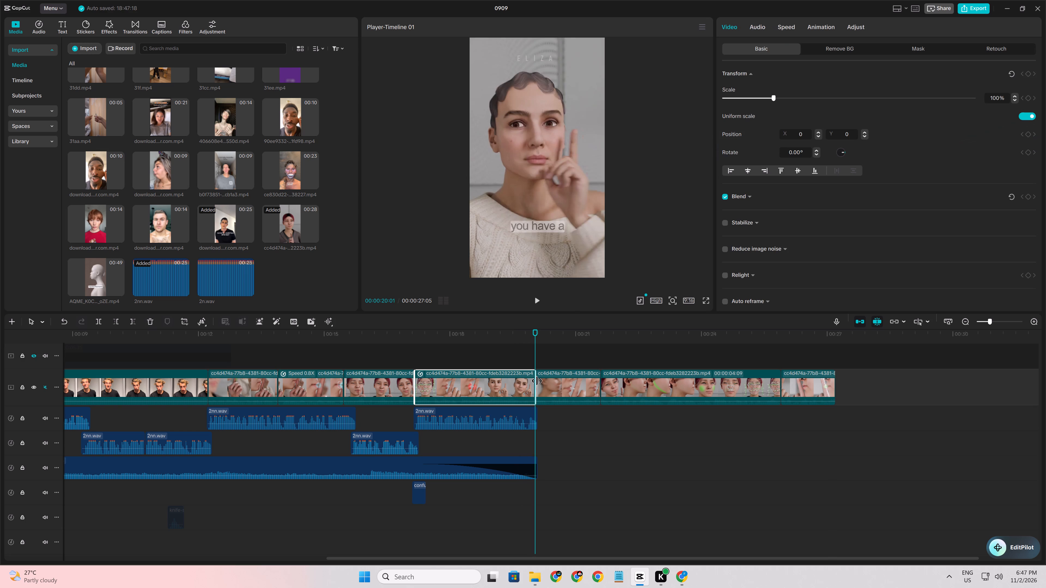
{"action": "left_click_drag", "start_coordinate": [537, 381], "coordinate": [540, 381]}
Delete the three leftover cc4d474a clip parts that follow the speed-curved part on the main track.
{"action": "left_click", "coordinate": [560, 385]}
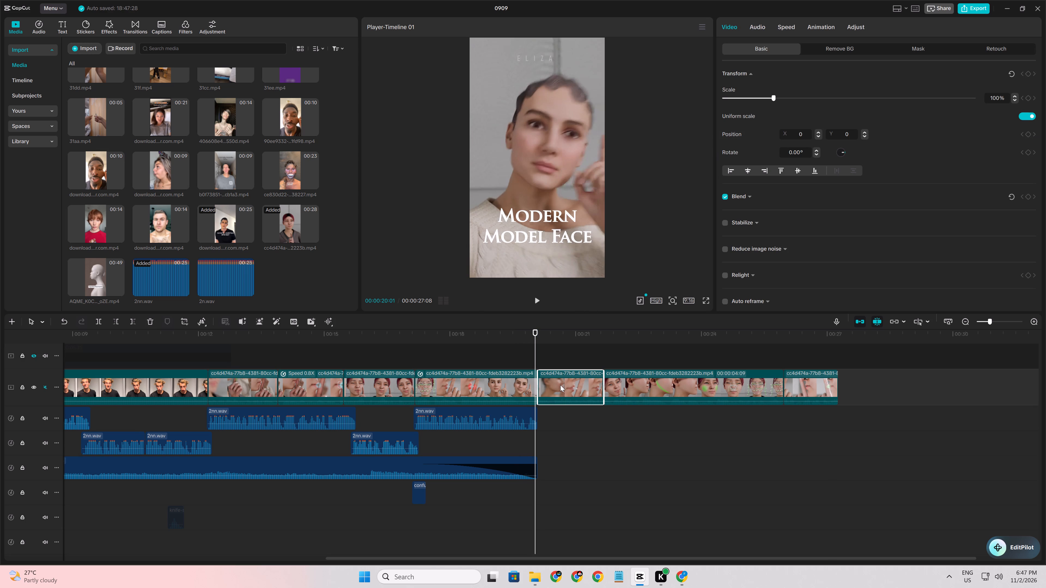
{"action": "key", "text": "Delete"}
{"action": "left_click", "coordinate": [568, 392]}
{"action": "key", "text": "Delete"}
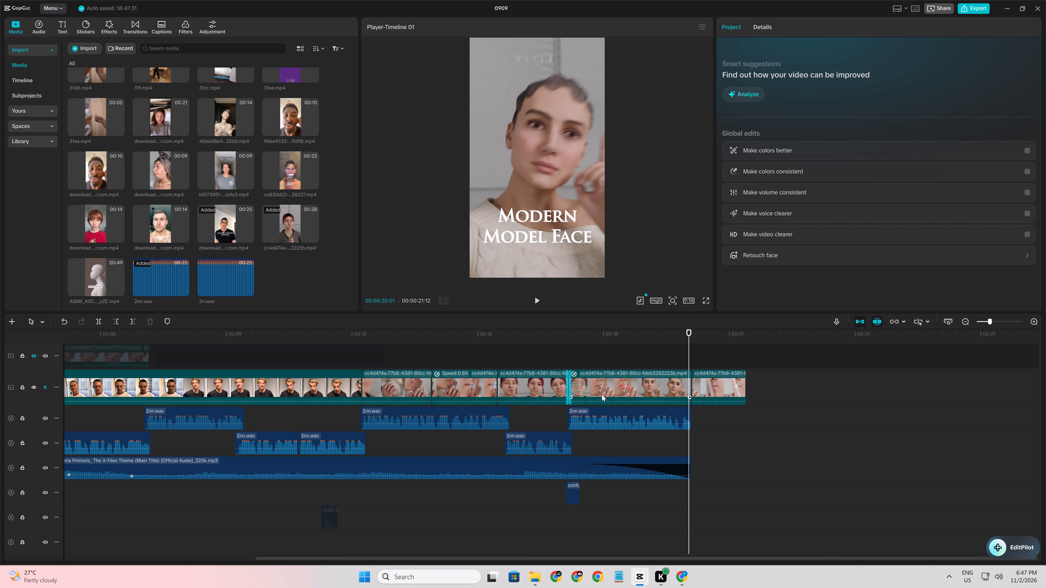
{"action": "left_click", "coordinate": [725, 382]}
{"action": "key", "text": "Delete"}
Play the edit from the start to check the clips against the voice-over, music and sound effects.
{"action": "left_click", "coordinate": [713, 439]}
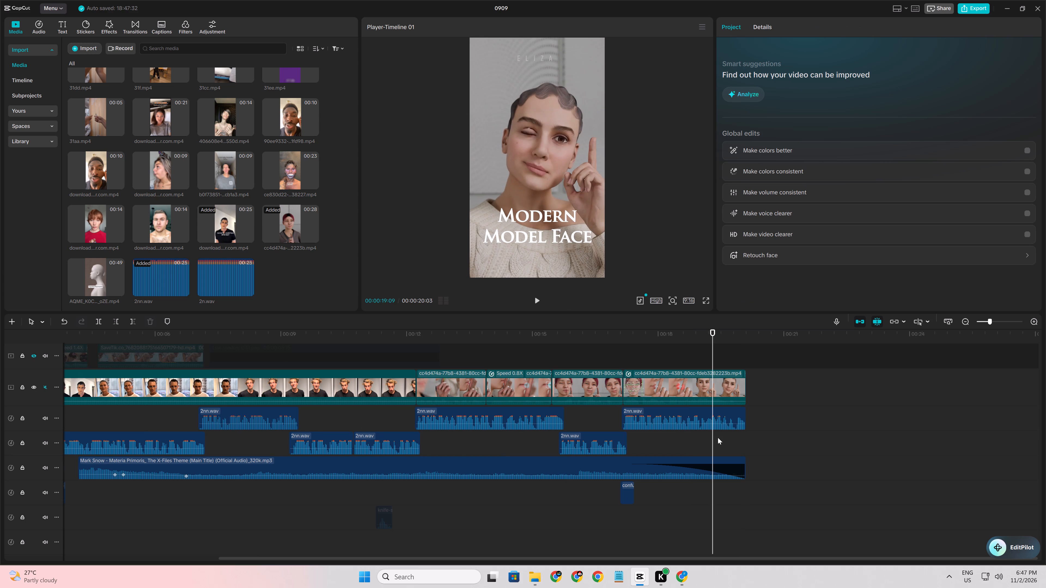
{"action": "left_click_drag", "start_coordinate": [718, 437], "coordinate": [758, 438]}
{"action": "left_click", "coordinate": [736, 439]}
{"action": "left_click_drag", "start_coordinate": [736, 439], "coordinate": [0, 448]}
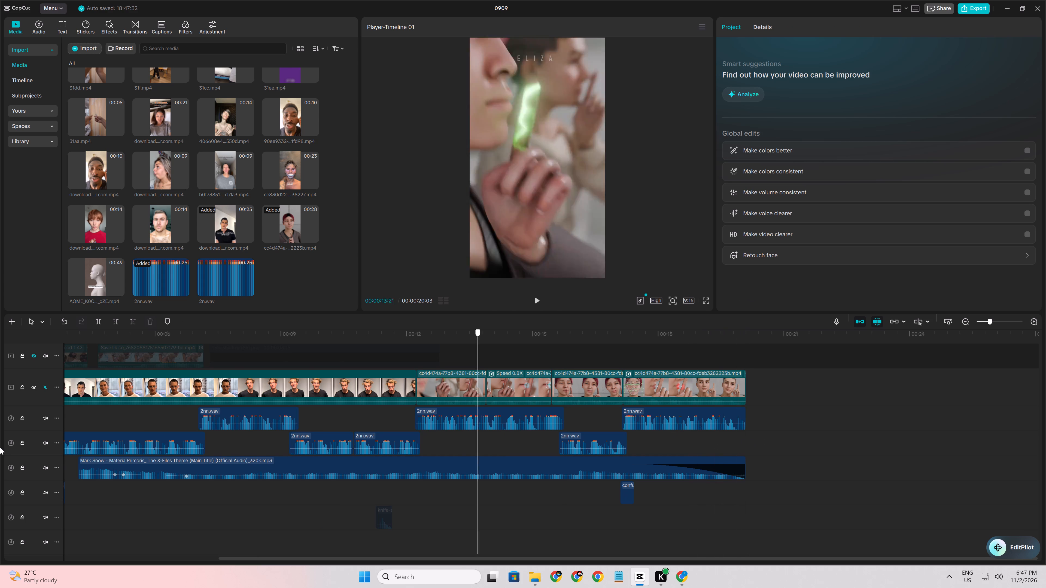
{"action": "left_click_drag", "start_coordinate": [0, 448], "coordinate": [1, 409]}
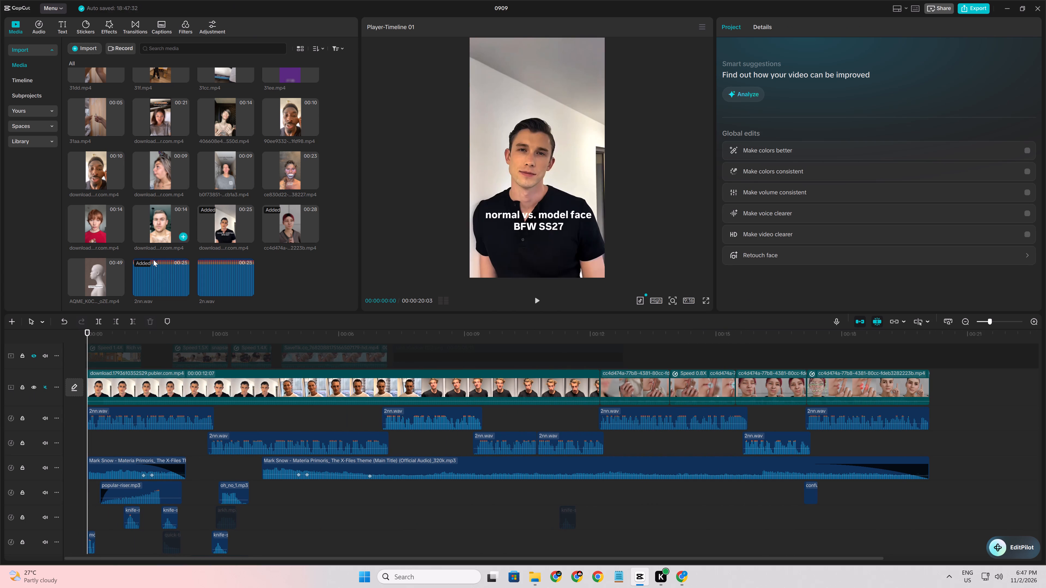
{"action": "key", "text": "space"}
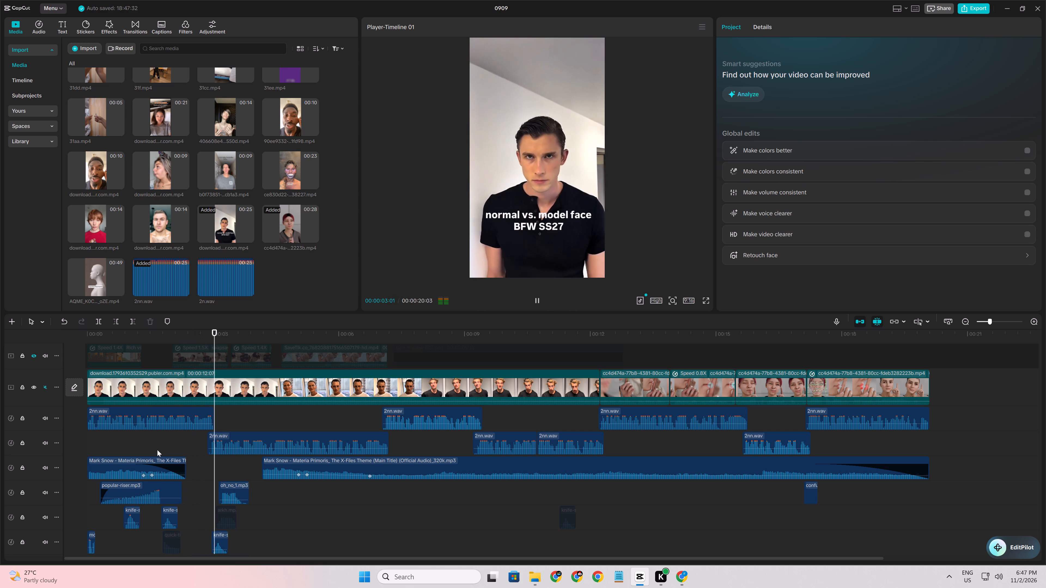
{"action": "scroll", "coordinate": [159, 447], "scroll_direction": "down", "scroll_amount": 2, "text": "ctrl"}
{"action": "scroll", "coordinate": [159, 447], "scroll_direction": "up", "scroll_amount": 5, "text": "ctrl"}
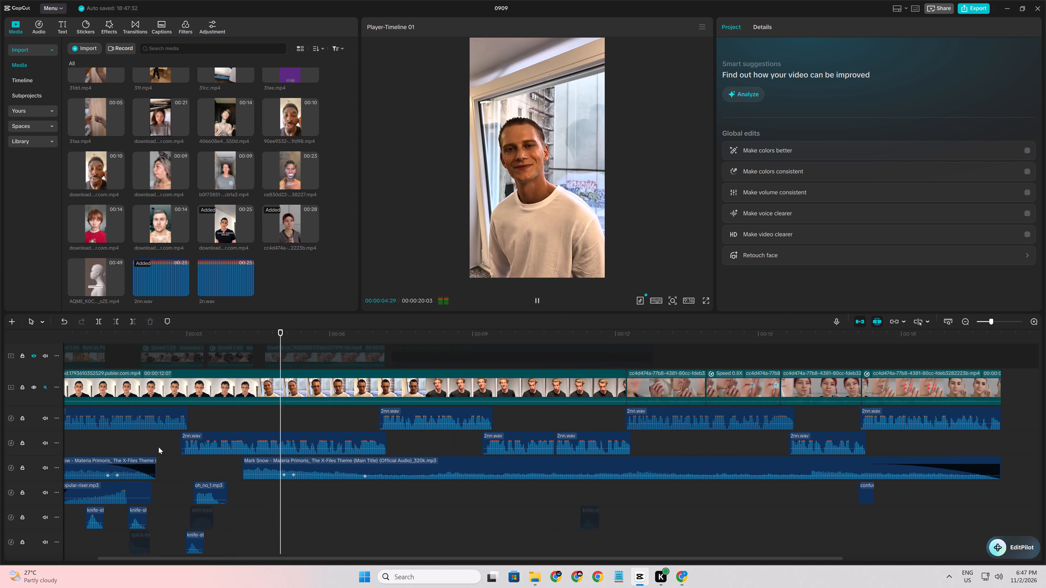
{"action": "scroll", "coordinate": [159, 447], "scroll_direction": "down", "scroll_amount": 9}
{"action": "left_click_drag", "start_coordinate": [164, 558], "coordinate": [5, 550]}
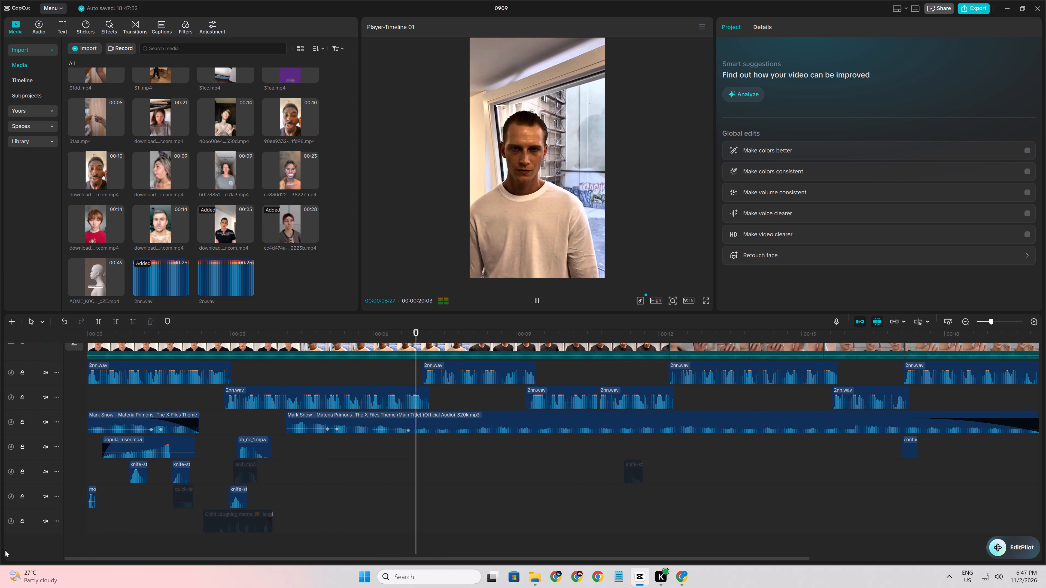
{"action": "left_click_drag", "start_coordinate": [5, 550], "coordinate": [4, 550]}
{"action": "left_click", "coordinate": [109, 525]}
{"action": "left_click_drag", "start_coordinate": [108, 525], "coordinate": [42, 529]}
{"action": "key", "text": "space"}
{"action": "scroll", "coordinate": [124, 501], "scroll_direction": "up", "scroll_amount": 5}
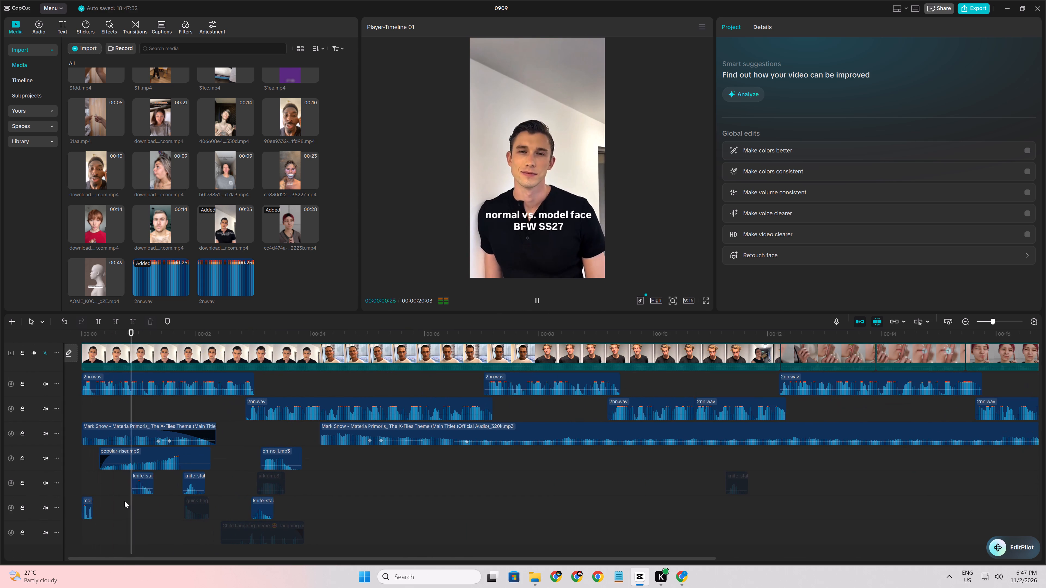
Delete the three active knife-stab sound effects from the opening section.
{"action": "left_click_drag", "start_coordinate": [118, 482], "coordinate": [208, 485]}
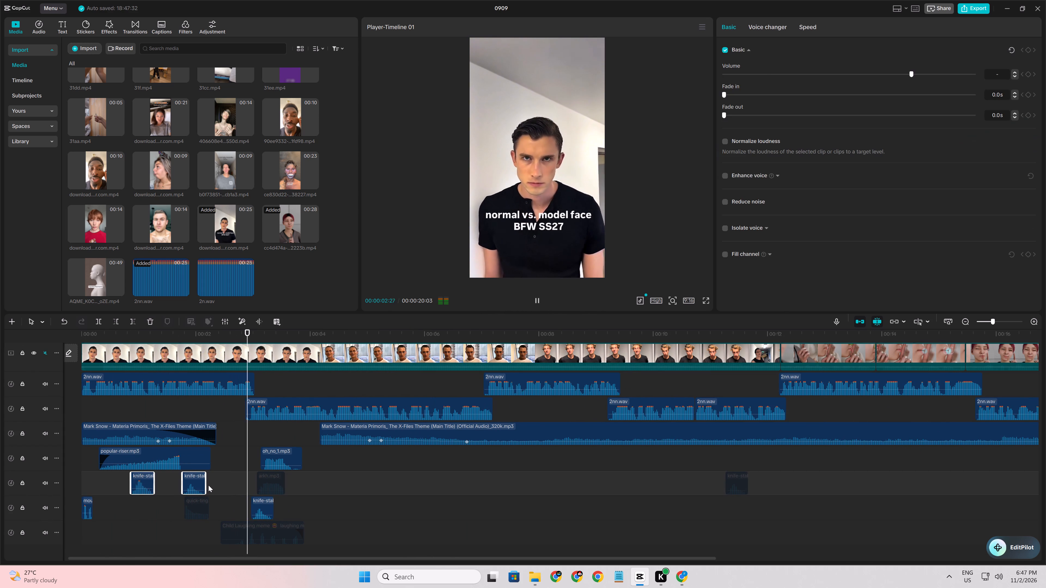
{"action": "key", "text": "Delete"}
{"action": "left_click", "coordinate": [259, 504]}
{"action": "key", "text": "Delete"}
Disable the oh_no_1.mp3 sound effect and replay the opening.
{"action": "left_click", "coordinate": [274, 462]}
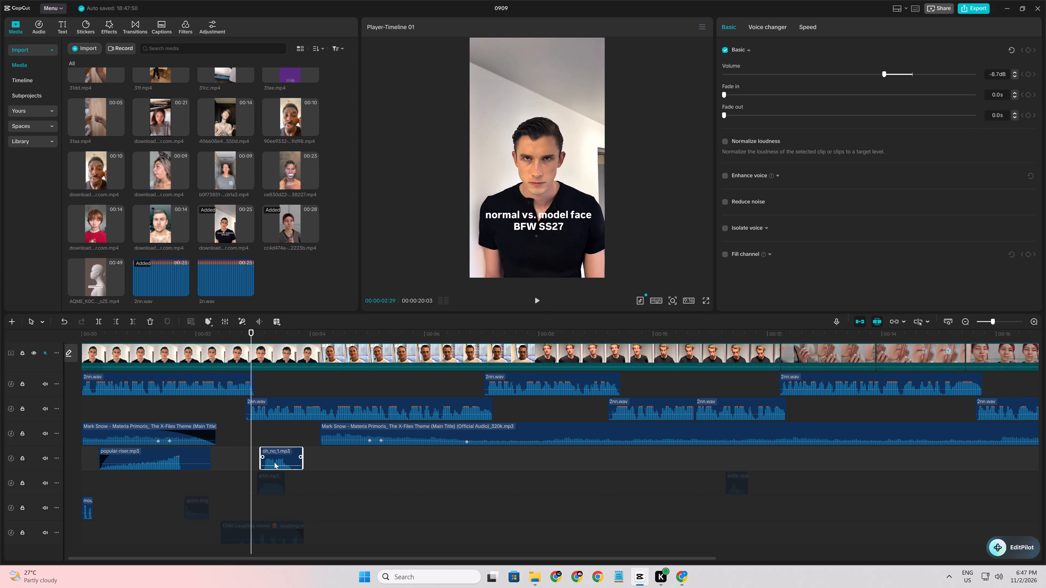
{"action": "right_click", "coordinate": [274, 462]}
{"action": "left_click", "coordinate": [291, 517]}
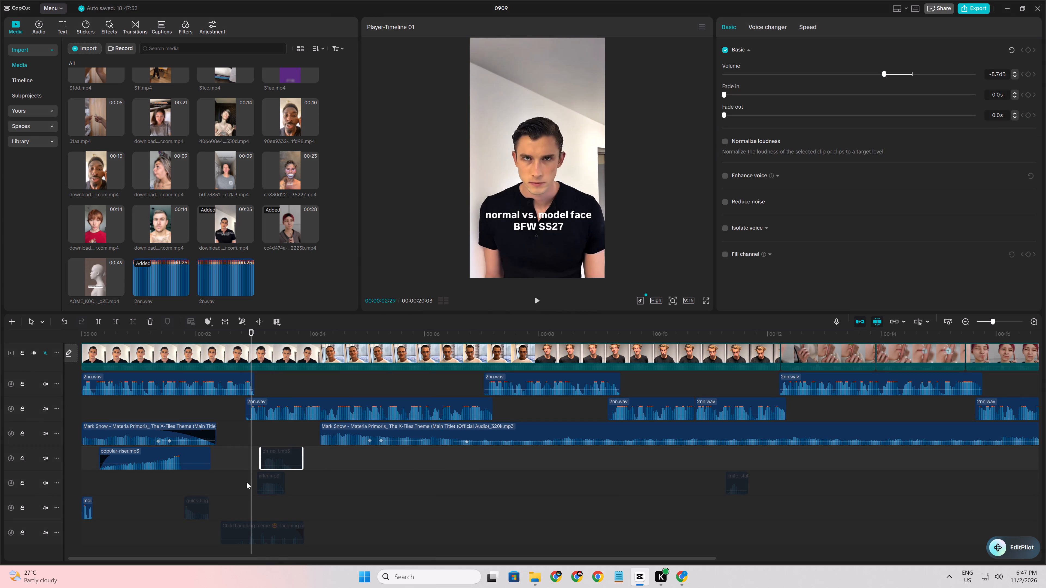
{"action": "left_click", "coordinate": [247, 482]}
{"action": "left_click_drag", "start_coordinate": [247, 482], "coordinate": [0, 469]}
{"action": "key", "text": "space"}
{"action": "scroll", "coordinate": [154, 456], "scroll_direction": "up", "scroll_amount": 4, "text": "ctrl"}
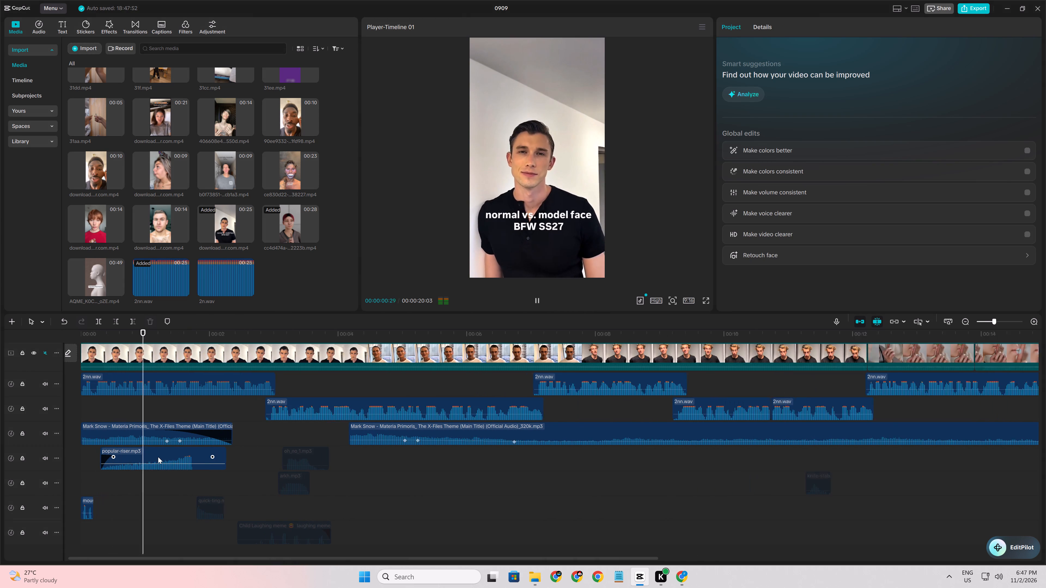
Move popular-riser.mp3 slightly earlier under the opening voice-over and play it to check the timing.
{"action": "key", "text": "ctrl+space"}
{"action": "left_click", "coordinate": [138, 492]}
{"action": "key", "text": "space"}
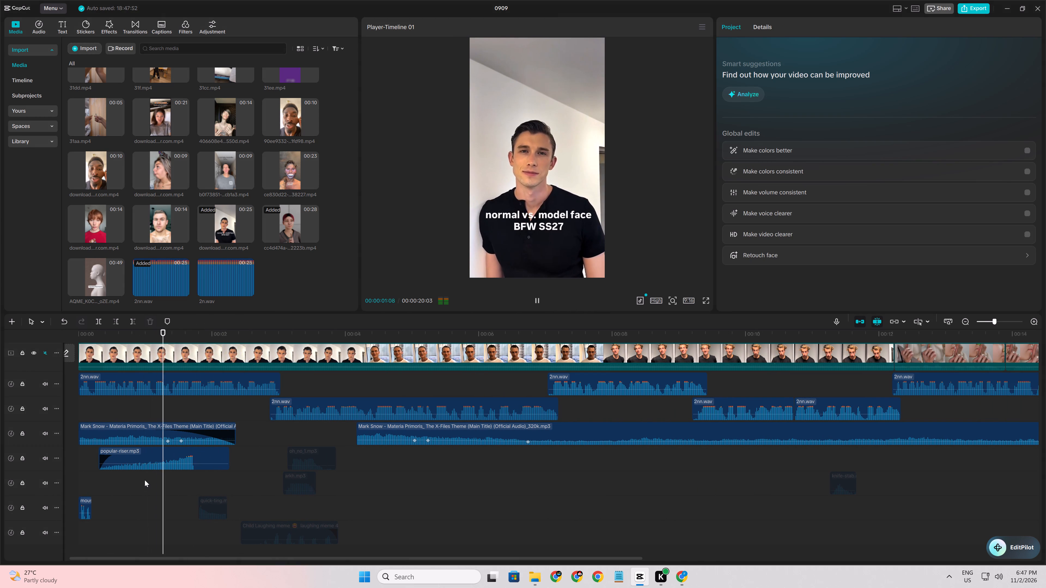
{"action": "key", "text": "space"}
{"action": "left_click_drag", "start_coordinate": [151, 461], "coordinate": [129, 461]}
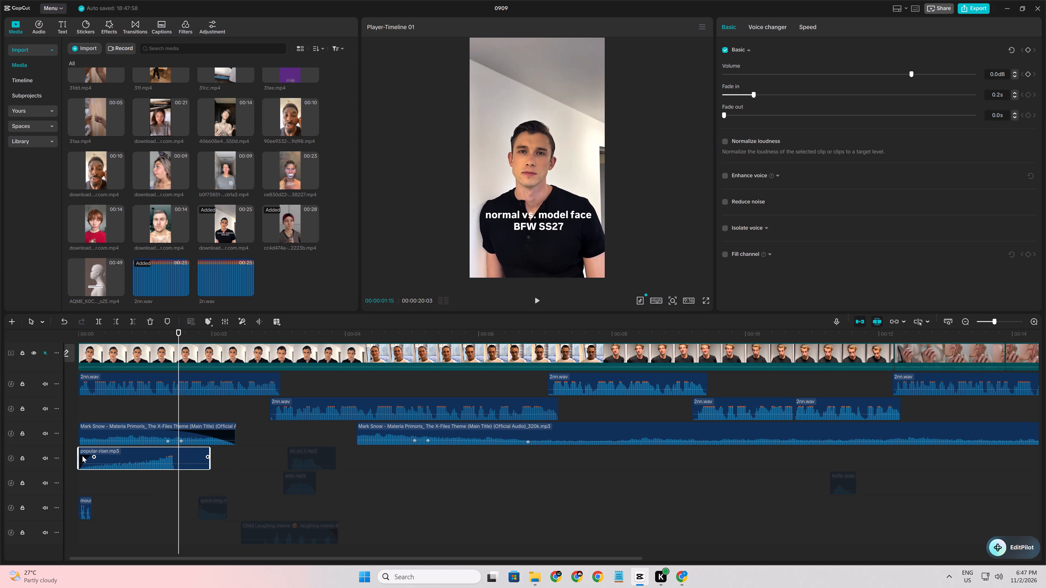
{"action": "left_click_drag", "start_coordinate": [77, 452], "coordinate": [102, 448]}
{"action": "left_click_drag", "start_coordinate": [123, 449], "coordinate": [113, 450]}
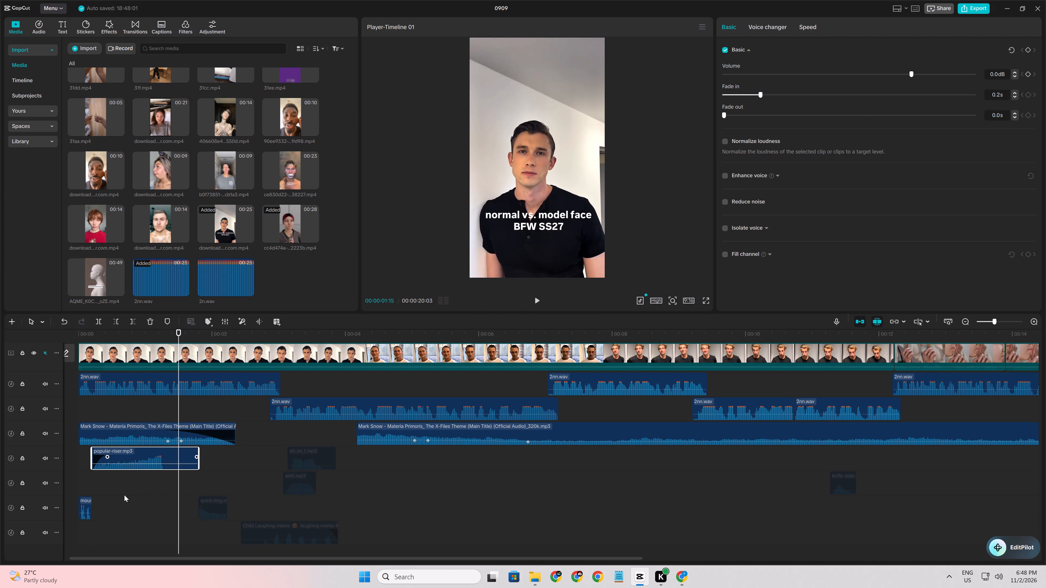
{"action": "left_click", "coordinate": [124, 495]}
{"action": "key", "text": "space"}
{"action": "left_click", "coordinate": [143, 486]}
{"action": "key", "text": "space"}
{"action": "key", "text": "space"}
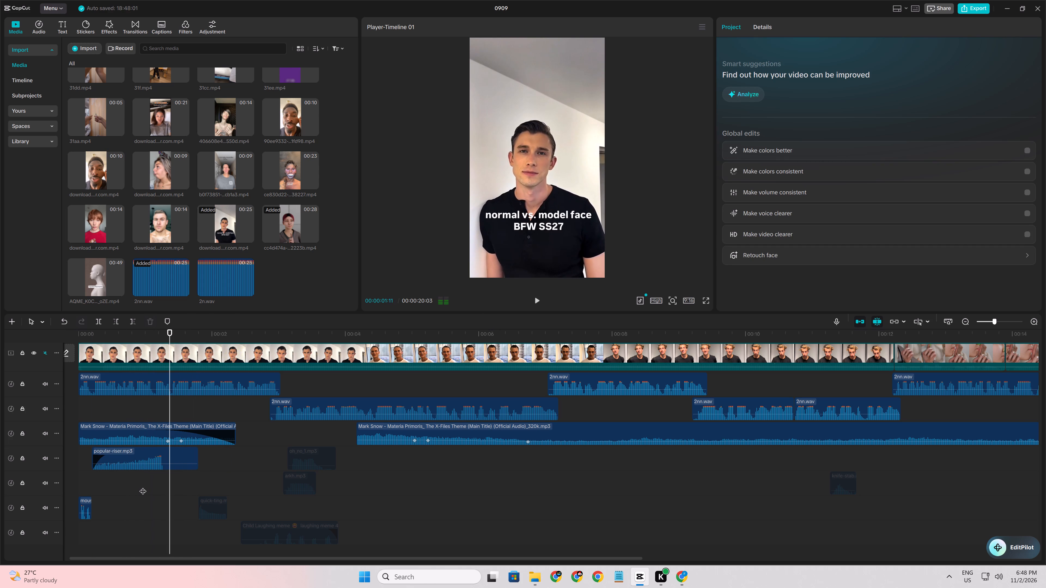
Add a long fade-out to popular-riser.mp3, starting around the clip's middle, and replay the opening.
{"action": "left_click", "coordinate": [165, 457]}
{"action": "left_click_drag", "start_coordinate": [196, 455], "coordinate": [164, 459]}
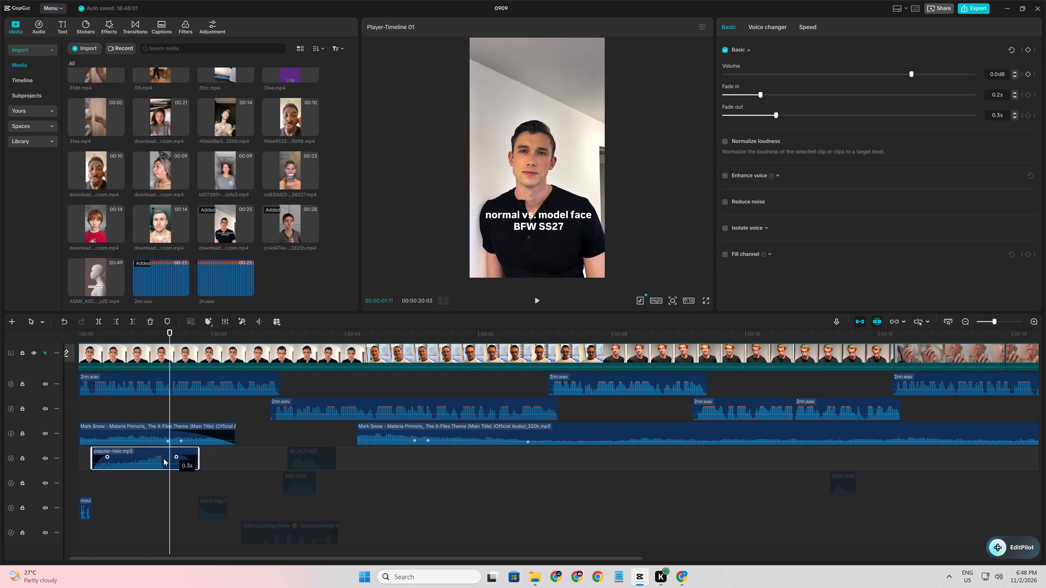
{"action": "left_click_drag", "start_coordinate": [164, 459], "coordinate": [135, 460]}
{"action": "left_click", "coordinate": [133, 495]}
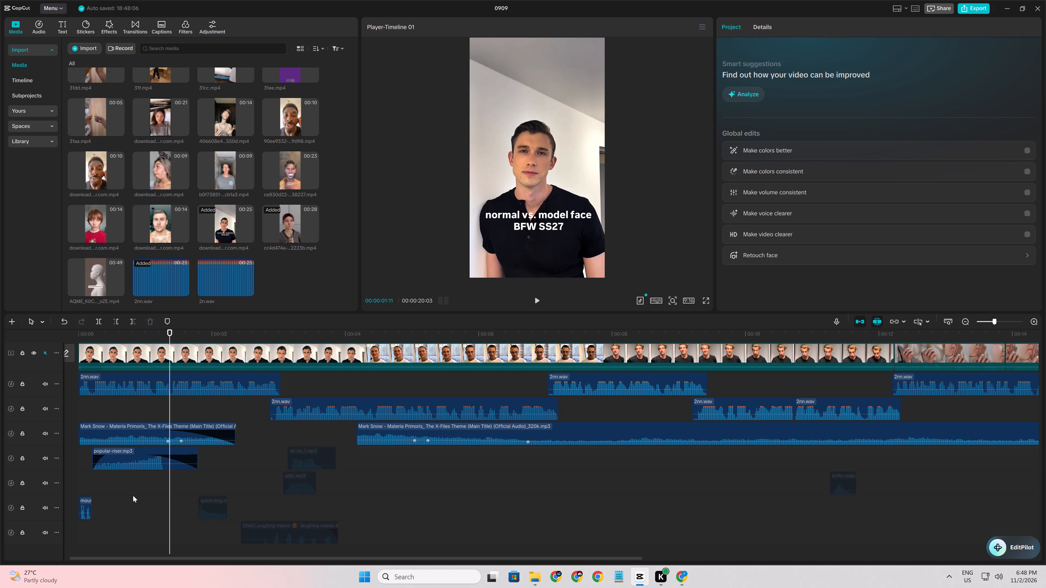
{"action": "key", "text": "space"}
{"action": "left_click", "coordinate": [136, 490]}
{"action": "left_click", "coordinate": [105, 489]}
{"action": "left_click_drag", "start_coordinate": [105, 489], "coordinate": [0, 483]}
{"action": "key", "text": "space"}
{"action": "key", "text": "space"}
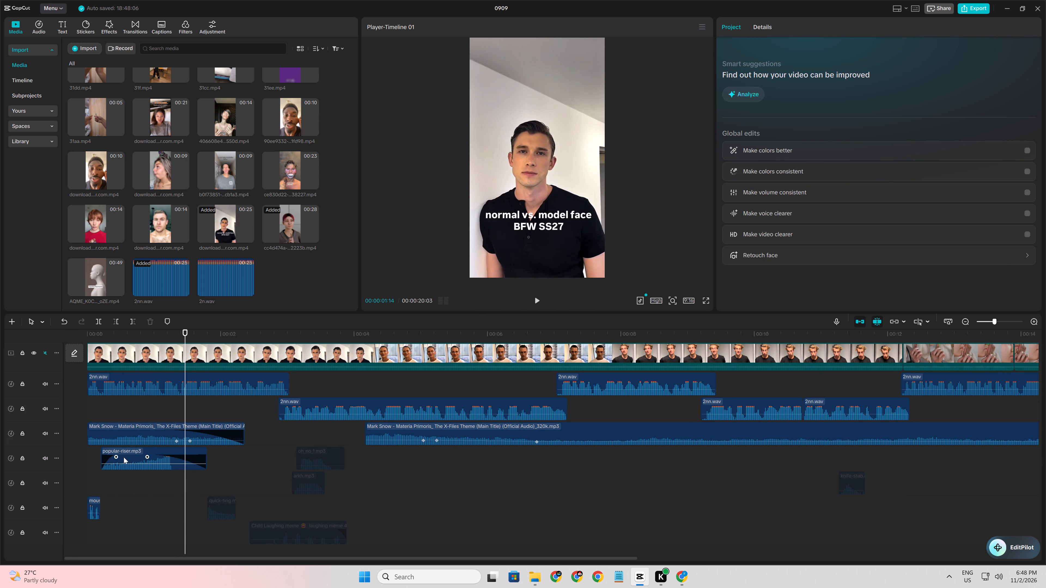
Move popular-riser.mp3 to the very start of the timeline and play the opening with it.
{"action": "left_click_drag", "start_coordinate": [124, 457], "coordinate": [113, 458], "text": "ctrl"}
{"action": "left_click", "coordinate": [102, 476]}
{"action": "key", "text": "space"}
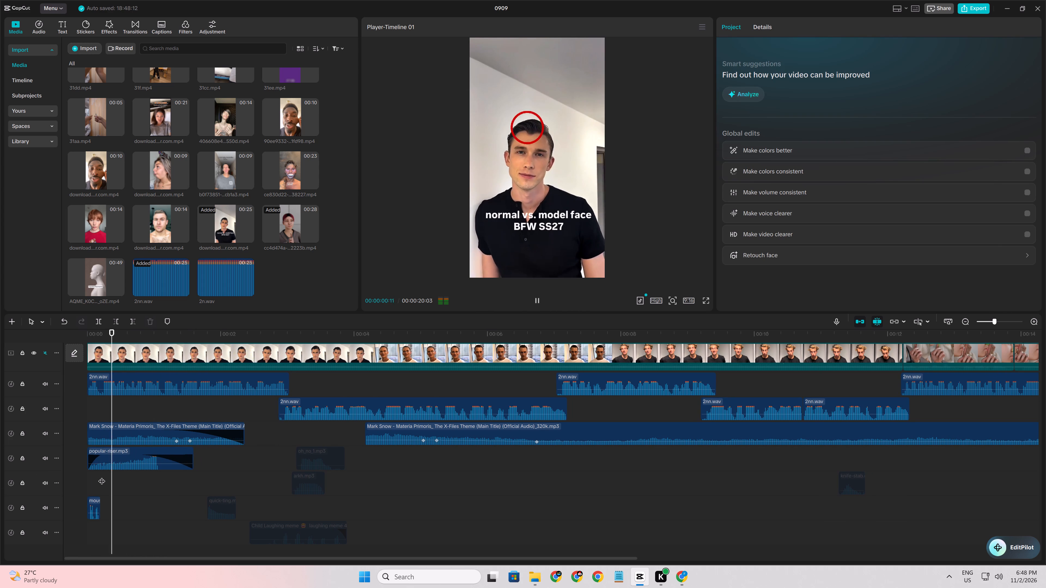
{"action": "left_click", "coordinate": [115, 477]}
{"action": "key", "text": "space"}
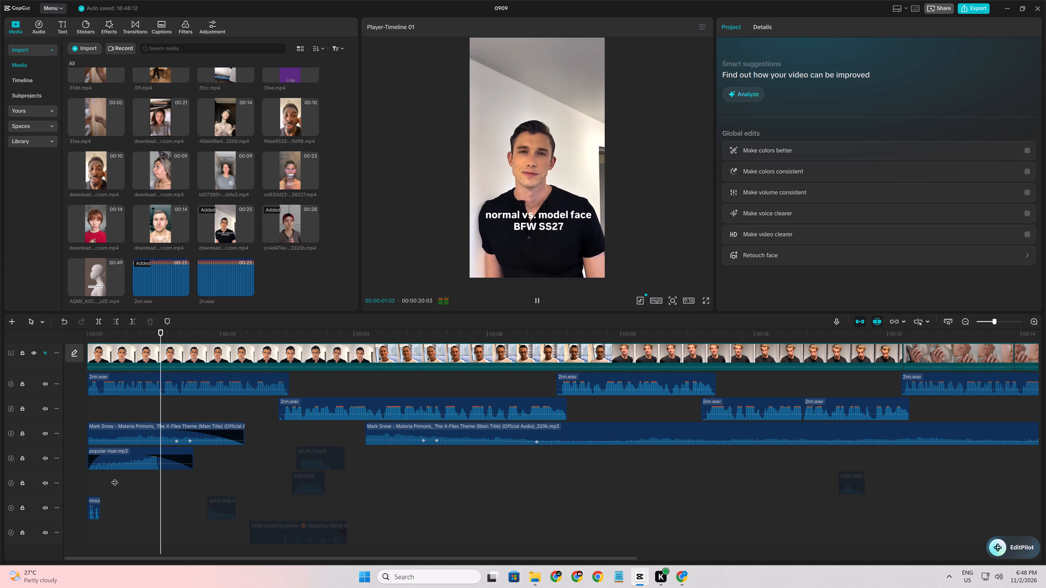
{"action": "left_click", "coordinate": [135, 486]}
{"action": "left_click_drag", "start_coordinate": [135, 486], "coordinate": [0, 473]}
{"action": "key", "text": "space"}
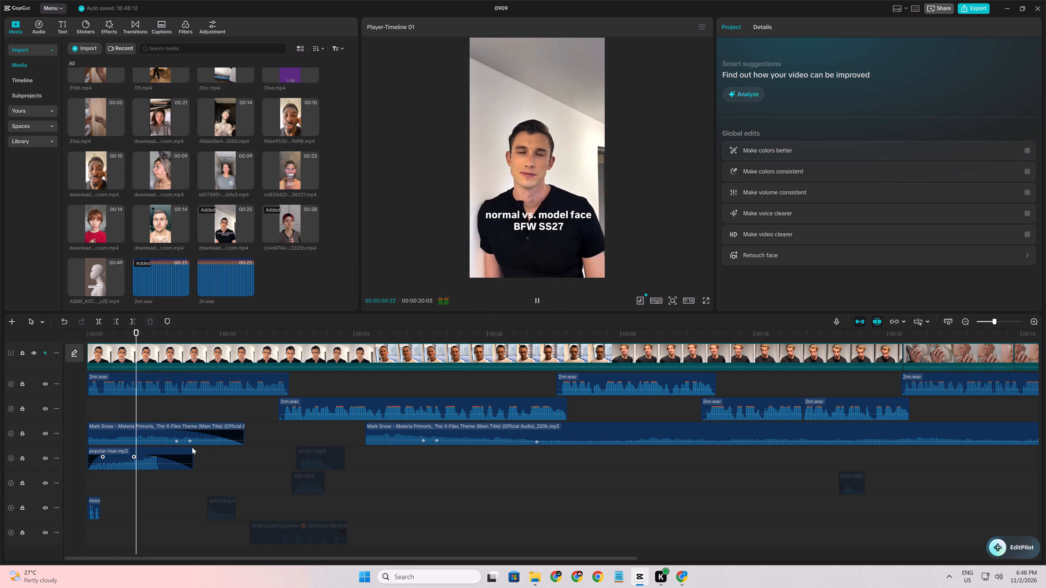
{"action": "key", "text": "space"}
{"action": "scroll", "coordinate": [217, 495], "scroll_direction": "down", "scroll_amount": 3, "text": "ctrl"}
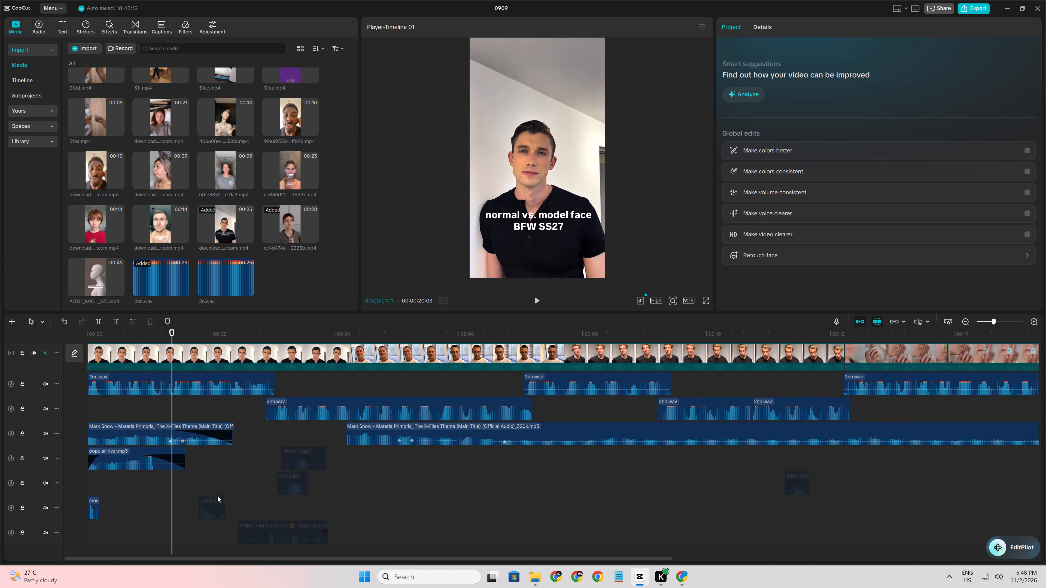
Switch to Chrome, open the princeraj profile and search Google for myinstants.
{"action": "left_click", "coordinate": [592, 577]}
{"action": "left_click", "coordinate": [567, 346]}
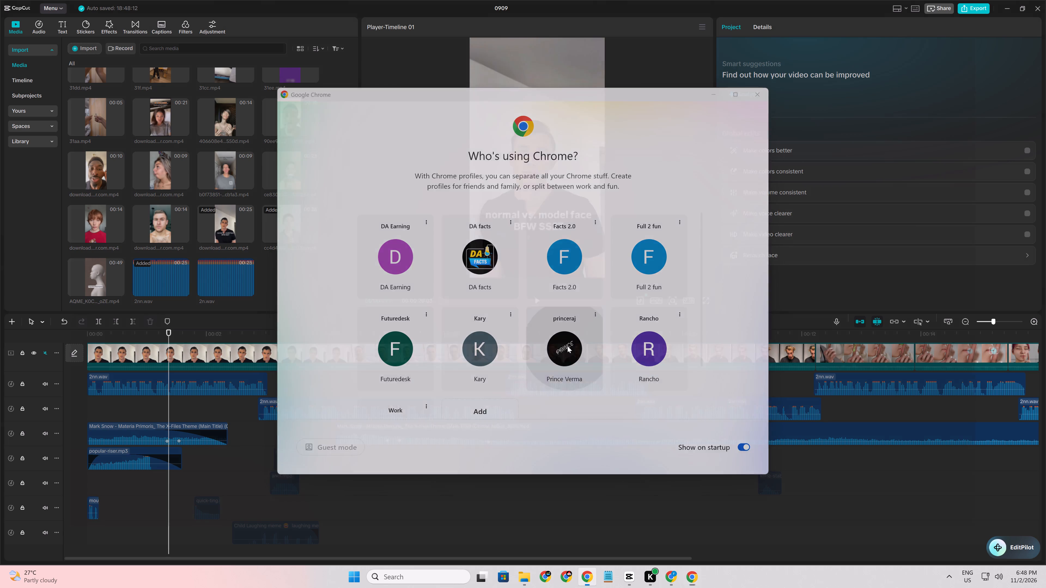
{"action": "left_click", "coordinate": [468, 182]}
{"action": "left_click", "coordinate": [469, 195]}
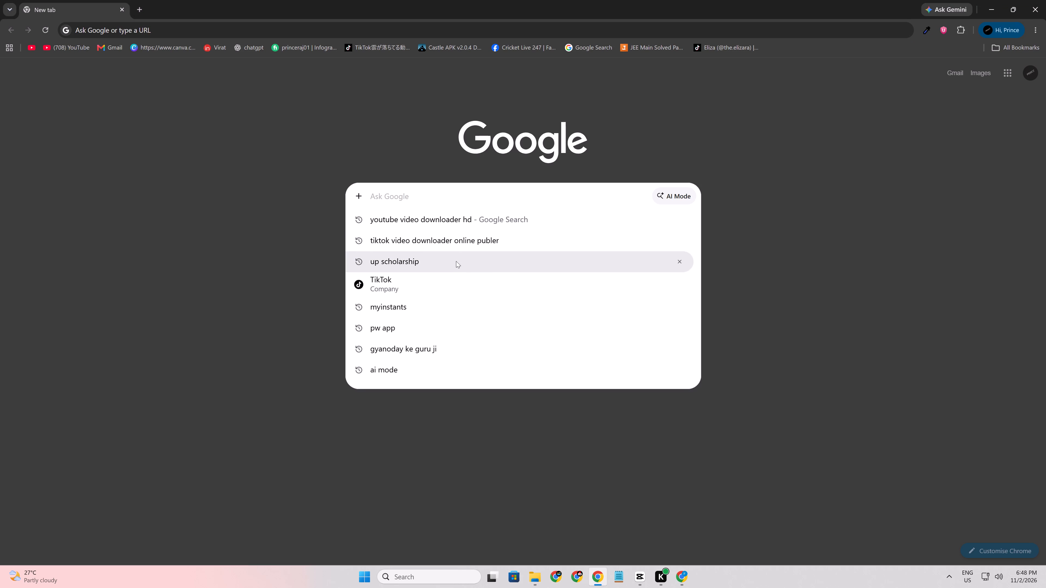
{"action": "left_click", "coordinate": [436, 308]}
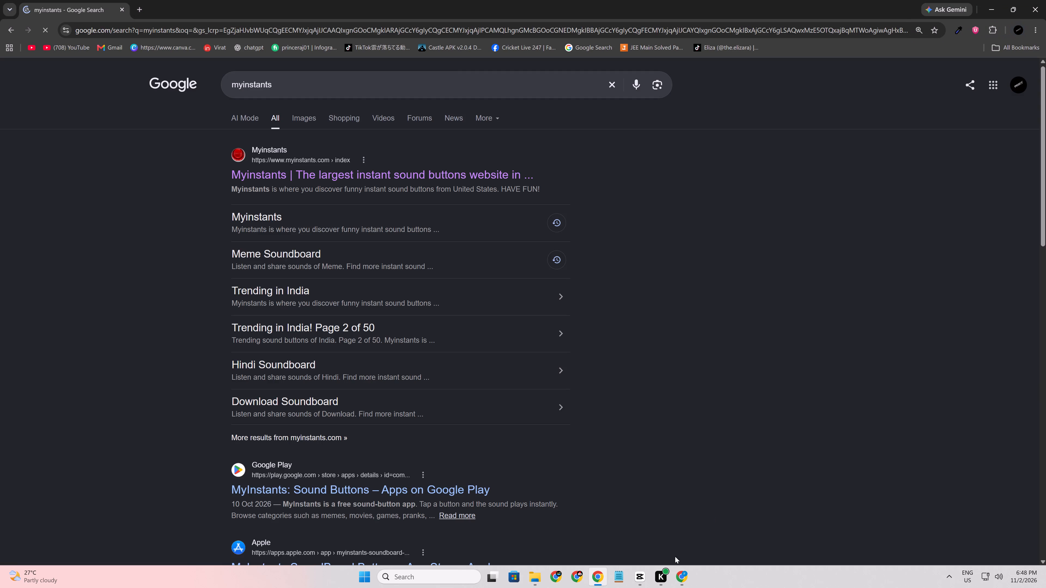
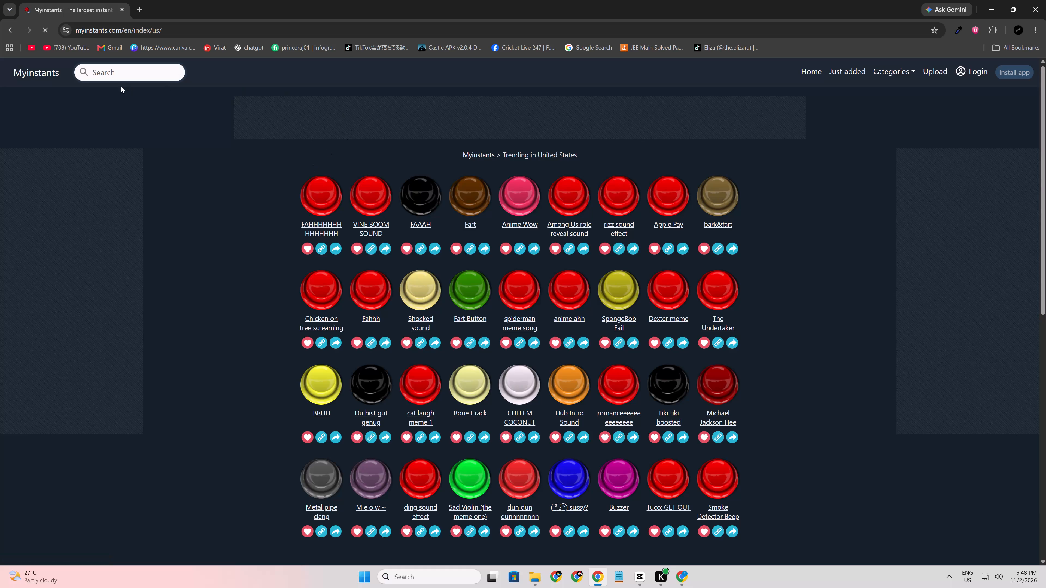
Search Myinstants for suspense sounds.
{"action": "left_click", "coordinate": [121, 71]}
{"action": "type", "text": "suspense"}
{"action": "key", "text": "Return"}
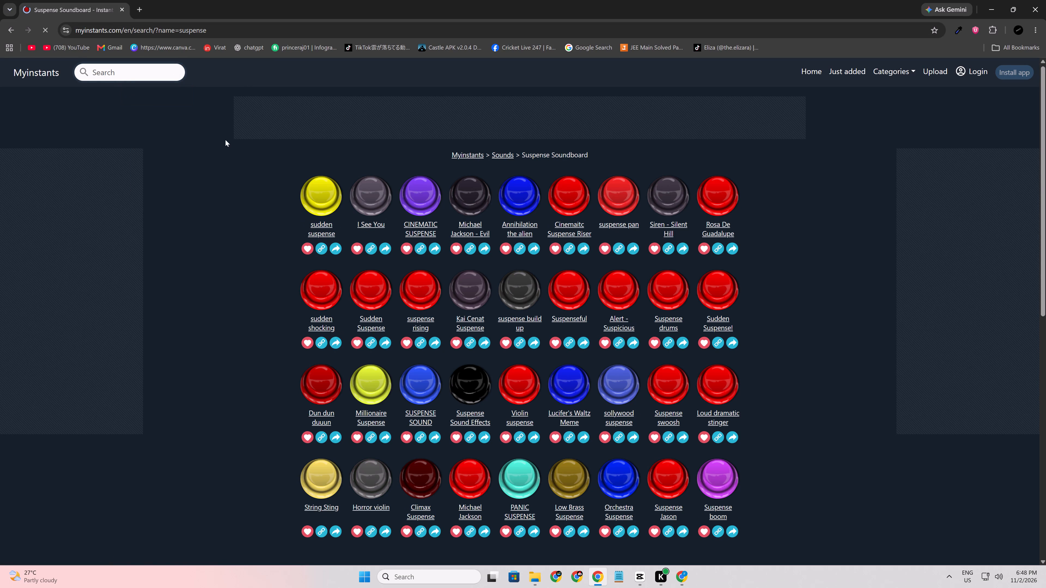
Audition a range of sounds in the first three rows of the suspense soundboard, including the cinematic risers and suspense build up.
{"action": "left_click", "coordinate": [336, 183]}
{"action": "left_click", "coordinate": [367, 197]}
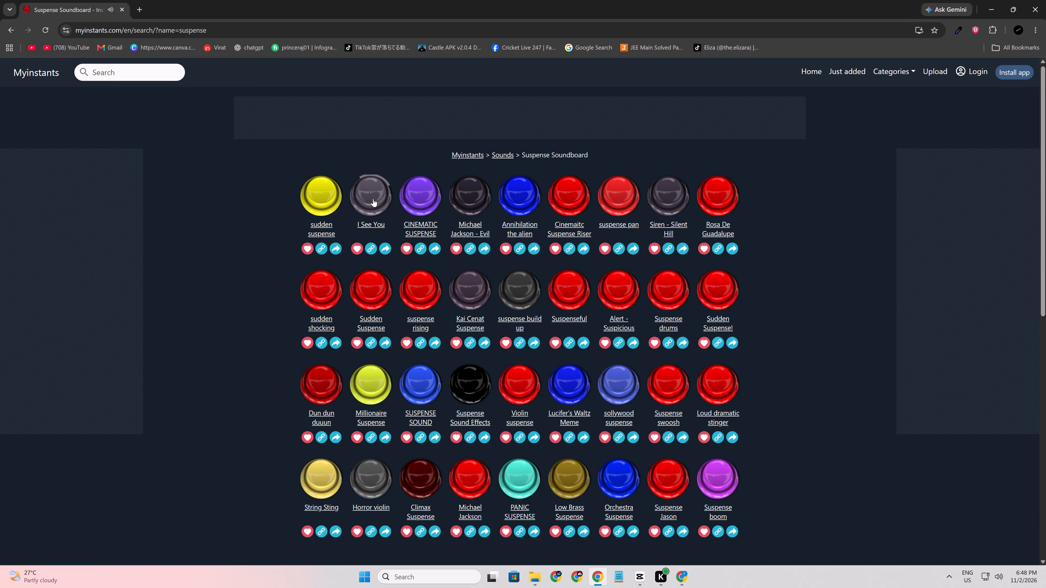
{"action": "left_click", "coordinate": [418, 204]}
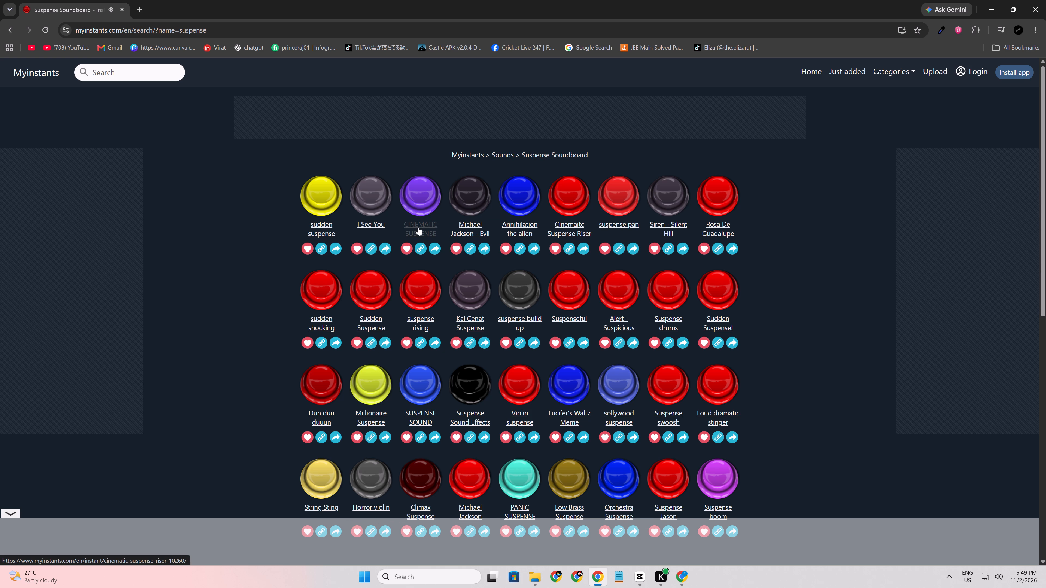
{"action": "left_click", "coordinate": [580, 212]}
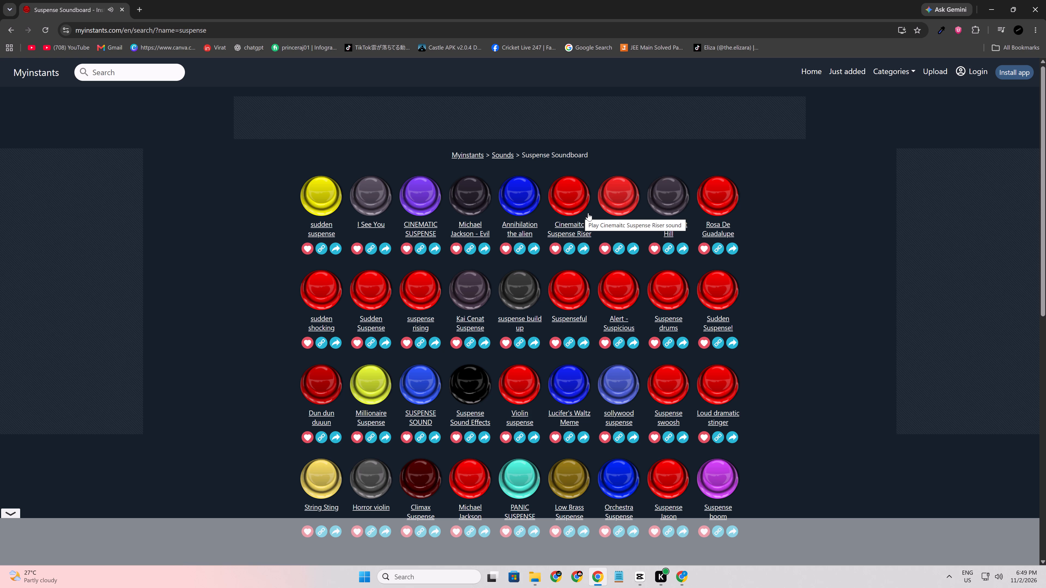
{"action": "left_click", "coordinate": [315, 285]}
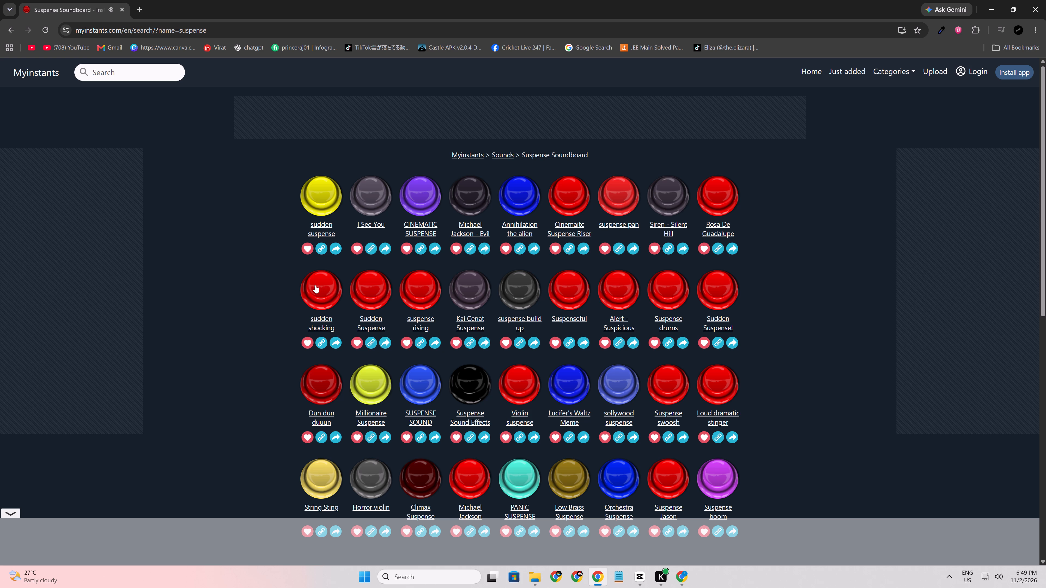
{"action": "left_click", "coordinate": [368, 287]}
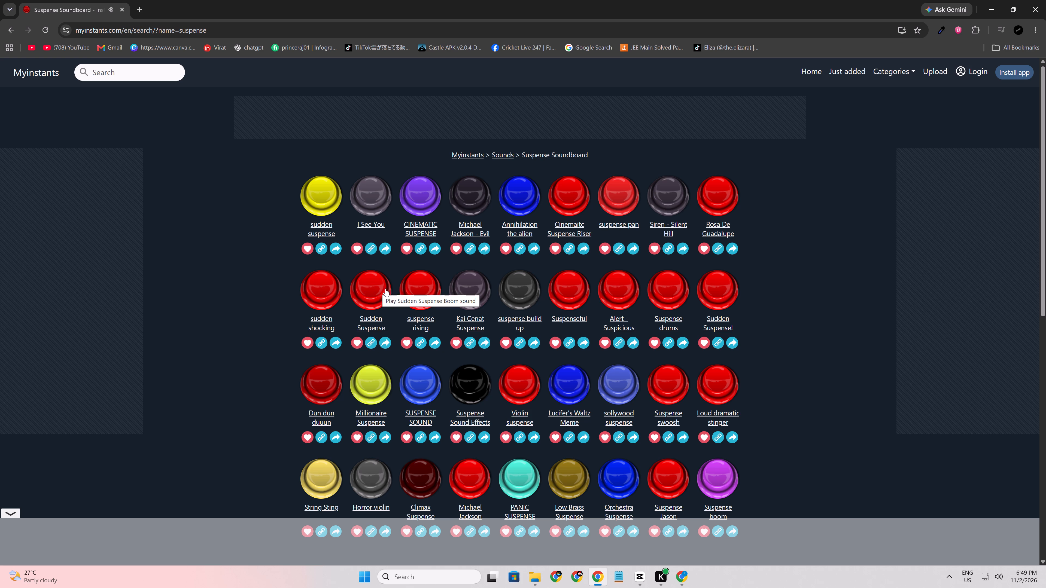
{"action": "left_click", "coordinate": [415, 288]}
{"action": "left_click", "coordinate": [512, 290]}
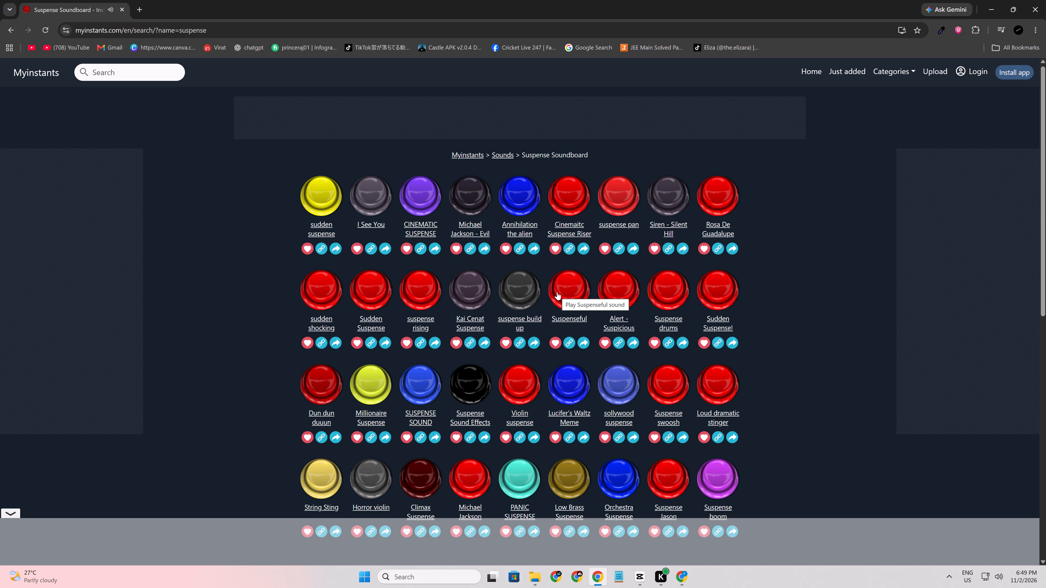
{"action": "left_click", "coordinate": [721, 293]}
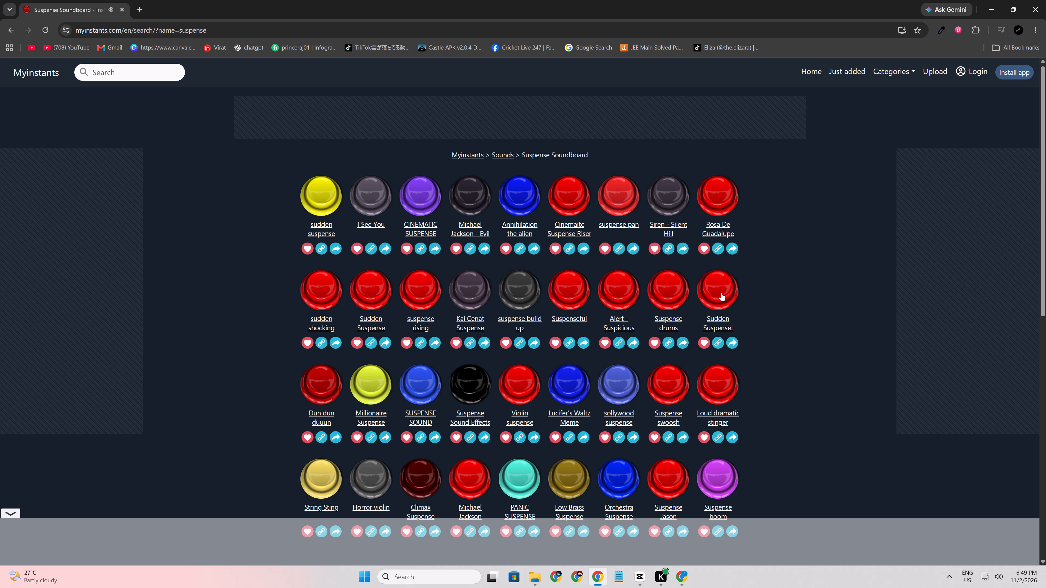
{"action": "left_click", "coordinate": [674, 289]}
{"action": "left_click", "coordinate": [298, 383]}
{"action": "left_click", "coordinate": [308, 383]}
{"action": "left_click", "coordinate": [349, 381]}
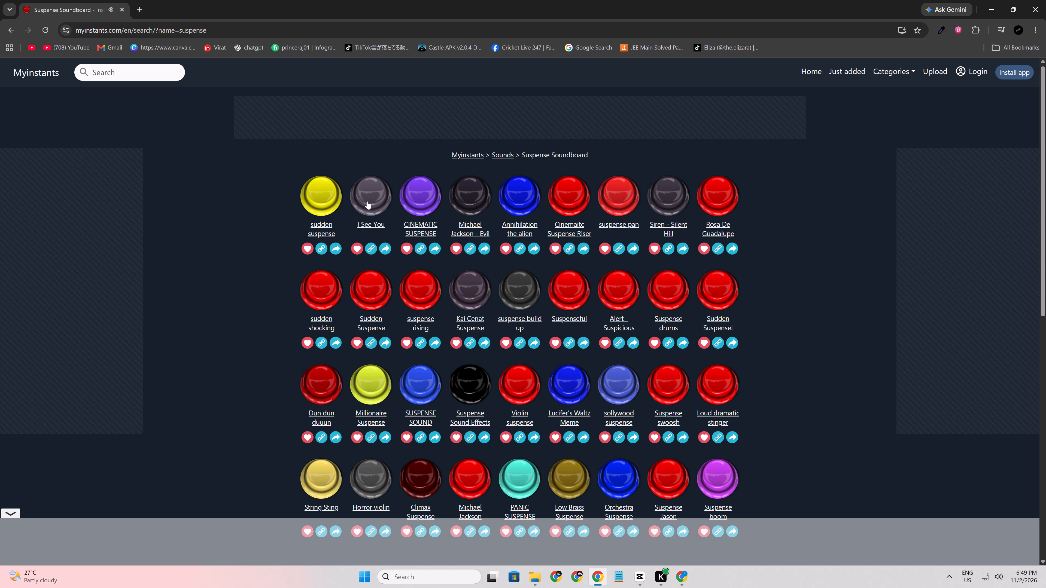
Replay candidates from the first two rows, such as sudden suspense, CINEMATIC SUSPENSE RISER and suspense build up, to compare them.
{"action": "left_click", "coordinate": [364, 196]}
{"action": "left_click", "coordinate": [330, 200]}
{"action": "left_click", "coordinate": [423, 201]}
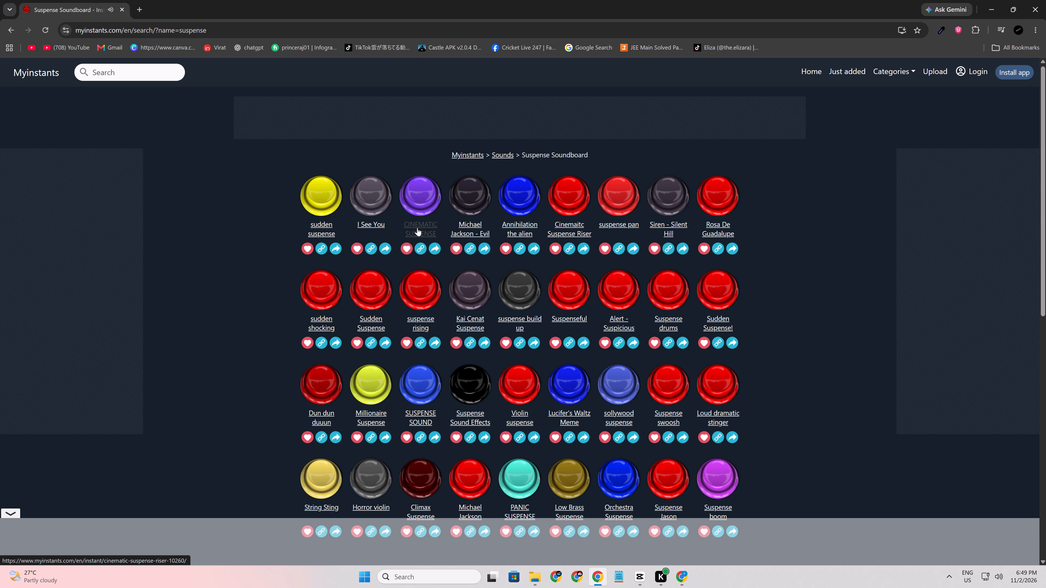
{"action": "left_click", "coordinate": [466, 208]}
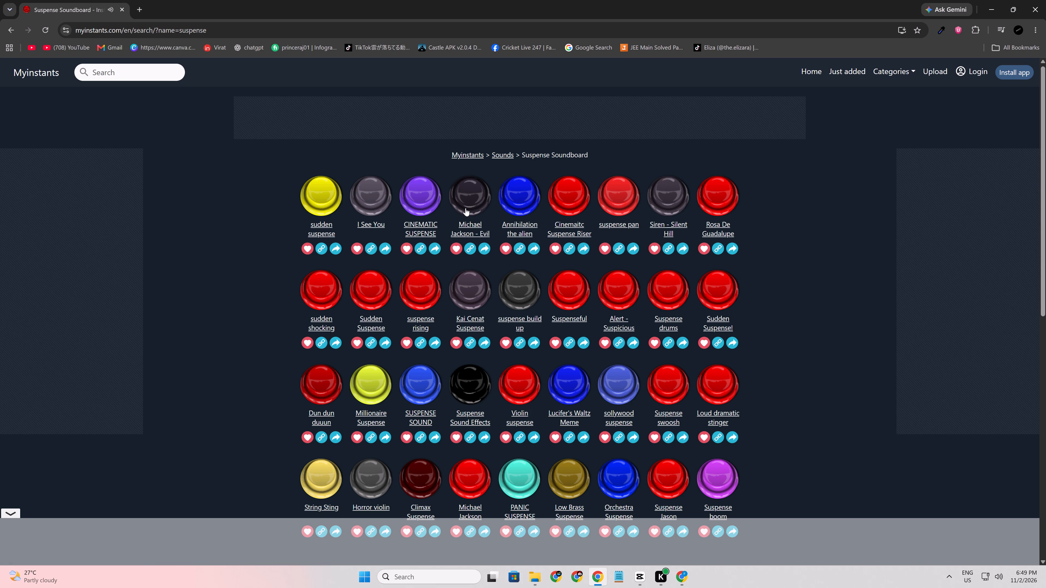
{"action": "left_click", "coordinate": [673, 277]}
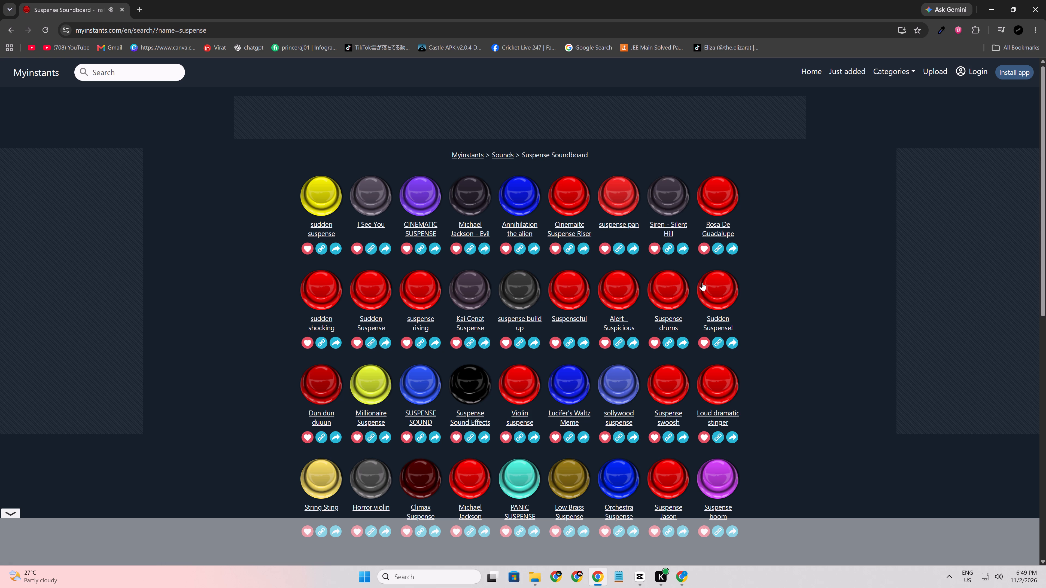
{"action": "left_click", "coordinate": [709, 283]}
{"action": "left_click", "coordinate": [623, 283]}
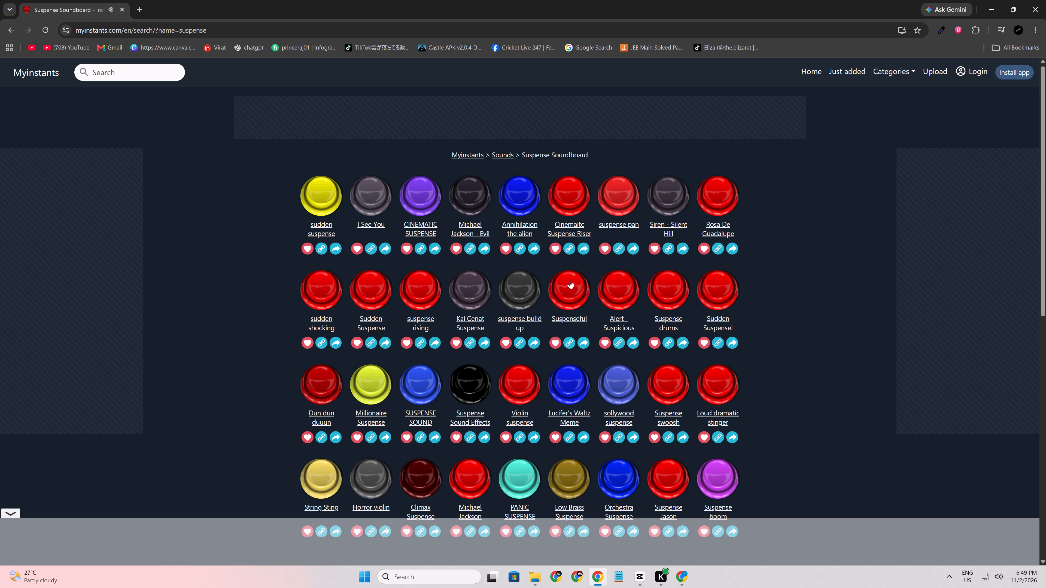
{"action": "left_click", "coordinate": [570, 280]}
{"action": "left_click", "coordinate": [519, 283]}
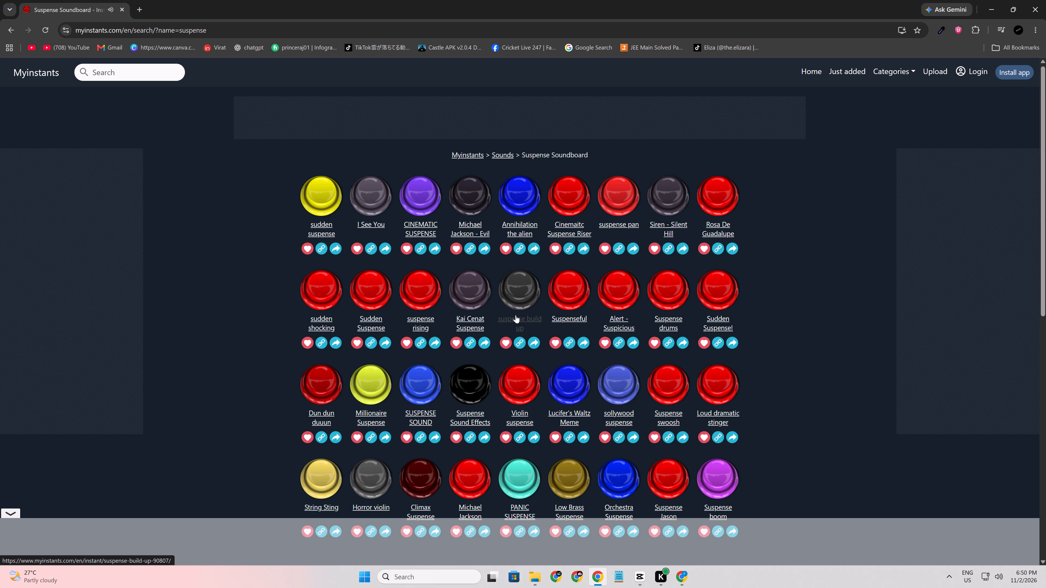
{"action": "left_click", "coordinate": [412, 196]}
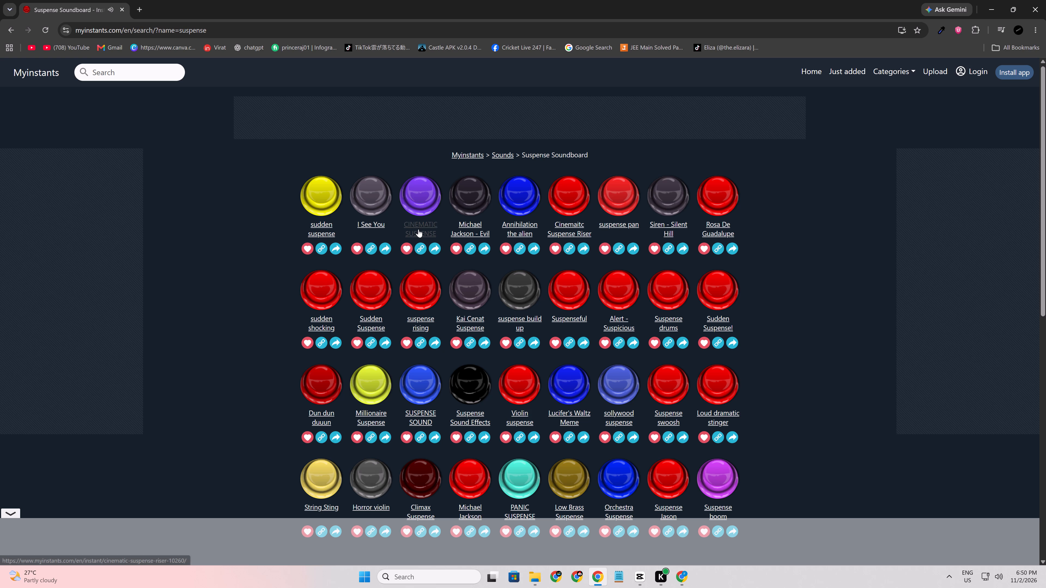
{"action": "left_click", "coordinate": [396, 288]}
{"action": "left_click", "coordinate": [377, 286]}
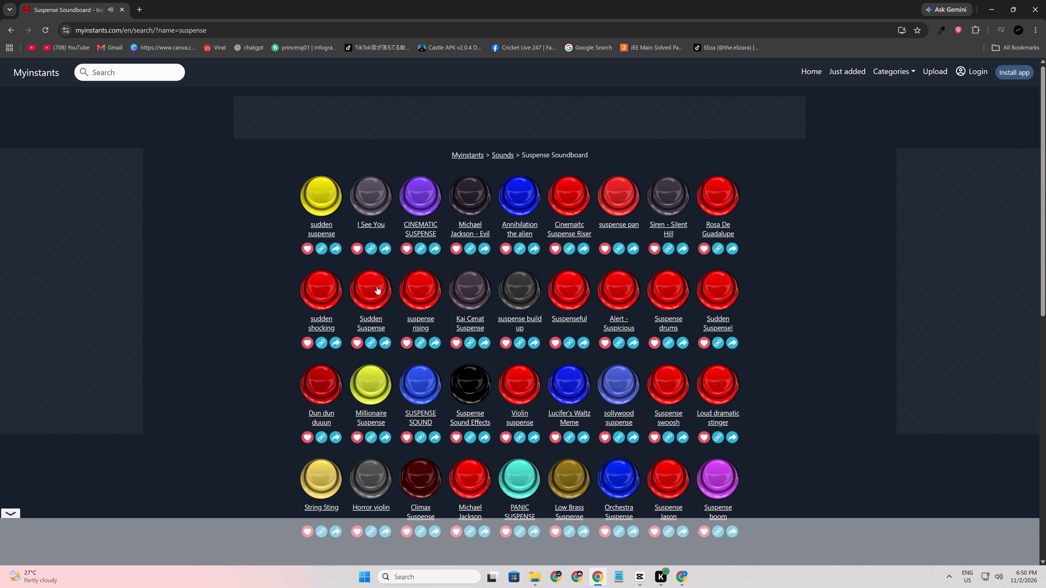
{"action": "left_click", "coordinate": [416, 294]}
{"action": "left_click", "coordinate": [536, 288]}
Download the suspense build up sound as an MP3 and import it into the 0909 project's media in CapCut.
{"action": "left_click", "coordinate": [527, 314]}
{"action": "left_click", "coordinate": [525, 389]}
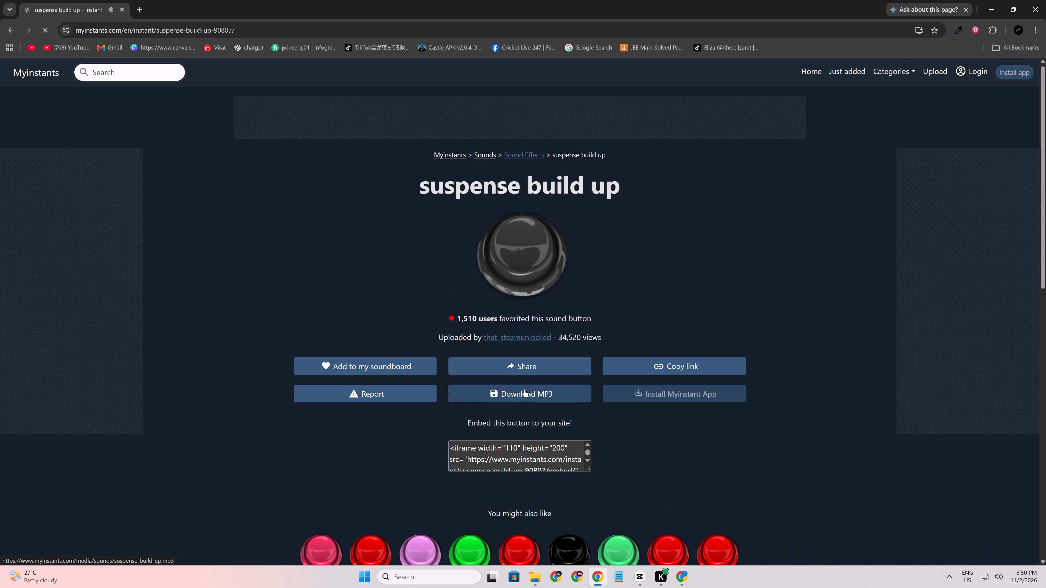
{"action": "left_click_drag", "start_coordinate": [905, 52], "coordinate": [642, 560]}
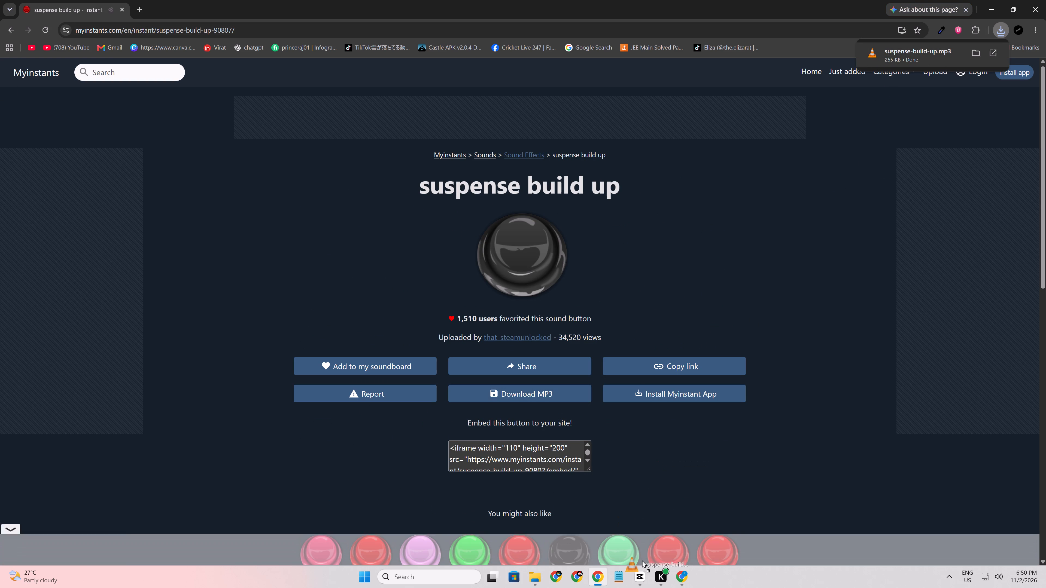
{"action": "left_click_drag", "start_coordinate": [642, 560], "coordinate": [323, 274]}
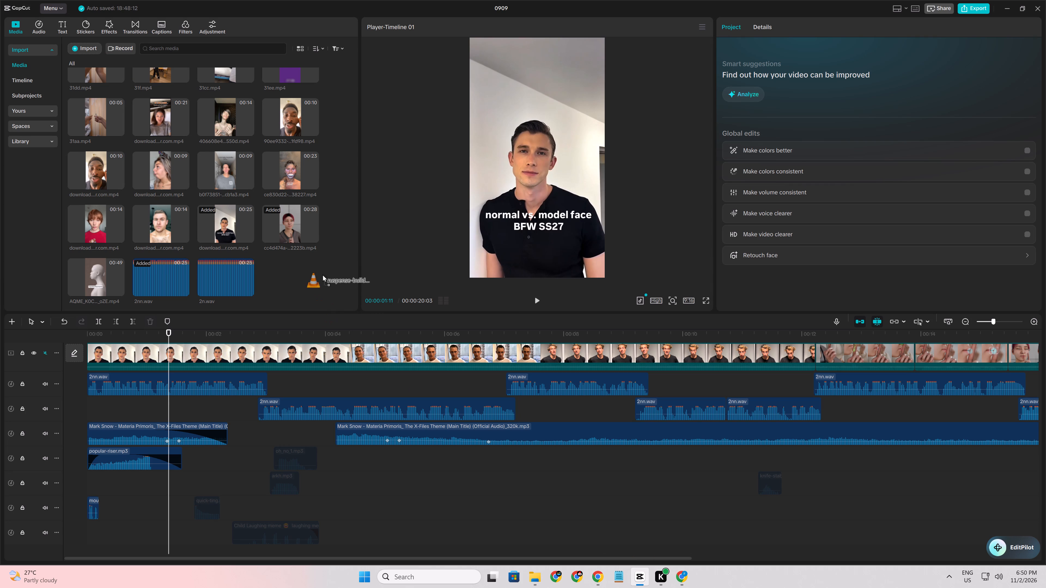
{"action": "left_click_drag", "start_coordinate": [323, 274], "coordinate": [309, 266]}
Place suspense-build-up.mp3 on a new audio track starting at about 0.8 s and play the opening with it.
{"action": "left_click", "coordinate": [163, 408]}
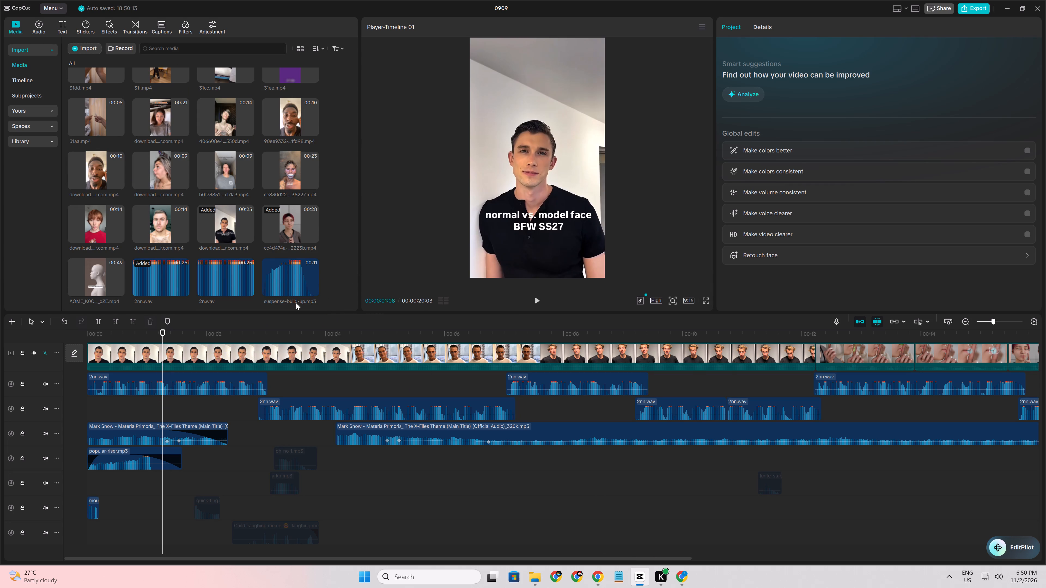
{"action": "left_click_drag", "start_coordinate": [303, 272], "coordinate": [137, 480]}
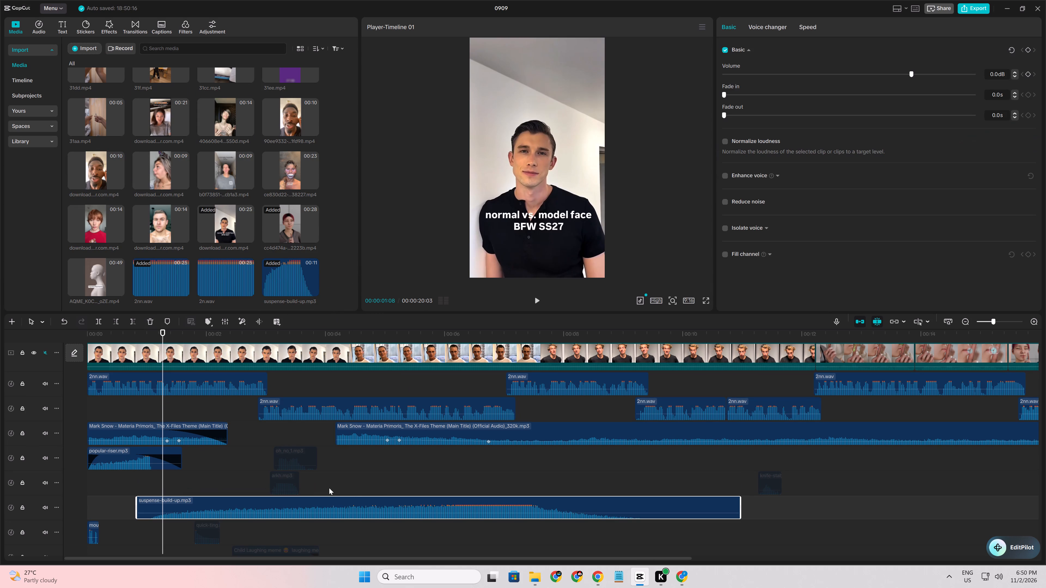
{"action": "double_click", "coordinate": [327, 486]}
{"action": "key", "text": "space"}
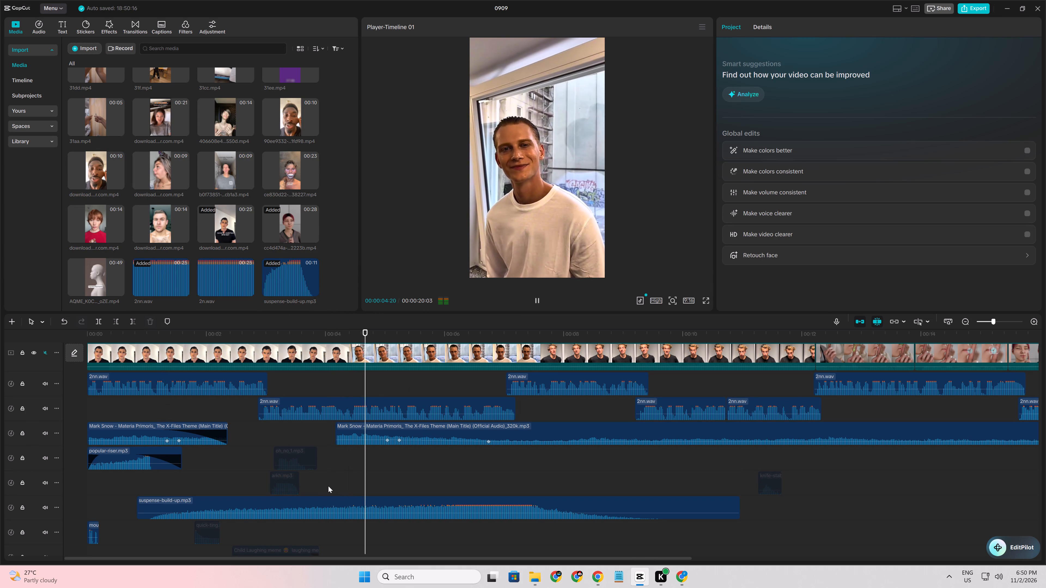
{"action": "key", "text": "space"}
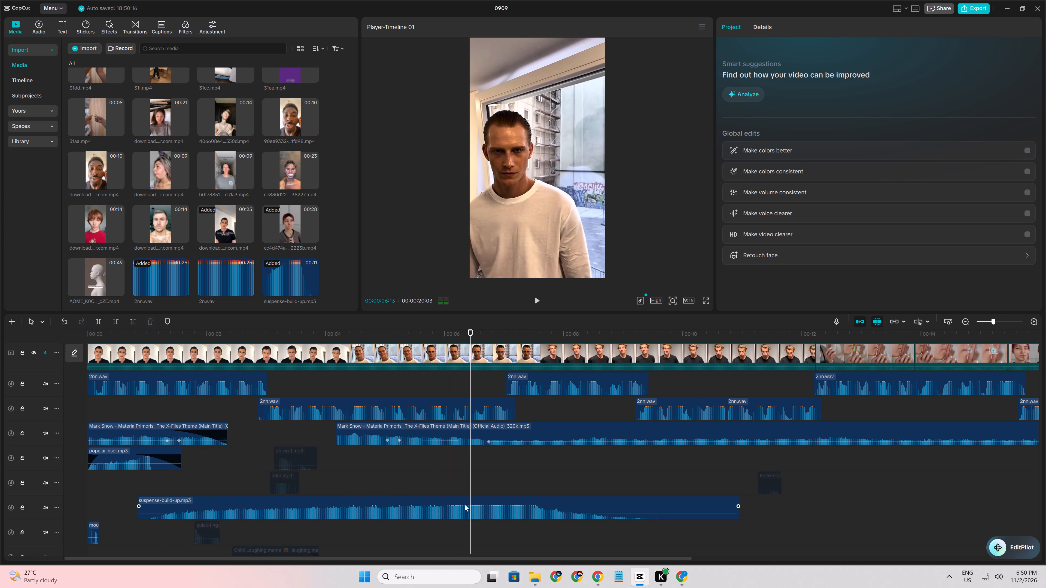
Trim suspense-build-up.mp3 to its part between about 3.6 s and 6.4 s on the timeline and move it to the very start, below popular-riser.mp3.
{"action": "left_click", "coordinate": [465, 504]}
{"action": "key", "text": "w"}
{"action": "left_click", "coordinate": [377, 477]}
{"action": "left_click_drag", "start_coordinate": [377, 477], "coordinate": [367, 478]}
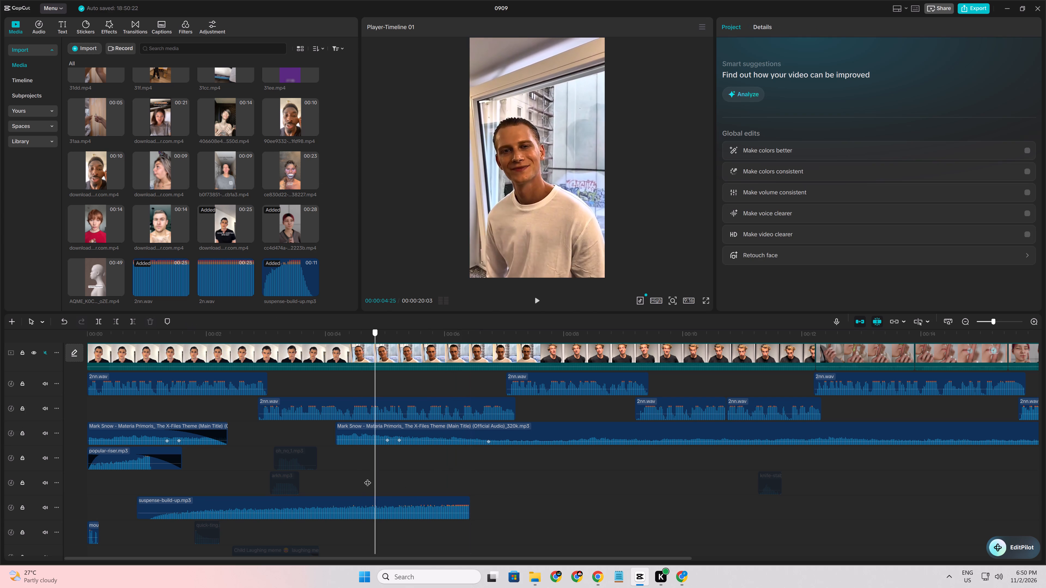
{"action": "left_click_drag", "start_coordinate": [367, 478], "coordinate": [299, 478]}
{"action": "left_click", "coordinate": [292, 503]}
{"action": "key", "text": "q"}
{"action": "left_click_drag", "start_coordinate": [327, 509], "coordinate": [87, 483]}
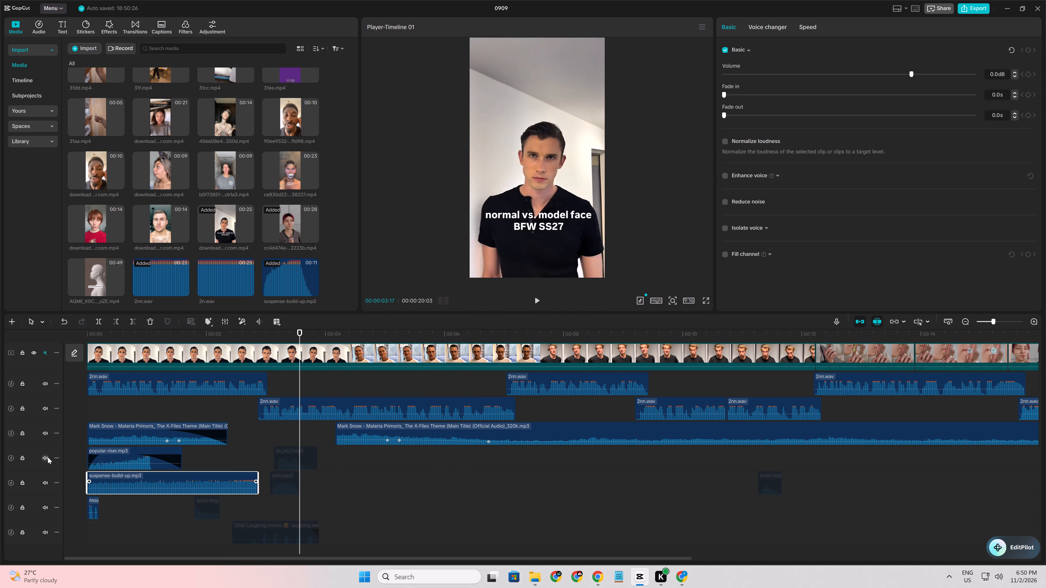
Mute the popular-riser.mp3 track and return the playhead to the start of the timeline.
{"action": "left_click", "coordinate": [46, 457]}
{"action": "left_click", "coordinate": [115, 406]}
{"action": "left_click_drag", "start_coordinate": [115, 406], "coordinate": [39, 417]}
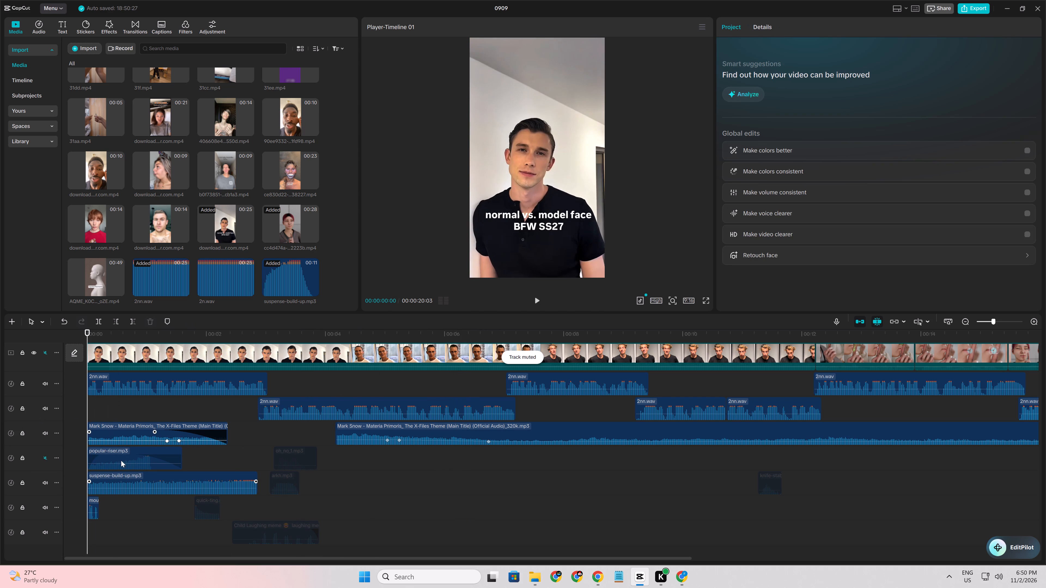
Lower the volume of suspense-build-up.mp3 to -13.8 dB.
{"action": "left_click", "coordinate": [118, 470]}
{"action": "left_click", "coordinate": [119, 478]}
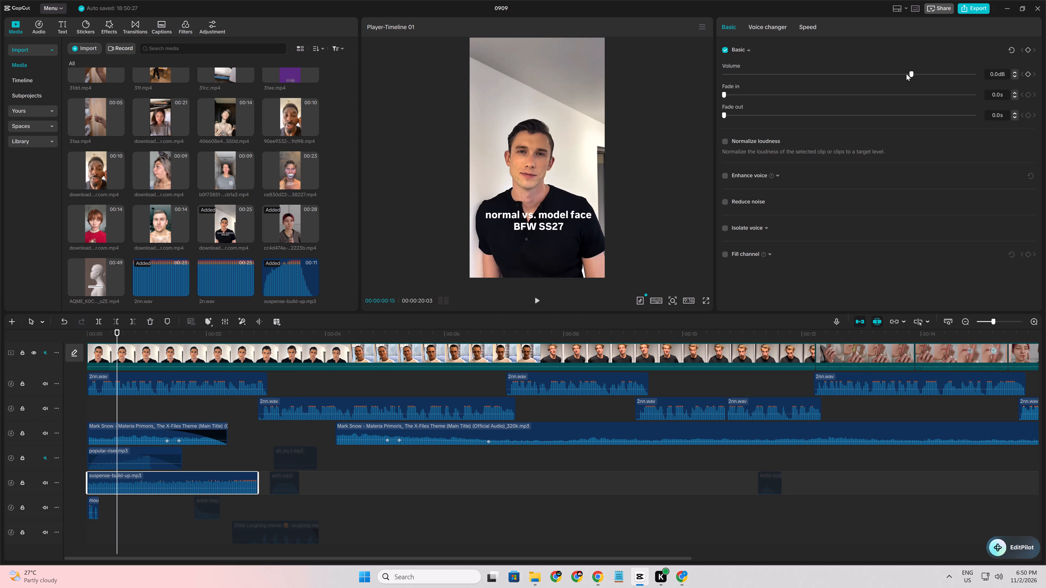
{"action": "left_click_drag", "start_coordinate": [905, 74], "coordinate": [866, 75]}
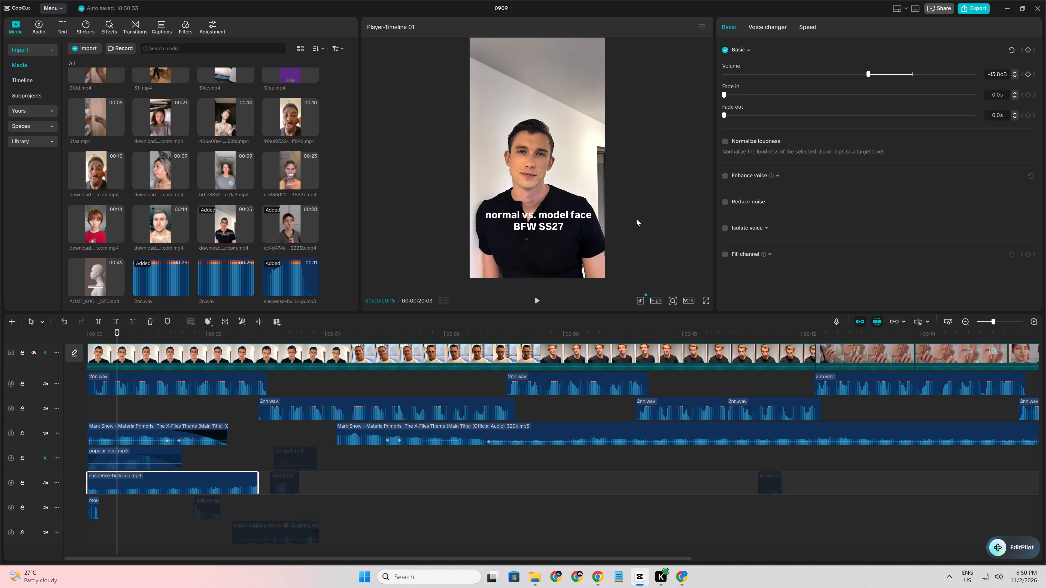
Trim the beginning of suspense-build-up.mp3 so the clip starts at about 1 s on the timeline.
{"action": "left_click_drag", "start_coordinate": [87, 473], "coordinate": [148, 473]}
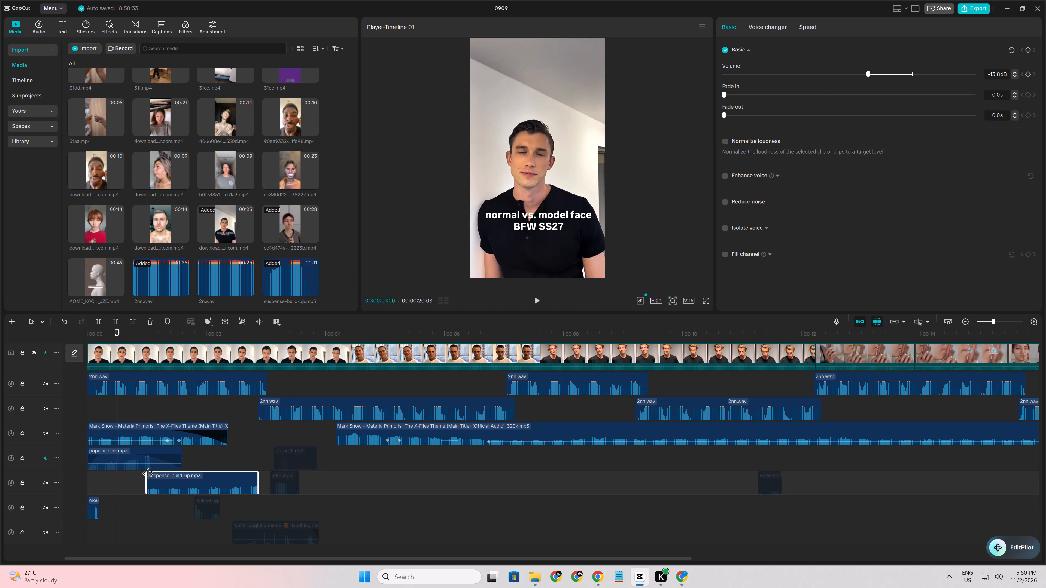
{"action": "left_click_drag", "start_coordinate": [148, 473], "coordinate": [150, 473]}
Give suspense-build-up.mp3 a 1.8 s fade-in and a 0.1 s fade-out.
{"action": "left_click_drag", "start_coordinate": [725, 93], "coordinate": [1021, 115]}
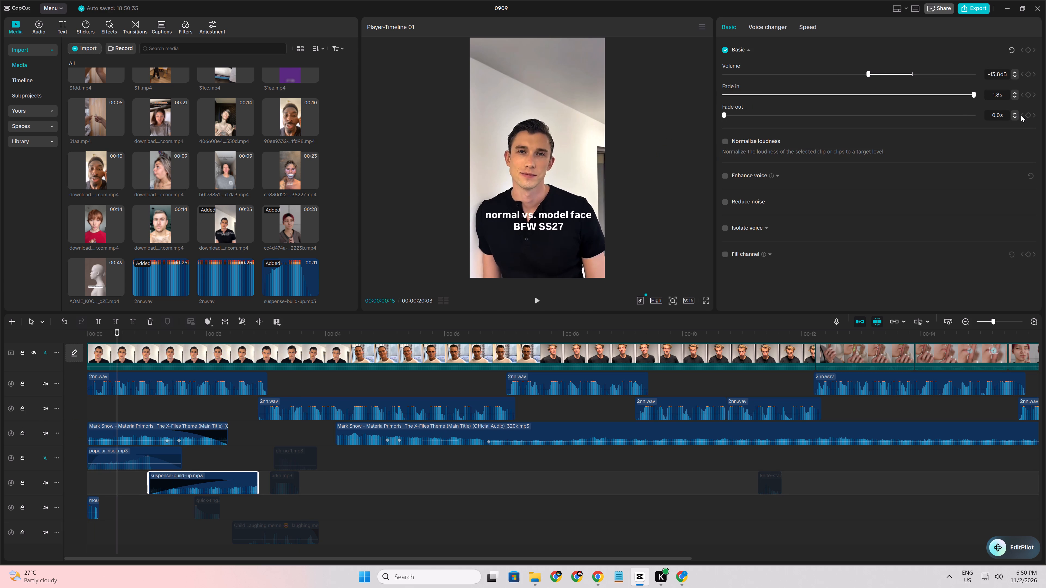
{"action": "left_click_drag", "start_coordinate": [1021, 115], "coordinate": [1015, 115]}
{"action": "left_click_drag", "start_coordinate": [725, 118], "coordinate": [737, 117]}
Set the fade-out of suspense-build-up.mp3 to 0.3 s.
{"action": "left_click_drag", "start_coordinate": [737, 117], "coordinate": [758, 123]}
Move suspense-build-up.mp3 to the start of the timeline with about 0.5 s trimmed off its beginning, and play it from the start.
{"action": "left_click_drag", "start_coordinate": [205, 473], "coordinate": [113, 467]}
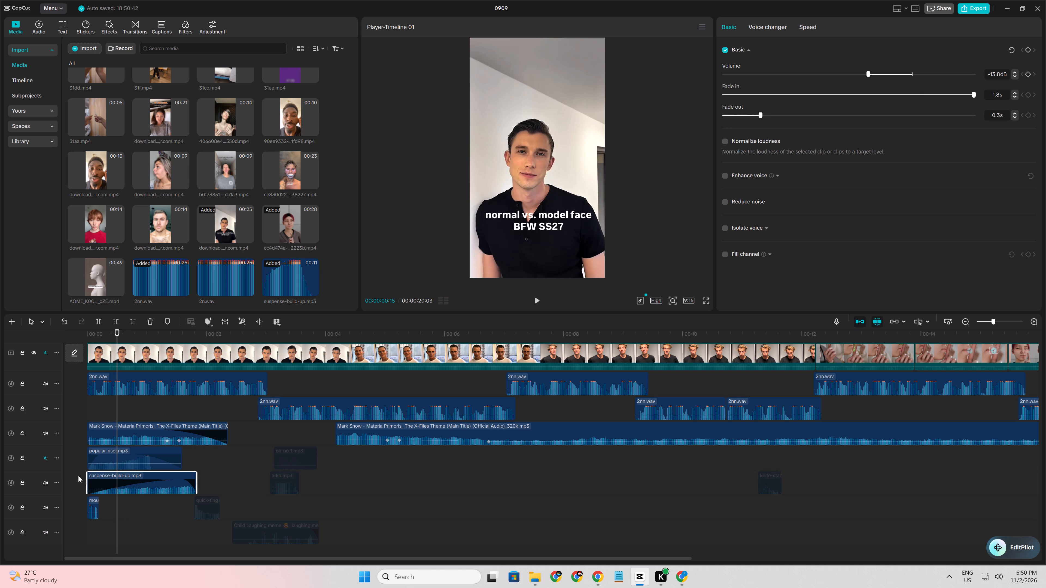
{"action": "left_click_drag", "start_coordinate": [86, 476], "coordinate": [115, 481]}
{"action": "left_click_drag", "start_coordinate": [123, 480], "coordinate": [95, 473]}
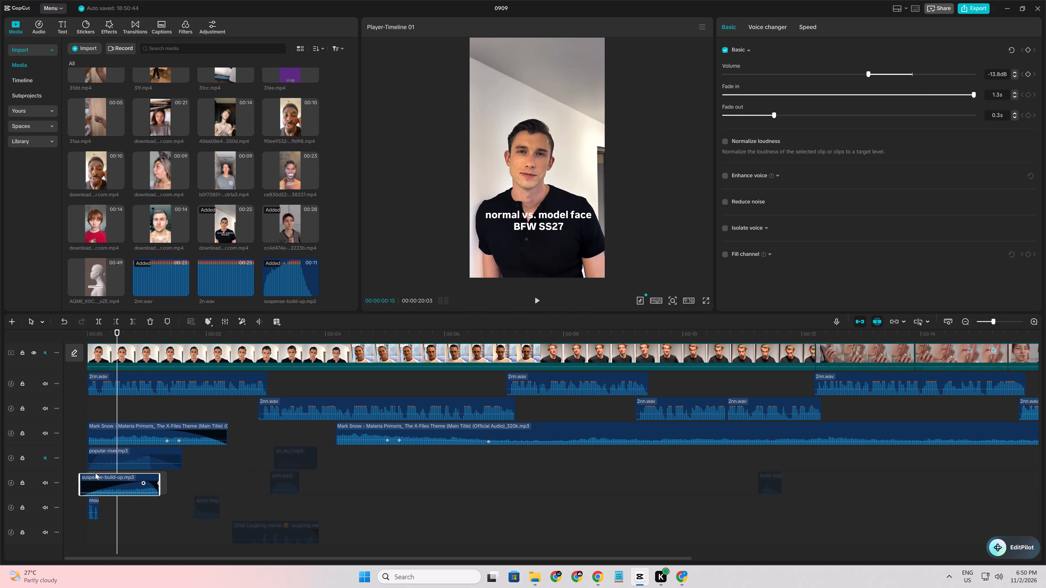
{"action": "left_click_drag", "start_coordinate": [95, 473], "coordinate": [86, 482]}
{"action": "left_click", "coordinate": [131, 396]}
{"action": "left_click_drag", "start_coordinate": [131, 396], "coordinate": [4, 394]}
{"action": "left_click", "coordinate": [150, 403]}
{"action": "left_click_drag", "start_coordinate": [148, 404], "coordinate": [3, 369]}
{"action": "key", "text": "space"}
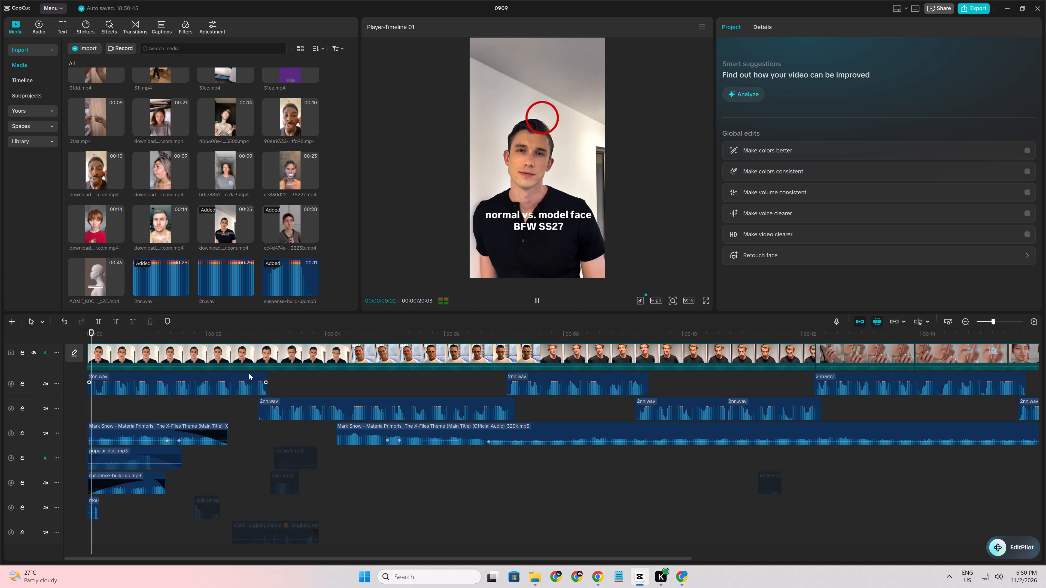
{"action": "key", "text": "space"}
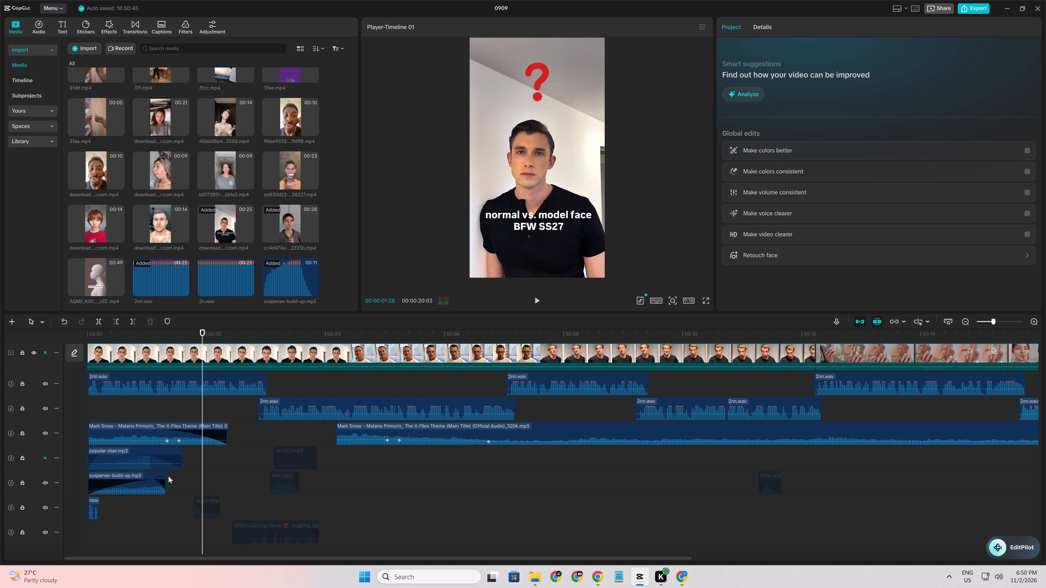
Shift suspense-build-up.mp3 about 0.6 s later and extend its beginning back to the start of the timeline.
{"action": "left_click_drag", "start_coordinate": [134, 479], "coordinate": [167, 478]}
{"action": "left_click_drag", "start_coordinate": [124, 477], "coordinate": [36, 475]}
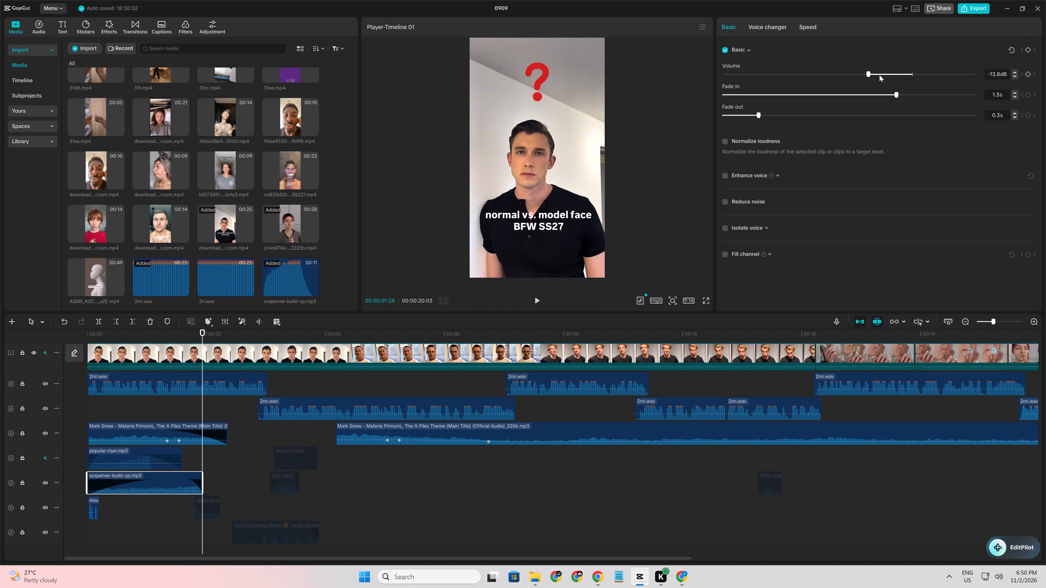
Raise the volume of suspense-build-up.mp3 to -9.3 dB.
{"action": "left_click_drag", "start_coordinate": [876, 69], "coordinate": [880, 79]}
Play back the first three seconds repeatedly to judge how suspense-build-up.mp3 sounds and where it ends.
{"action": "left_click", "coordinate": [120, 514]}
{"action": "key", "text": "space"}
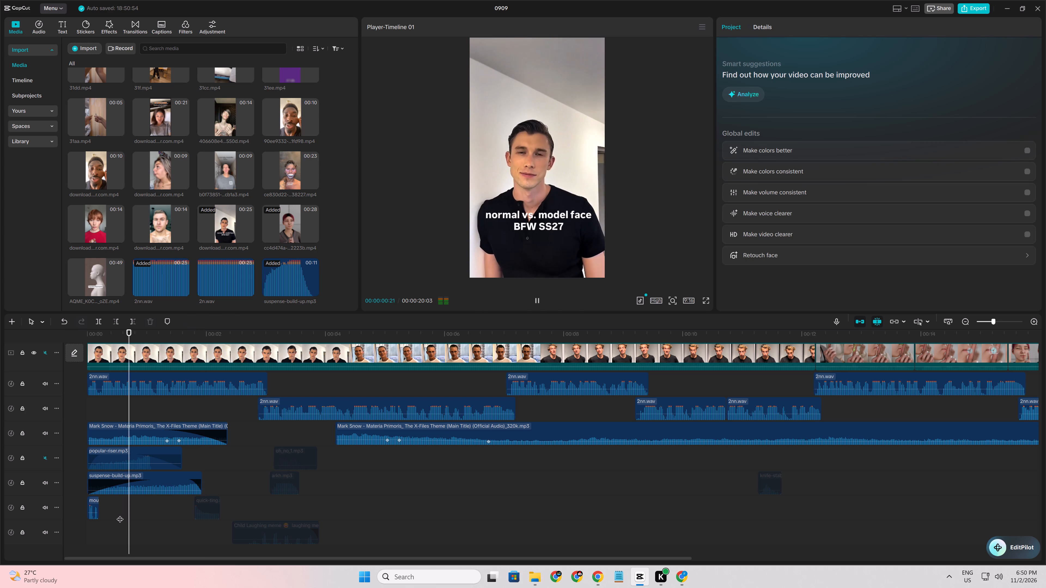
{"action": "left_click", "coordinate": [145, 509]}
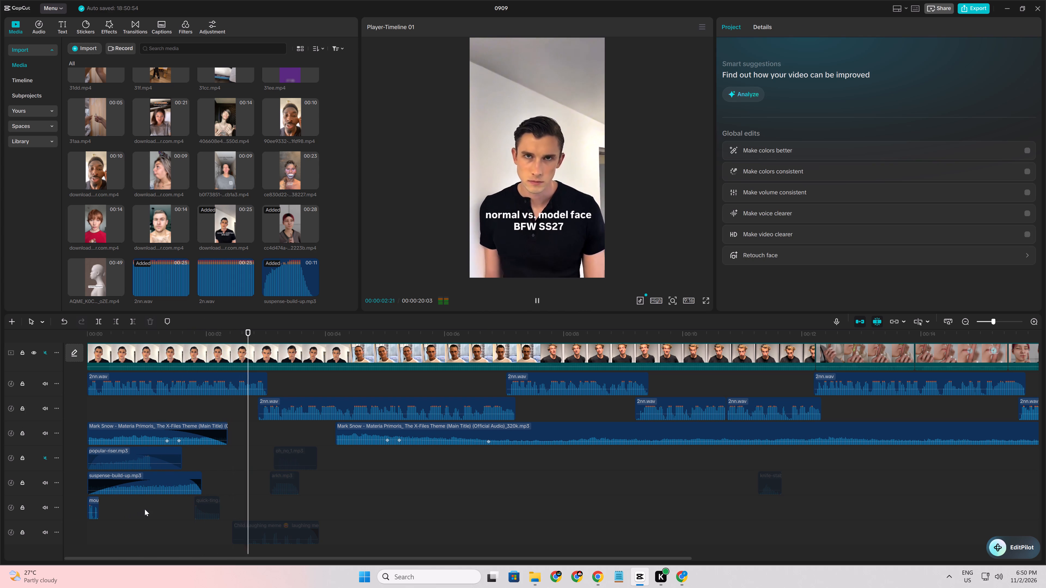
{"action": "key", "text": "space"}
{"action": "key", "text": "space"}
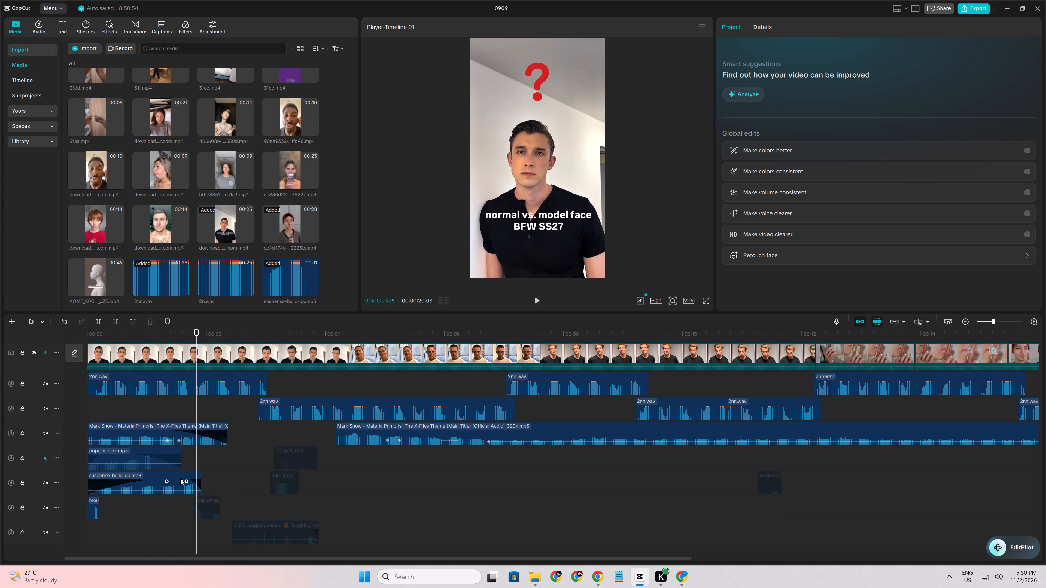
{"action": "left_click", "coordinate": [171, 510]}
{"action": "key", "text": "space"}
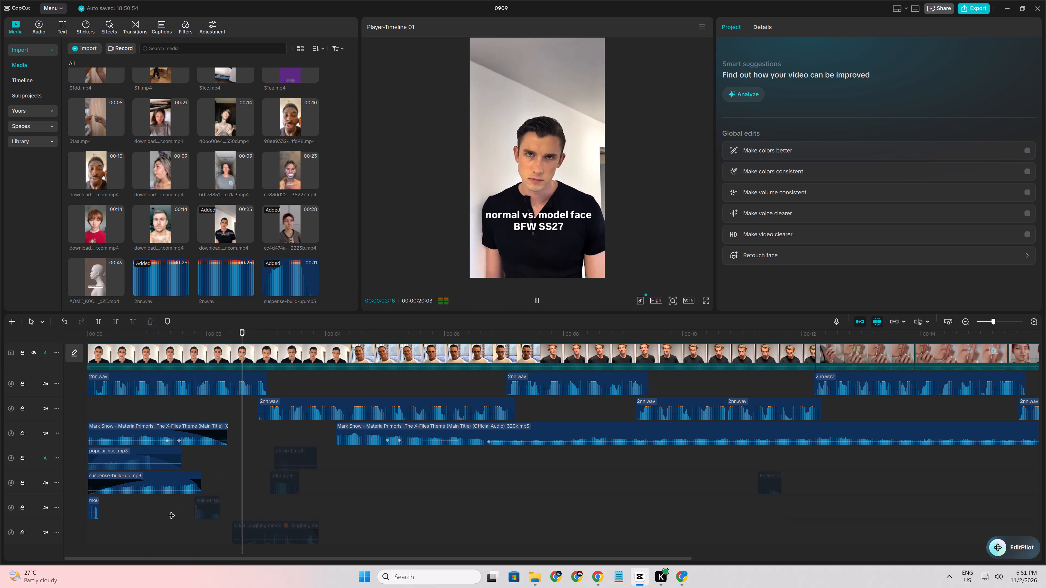
{"action": "left_click", "coordinate": [171, 510]}
{"action": "key", "text": "space"}
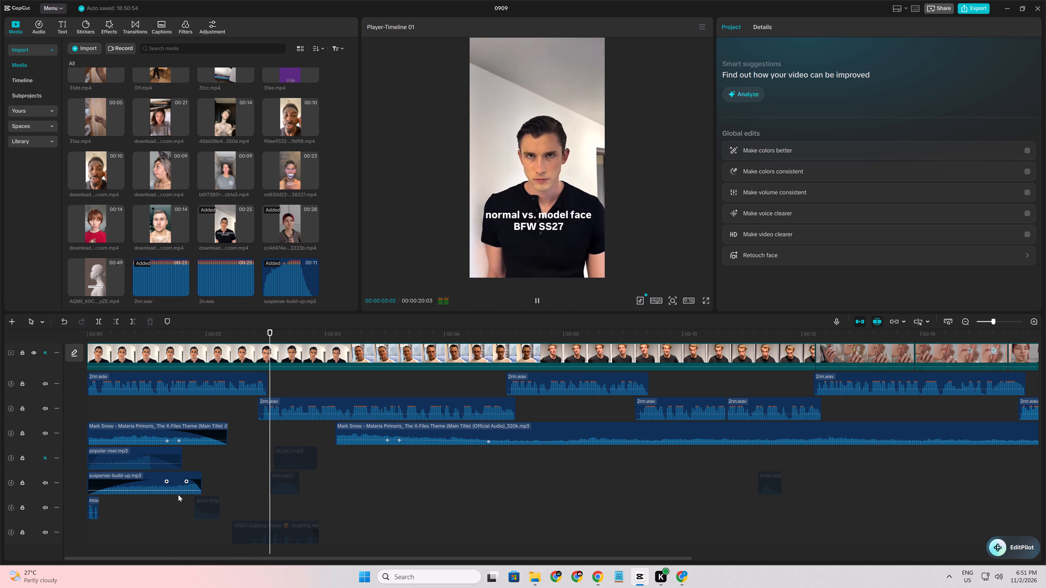
{"action": "left_click", "coordinate": [172, 501]}
{"action": "key", "text": "space"}
{"action": "key", "text": "space"}
{"action": "left_click", "coordinate": [147, 507]}
{"action": "key", "text": "space"}
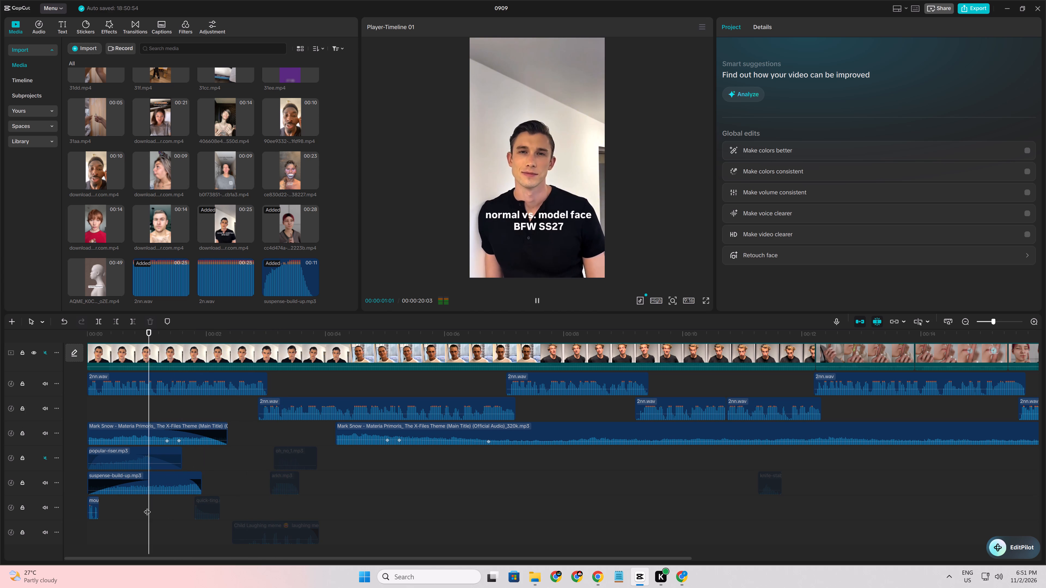
{"action": "key", "text": "space"}
{"action": "left_click", "coordinate": [174, 495]}
Trim the end of suspense-build-up.mp3 to about 1.7 s on the timeline and play the opening again.
{"action": "left_click", "coordinate": [197, 480]}
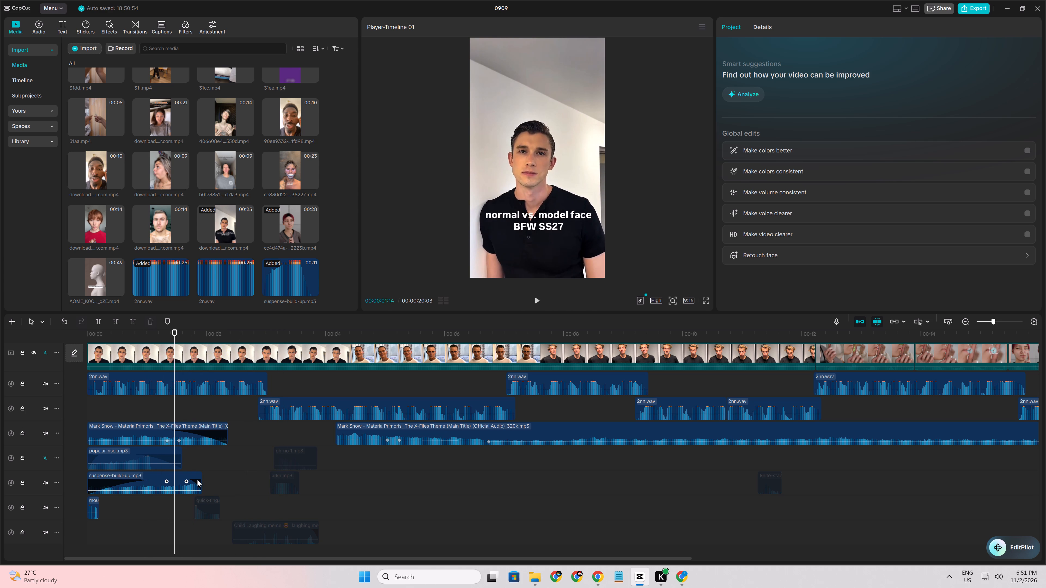
{"action": "left_click_drag", "start_coordinate": [202, 480], "coordinate": [188, 480]}
{"action": "left_click", "coordinate": [149, 503]}
{"action": "key", "text": "space"}
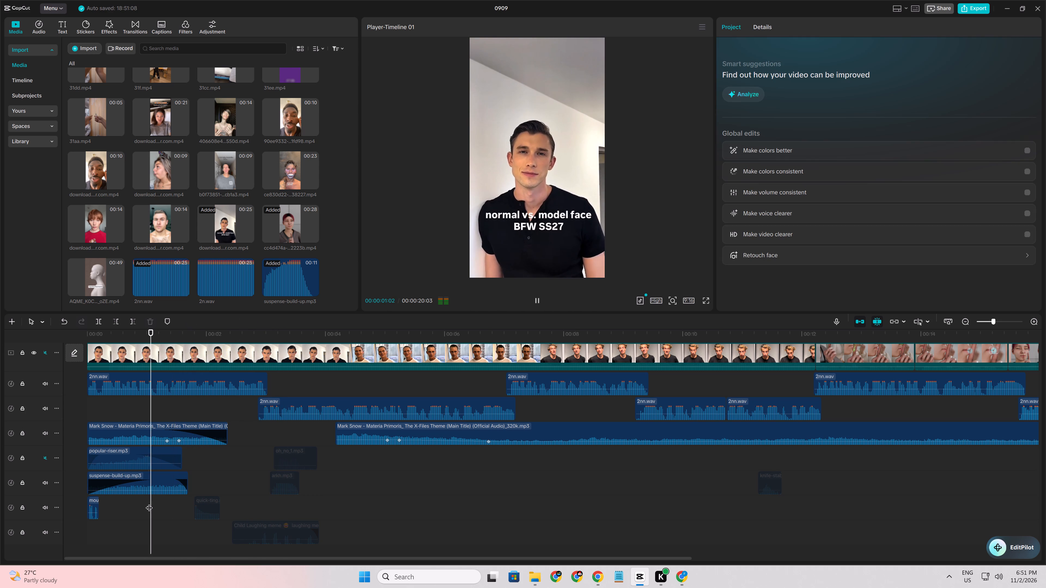
{"action": "left_click", "coordinate": [149, 503]}
{"action": "left_click_drag", "start_coordinate": [149, 503], "coordinate": [0, 411]}
{"action": "key", "text": "space"}
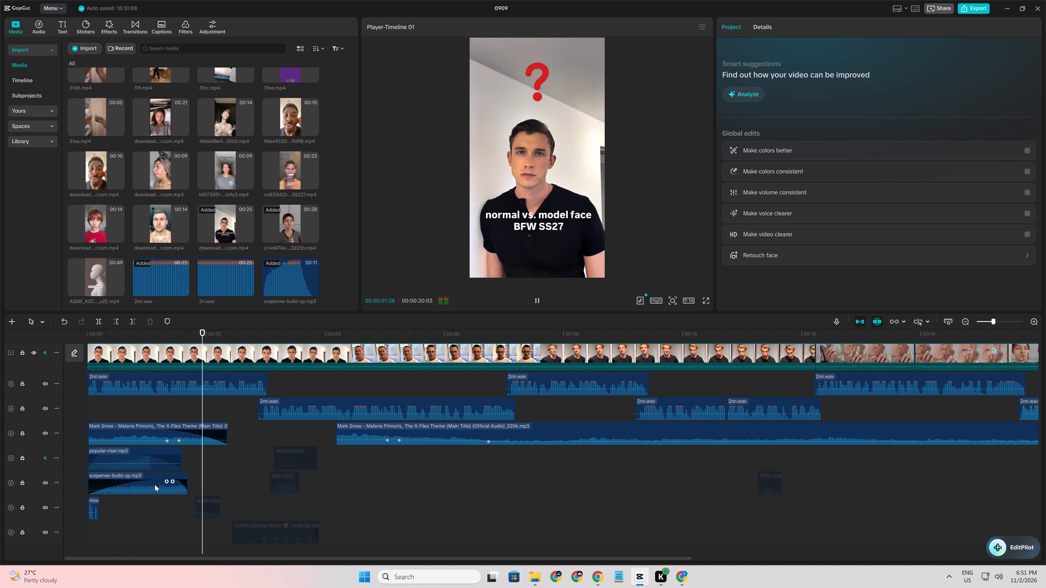
{"action": "key", "text": "space"}
Shorten the fade-out of suspense-build-up.mp3 to 0.2 s, replaying the passage between adjustments.
{"action": "left_click_drag", "start_coordinate": [173, 482], "coordinate": [187, 483]}
{"action": "left_click", "coordinate": [150, 501]}
{"action": "key", "text": "space"}
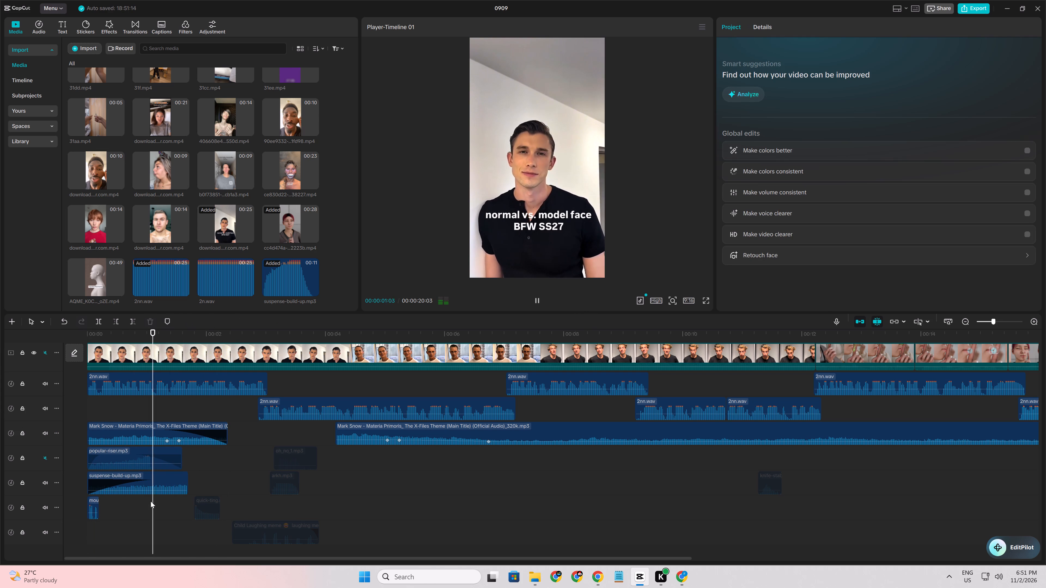
{"action": "left_click", "coordinate": [157, 503]}
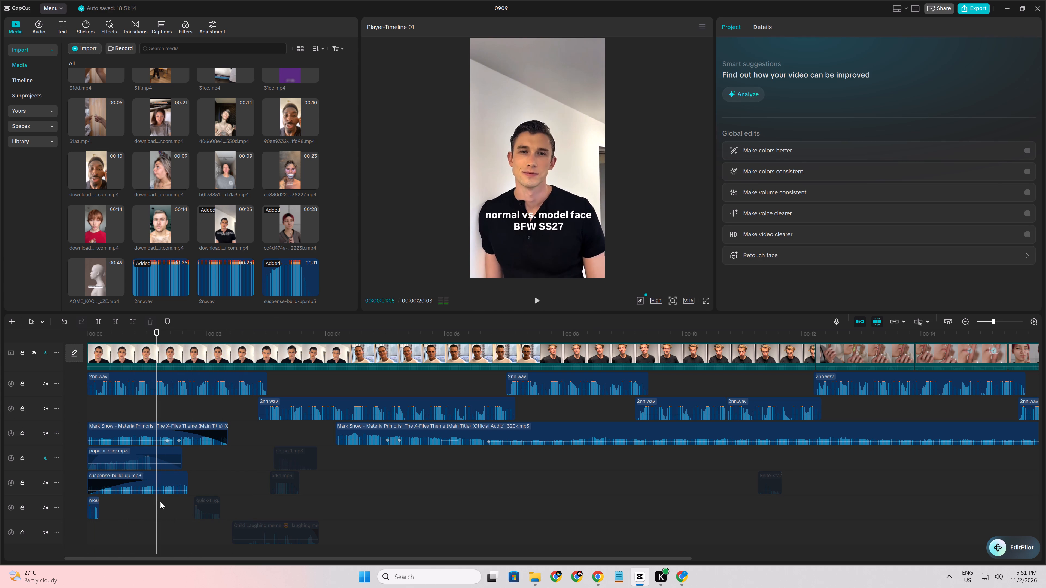
{"action": "left_click_drag", "start_coordinate": [186, 482], "coordinate": [179, 483]}
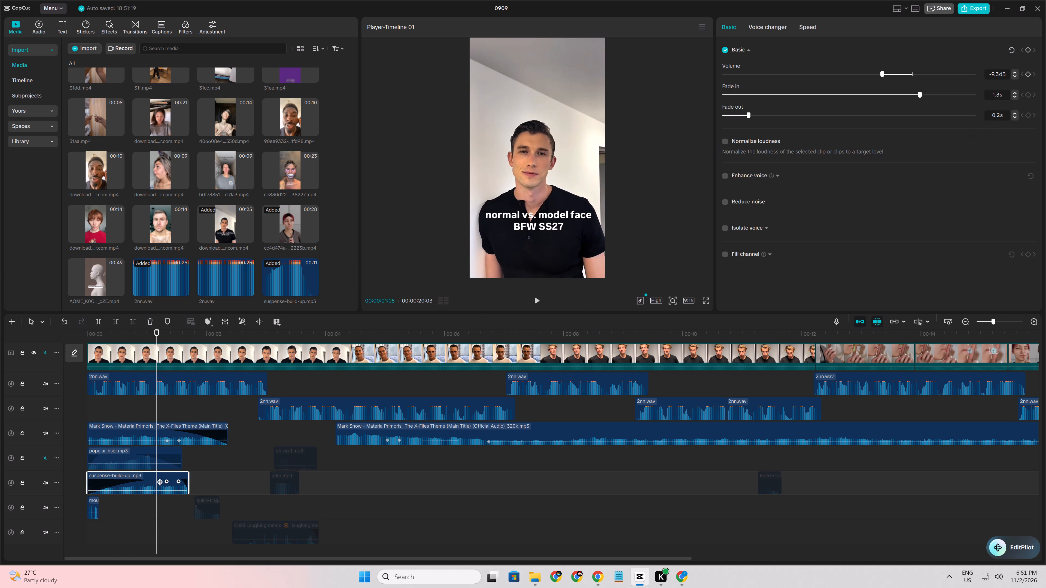
Unmute the popular-riser.mp3 track, mute the suspense-build-up.mp3 track, and play from the start of the timeline.
{"action": "left_click_drag", "start_coordinate": [48, 455], "coordinate": [45, 460]}
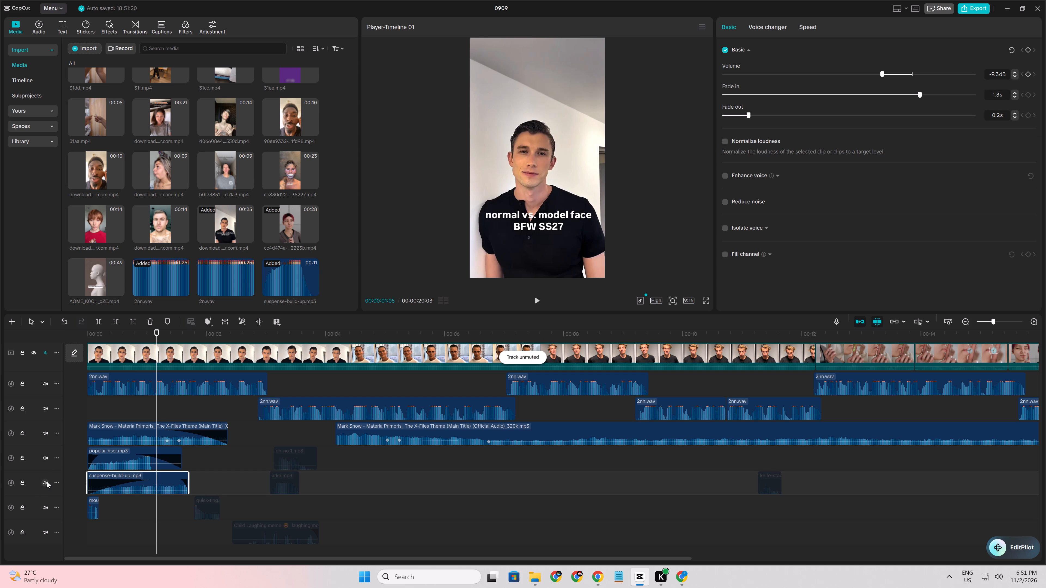
{"action": "left_click", "coordinate": [47, 481]}
{"action": "left_click", "coordinate": [139, 516]}
{"action": "left_click_drag", "start_coordinate": [138, 516], "coordinate": [0, 479]}
{"action": "key", "text": "space"}
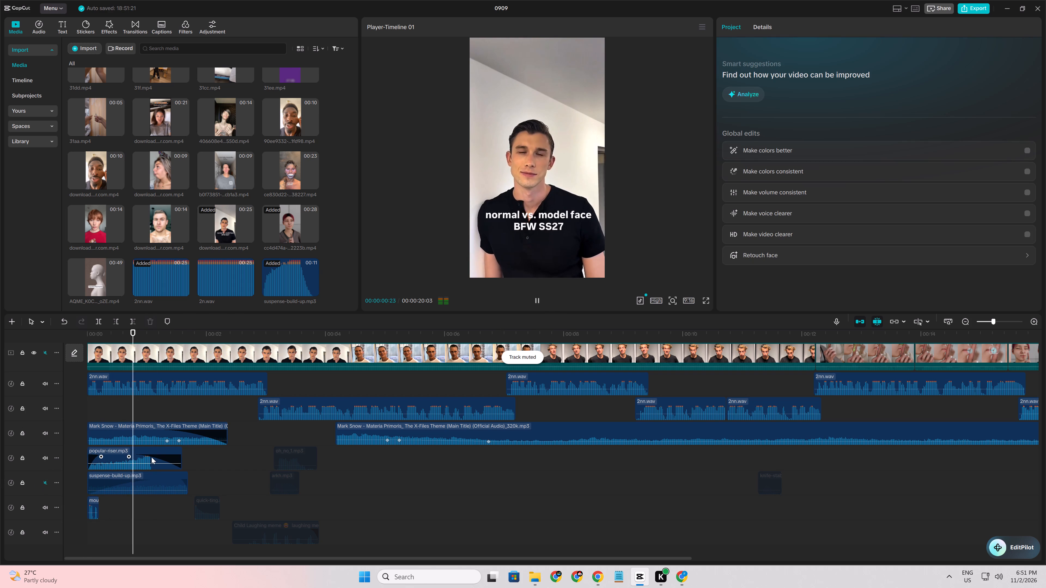
Shift popular-riser.mp3 about 0.5 s later, extend its beginning back to the timeline start, and play the result.
{"action": "left_click_drag", "start_coordinate": [130, 452], "coordinate": [143, 454]}
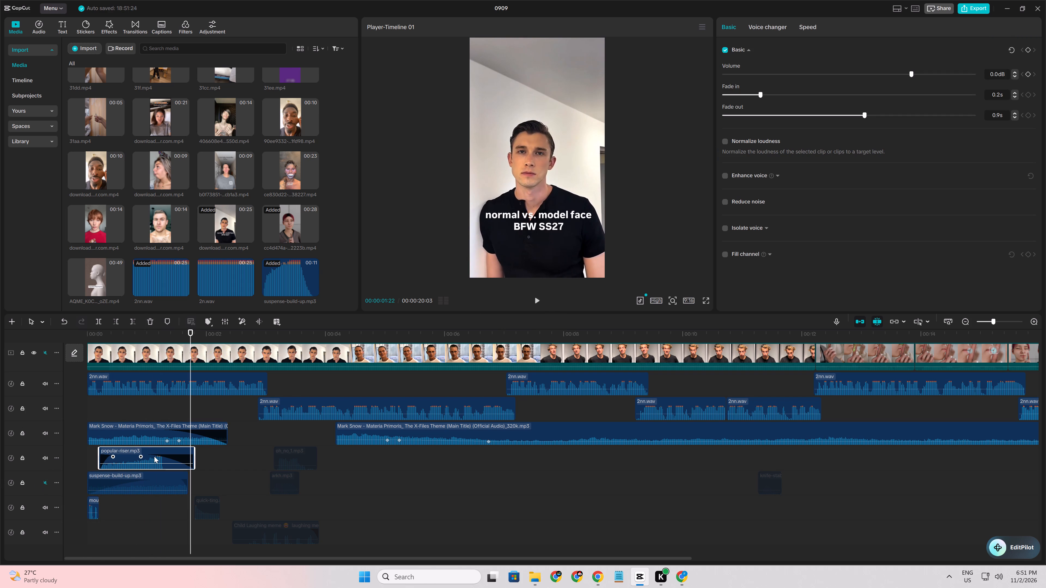
{"action": "left_click_drag", "start_coordinate": [163, 452], "coordinate": [182, 454]}
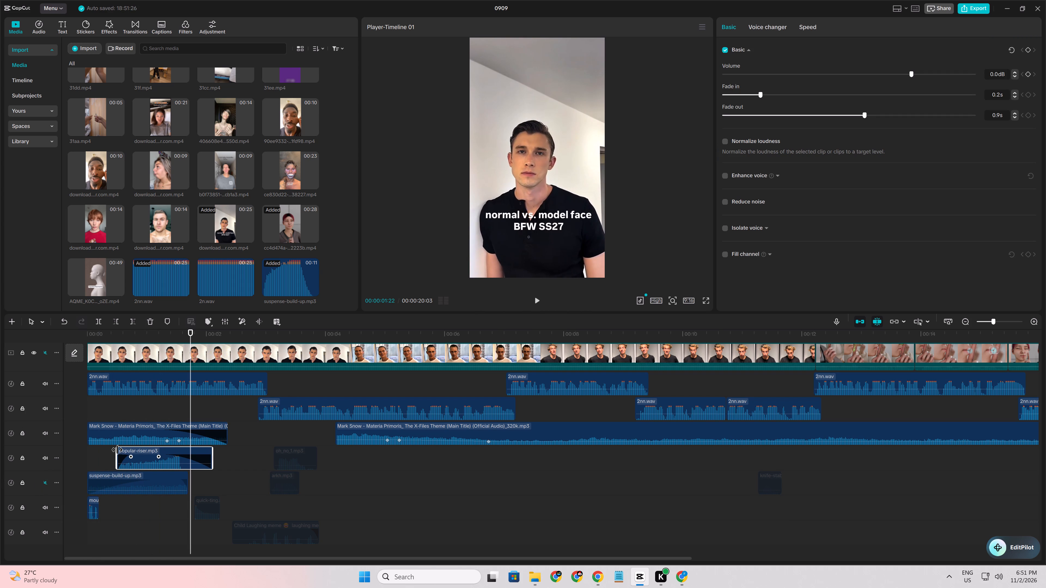
{"action": "left_click_drag", "start_coordinate": [117, 450], "coordinate": [25, 456]}
{"action": "left_click", "coordinate": [105, 505]}
{"action": "key", "text": "space"}
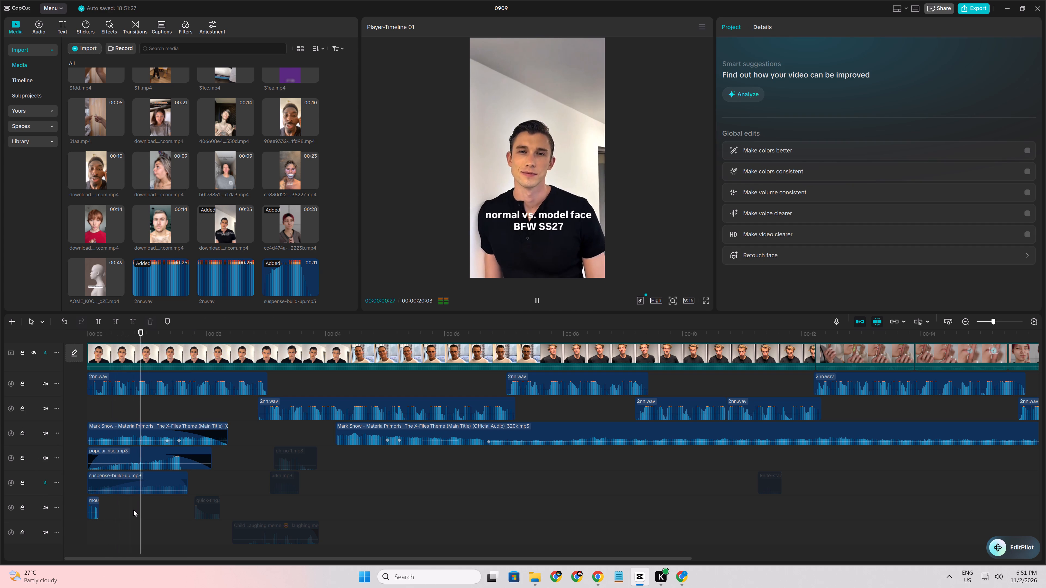
{"action": "left_click", "coordinate": [144, 509]}
{"action": "key", "text": "space"}
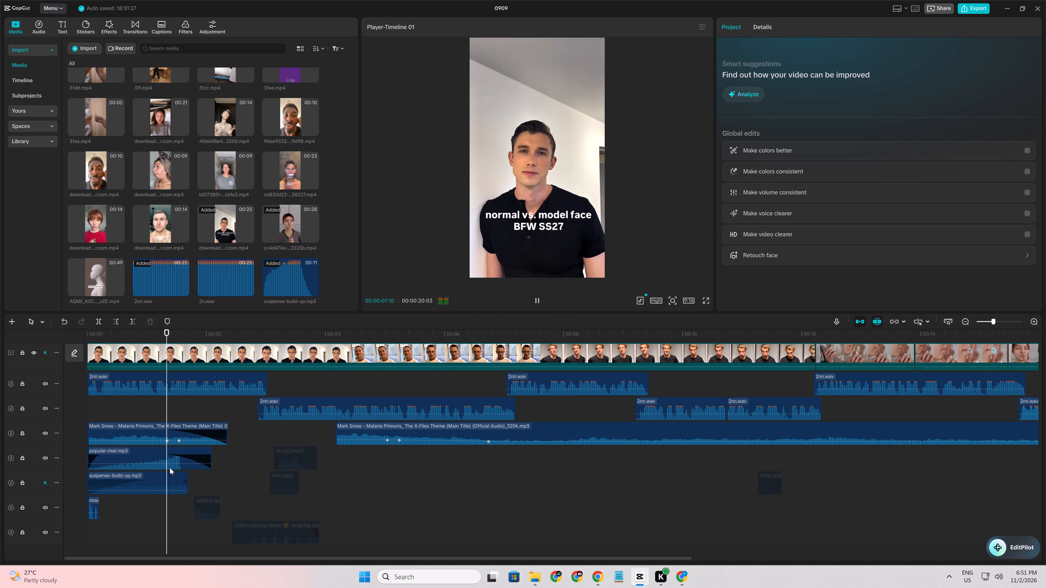
{"action": "key", "text": "space"}
Move popular-riser.mp3 so that it starts at about 0.2 s on the timeline.
{"action": "left_click_drag", "start_coordinate": [167, 457], "coordinate": [179, 457]}
Play back the opening repeatedly to check the timing of the repositioned popular-riser.mp3.
{"action": "left_click", "coordinate": [143, 504]}
{"action": "key", "text": "space"}
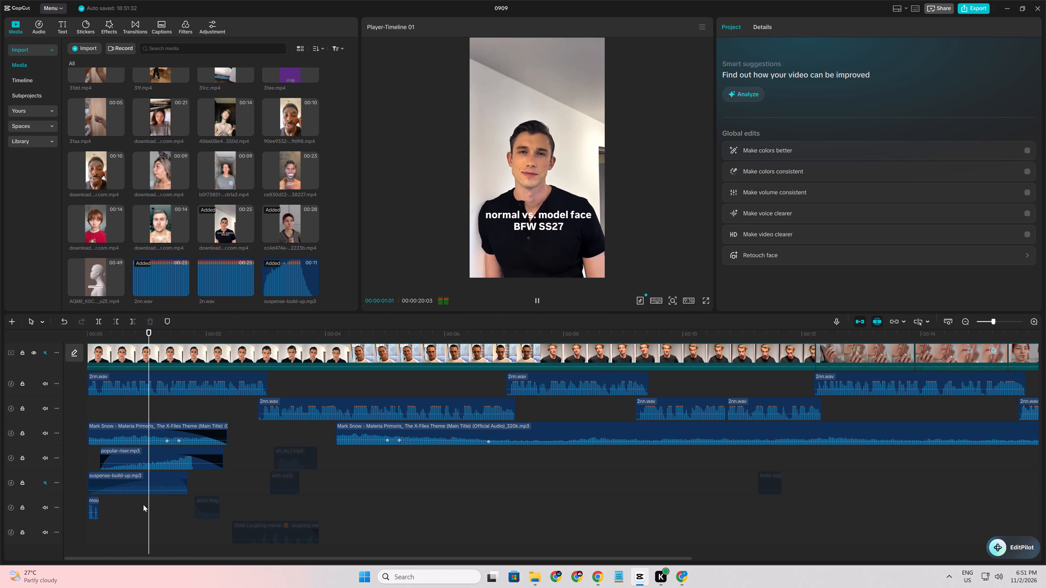
{"action": "key", "text": "space"}
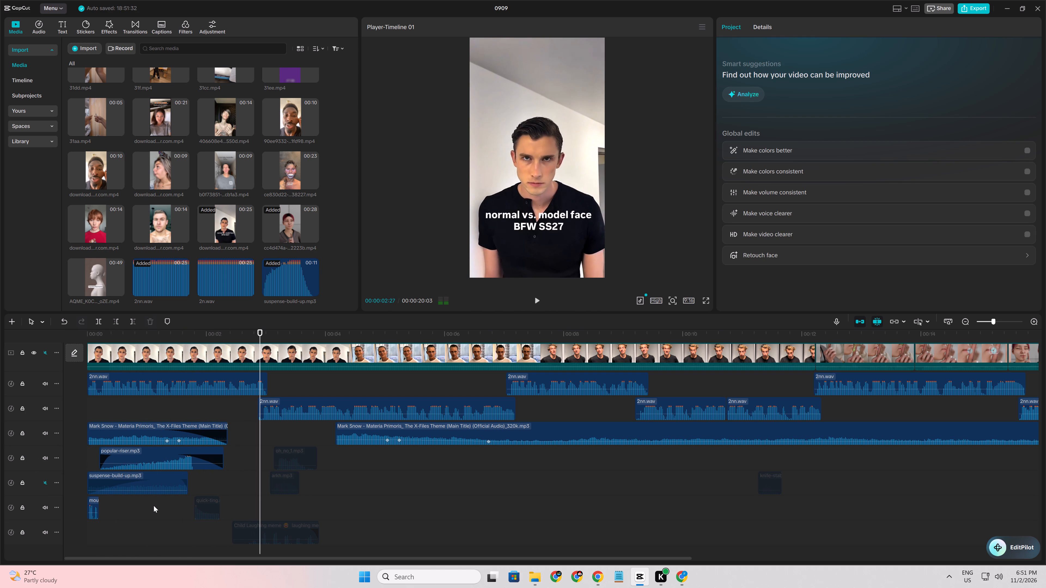
{"action": "left_click", "coordinate": [154, 506]}
{"action": "key", "text": "space"}
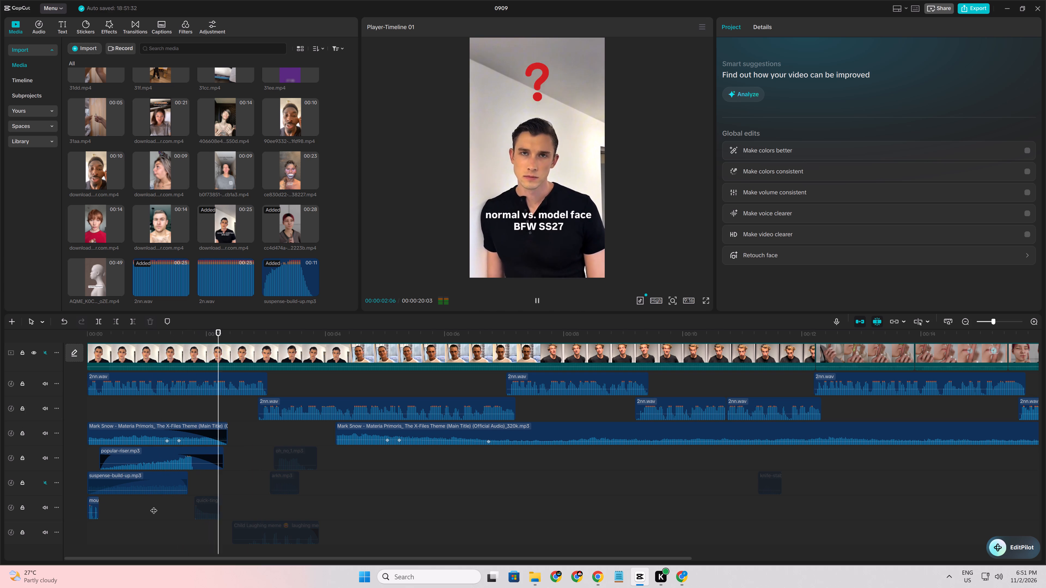
{"action": "left_click", "coordinate": [154, 506]}
{"action": "key", "text": "space"}
{"action": "key", "text": "space"}
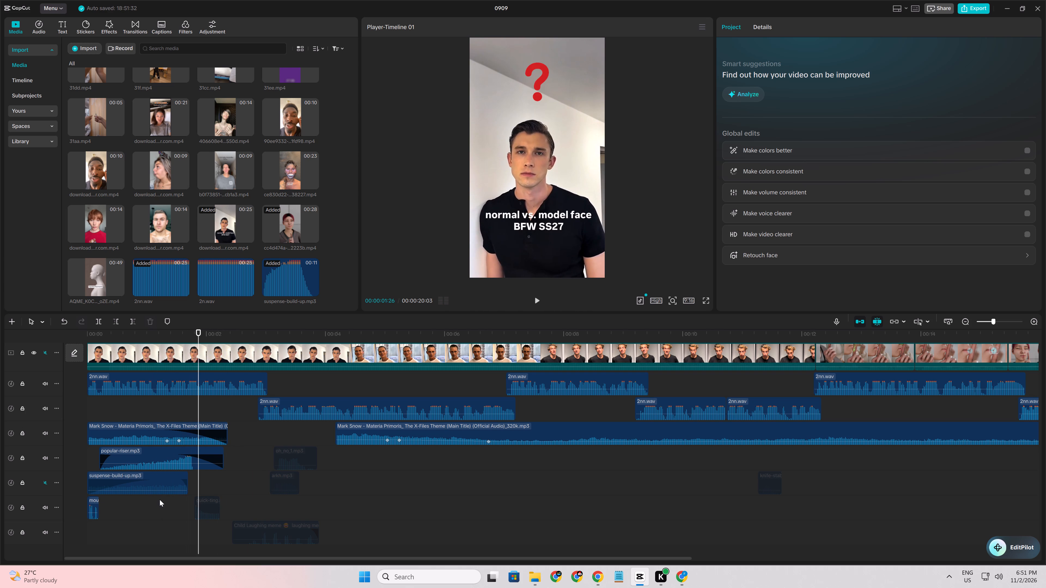
{"action": "key", "text": "space"}
{"action": "left_click", "coordinate": [156, 510]}
{"action": "left_click_drag", "start_coordinate": [156, 510], "coordinate": [38, 472]}
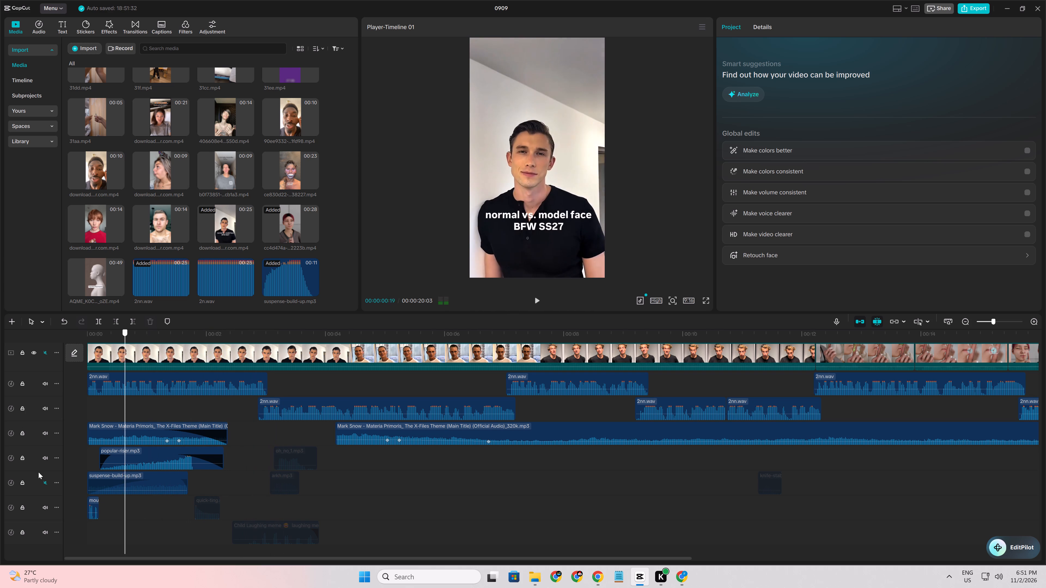
{"action": "left_click_drag", "start_coordinate": [38, 472], "coordinate": [35, 471]}
{"action": "key", "text": "space"}
{"action": "key", "text": "space"}
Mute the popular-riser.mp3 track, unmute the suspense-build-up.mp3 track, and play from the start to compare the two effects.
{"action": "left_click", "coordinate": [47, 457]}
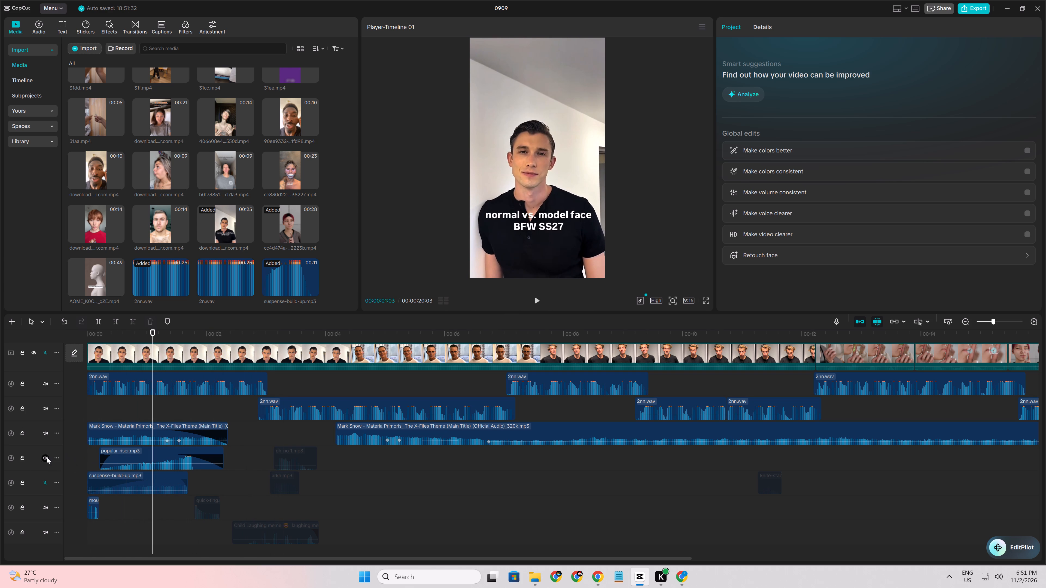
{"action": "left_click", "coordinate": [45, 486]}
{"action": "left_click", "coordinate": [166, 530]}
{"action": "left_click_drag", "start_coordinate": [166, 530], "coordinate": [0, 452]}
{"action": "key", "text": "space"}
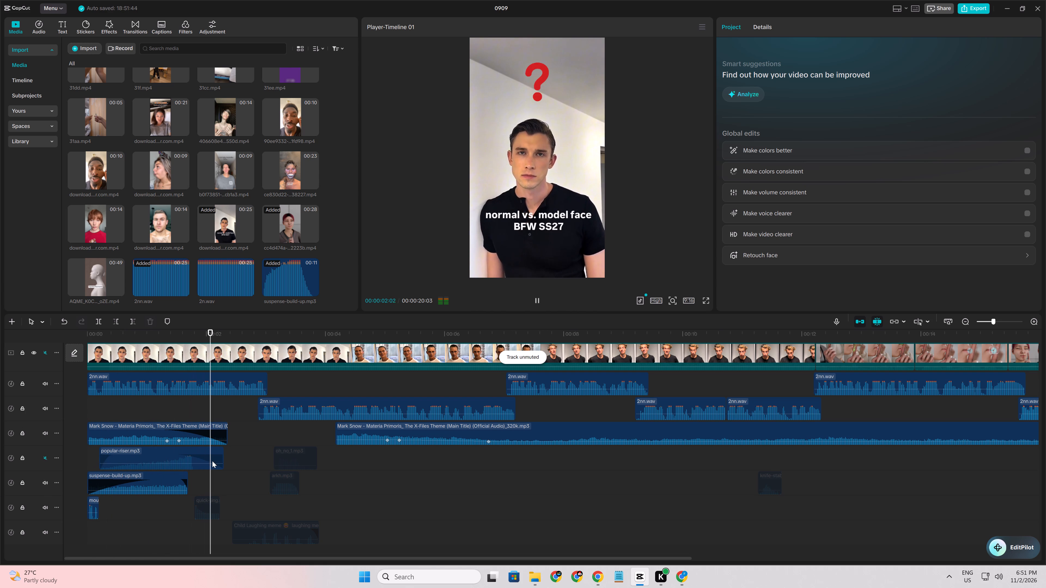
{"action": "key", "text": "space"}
Mute the suspense-build-up.mp3 track and unmute the popular-riser.mp3 track.
{"action": "left_click", "coordinate": [44, 485]}
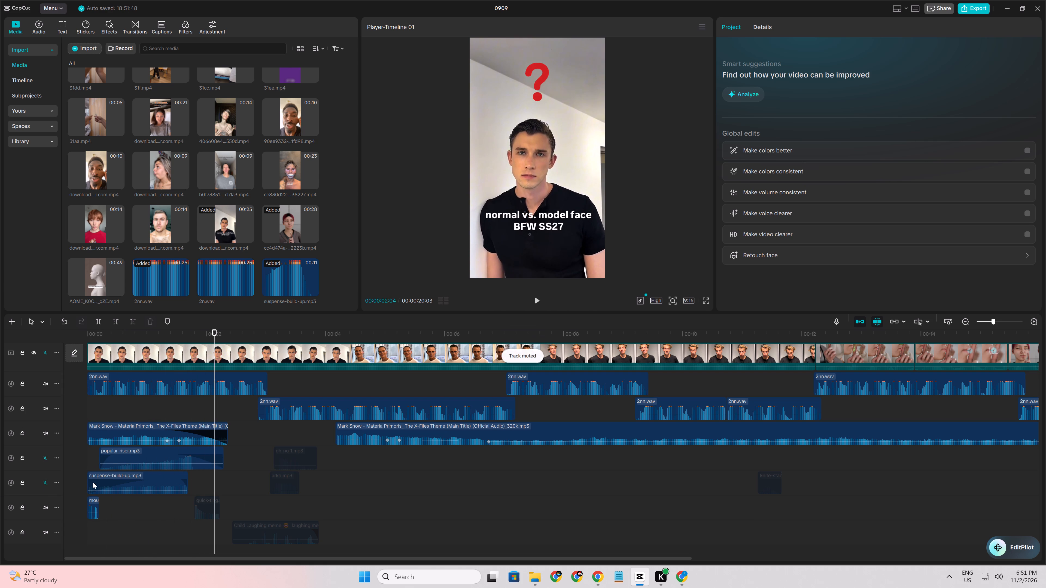
{"action": "left_click", "coordinate": [128, 454]}
{"action": "left_click", "coordinate": [49, 459]}
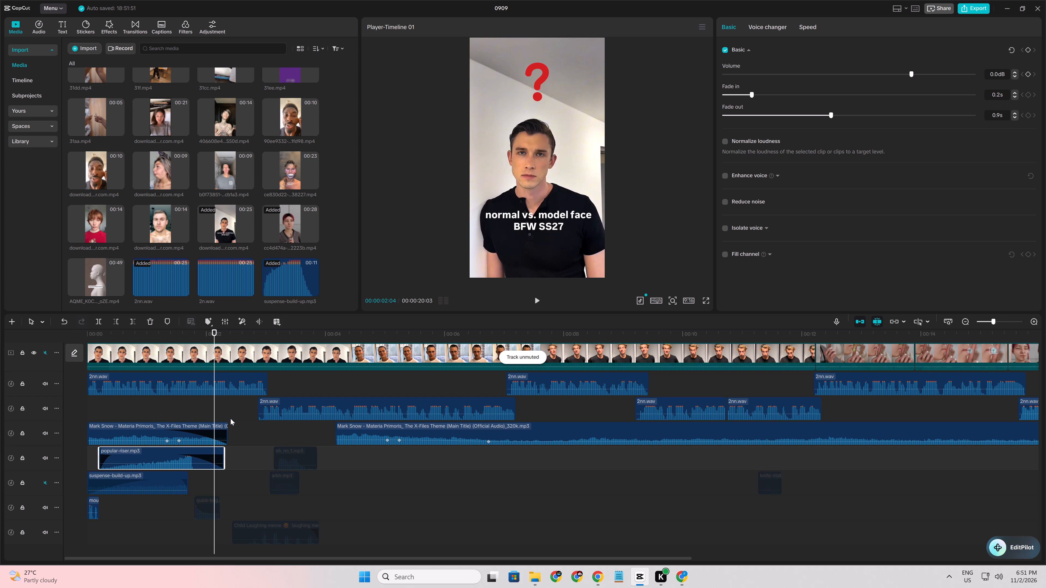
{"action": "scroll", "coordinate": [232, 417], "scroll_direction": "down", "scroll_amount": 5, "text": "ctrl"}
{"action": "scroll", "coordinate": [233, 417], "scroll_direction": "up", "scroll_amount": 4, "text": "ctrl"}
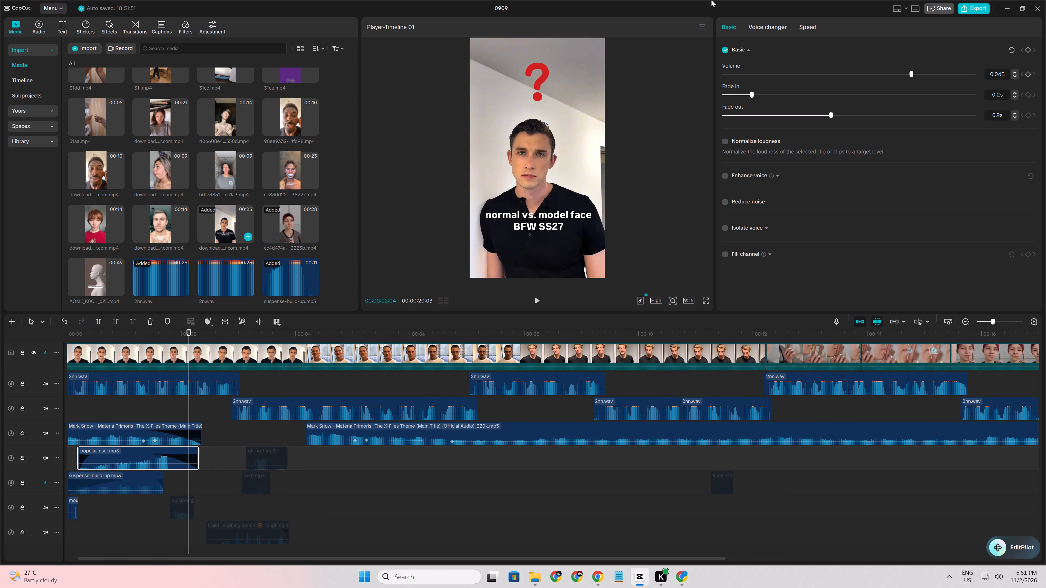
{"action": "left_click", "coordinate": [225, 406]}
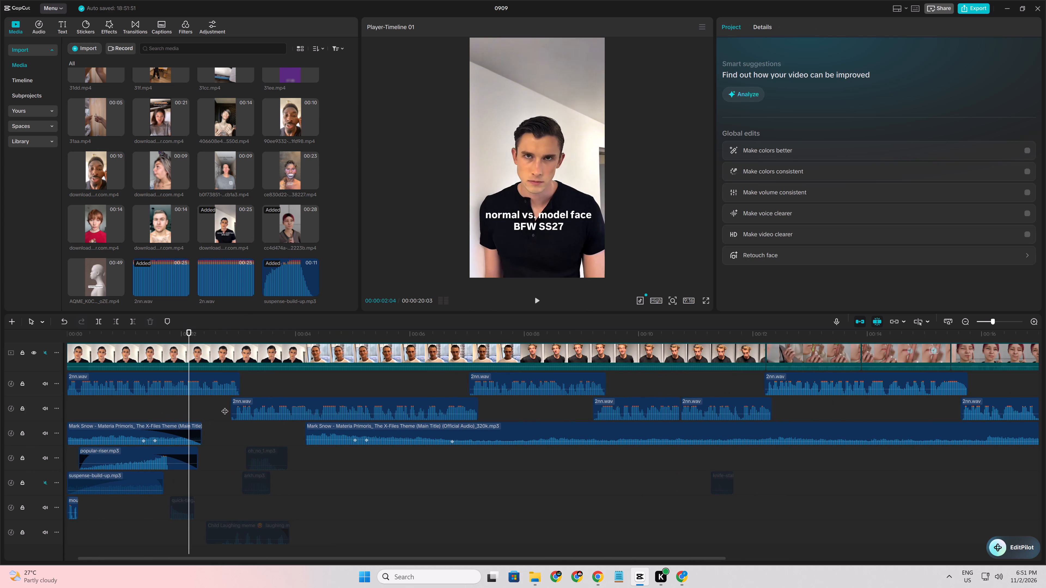
Trim the end of the opening clip on the main video track at 00:00:02:29, where the first voice-over segment finishes.
{"action": "key", "text": "space"}
{"action": "left_click", "coordinate": [218, 408]}
{"action": "left_click_drag", "start_coordinate": [218, 408], "coordinate": [237, 412]}
{"action": "left_click", "coordinate": [238, 358]}
{"action": "scroll", "coordinate": [282, 410], "scroll_direction": "up", "scroll_amount": 3}
{"action": "key", "text": "w"}
{"action": "scroll", "coordinate": [281, 410], "scroll_direction": "up", "scroll_amount": 2}
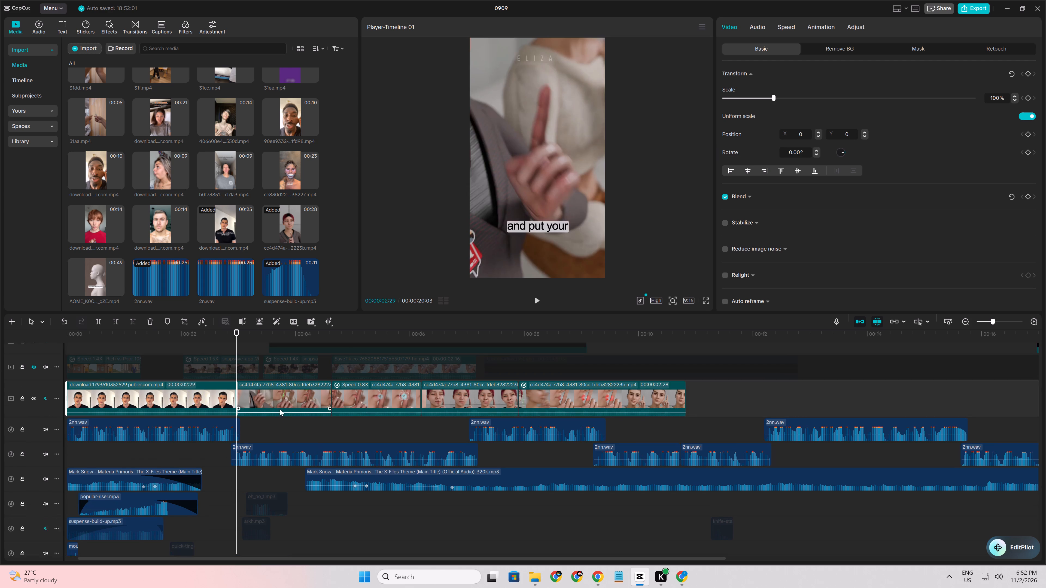
{"action": "scroll", "coordinate": [280, 409], "scroll_direction": "up", "scroll_amount": 3}
Preview face clips in the media library and insert the 10-second 90ee9332 clip right after the opening clip on the main track.
{"action": "left_click", "coordinate": [161, 219]}
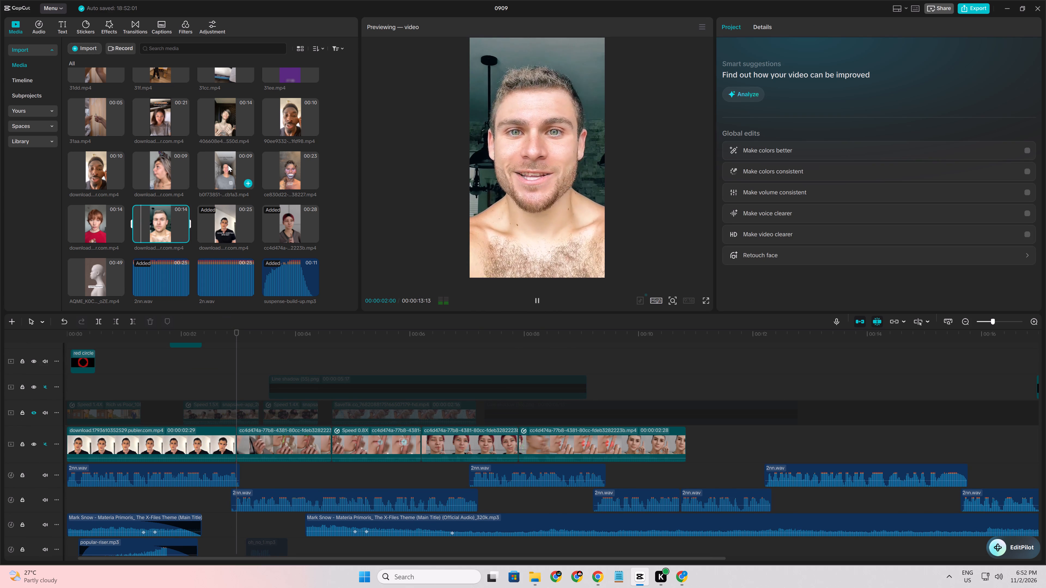
{"action": "left_click", "coordinate": [223, 213]}
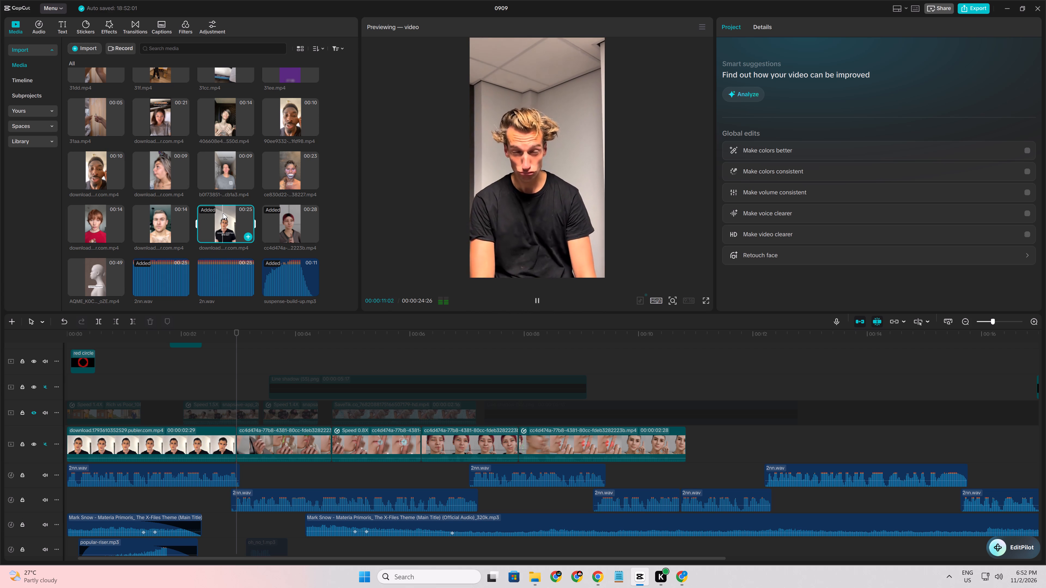
{"action": "left_click", "coordinate": [98, 237]}
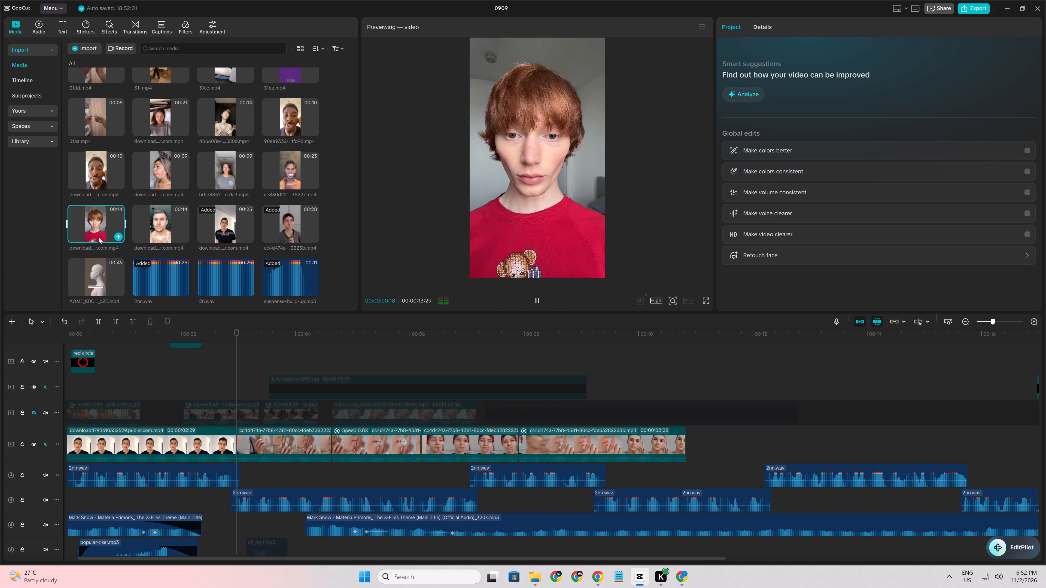
{"action": "left_click", "coordinate": [297, 123]}
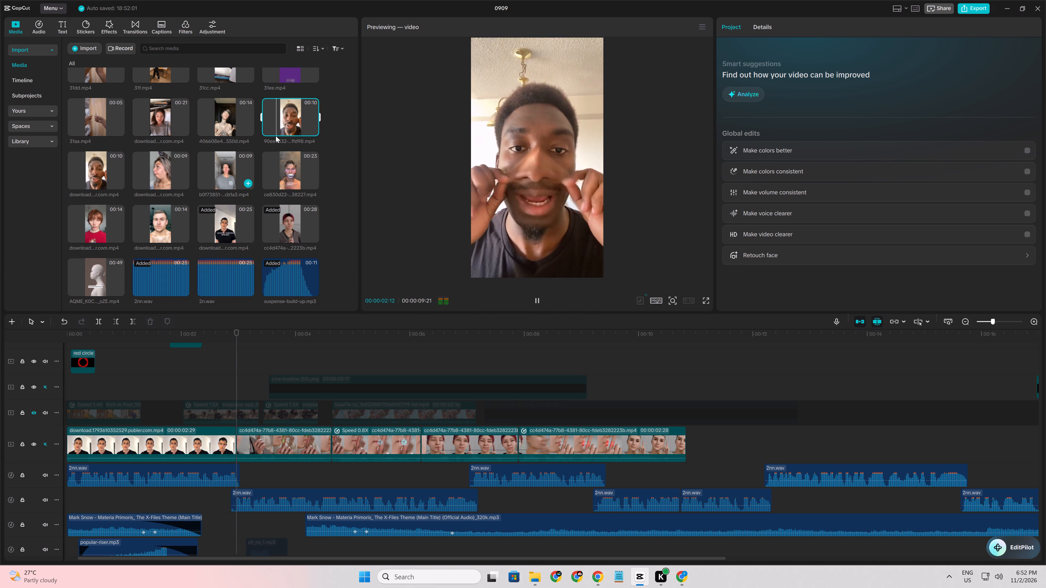
{"action": "left_click_drag", "start_coordinate": [281, 122], "coordinate": [239, 442]}
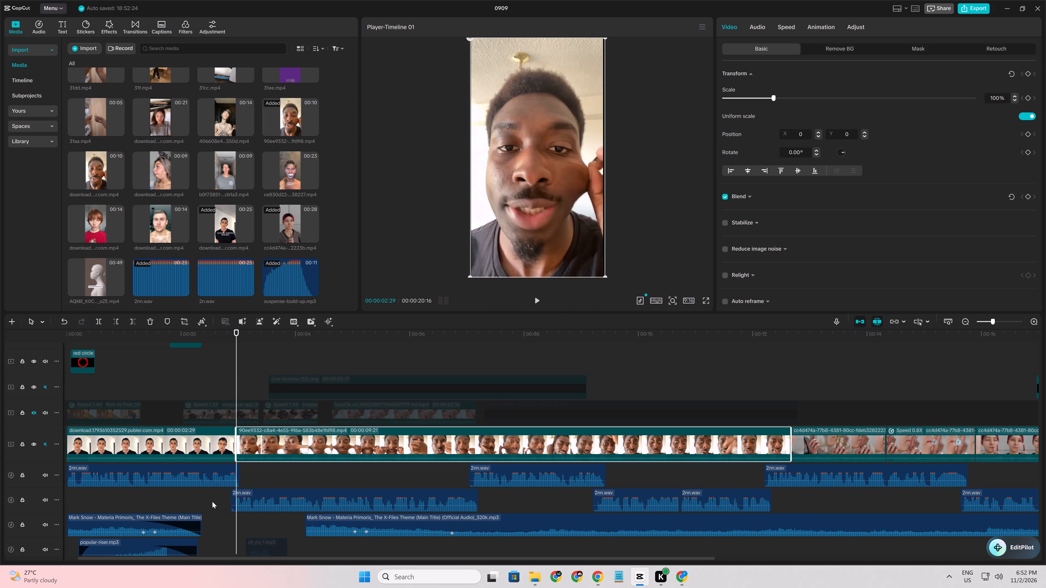
Play and scrub through the inserted 90ee9332 clip to find a cut point and split it at 00:00:03:28.
{"action": "left_click", "coordinate": [214, 502]}
{"action": "key", "text": "space"}
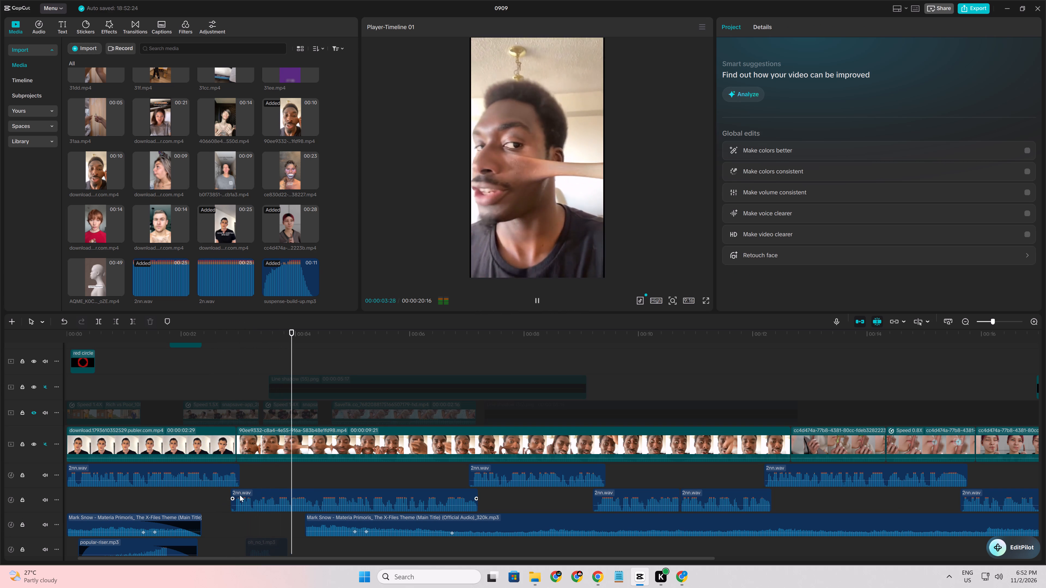
{"action": "key", "text": "space"}
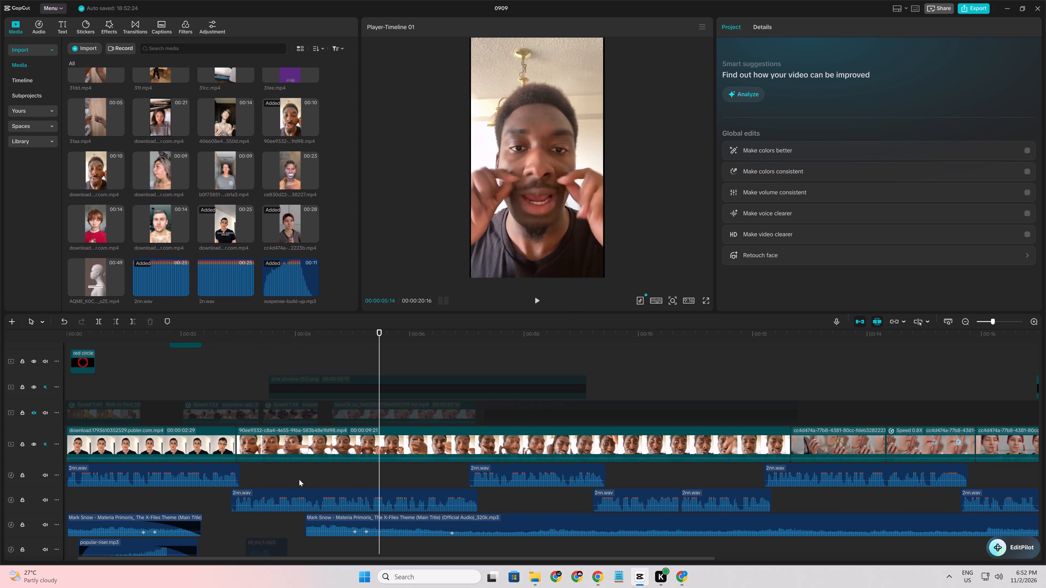
{"action": "left_click", "coordinate": [260, 472]}
{"action": "left_click_drag", "start_coordinate": [260, 472], "coordinate": [251, 476]}
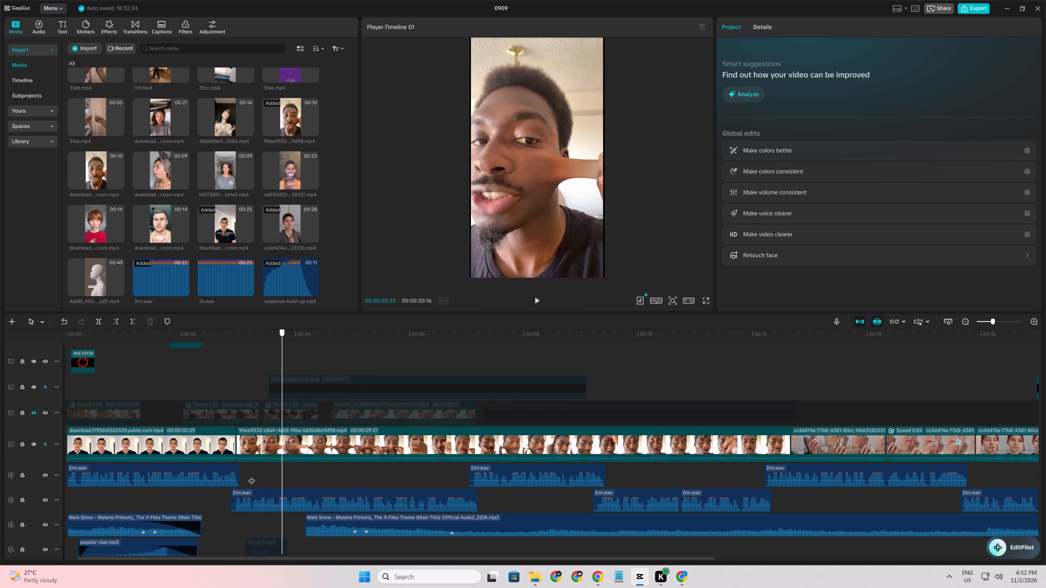
{"action": "left_click_drag", "start_coordinate": [251, 476], "coordinate": [335, 468]}
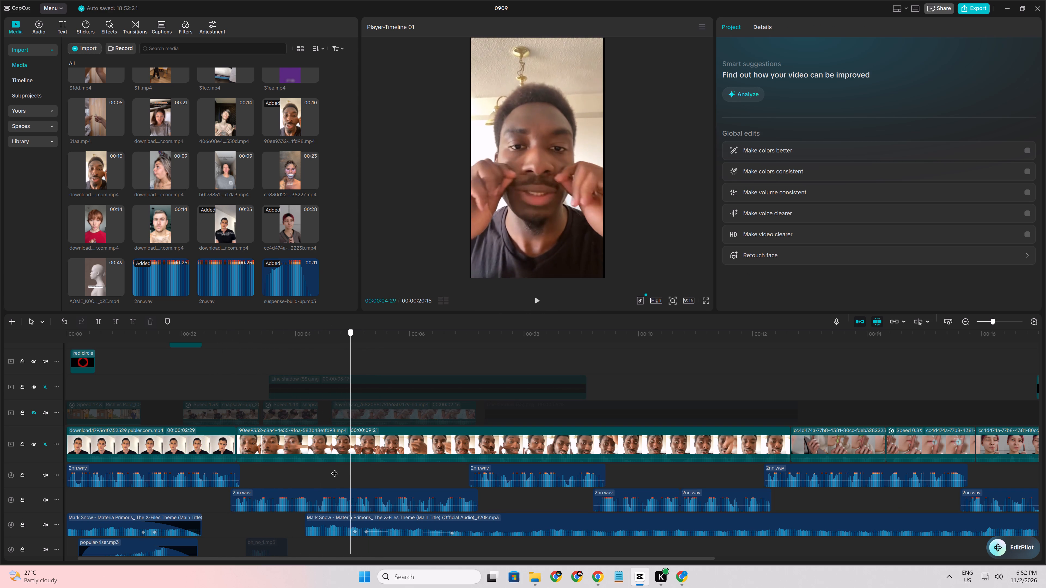
{"action": "left_click_drag", "start_coordinate": [335, 468], "coordinate": [294, 462]}
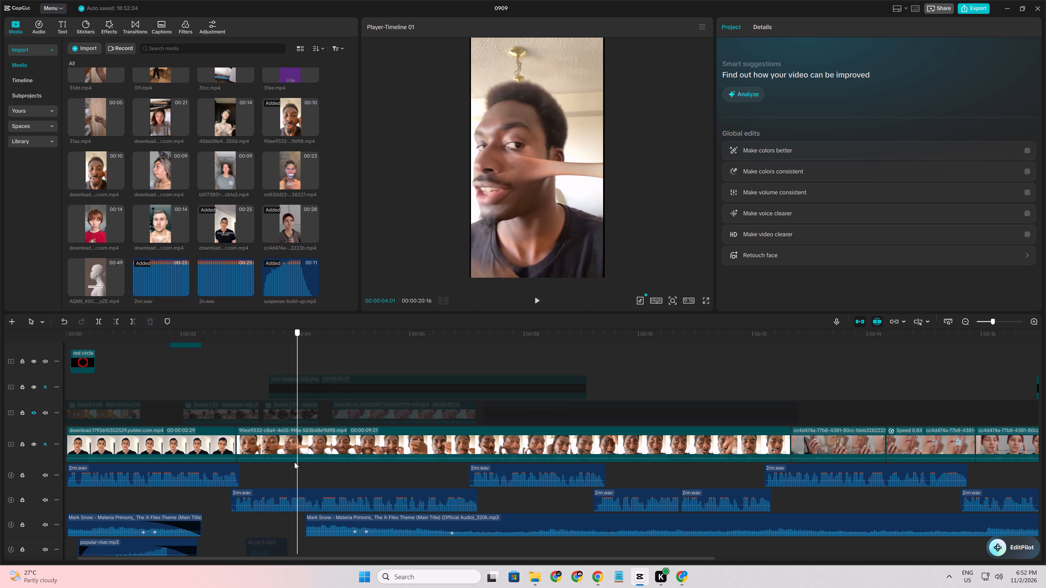
{"action": "left_click_drag", "start_coordinate": [294, 462], "coordinate": [327, 470]}
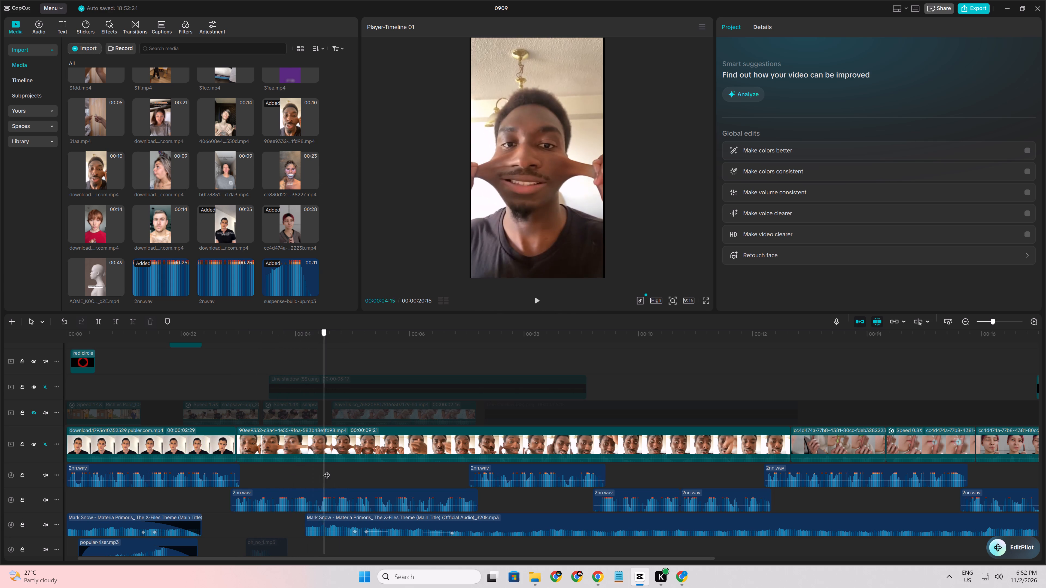
{"action": "left_click_drag", "start_coordinate": [327, 470], "coordinate": [355, 469]}
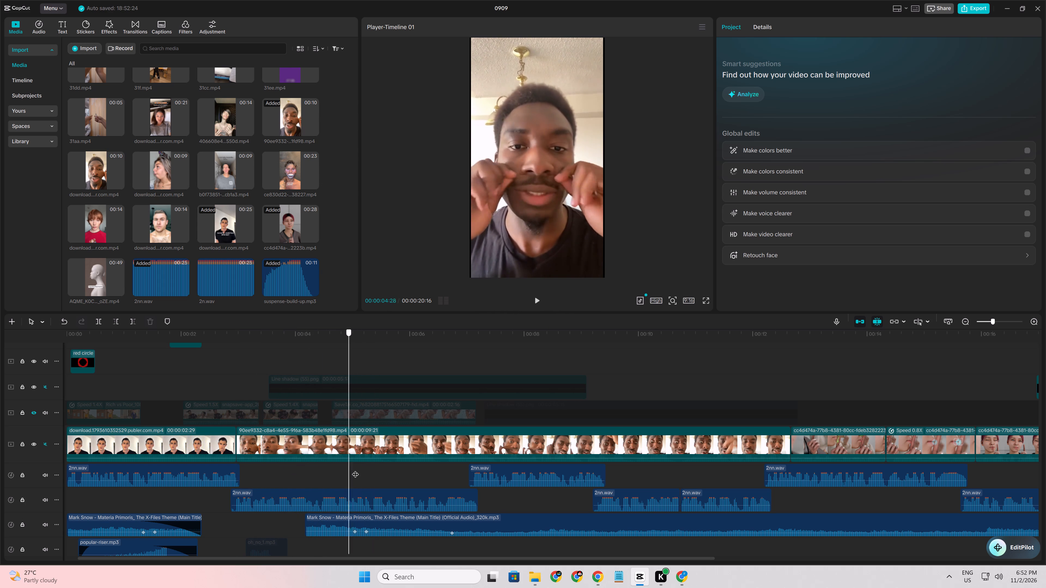
{"action": "left_click_drag", "start_coordinate": [355, 469], "coordinate": [249, 464]}
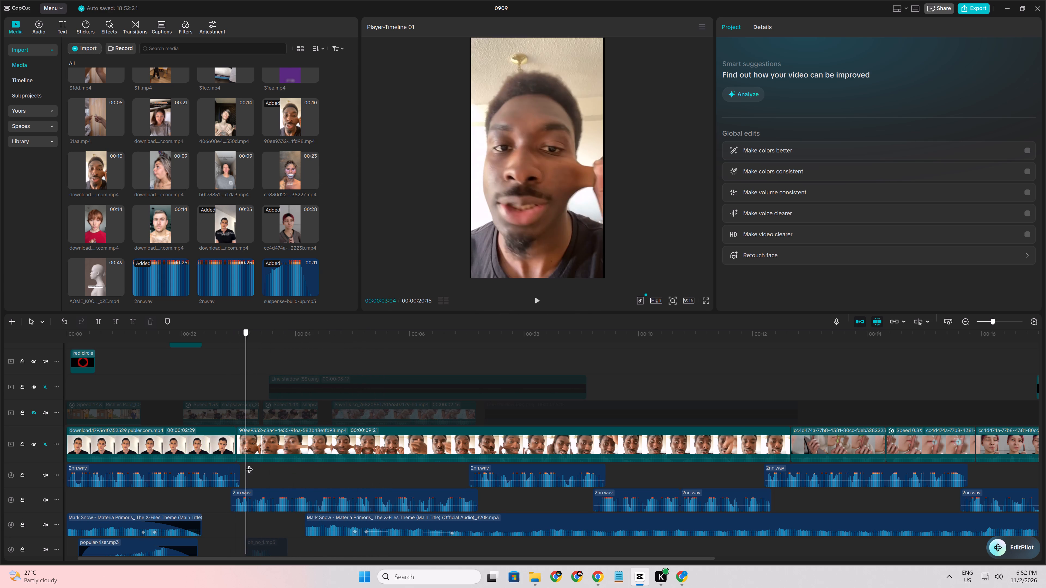
{"action": "left_click_drag", "start_coordinate": [249, 464], "coordinate": [297, 461]}
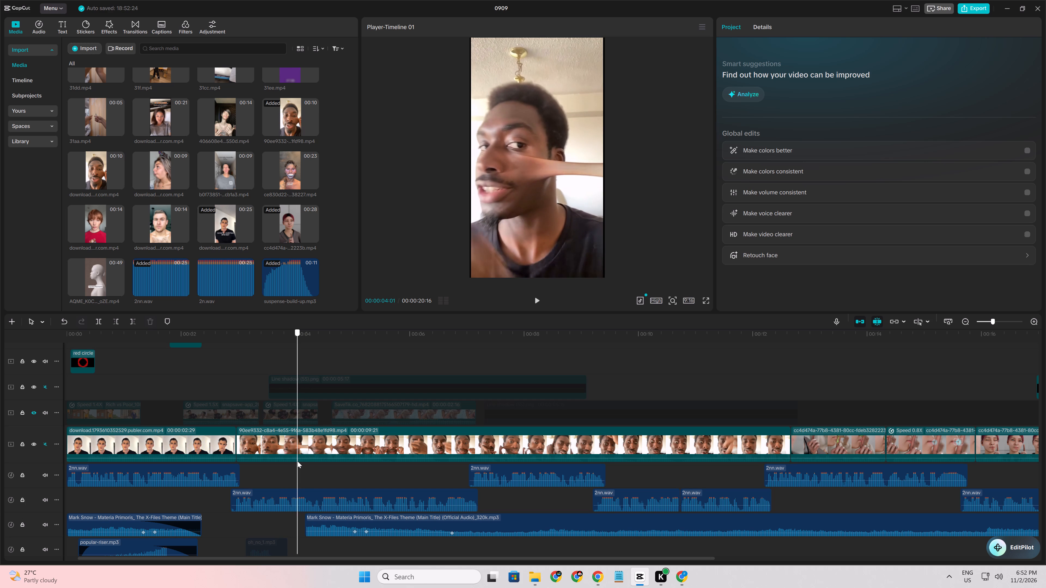
{"action": "left_click_drag", "start_coordinate": [297, 461], "coordinate": [292, 460]}
{"action": "left_click", "coordinate": [292, 444]}
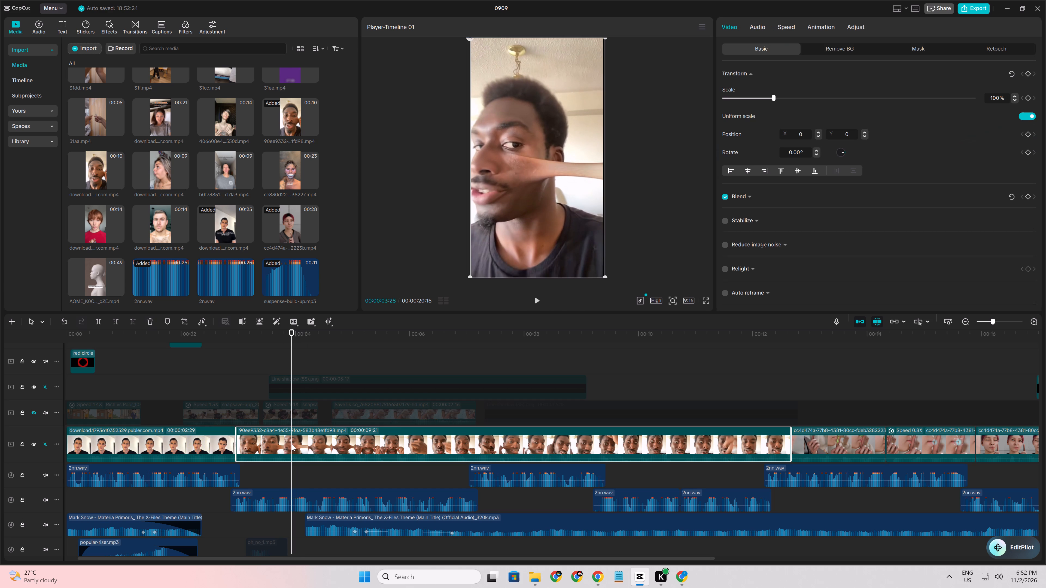
{"action": "key", "text": "ctrl+b"}
Trim the start of the 90ee9332 clip's second part up to 00:00:04:09 and play back the cut.
{"action": "left_click", "coordinate": [294, 470]}
{"action": "left_click_drag", "start_coordinate": [294, 470], "coordinate": [357, 482]}
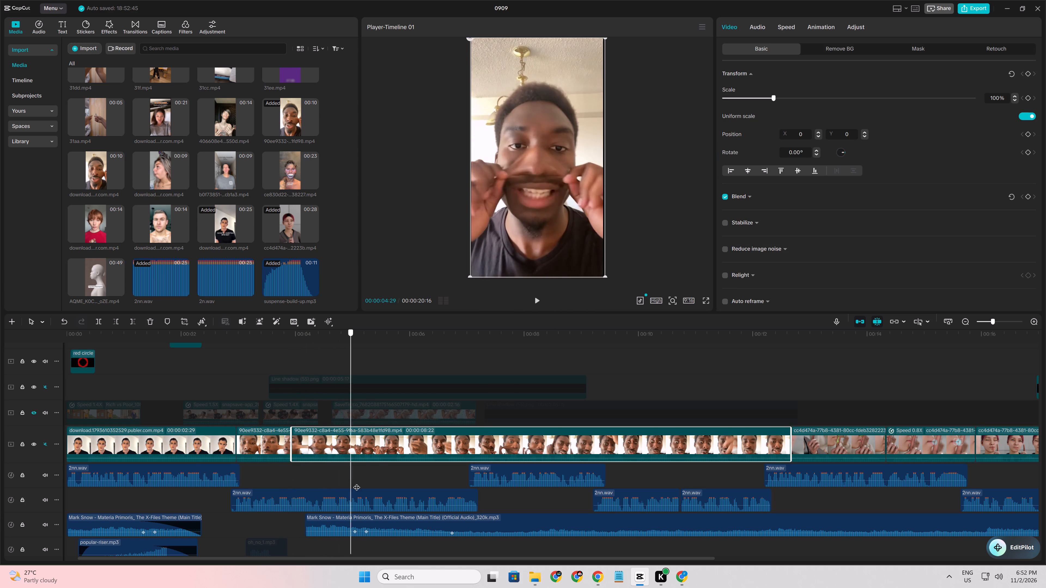
{"action": "left_click_drag", "start_coordinate": [357, 482], "coordinate": [293, 470]}
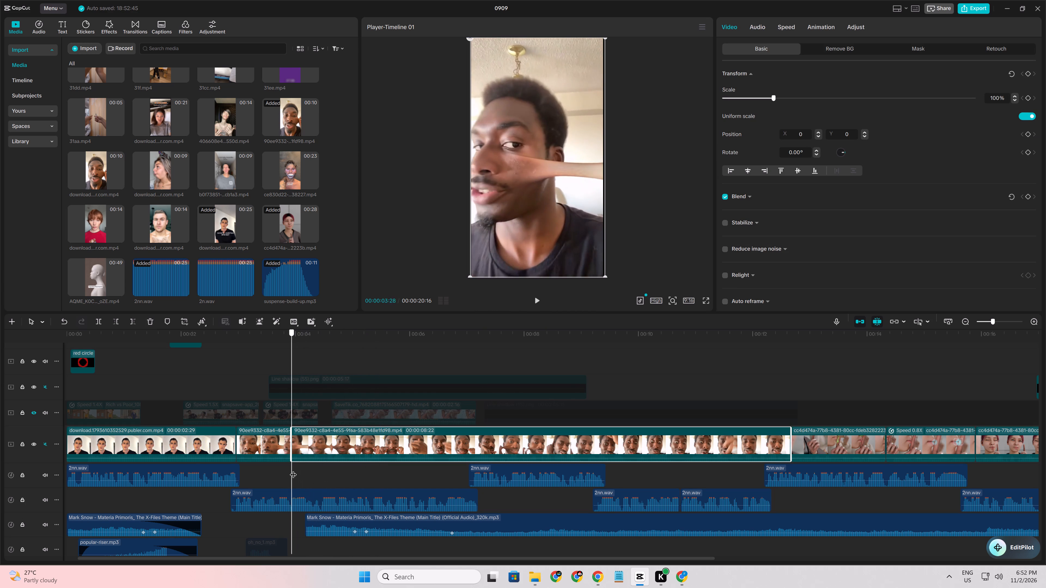
{"action": "left_click_drag", "start_coordinate": [293, 470], "coordinate": [312, 468]}
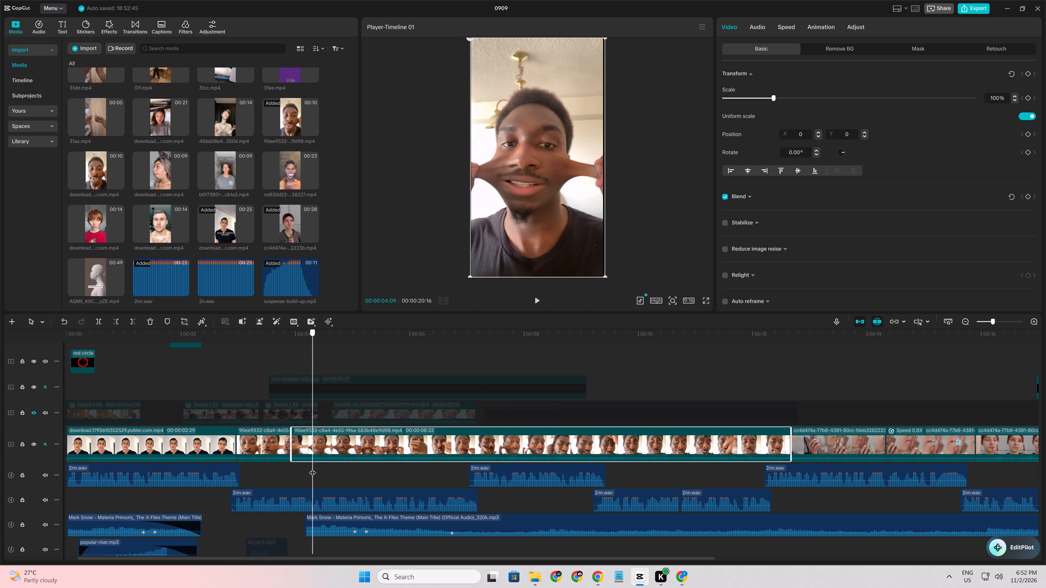
{"action": "left_click_drag", "start_coordinate": [312, 468], "coordinate": [313, 468]}
{"action": "left_click", "coordinate": [312, 450]}
{"action": "key", "text": "q"}
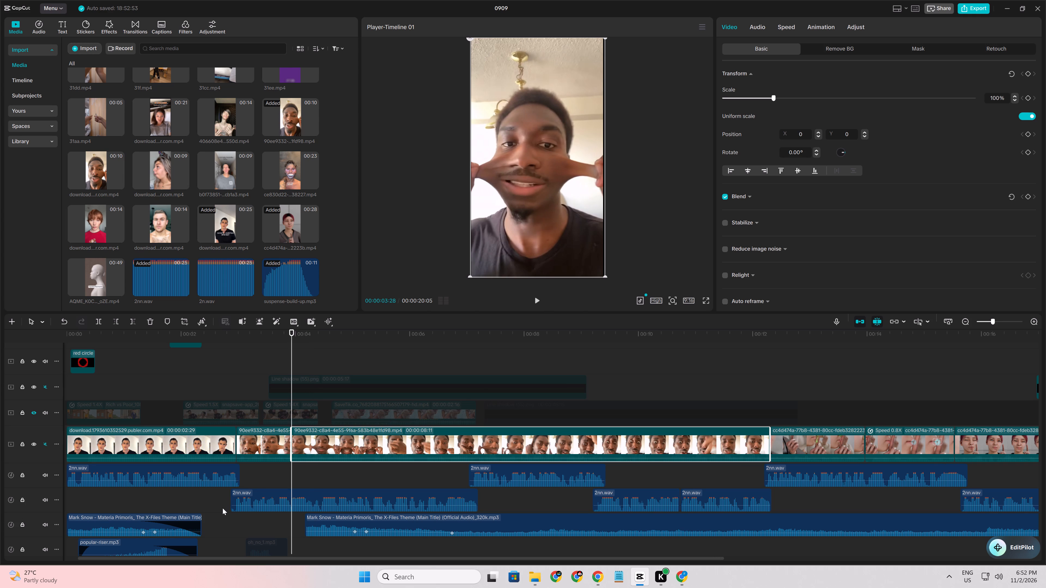
{"action": "left_click", "coordinate": [212, 515]}
{"action": "key", "text": "space"}
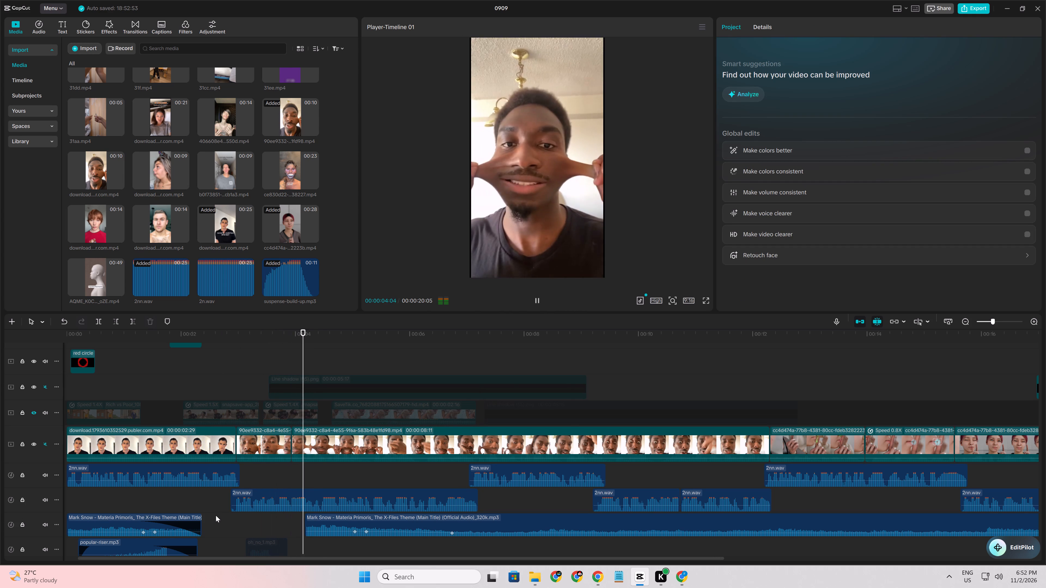
{"action": "key", "text": "space"}
Set the speed of the short first part of the 90ee9332 clip to 1.47x and play back the result.
{"action": "left_click", "coordinate": [251, 446]}
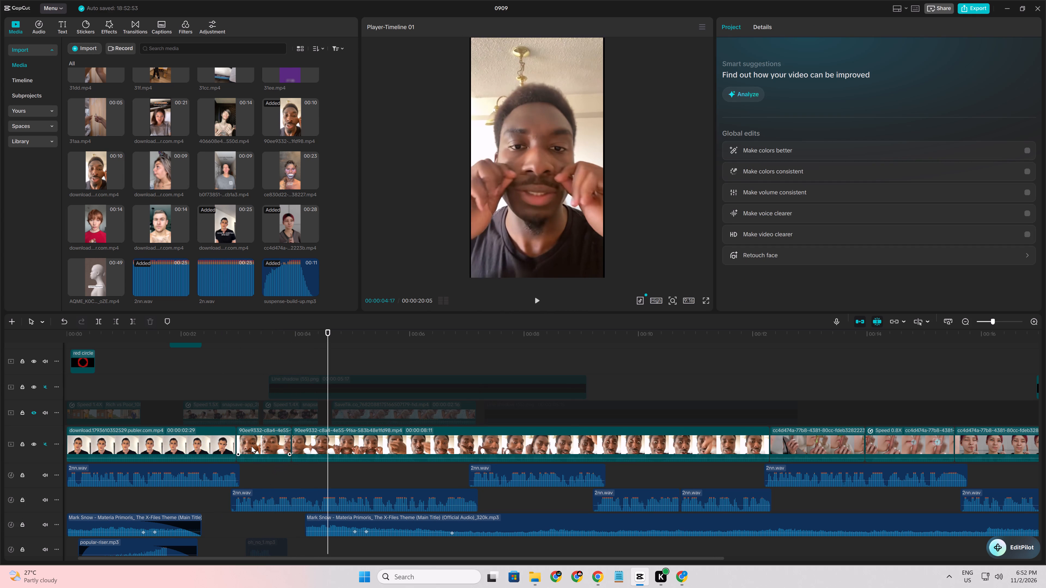
{"action": "left_click_drag", "start_coordinate": [236, 444], "coordinate": [213, 445]}
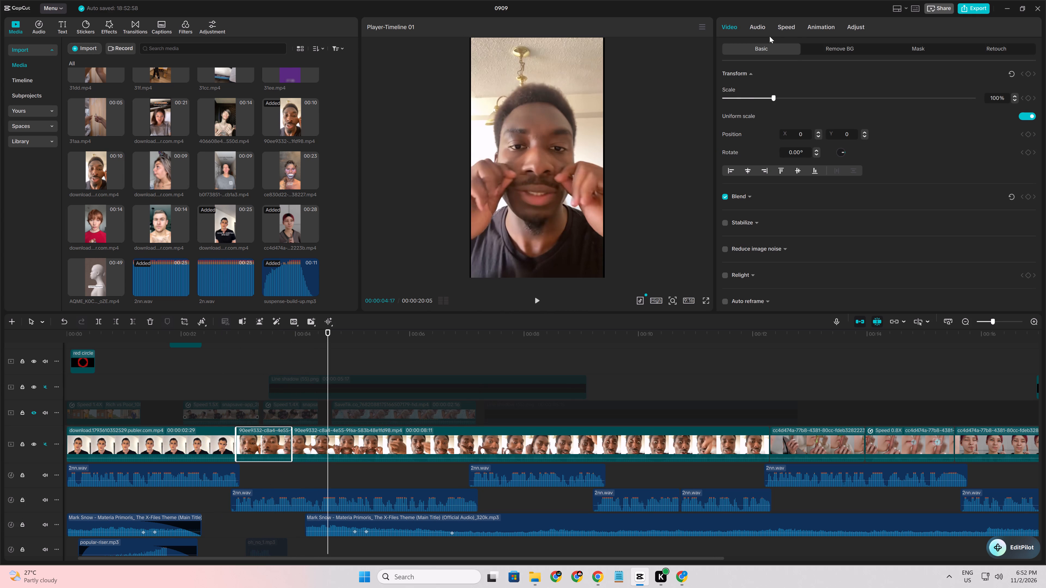
{"action": "left_click", "coordinate": [787, 30]}
{"action": "left_click", "coordinate": [795, 53]}
{"action": "left_click", "coordinate": [822, 89]}
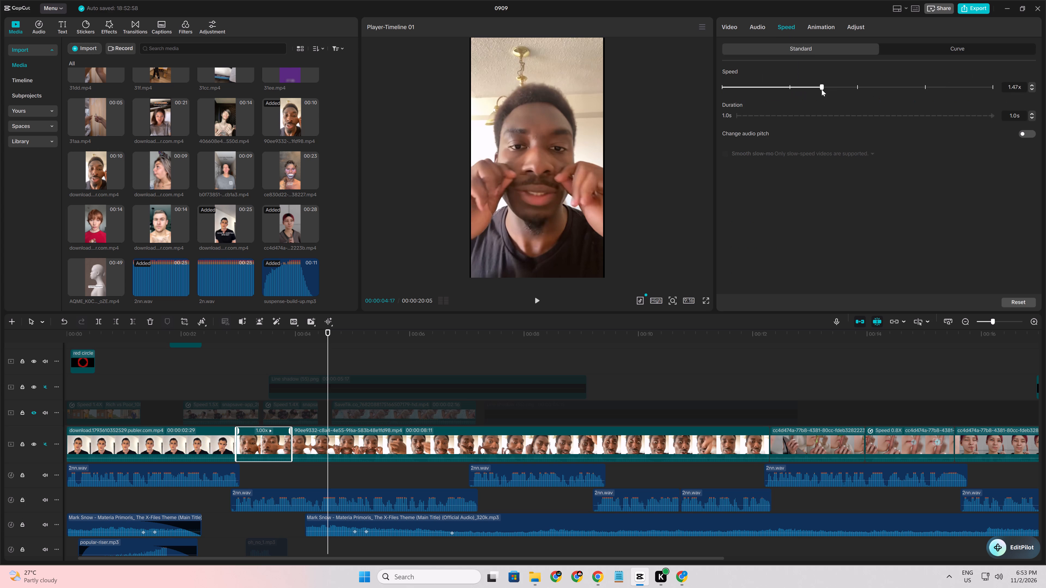
{"action": "left_click", "coordinate": [221, 495]}
{"action": "key", "text": "space"}
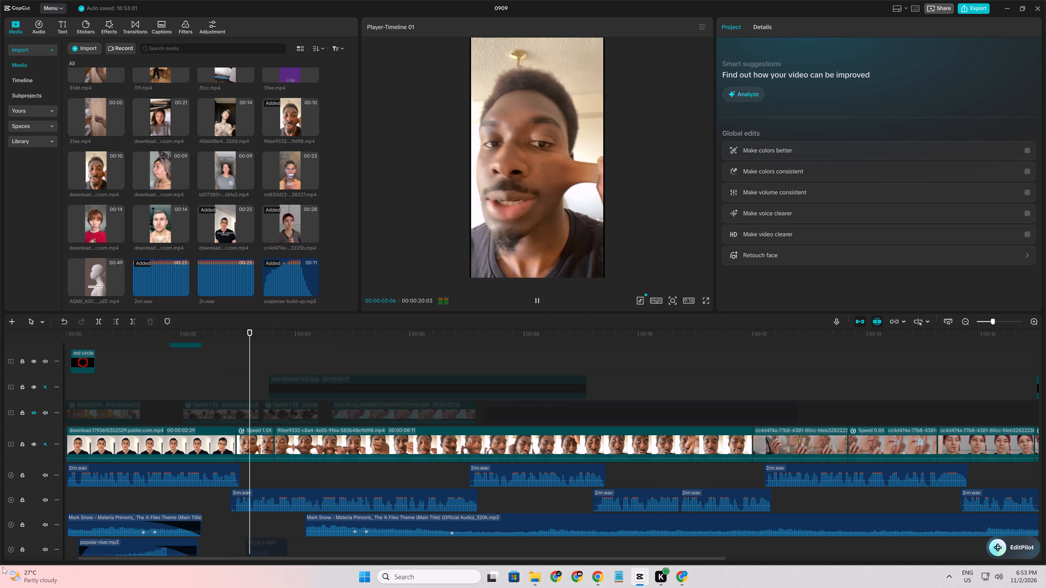
{"action": "key", "text": "space"}
{"action": "key", "text": "space"}
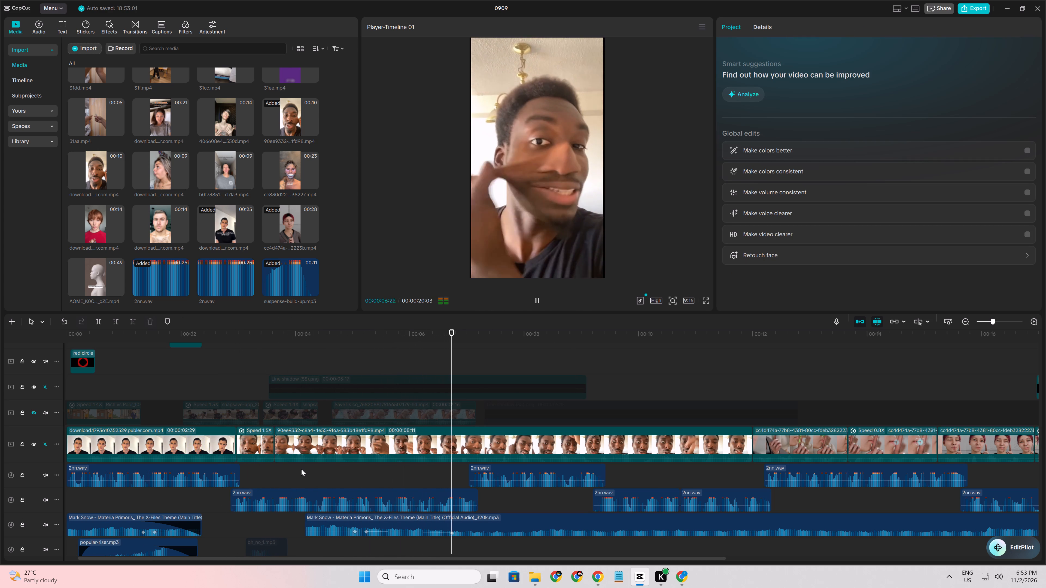
{"action": "key", "text": "space"}
{"action": "key", "text": "space"}
{"action": "scroll", "coordinate": [386, 460], "scroll_direction": "down", "scroll_amount": 4, "text": "ctrl"}
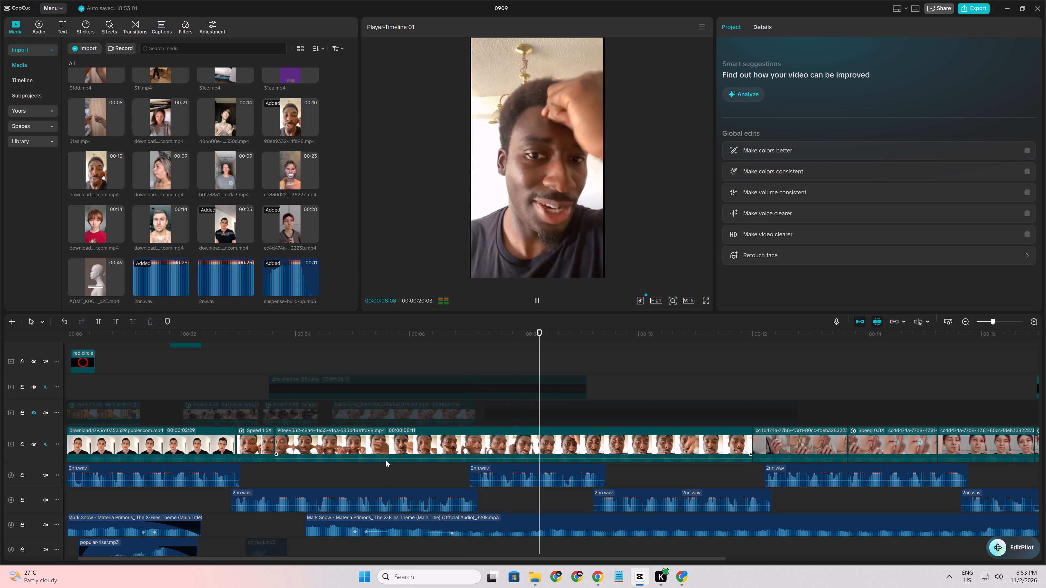
Preview several face clips in the media library as candidates for the next shot on the main track.
{"action": "left_click", "coordinate": [139, 219]}
{"action": "left_click", "coordinate": [82, 231]}
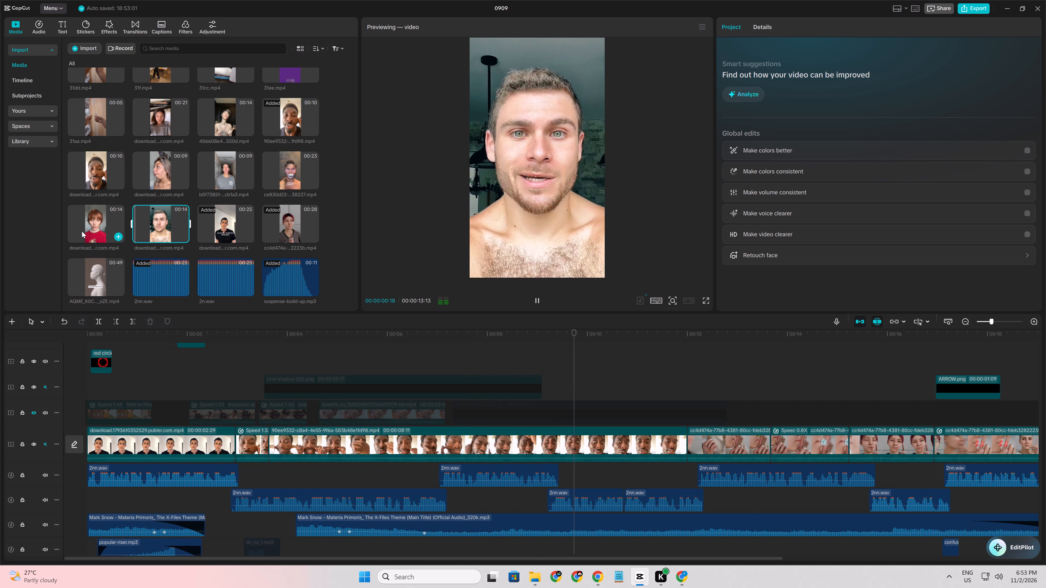
{"action": "left_click", "coordinate": [84, 170]}
{"action": "left_click", "coordinate": [161, 121]}
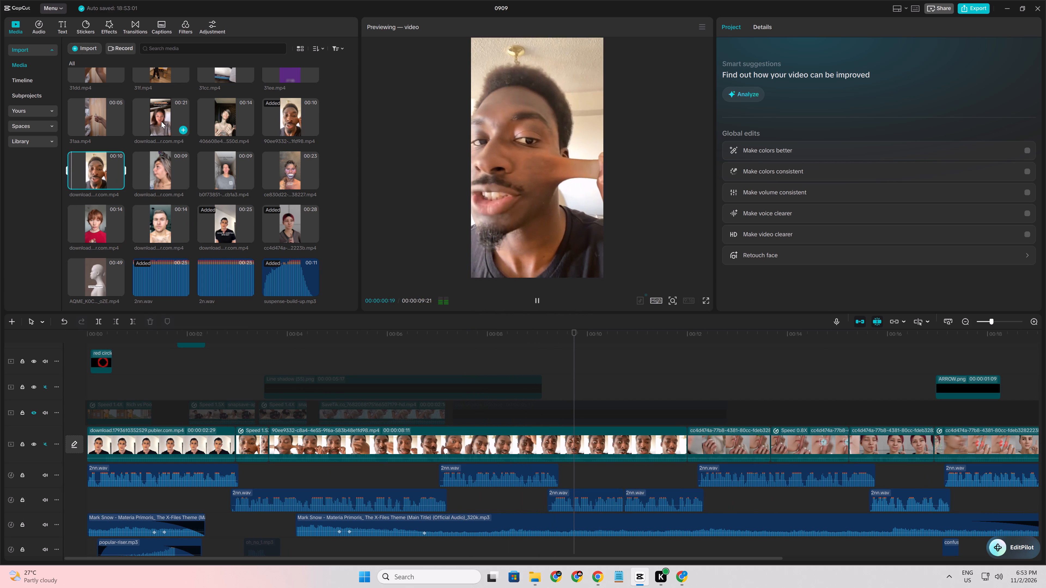
{"action": "left_click", "coordinate": [211, 121]}
{"action": "scroll", "coordinate": [308, 256], "scroll_direction": "up", "scroll_amount": 1}
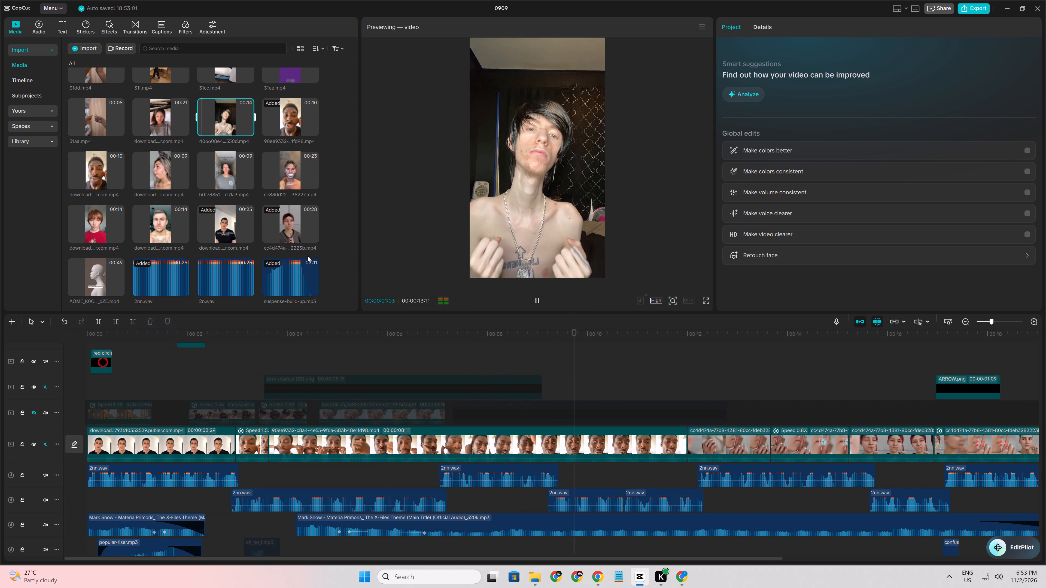
{"action": "left_click", "coordinate": [283, 161]}
Scrub through the 23-second skincare-routine clip in the media library for a usable face shot.
{"action": "left_click", "coordinate": [279, 210]}
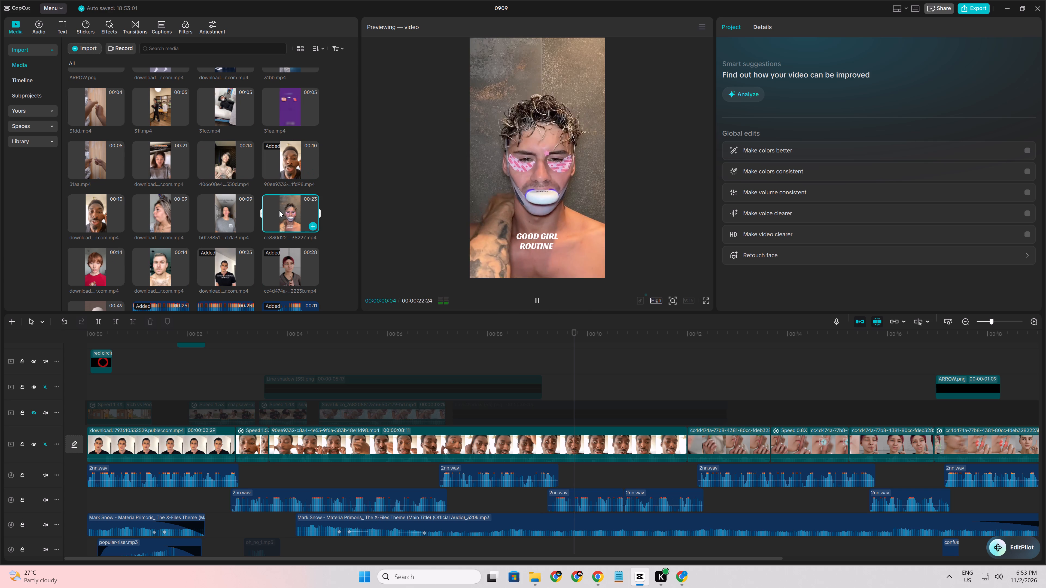
{"action": "left_click", "coordinate": [279, 212]}
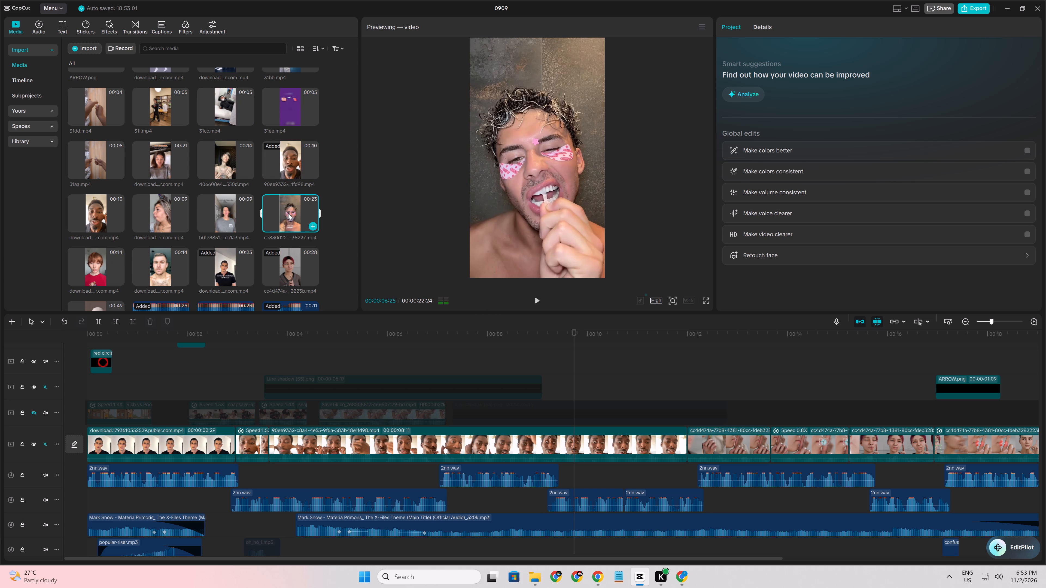
{"action": "left_click", "coordinate": [288, 213]}
{"action": "left_click", "coordinate": [297, 214]}
{"action": "left_click", "coordinate": [304, 215]}
{"action": "left_click", "coordinate": [308, 216]}
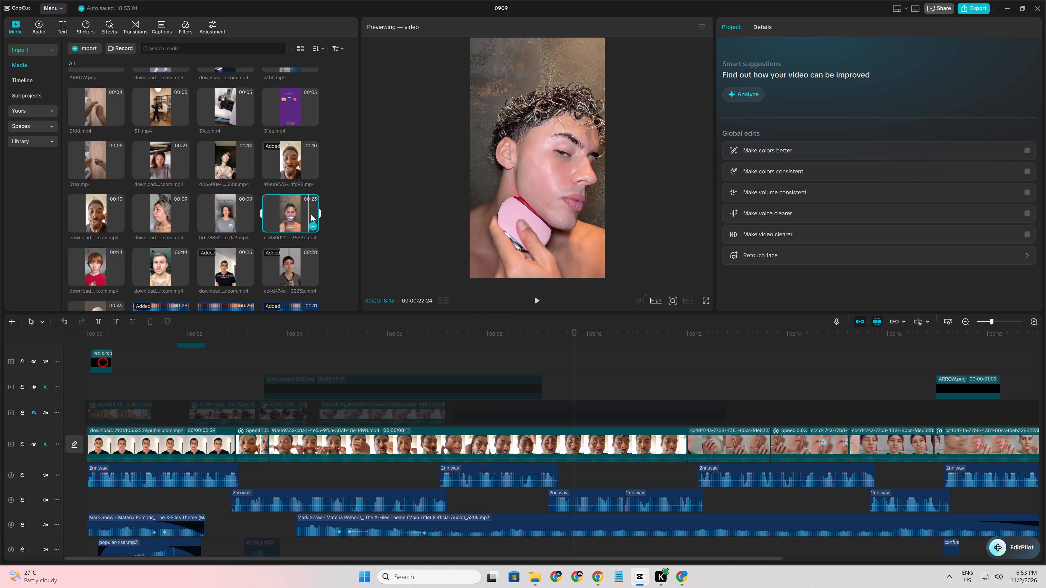
{"action": "left_click", "coordinate": [311, 215]}
{"action": "left_click", "coordinate": [300, 212]}
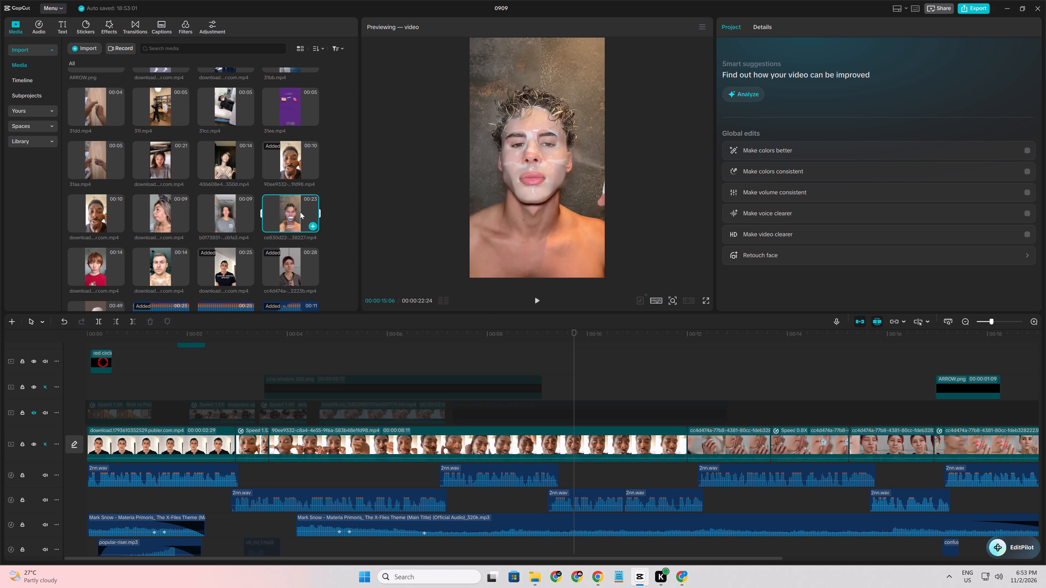
Preview the 9-second jawline-trick clip and scrub through the 14-second clip of the bare-chested man in the library.
{"action": "left_click", "coordinate": [211, 216]}
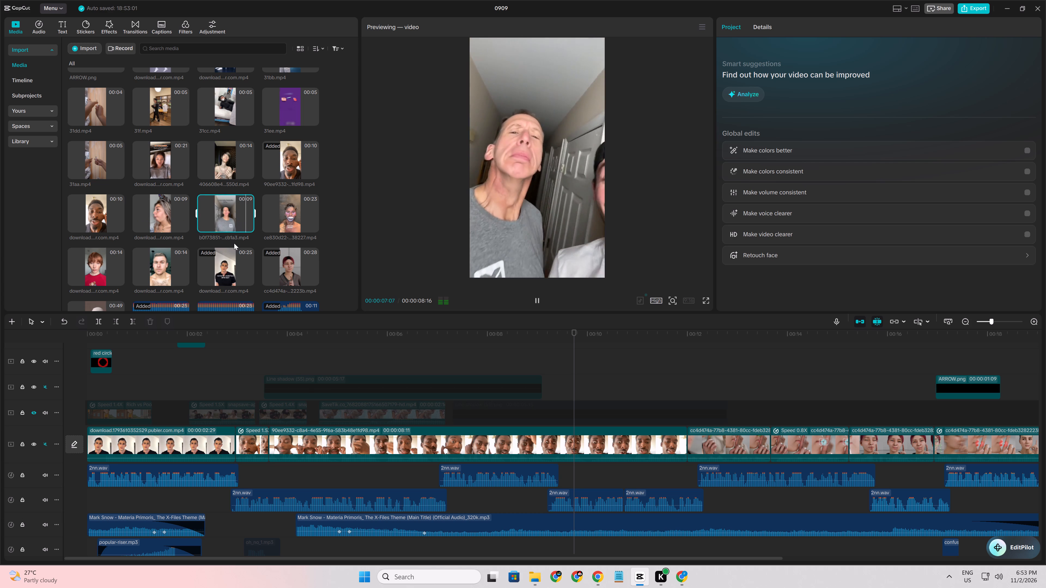
{"action": "scroll", "coordinate": [241, 234], "scroll_direction": "down", "scroll_amount": 3}
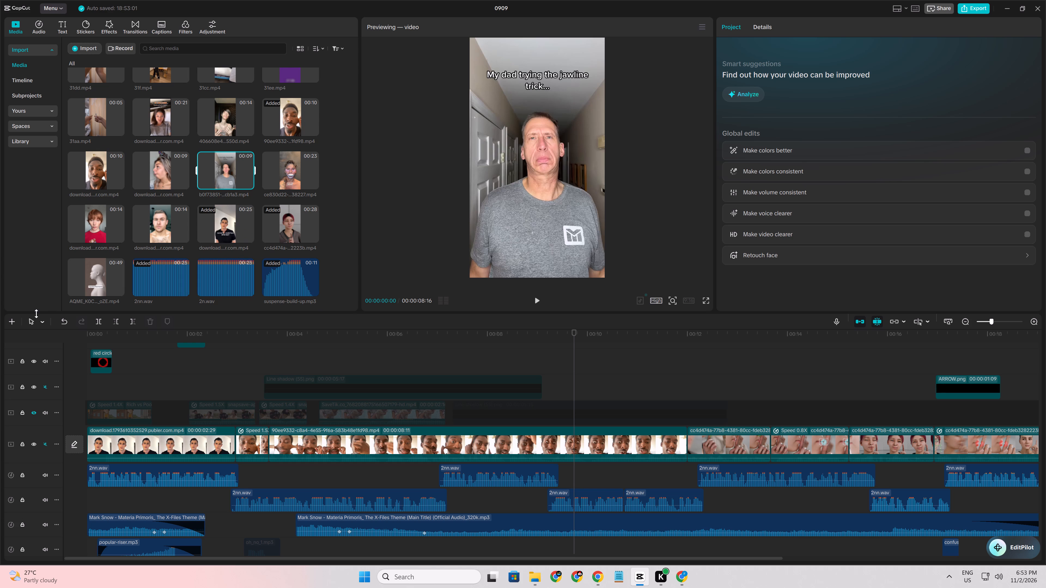
{"action": "left_click", "coordinate": [162, 218]}
{"action": "left_click", "coordinate": [140, 221]}
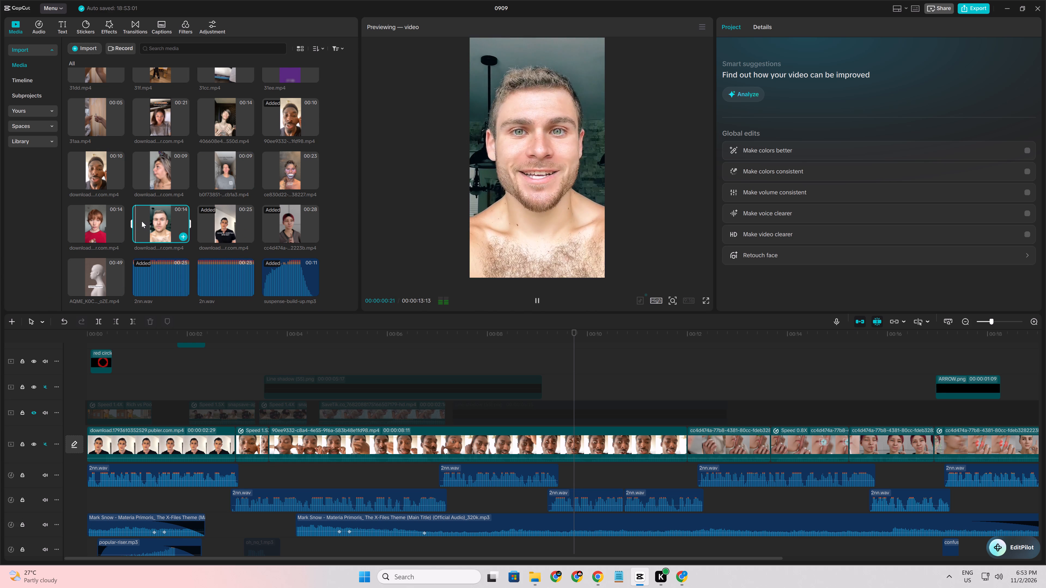
{"action": "left_click", "coordinate": [149, 221]}
{"action": "left_click", "coordinate": [159, 222]}
{"action": "left_click", "coordinate": [162, 222]}
{"action": "left_click", "coordinate": [166, 222]}
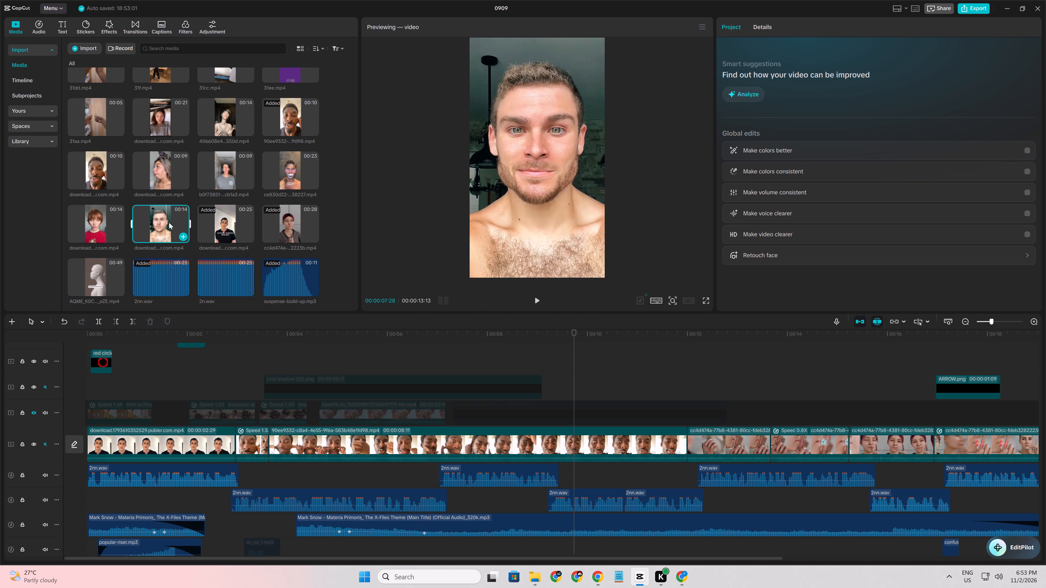
{"action": "left_click", "coordinate": [169, 222]}
{"action": "left_click", "coordinate": [175, 223]}
Scrub through the 25-second "normal vs. model face" clip in the library, examining its different faces.
{"action": "left_click", "coordinate": [227, 214]}
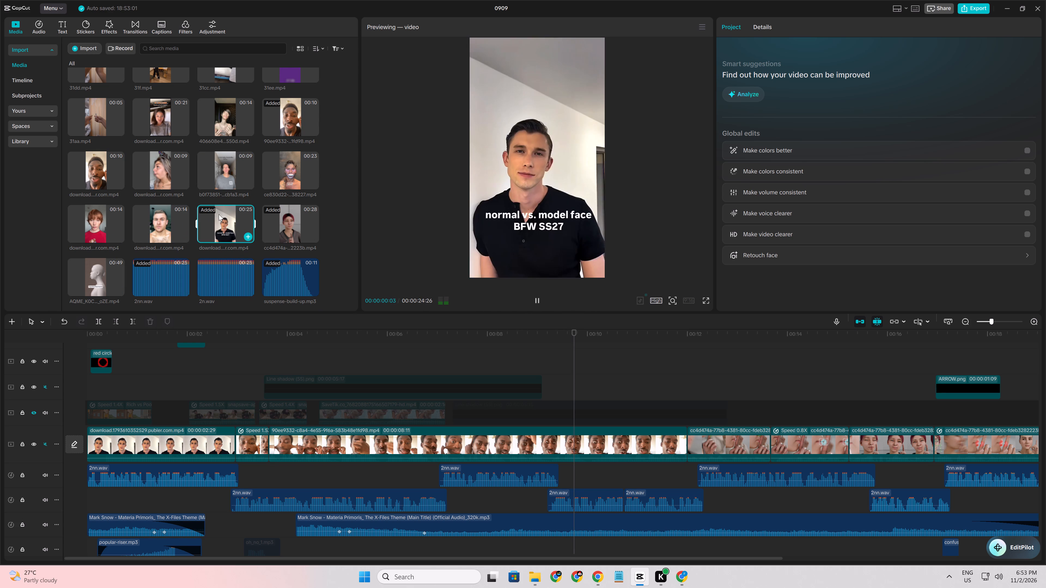
{"action": "left_click", "coordinate": [205, 214]}
{"action": "left_click", "coordinate": [212, 215]}
{"action": "left_click", "coordinate": [220, 216]}
{"action": "left_click", "coordinate": [229, 218]}
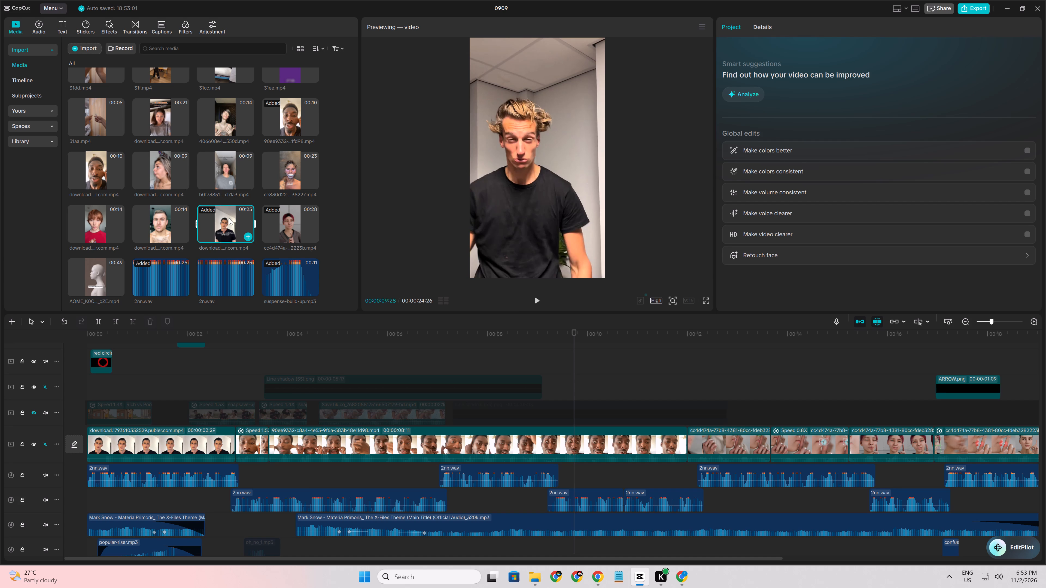
{"action": "left_click", "coordinate": [235, 219]}
{"action": "left_click", "coordinate": [239, 219]}
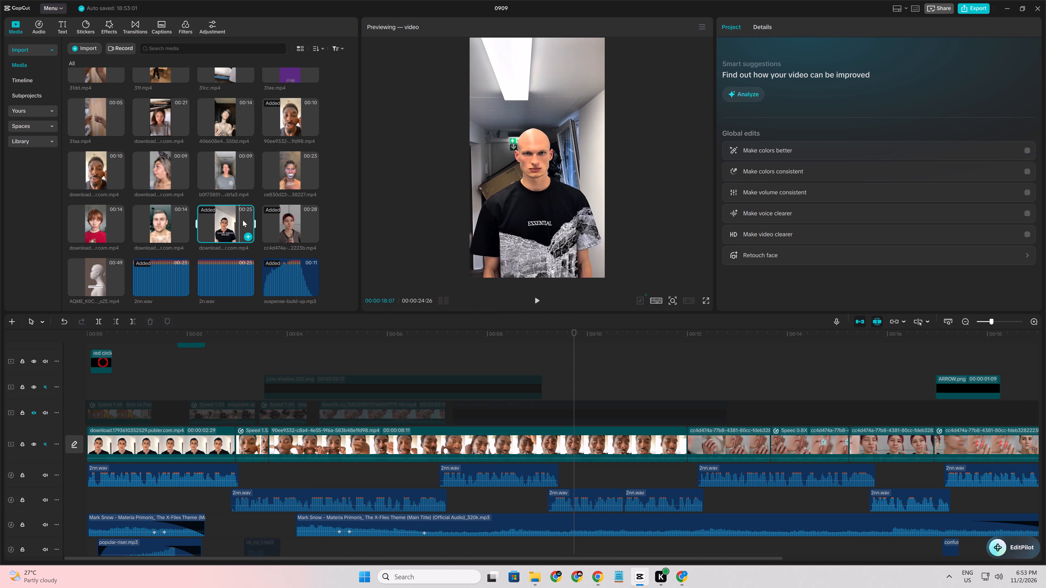
{"action": "left_click", "coordinate": [243, 220]}
Preview the 28-second cc4d474a clip, 31cc.mp4, the 10-second face clip and the 14-second red-haired clip in the library.
{"action": "left_click", "coordinate": [279, 226]}
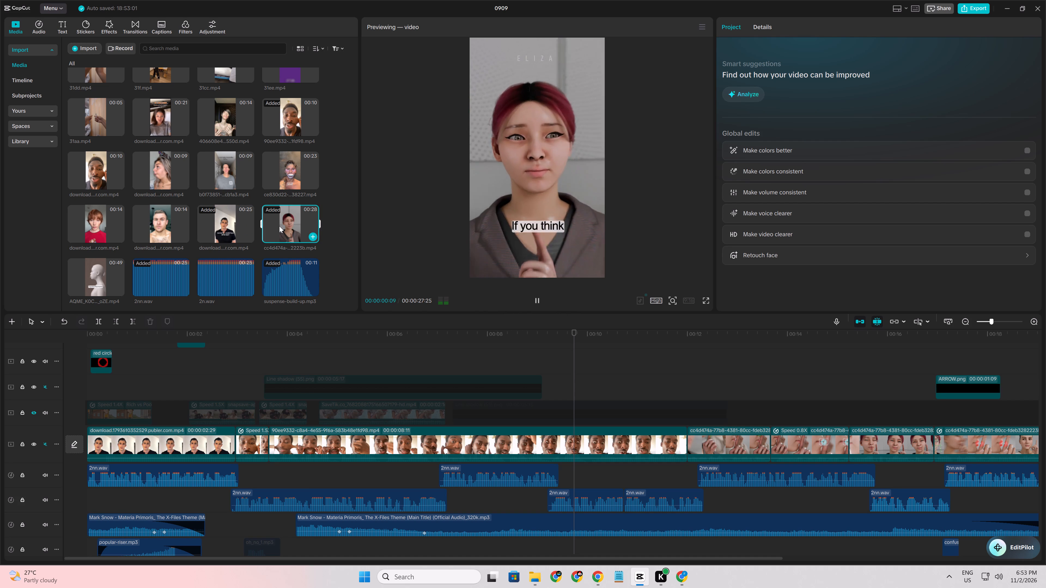
{"action": "left_click", "coordinate": [286, 224]}
{"action": "scroll", "coordinate": [200, 189], "scroll_direction": "up", "scroll_amount": 1}
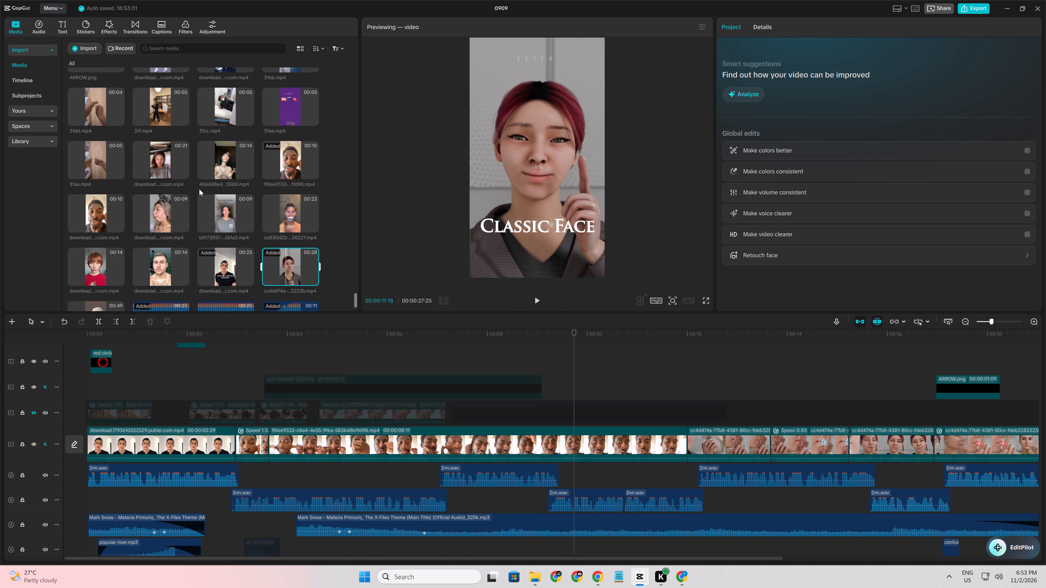
{"action": "left_click", "coordinate": [217, 110]}
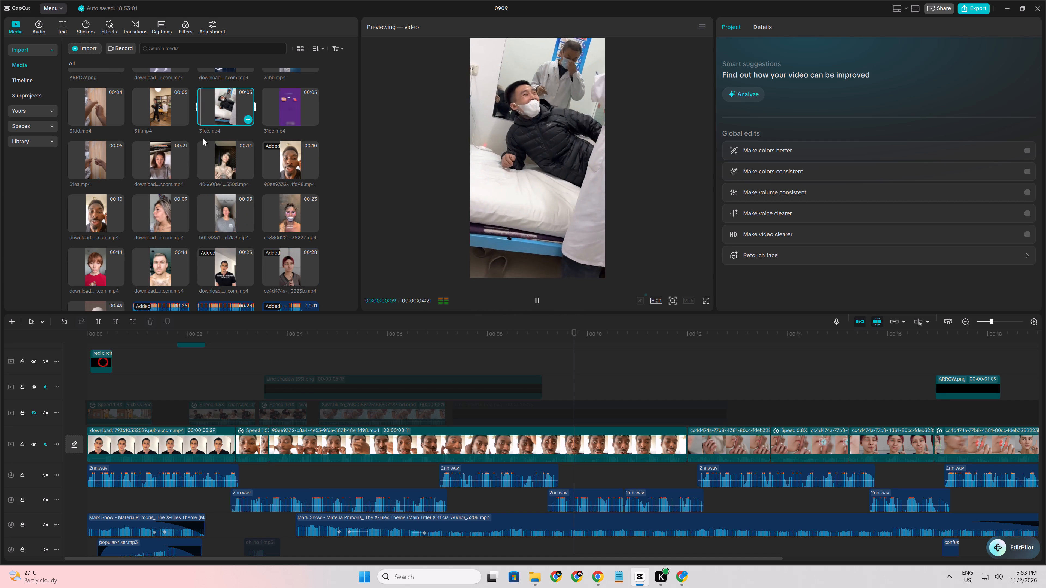
{"action": "left_click", "coordinate": [84, 208]}
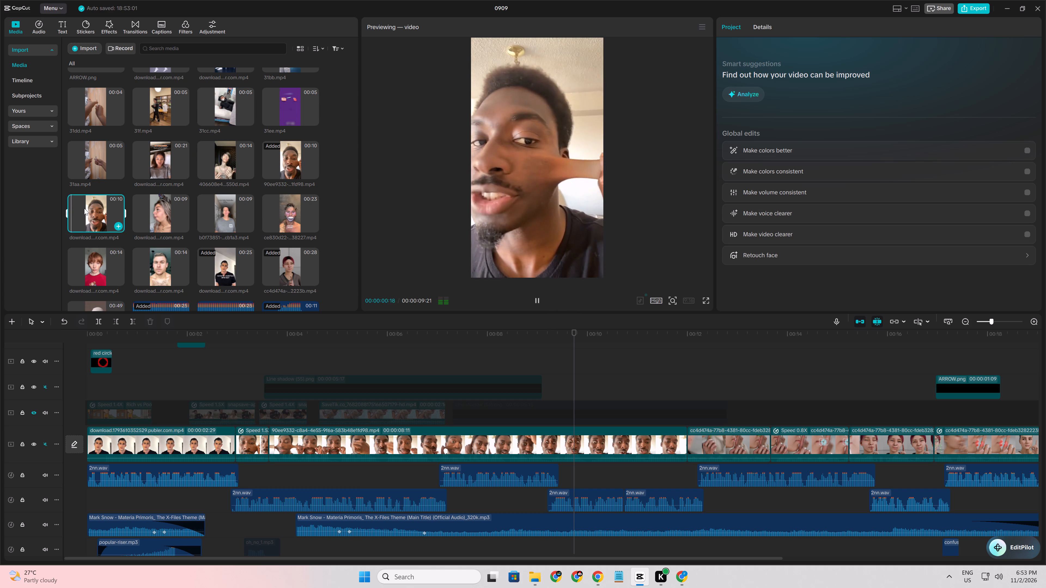
{"action": "left_click", "coordinate": [83, 268]}
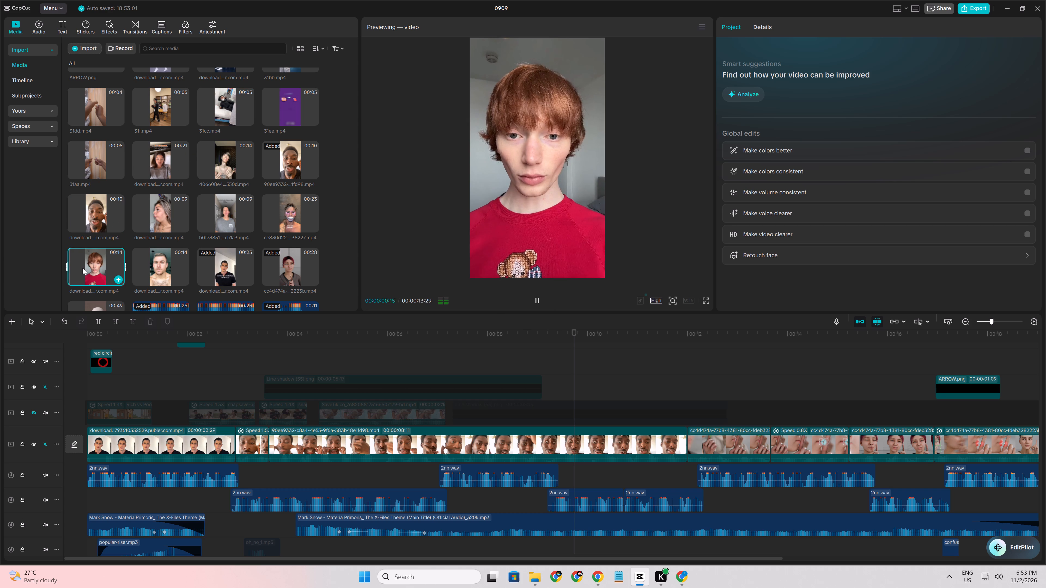
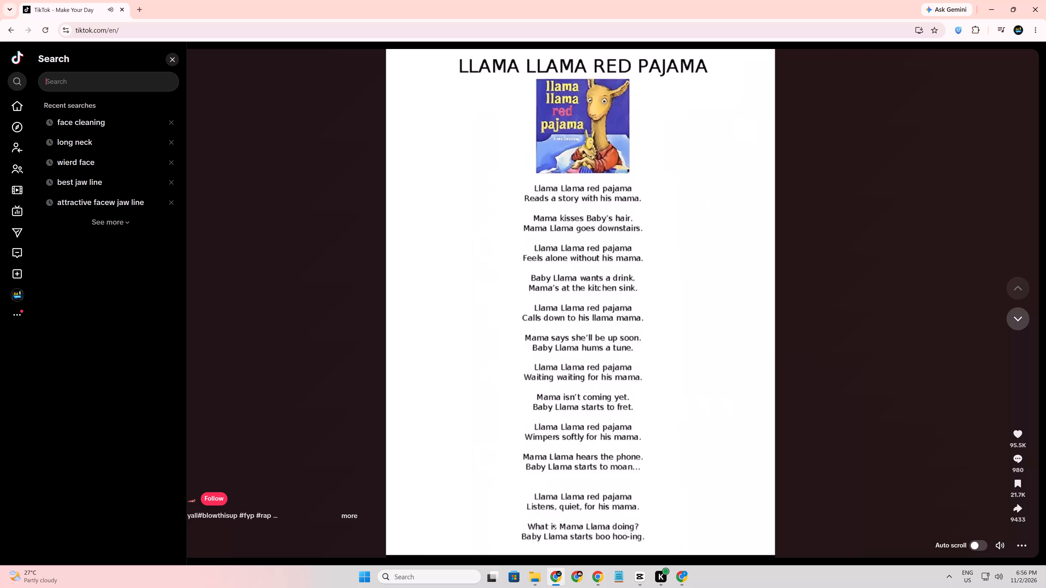
Search TikTok for "sharp jawline".
{"action": "type", "text": "sharp jawline"}
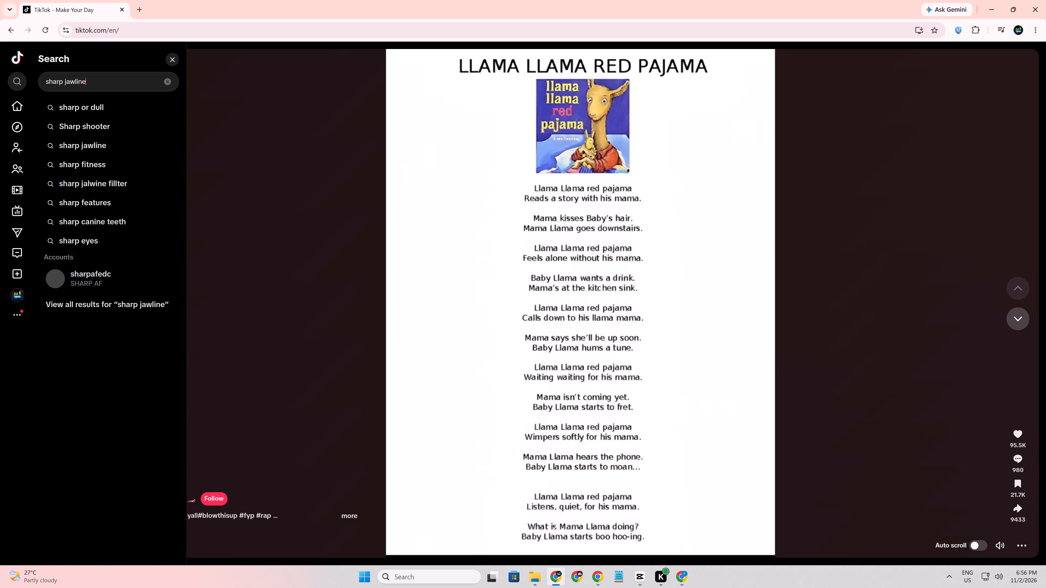
{"action": "key", "text": "Return"}
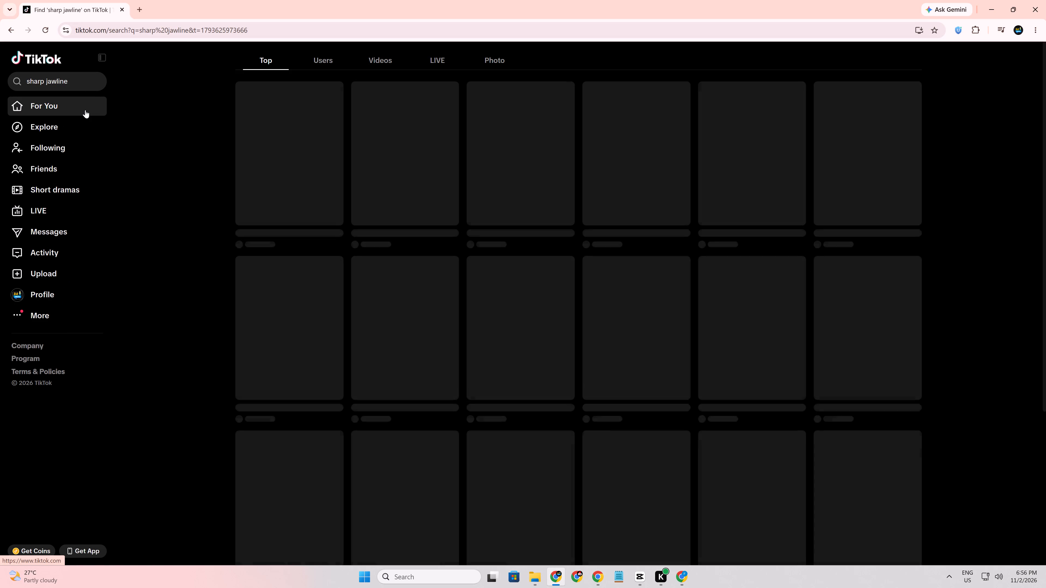
Open the 3M-like "Sharp Jawline" side-profile video and the "It's really hard having the sharpe..." video in separate background tabs.
{"action": "scroll", "coordinate": [122, 172], "scroll_direction": "up", "scroll_amount": 1}
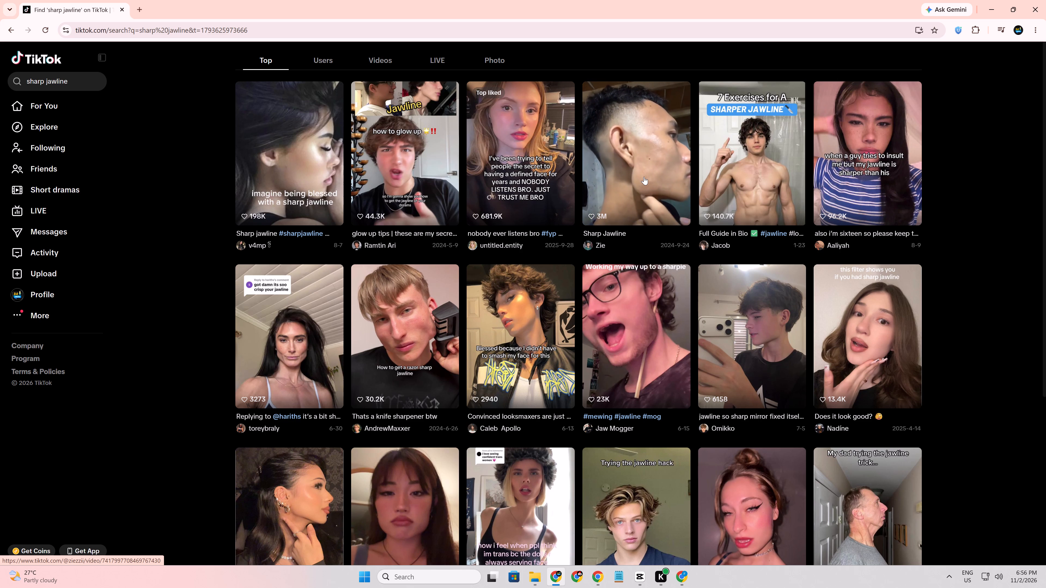
{"action": "middle_click", "coordinate": [630, 177]}
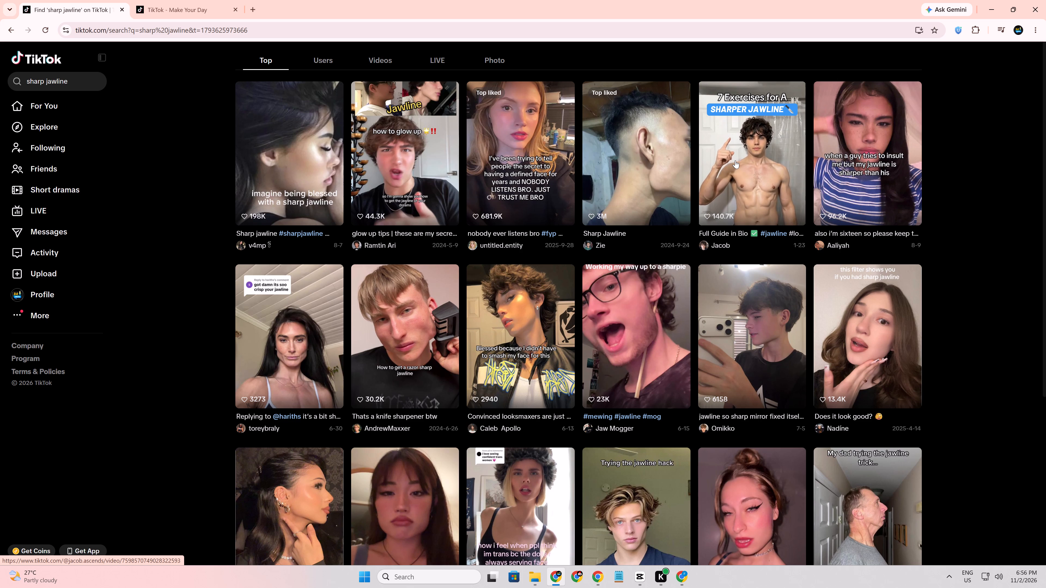
{"action": "scroll", "coordinate": [735, 160], "scroll_direction": "down", "scroll_amount": 1}
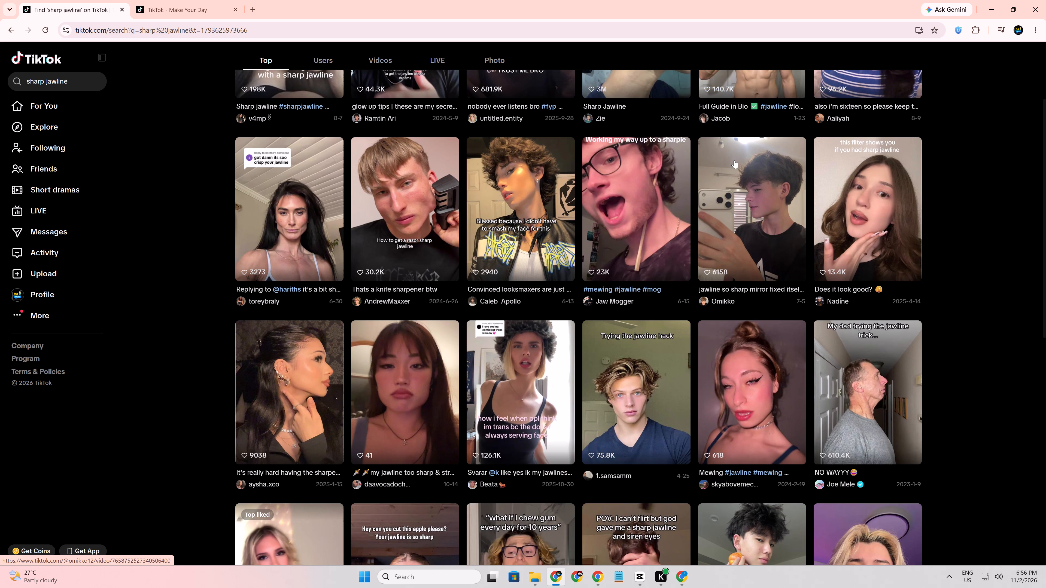
{"action": "scroll", "coordinate": [734, 160], "scroll_direction": "down", "scroll_amount": 1}
{"action": "scroll", "coordinate": [734, 160], "scroll_direction": "up", "scroll_amount": 1}
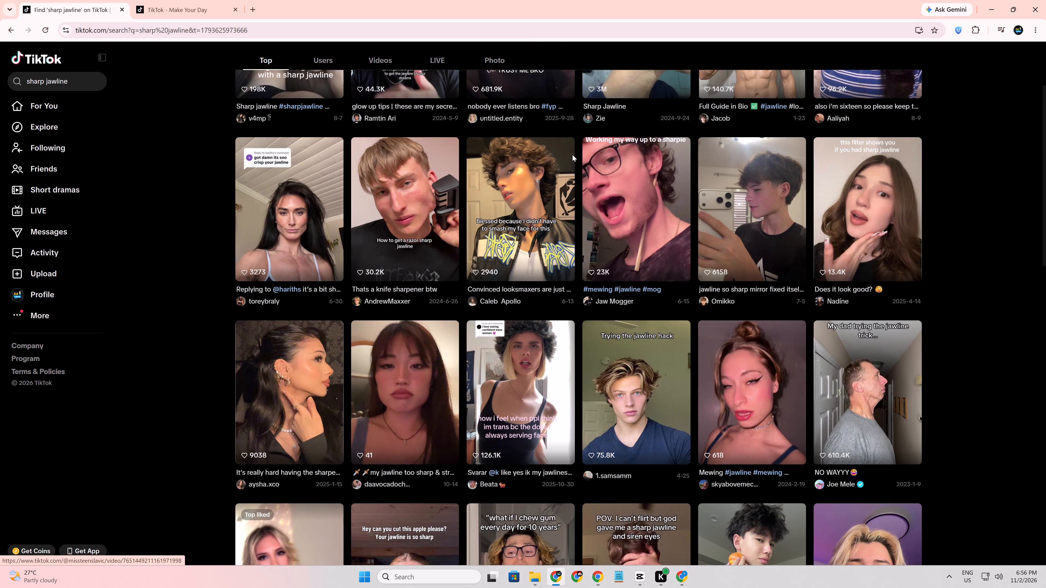
{"action": "scroll", "coordinate": [385, 295], "scroll_direction": "down", "scroll_amount": 1}
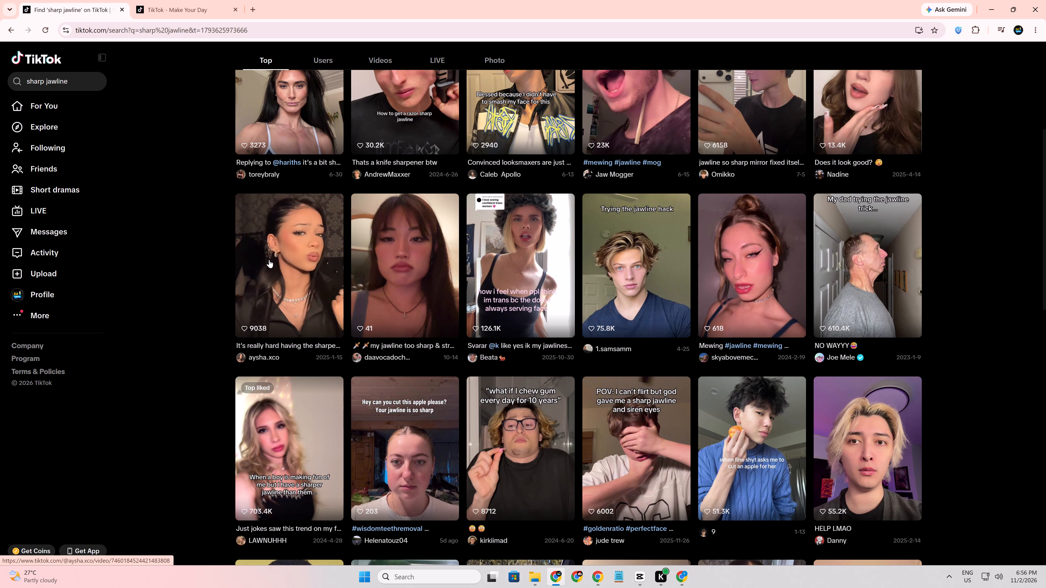
{"action": "middle_click", "coordinate": [269, 260]}
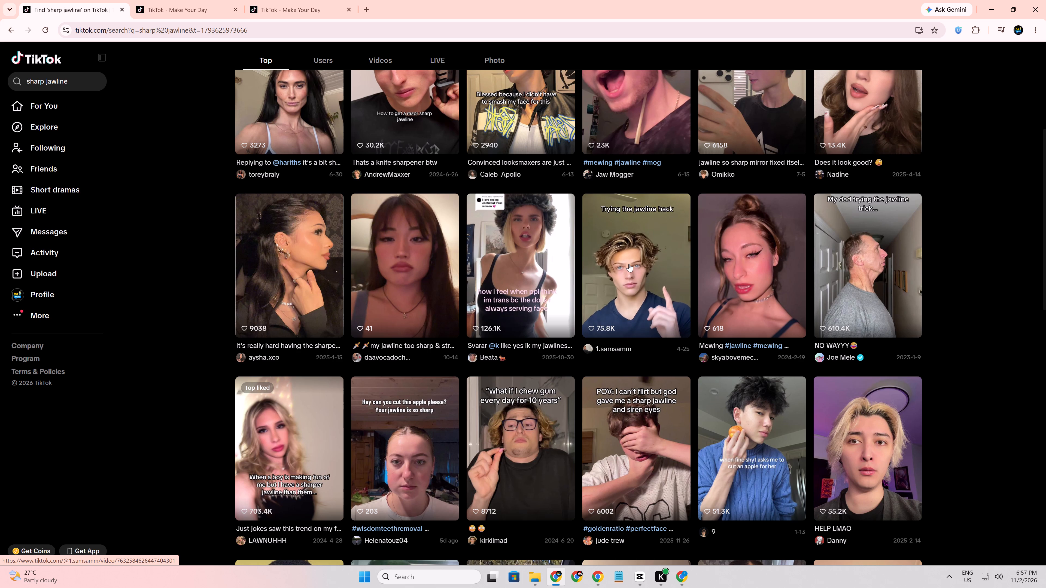
Browse further down the sharp jawline results, examining the video thumbnails for a clear face or side-profile shot.
{"action": "scroll", "coordinate": [629, 264], "scroll_direction": "down", "scroll_amount": 2}
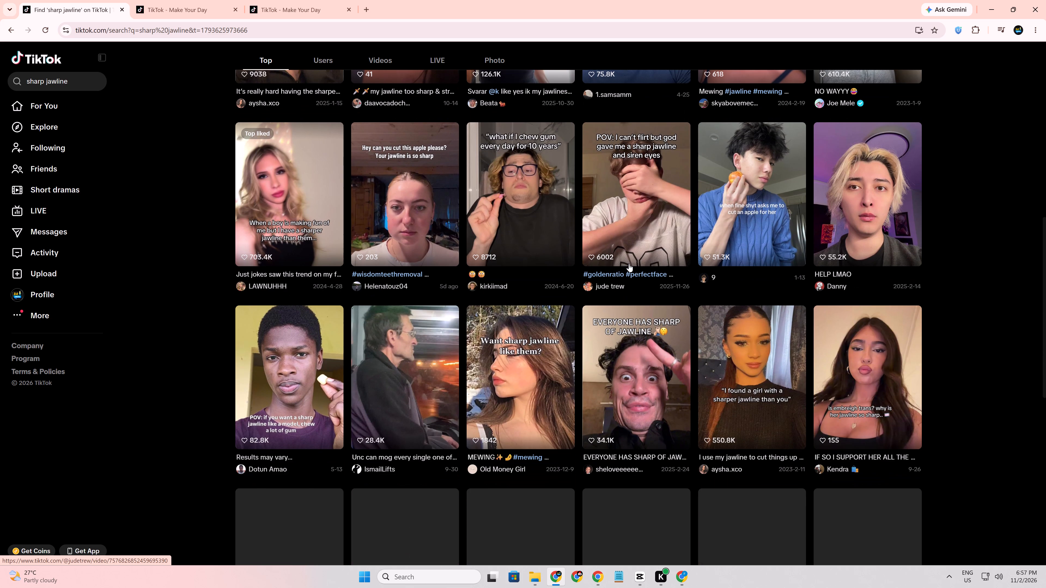
{"action": "scroll", "coordinate": [629, 264], "scroll_direction": "down", "scroll_amount": 1}
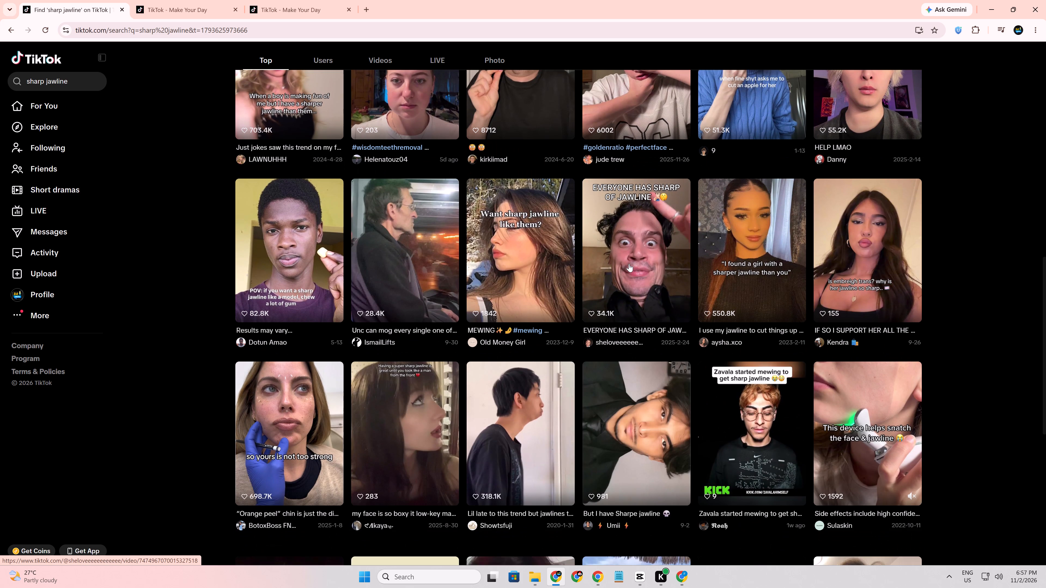
{"action": "scroll", "coordinate": [629, 264], "scroll_direction": "down", "scroll_amount": 1}
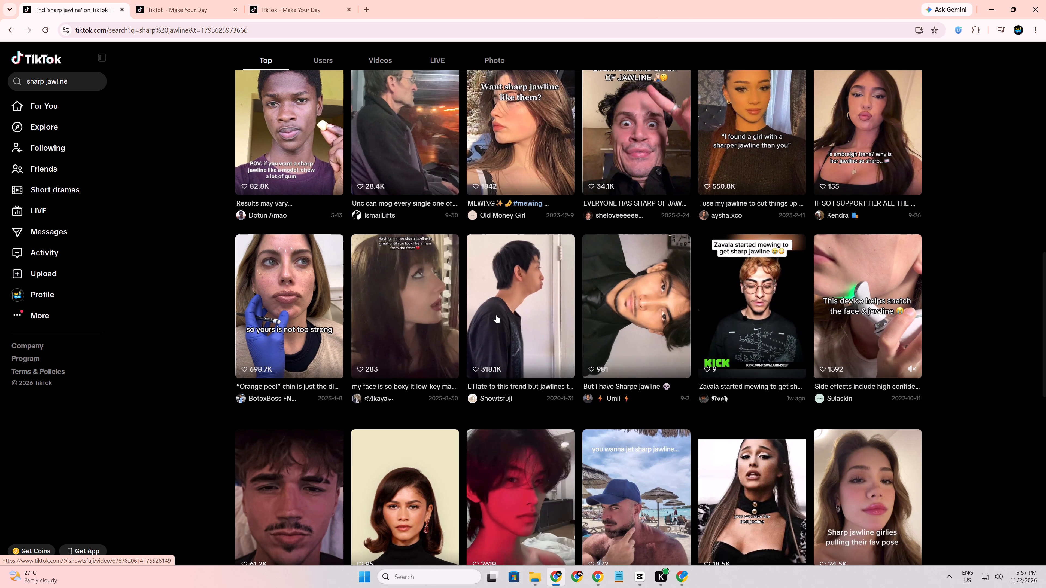
{"action": "scroll", "coordinate": [496, 315], "scroll_direction": "up", "scroll_amount": 1}
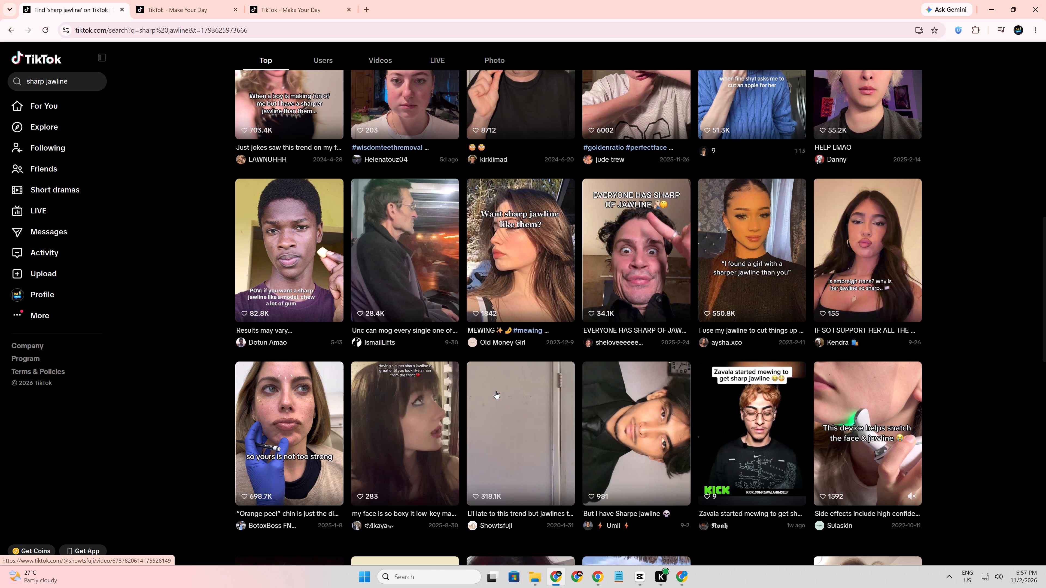
{"action": "scroll", "coordinate": [496, 391], "scroll_direction": "down", "scroll_amount": 2}
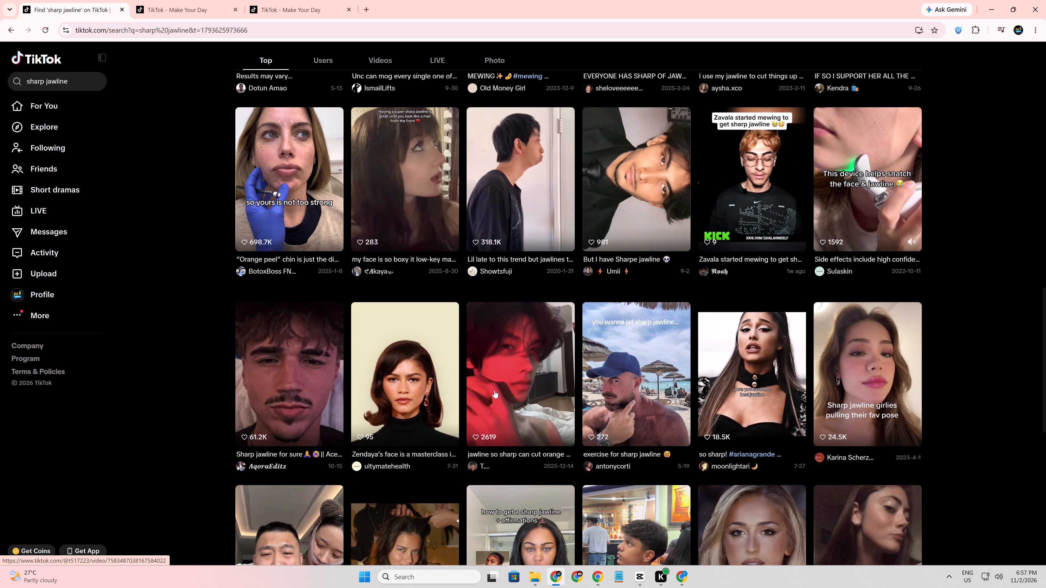
{"action": "scroll", "coordinate": [494, 390], "scroll_direction": "down", "scroll_amount": 1}
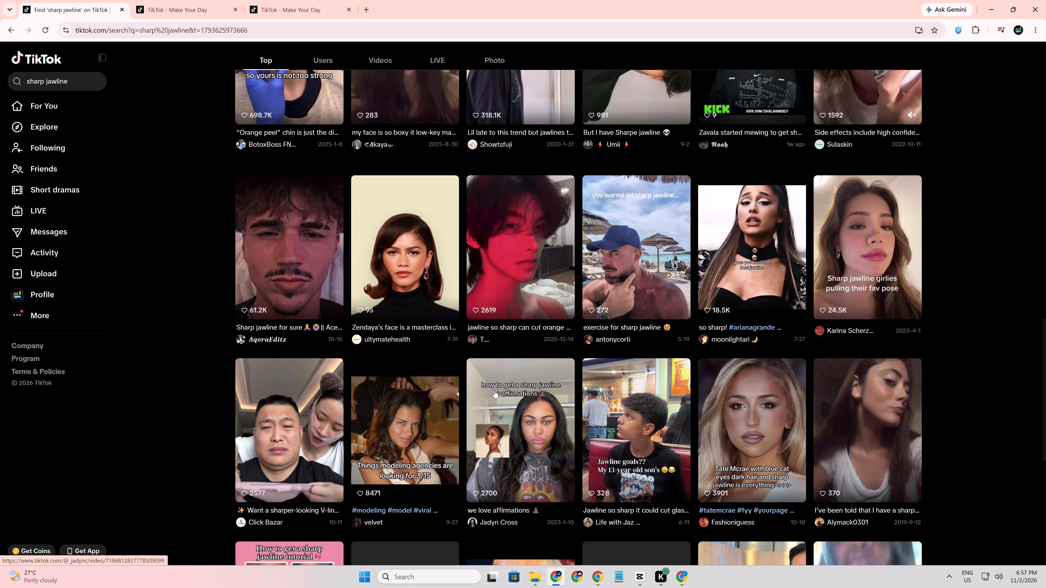
{"action": "scroll", "coordinate": [494, 390], "scroll_direction": "down", "scroll_amount": 1}
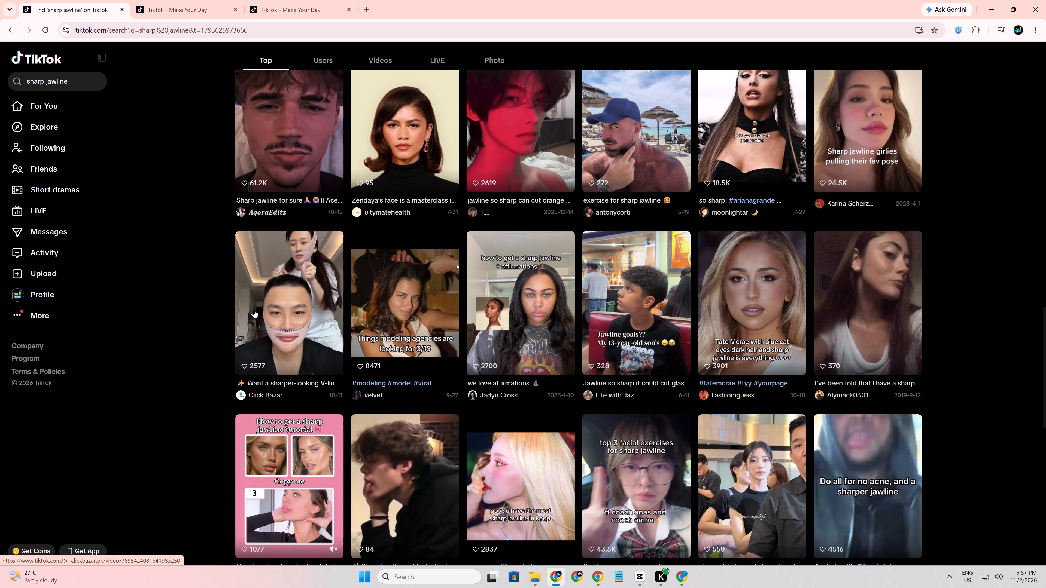
{"action": "scroll", "coordinate": [254, 310], "scroll_direction": "down", "scroll_amount": 2}
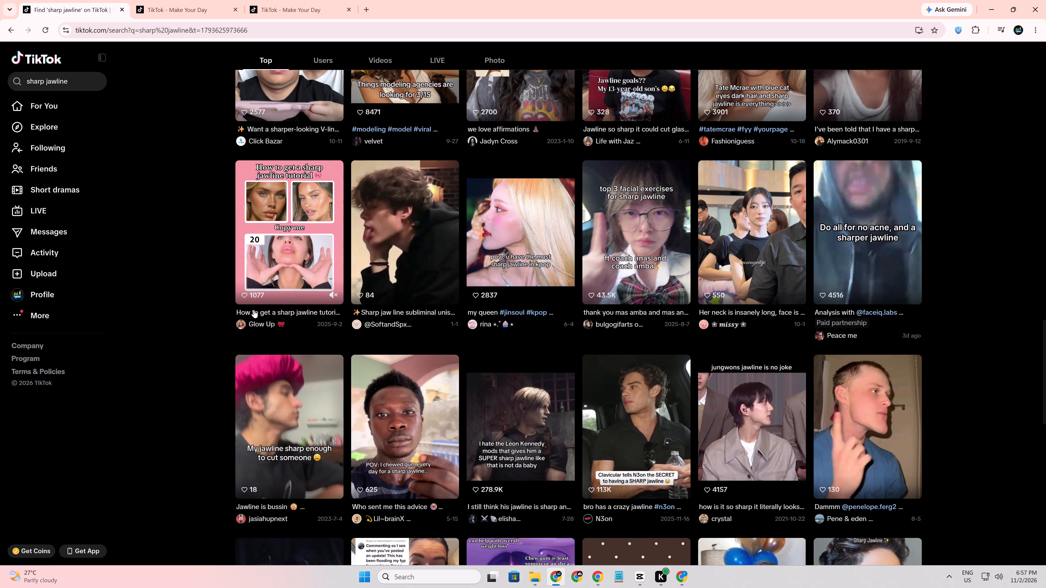
{"action": "scroll", "coordinate": [254, 310], "scroll_direction": "down", "scroll_amount": 1}
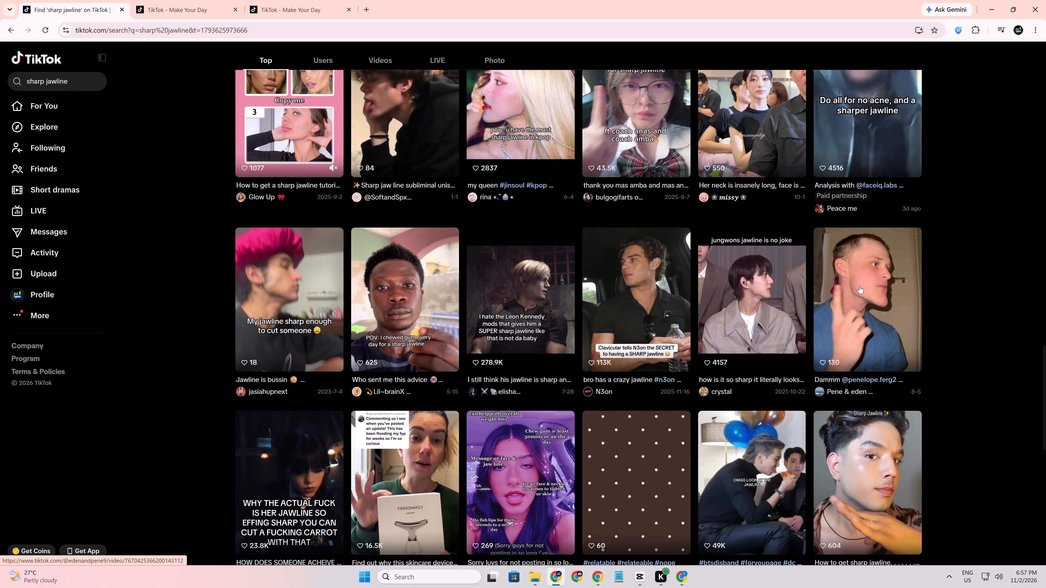
{"action": "scroll", "coordinate": [859, 286], "scroll_direction": "down", "scroll_amount": 1}
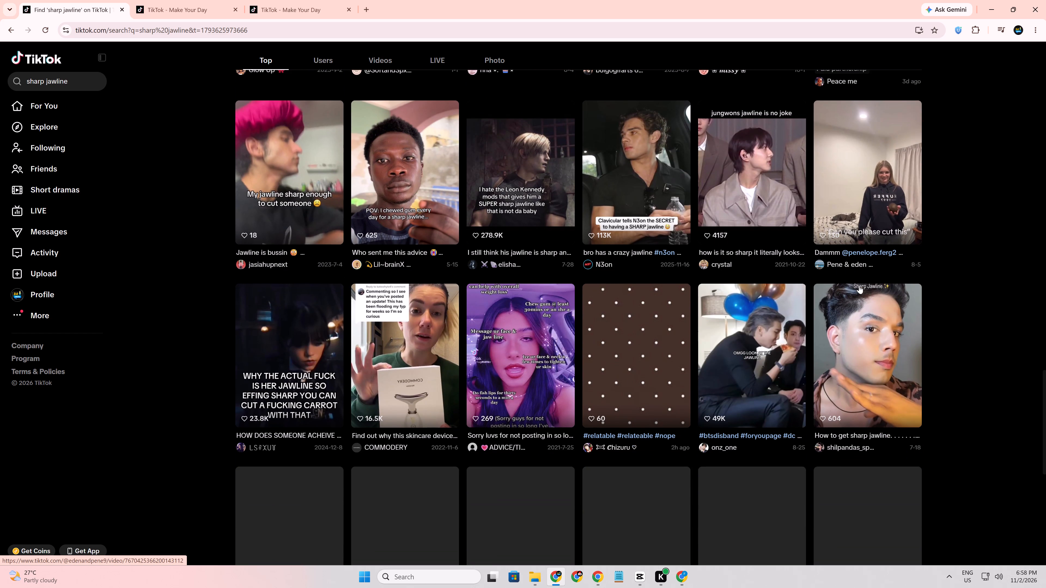
{"action": "scroll", "coordinate": [859, 286], "scroll_direction": "down", "scroll_amount": 1}
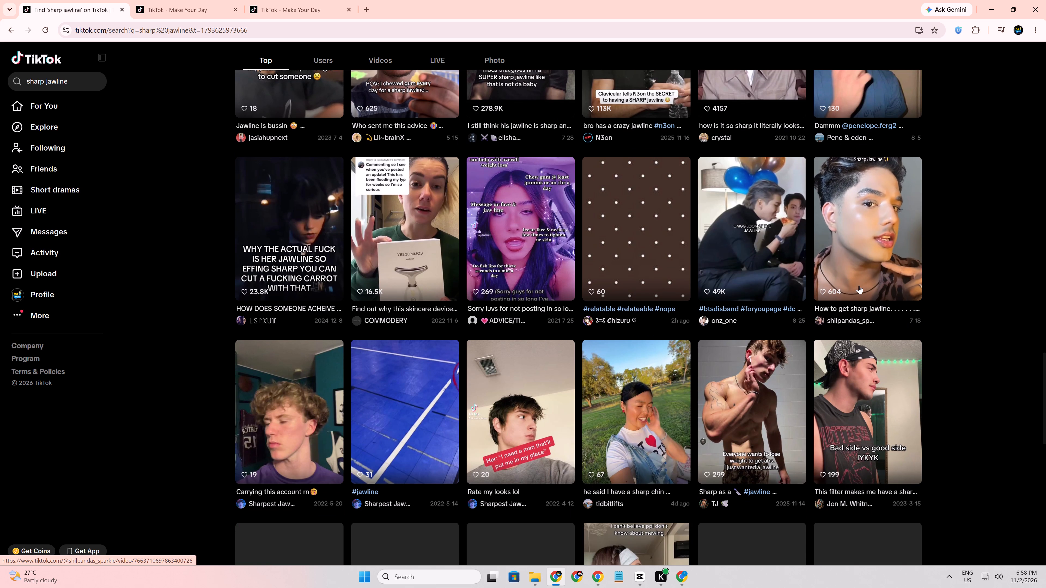
{"action": "scroll", "coordinate": [859, 286], "scroll_direction": "down", "scroll_amount": 2}
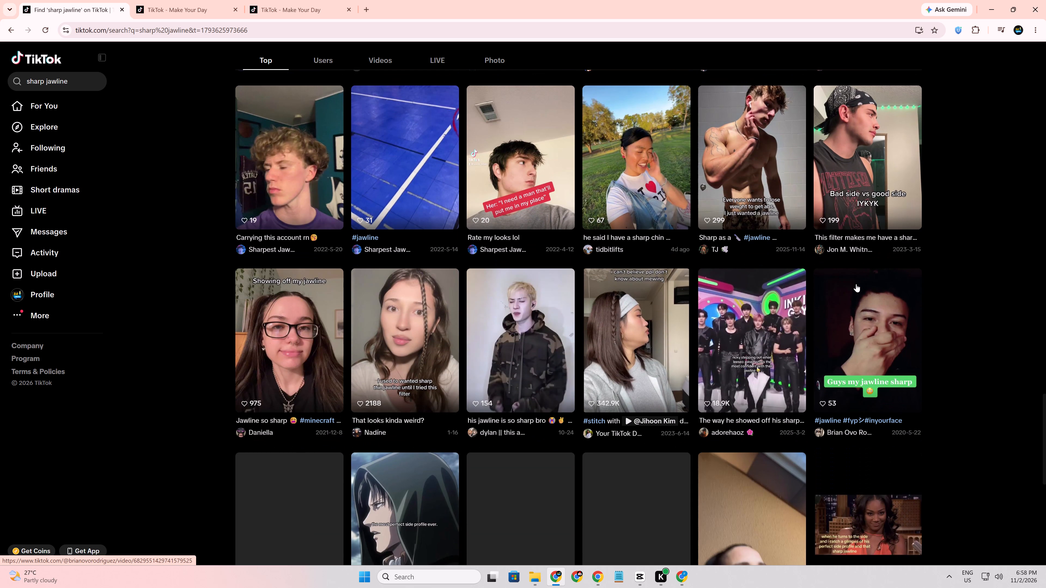
{"action": "scroll", "coordinate": [855, 283], "scroll_direction": "down", "scroll_amount": 2}
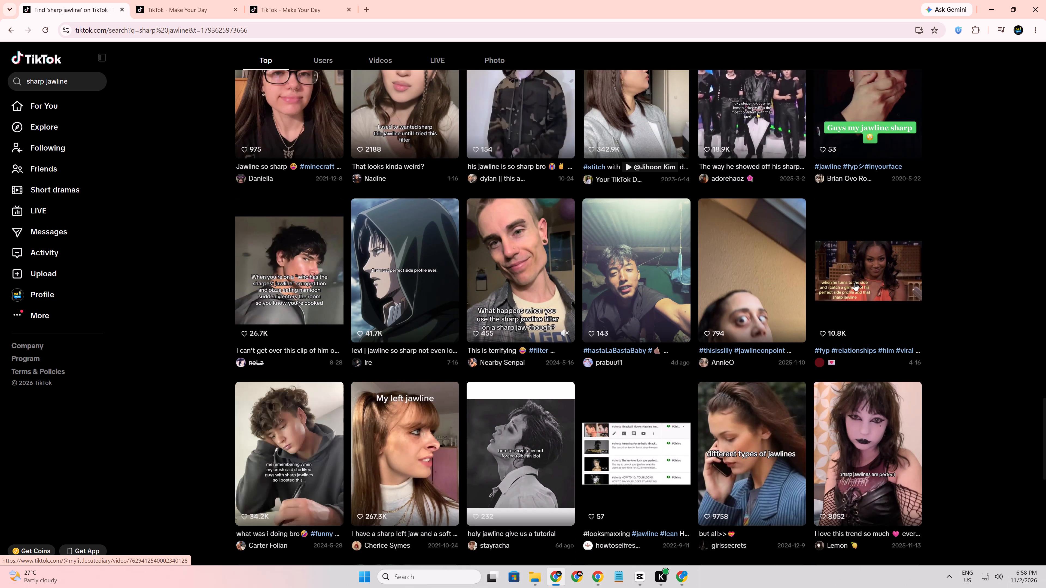
{"action": "scroll", "coordinate": [855, 283], "scroll_direction": "down", "scroll_amount": 4}
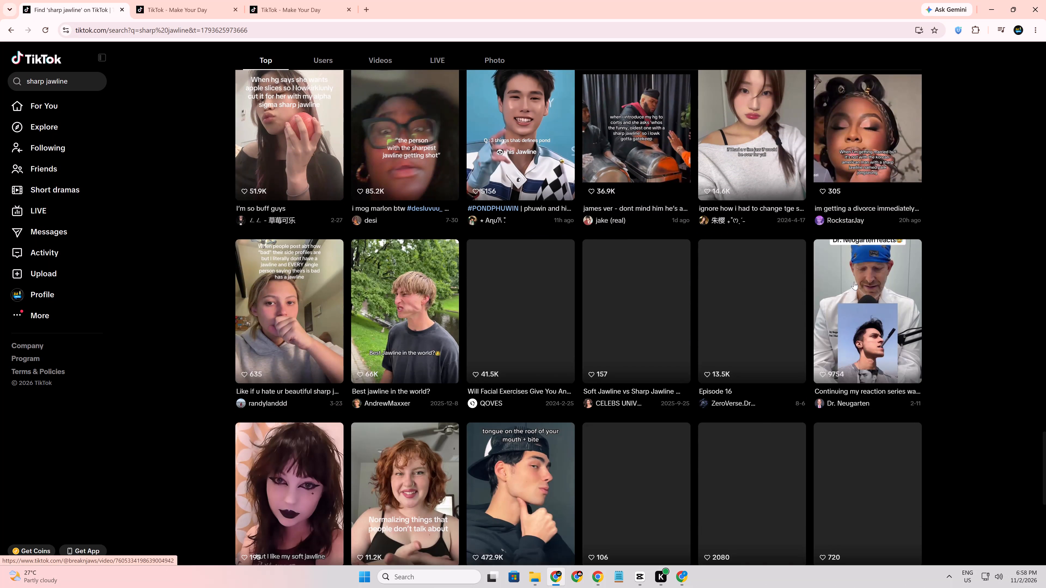
{"action": "scroll", "coordinate": [847, 277], "scroll_direction": "down", "scroll_amount": 1}
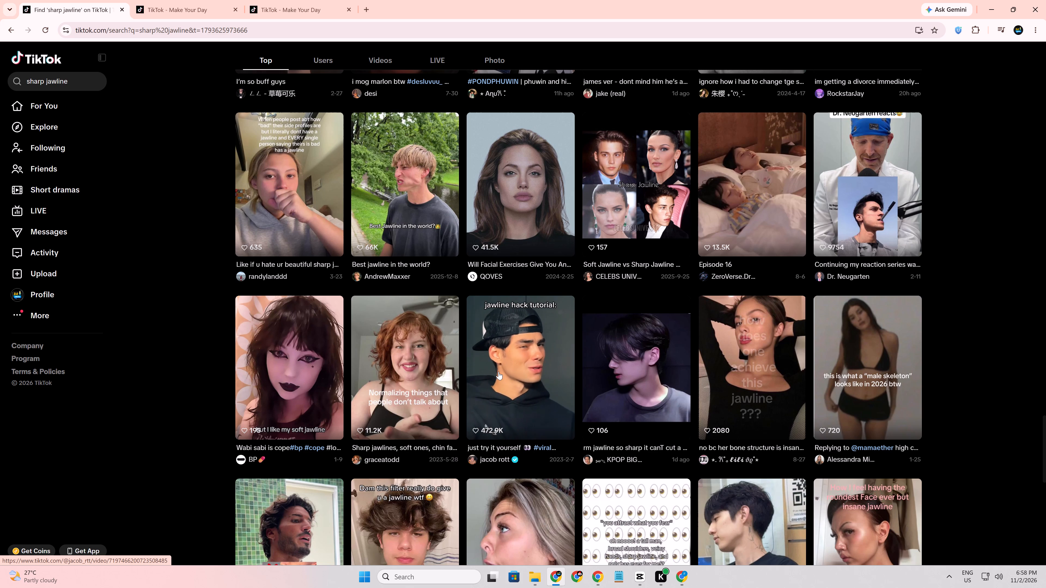
Open the "jawline hack tutorial" video of the man in the backwards cap in its own tab and copy its link.
{"action": "middle_click", "coordinate": [498, 372]}
{"action": "left_click", "coordinate": [390, 3]}
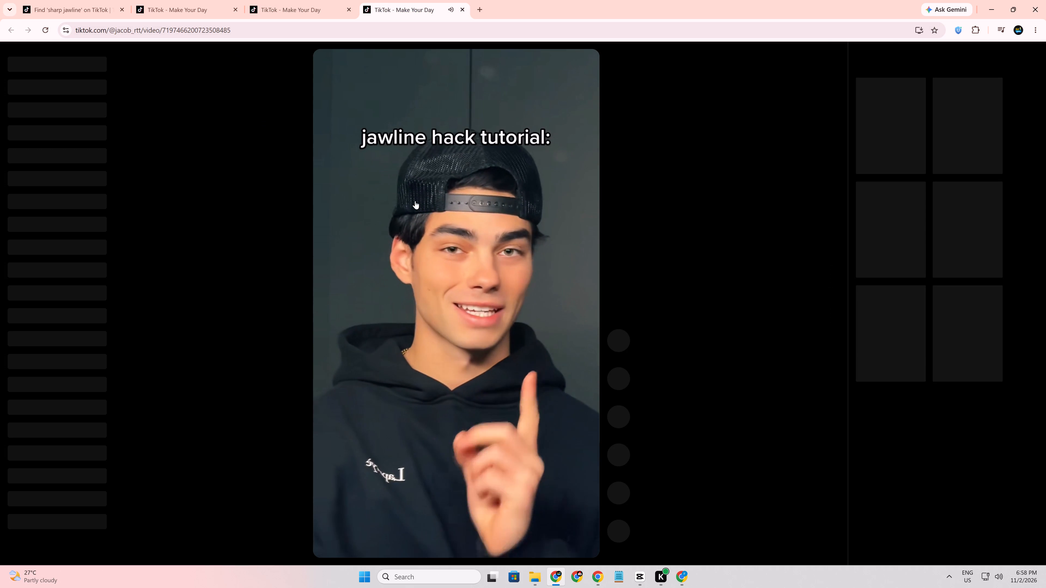
{"action": "left_click", "coordinate": [414, 199]}
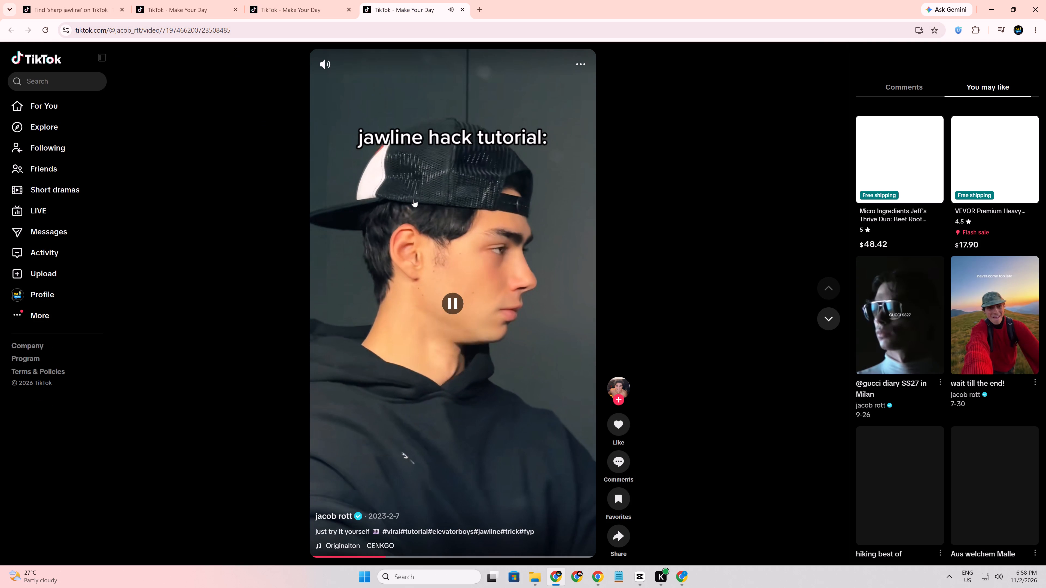
{"action": "right_click", "coordinate": [414, 199]}
{"action": "left_click", "coordinate": [461, 388]}
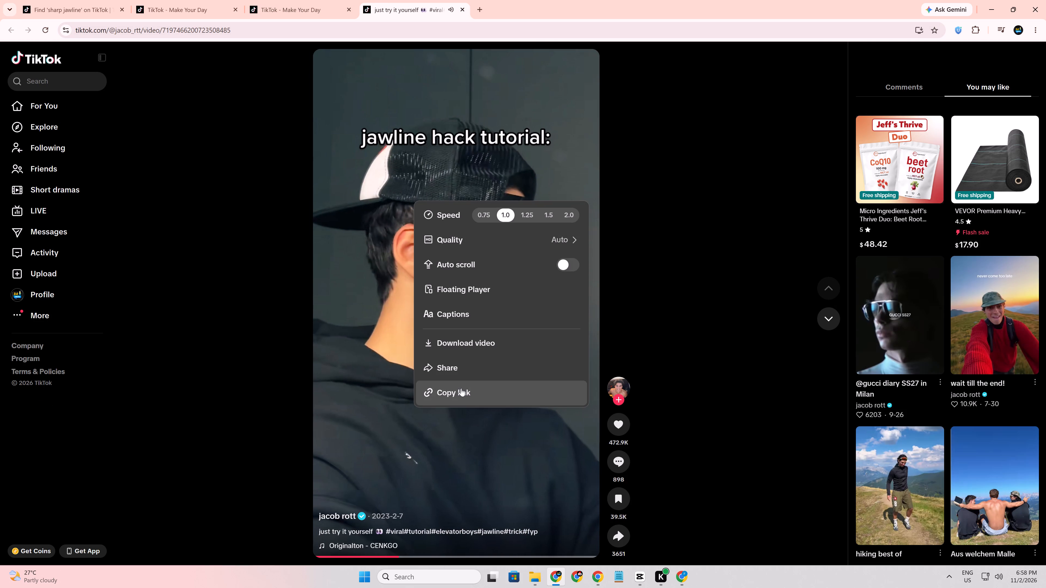
Find Publer's TikTok video downloader with the recent search "tiktok video downloader publer" and open it in a new tab.
{"action": "left_click", "coordinate": [477, 1]}
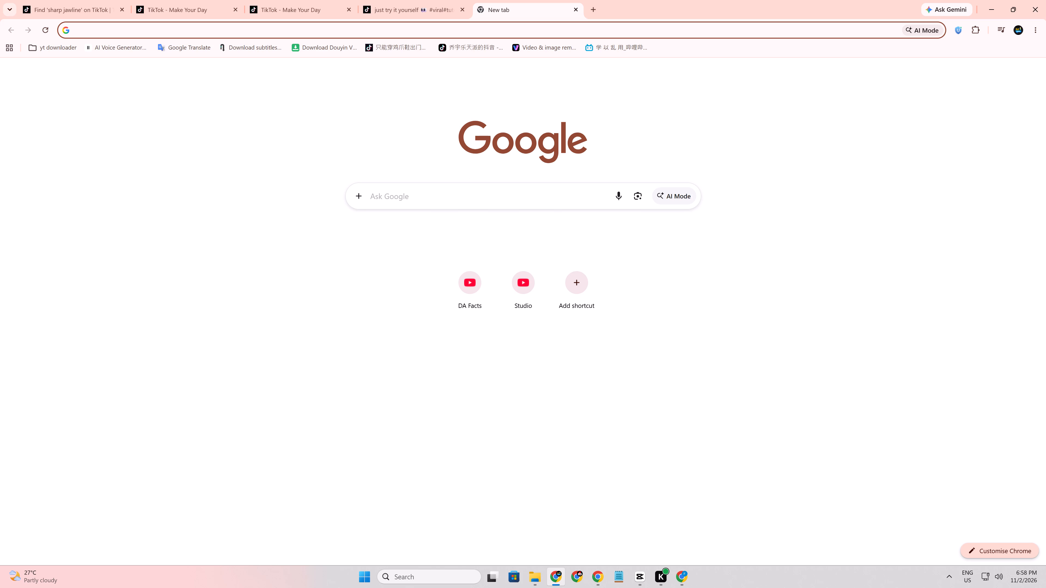
{"action": "left_click", "coordinate": [452, 211]}
{"action": "left_click", "coordinate": [442, 202]}
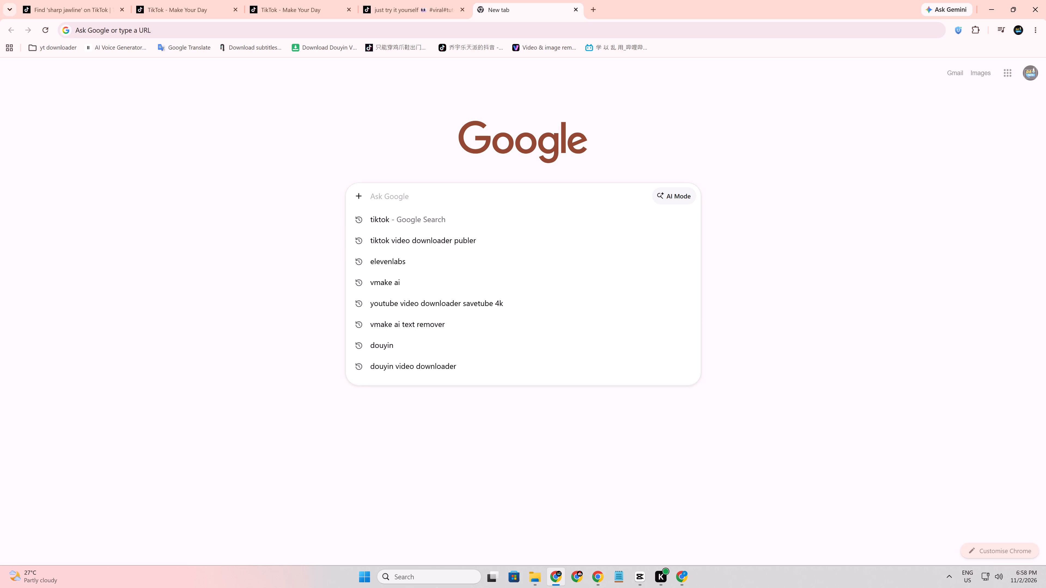
{"action": "left_click", "coordinate": [589, 163]}
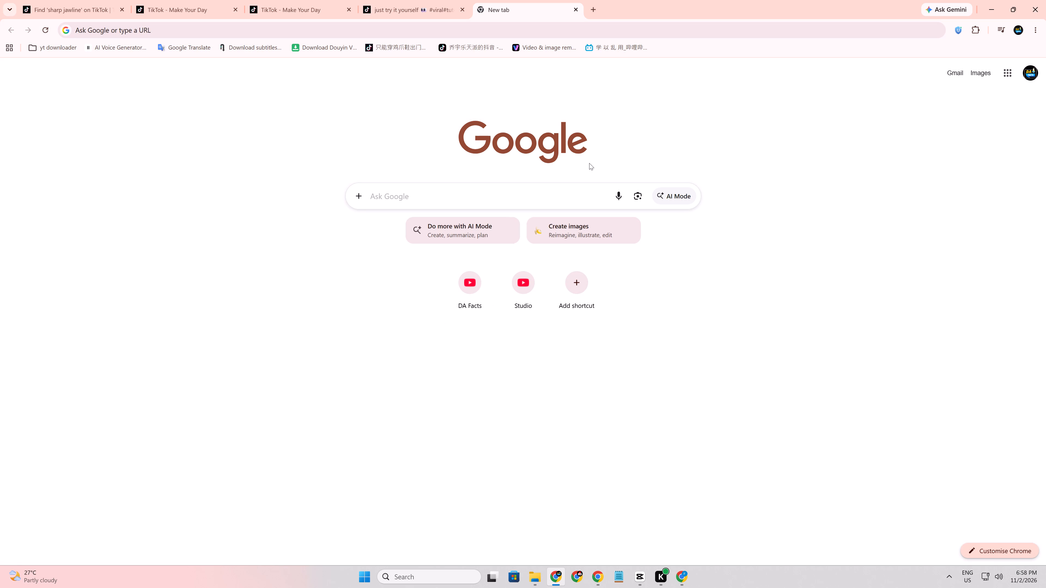
{"action": "left_click", "coordinate": [571, 189]}
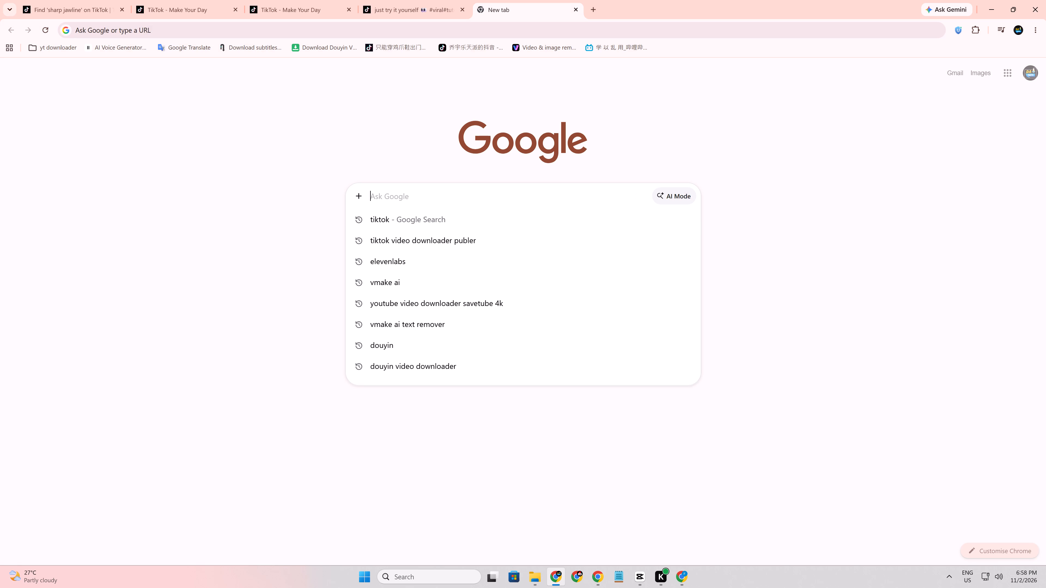
{"action": "left_click", "coordinate": [451, 240]}
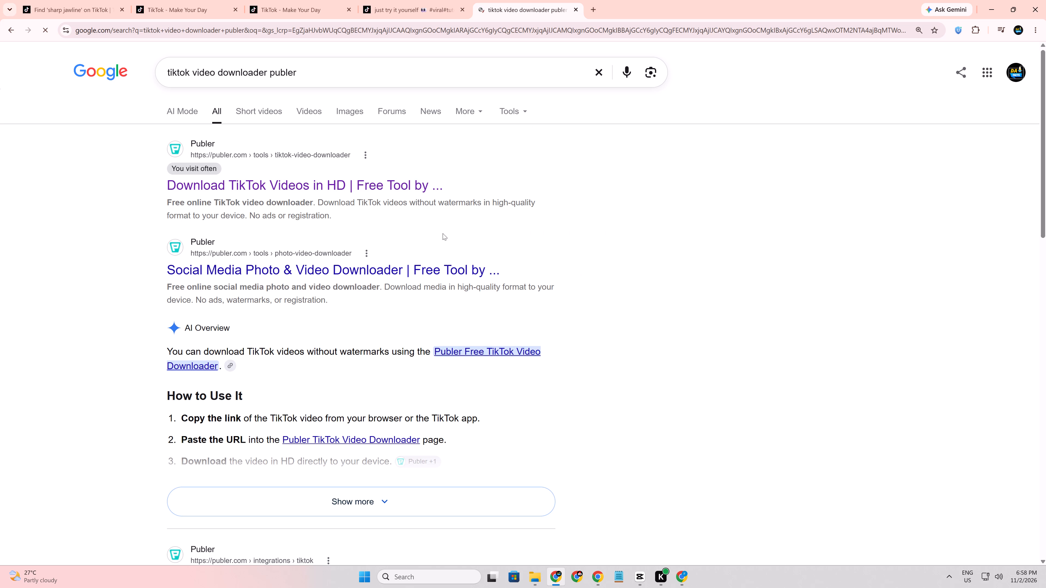
{"action": "left_click", "coordinate": [294, 201]}
{"action": "left_click", "coordinate": [296, 189]}
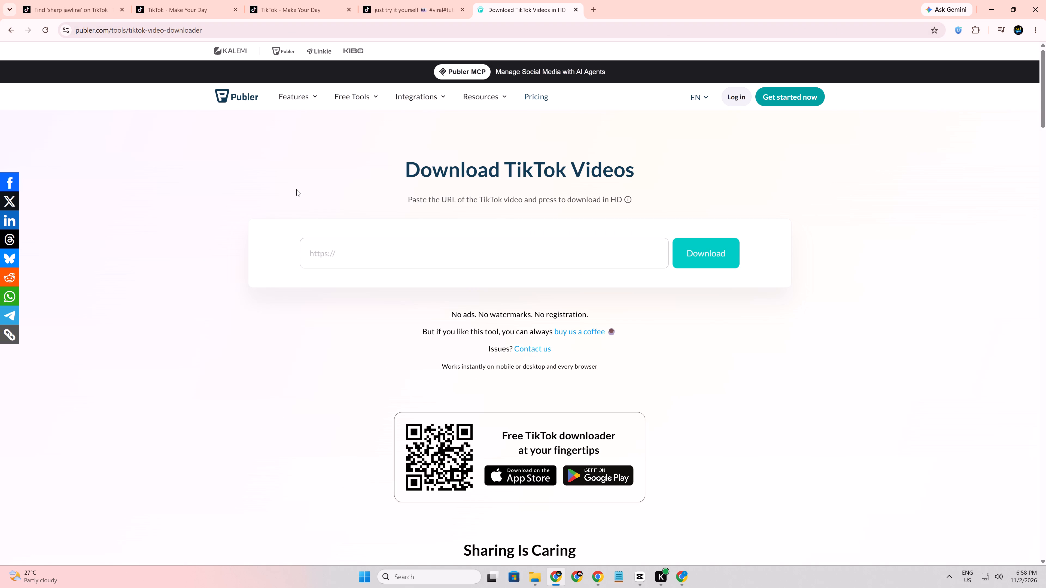
Fetch the jawline hack tutorial from its copied link in Publer, complete the human verification and save the video to the device.
{"action": "left_click", "coordinate": [337, 252]}
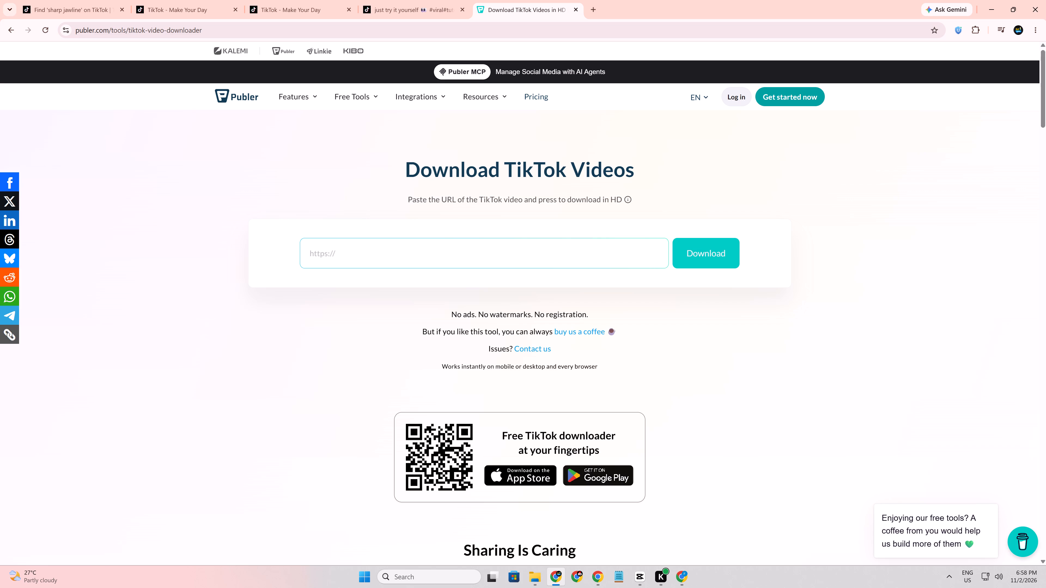
{"action": "key", "text": "ctrl+v"}
{"action": "left_click", "coordinate": [689, 265]}
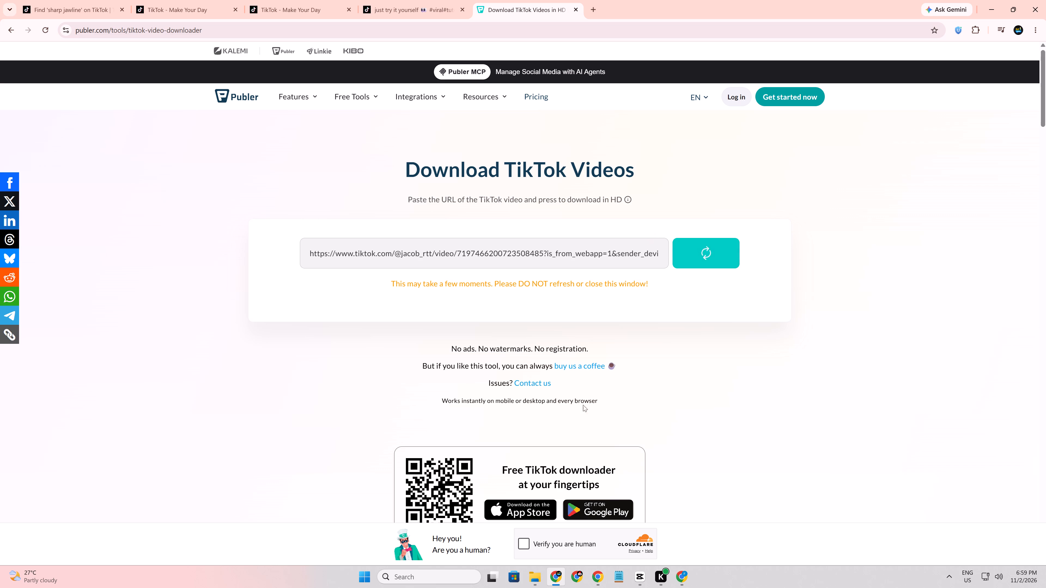
{"action": "left_click", "coordinate": [519, 540]}
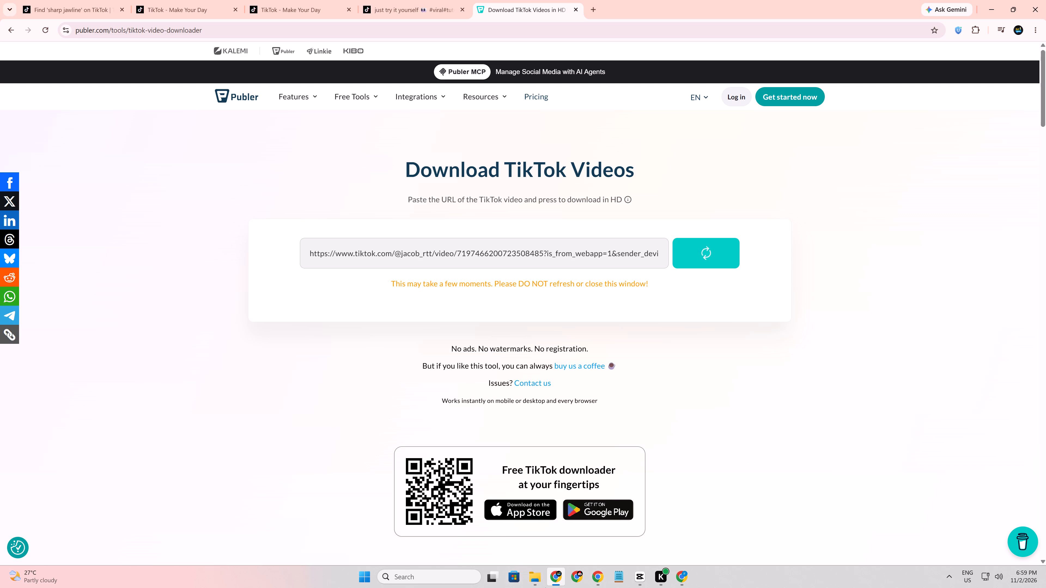
{"action": "left_click", "coordinate": [573, 215]}
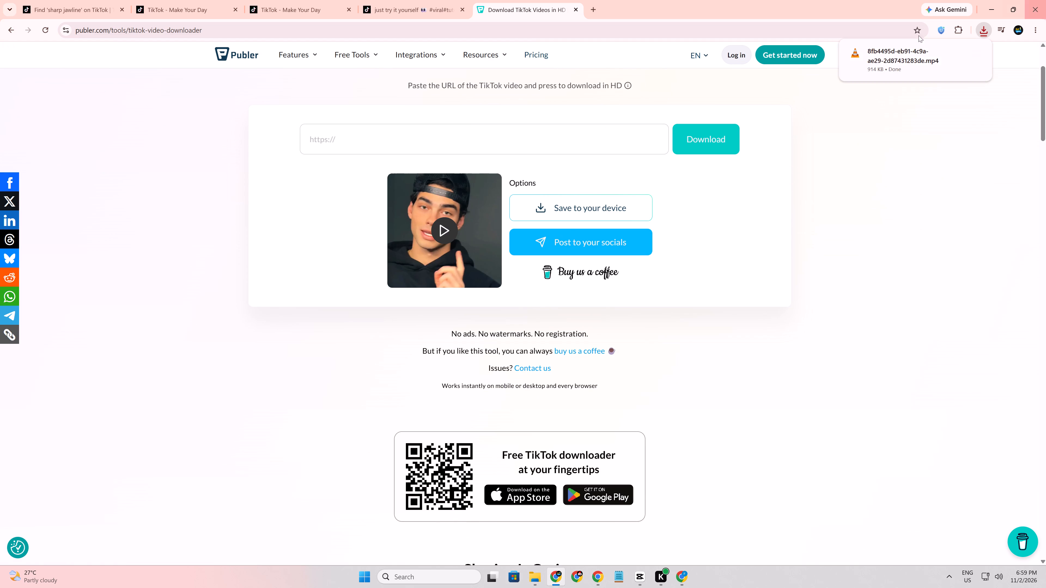
Carry the downloaded jawline hack mp4 from the browser's downloads over to the CapCut project.
{"action": "left_click_drag", "start_coordinate": [861, 65], "coordinate": [674, 570]}
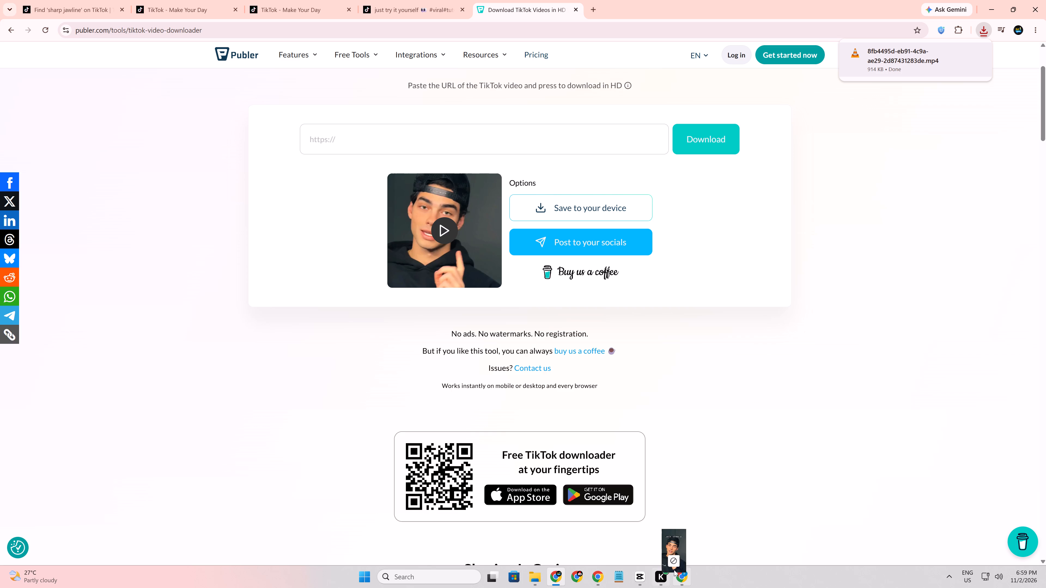
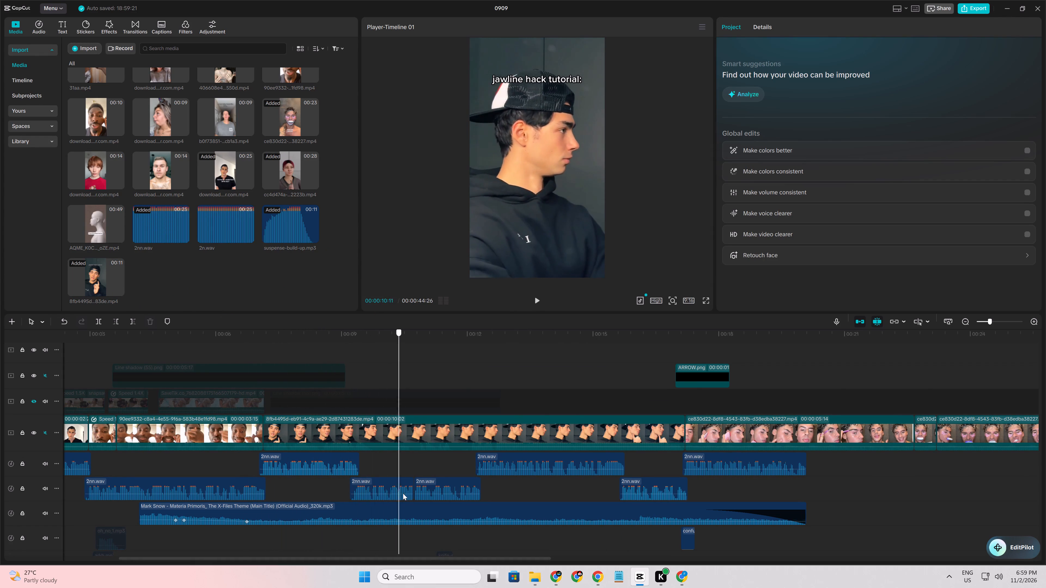
Scrub through the jawline hack clip on the main track and trim off its opening, leaving a duration of 00:00:04:19.
{"action": "left_click_drag", "start_coordinate": [403, 493], "coordinate": [540, 496]}
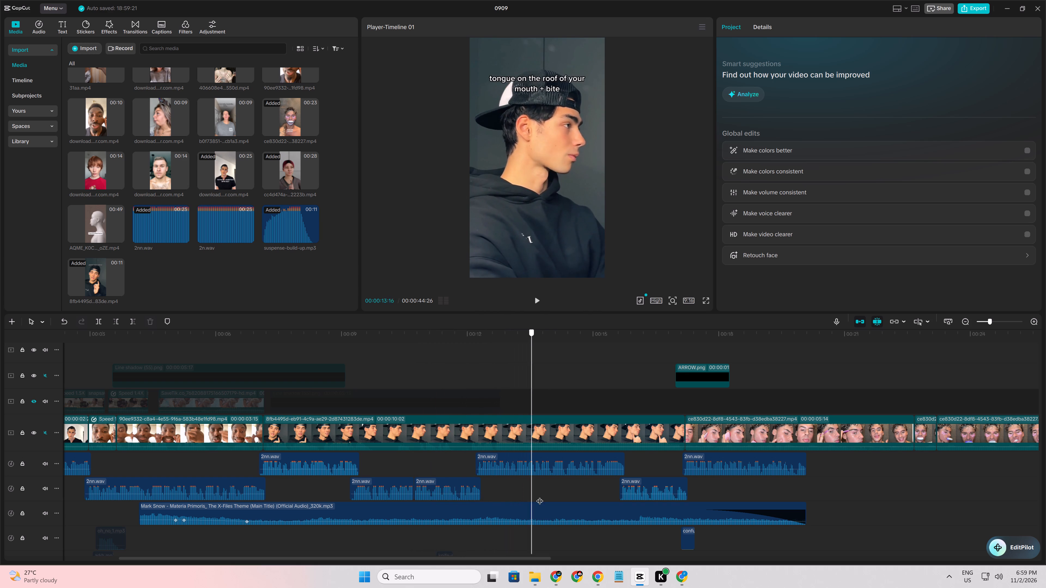
{"action": "left_click_drag", "start_coordinate": [540, 496], "coordinate": [507, 487]}
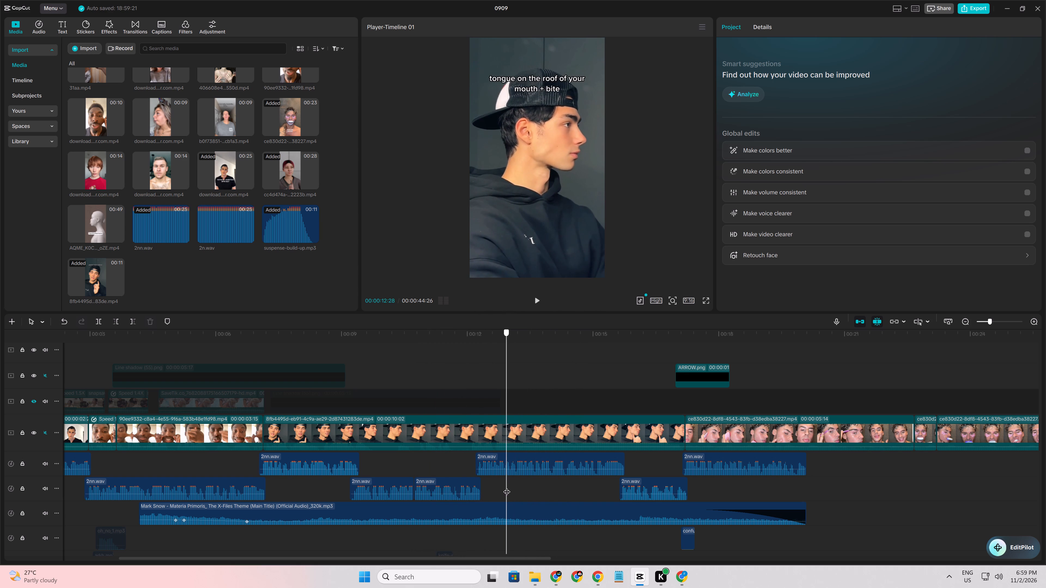
{"action": "left_click_drag", "start_coordinate": [507, 487], "coordinate": [588, 491]}
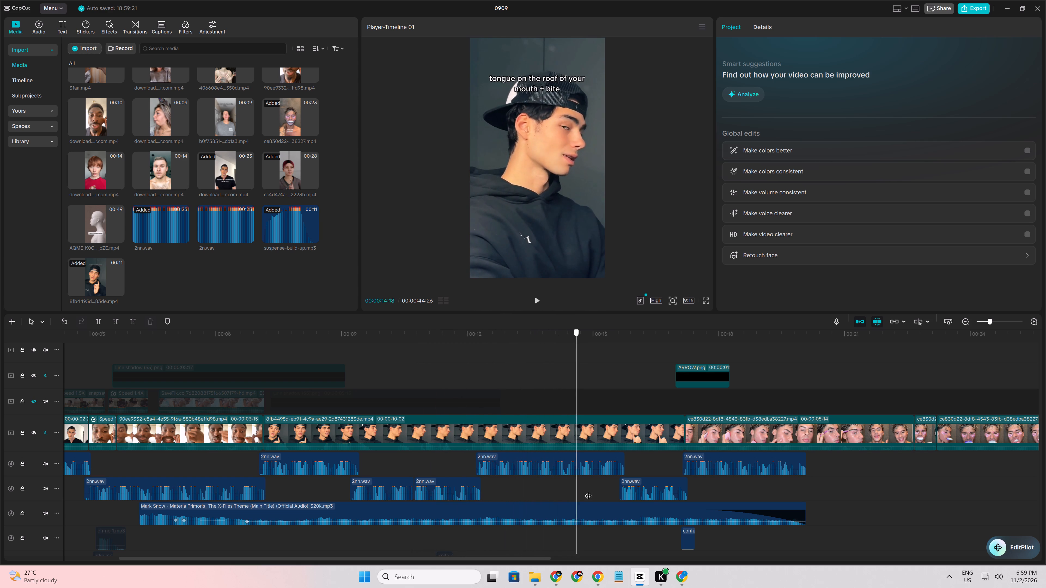
{"action": "left_click_drag", "start_coordinate": [588, 491], "coordinate": [553, 484]}
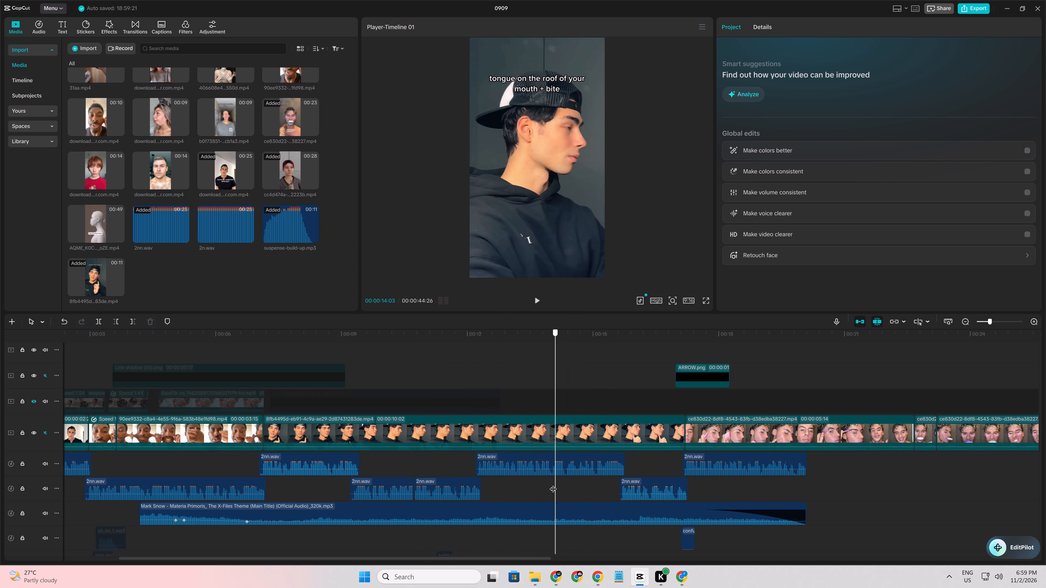
{"action": "left_click_drag", "start_coordinate": [553, 484], "coordinate": [482, 469]}
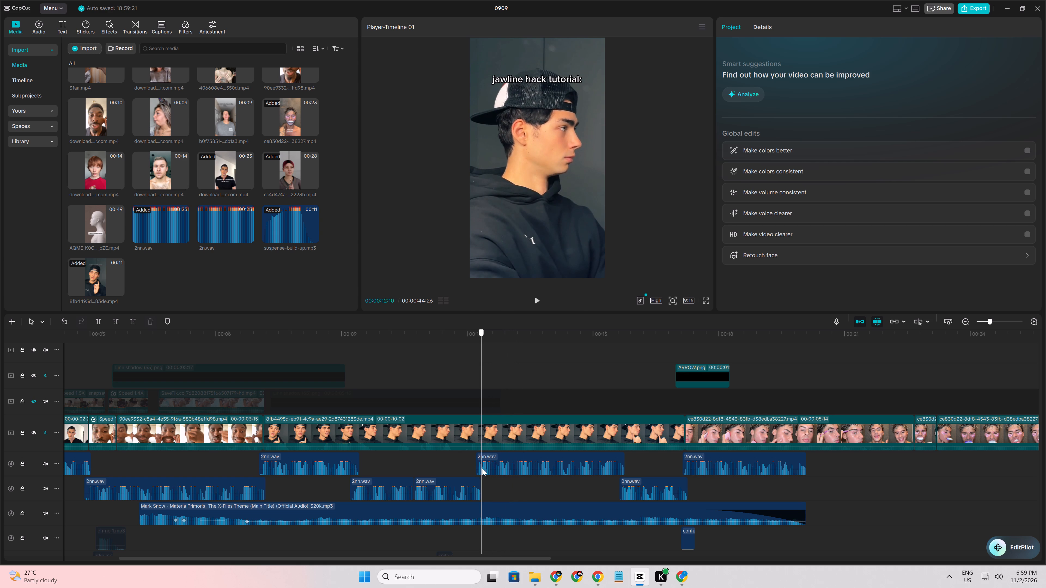
{"action": "left_click_drag", "start_coordinate": [482, 469], "coordinate": [490, 470]}
{"action": "left_click", "coordinate": [481, 445]}
{"action": "key", "text": "q"}
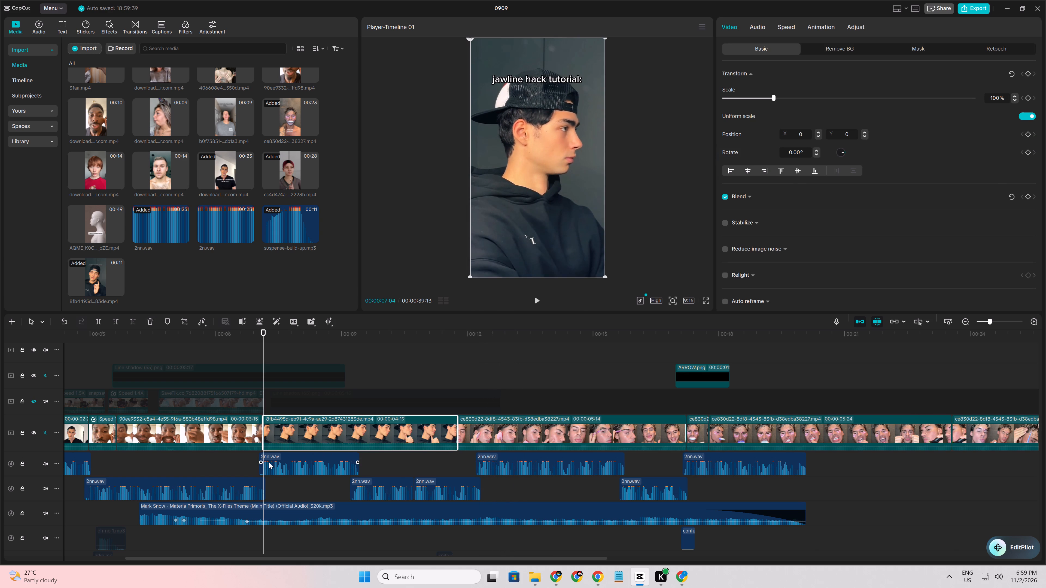
Play back the main track from the opening clips into the trimmed jawline hack clip to check its fit with the voice-over.
{"action": "left_click", "coordinate": [238, 467]}
{"action": "key", "text": "space"}
{"action": "scroll", "coordinate": [238, 466], "scroll_direction": "up", "scroll_amount": 8, "text": "ctrl"}
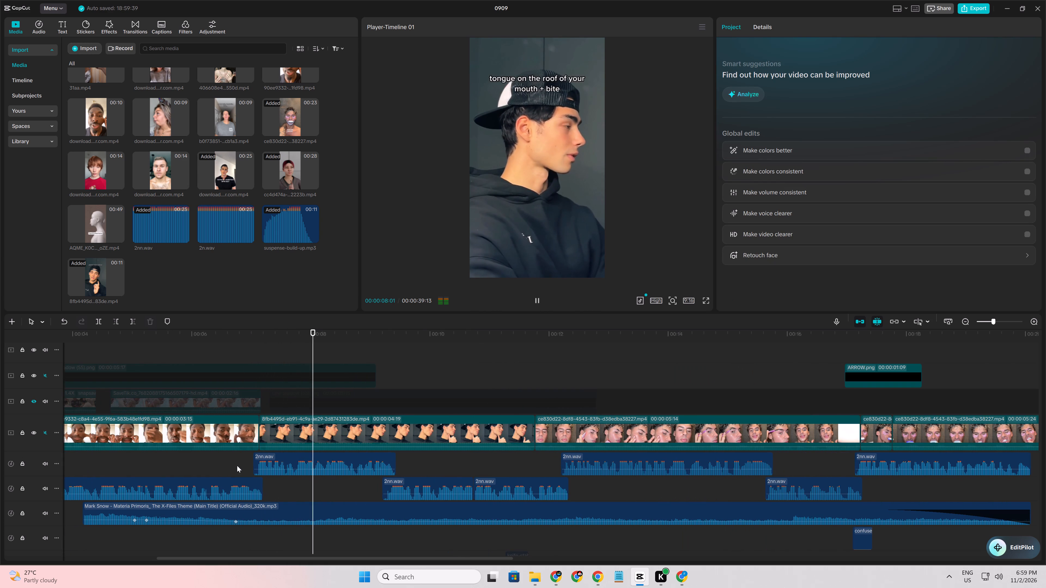
{"action": "key", "text": "space"}
{"action": "left_click", "coordinate": [212, 463]}
{"action": "left_click_drag", "start_coordinate": [212, 463], "coordinate": [108, 468]}
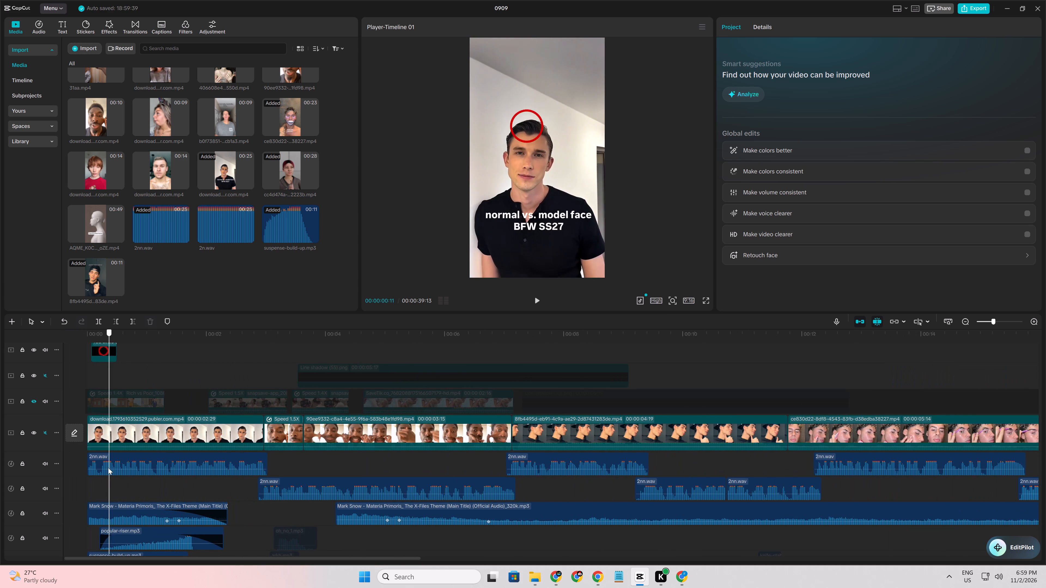
{"action": "left_click_drag", "start_coordinate": [108, 468], "coordinate": [236, 486]}
{"action": "key", "text": "space"}
{"action": "scroll", "coordinate": [300, 493], "scroll_direction": "up", "scroll_amount": 3, "text": "ctrl"}
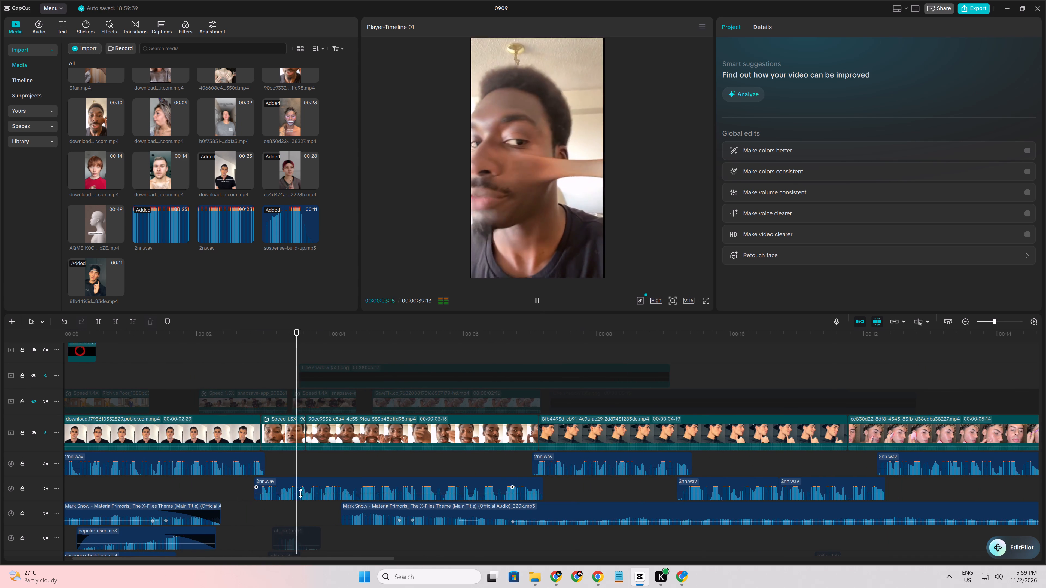
{"action": "scroll", "coordinate": [399, 479], "scroll_direction": "up", "scroll_amount": 3, "text": "ctrl"}
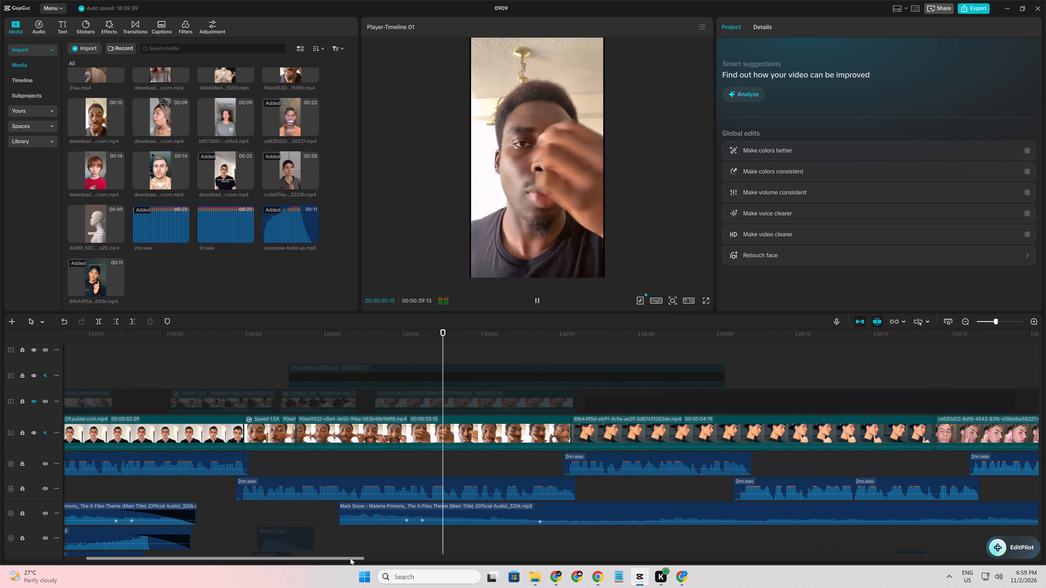
{"action": "left_click_drag", "start_coordinate": [350, 558], "coordinate": [411, 561]}
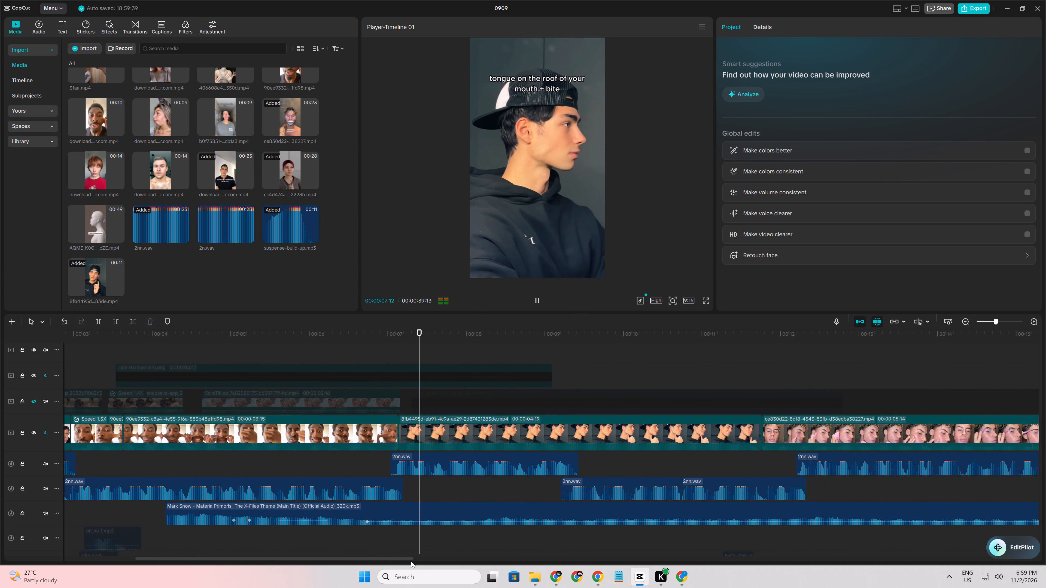
{"action": "left_click_drag", "start_coordinate": [411, 561], "coordinate": [415, 561]}
{"action": "key", "text": "space"}
{"action": "left_click", "coordinate": [328, 477]}
{"action": "key", "text": "space"}
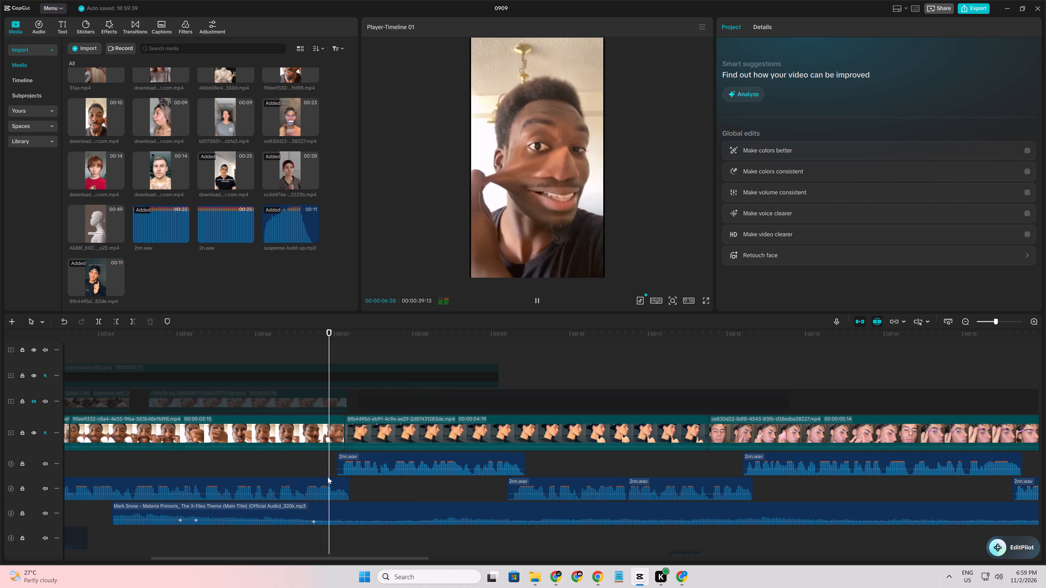
{"action": "key", "text": "space"}
Split the jawline hack clip at 00:00:07:25.
{"action": "left_click", "coordinate": [362, 489]}
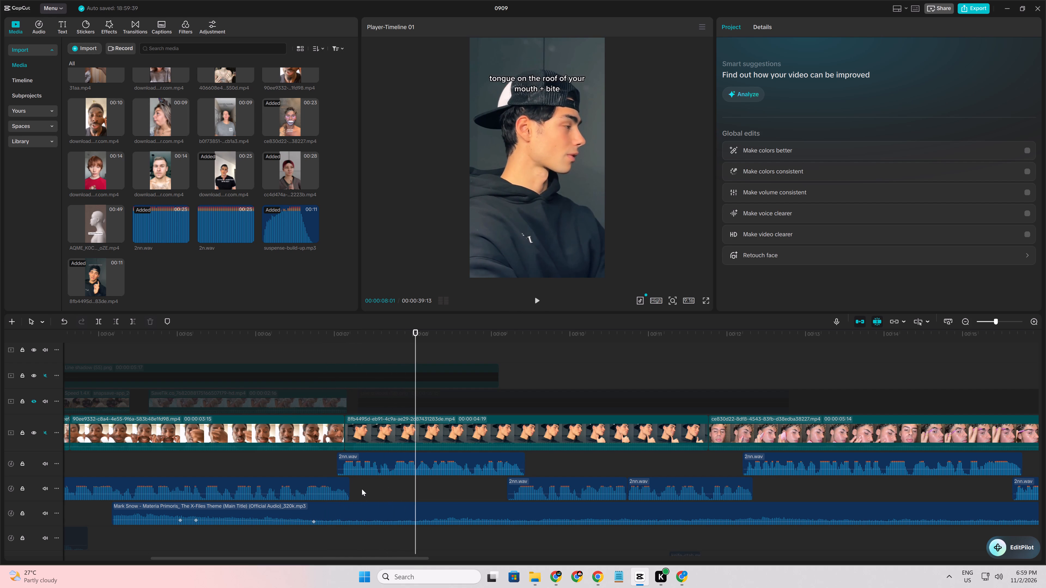
{"action": "left_click_drag", "start_coordinate": [362, 489], "coordinate": [482, 512]}
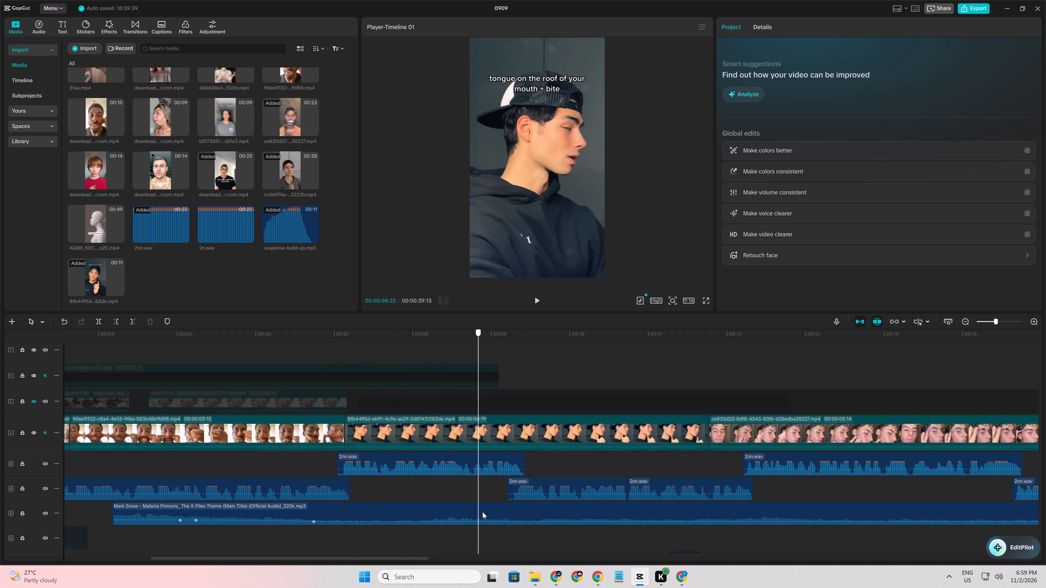
{"action": "left_click_drag", "start_coordinate": [482, 512], "coordinate": [406, 515]}
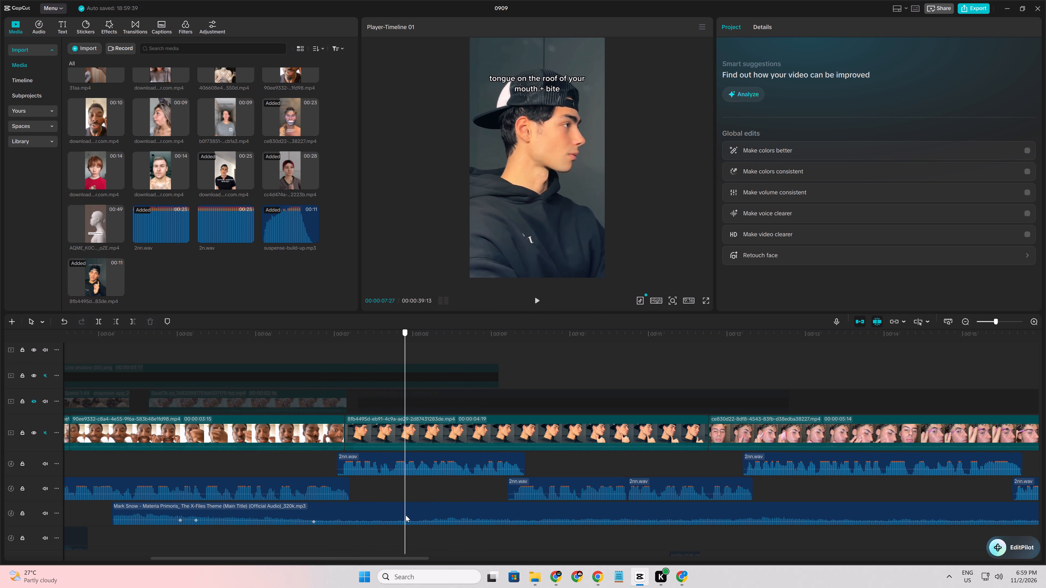
{"action": "left_click_drag", "start_coordinate": [406, 515], "coordinate": [401, 514]}
{"action": "left_click", "coordinate": [399, 428]}
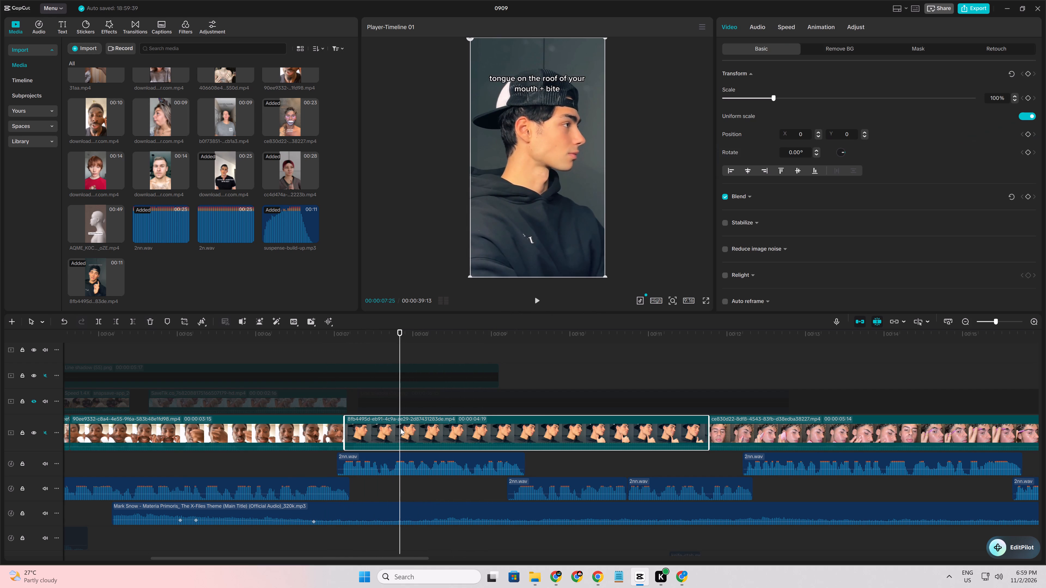
{"action": "key", "text": "ctrl+b"}
Trim the start of the second jawline hack piece up to 00:00:10:07, keeping the part with the raised thumb.
{"action": "scroll", "coordinate": [470, 444], "scroll_direction": "down", "scroll_amount": 3, "text": "ctrl"}
{"action": "left_click", "coordinate": [407, 490]}
{"action": "left_click_drag", "start_coordinate": [407, 490], "coordinate": [408, 490]}
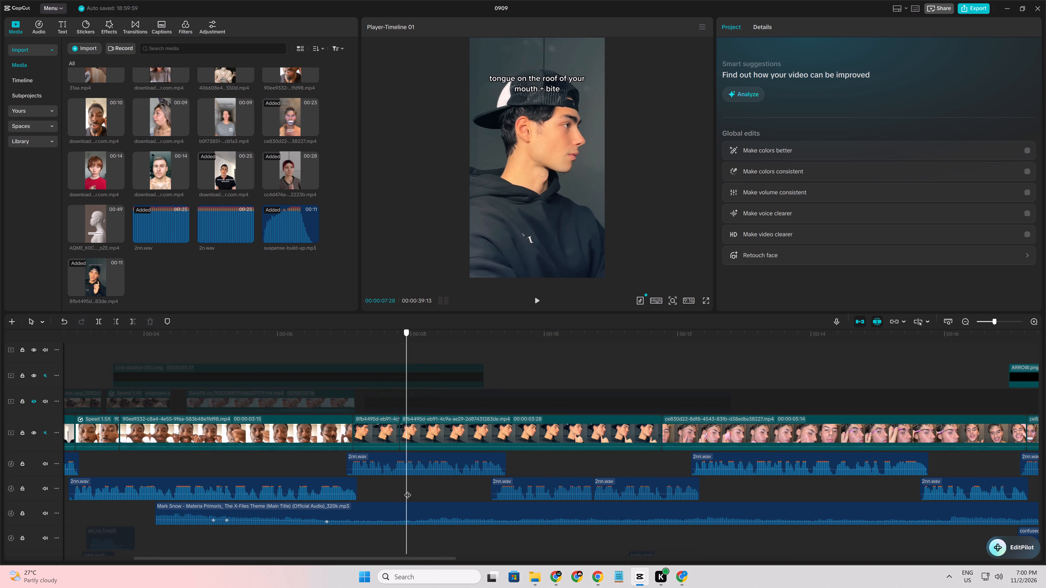
{"action": "left_click_drag", "start_coordinate": [408, 490], "coordinate": [570, 480]}
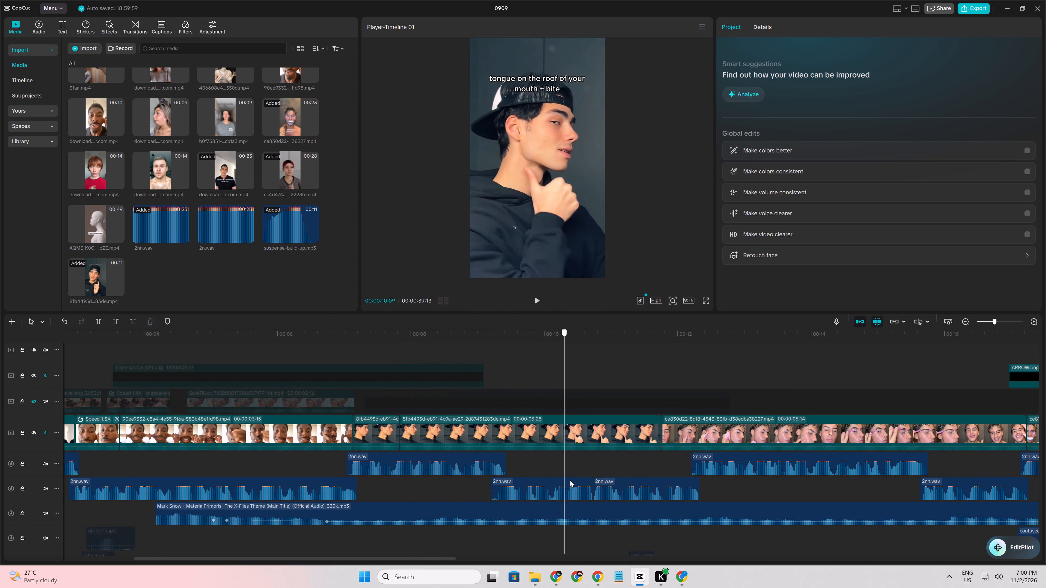
{"action": "left_click_drag", "start_coordinate": [570, 480], "coordinate": [560, 471]}
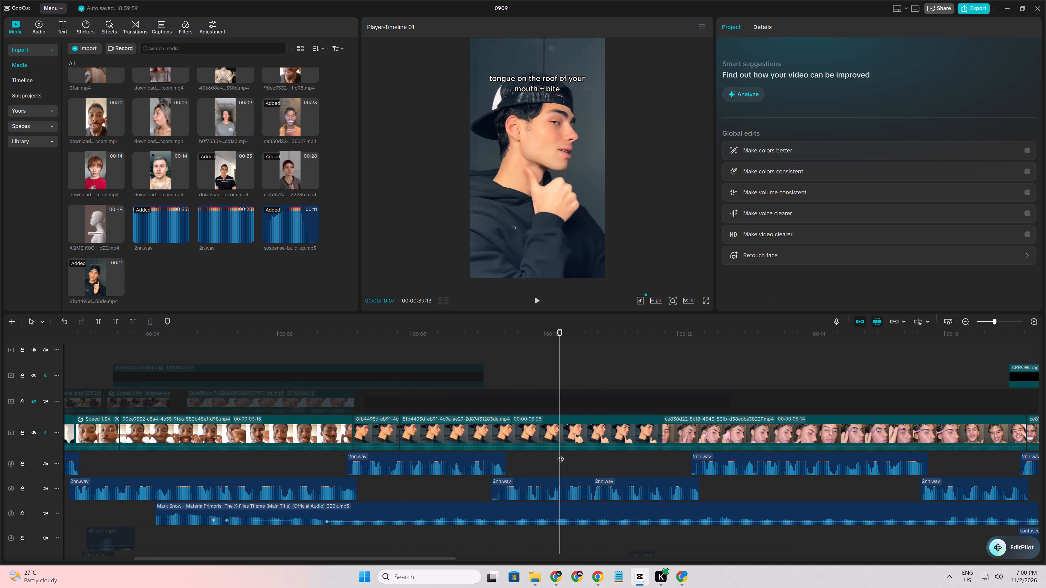
{"action": "left_click", "coordinate": [561, 435]}
{"action": "key", "text": "q"}
Play the two jawline hack pieces and move the thumb-gesture piece ahead of the side-profile piece.
{"action": "left_click", "coordinate": [344, 471]}
{"action": "key", "text": "space"}
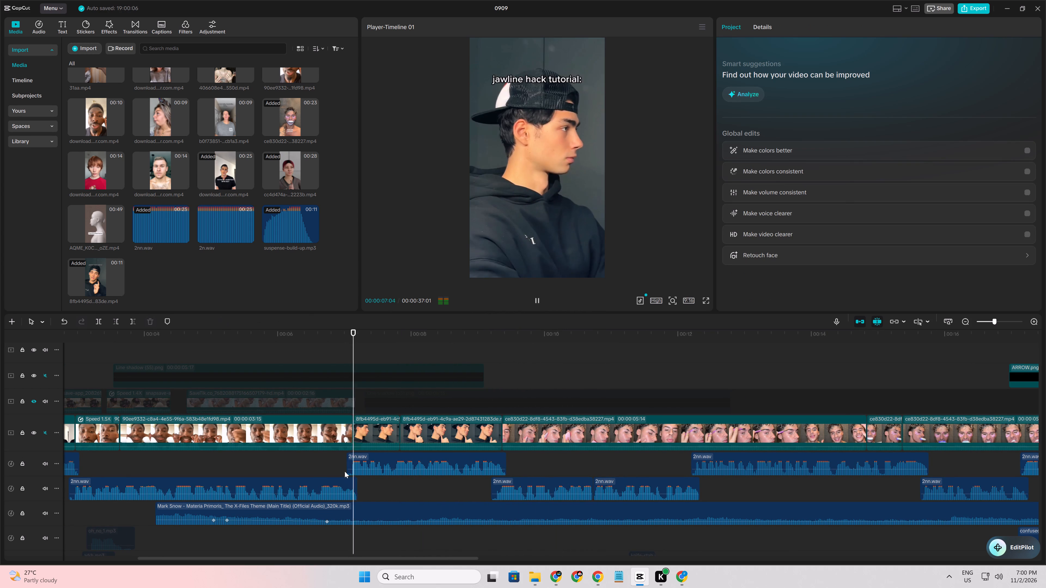
{"action": "scroll", "coordinate": [364, 471], "scroll_direction": "up", "scroll_amount": 4, "text": "ctrl"}
{"action": "key", "text": "space"}
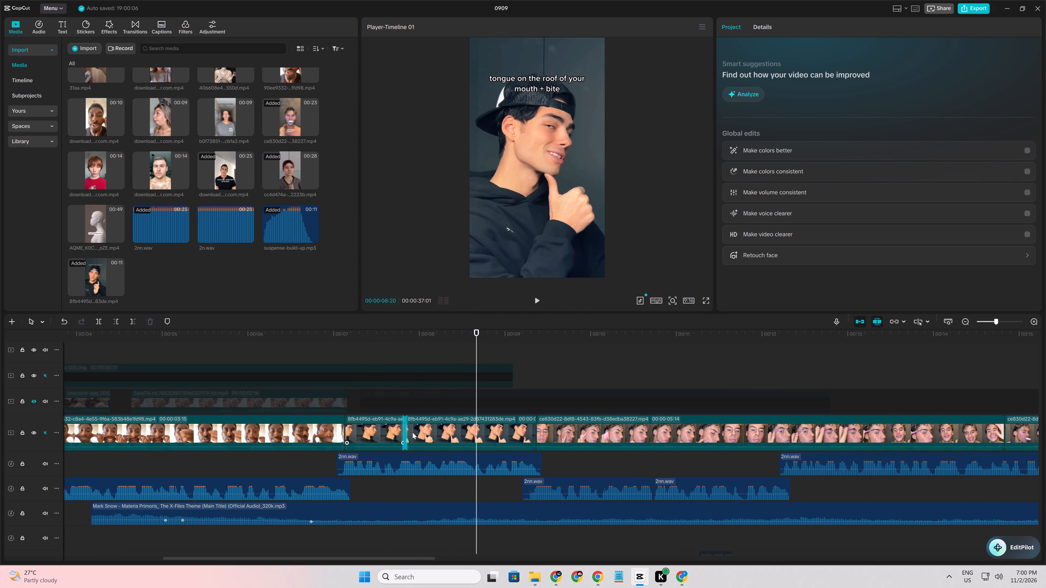
{"action": "left_click_drag", "start_coordinate": [417, 433], "coordinate": [356, 430]}
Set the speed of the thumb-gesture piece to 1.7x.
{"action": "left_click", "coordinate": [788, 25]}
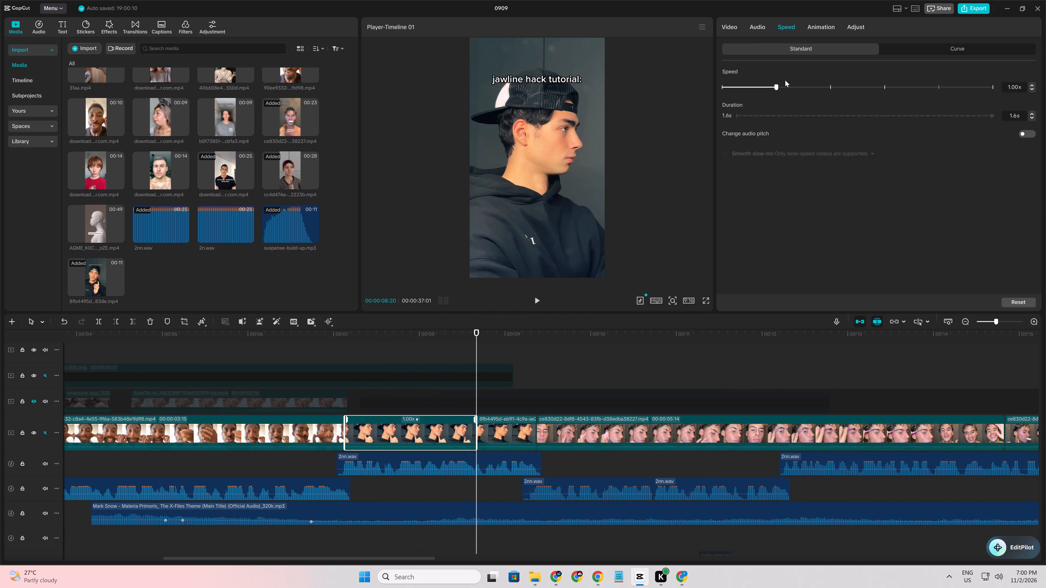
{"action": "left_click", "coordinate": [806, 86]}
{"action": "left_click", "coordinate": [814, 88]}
Play across the cut into the thumb-gesture piece and trim its start slightly.
{"action": "left_click", "coordinate": [321, 470]}
{"action": "key", "text": "space"}
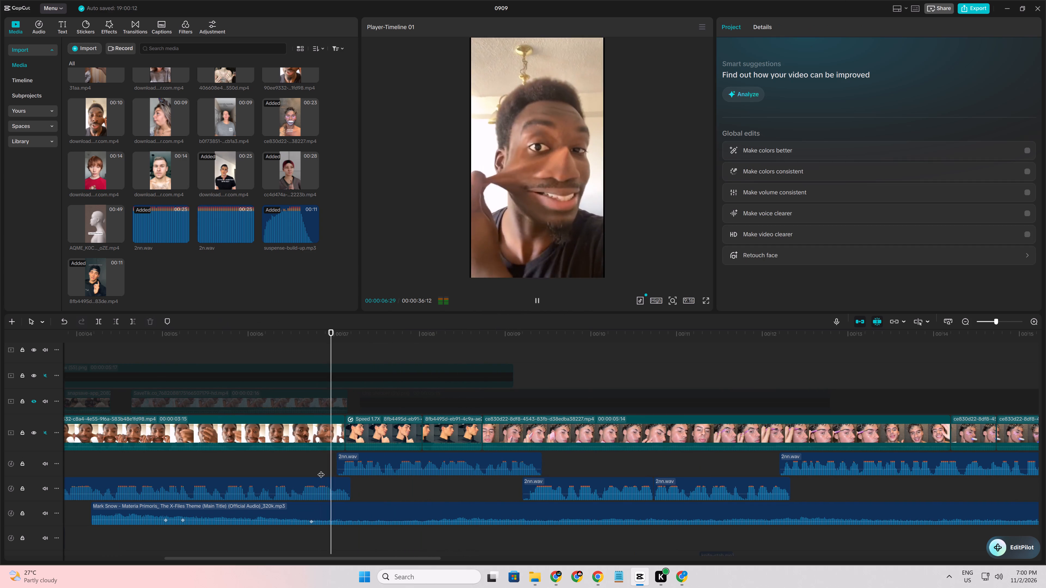
{"action": "key", "text": "space"}
{"action": "left_click", "coordinate": [328, 463]}
{"action": "key", "text": "space"}
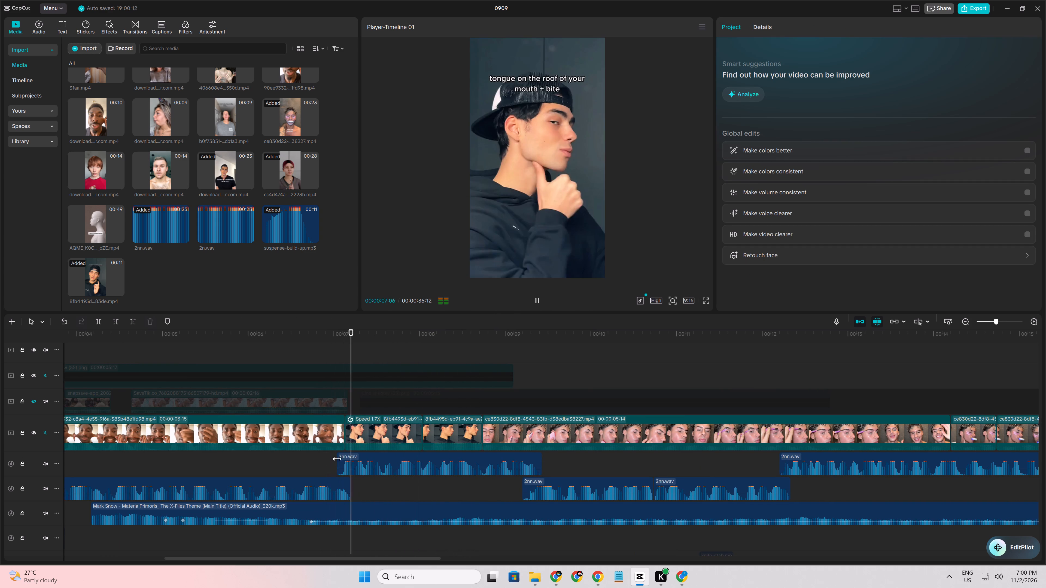
{"action": "key", "text": "space"}
{"action": "left_click", "coordinate": [366, 437]}
{"action": "left_click_drag", "start_coordinate": [346, 430], "coordinate": [353, 431]}
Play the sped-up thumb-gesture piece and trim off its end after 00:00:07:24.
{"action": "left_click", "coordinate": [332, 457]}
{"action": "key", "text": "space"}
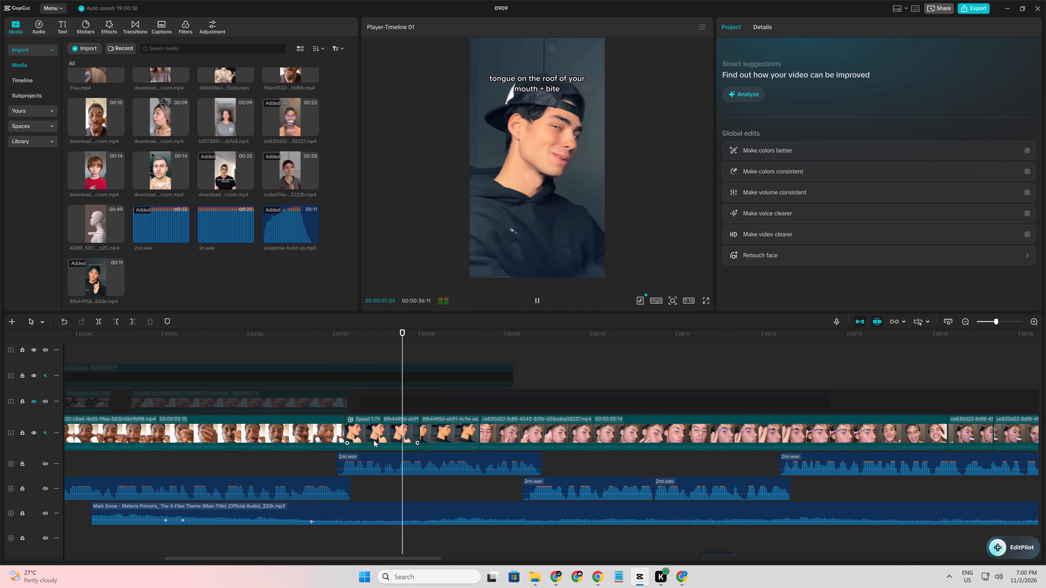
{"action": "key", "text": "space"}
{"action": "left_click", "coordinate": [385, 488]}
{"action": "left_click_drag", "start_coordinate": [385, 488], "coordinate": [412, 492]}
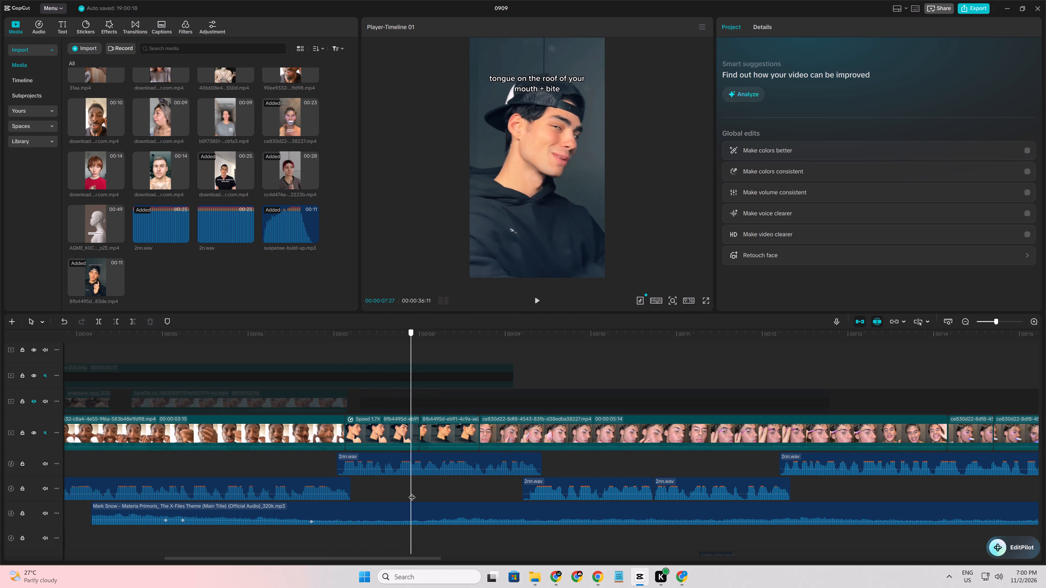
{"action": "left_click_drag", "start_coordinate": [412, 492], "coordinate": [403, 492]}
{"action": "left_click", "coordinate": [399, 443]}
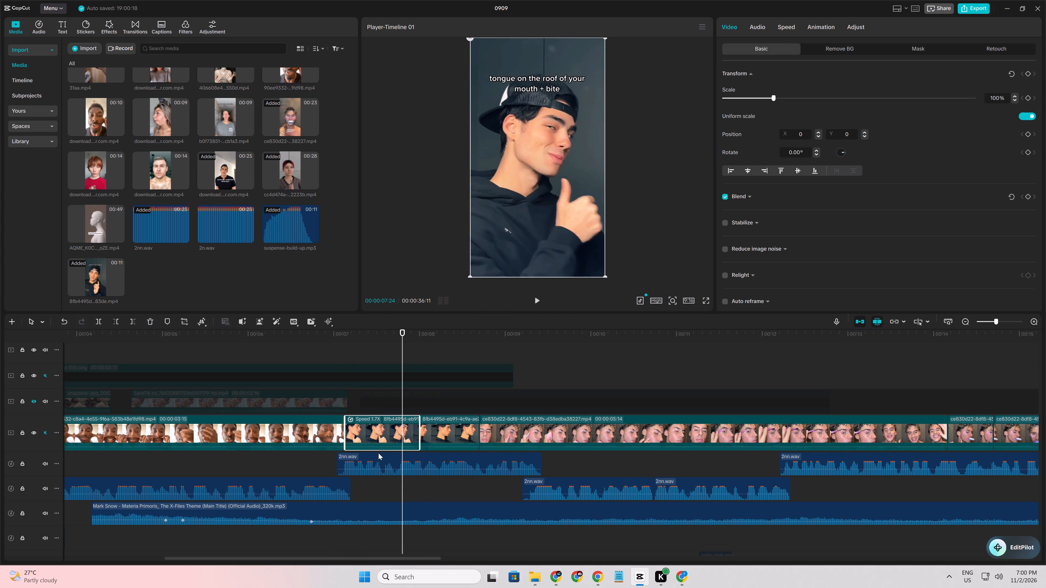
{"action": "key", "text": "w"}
Replay the start of the jawline hack section repeatedly to check the thumb-gesture piece's timing against the voice-over.
{"action": "left_click", "coordinate": [330, 463]}
{"action": "key", "text": "space"}
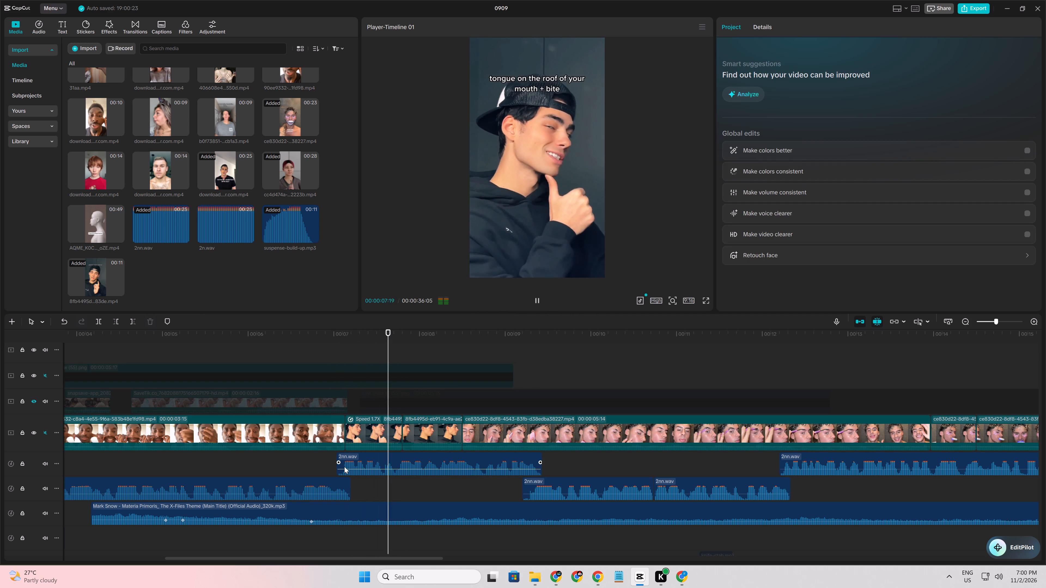
{"action": "left_click", "coordinate": [335, 464]}
{"action": "key", "text": "space"}
{"action": "key", "text": "space"}
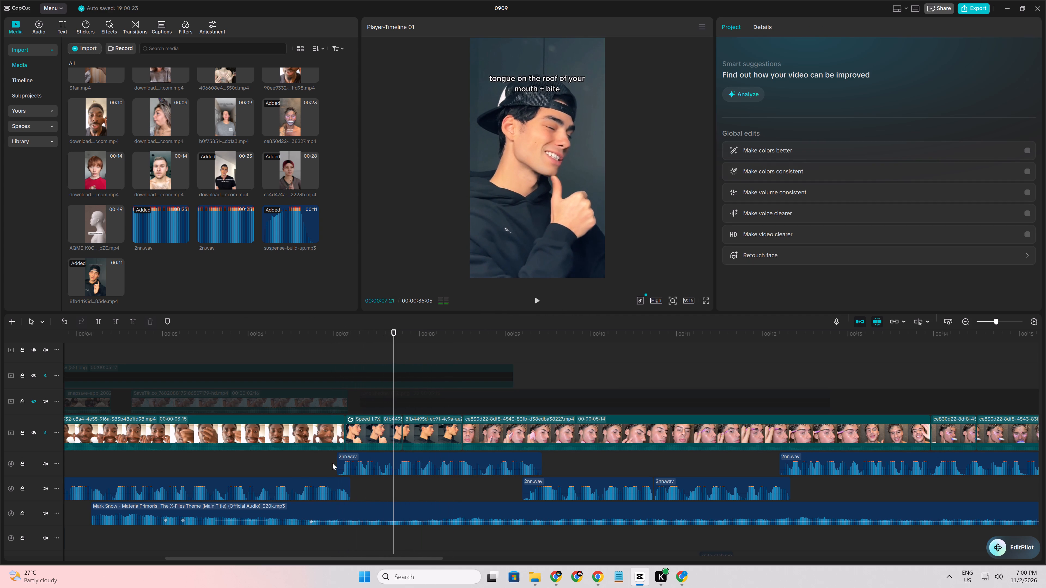
{"action": "left_click", "coordinate": [332, 463]}
{"action": "key", "text": "space"}
{"action": "key", "text": "space"}
{"action": "left_click", "coordinate": [343, 458]}
{"action": "key", "text": "space"}
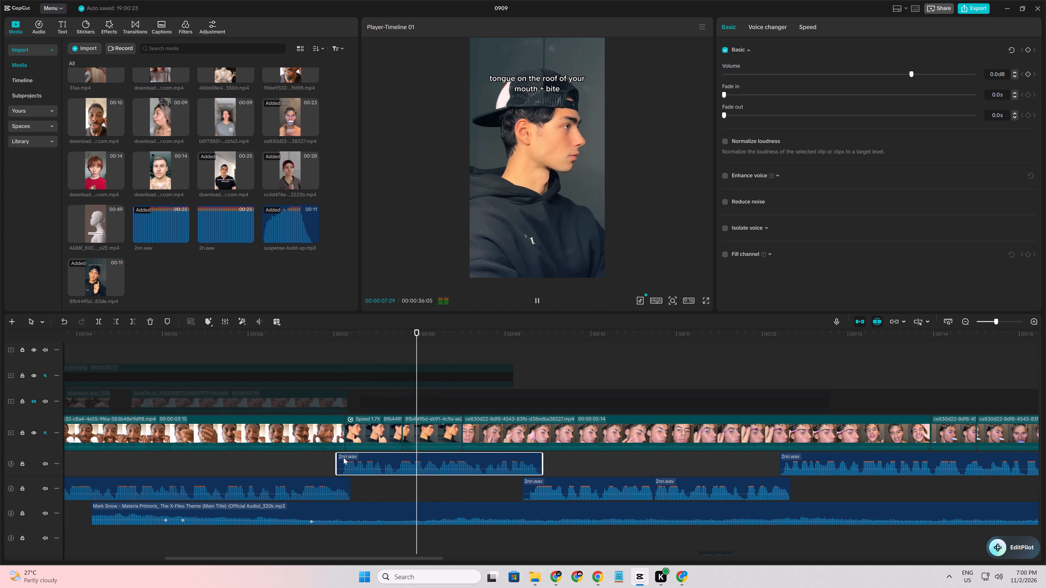
{"action": "left_click", "coordinate": [330, 456]}
{"action": "key", "text": "space"}
{"action": "left_click", "coordinate": [330, 456]}
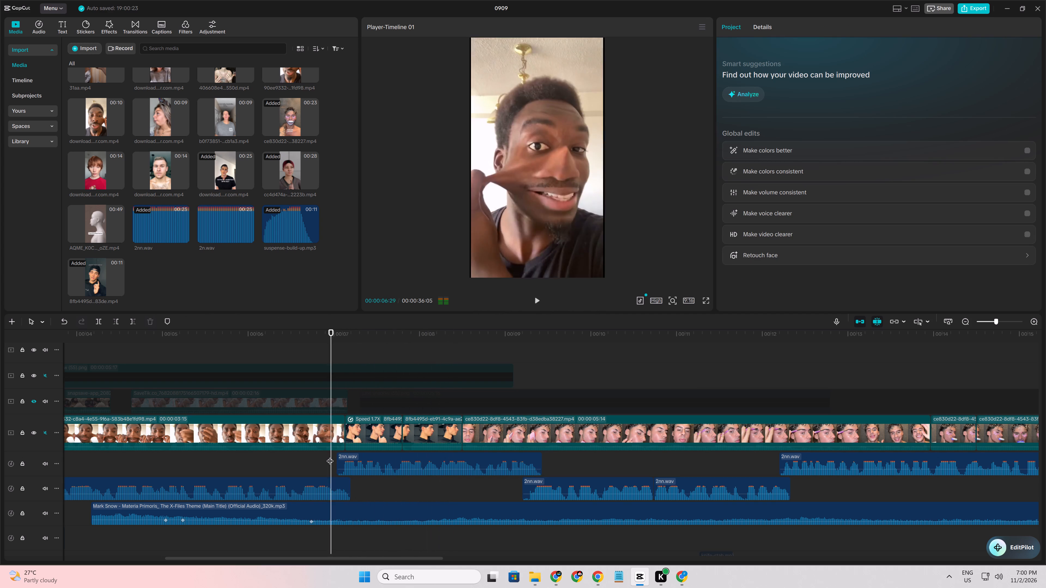
{"action": "key", "text": "space"}
{"action": "key", "text": "space"}
Extend the end of the thumb-gesture piece slightly on the main track.
{"action": "left_click", "coordinate": [387, 433]}
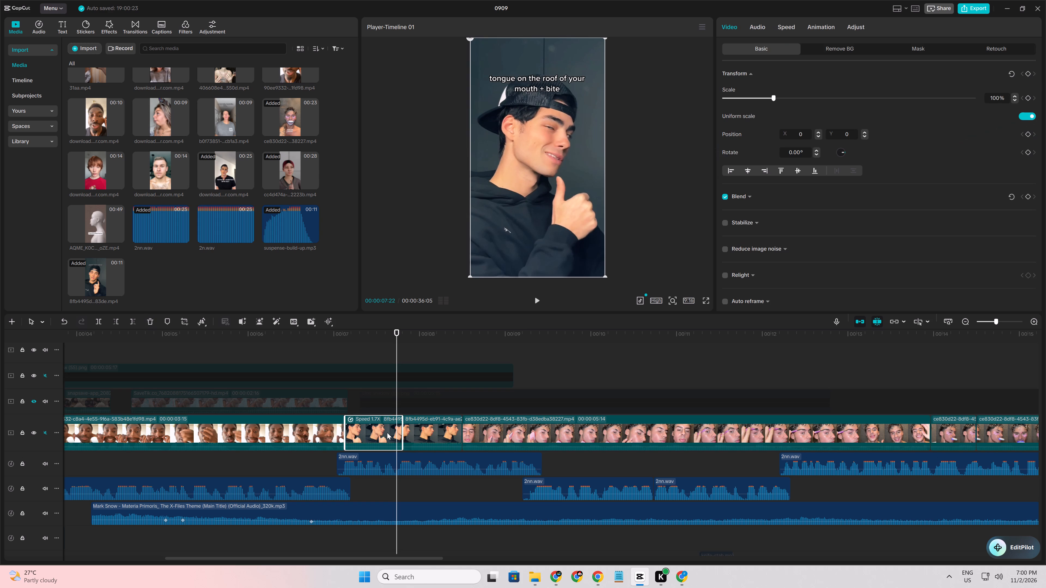
{"action": "key", "text": "space"}
{"action": "key", "text": "space"}
{"action": "left_click", "coordinate": [393, 433]}
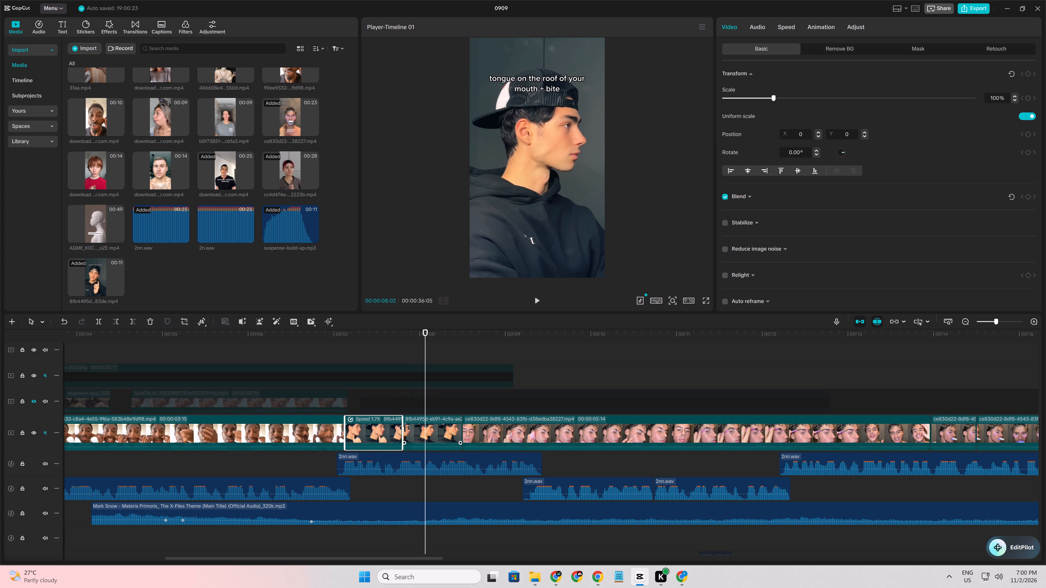
{"action": "left_click_drag", "start_coordinate": [402, 427], "coordinate": [412, 429]}
Set the speed of the thumb-gesture piece to 1.5x.
{"action": "left_click", "coordinate": [396, 429]}
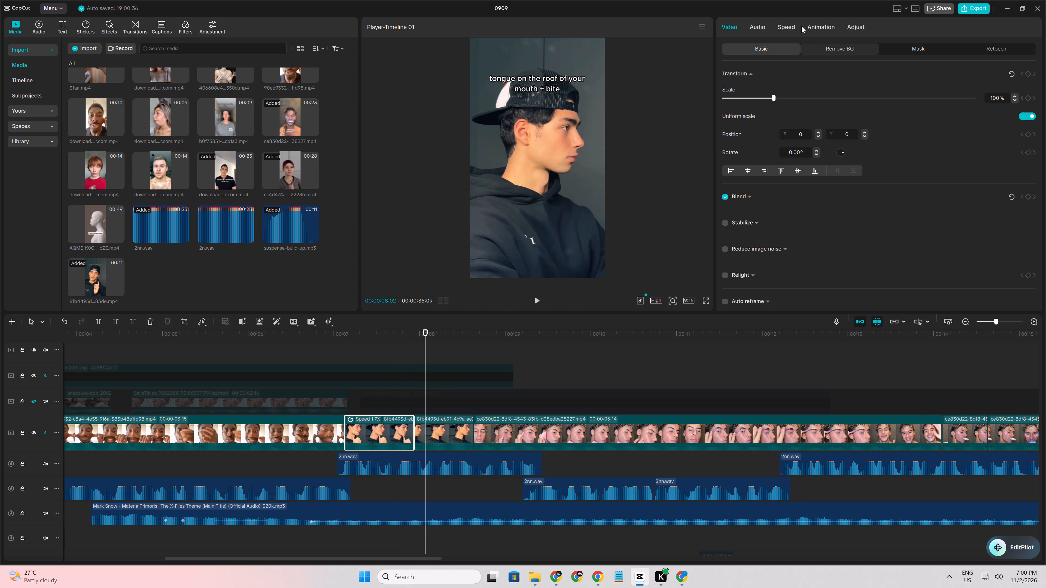
{"action": "left_click", "coordinate": [789, 25]}
{"action": "left_click", "coordinate": [801, 88]}
{"action": "left_click", "coordinate": [339, 458]}
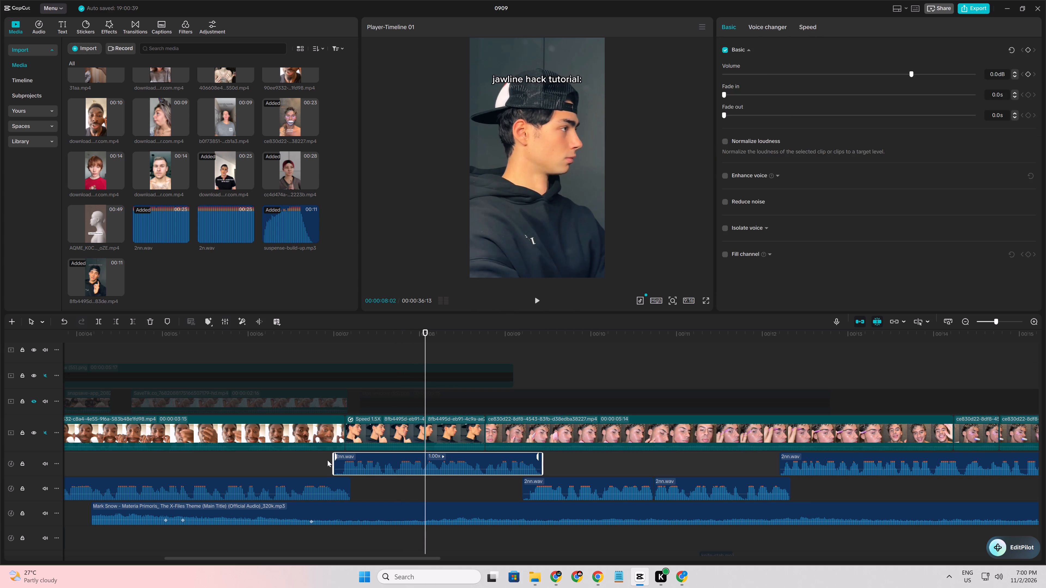
Replay the start of the jawline hack section to check how the 1.5x thumb-gesture piece matches the voice-over.
{"action": "left_click", "coordinate": [327, 460]}
{"action": "key", "text": "space"}
{"action": "left_click", "coordinate": [321, 461]}
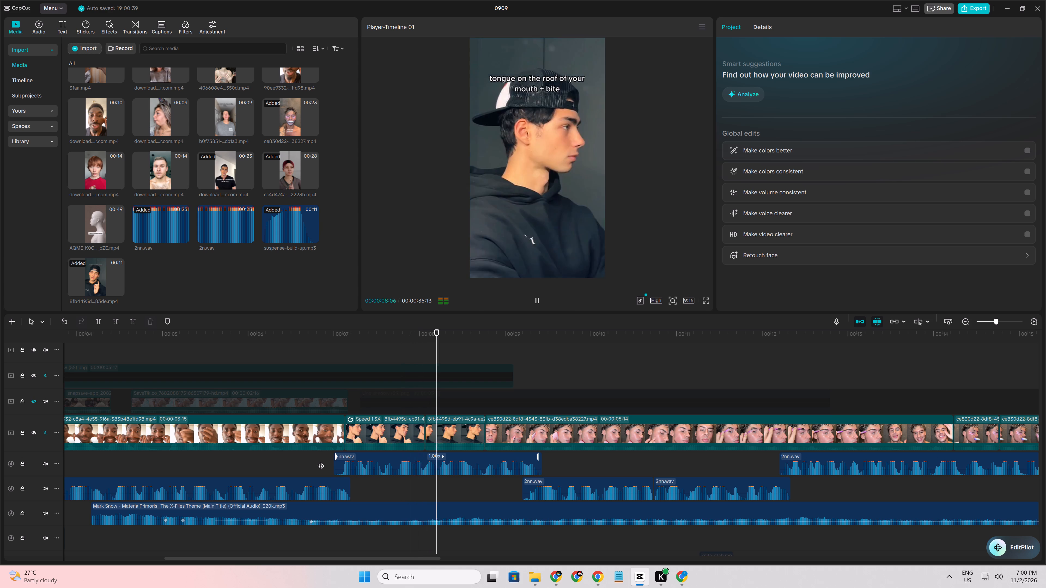
{"action": "key", "text": "space"}
{"action": "key", "text": "space"}
{"action": "left_click", "coordinate": [321, 461]}
{"action": "key", "text": "space"}
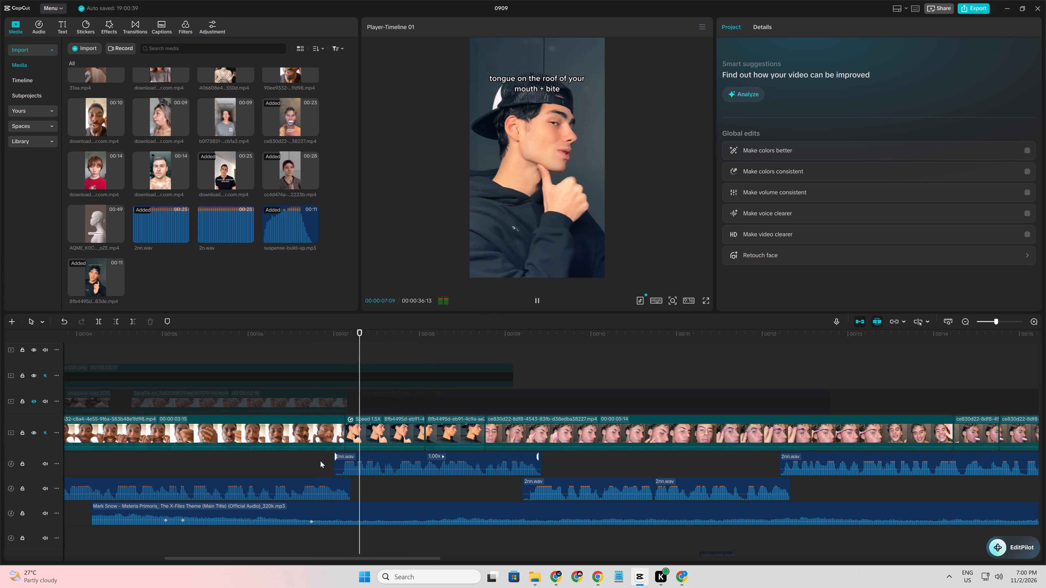
{"action": "key", "text": "space"}
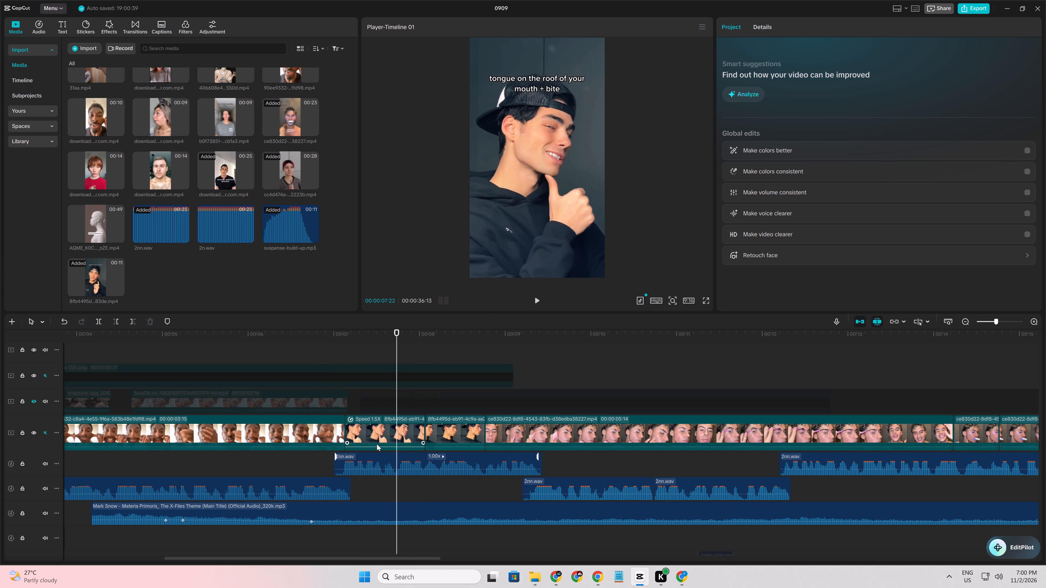
Move the normal-speed jawline hack piece ahead of the 1.5x thumb-gesture piece on the main track.
{"action": "left_click_drag", "start_coordinate": [439, 436], "coordinate": [347, 436]}
Replay the reordered jawline hack pieces repeatedly to check their order and timing against the voice-over.
{"action": "left_click", "coordinate": [323, 458]}
{"action": "key", "text": "space"}
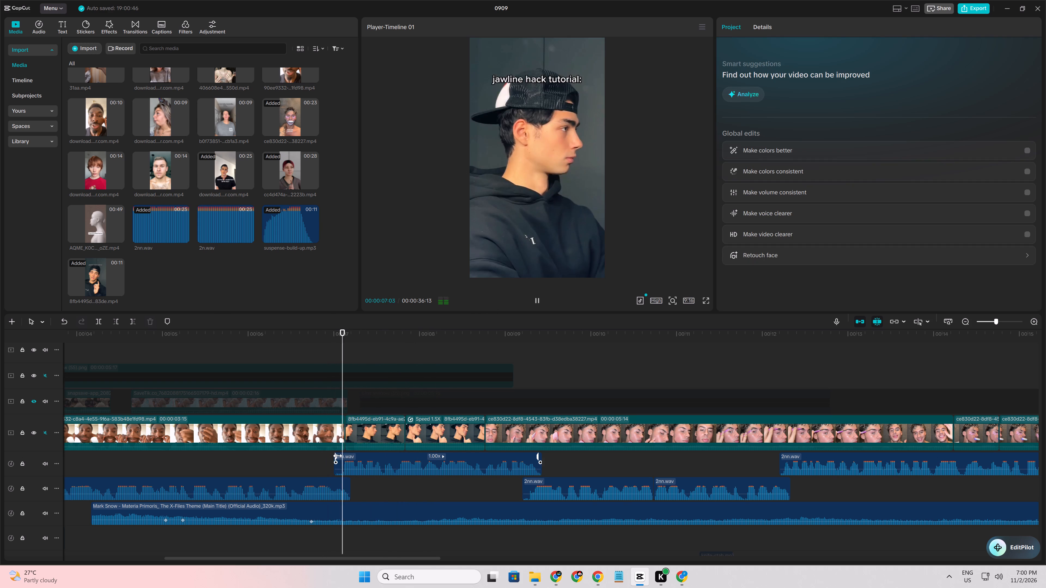
{"action": "key", "text": "space"}
{"action": "left_click", "coordinate": [355, 452]}
{"action": "key", "text": "space"}
{"action": "key", "text": "space"}
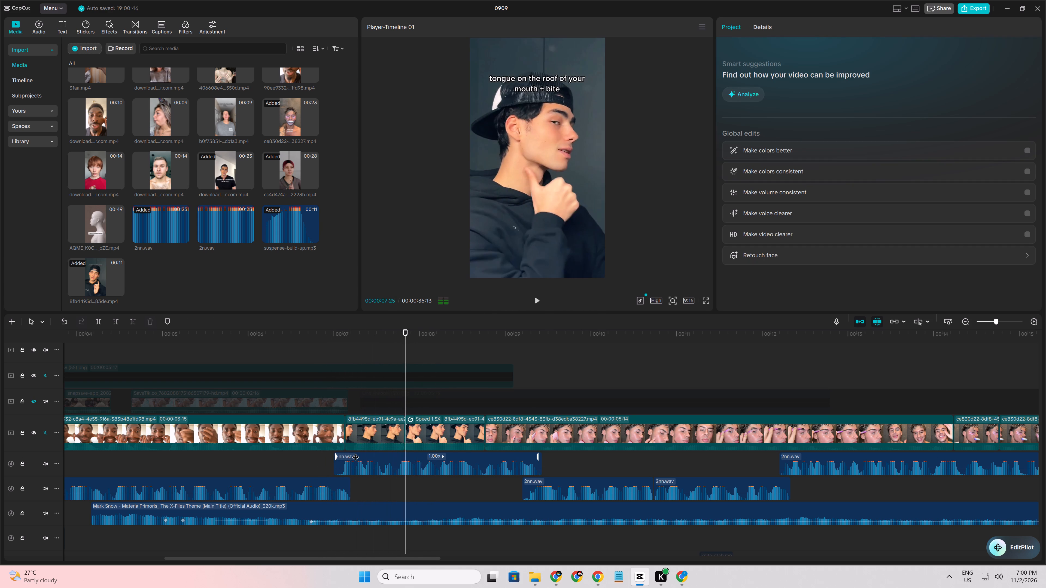
{"action": "left_click", "coordinate": [355, 452]}
{"action": "key", "text": "space"}
{"action": "key", "text": "space"}
{"action": "key", "text": "space"}
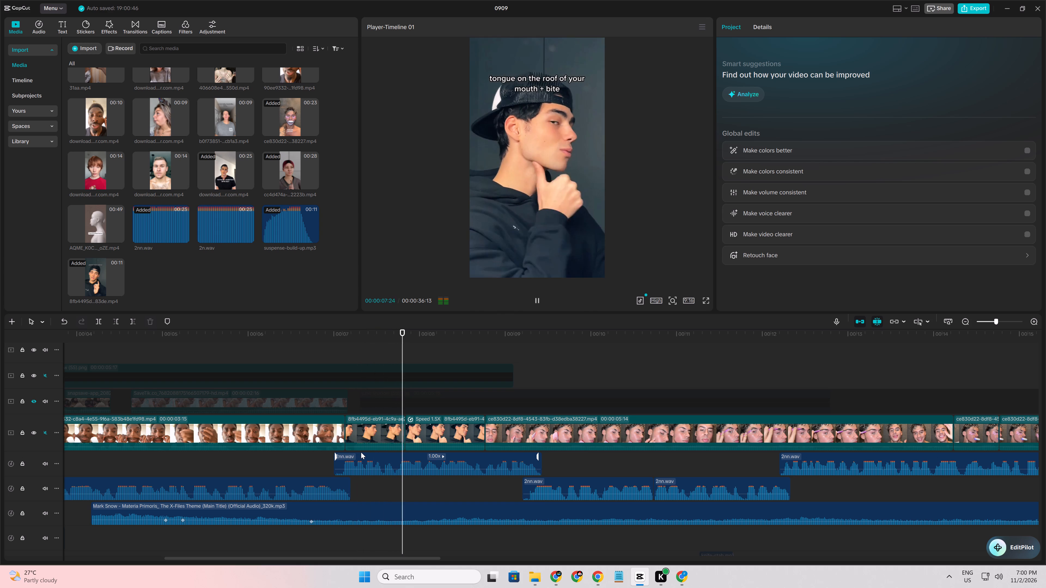
{"action": "left_click", "coordinate": [416, 485]}
{"action": "key", "text": "space"}
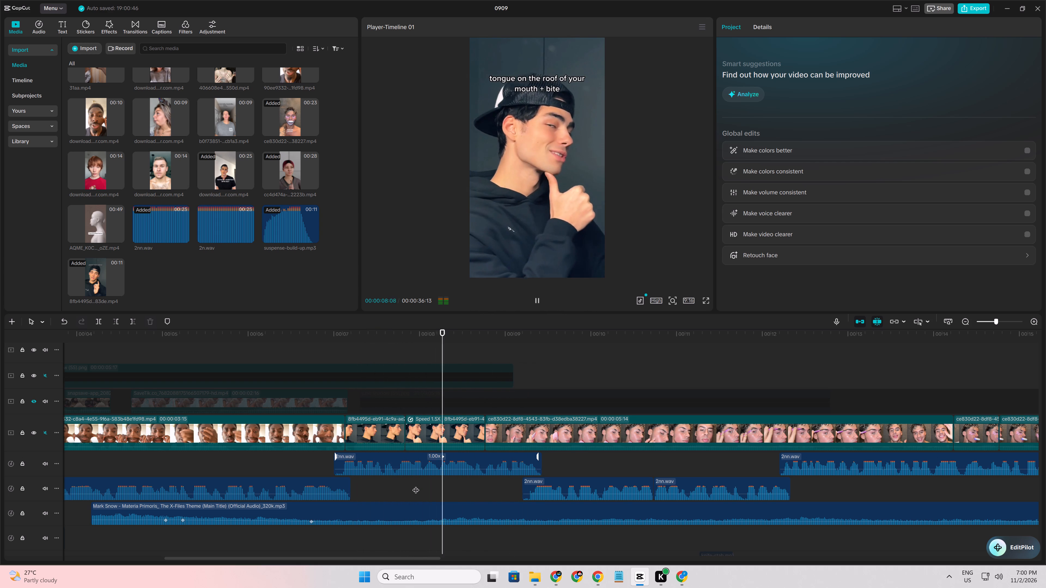
{"action": "key", "text": "space"}
{"action": "key", "text": "space"}
{"action": "left_click", "coordinate": [401, 485]}
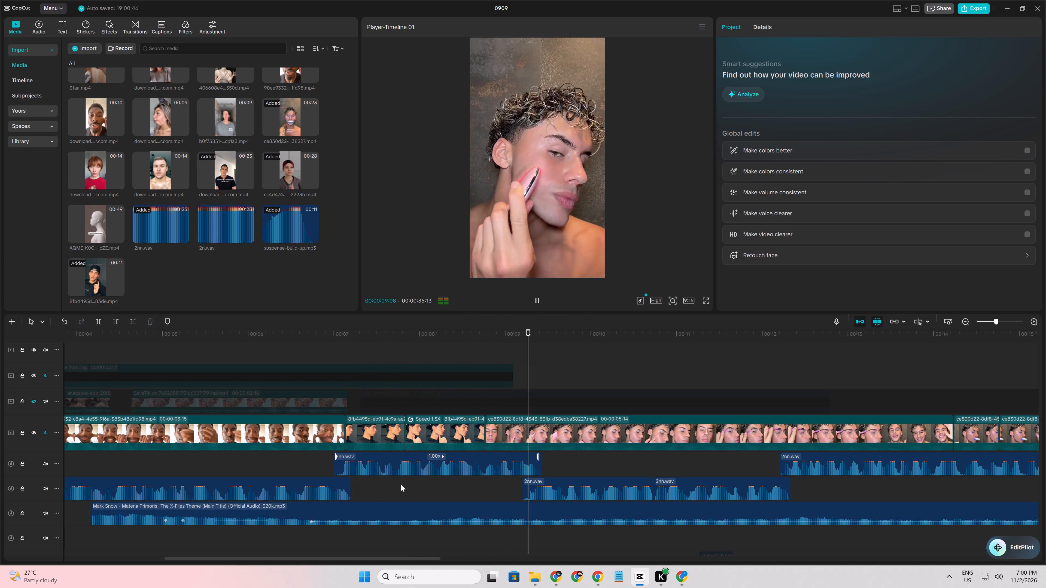
{"action": "key", "text": "space"}
{"action": "key", "text": "space"}
Move the curly-haired man's ce630d22 clip ahead of the 1.5x piece, directly after the first jawline hack piece.
{"action": "left_click_drag", "start_coordinate": [518, 439], "coordinate": [420, 439]}
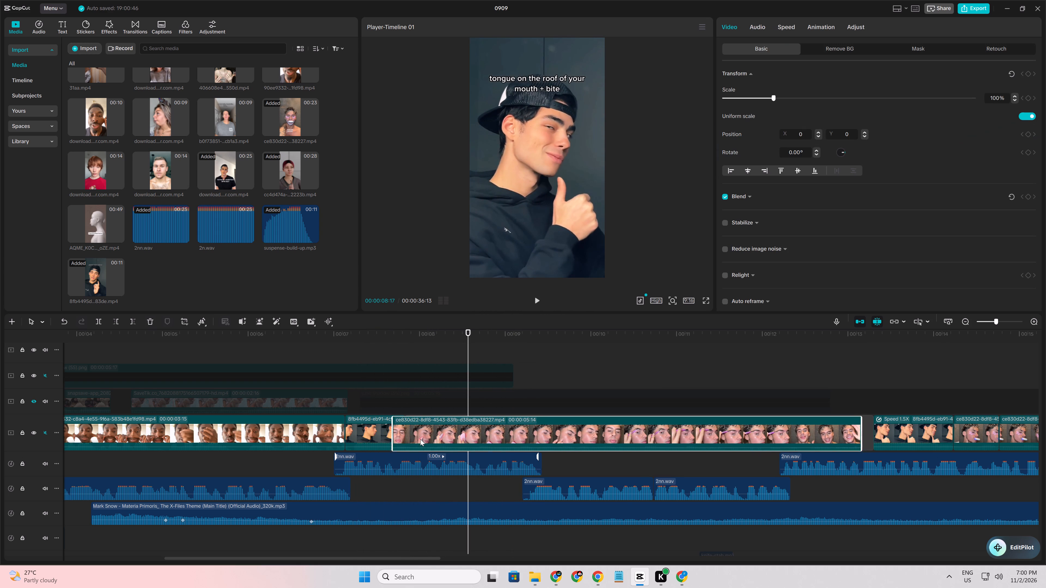
{"action": "left_click_drag", "start_coordinate": [420, 439], "coordinate": [421, 439]}
Play the moved ce630d22 clip and trim off its beginning up to 00:00:08:18.
{"action": "left_click", "coordinate": [396, 485]}
{"action": "key", "text": "space"}
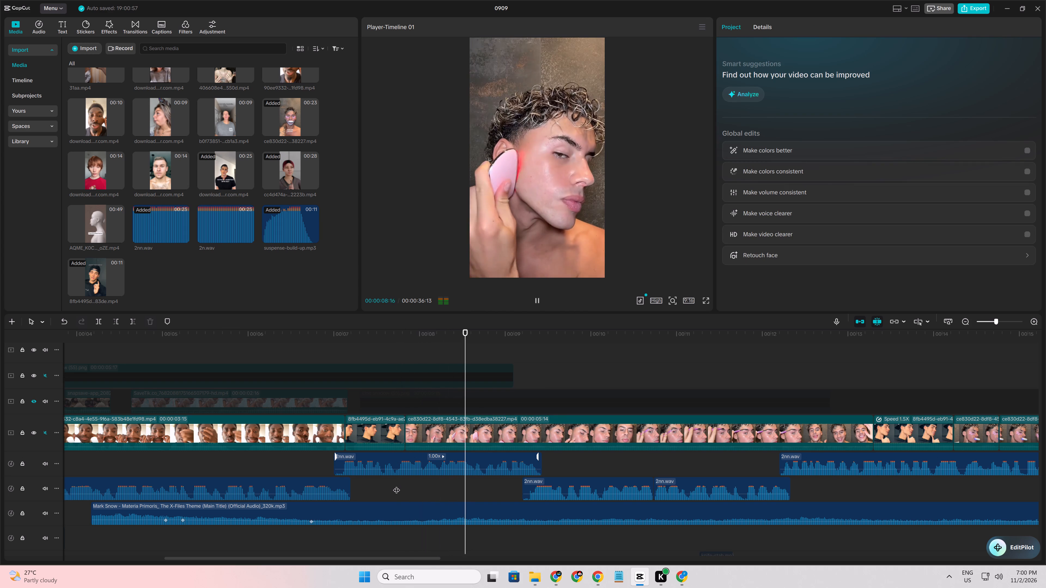
{"action": "scroll", "coordinate": [414, 491], "scroll_direction": "down", "scroll_amount": 4, "text": "ctrl"}
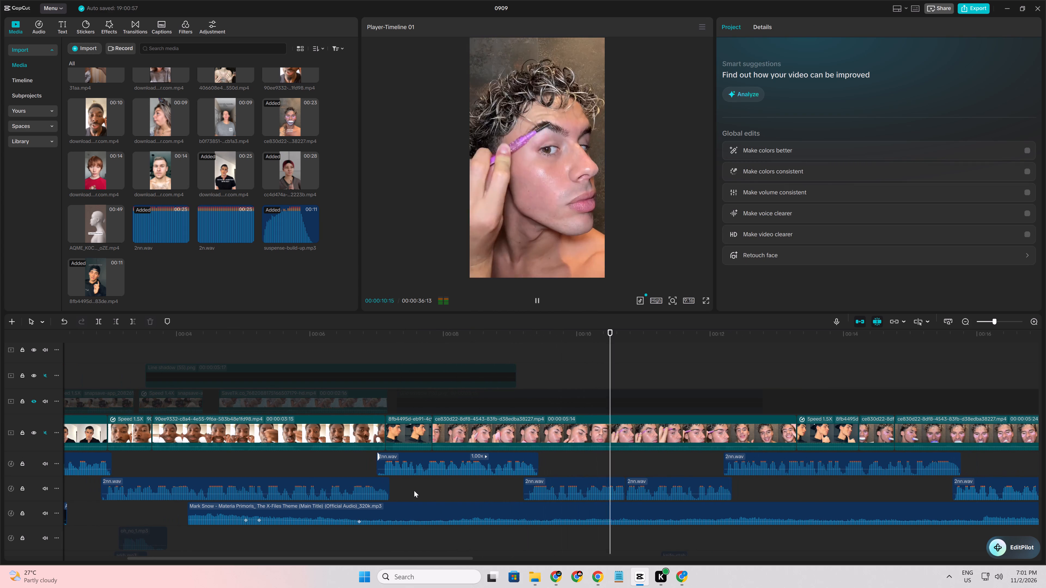
{"action": "left_click", "coordinate": [415, 491]}
{"action": "left_click_drag", "start_coordinate": [415, 491], "coordinate": [485, 492]}
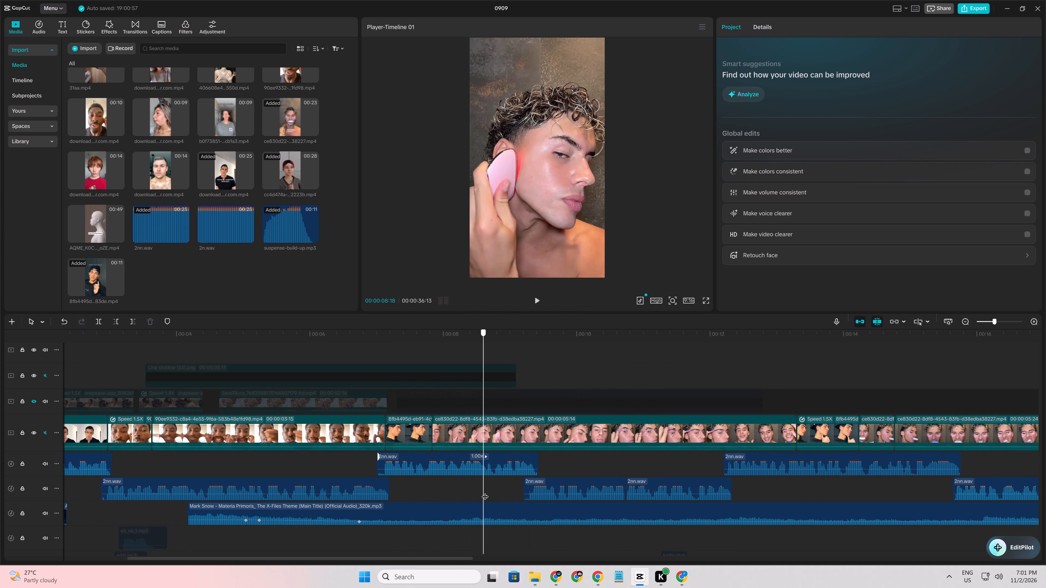
{"action": "left_click_drag", "start_coordinate": [485, 492], "coordinate": [486, 491]}
{"action": "left_click", "coordinate": [475, 433]}
{"action": "key", "text": "q"}
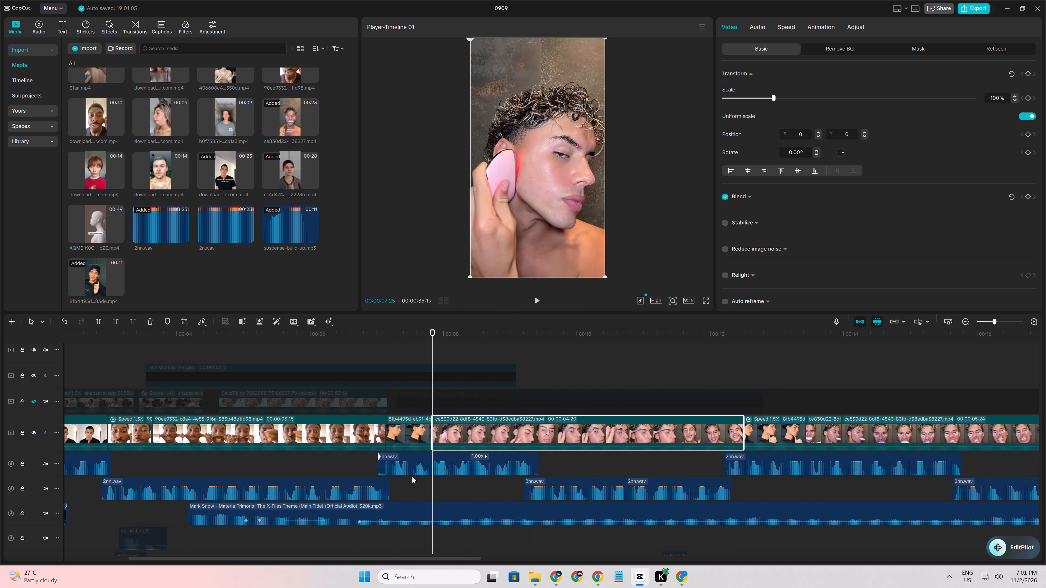
Replay and scrub through the trimmed ce630d22 clip to check how its footage fits the voice-over.
{"action": "left_click", "coordinate": [368, 468]}
{"action": "key", "text": "space"}
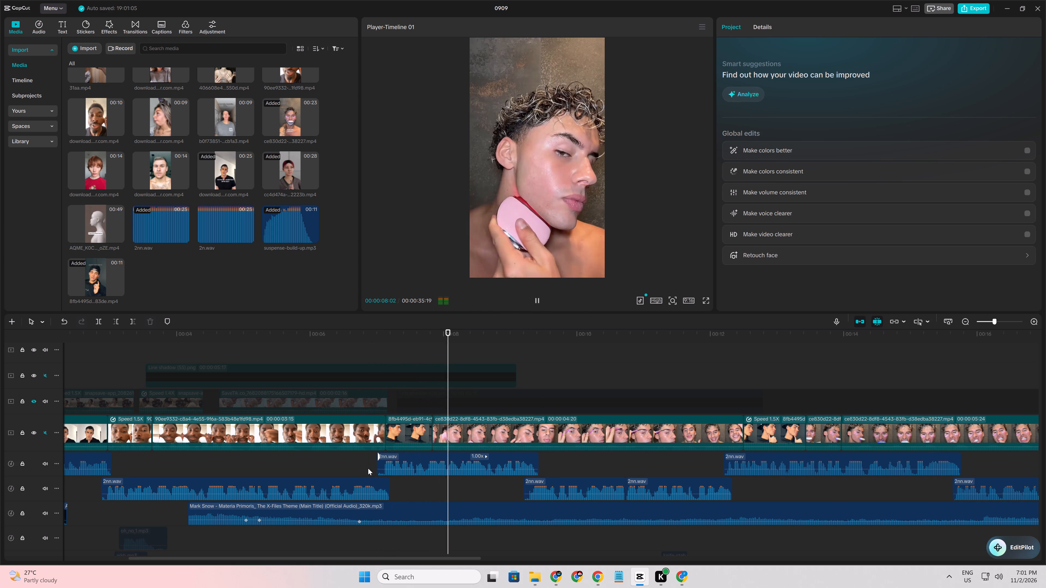
{"action": "key", "text": "space"}
{"action": "left_click", "coordinate": [434, 491]}
{"action": "left_click_drag", "start_coordinate": [434, 491], "coordinate": [477, 498]}
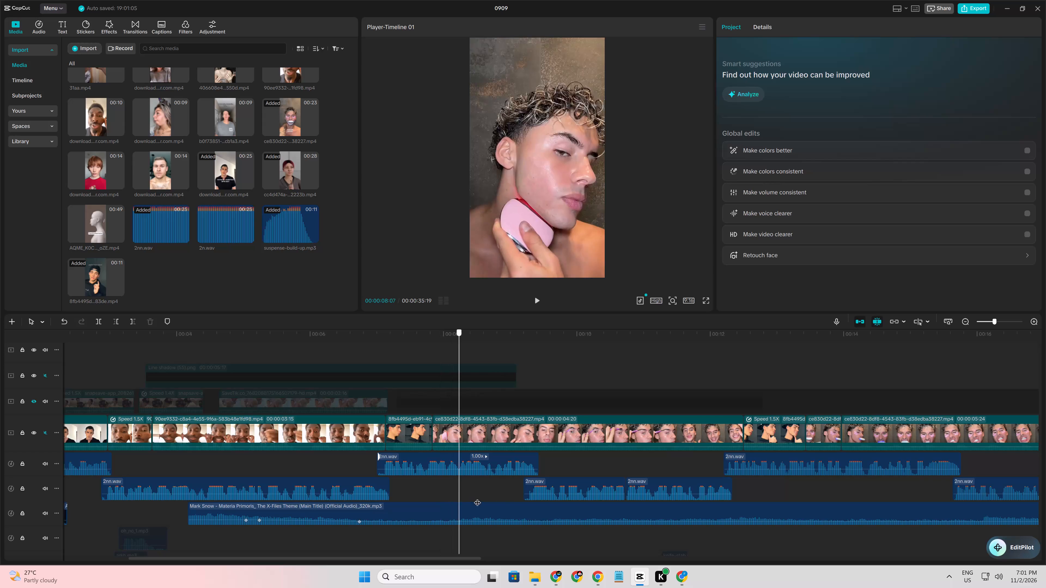
{"action": "left_click_drag", "start_coordinate": [477, 498], "coordinate": [701, 500]}
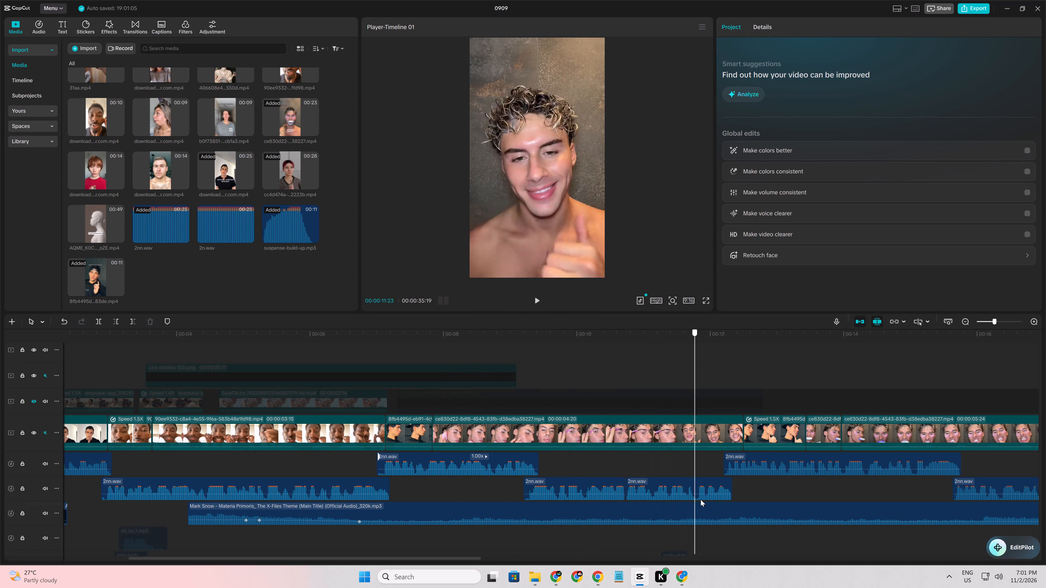
{"action": "left_click_drag", "start_coordinate": [701, 500], "coordinate": [441, 484]}
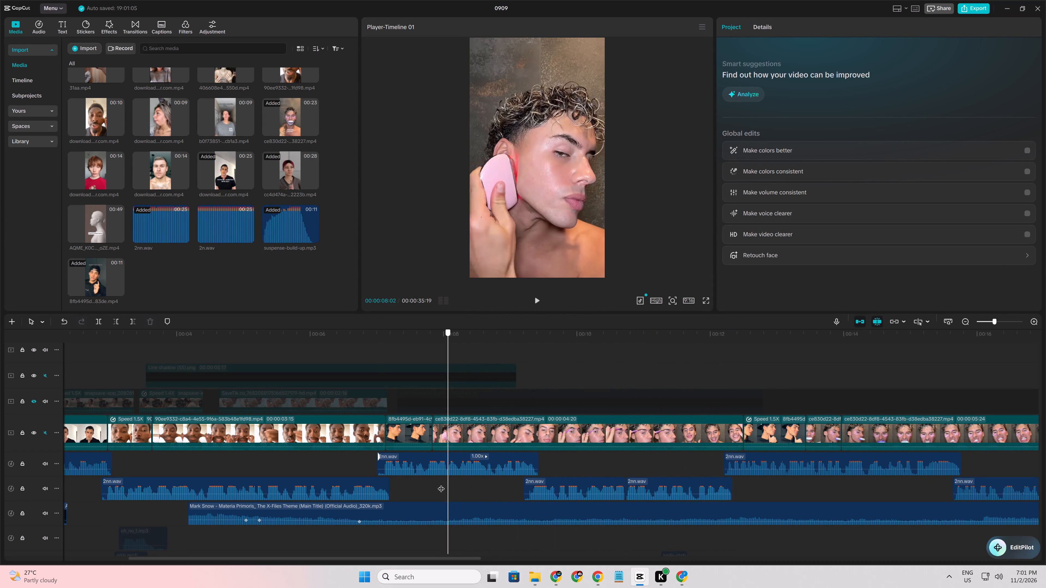
{"action": "left_click_drag", "start_coordinate": [441, 484], "coordinate": [469, 481]}
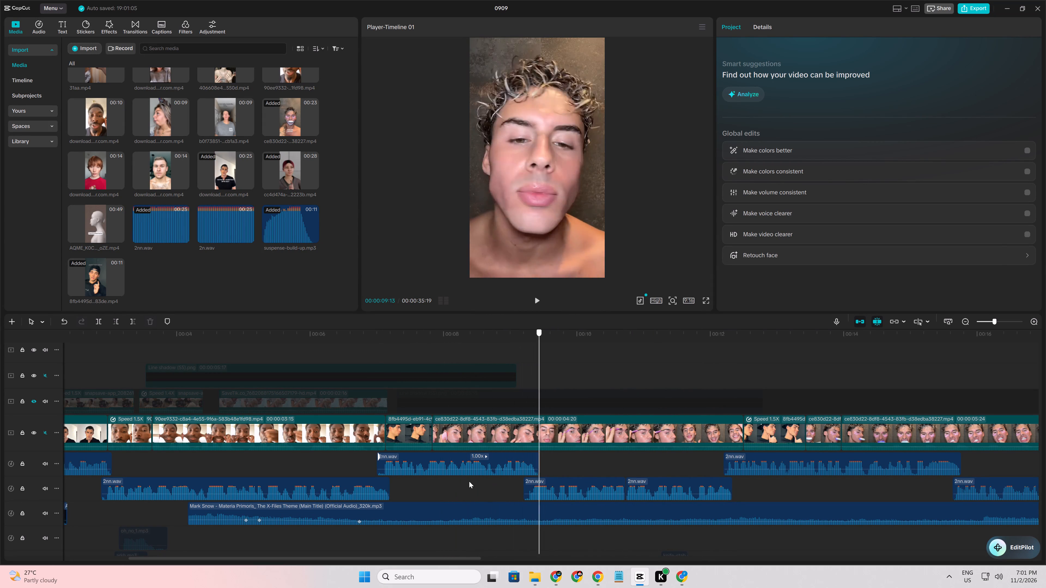
{"action": "left_click_drag", "start_coordinate": [469, 481], "coordinate": [403, 489]}
{"action": "key", "text": "space"}
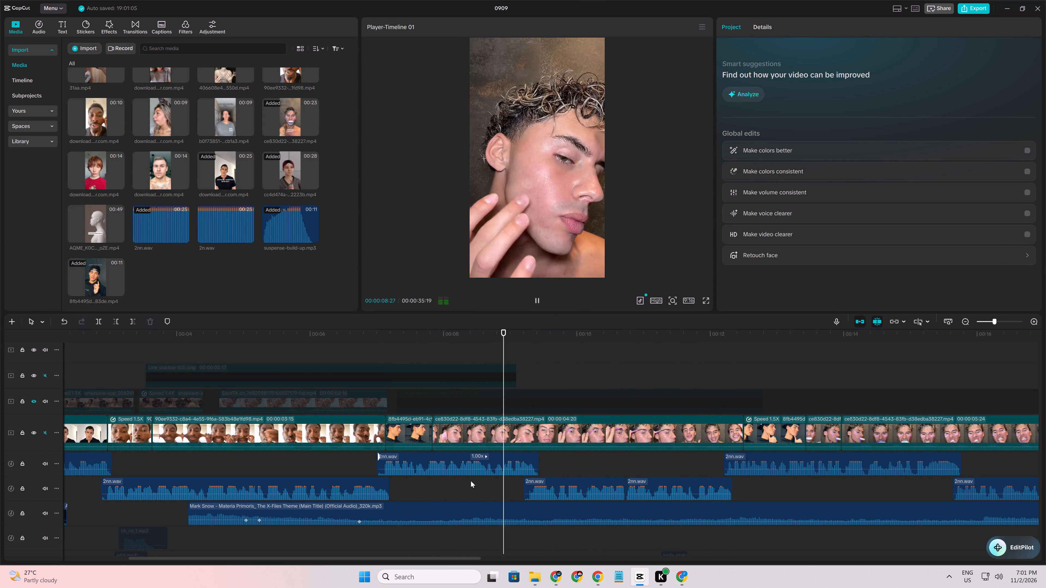
{"action": "key", "text": "space"}
Switch to Chrome, review the open TikTok videos and copy the link of "It's really hard having the sharpest jawline".
{"action": "left_click", "coordinate": [556, 570]}
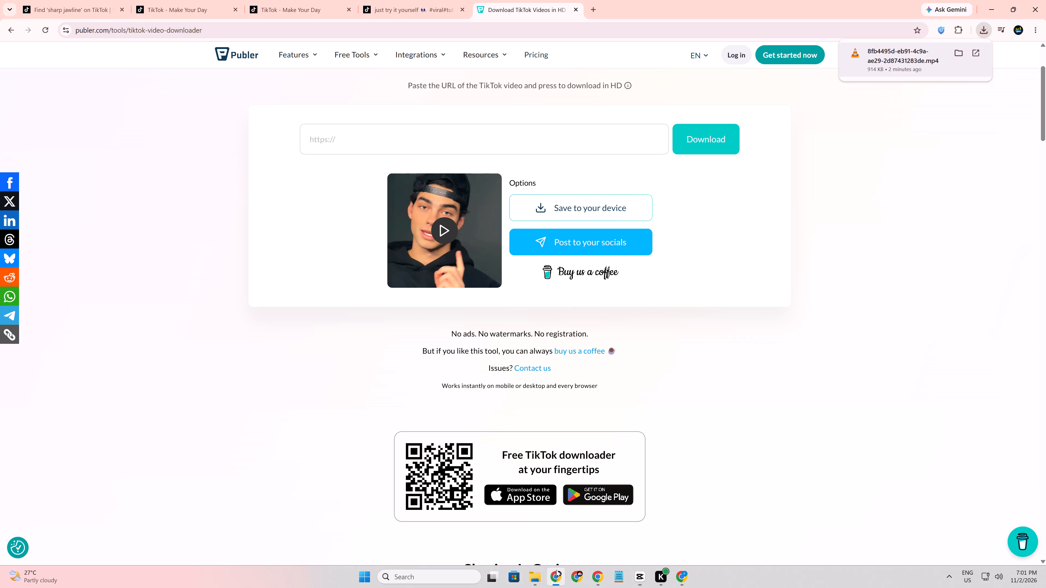
{"action": "left_click", "coordinate": [148, 9]}
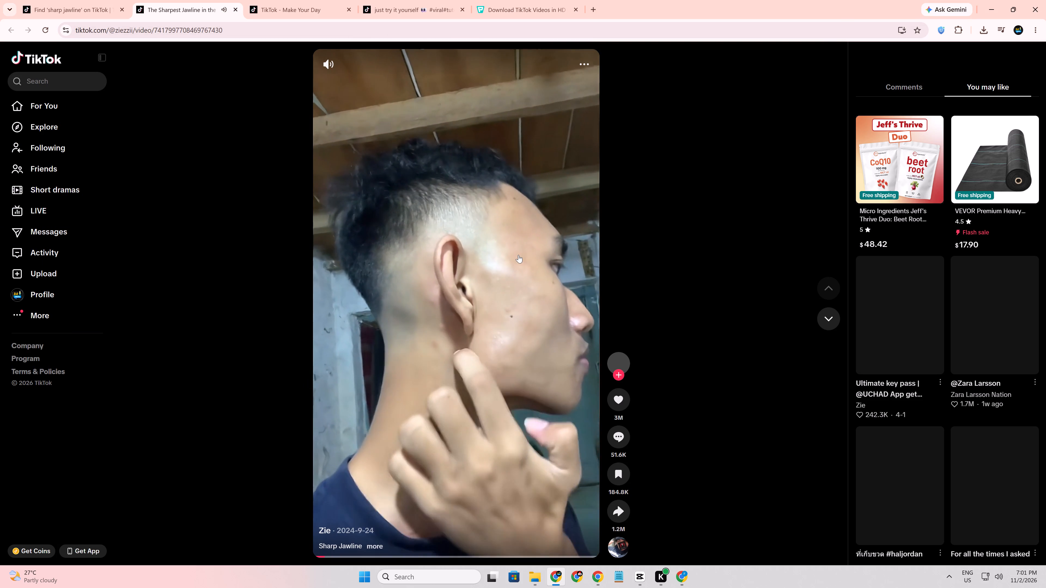
{"action": "left_click_drag", "start_coordinate": [494, 255], "coordinate": [490, 253]}
{"action": "left_click", "coordinate": [303, 0]}
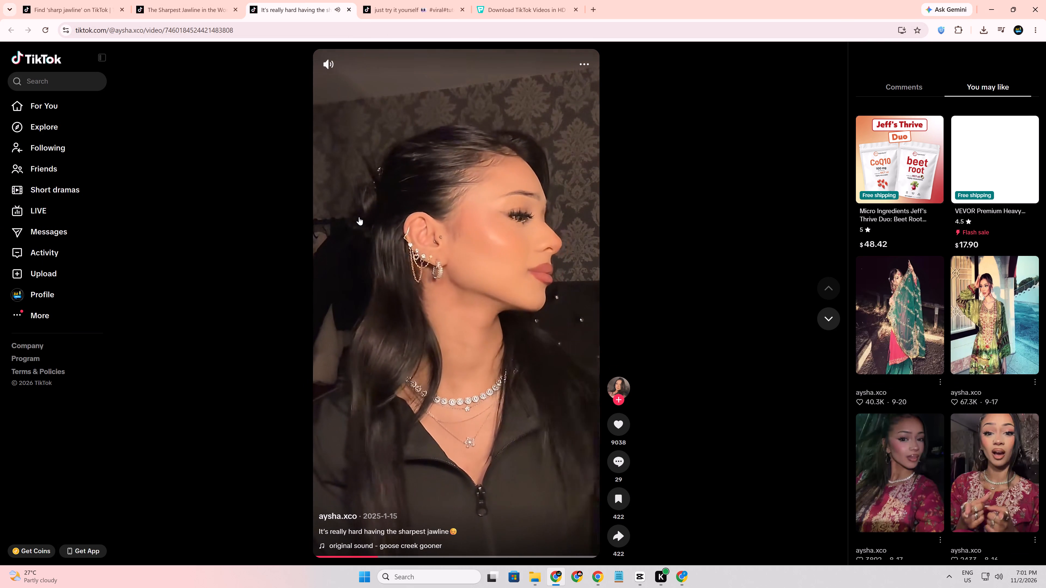
{"action": "right_click", "coordinate": [370, 178]}
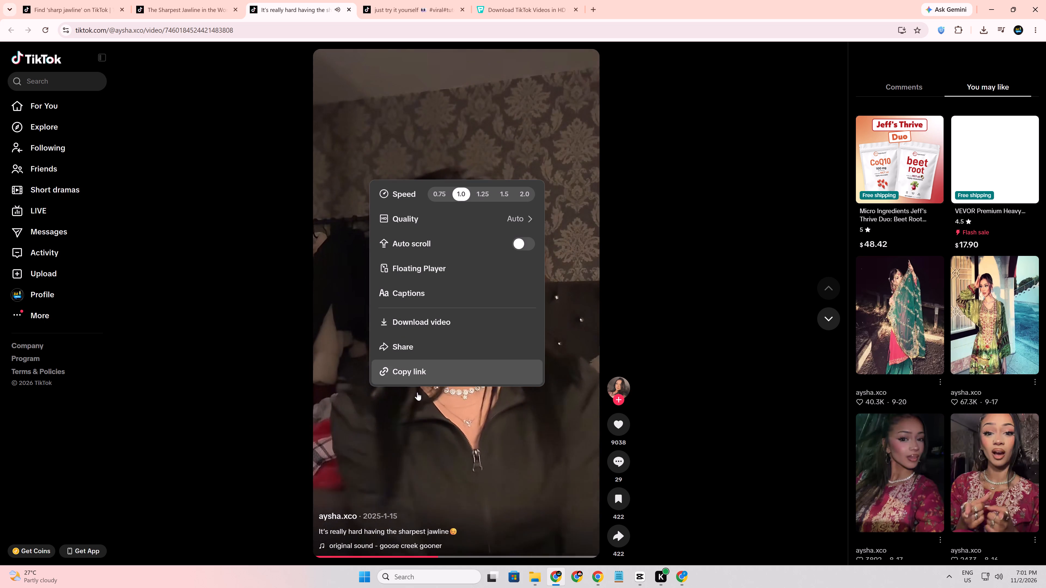
{"action": "left_click", "coordinate": [408, 379]}
{"action": "left_click", "coordinate": [433, 239]}
{"action": "left_click", "coordinate": [382, 0]}
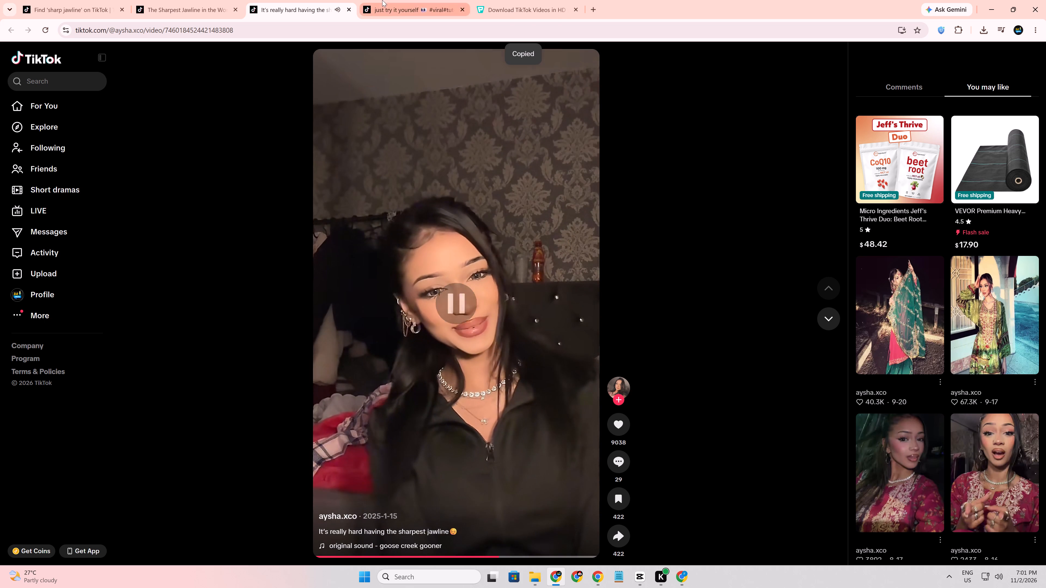
{"action": "left_click", "coordinate": [451, 186]}
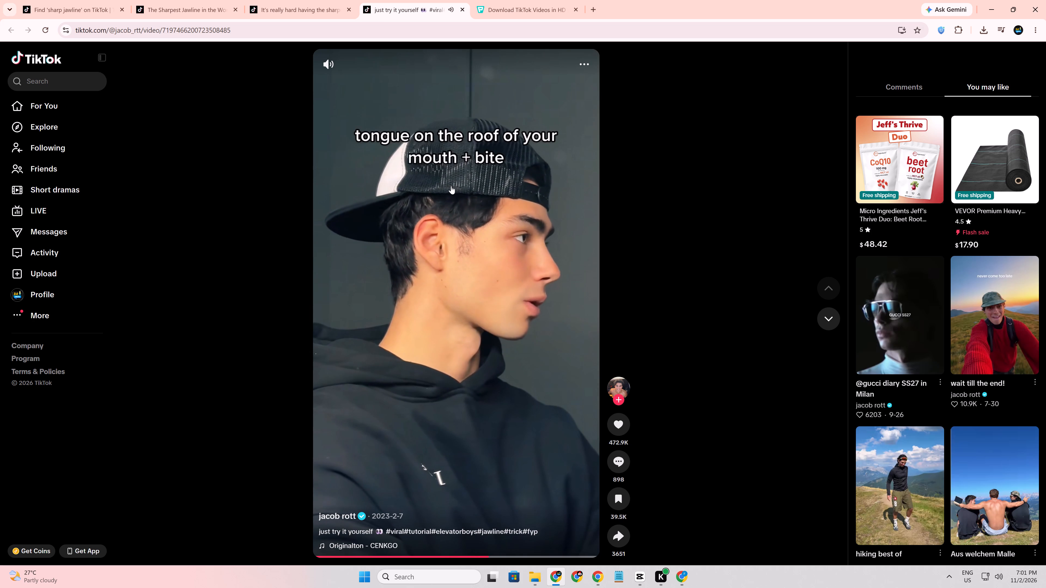
{"action": "left_click", "coordinate": [451, 186]}
Submit the copied video link to the Publer TikTok downloader.
{"action": "left_click", "coordinate": [507, 5]}
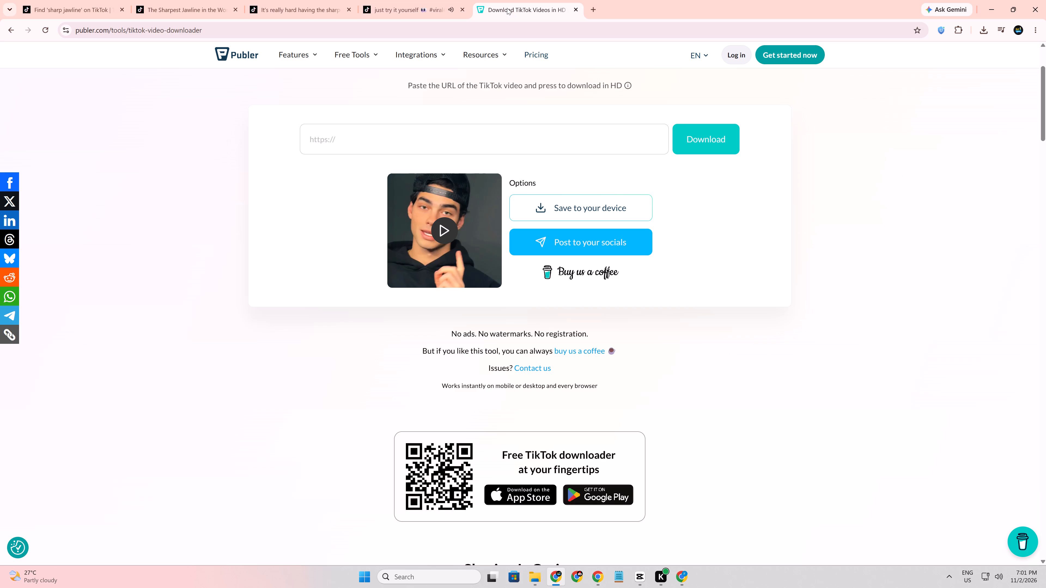
{"action": "left_click", "coordinate": [497, 136]}
{"action": "key", "text": "ctrl+v"}
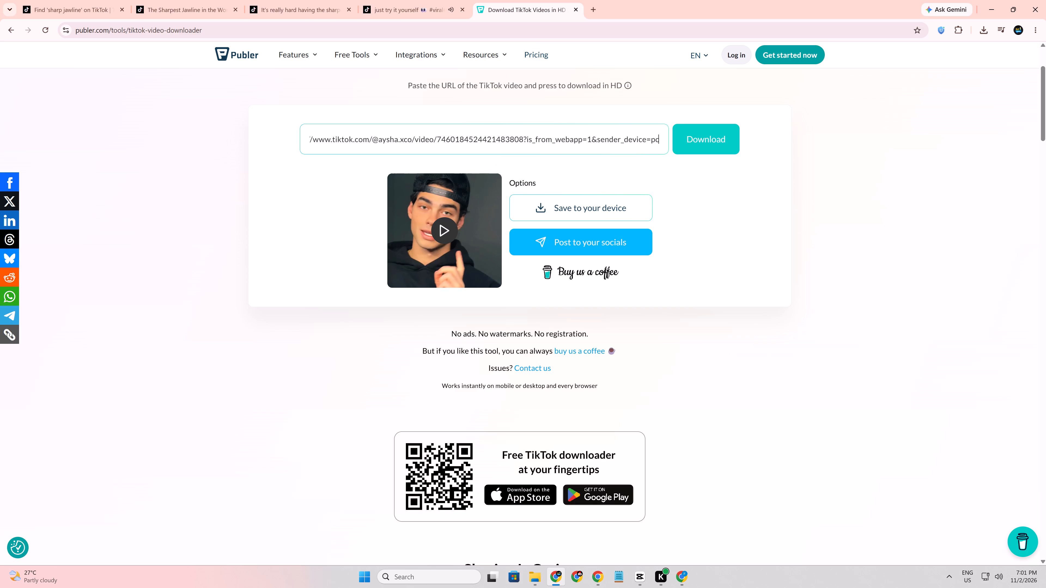
{"action": "left_click", "coordinate": [691, 143]}
Find the "Jawline check lol" video in the TikTok sharp jawline results, watch it and copy its link.
{"action": "left_click", "coordinate": [89, 0]}
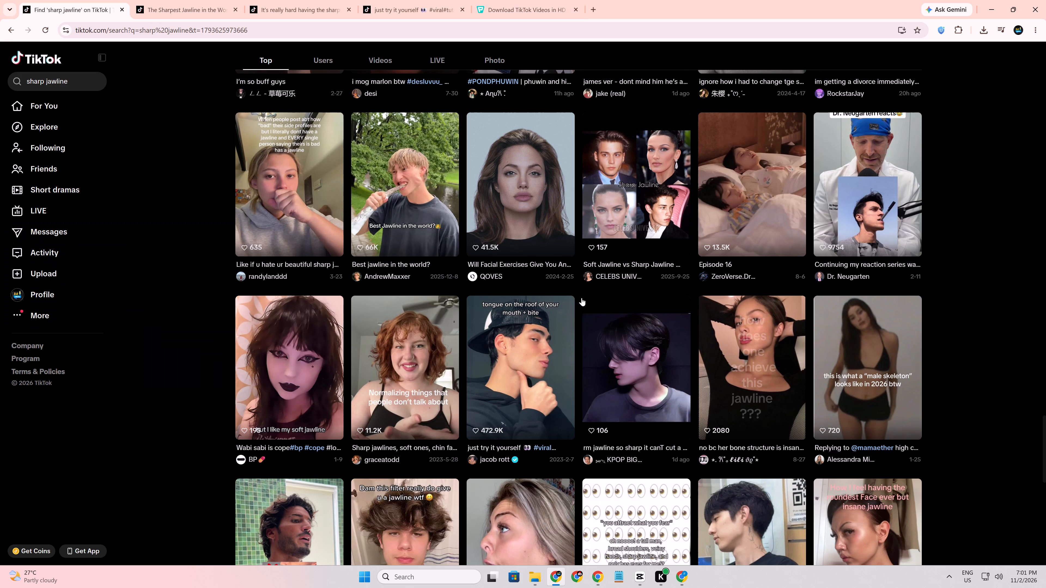
{"action": "scroll", "coordinate": [577, 369], "scroll_direction": "down", "scroll_amount": 2}
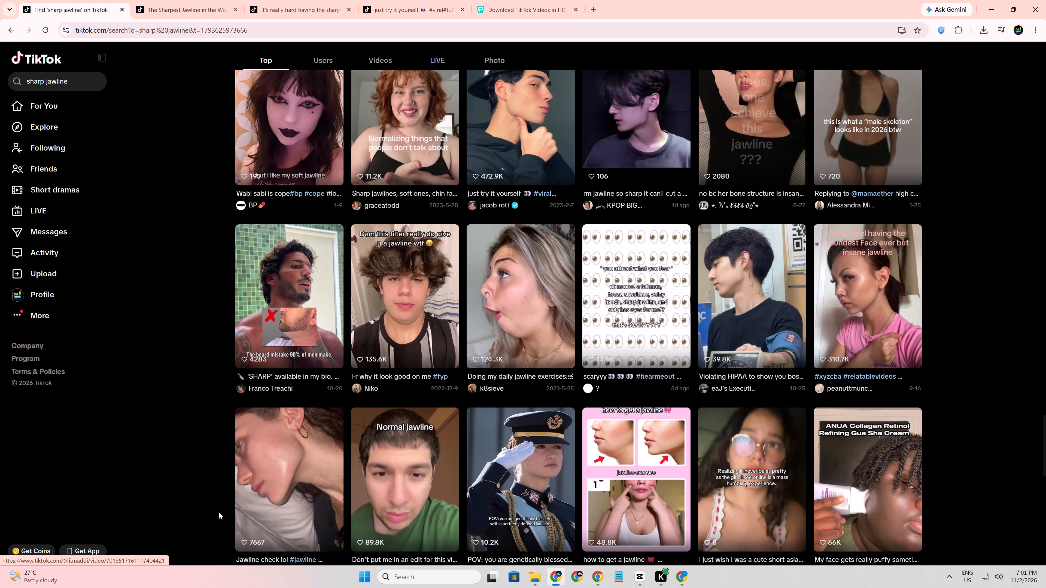
{"action": "left_click", "coordinate": [265, 483]}
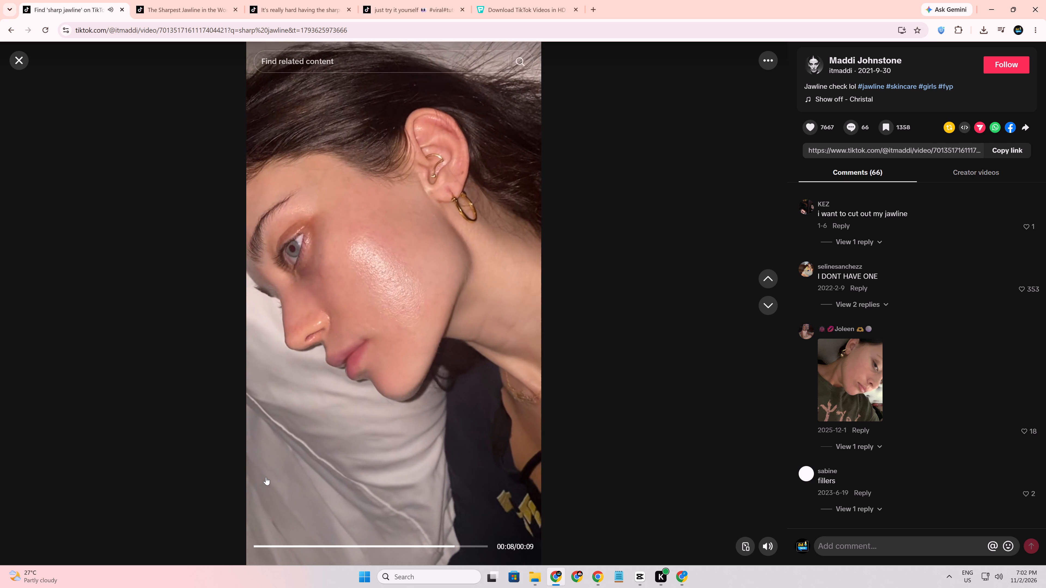
{"action": "right_click", "coordinate": [326, 302]}
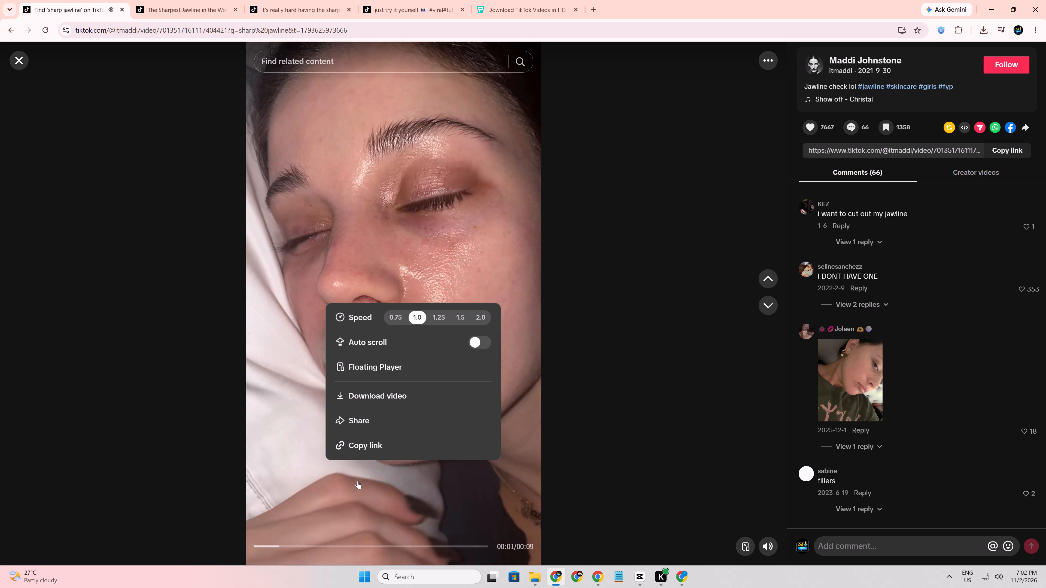
{"action": "left_click", "coordinate": [360, 444]}
{"action": "left_click", "coordinate": [342, 318]}
Save the fetched "sharpest jawline" video from Publer to the device.
{"action": "left_click", "coordinate": [516, 8]}
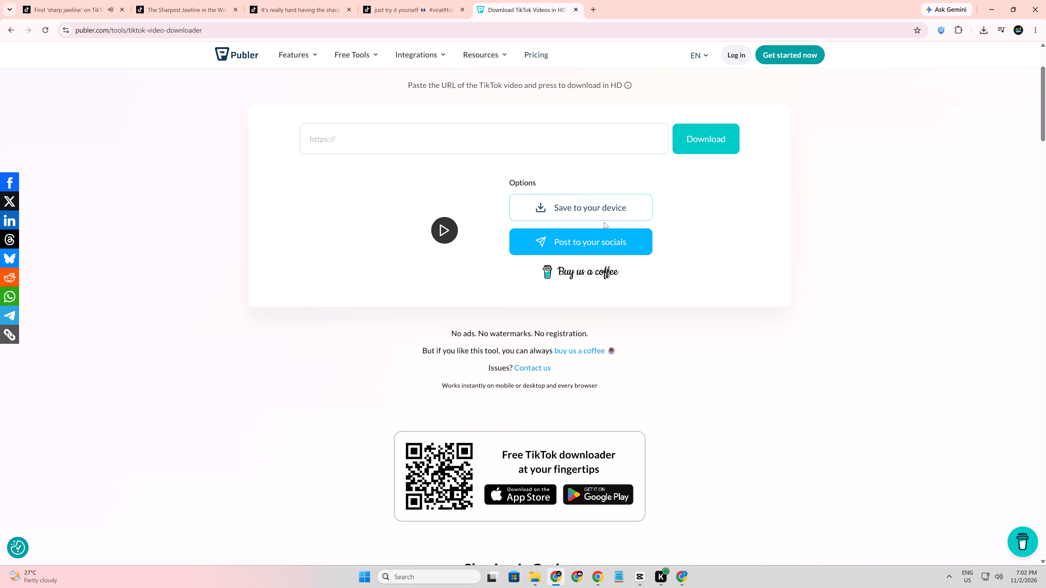
{"action": "left_click", "coordinate": [604, 209]}
Fetch the "Jawline check lol" video in Publer from its copied link and save it to the device.
{"action": "left_click", "coordinate": [454, 125]}
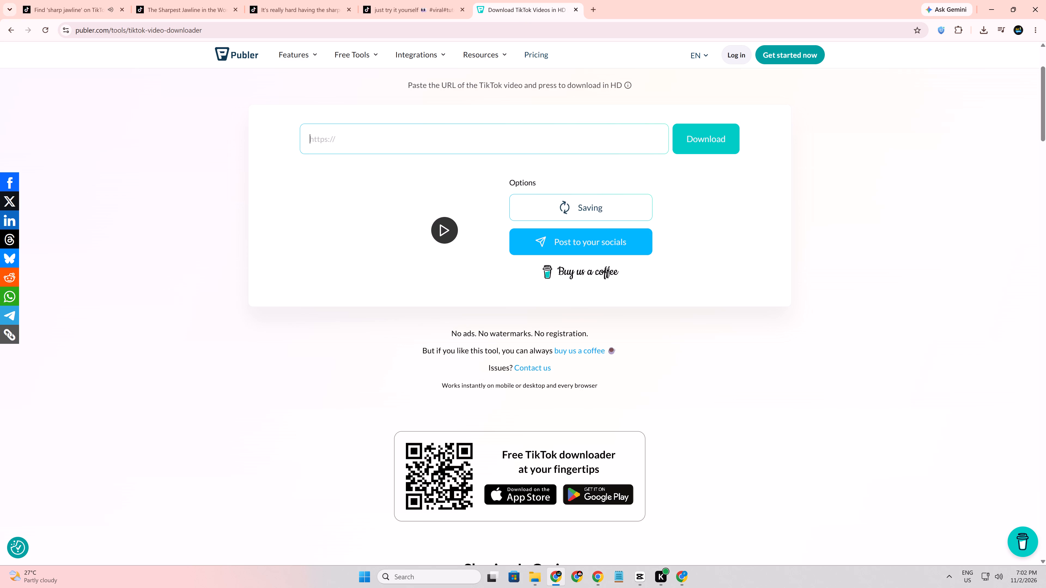
{"action": "key", "text": "ctrl+v"}
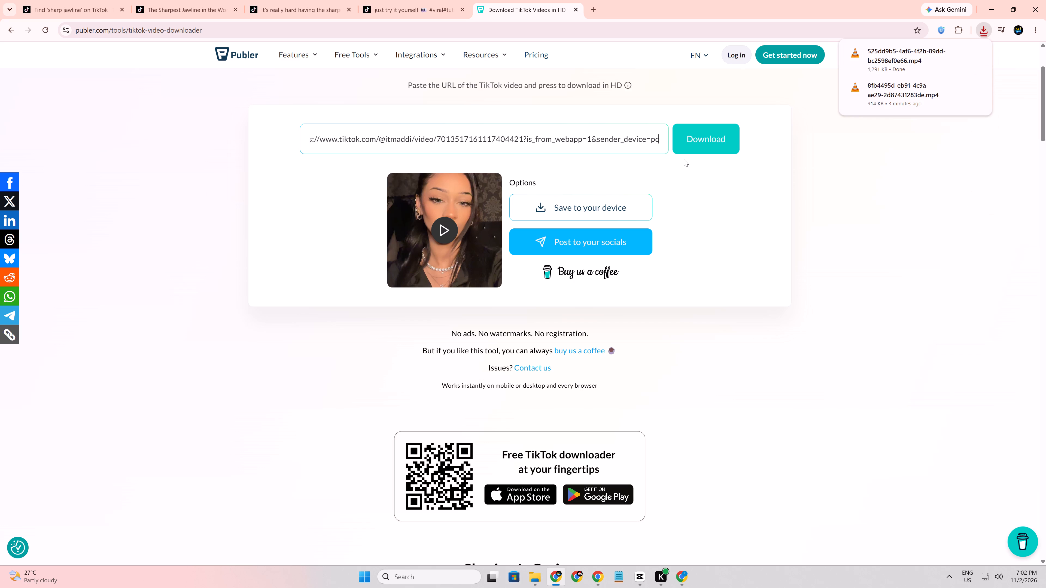
{"action": "left_click", "coordinate": [689, 133]}
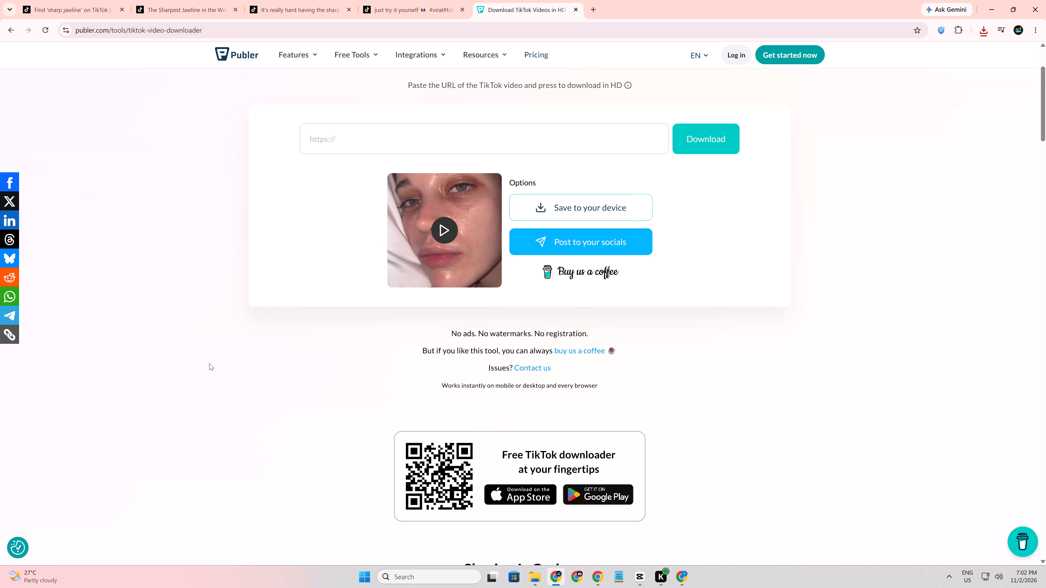
{"action": "left_click", "coordinate": [592, 209]}
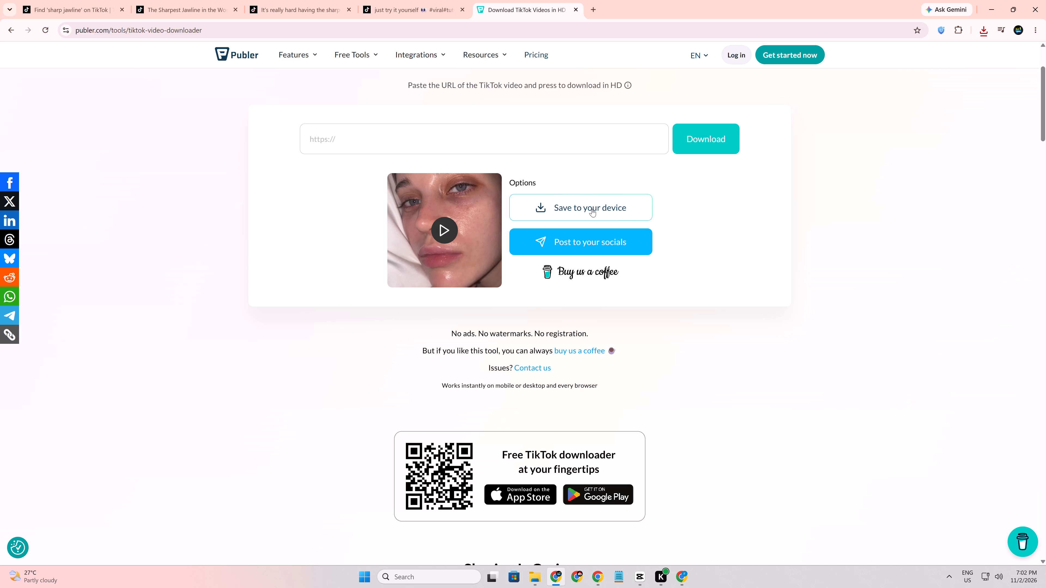
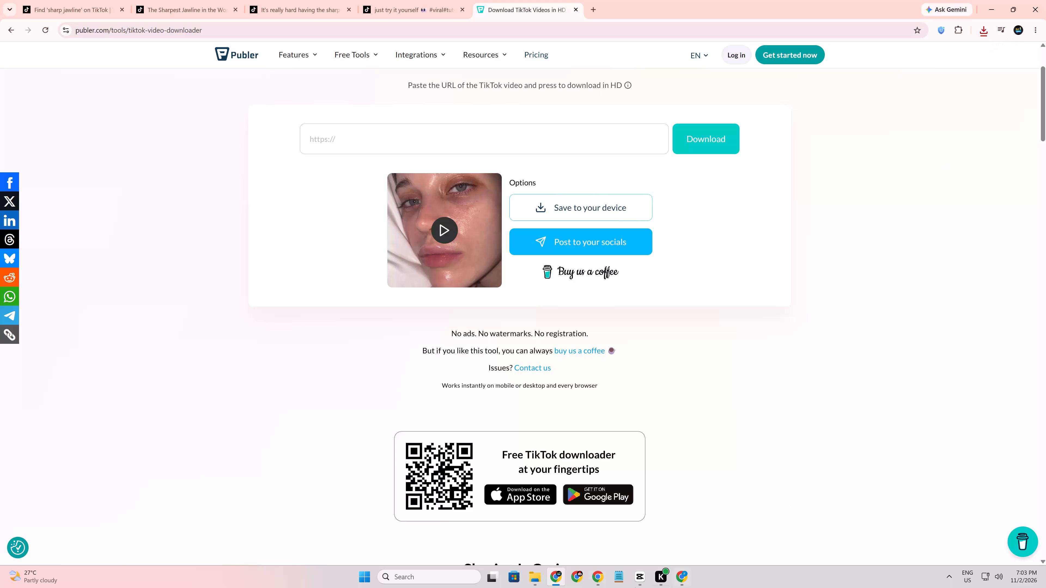
Switch to File Explorer and select the first four video files in the Chrome download folder.
{"action": "left_click", "coordinate": [526, 575]}
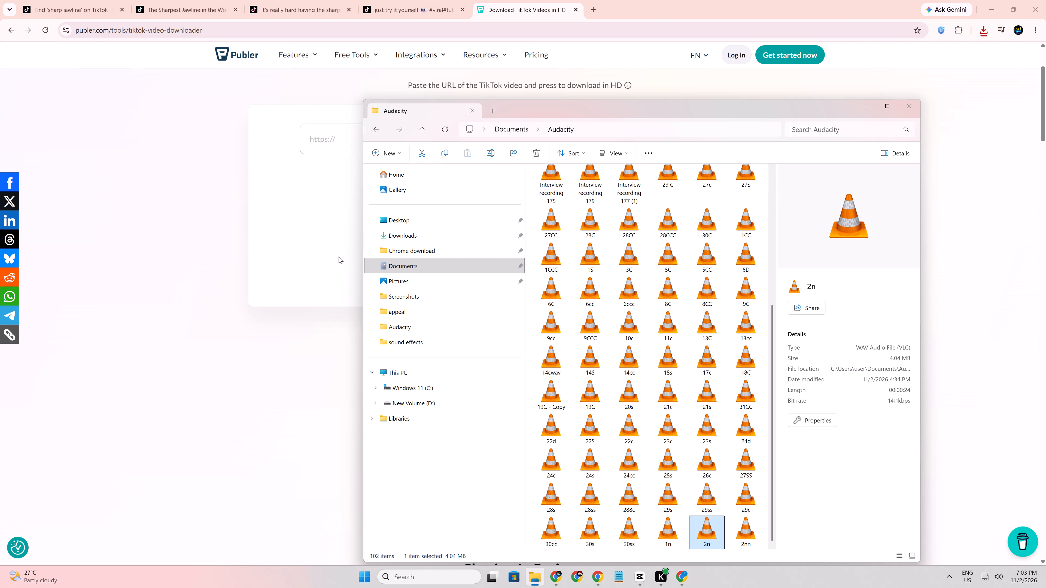
{"action": "left_click", "coordinate": [416, 252]}
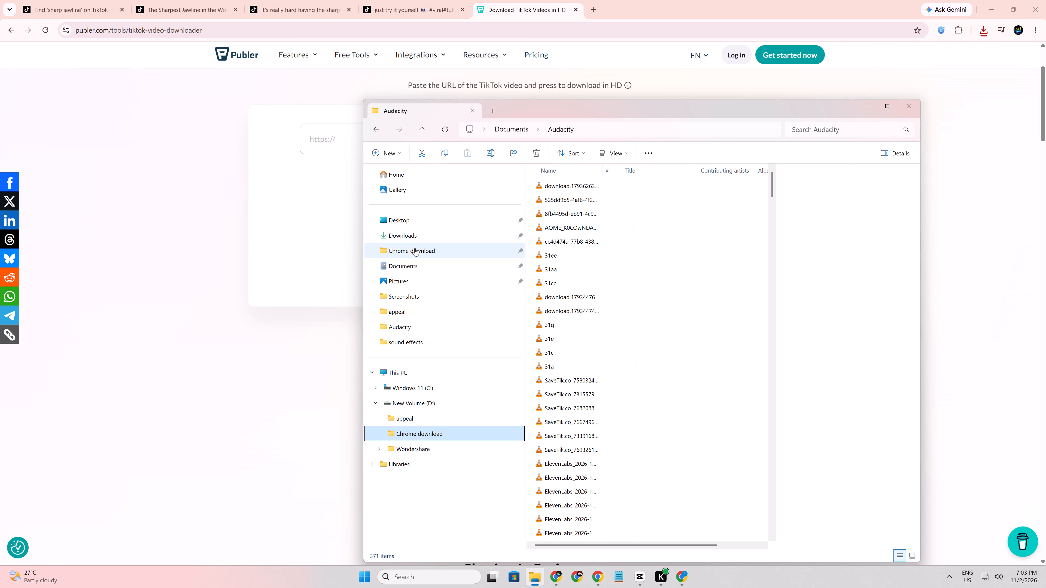
{"action": "left_click_drag", "start_coordinate": [531, 188], "coordinate": [574, 229]}
{"action": "left_click", "coordinate": [574, 229]}
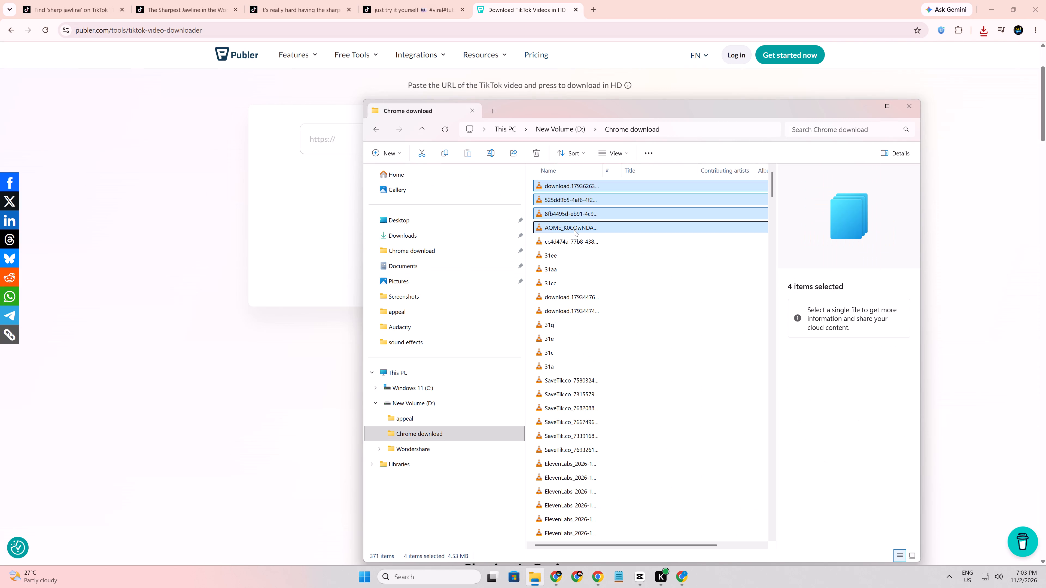
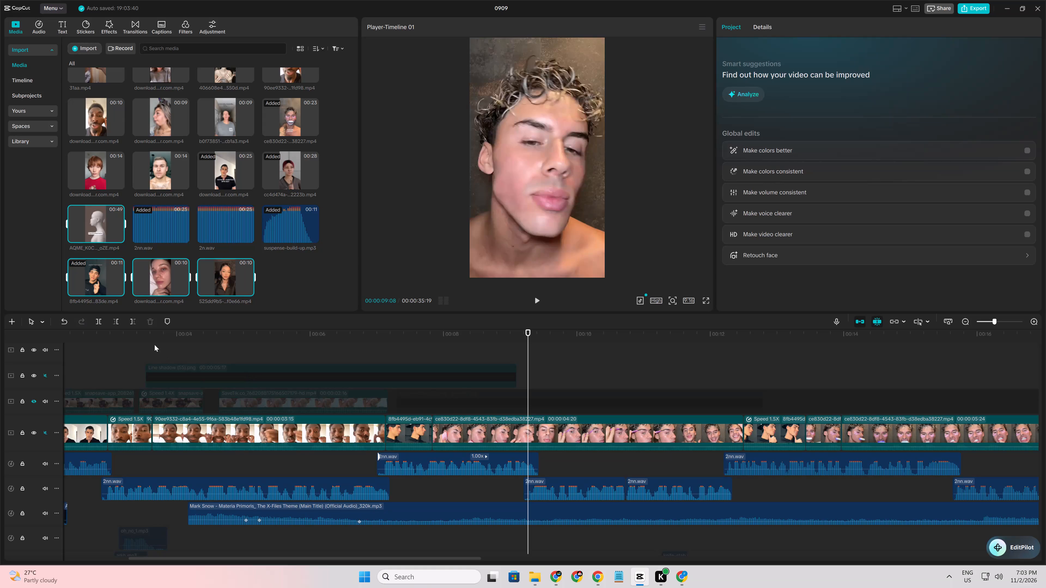
Play the edit from its beginning to about 8 seconds to examine how the clips run against the voice-over.
{"action": "left_click", "coordinate": [108, 355]}
{"action": "left_click_drag", "start_coordinate": [108, 355], "coordinate": [0, 415]}
{"action": "key", "text": "space"}
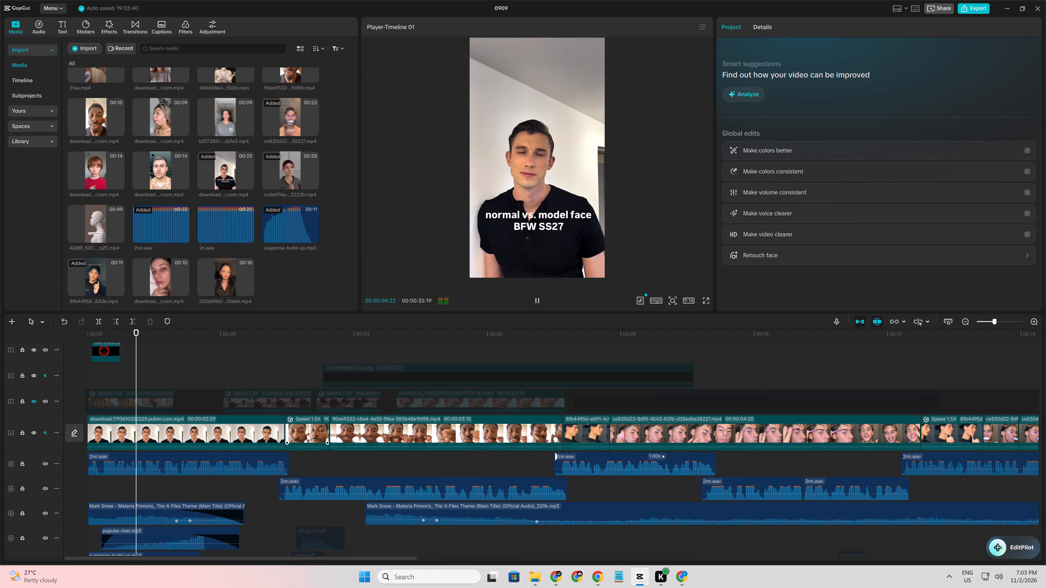
{"action": "scroll", "coordinate": [314, 437], "scroll_direction": "down", "scroll_amount": 4, "text": "ctrl"}
{"action": "scroll", "coordinate": [326, 566], "scroll_direction": "down", "scroll_amount": 8, "text": "ctrl"}
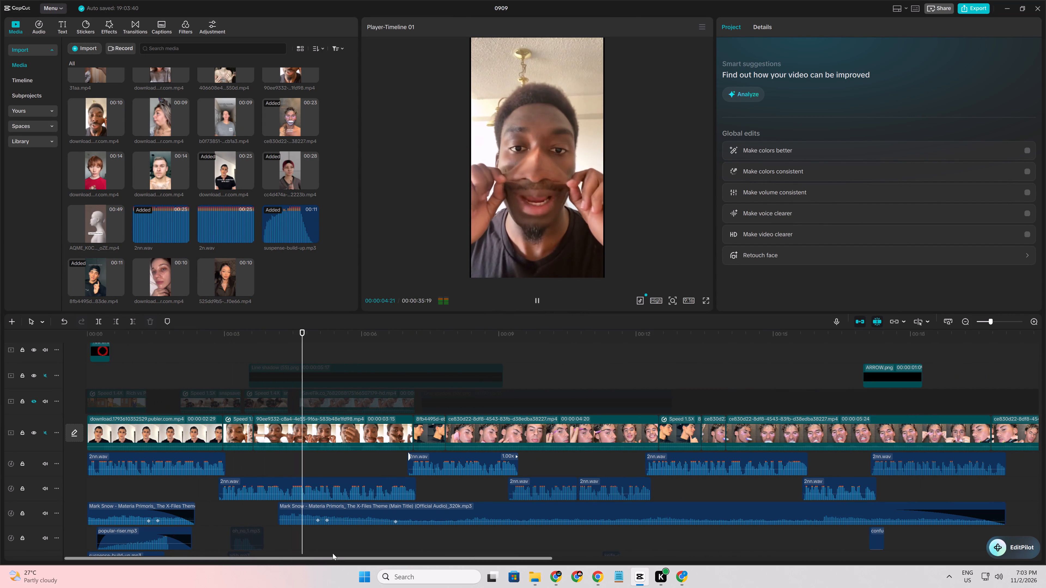
{"action": "scroll", "coordinate": [337, 553], "scroll_direction": "up", "scroll_amount": 7, "text": "ctrl"}
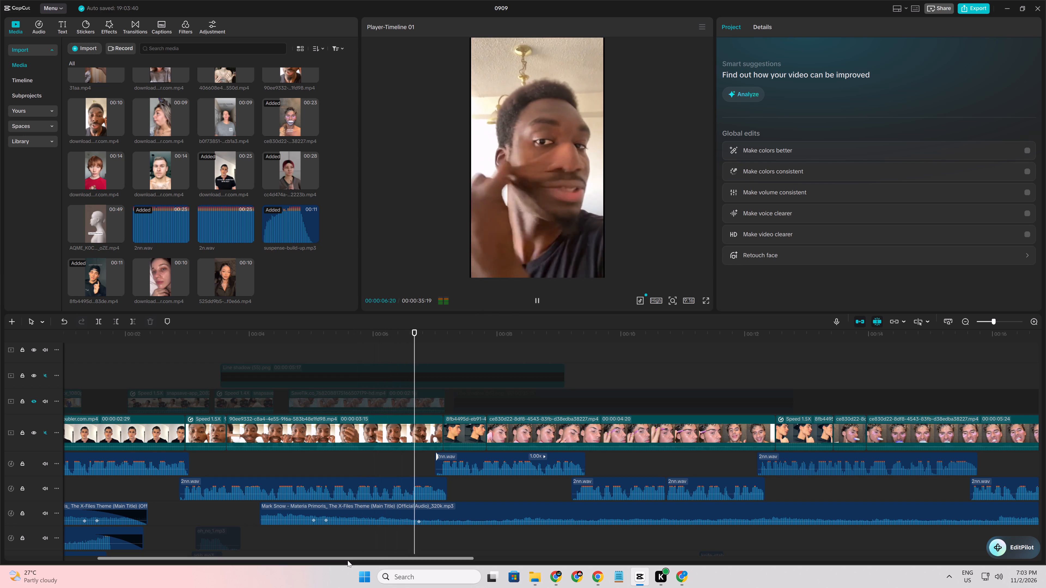
{"action": "left_click_drag", "start_coordinate": [348, 560], "coordinate": [452, 577]}
{"action": "key", "text": "space"}
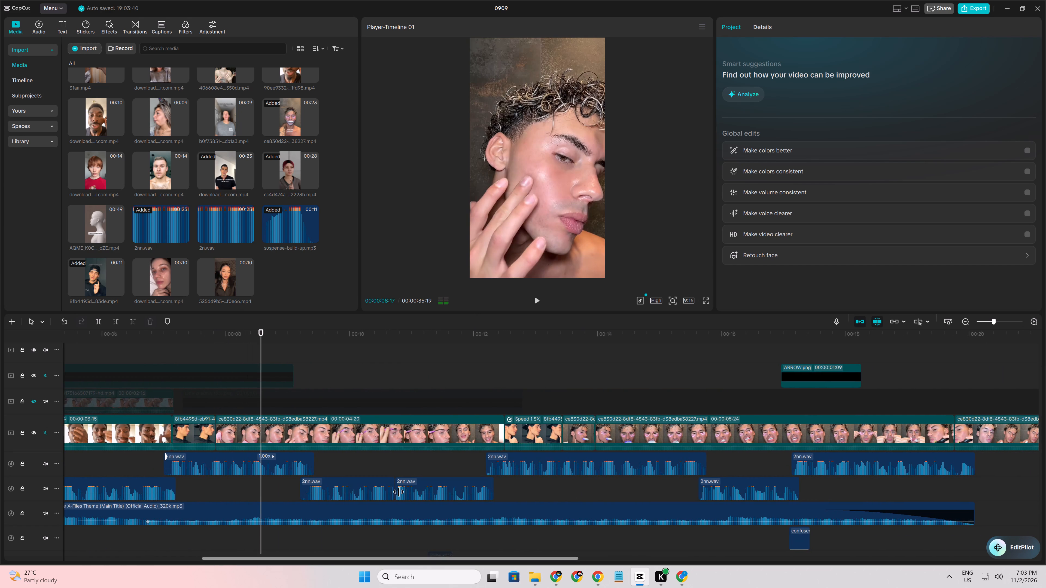
Insert the lying woman's clip and the 10-second 325dd9b5 clip after the short 8fb4495d clip on the main track, with 325dd9b5 first.
{"action": "left_click_drag", "start_coordinate": [144, 285], "coordinate": [222, 433]}
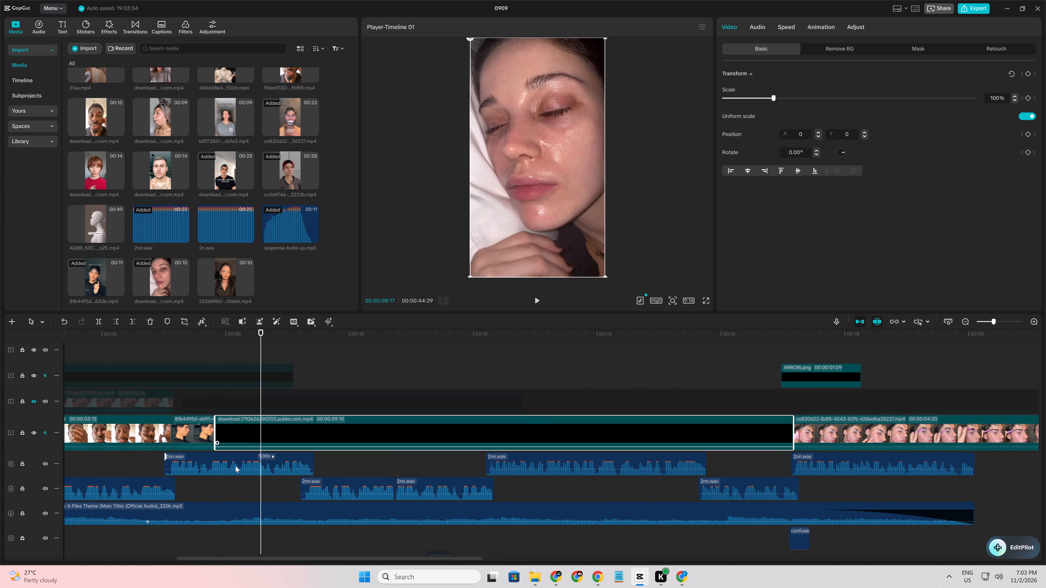
{"action": "left_click_drag", "start_coordinate": [211, 270], "coordinate": [209, 427]}
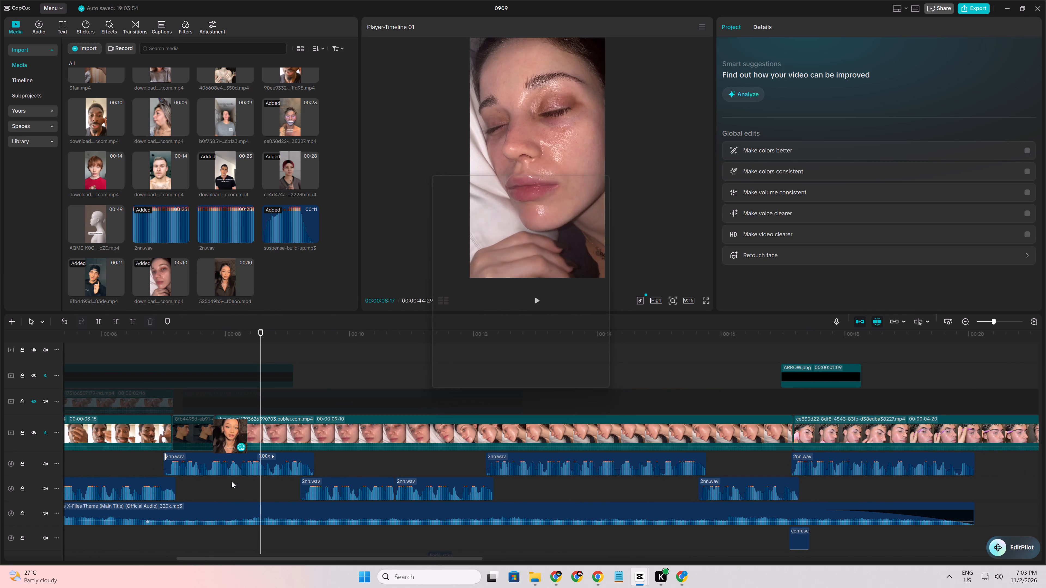
{"action": "key", "text": "space"}
{"action": "left_click", "coordinate": [597, 377]}
{"action": "left_click", "coordinate": [591, 388]}
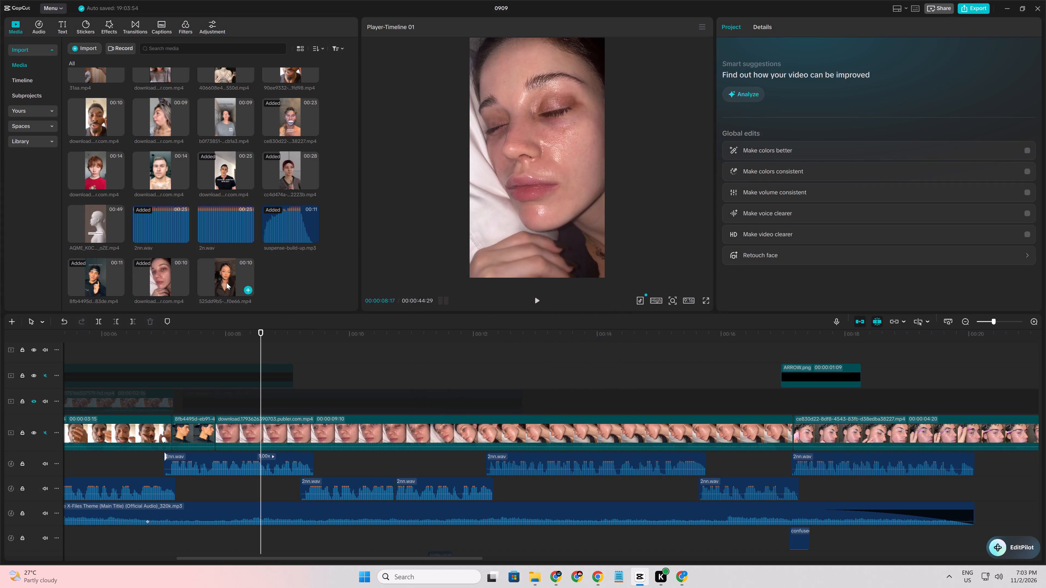
{"action": "left_click_drag", "start_coordinate": [224, 282], "coordinate": [217, 427]}
Trim about 1.3 seconds off the start of the 325dd9b5 clip and cut its end at 00:00:09:22.
{"action": "left_click", "coordinate": [259, 347]}
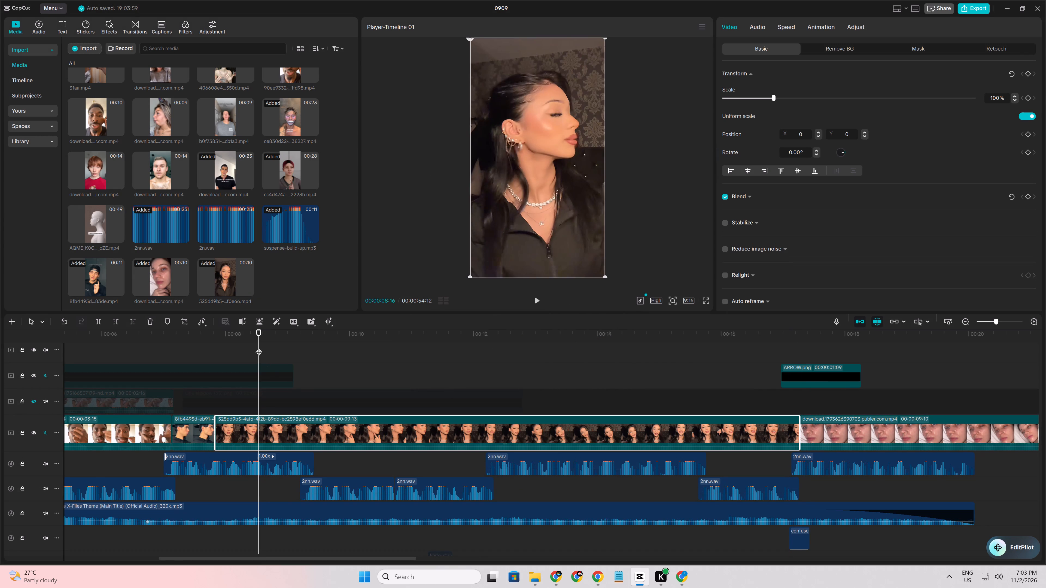
{"action": "left_click_drag", "start_coordinate": [259, 347], "coordinate": [291, 368]}
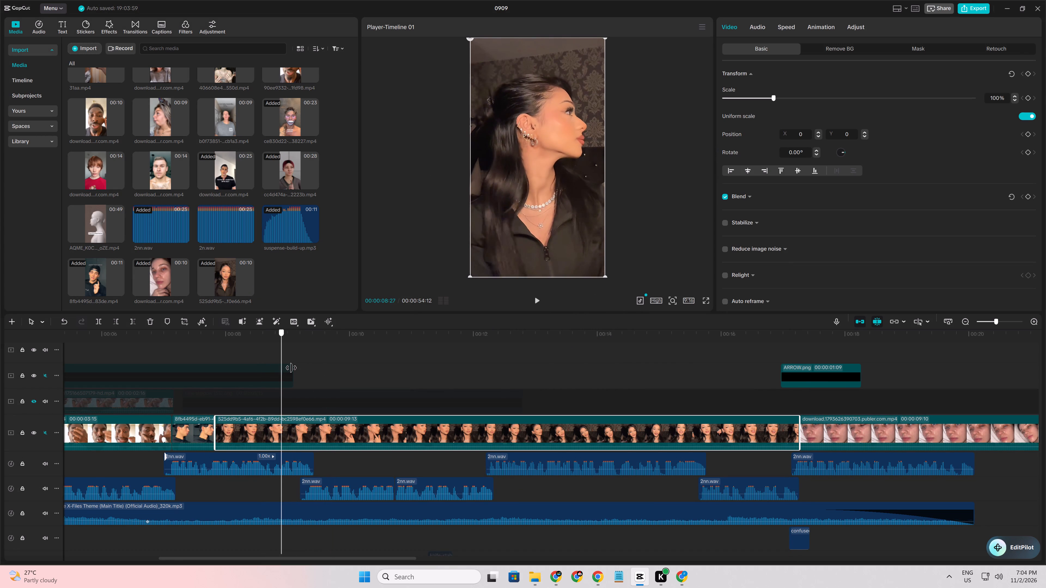
{"action": "left_click_drag", "start_coordinate": [291, 368], "coordinate": [292, 368]}
{"action": "left_click", "coordinate": [297, 429]}
{"action": "key", "text": "q"}
{"action": "left_click", "coordinate": [228, 343]}
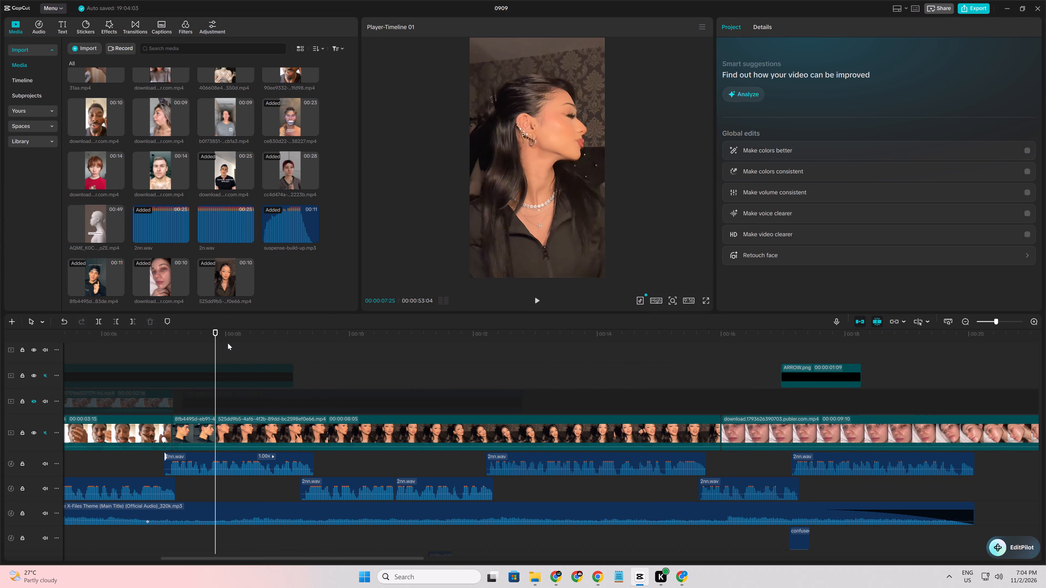
{"action": "left_click_drag", "start_coordinate": [228, 343], "coordinate": [333, 367]}
{"action": "left_click", "coordinate": [330, 428]}
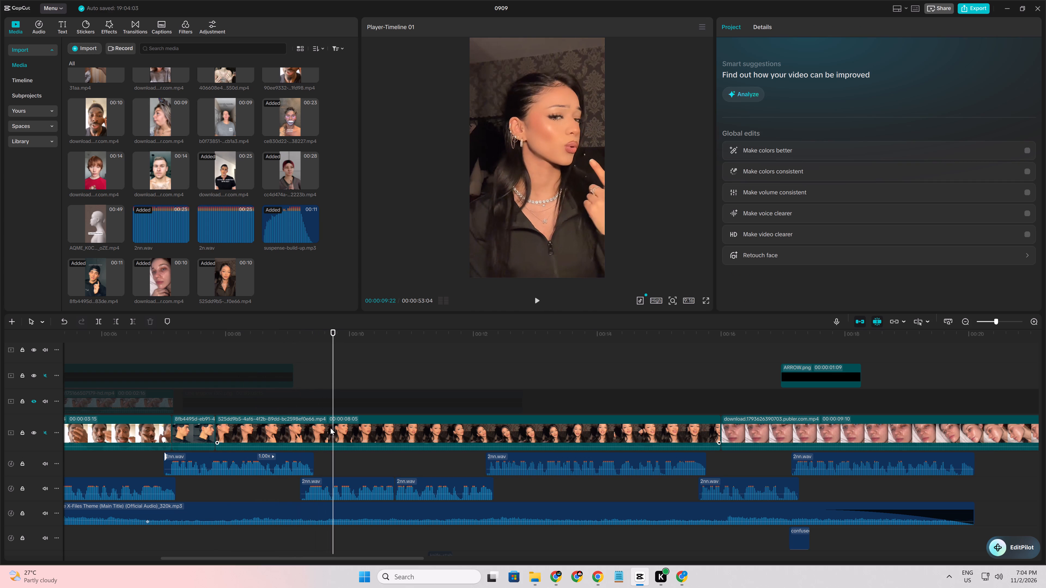
{"action": "key", "text": "w"}
Speed up the trimmed 325dd9b5 clip to about 1.8x and play it back.
{"action": "left_click", "coordinate": [789, 27]}
{"action": "left_click", "coordinate": [819, 91]}
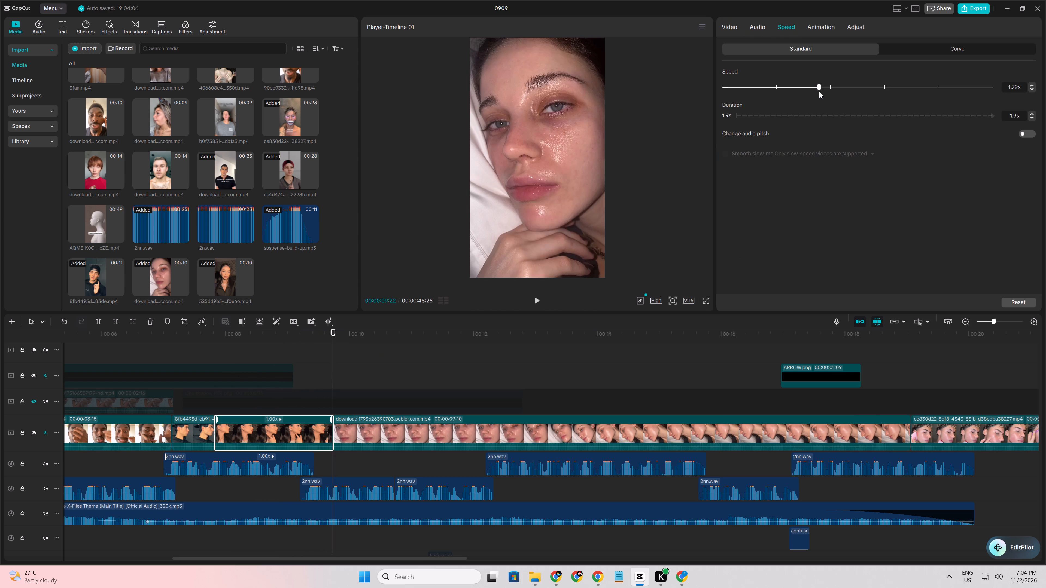
{"action": "left_click", "coordinate": [139, 475]}
{"action": "key", "text": "space"}
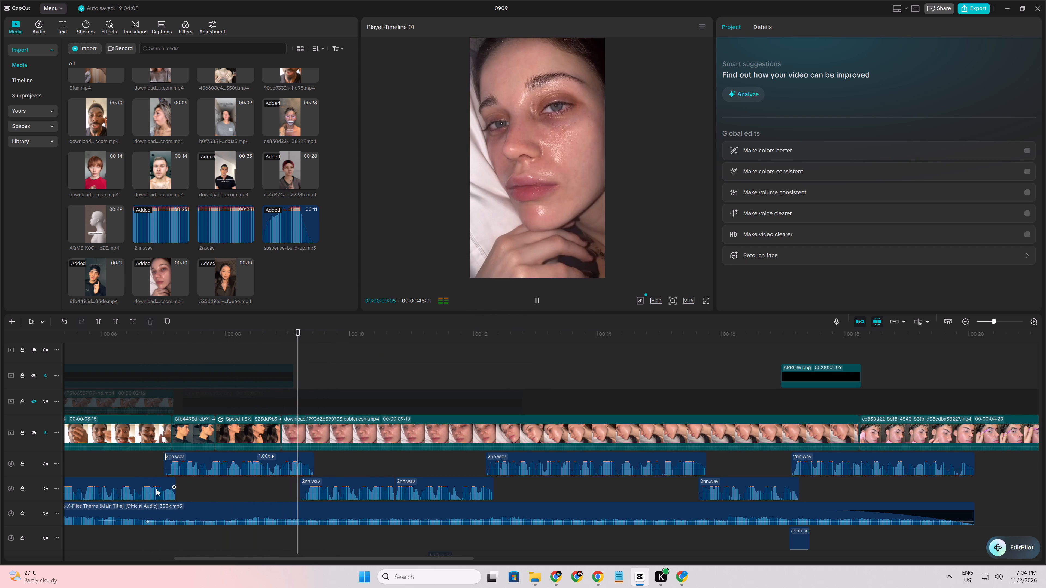
Scrub through the sped-up 325dd9b5 clip and trim its end at 00:00:08:20.
{"action": "left_click", "coordinate": [217, 500]}
{"action": "left_click_drag", "start_coordinate": [217, 500], "coordinate": [225, 498]}
{"action": "left_click", "coordinate": [199, 486]}
{"action": "left_click_drag", "start_coordinate": [199, 486], "coordinate": [211, 487]}
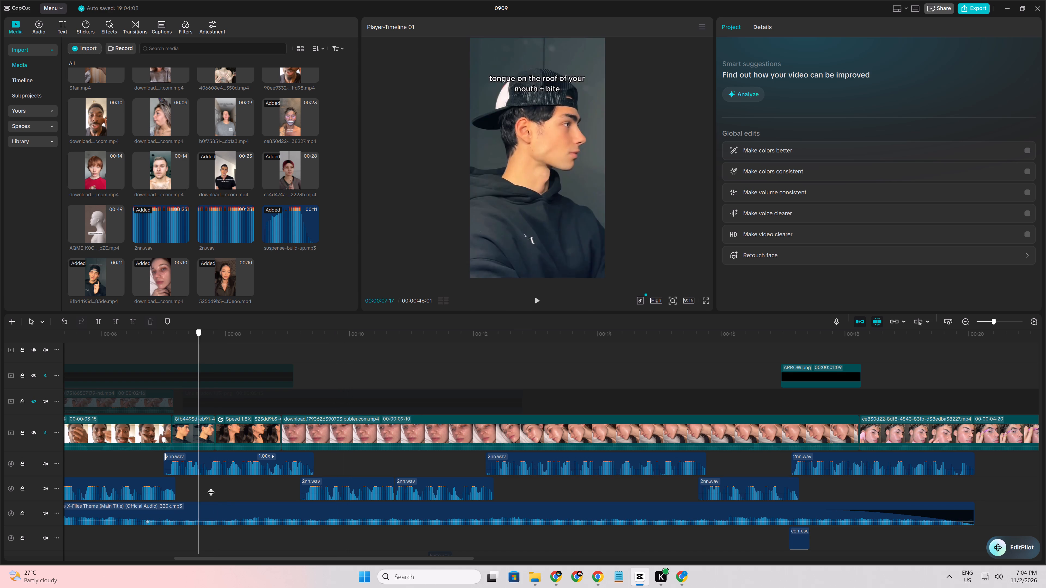
{"action": "left_click_drag", "start_coordinate": [211, 487], "coordinate": [267, 494]}
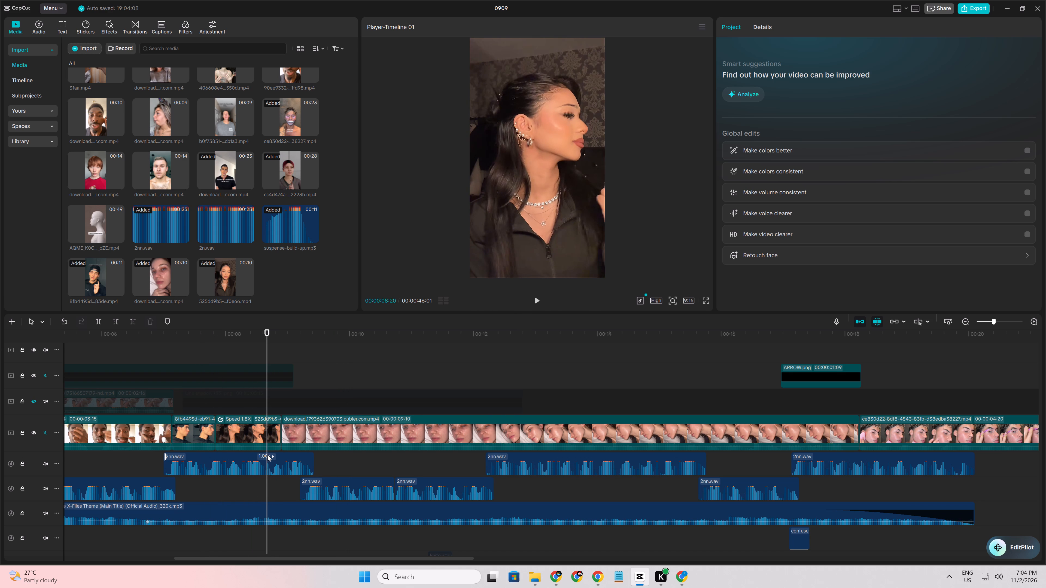
{"action": "left_click", "coordinate": [264, 437]}
{"action": "key", "text": "w"}
Scrub through the lying woman's clip and trim away its beginning up to 00:00:12:06.
{"action": "left_click", "coordinate": [263, 488]}
{"action": "left_click_drag", "start_coordinate": [263, 488], "coordinate": [343, 489]}
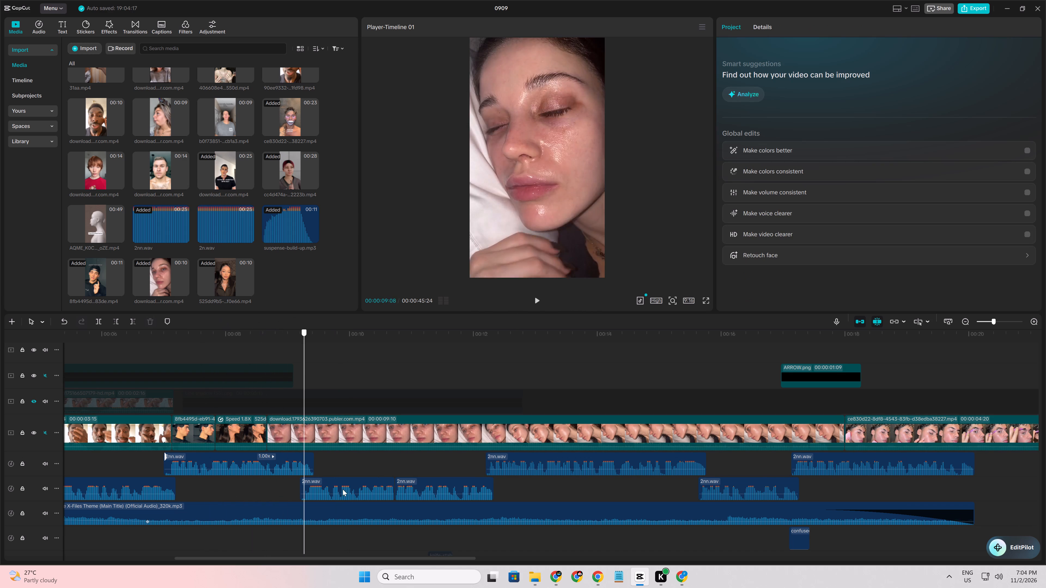
{"action": "left_click_drag", "start_coordinate": [343, 489], "coordinate": [753, 487]}
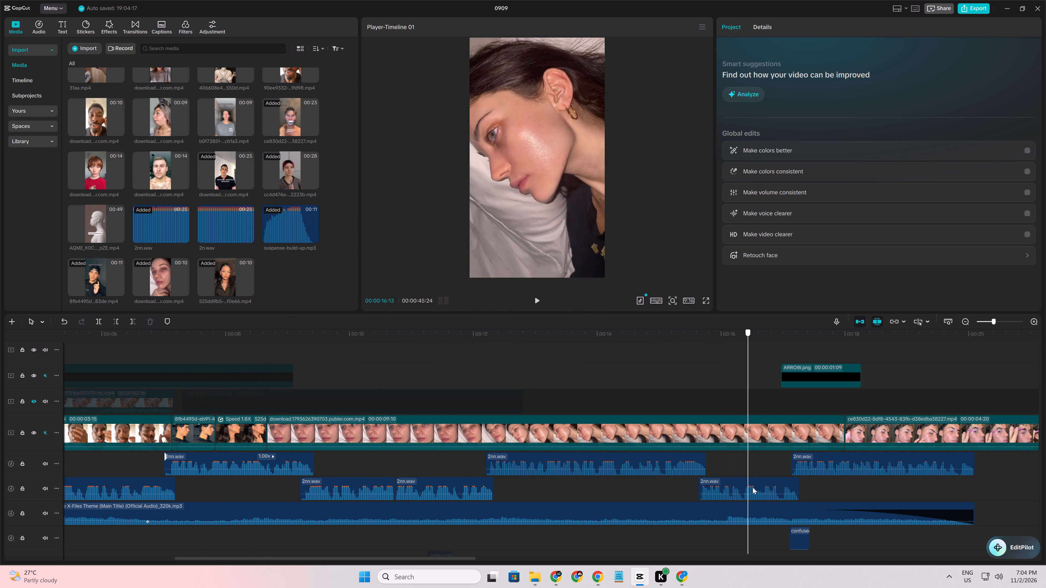
{"action": "left_click_drag", "start_coordinate": [753, 487], "coordinate": [683, 475]}
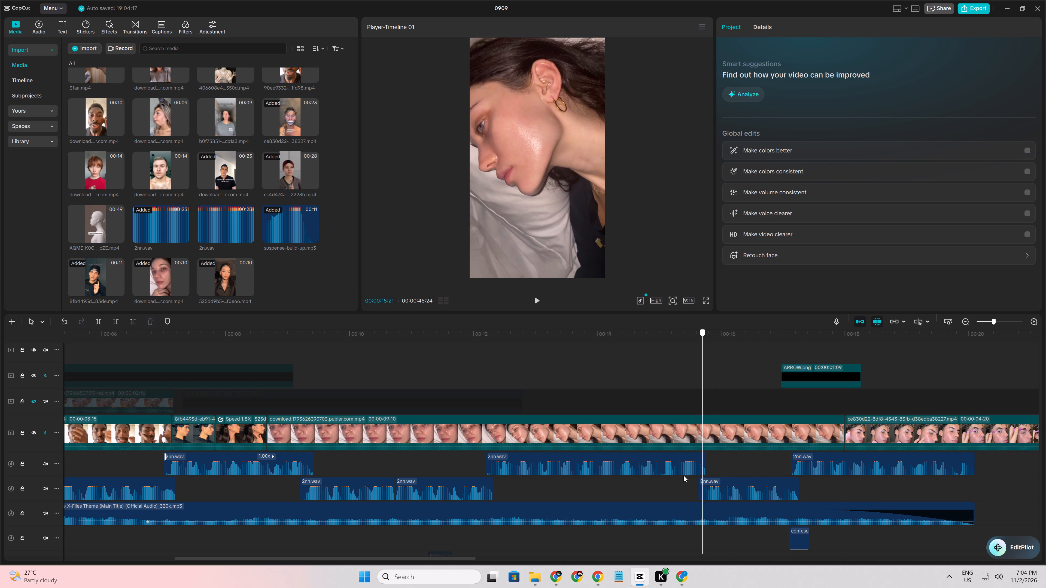
{"action": "left_click_drag", "start_coordinate": [683, 475], "coordinate": [486, 480]}
{"action": "left_click", "coordinate": [491, 435]}
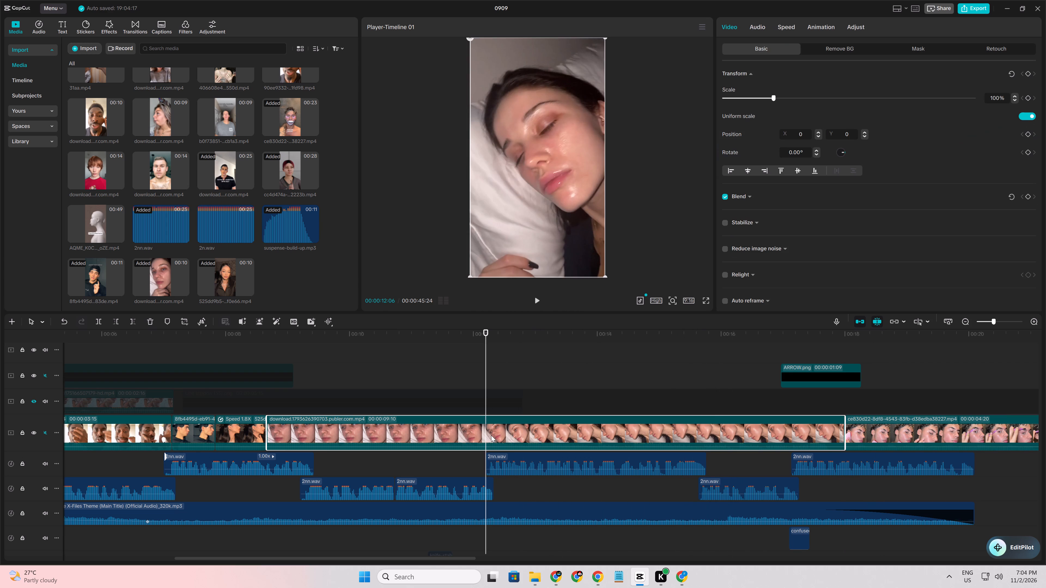
{"action": "key", "text": "q"}
Speed up the lying woman's clip to about 2.8x.
{"action": "left_click", "coordinate": [786, 30]}
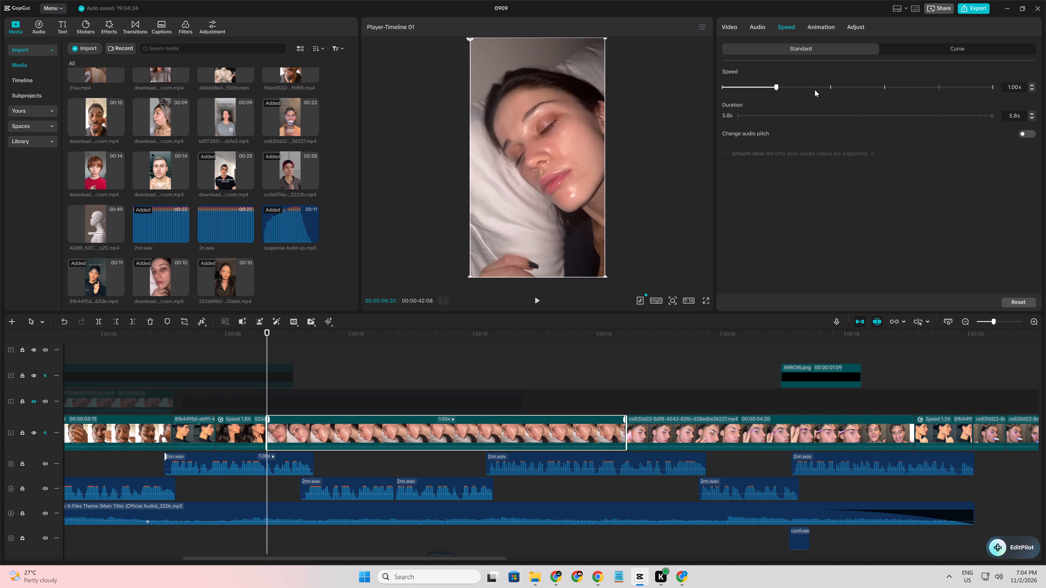
{"action": "left_click", "coordinate": [815, 90]}
{"action": "left_click_drag", "start_coordinate": [825, 90], "coordinate": [829, 90]}
{"action": "left_click", "coordinate": [843, 89]}
{"action": "left_click", "coordinate": [845, 88]}
Play the sped-up lying woman's clip and shorten its start by about 0.6 seconds.
{"action": "left_click", "coordinate": [249, 491]}
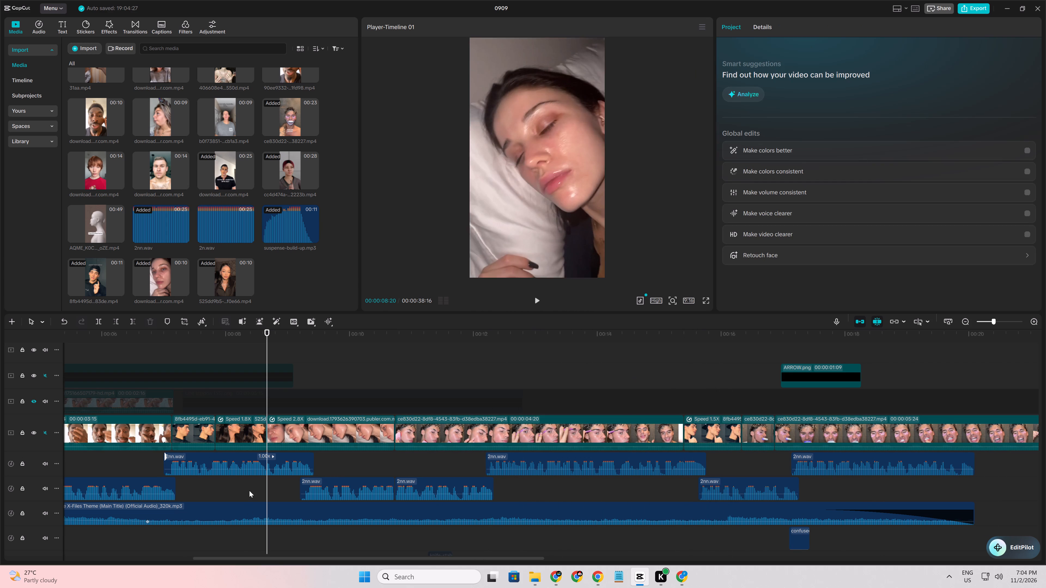
{"action": "key", "text": "space"}
{"action": "key", "text": "space"}
{"action": "left_click", "coordinate": [274, 442]}
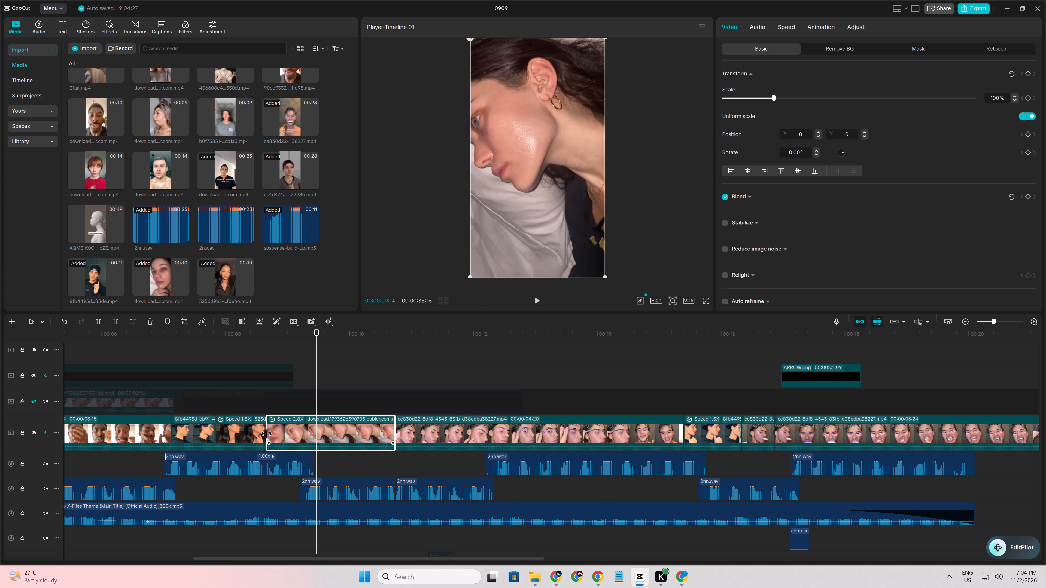
{"action": "left_click_drag", "start_coordinate": [266, 433], "coordinate": [308, 434]}
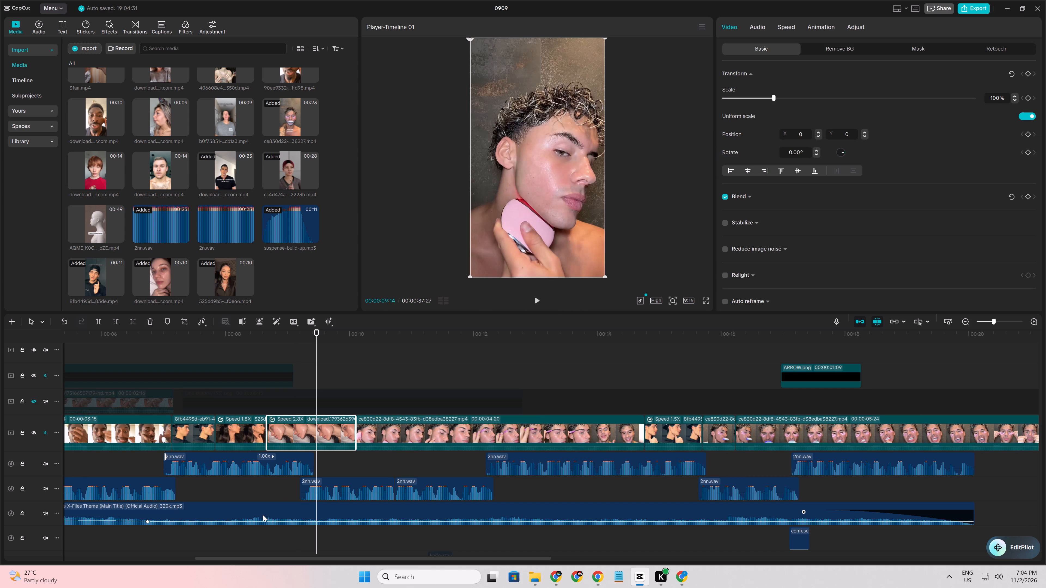
Play the lying woman's clip again and trim its end at 00:00:09:09, near the start of the following voice-over segment.
{"action": "left_click", "coordinate": [247, 492]}
{"action": "key", "text": "space"}
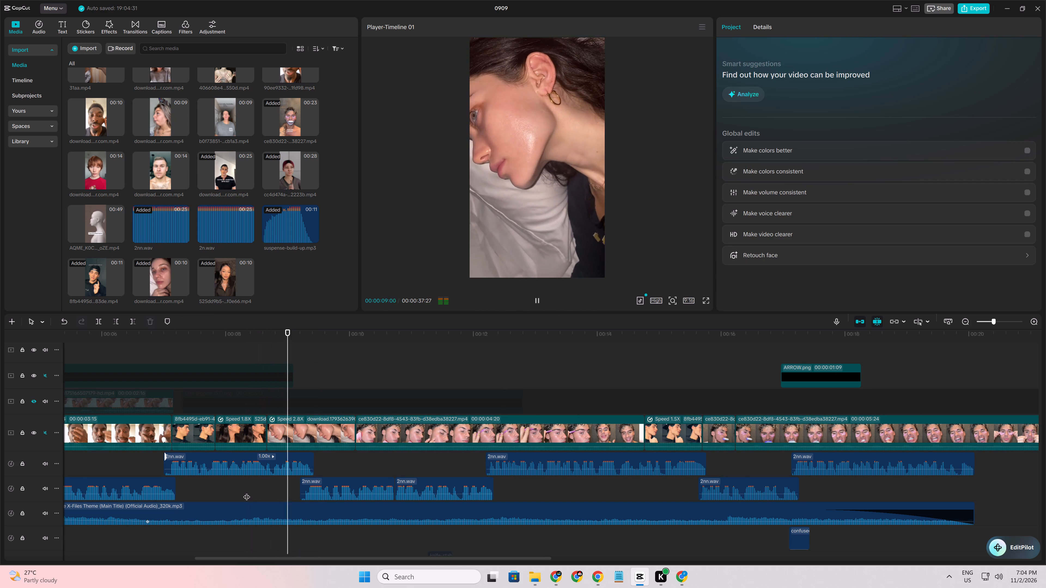
{"action": "key", "text": "space"}
{"action": "left_click", "coordinate": [279, 493]}
{"action": "left_click_drag", "start_coordinate": [279, 493], "coordinate": [307, 497]}
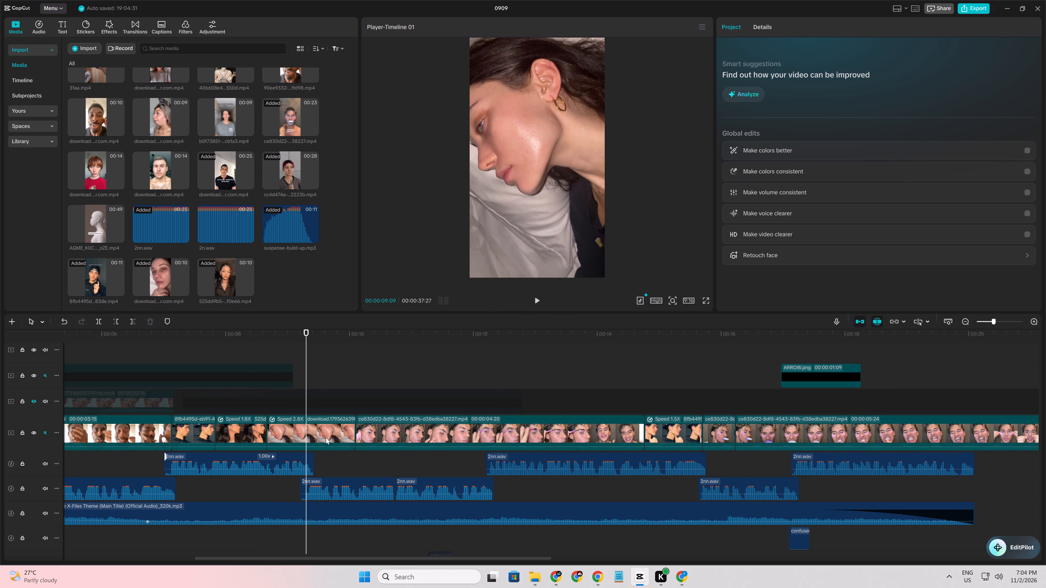
{"action": "left_click", "coordinate": [327, 434]}
{"action": "key", "text": "w"}
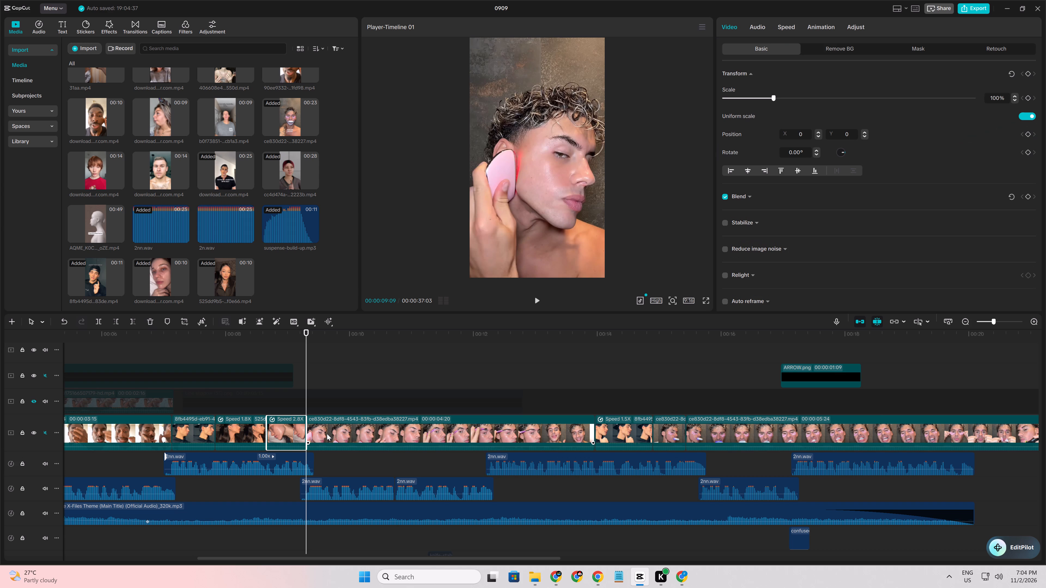
Scale the lying woman's clip up to 105%.
{"action": "left_click", "coordinate": [775, 101]}
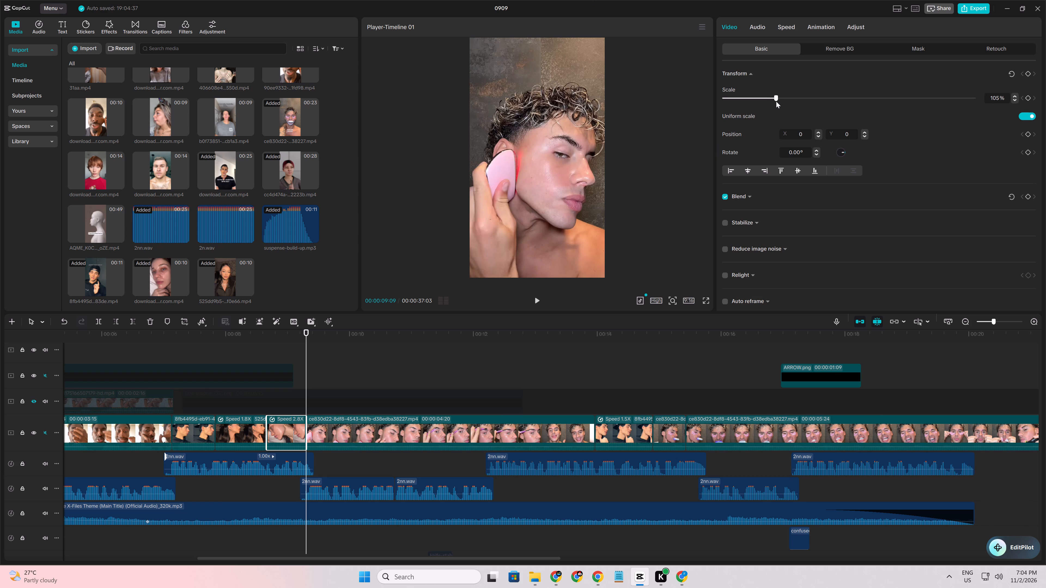
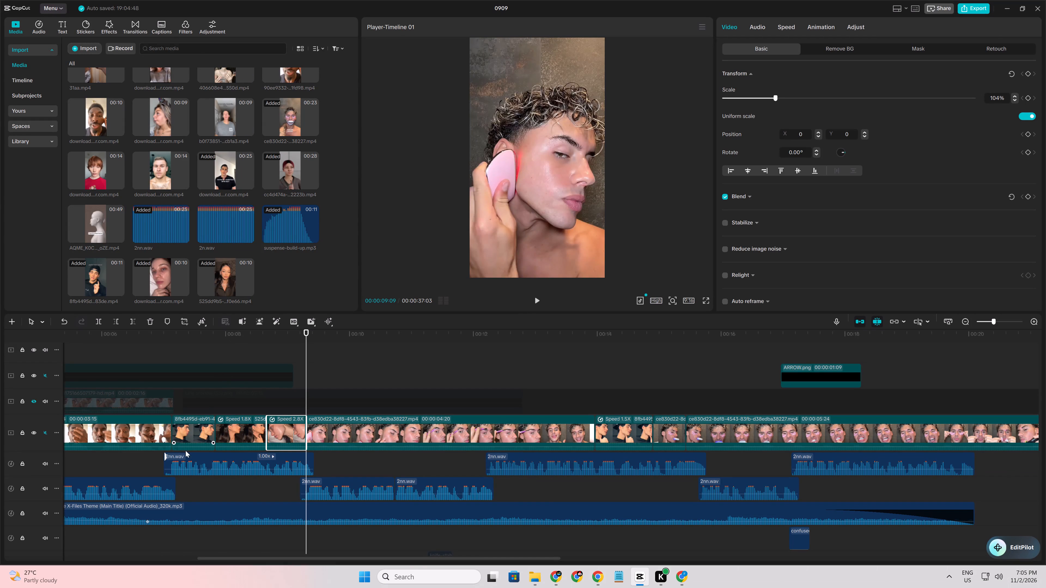
Replay the section through the lying woman's clip and delete the long ce830d22 clip that directly follows it.
{"action": "left_click", "coordinate": [155, 458]}
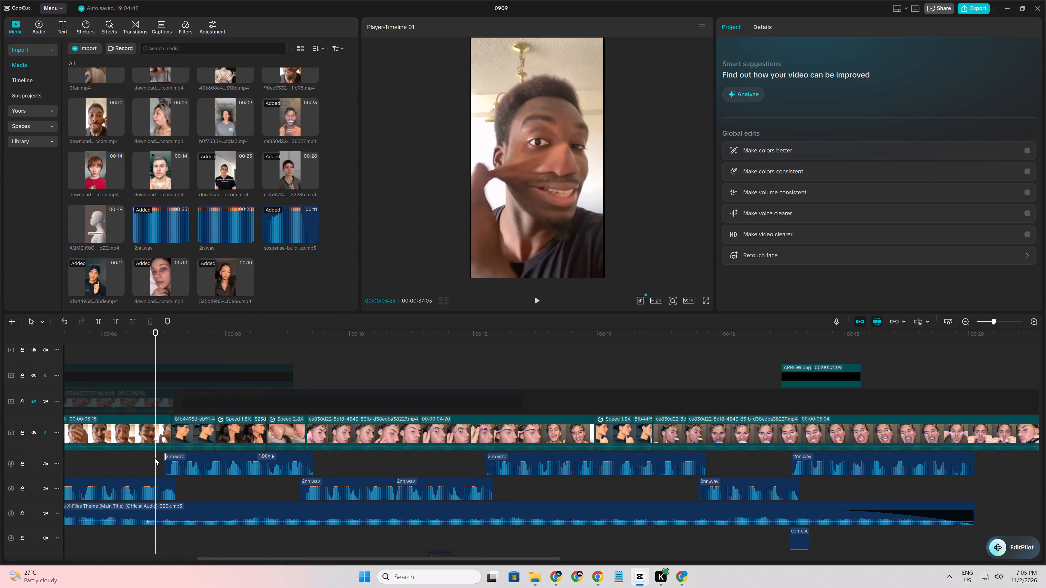
{"action": "left_click", "coordinate": [142, 455]}
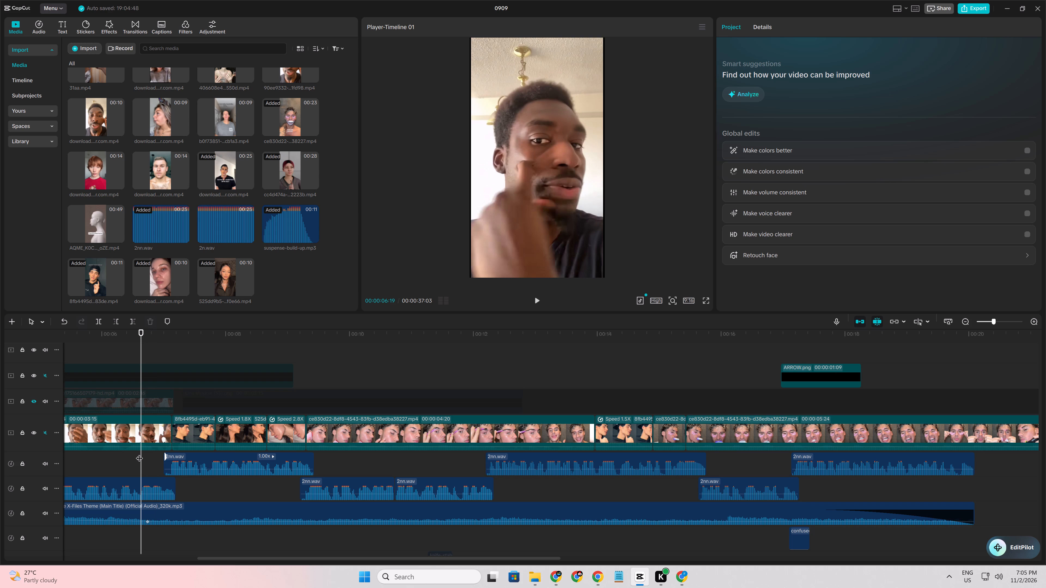
{"action": "left_click", "coordinate": [139, 453]}
{"action": "key", "text": "space"}
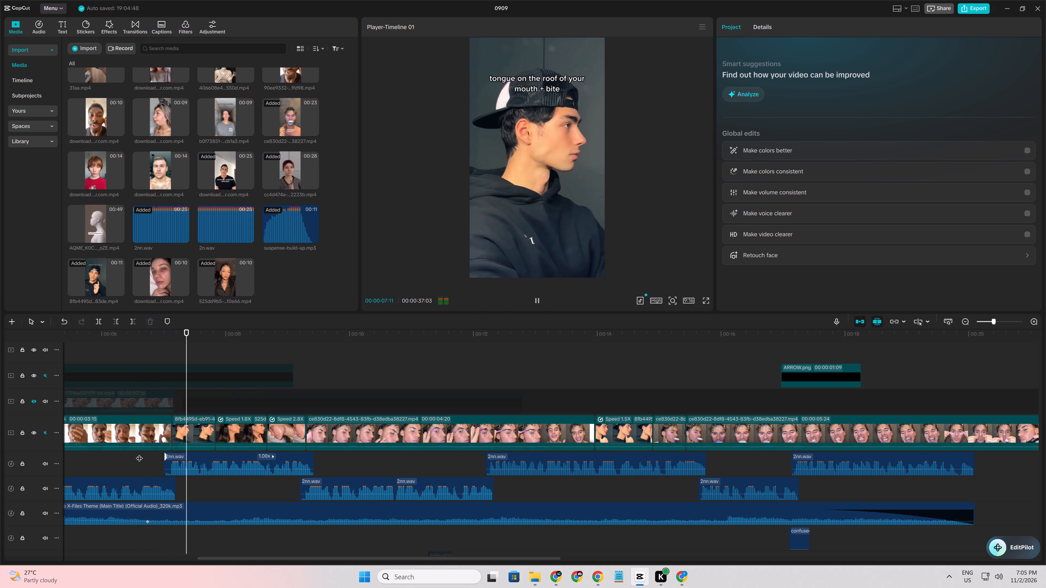
{"action": "key", "text": "space"}
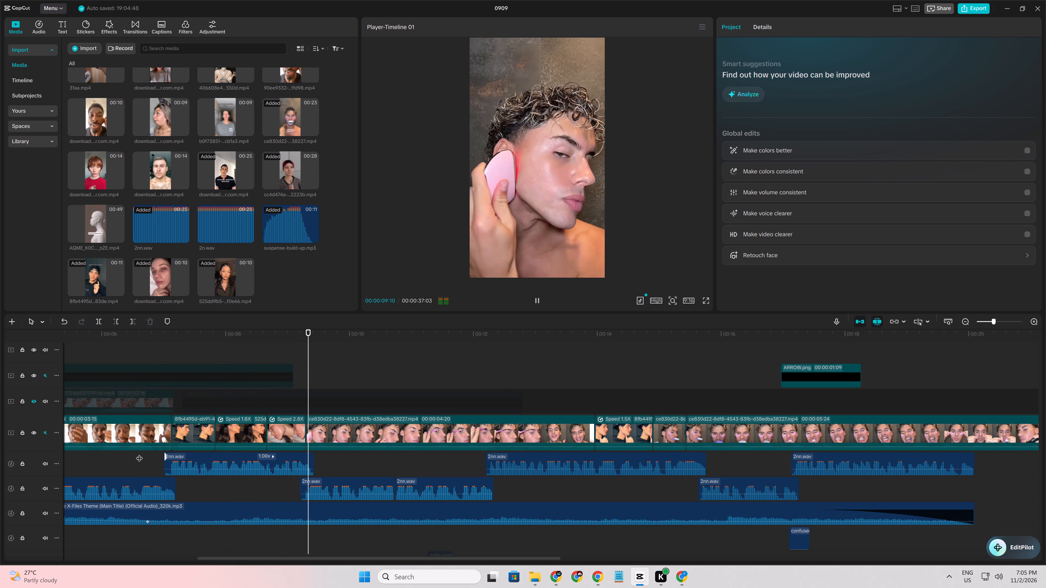
{"action": "left_click", "coordinate": [289, 484]}
{"action": "key", "text": "space"}
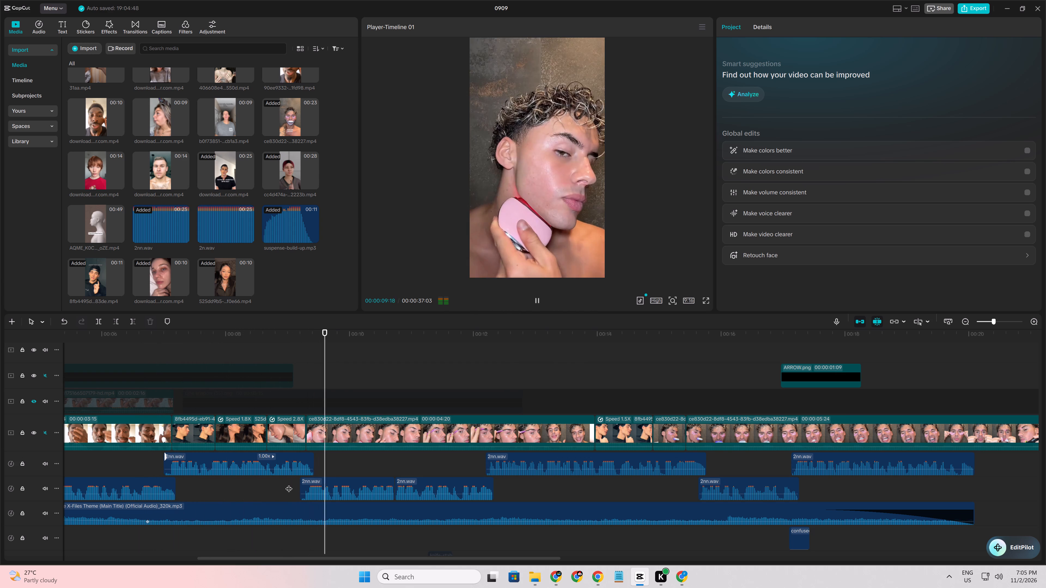
{"action": "key", "text": "space"}
{"action": "left_click", "coordinate": [347, 441]}
{"action": "key", "text": "Delete"}
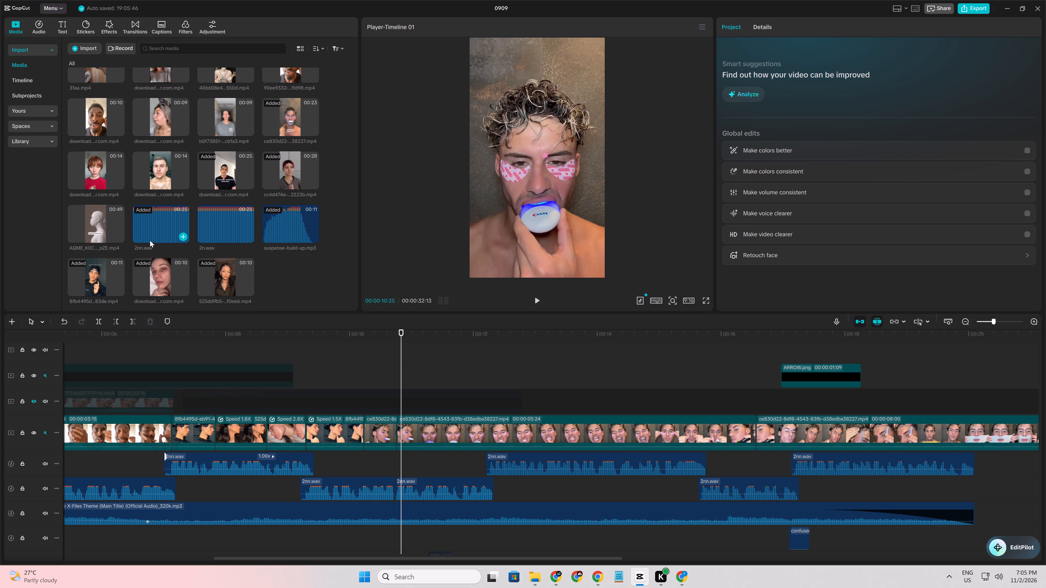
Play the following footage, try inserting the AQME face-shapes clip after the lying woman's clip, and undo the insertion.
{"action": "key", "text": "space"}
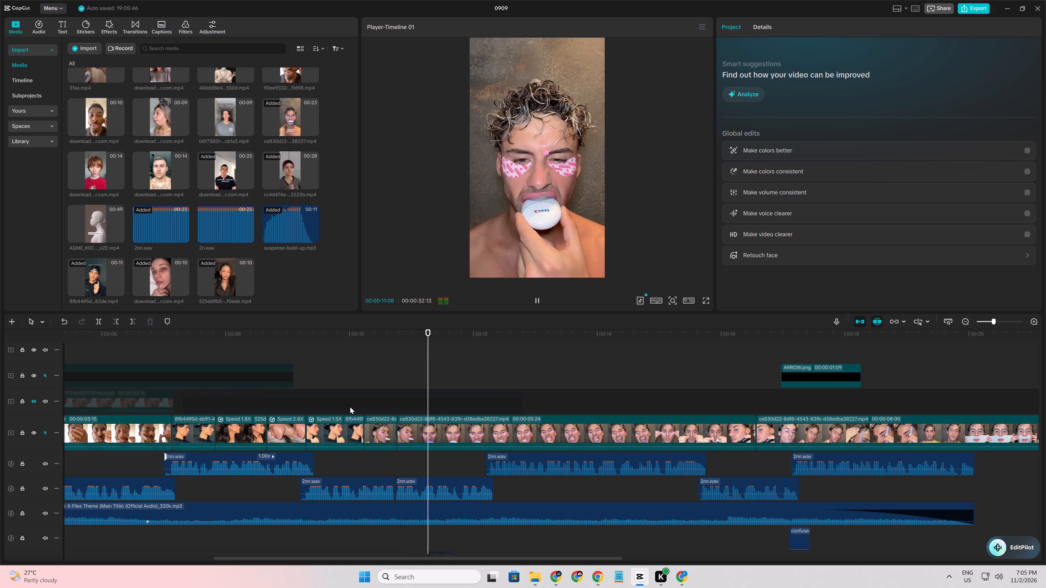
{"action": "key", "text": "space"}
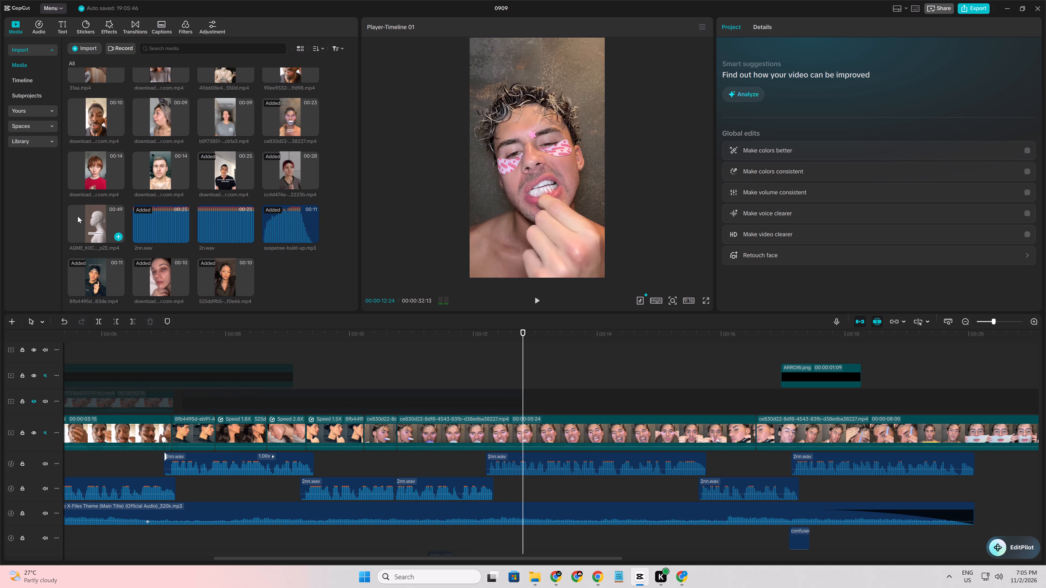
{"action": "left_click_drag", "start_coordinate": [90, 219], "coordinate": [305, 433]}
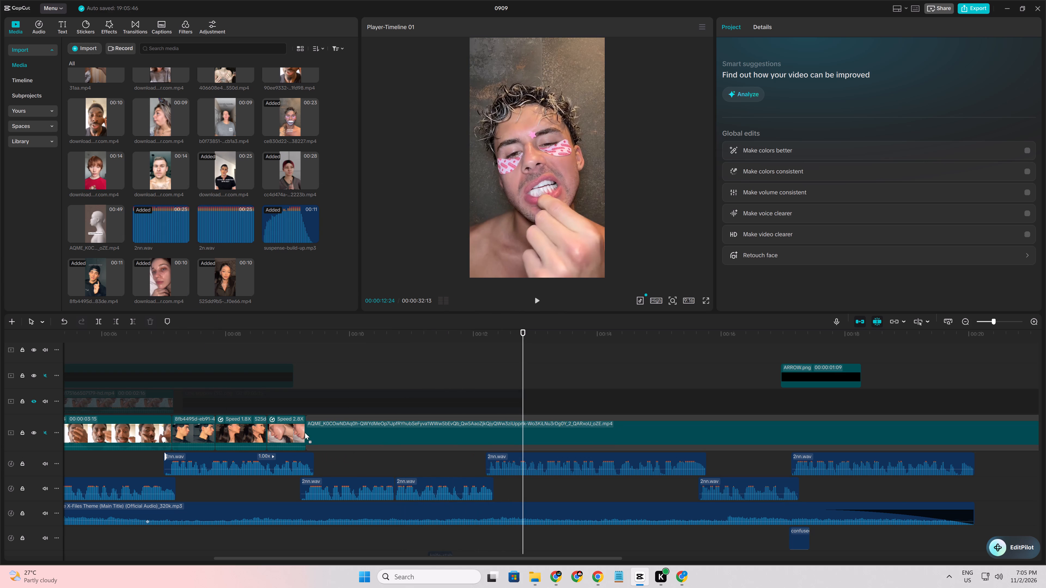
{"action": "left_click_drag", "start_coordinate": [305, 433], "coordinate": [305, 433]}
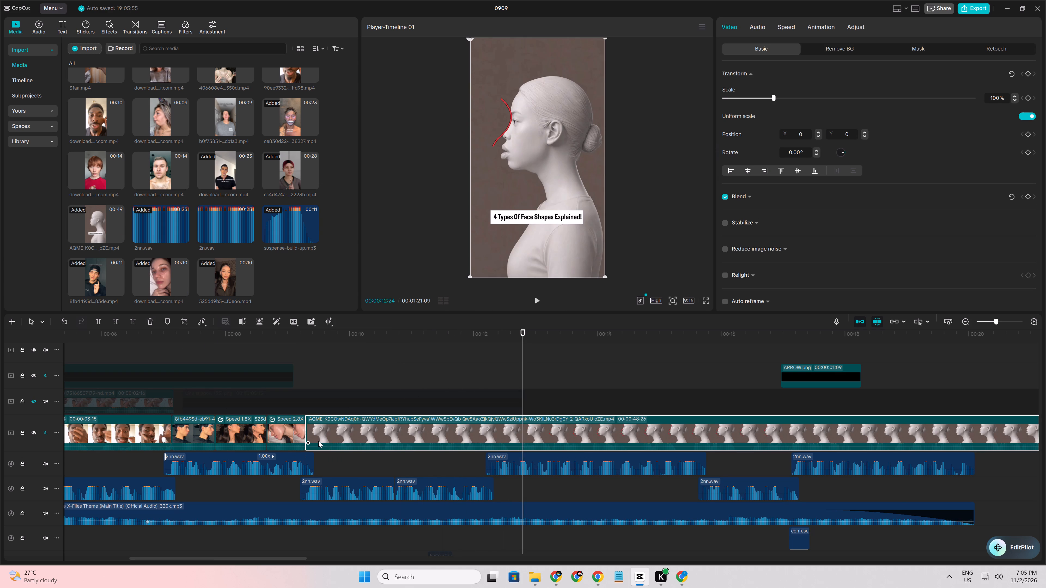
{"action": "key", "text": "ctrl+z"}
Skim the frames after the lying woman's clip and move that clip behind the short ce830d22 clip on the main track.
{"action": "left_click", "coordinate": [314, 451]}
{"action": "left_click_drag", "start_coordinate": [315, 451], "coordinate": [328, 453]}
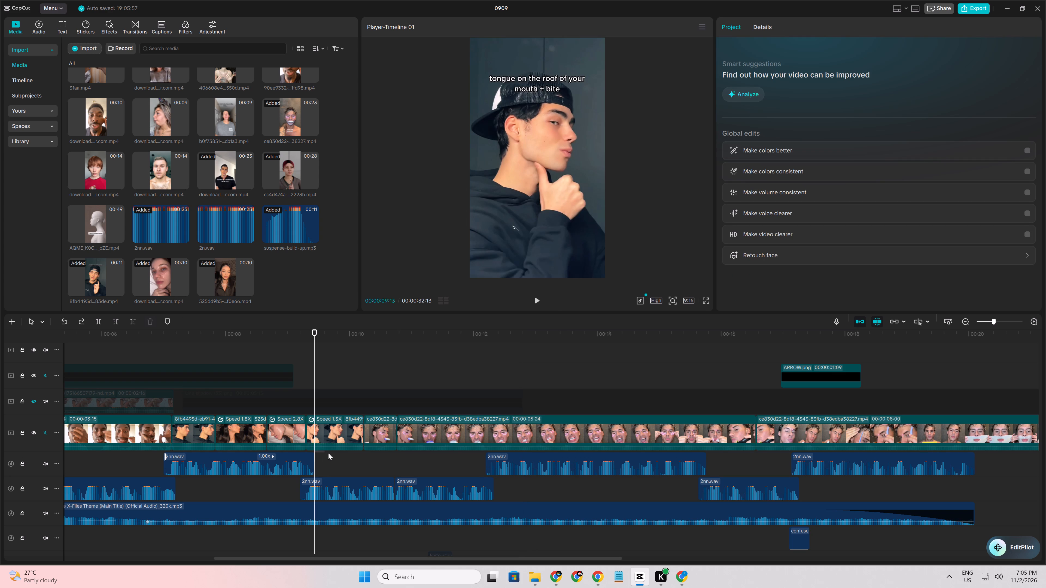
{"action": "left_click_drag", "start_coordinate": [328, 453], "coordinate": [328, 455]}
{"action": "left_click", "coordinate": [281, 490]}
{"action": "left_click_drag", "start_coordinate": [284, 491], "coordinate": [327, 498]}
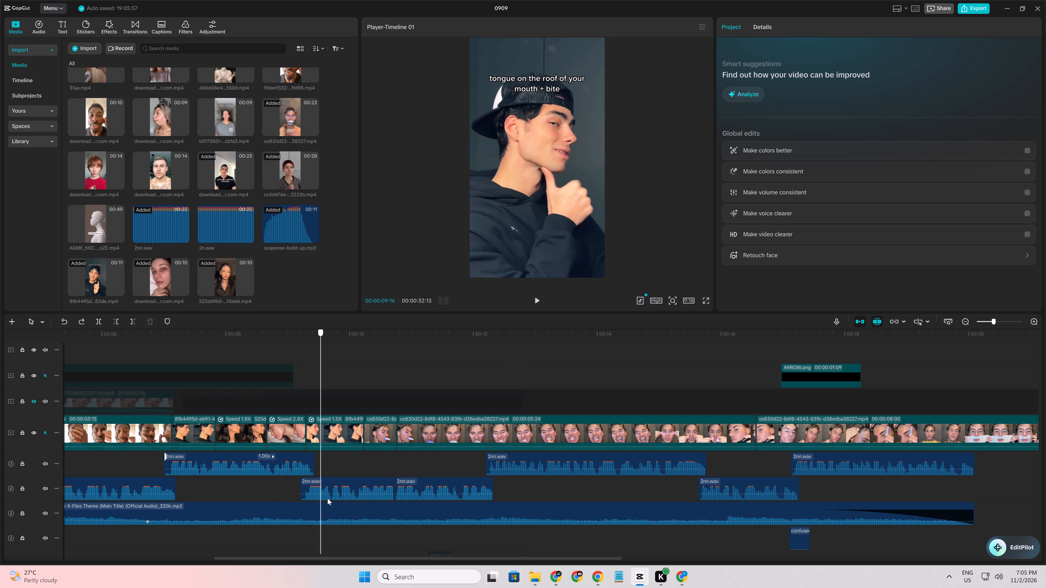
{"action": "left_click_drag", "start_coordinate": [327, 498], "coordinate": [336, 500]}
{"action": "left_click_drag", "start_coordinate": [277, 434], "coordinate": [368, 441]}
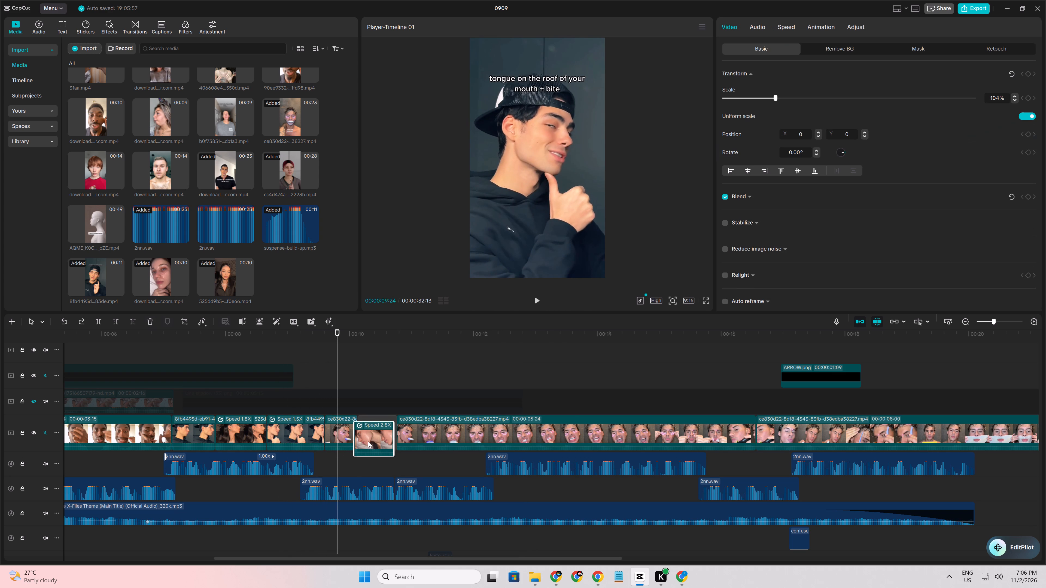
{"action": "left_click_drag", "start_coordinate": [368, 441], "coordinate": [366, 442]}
Replay the rearranged section and delete the capped man's first 8fb4495d clip, just before the 1.8x clip of the woman.
{"action": "left_click", "coordinate": [260, 484]}
{"action": "key", "text": "space"}
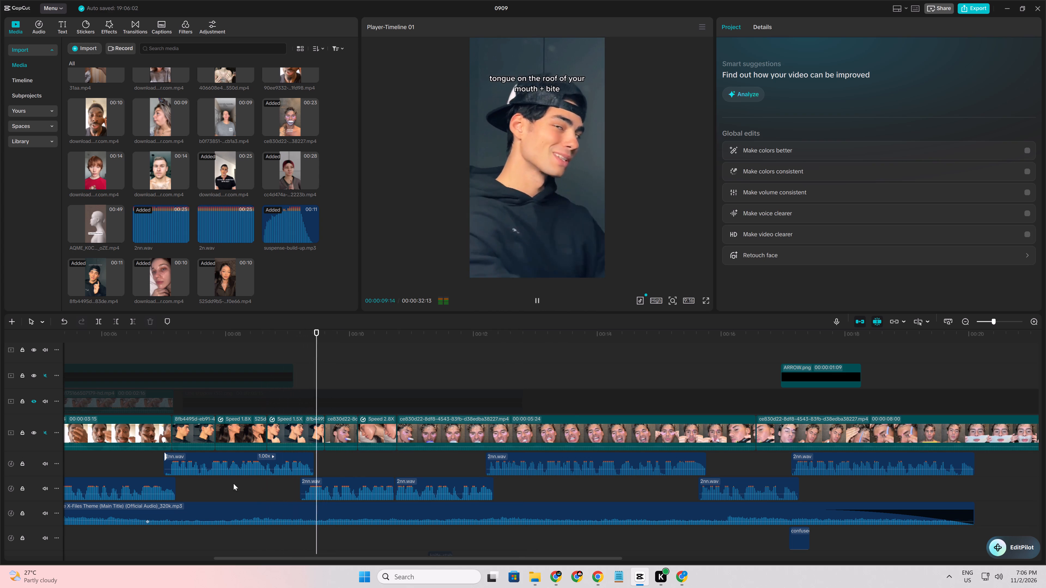
{"action": "left_click", "coordinate": [151, 466]}
{"action": "key", "text": "space"}
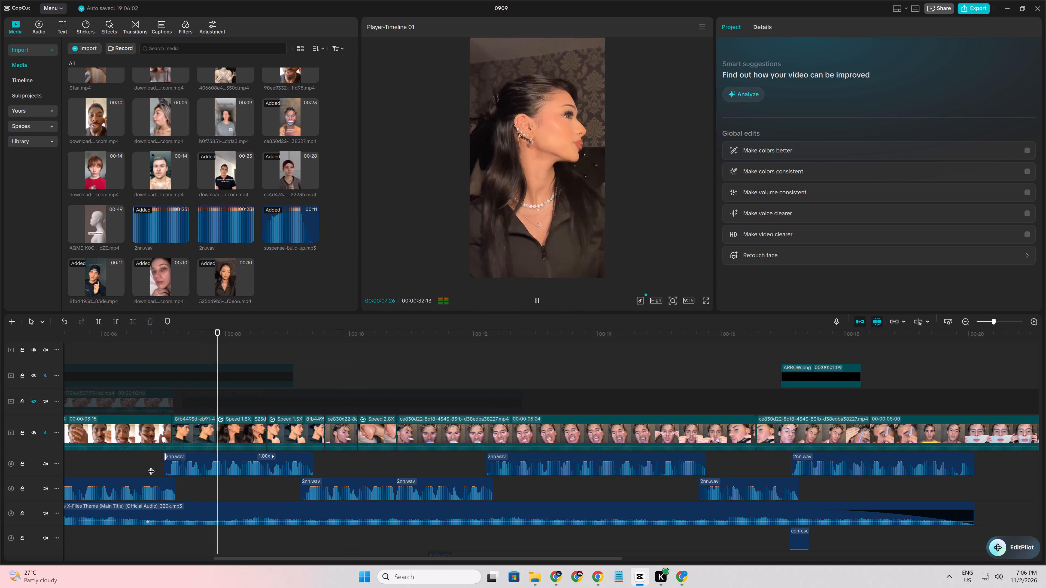
{"action": "key", "text": "space"}
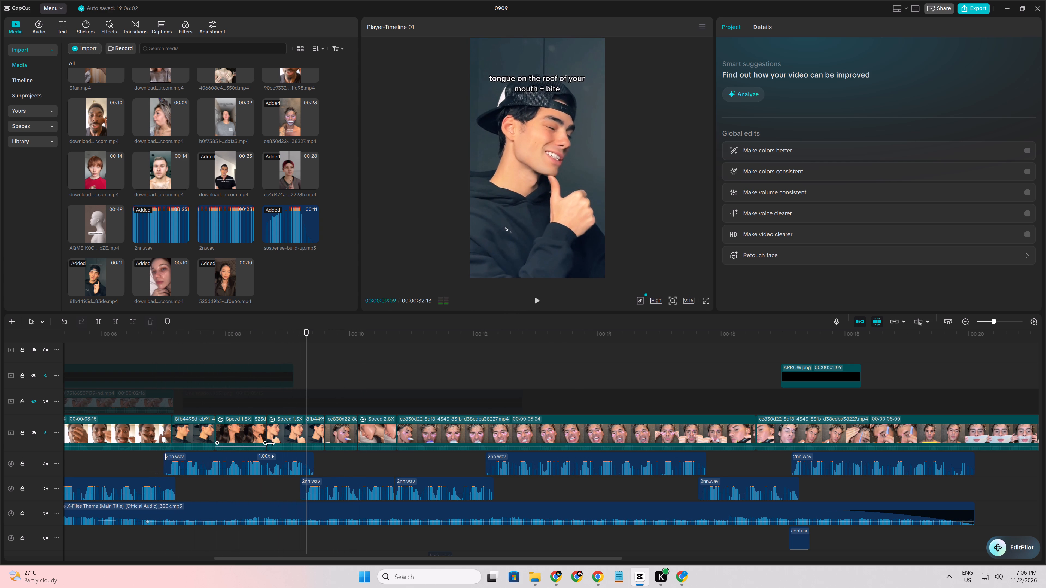
{"action": "left_click_drag", "start_coordinate": [184, 420], "coordinate": [193, 420]}
{"action": "key", "text": "Delete"}
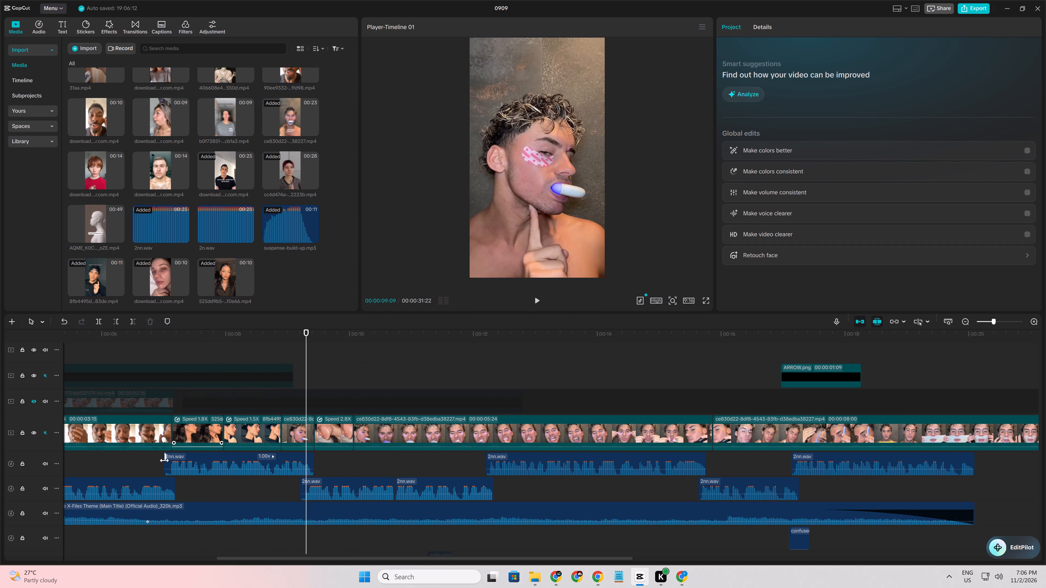
Replay the section, move the short ce830d22 clip behind the lying woman's 2.8x clip, and delete the lying woman's clip.
{"action": "left_click", "coordinate": [162, 463]}
{"action": "key", "text": "space"}
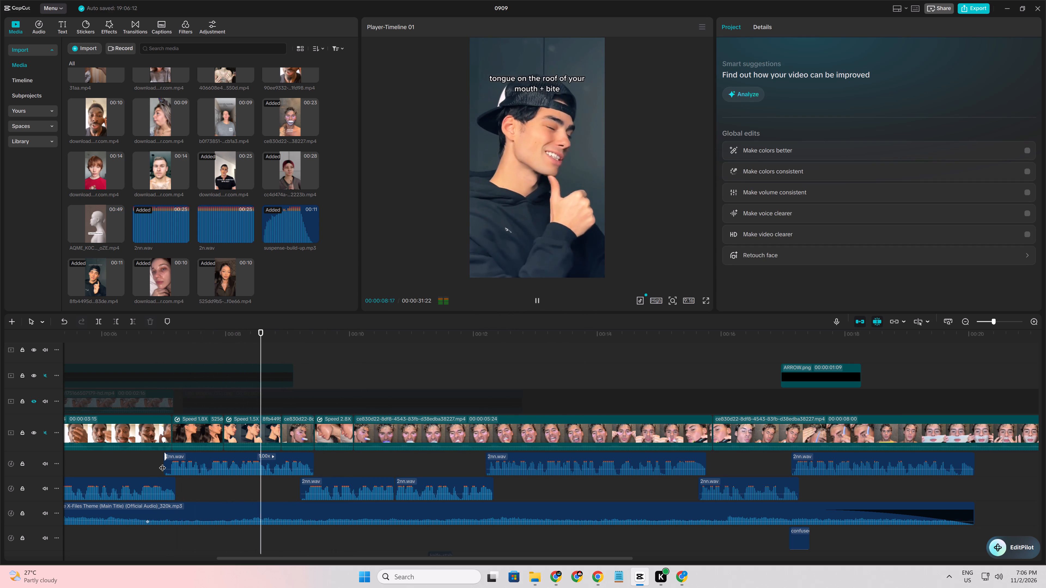
{"action": "key", "text": "space"}
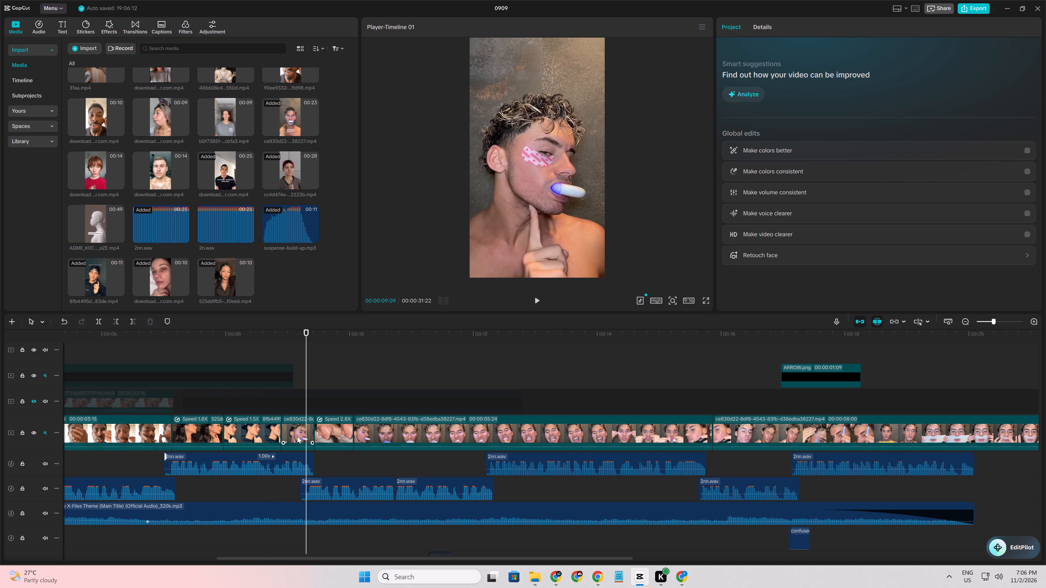
{"action": "left_click", "coordinate": [297, 436]}
{"action": "left_click_drag", "start_coordinate": [311, 435], "coordinate": [321, 436]}
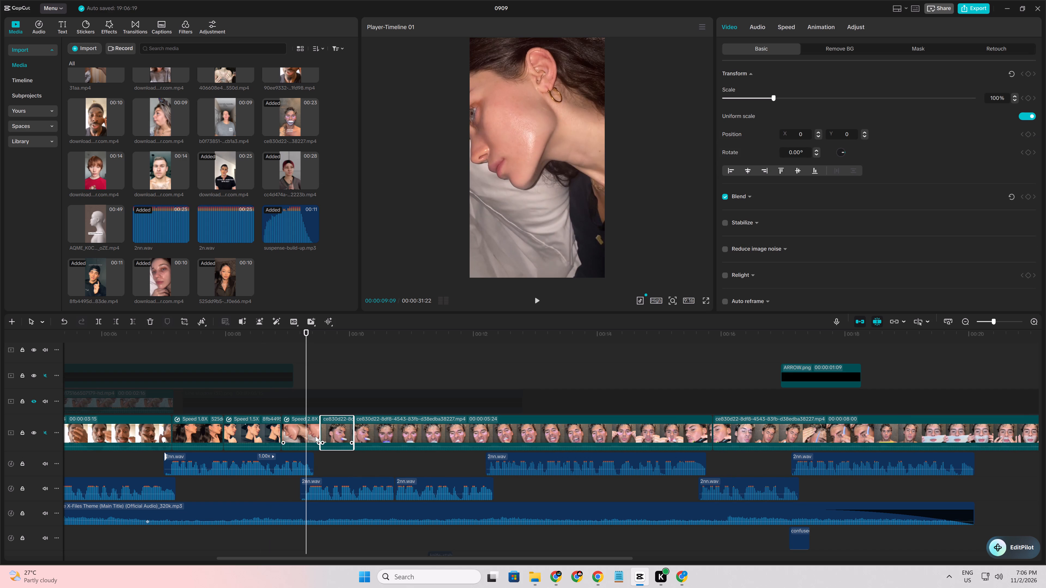
{"action": "left_click", "coordinate": [301, 432]}
{"action": "key", "text": "Delete"}
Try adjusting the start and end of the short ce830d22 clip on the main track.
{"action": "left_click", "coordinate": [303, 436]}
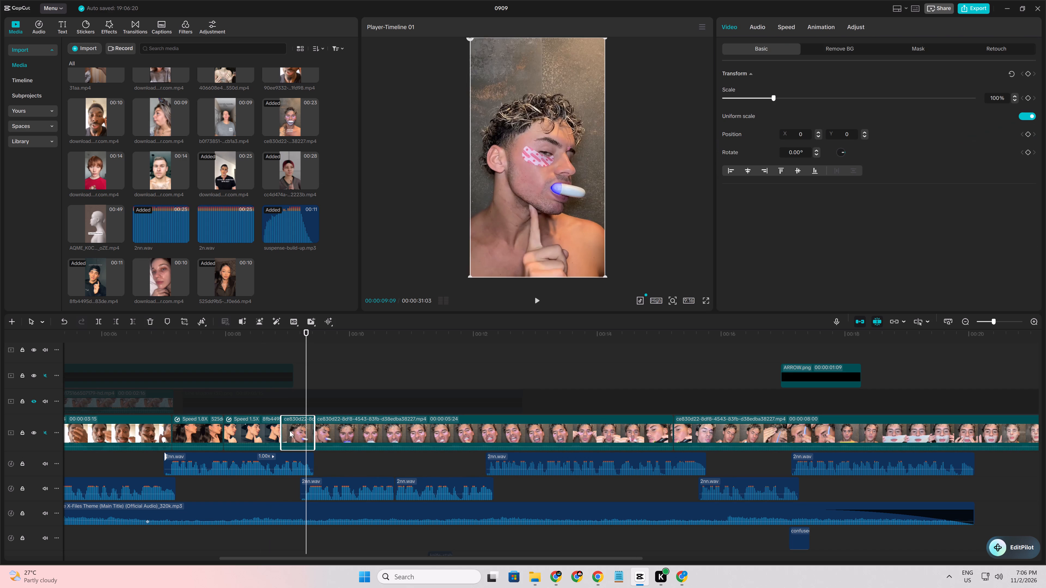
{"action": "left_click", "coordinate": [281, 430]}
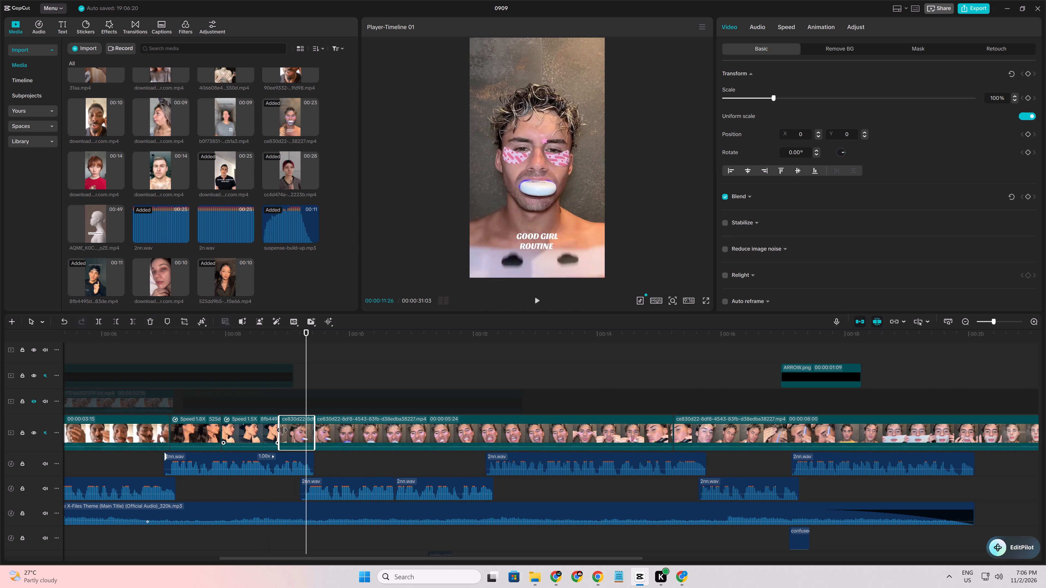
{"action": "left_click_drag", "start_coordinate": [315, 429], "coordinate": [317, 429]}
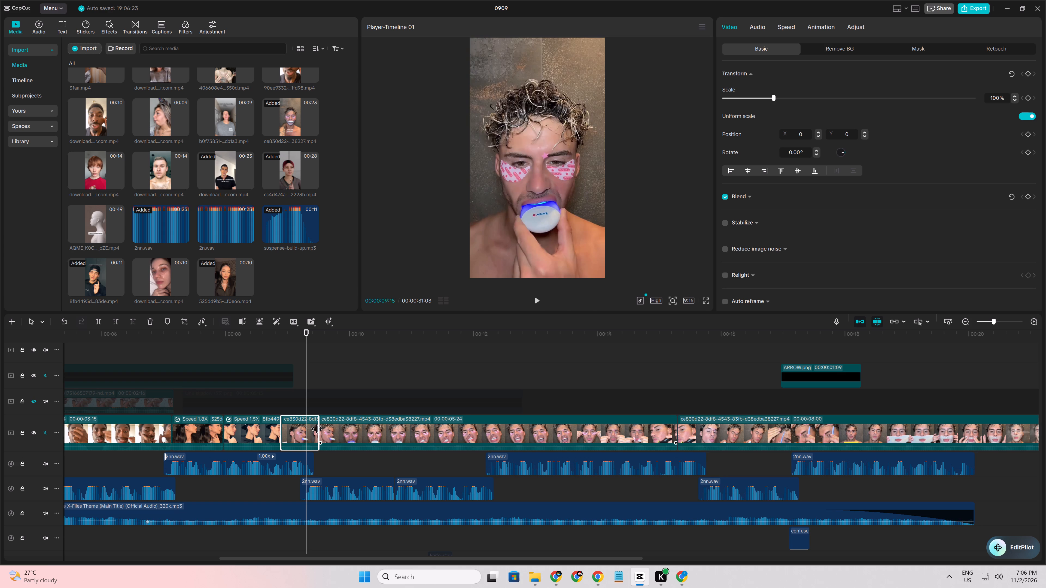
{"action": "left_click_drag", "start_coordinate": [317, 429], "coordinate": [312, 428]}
Play the section and move the short ce830d22 clip ahead of the capped man's 1.5x clip.
{"action": "left_click", "coordinate": [256, 482]}
{"action": "key", "text": "space"}
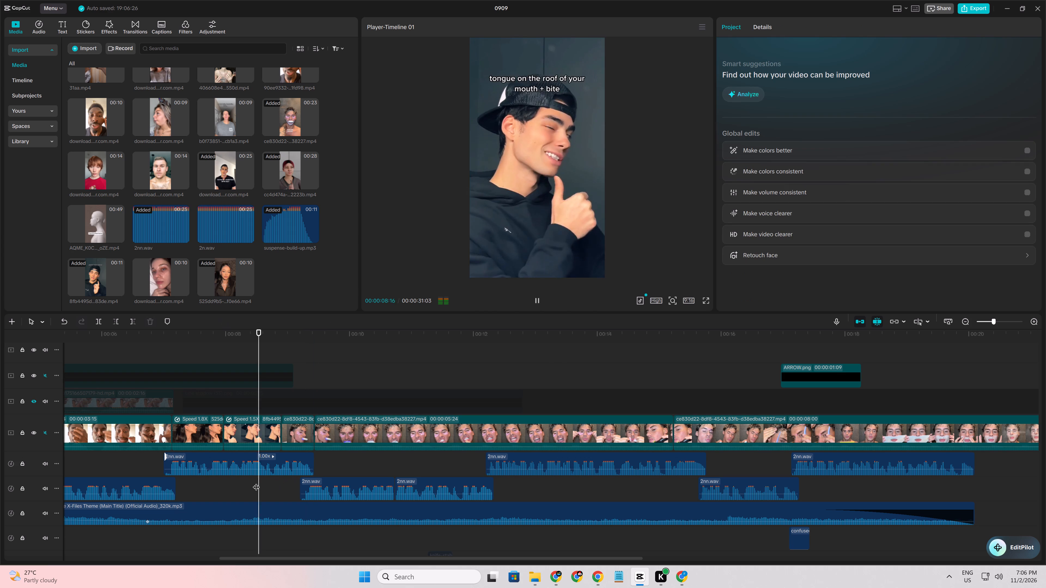
{"action": "left_click_drag", "start_coordinate": [294, 430], "coordinate": [264, 428]}
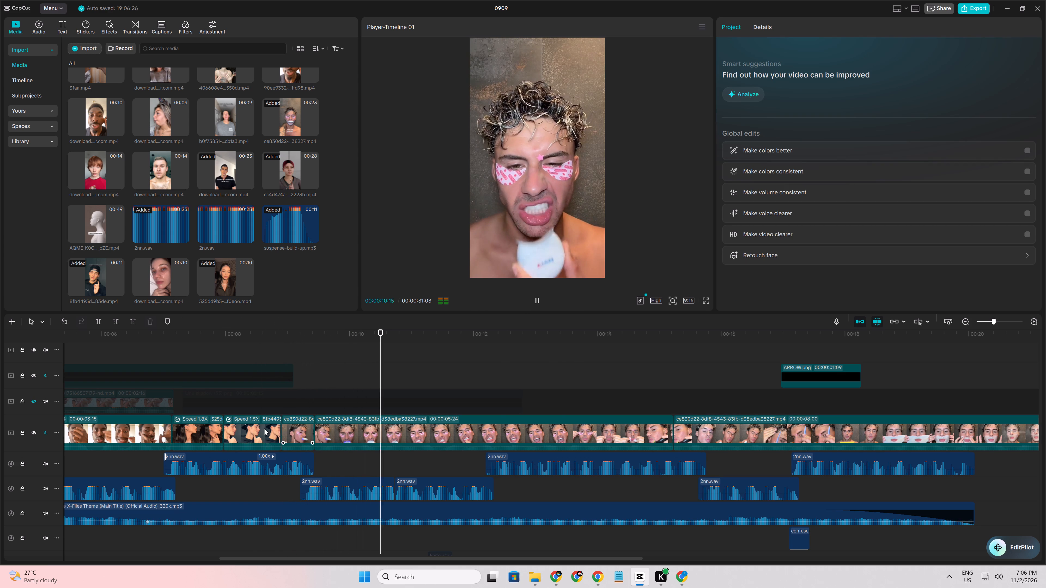
{"action": "left_click_drag", "start_coordinate": [264, 428], "coordinate": [241, 424]}
Replay the new order and trim the end of the capped man's 1.5x clip at 00:00:09:09.
{"action": "left_click", "coordinate": [152, 466]}
{"action": "key", "text": "space"}
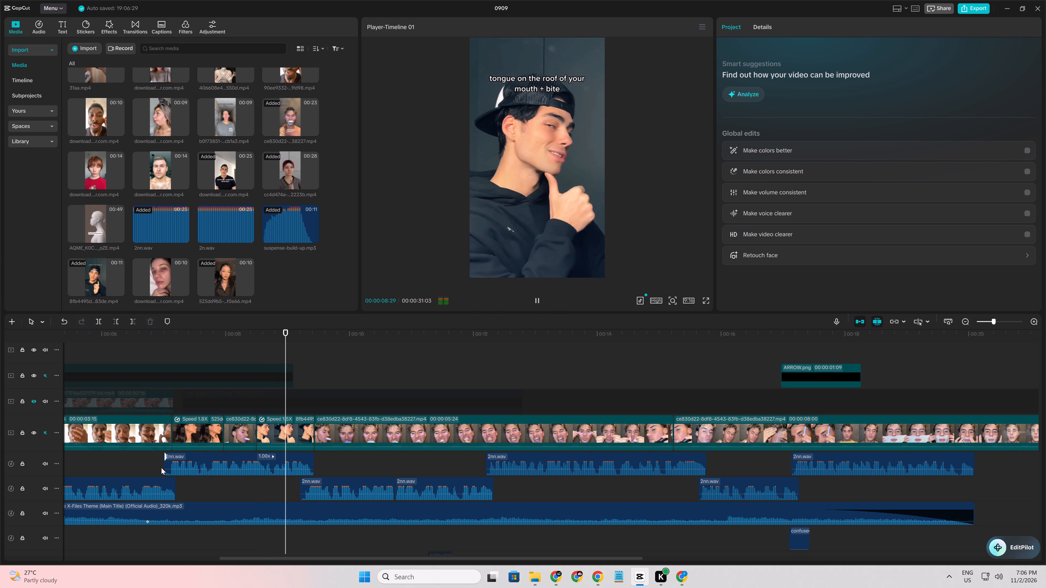
{"action": "key", "text": "space"}
{"action": "key", "text": "space"}
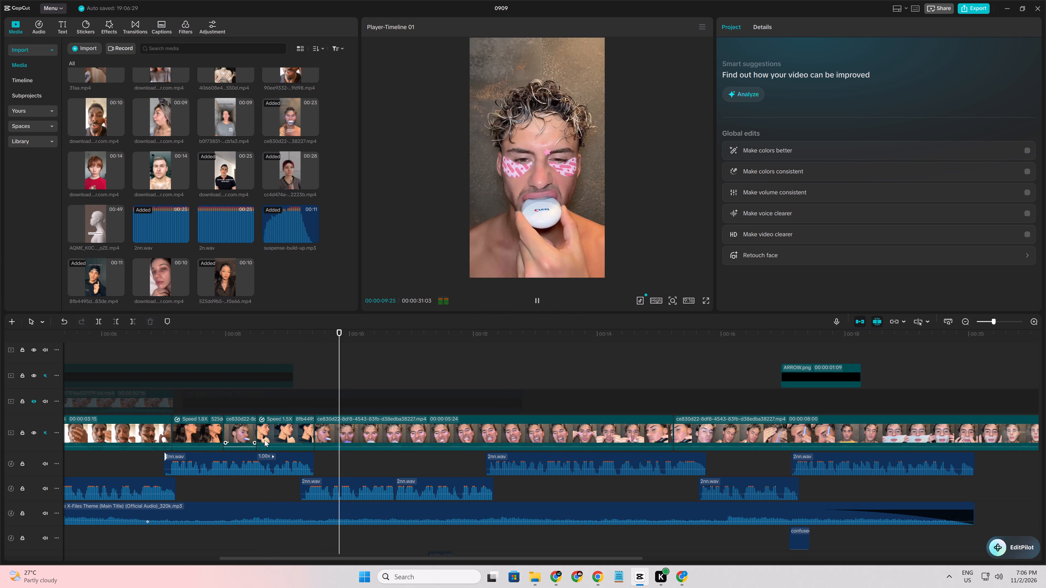
{"action": "double_click", "coordinate": [293, 500]}
{"action": "left_click", "coordinate": [287, 491]}
{"action": "left_click_drag", "start_coordinate": [288, 491], "coordinate": [301, 493]}
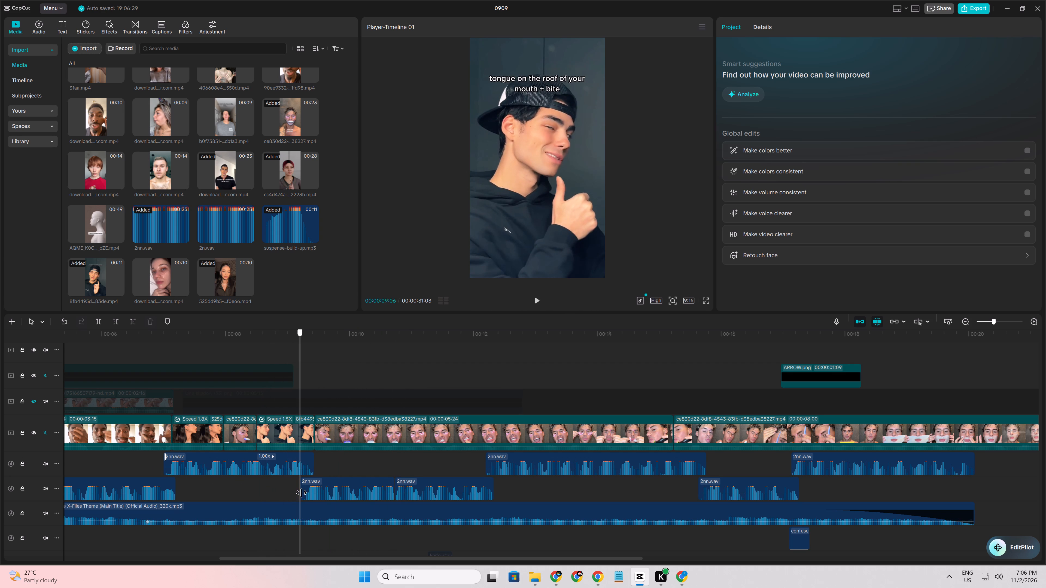
{"action": "left_click_drag", "start_coordinate": [301, 493], "coordinate": [305, 493]}
{"action": "left_click", "coordinate": [303, 429]}
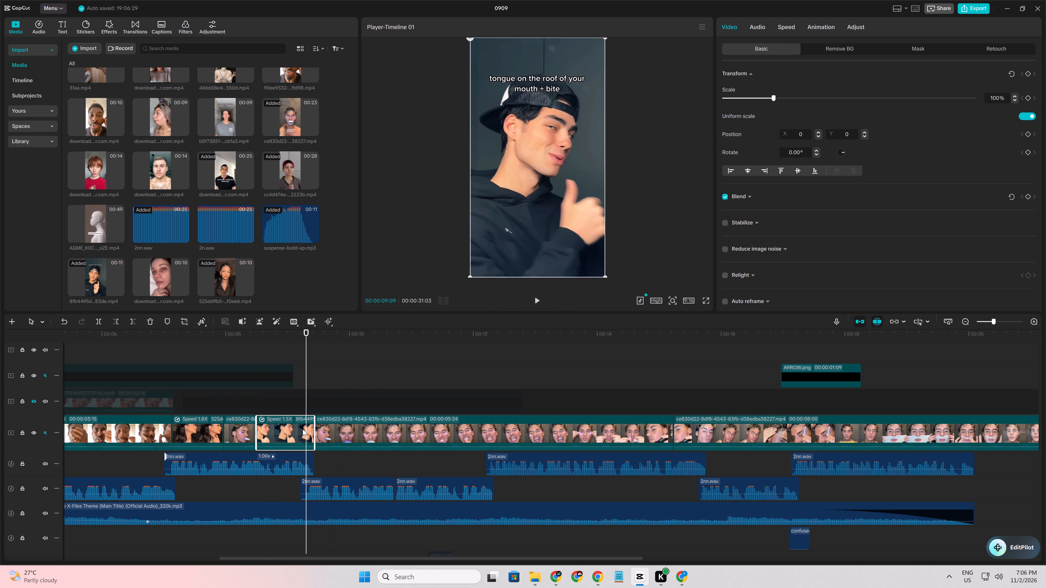
{"action": "key", "text": "w"}
Play past the trimmed cut and delete the long ce830d22 clip directly after the capped man's clip.
{"action": "left_click", "coordinate": [288, 475]}
{"action": "key", "text": "space"}
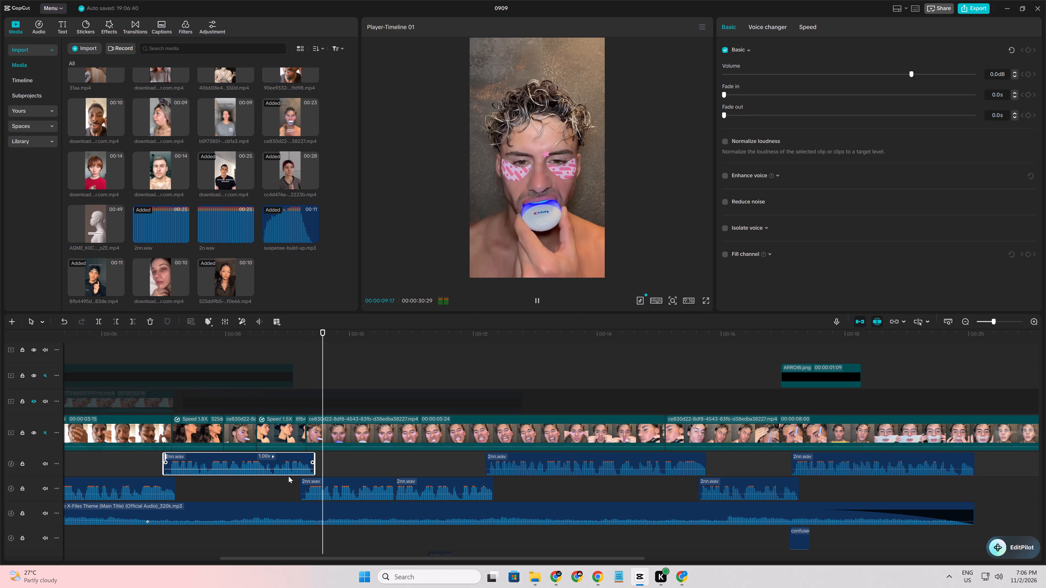
{"action": "key", "text": "space"}
{"action": "left_click", "coordinate": [370, 423]}
{"action": "key", "text": "Delete"}
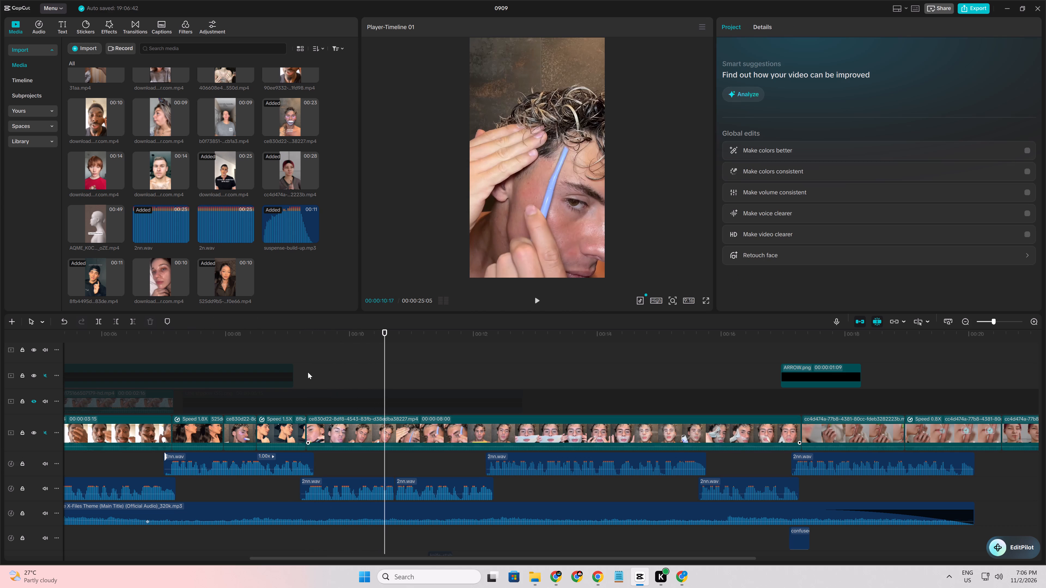
Insert the AQME face-shapes clip after the capped man's 1.5x clip and cut about 3.1 seconds off its start.
{"action": "left_click_drag", "start_coordinate": [87, 221], "coordinate": [313, 434]}
{"action": "scroll", "coordinate": [345, 443], "scroll_direction": "down", "scroll_amount": 9, "text": "ctrl"}
{"action": "left_click", "coordinate": [319, 488]}
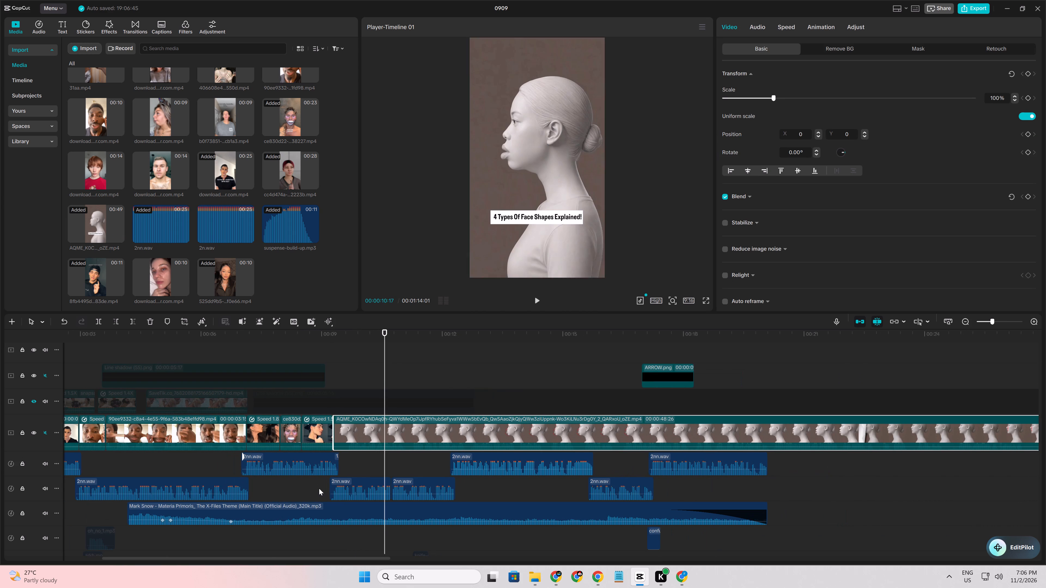
{"action": "left_click_drag", "start_coordinate": [319, 488], "coordinate": [504, 495]}
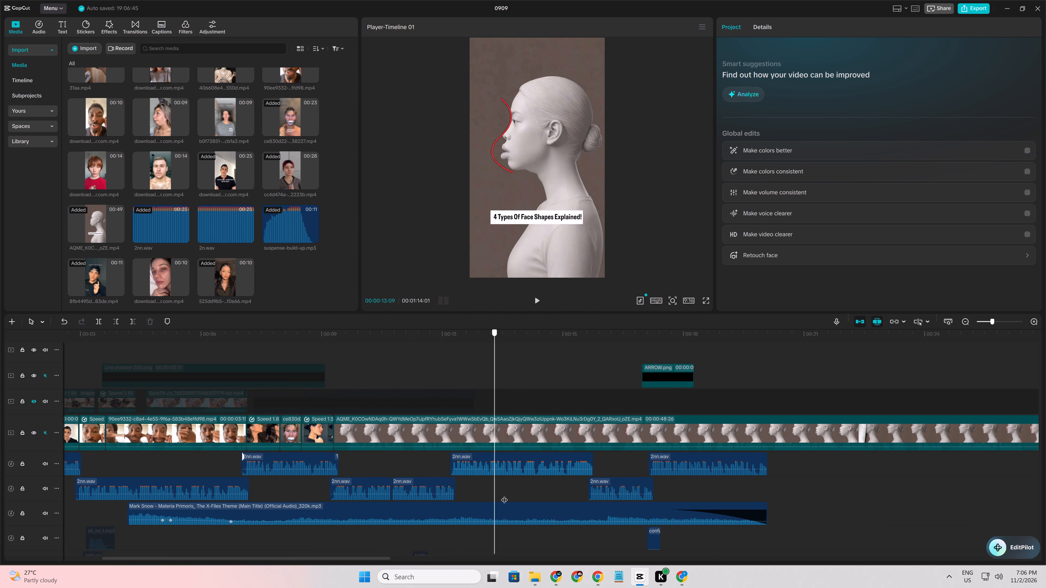
{"action": "left_click_drag", "start_coordinate": [504, 495], "coordinate": [462, 486]}
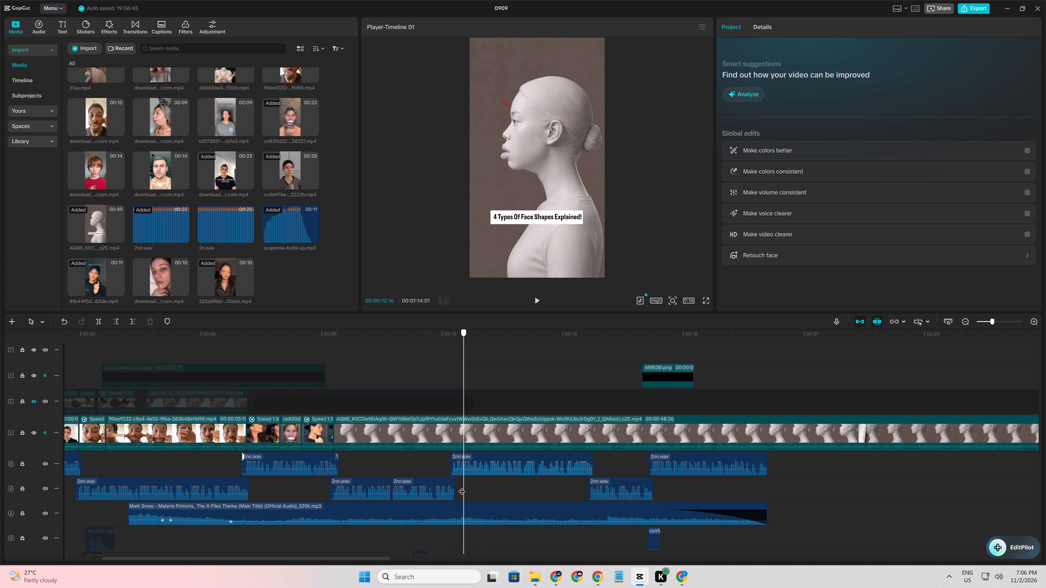
{"action": "left_click_drag", "start_coordinate": [462, 486], "coordinate": [459, 486]}
{"action": "left_click", "coordinate": [447, 431]}
{"action": "key", "text": "q"}
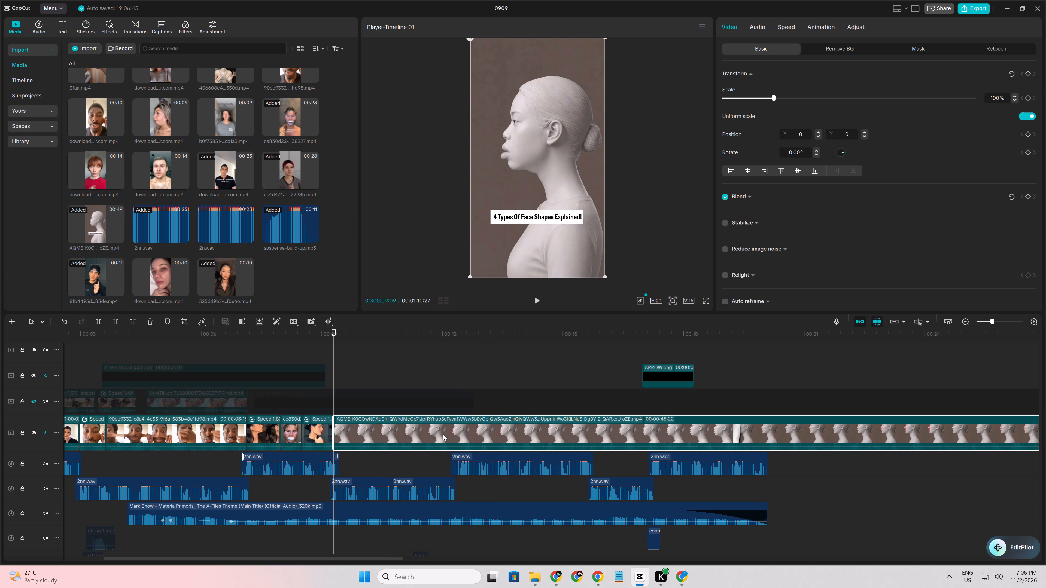
Split the AQME face-shapes clip at 00:00:10:17, after the red profile outline on the first face is drawn.
{"action": "left_click", "coordinate": [322, 494]}
{"action": "left_click_drag", "start_coordinate": [322, 494], "coordinate": [367, 500]}
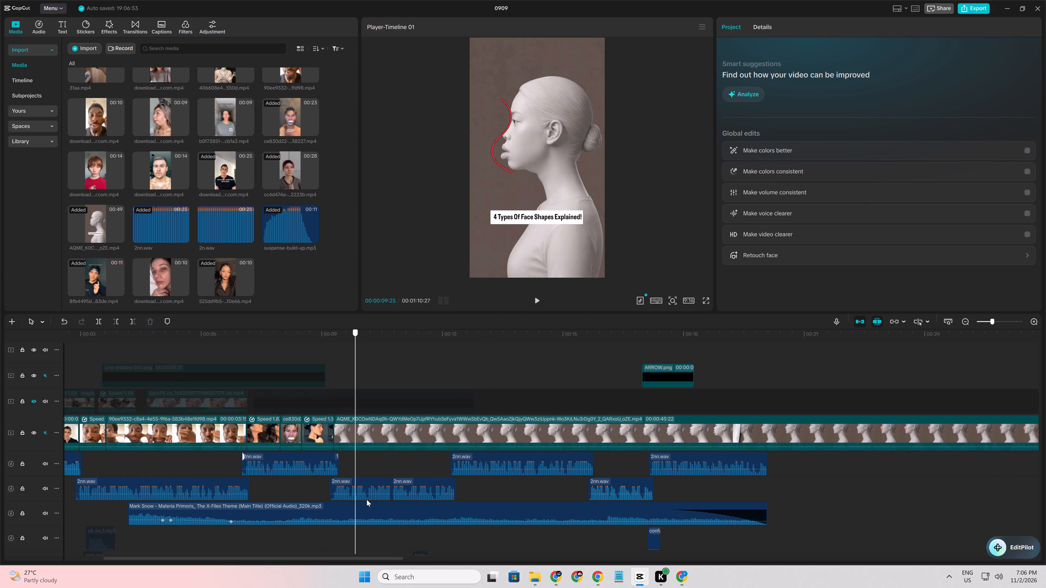
{"action": "left_click_drag", "start_coordinate": [367, 500], "coordinate": [384, 503]}
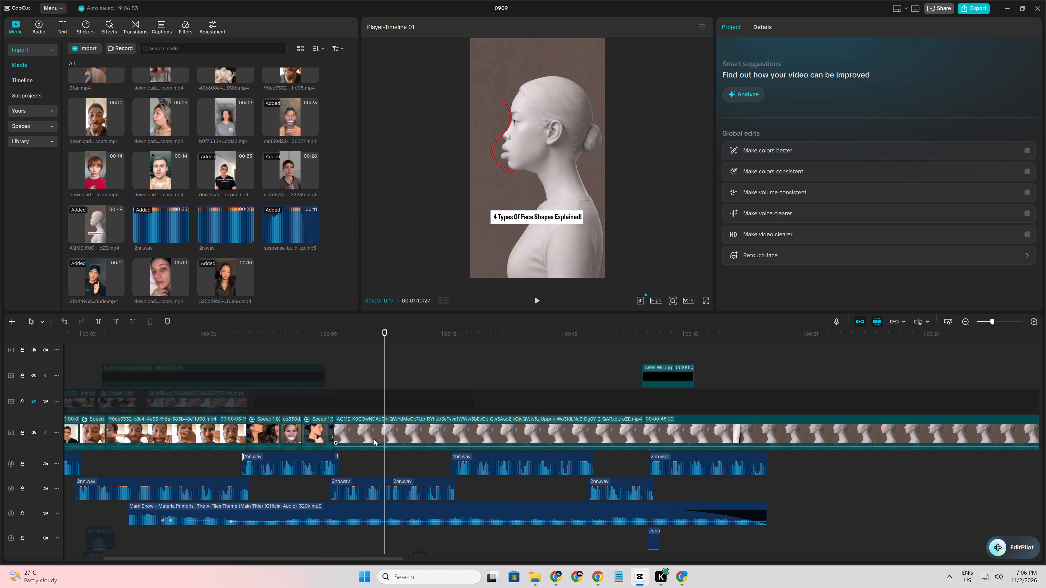
{"action": "left_click", "coordinate": [374, 439]}
{"action": "key", "text": "ctrl+b"}
Find the second face shape in the long AQME piece and cut off everything before it, up to 00:00:21:11.
{"action": "scroll", "coordinate": [394, 445], "scroll_direction": "down", "scroll_amount": 9, "text": "ctrl"}
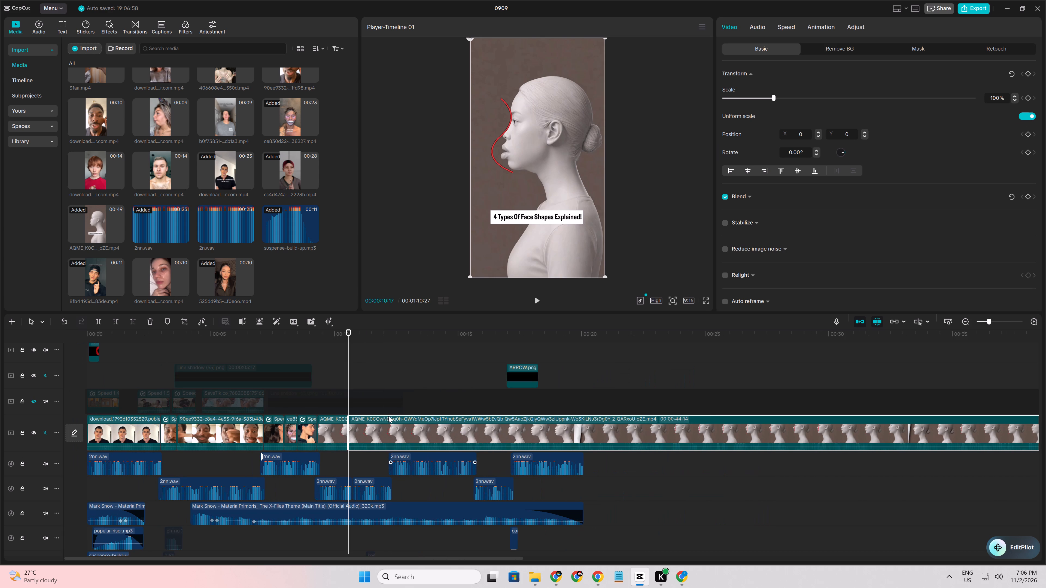
{"action": "left_click", "coordinate": [377, 356]}
{"action": "left_click_drag", "start_coordinate": [377, 356], "coordinate": [576, 408]}
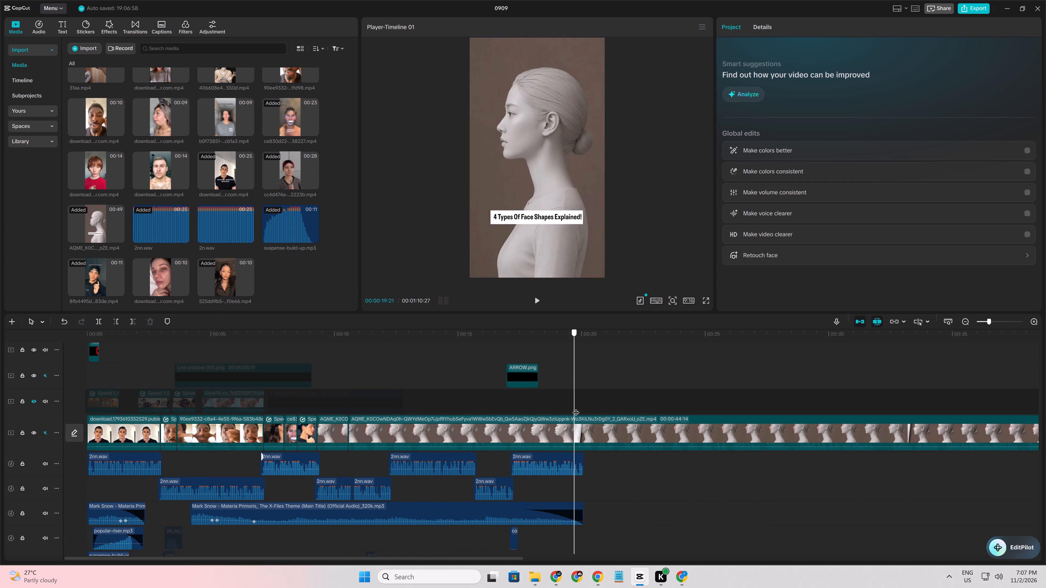
{"action": "left_click_drag", "start_coordinate": [576, 408], "coordinate": [808, 452]}
{"action": "scroll", "coordinate": [808, 452], "scroll_direction": "down", "scroll_amount": 3, "text": "ctrl"}
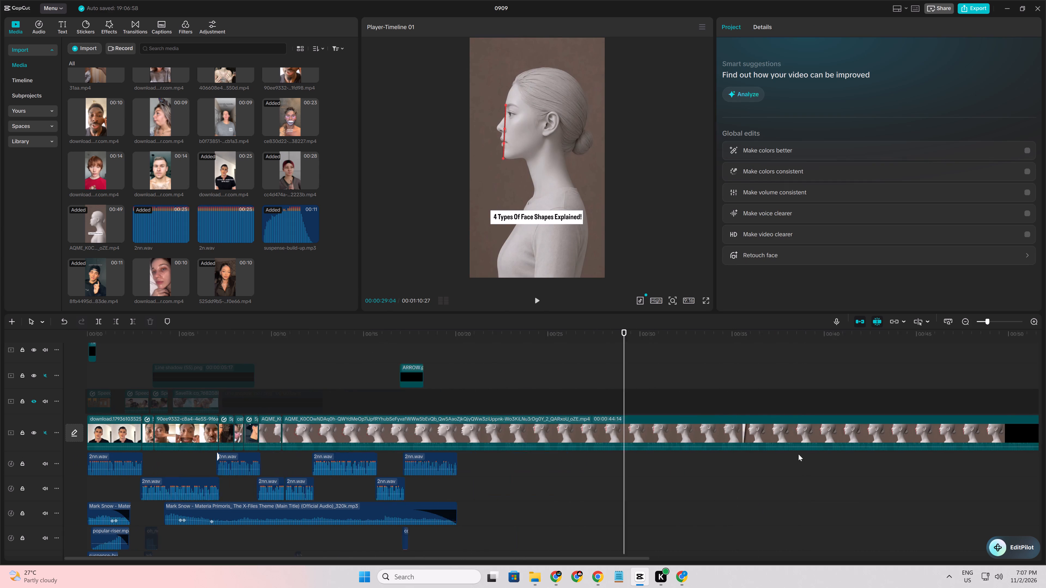
{"action": "scroll", "coordinate": [798, 454], "scroll_direction": "down", "scroll_amount": 7, "text": "ctrl"}
{"action": "scroll", "coordinate": [409, 487], "scroll_direction": "down", "scroll_amount": 4, "text": "ctrl"}
{"action": "left_click", "coordinate": [290, 467]}
{"action": "left_click_drag", "start_coordinate": [290, 467], "coordinate": [362, 469]}
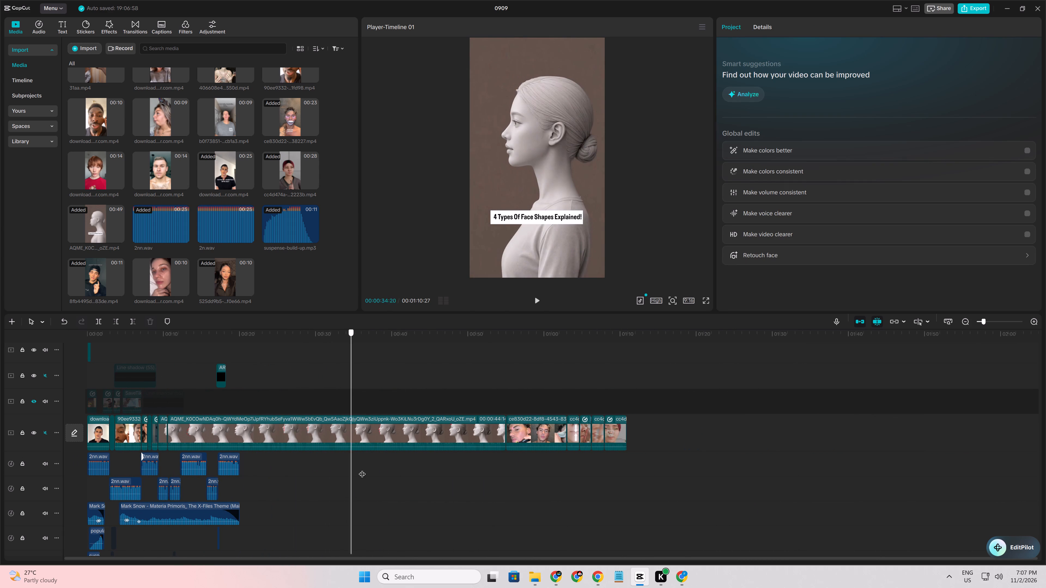
{"action": "left_click_drag", "start_coordinate": [362, 469], "coordinate": [266, 464]}
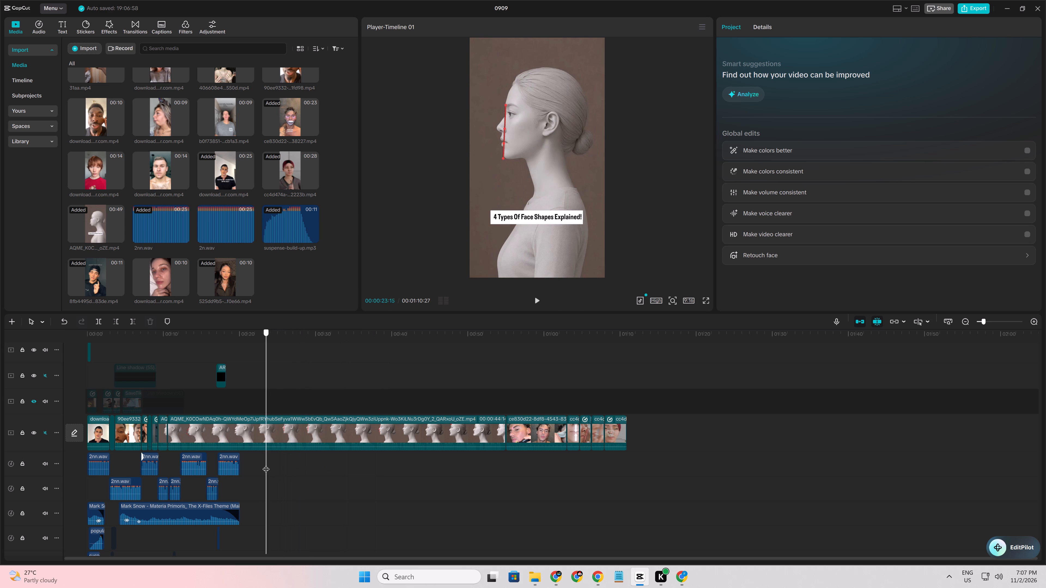
{"action": "left_click_drag", "start_coordinate": [266, 464], "coordinate": [256, 461]}
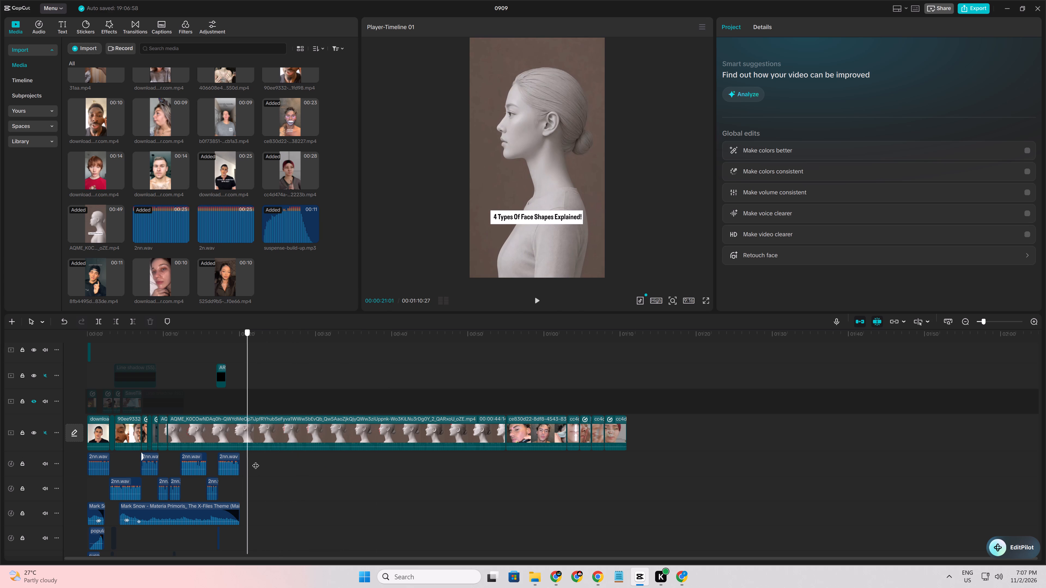
{"action": "left_click_drag", "start_coordinate": [256, 461], "coordinate": [250, 460]}
{"action": "left_click", "coordinate": [248, 440]}
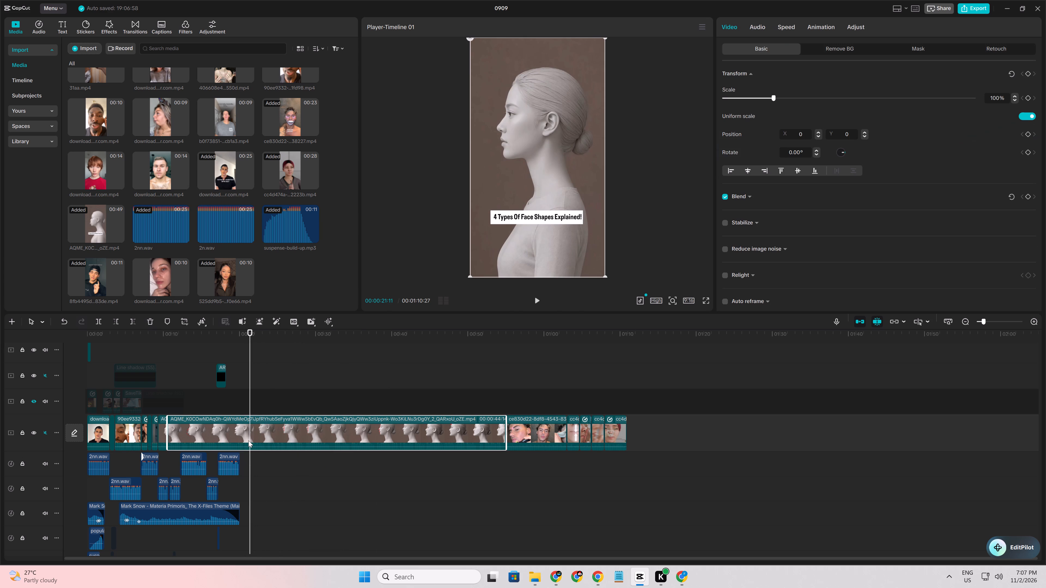
{"action": "key", "text": "q"}
Split the long AQME piece at 00:00:14:01, with the red line drawn along the second face's profile.
{"action": "left_click", "coordinate": [170, 406]}
{"action": "left_click_drag", "start_coordinate": [170, 406], "coordinate": [181, 407]}
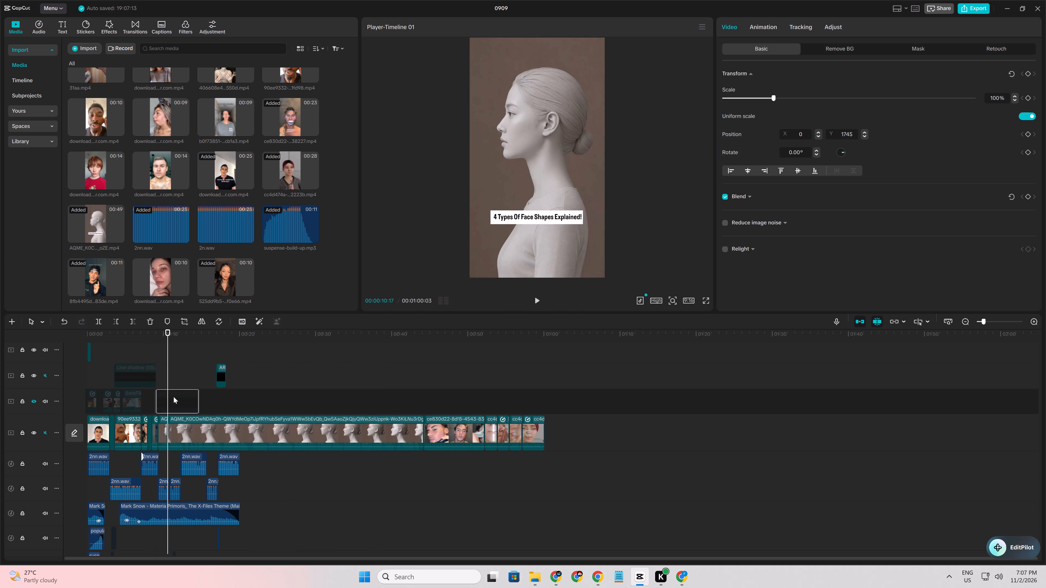
{"action": "left_click", "coordinate": [166, 375]}
{"action": "left_click_drag", "start_coordinate": [166, 375], "coordinate": [194, 380]}
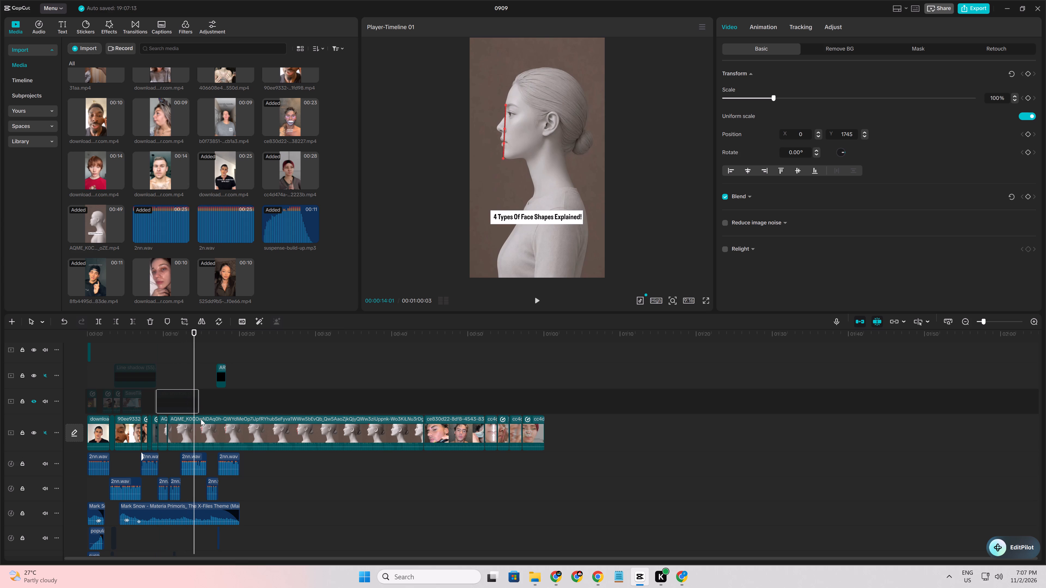
{"action": "left_click", "coordinate": [205, 432]}
{"action": "key", "text": "ctrl+b"}
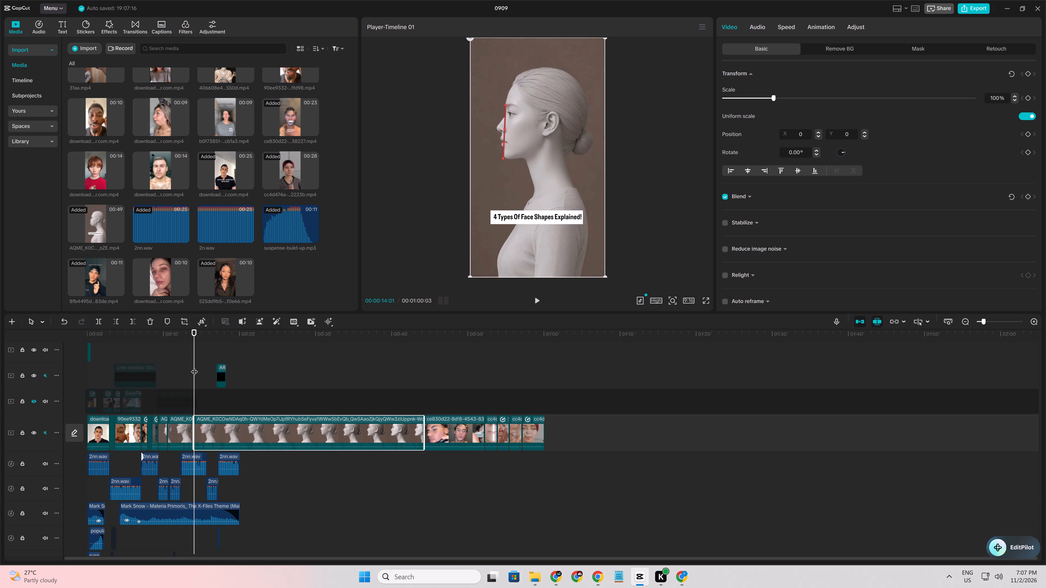
Find the third face shape in the remaining AQME piece and cut off everything before it, up to 00:00:24:06.
{"action": "left_click_drag", "start_coordinate": [194, 367], "coordinate": [278, 397]}
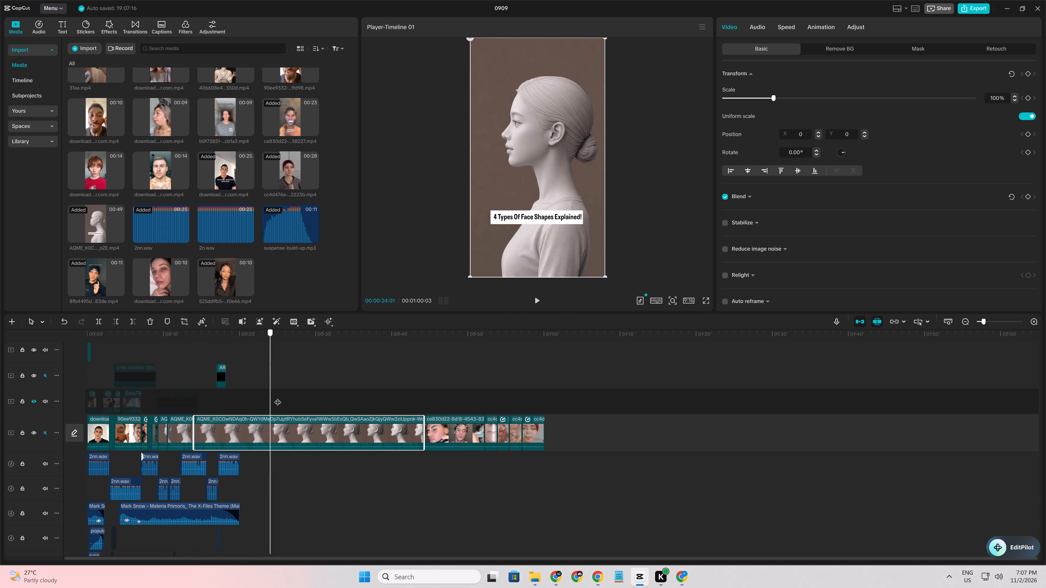
{"action": "left_click_drag", "start_coordinate": [278, 397], "coordinate": [271, 401]}
{"action": "left_click", "coordinate": [267, 425]}
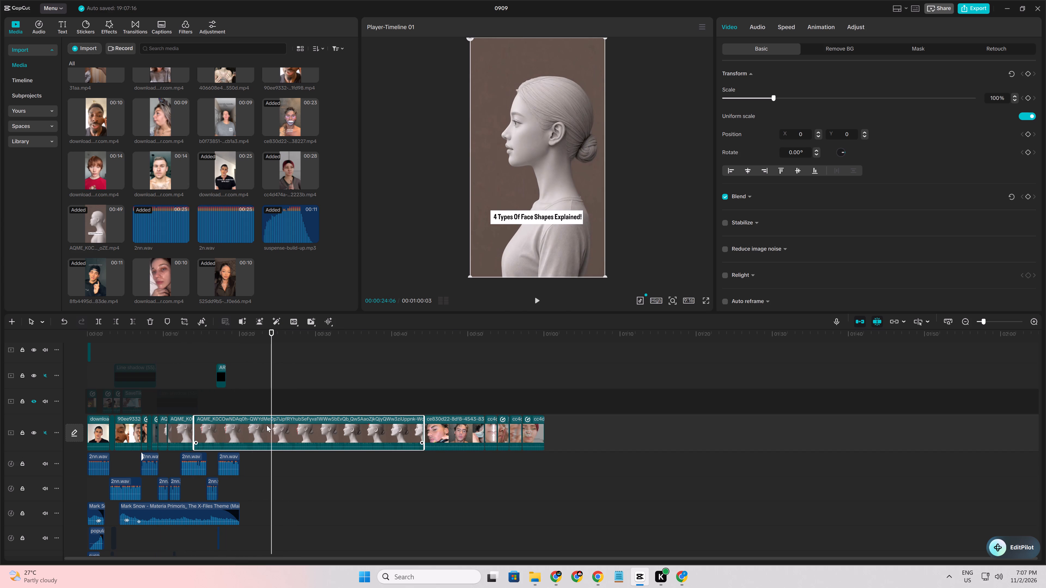
{"action": "key", "text": "q"}
Split the remaining AQME piece at 00:00:18:08, with the red outline drawn on the third face.
{"action": "left_click", "coordinate": [193, 358]}
{"action": "left_click_drag", "start_coordinate": [193, 358], "coordinate": [227, 368]}
{"action": "left_click", "coordinate": [241, 436]}
{"action": "key", "text": "ctrl+b"}
Look through the last AQME piece for the fourth face shape and cut about 4.6 seconds off the piece's start.
{"action": "left_click", "coordinate": [221, 346]}
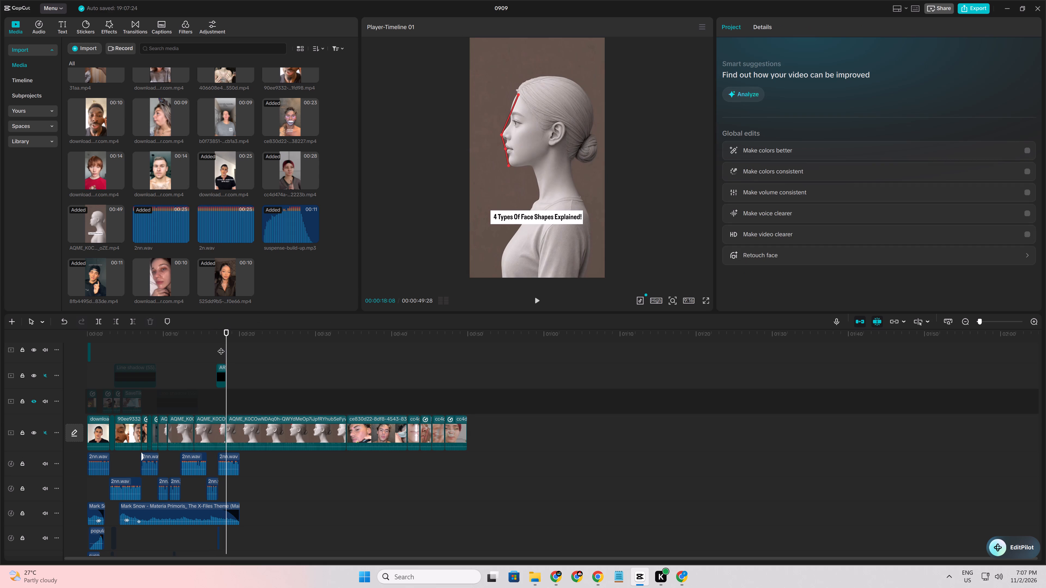
{"action": "left_click_drag", "start_coordinate": [224, 347], "coordinate": [261, 360]}
{"action": "left_click", "coordinate": [256, 359]}
{"action": "left_click_drag", "start_coordinate": [255, 359], "coordinate": [288, 372]}
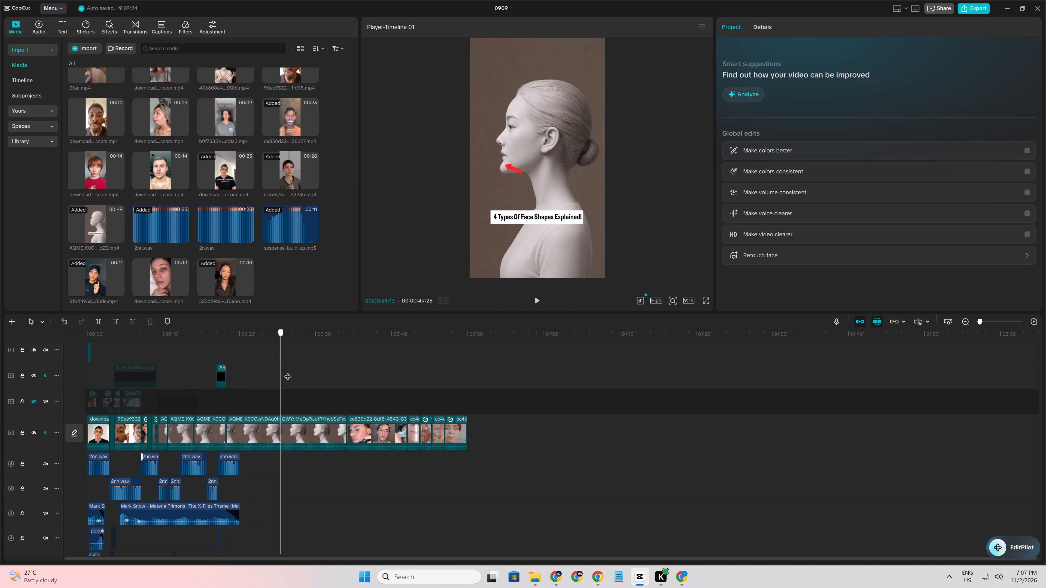
{"action": "left_click_drag", "start_coordinate": [288, 372], "coordinate": [325, 408]}
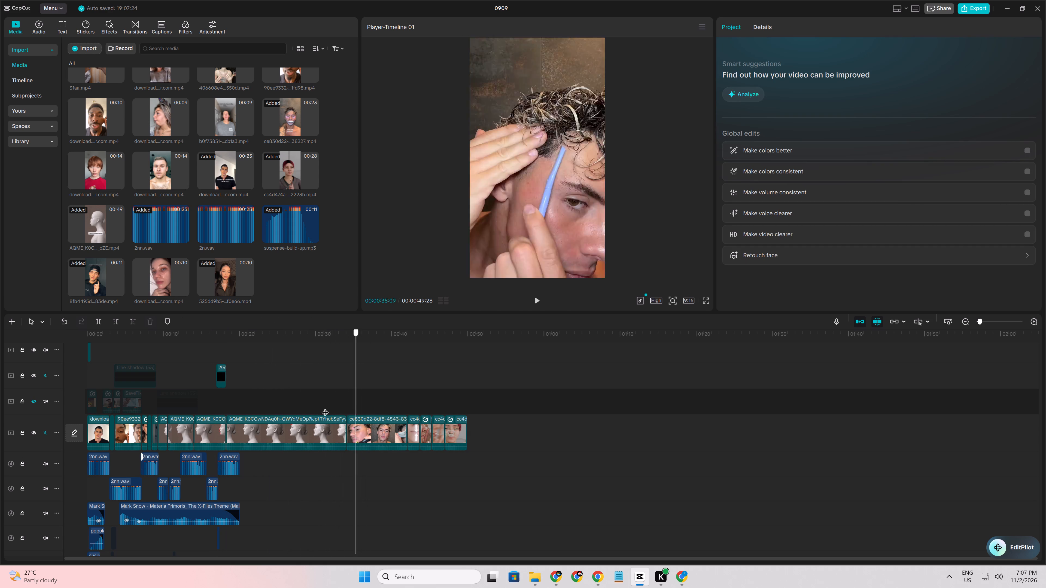
{"action": "left_click_drag", "start_coordinate": [325, 408], "coordinate": [279, 399]}
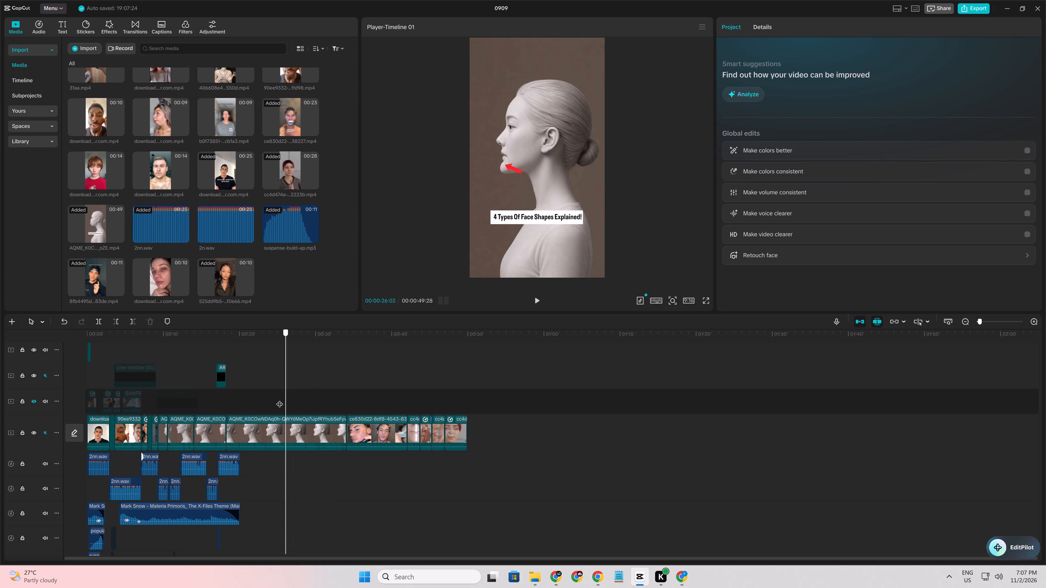
{"action": "left_click_drag", "start_coordinate": [279, 399], "coordinate": [268, 400]}
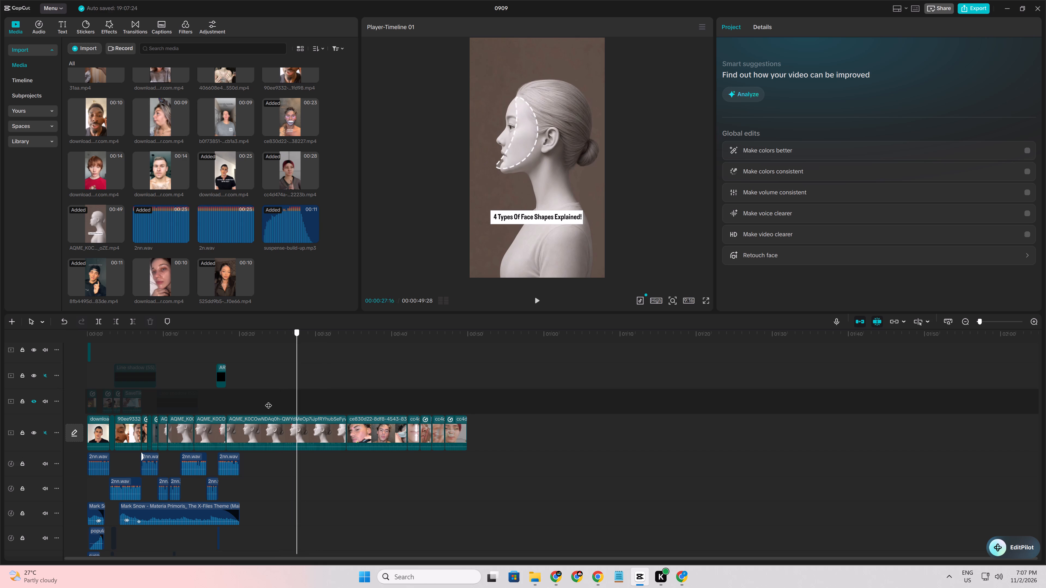
{"action": "left_click_drag", "start_coordinate": [268, 400], "coordinate": [269, 401]}
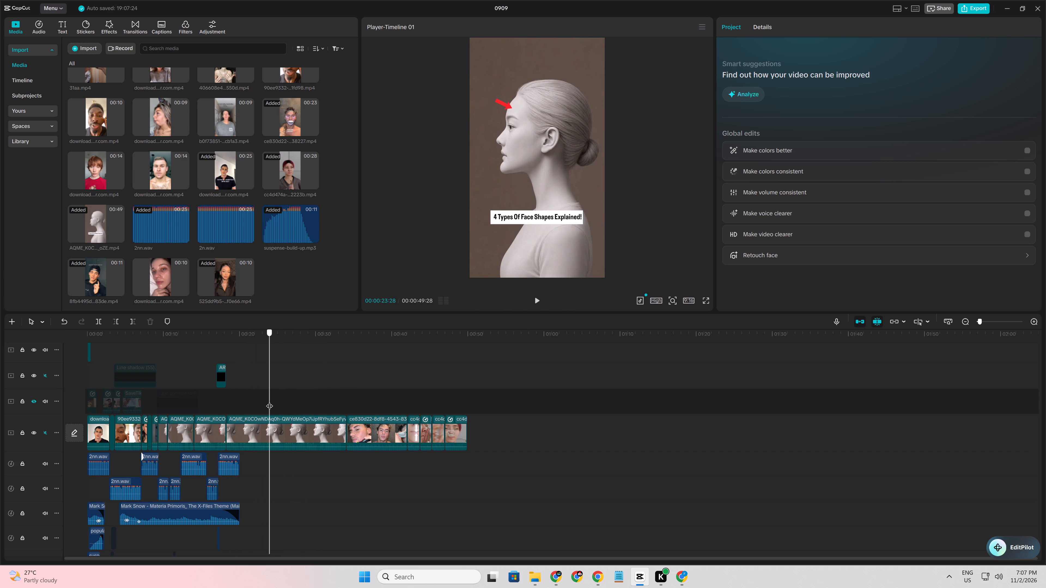
{"action": "left_click_drag", "start_coordinate": [269, 401], "coordinate": [270, 402]}
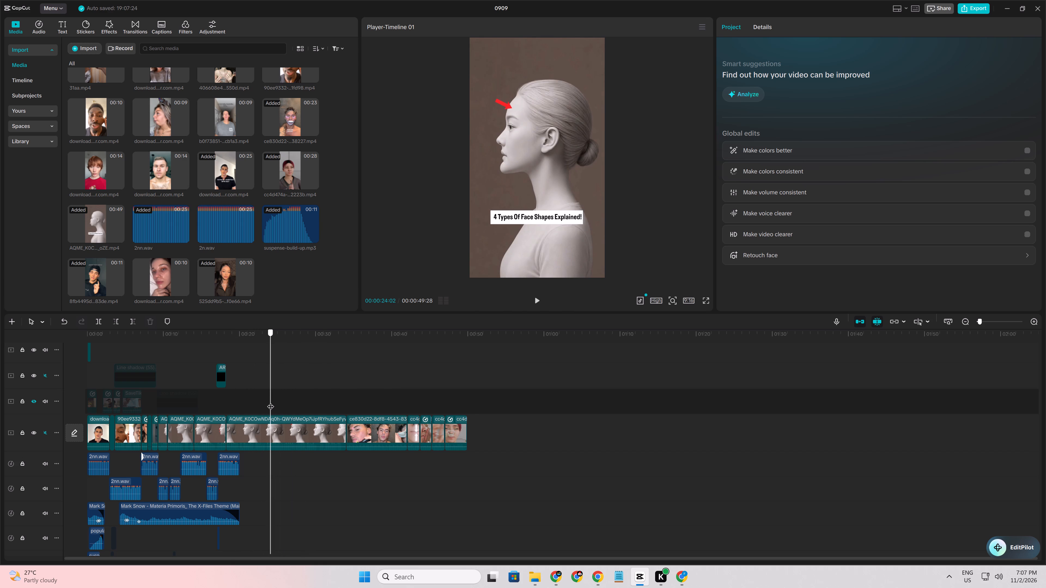
{"action": "left_click_drag", "start_coordinate": [270, 402], "coordinate": [267, 403]}
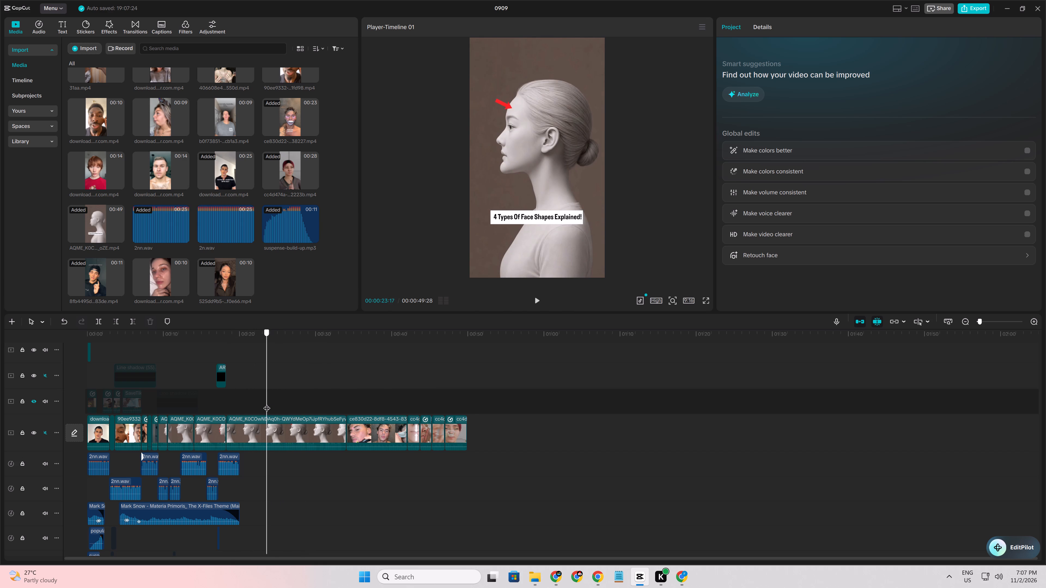
{"action": "left_click_drag", "start_coordinate": [267, 403], "coordinate": [261, 403]}
{"action": "left_click", "coordinate": [247, 437]}
{"action": "key", "text": "q"}
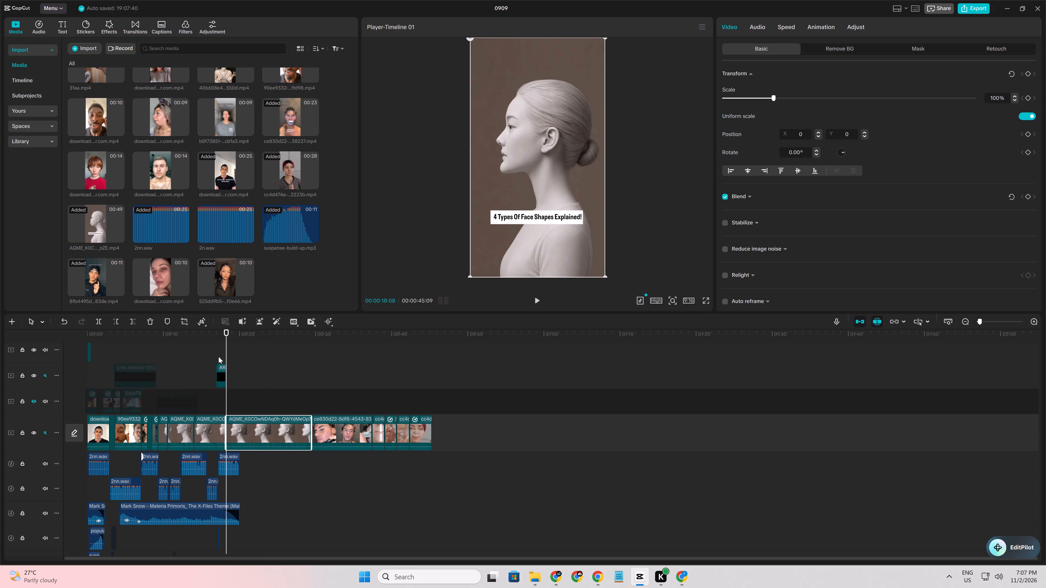
Trim the end of the last AQME piece at 00:00:26:02, after the fourth face's dashed outline.
{"action": "left_click", "coordinate": [216, 341]}
{"action": "left_click_drag", "start_coordinate": [216, 341], "coordinate": [264, 360]}
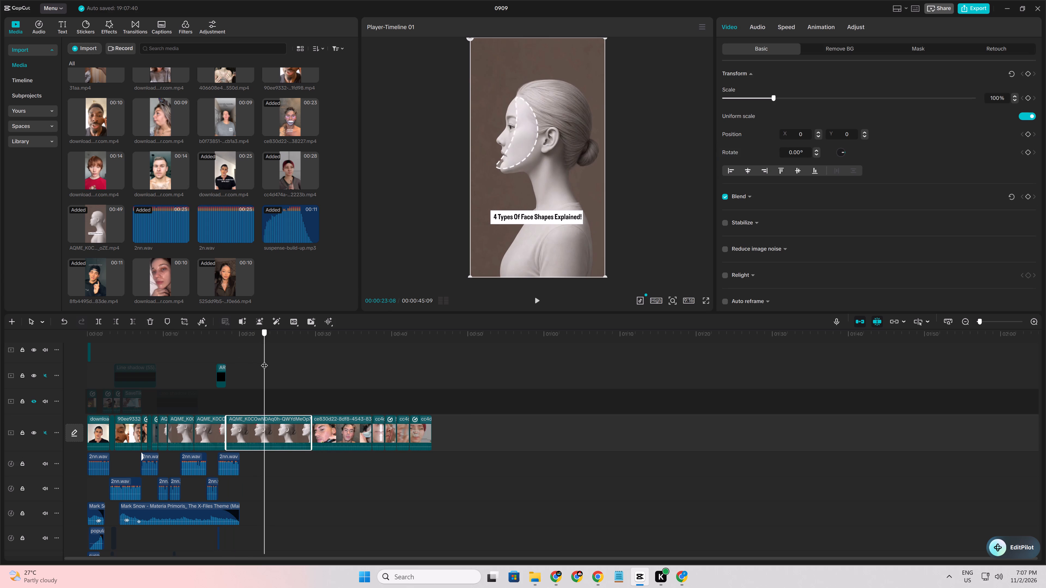
{"action": "left_click_drag", "start_coordinate": [264, 360], "coordinate": [284, 371]}
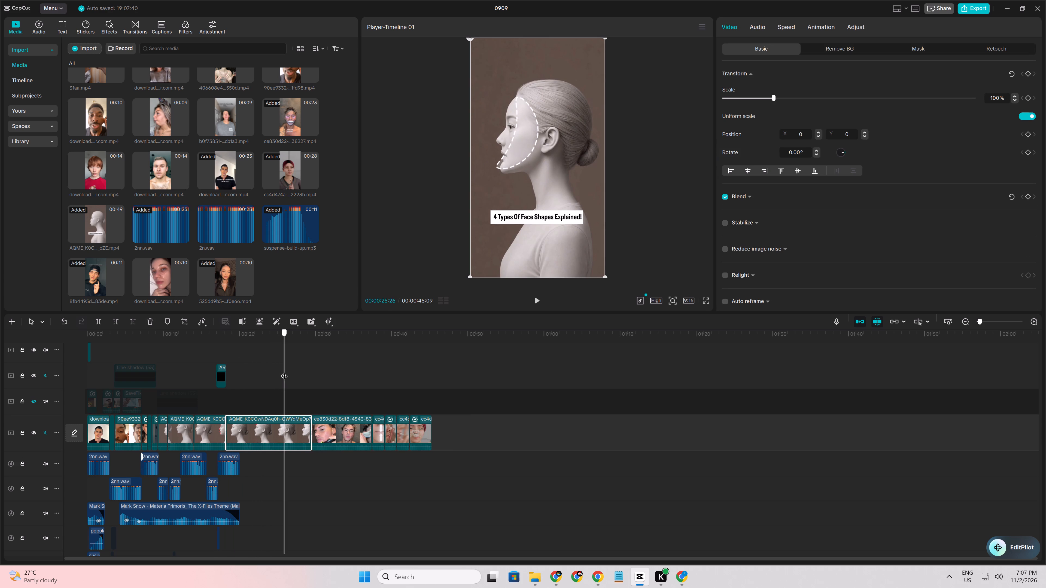
{"action": "left_click_drag", "start_coordinate": [284, 371], "coordinate": [286, 381]}
{"action": "left_click", "coordinate": [296, 421]}
{"action": "key", "text": "w"}
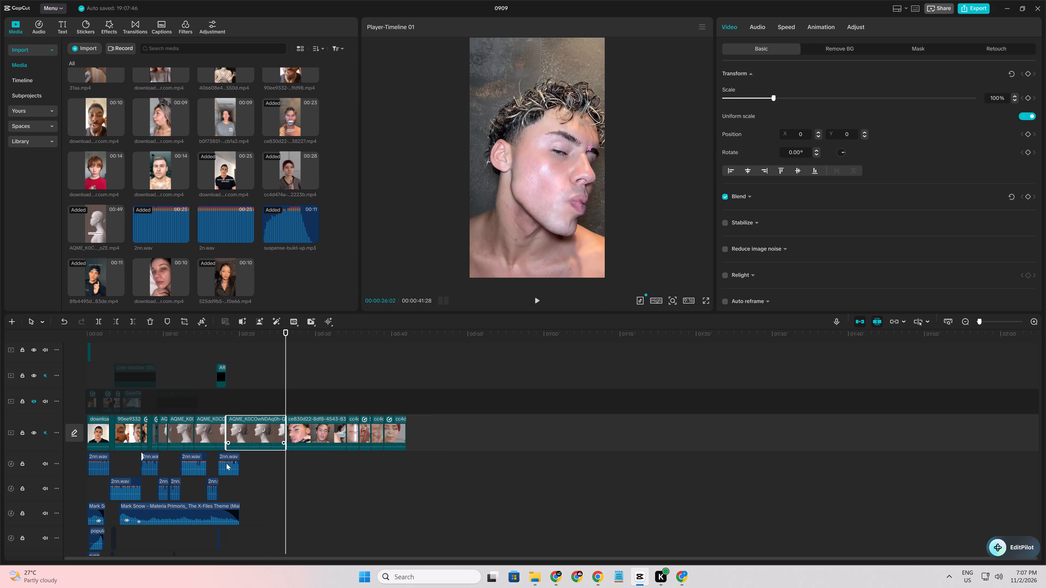
Play the sequence into the first AQME piece and trim that piece's end at 00:00:10:04 to match the voice-over.
{"action": "scroll", "coordinate": [228, 477], "scroll_direction": "up", "scroll_amount": 20, "text": "ctrl"}
{"action": "scroll", "coordinate": [228, 477], "scroll_direction": "up", "scroll_amount": 3, "text": "ctrl"}
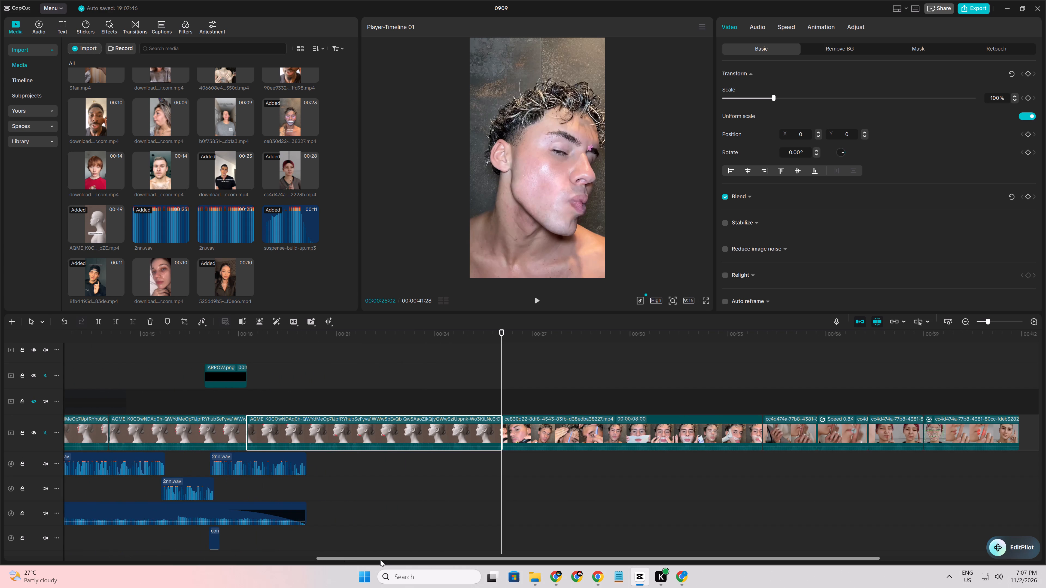
{"action": "left_click_drag", "start_coordinate": [380, 560], "coordinate": [141, 560]}
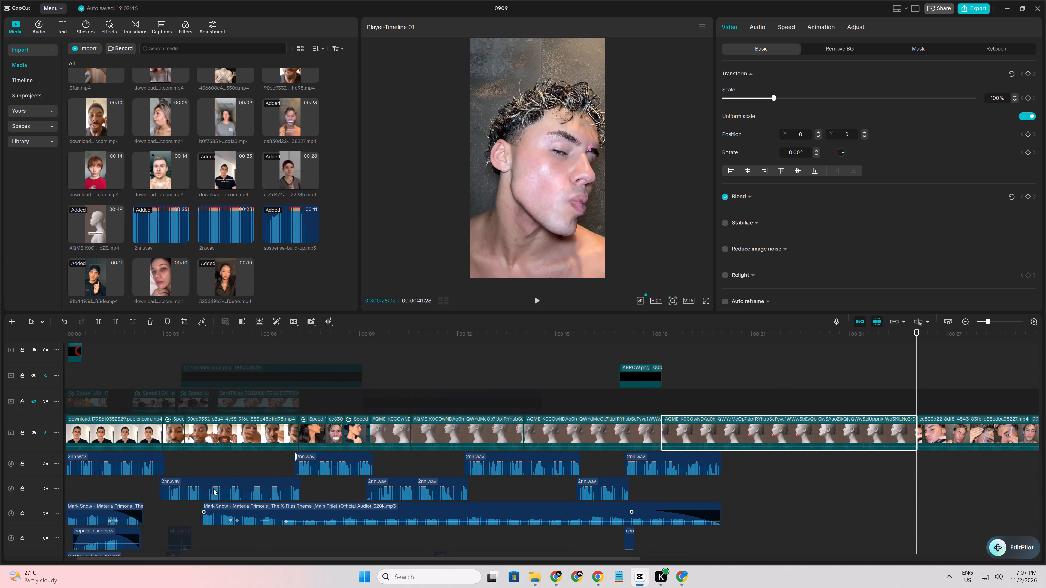
{"action": "left_click", "coordinate": [228, 463]}
{"action": "key", "text": "space"}
{"action": "scroll", "coordinate": [265, 465], "scroll_direction": "up", "scroll_amount": 4, "text": "ctrl"}
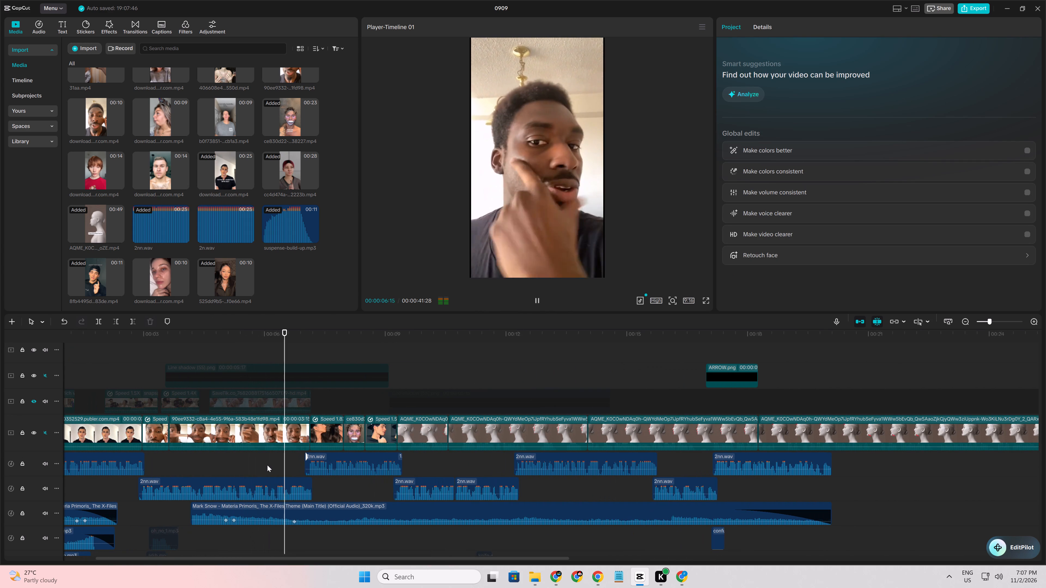
{"action": "scroll", "coordinate": [267, 465], "scroll_direction": "up", "scroll_amount": 6, "text": "ctrl"}
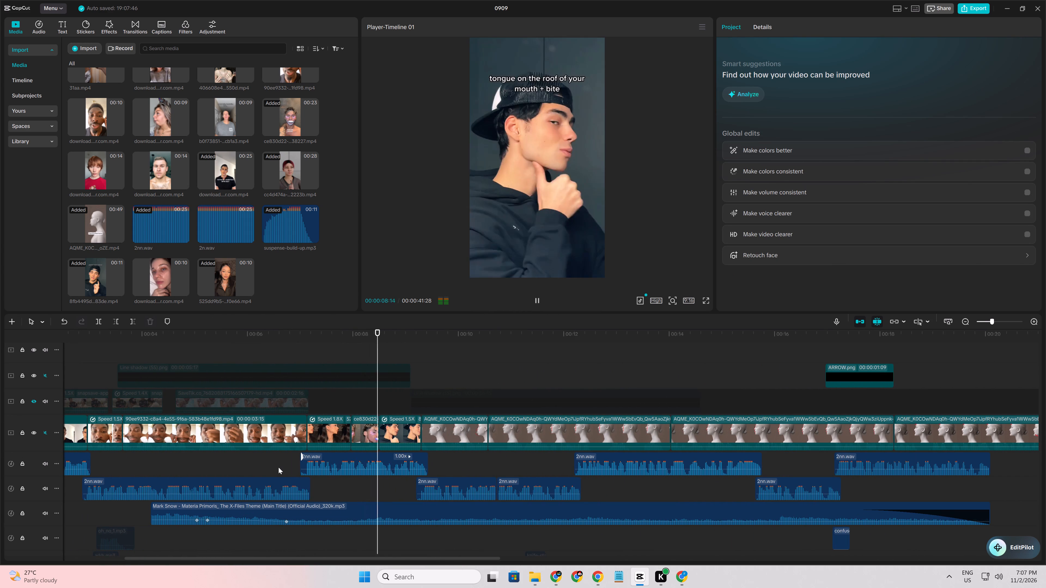
{"action": "scroll", "coordinate": [279, 467], "scroll_direction": "up", "scroll_amount": 3, "text": "ctrl"}
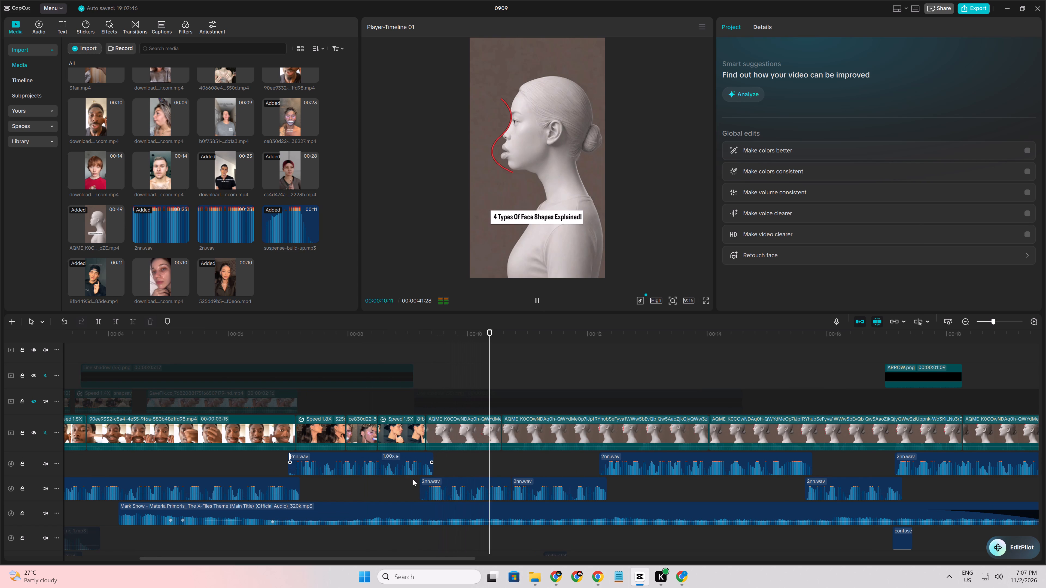
{"action": "scroll", "coordinate": [418, 486], "scroll_direction": "up", "scroll_amount": 3, "text": "ctrl"}
{"action": "key", "text": "space"}
{"action": "left_click", "coordinate": [393, 483]}
{"action": "key", "text": "space"}
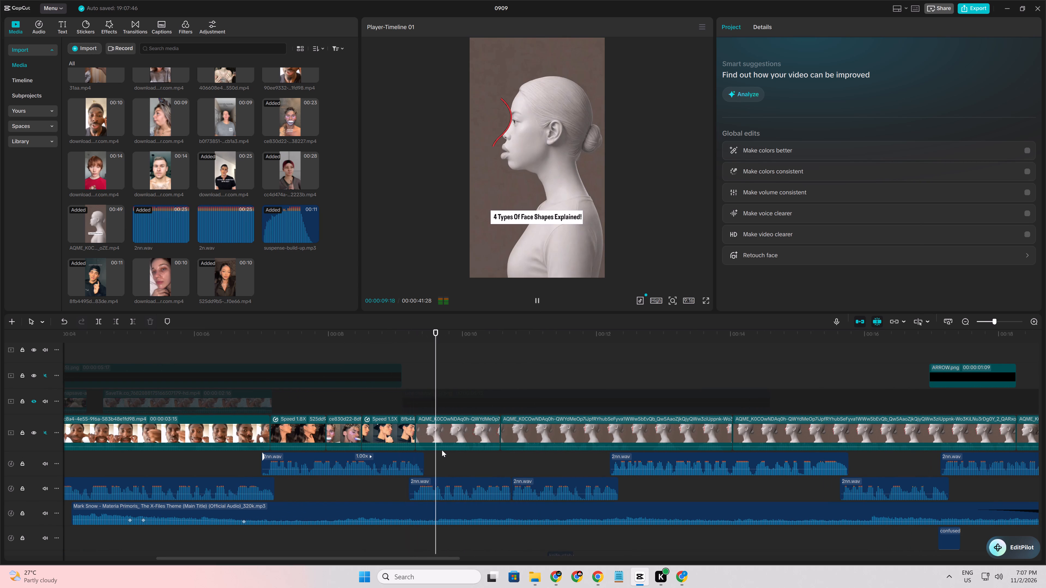
{"action": "key", "text": "space"}
{"action": "left_click", "coordinate": [467, 432]}
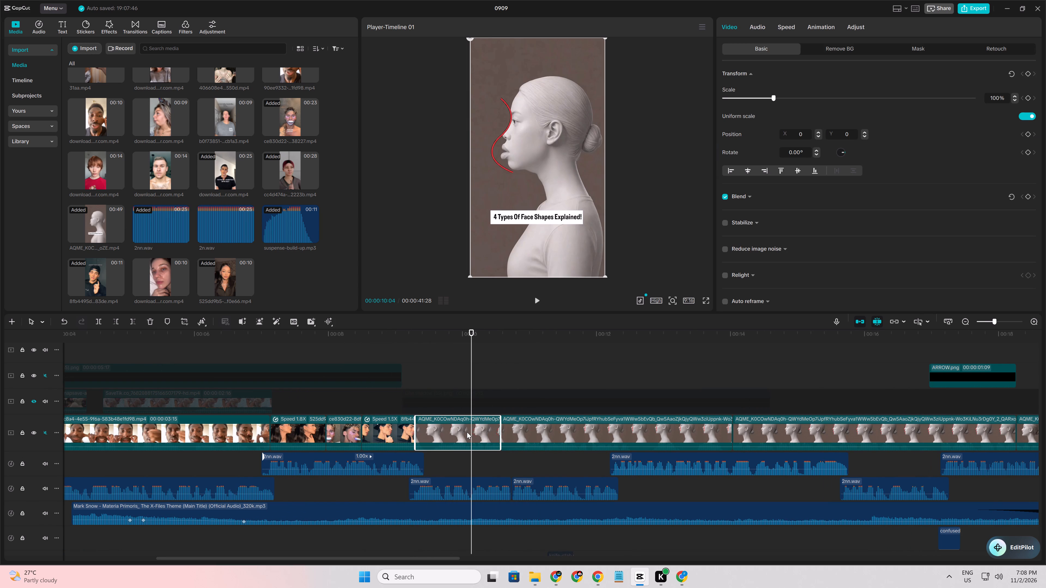
{"action": "key", "text": "w"}
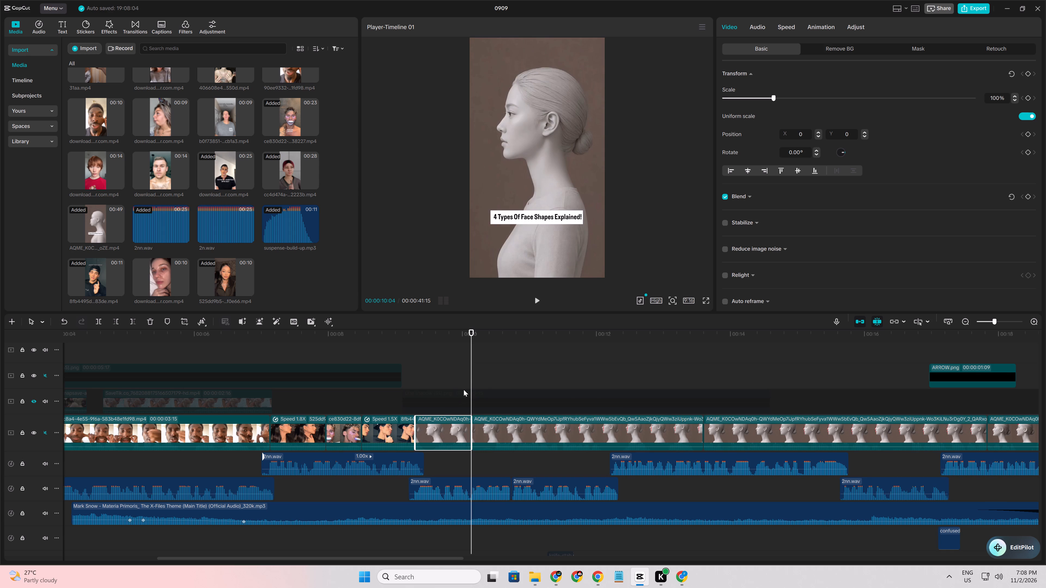
Cut about 0.7 seconds off the start of the second AQME piece, where the red line shows on the face.
{"action": "left_click", "coordinate": [473, 372]}
{"action": "left_click_drag", "start_coordinate": [473, 372], "coordinate": [520, 388]}
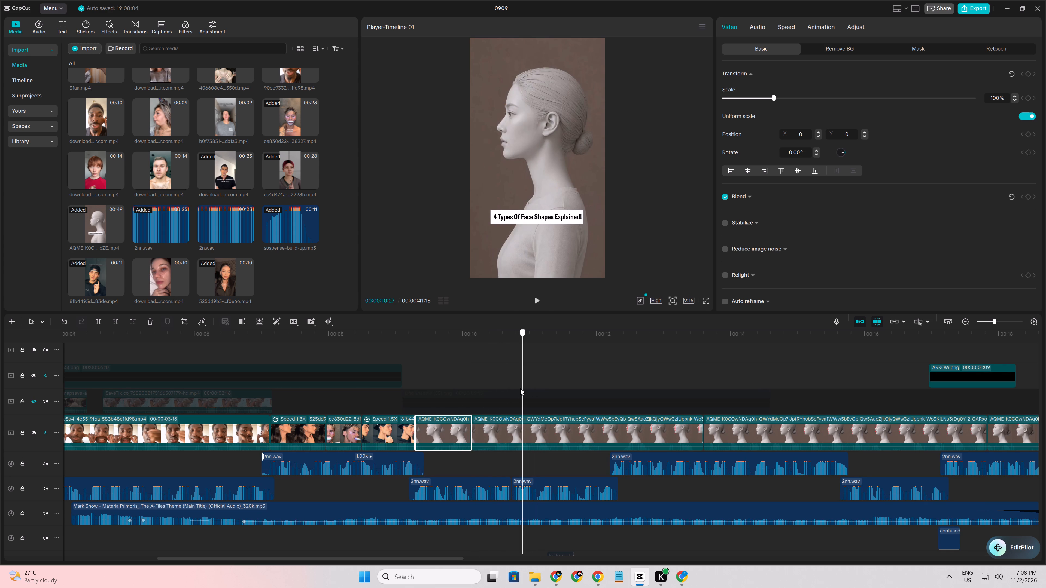
{"action": "left_click_drag", "start_coordinate": [520, 388], "coordinate": [519, 388]}
{"action": "left_click", "coordinate": [500, 428]}
{"action": "key", "text": "q"}
Check the start of the second AQME piece and extend it back by about 5 frames.
{"action": "left_click", "coordinate": [474, 360]}
{"action": "left_click_drag", "start_coordinate": [474, 360], "coordinate": [486, 362]}
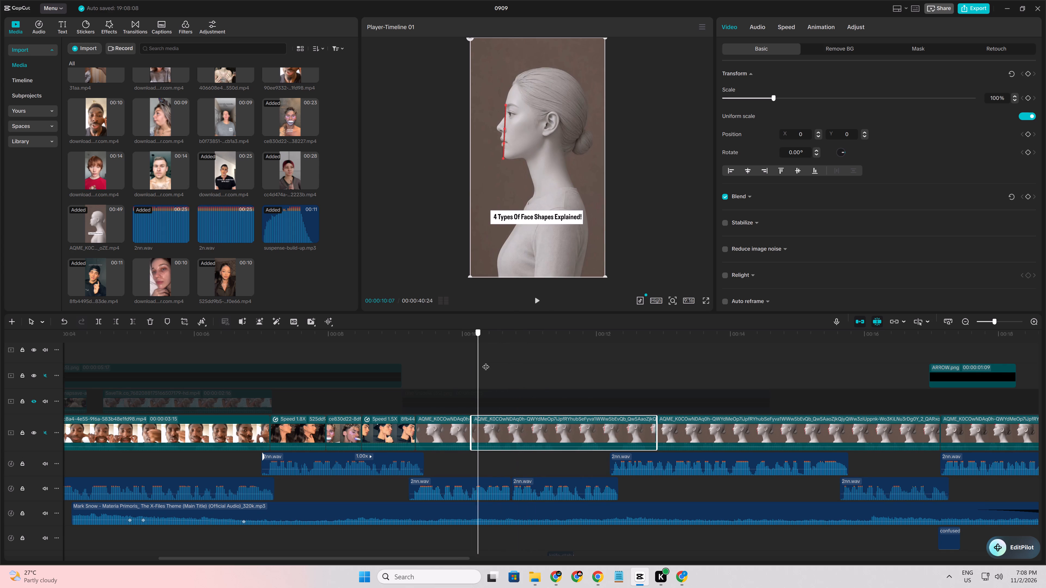
{"action": "left_click_drag", "start_coordinate": [486, 362], "coordinate": [488, 376]}
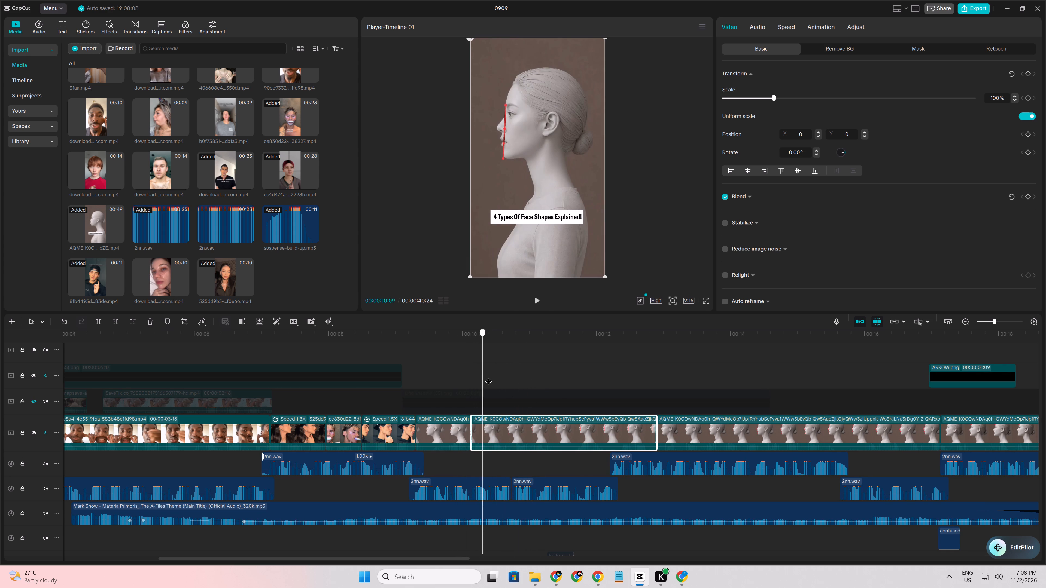
{"action": "left_click_drag", "start_coordinate": [488, 376], "coordinate": [470, 383]}
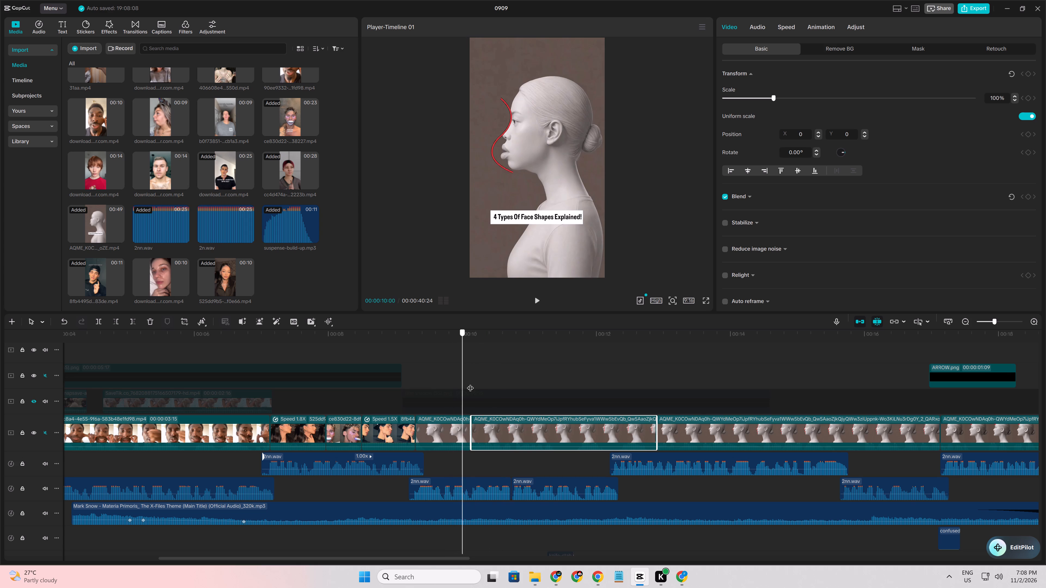
{"action": "left_click_drag", "start_coordinate": [470, 383], "coordinate": [473, 392]}
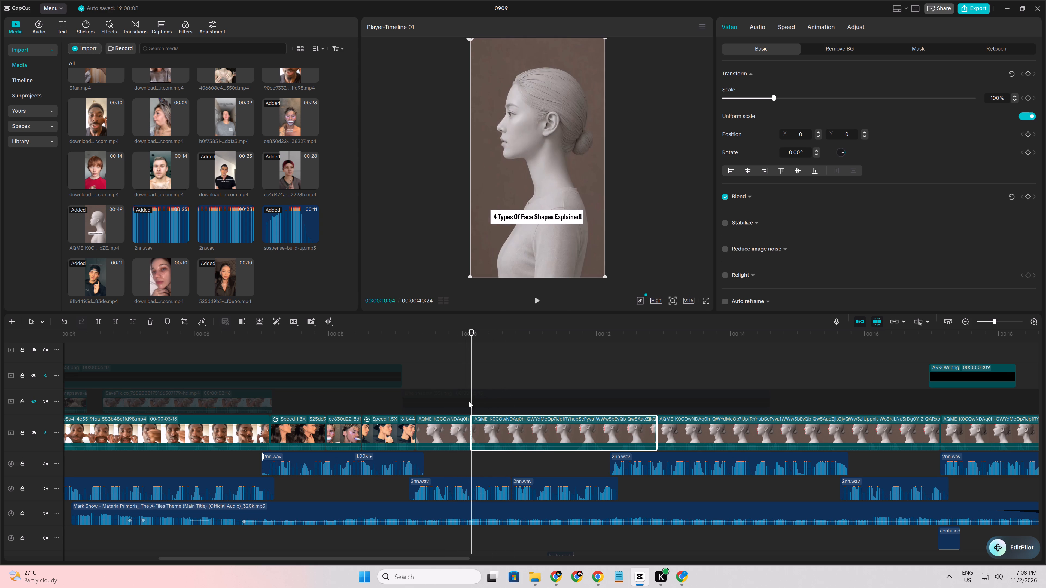
{"action": "left_click_drag", "start_coordinate": [471, 422], "coordinate": [461, 422]}
Trim the end of the second AQME piece at 00:00:11:02, after the red profile line.
{"action": "left_click", "coordinate": [450, 367]}
{"action": "left_click_drag", "start_coordinate": [450, 367], "coordinate": [484, 373]}
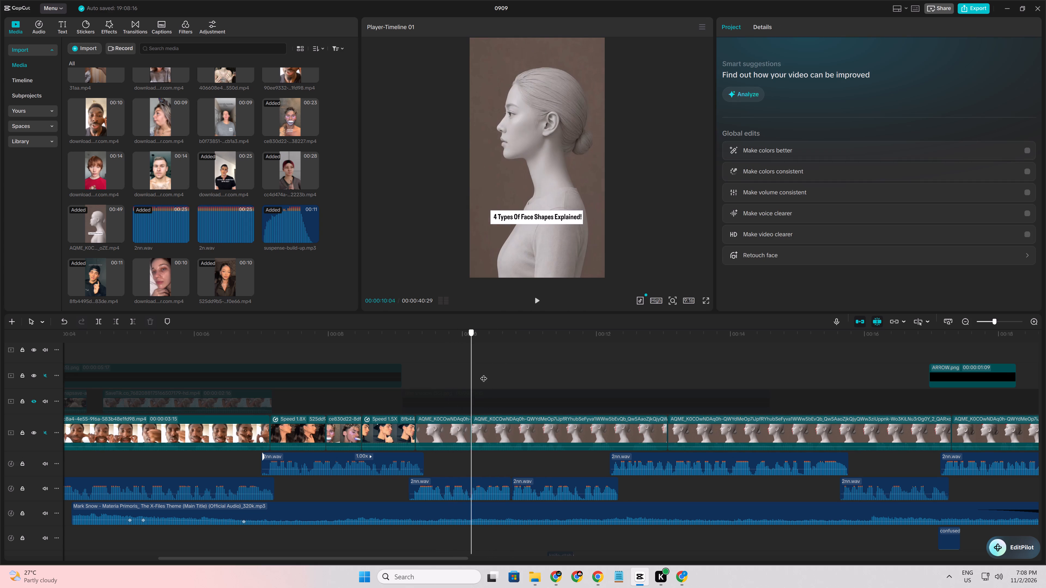
{"action": "left_click_drag", "start_coordinate": [484, 373], "coordinate": [532, 383]}
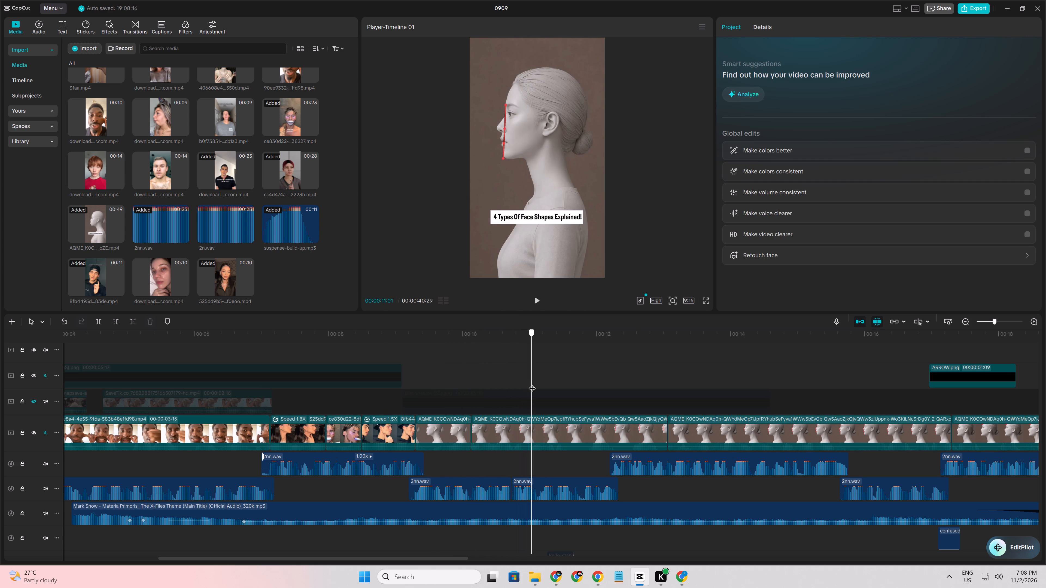
{"action": "left_click_drag", "start_coordinate": [532, 383], "coordinate": [534, 384]}
{"action": "left_click", "coordinate": [541, 429]}
{"action": "key", "text": "w"}
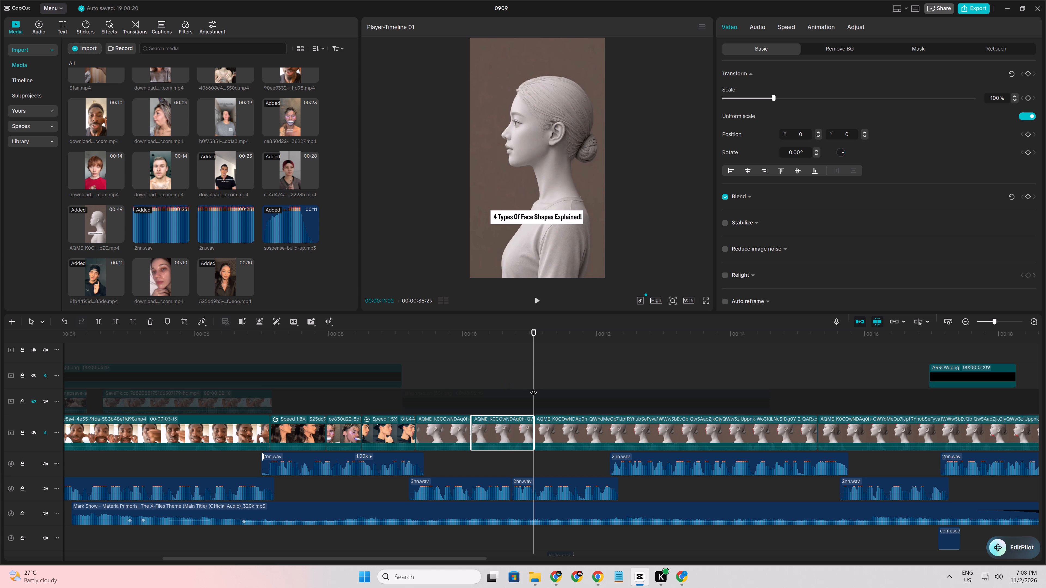
Look through the third AQME piece and cut about 0.9 seconds off its start.
{"action": "double_click", "coordinate": [533, 387]}
{"action": "left_click", "coordinate": [534, 373]}
{"action": "left_click_drag", "start_coordinate": [534, 373], "coordinate": [628, 392]}
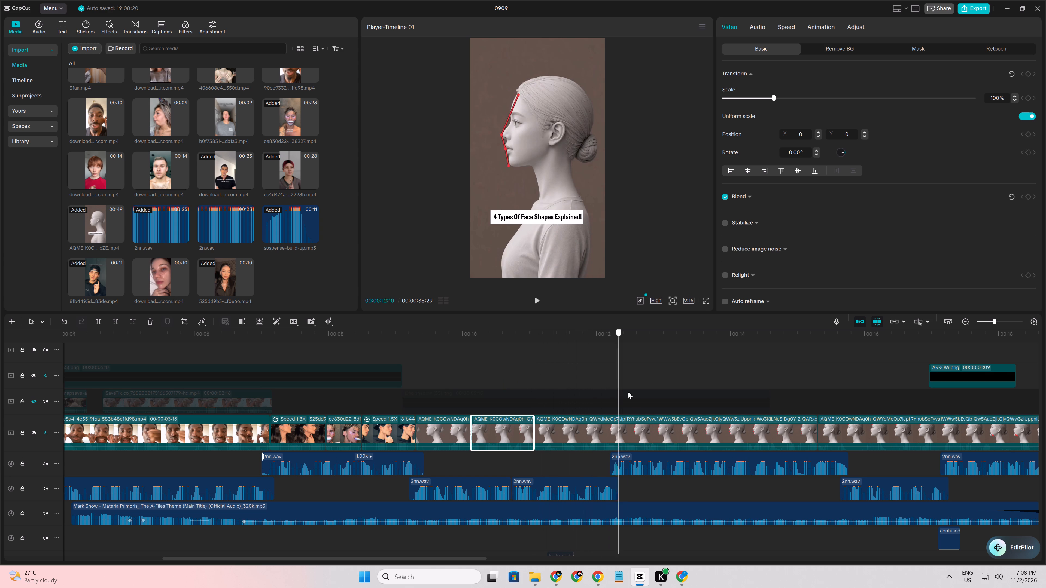
{"action": "left_click_drag", "start_coordinate": [628, 392], "coordinate": [592, 386]}
{"action": "left_click", "coordinate": [601, 433]}
{"action": "key", "text": "q"}
Split the third AQME piece at 00:00:11:29 and delete the part after the split.
{"action": "left_click", "coordinate": [529, 354]}
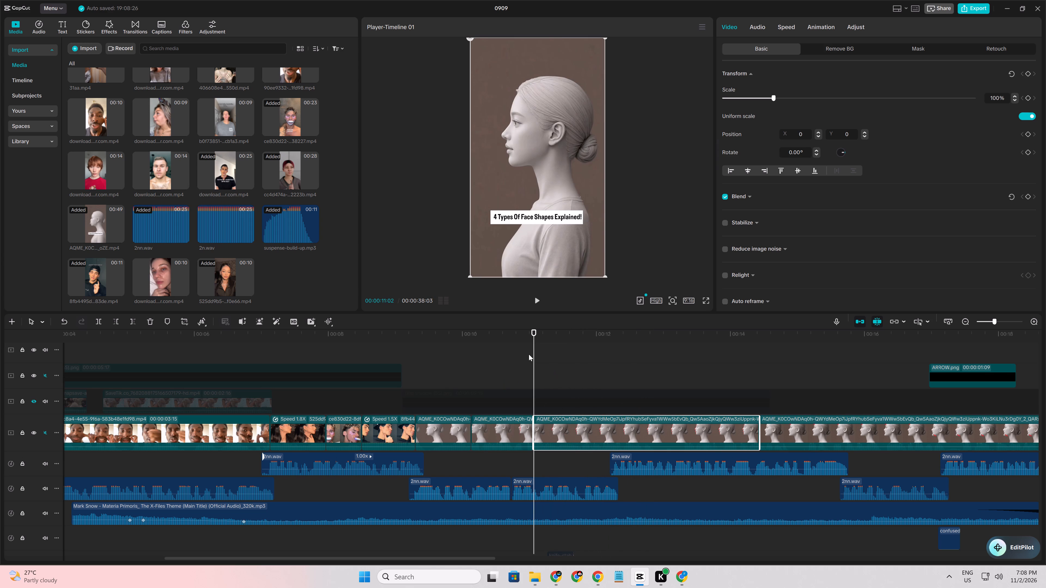
{"action": "left_click_drag", "start_coordinate": [529, 354], "coordinate": [594, 371]}
{"action": "left_click", "coordinate": [604, 428]}
{"action": "key", "text": "ctrl+b"}
{"action": "left_click", "coordinate": [595, 370]}
{"action": "left_click_drag", "start_coordinate": [595, 370], "coordinate": [605, 372]}
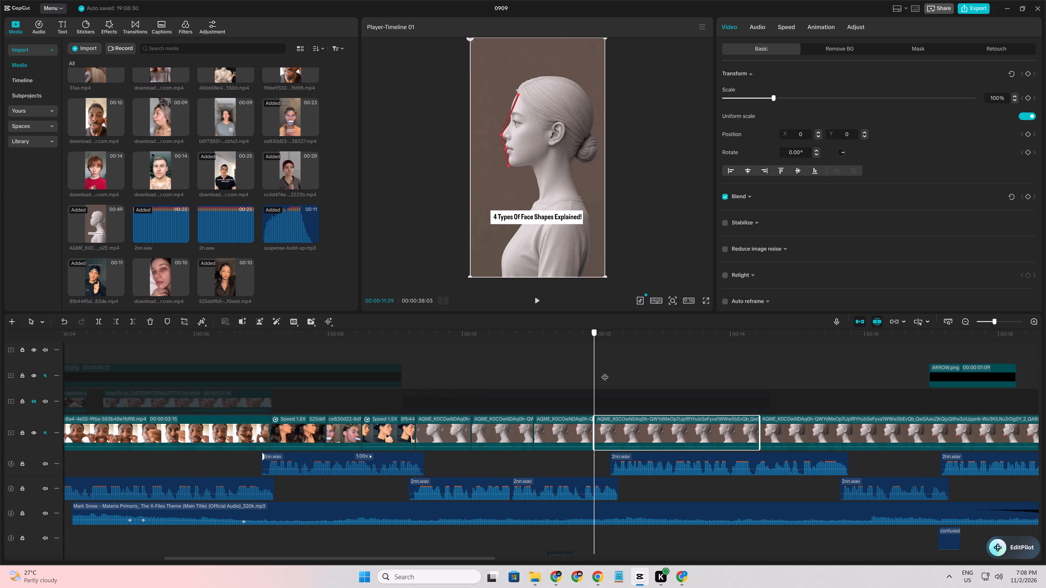
{"action": "left_click_drag", "start_coordinate": [605, 372], "coordinate": [710, 418]}
{"action": "left_click", "coordinate": [697, 442]}
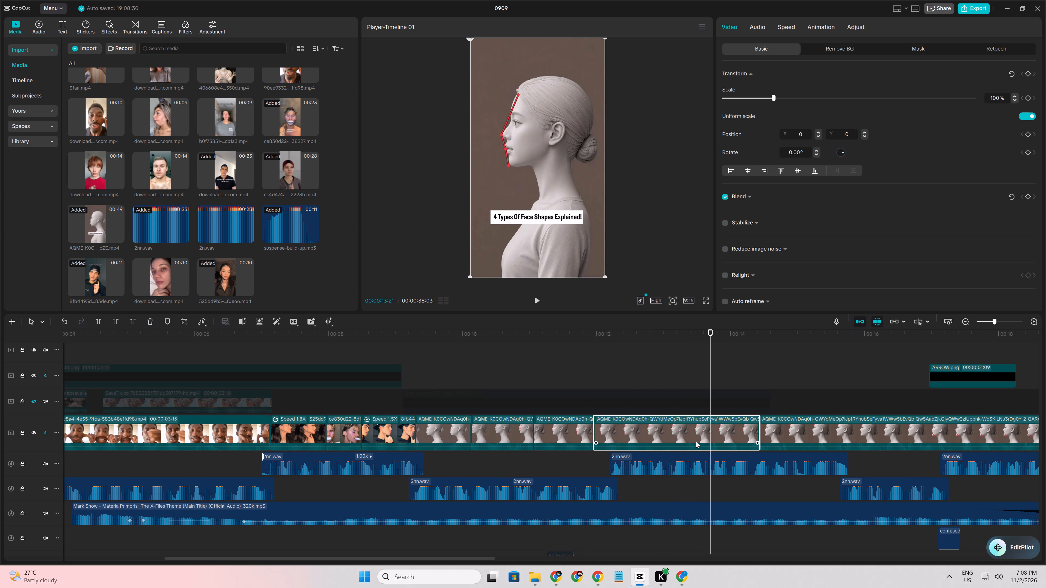
{"action": "key", "text": "Delete"}
Look through the last AQME piece and trim its end at 00:00:13:28 to match the voice-over.
{"action": "left_click", "coordinate": [583, 368]}
{"action": "left_click_drag", "start_coordinate": [583, 368], "coordinate": [622, 376]}
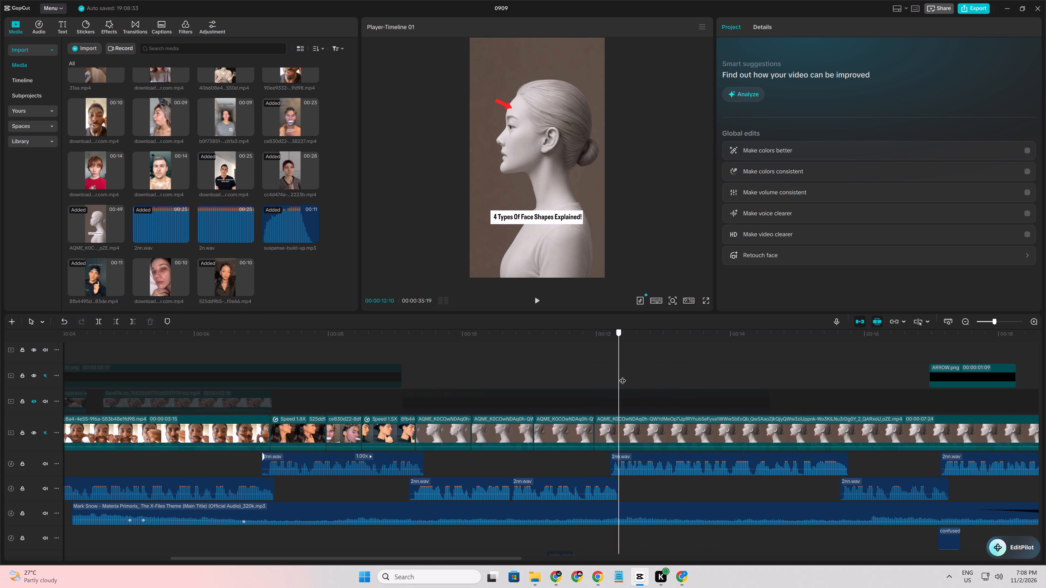
{"action": "left_click_drag", "start_coordinate": [622, 376], "coordinate": [736, 421]}
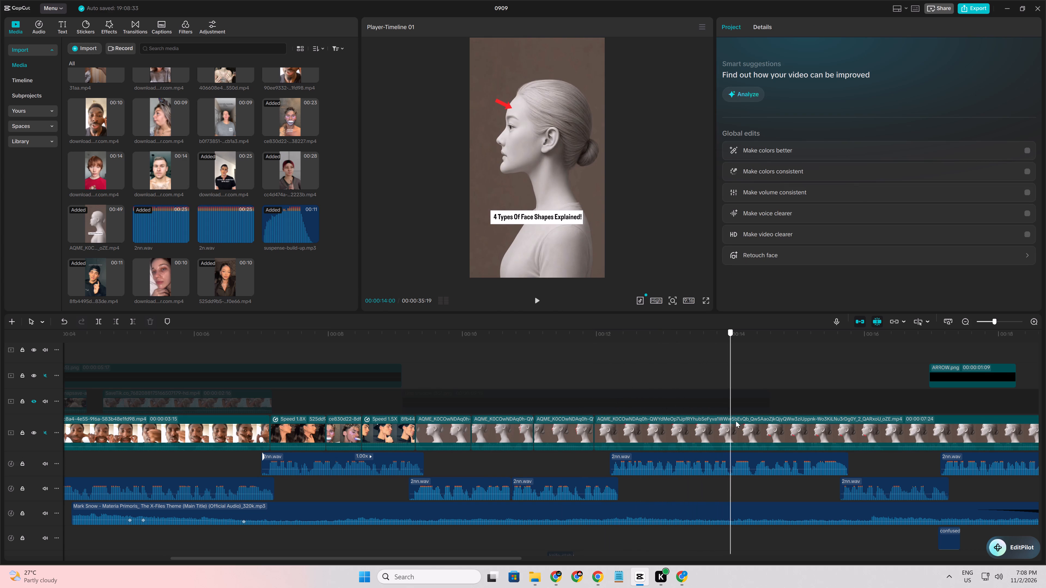
{"action": "left_click_drag", "start_coordinate": [736, 421], "coordinate": [712, 422]}
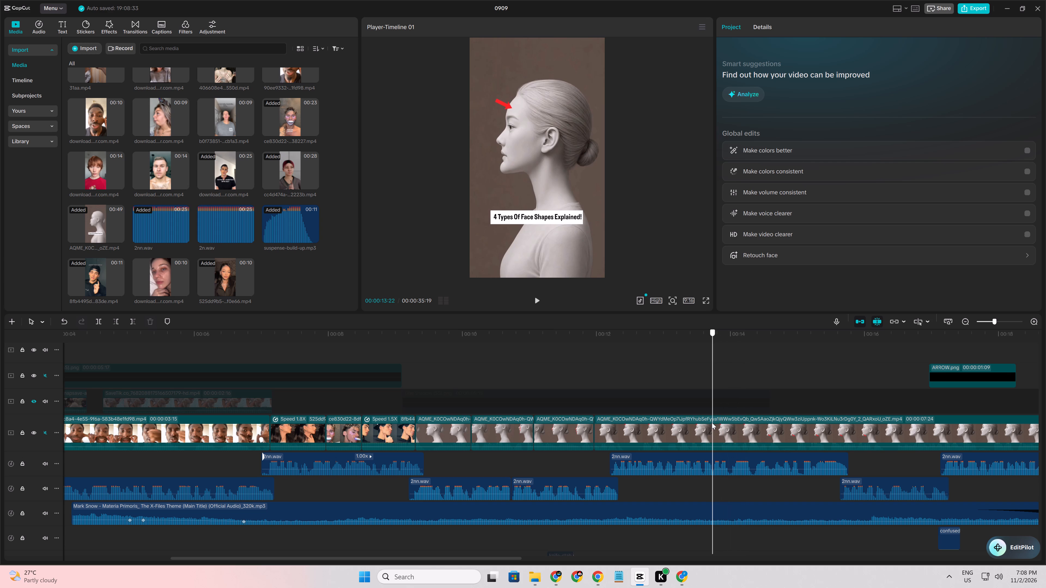
{"action": "left_click_drag", "start_coordinate": [712, 422], "coordinate": [726, 426]}
{"action": "left_click", "coordinate": [726, 427]}
{"action": "key", "text": "w"}
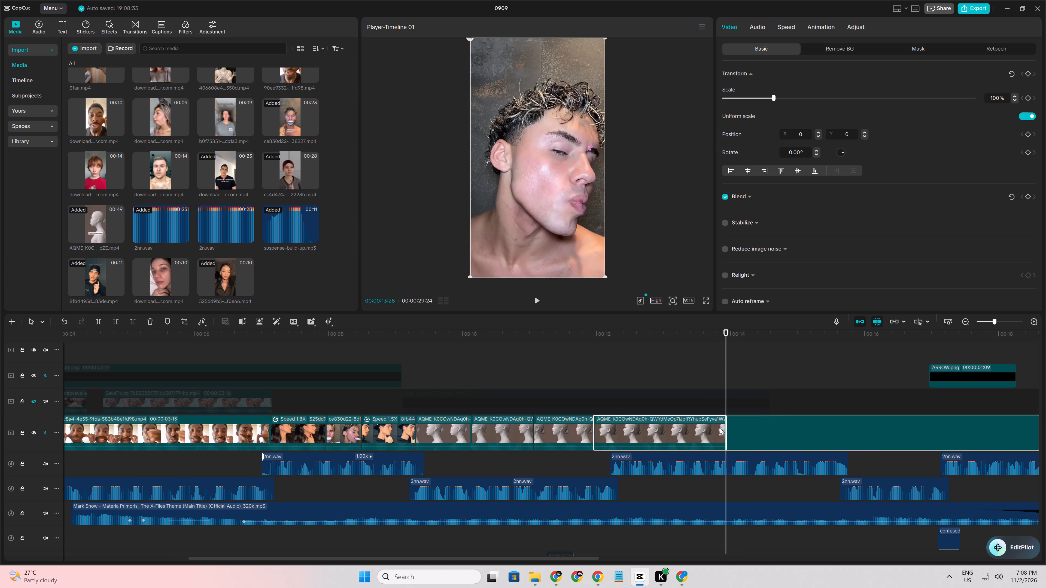
Play the sequence into the AQME section and speed up the first AQME piece to 1.91x.
{"action": "left_click", "coordinate": [390, 491]}
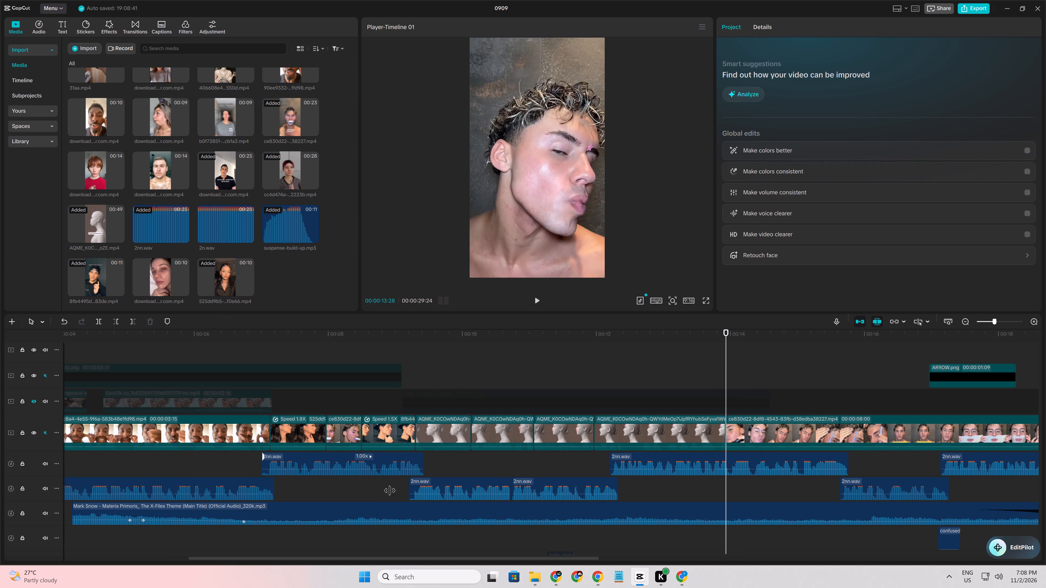
{"action": "key", "text": "space"}
{"action": "scroll", "coordinate": [410, 491], "scroll_direction": "up", "scroll_amount": 5, "text": "ctrl"}
{"action": "key", "text": "space"}
{"action": "left_click", "coordinate": [448, 430]}
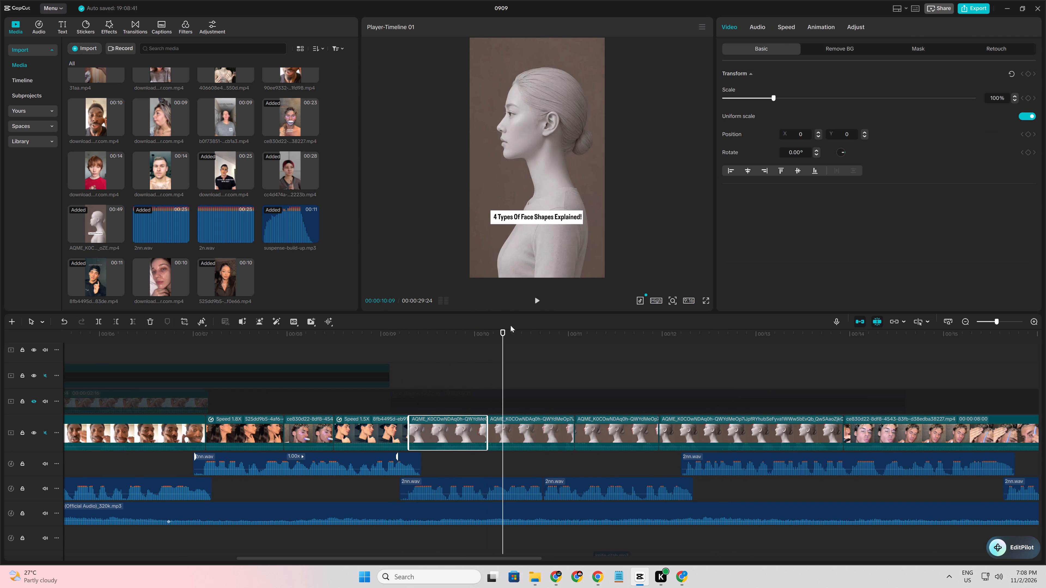
{"action": "left_click", "coordinate": [784, 29]}
{"action": "left_click", "coordinate": [833, 90]}
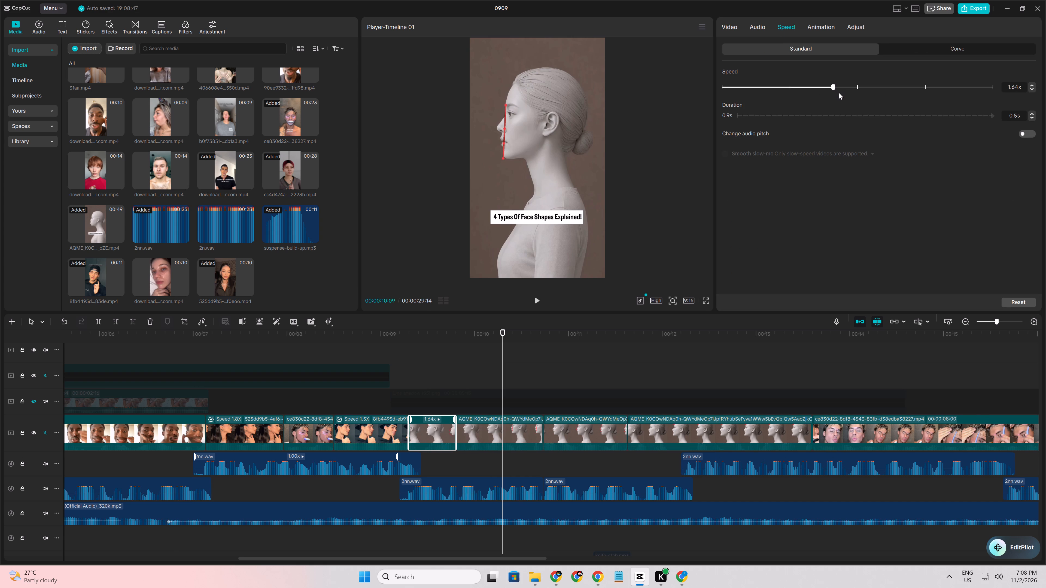
{"action": "left_click", "coordinate": [841, 93]}
{"action": "left_click", "coordinate": [846, 93]}
{"action": "left_click", "coordinate": [851, 92]}
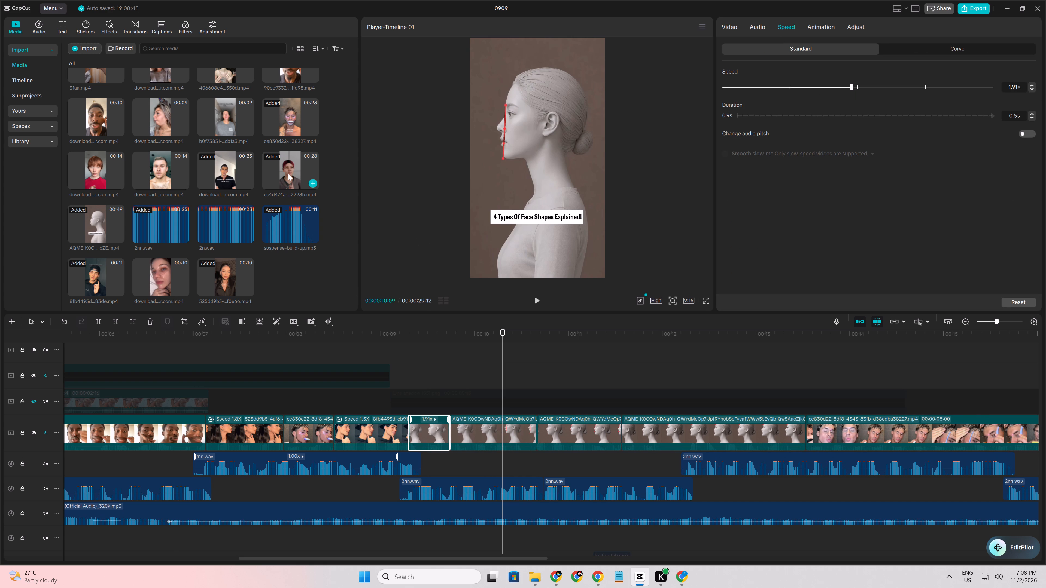
Preview the face clips in the media library to find one that fits before the AQME pieces.
{"action": "left_click", "coordinate": [241, 116]}
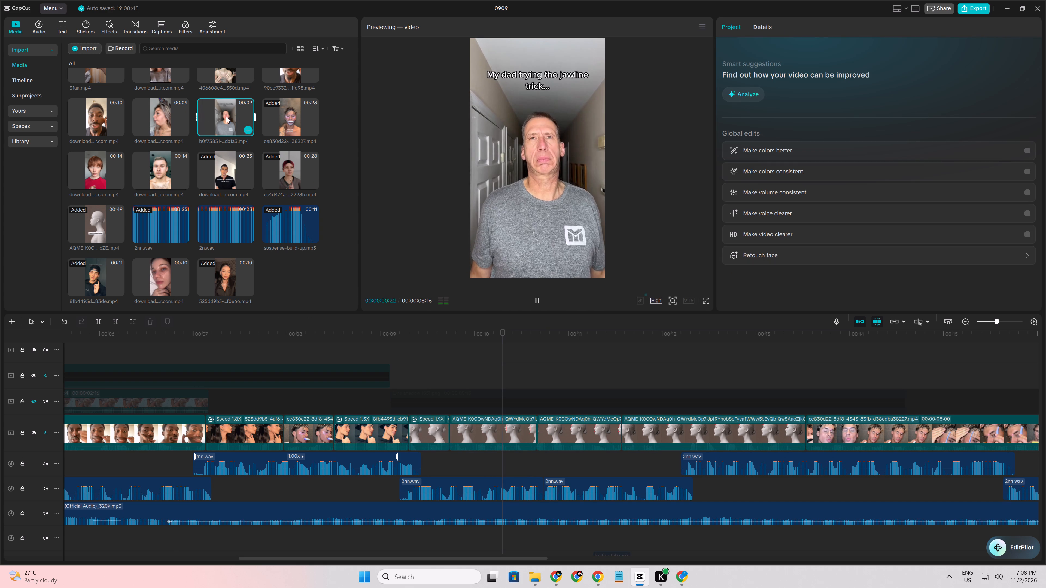
{"action": "left_click", "coordinate": [158, 113]}
{"action": "scroll", "coordinate": [157, 113], "scroll_direction": "up", "scroll_amount": 1}
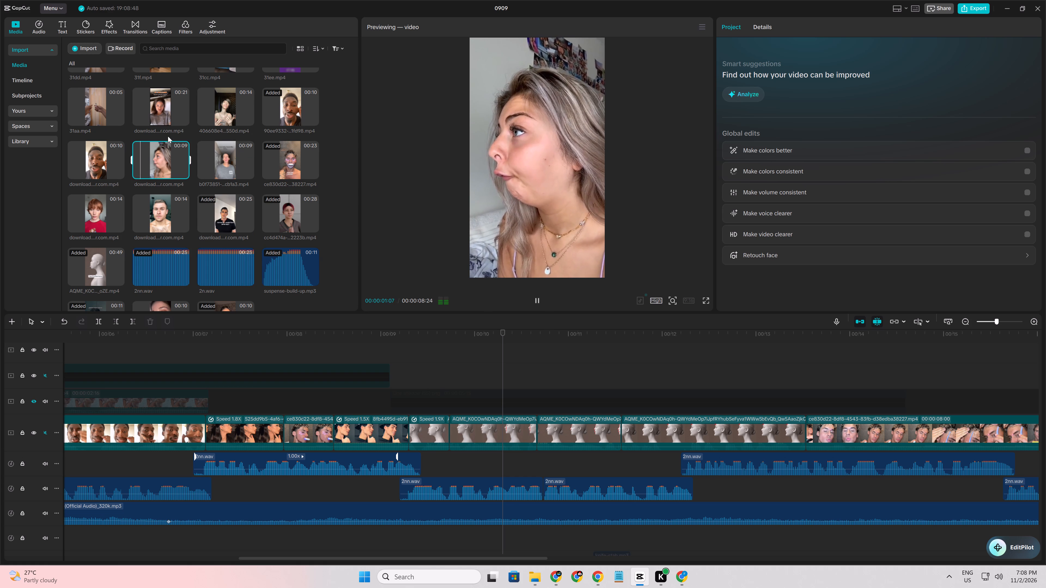
{"action": "scroll", "coordinate": [170, 142], "scroll_direction": "up", "scroll_amount": 1}
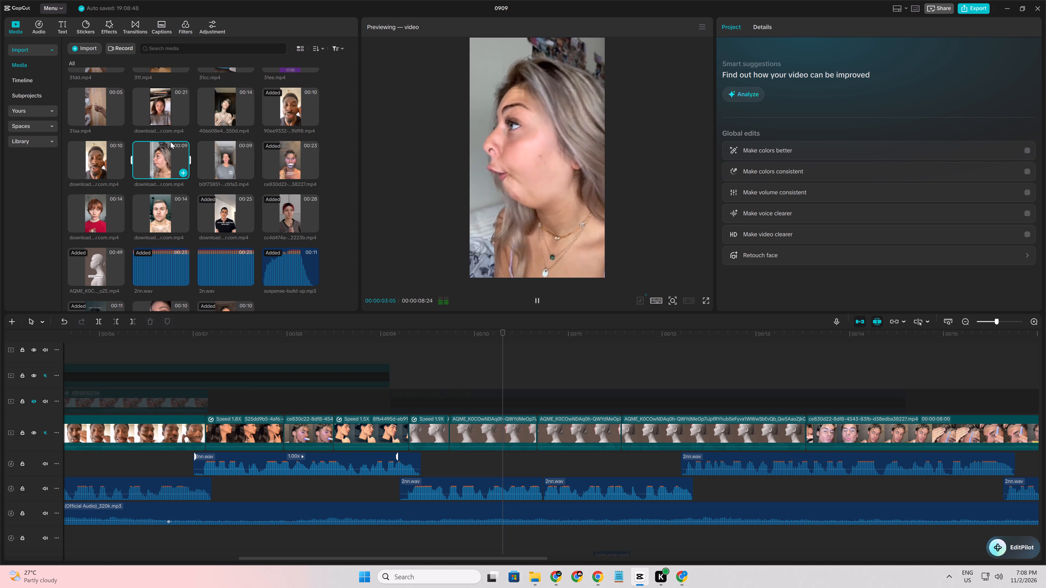
{"action": "left_click", "coordinate": [215, 155]}
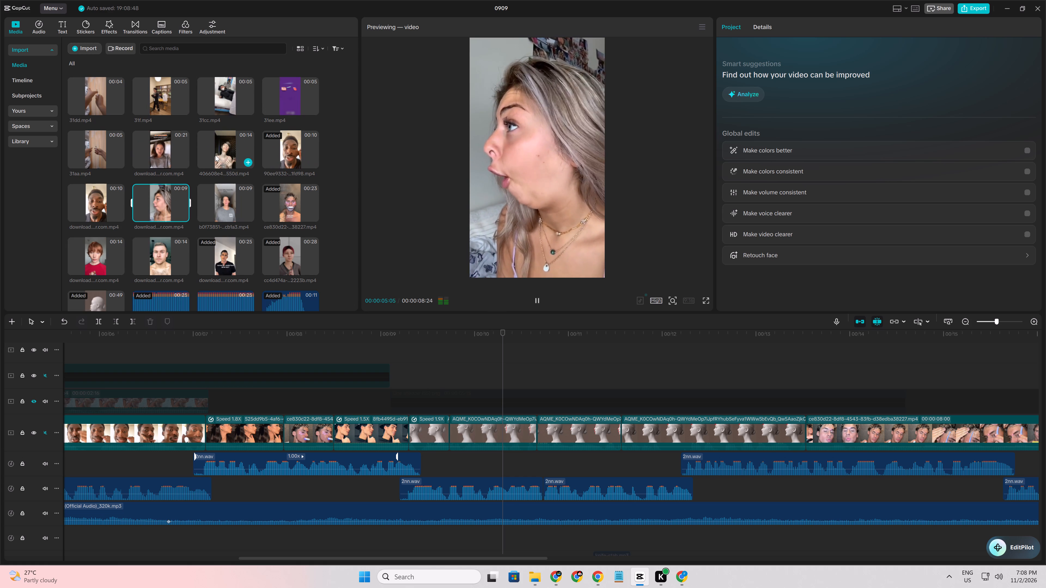
{"action": "left_click", "coordinate": [162, 152]}
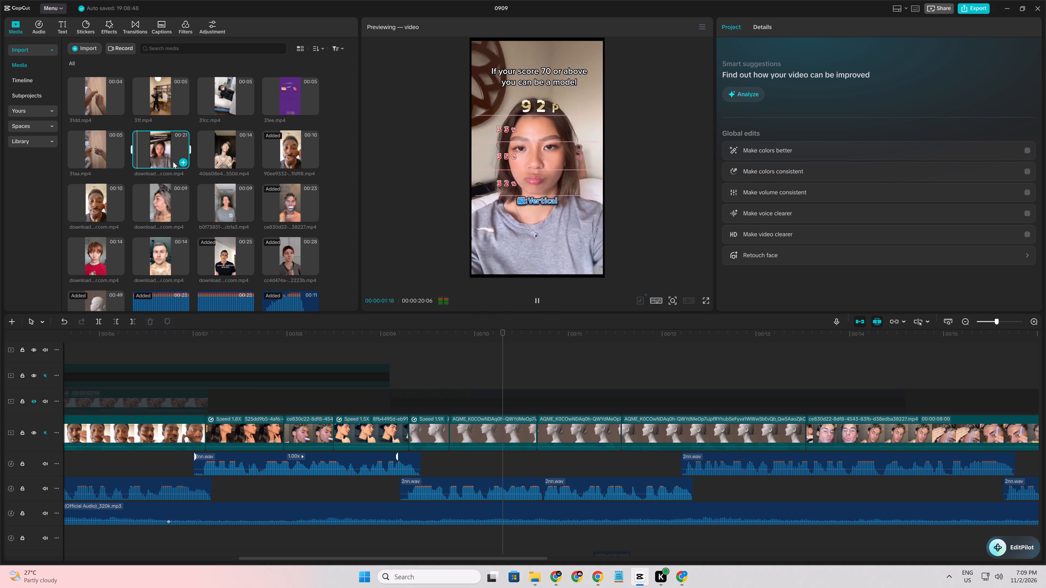
{"action": "left_click", "coordinate": [172, 147]}
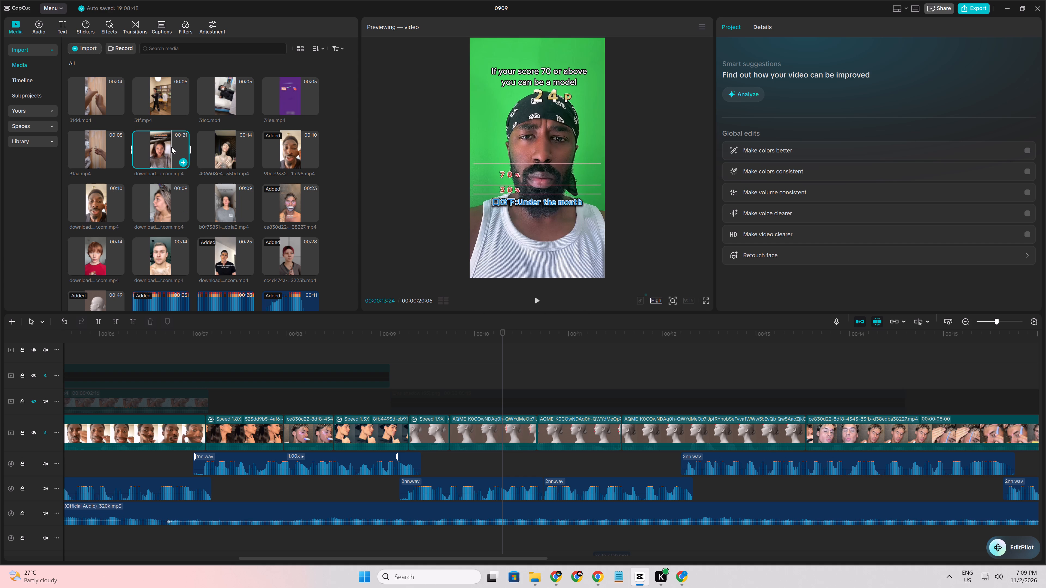
{"action": "key", "text": "space"}
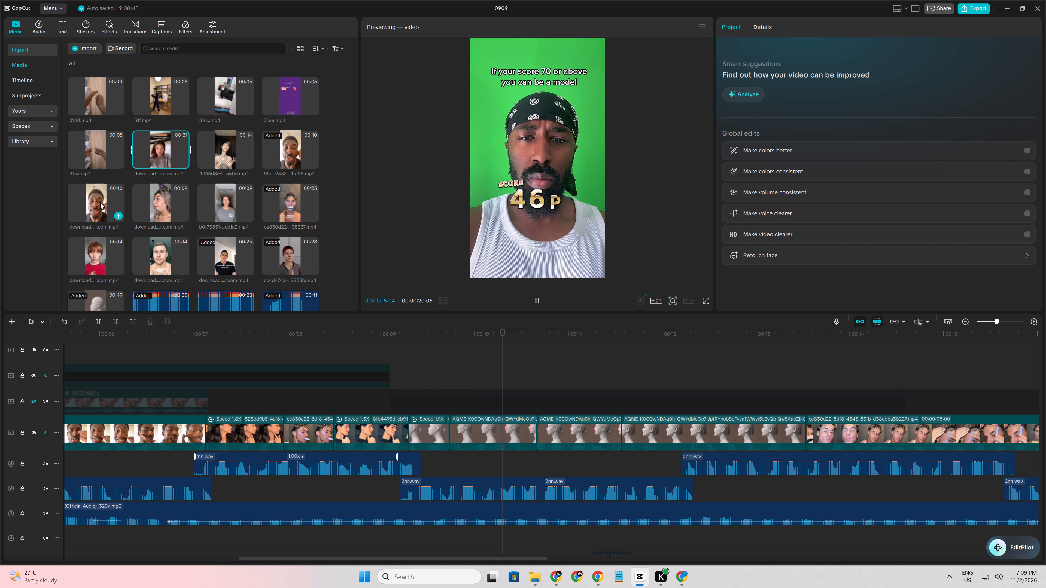
{"action": "left_click", "coordinate": [100, 203]}
{"action": "left_click", "coordinate": [87, 248]}
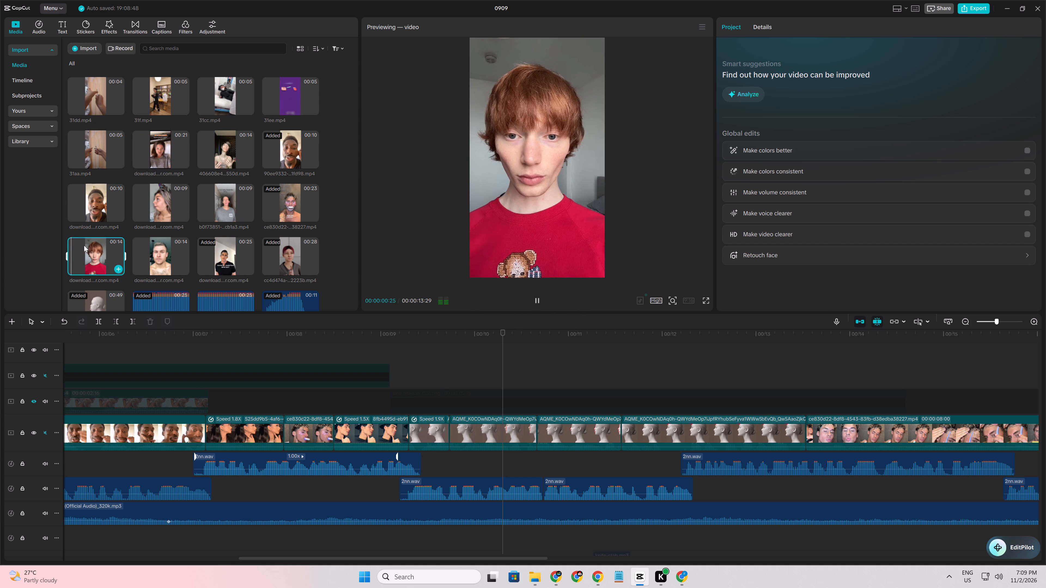
Insert the 14-second clip of the bearded, shirtless man on the main track at 00:00:09:09, before the first AQME piece.
{"action": "left_click", "coordinate": [145, 253]}
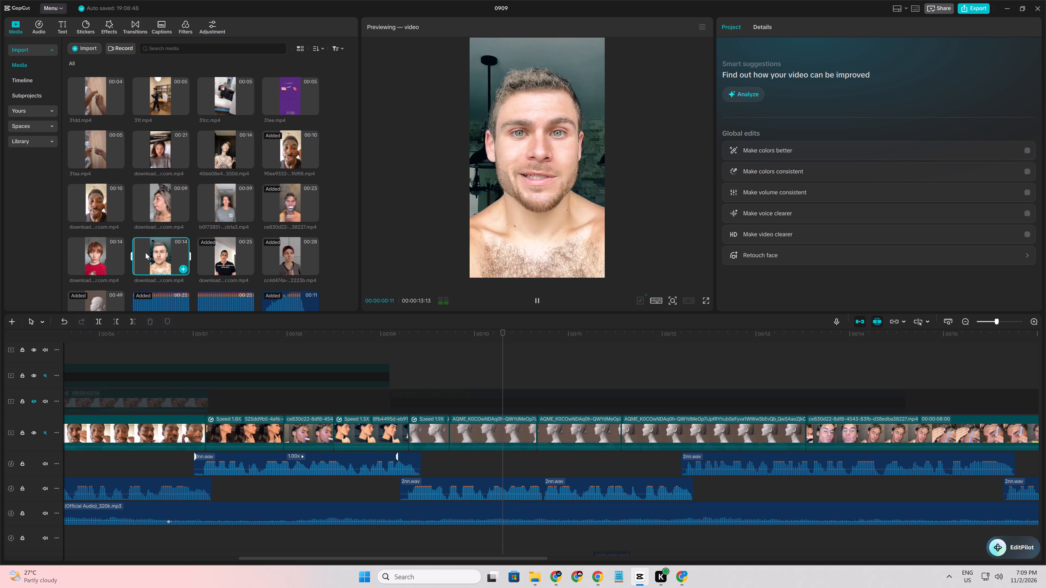
{"action": "left_click_drag", "start_coordinate": [145, 252], "coordinate": [417, 416]}
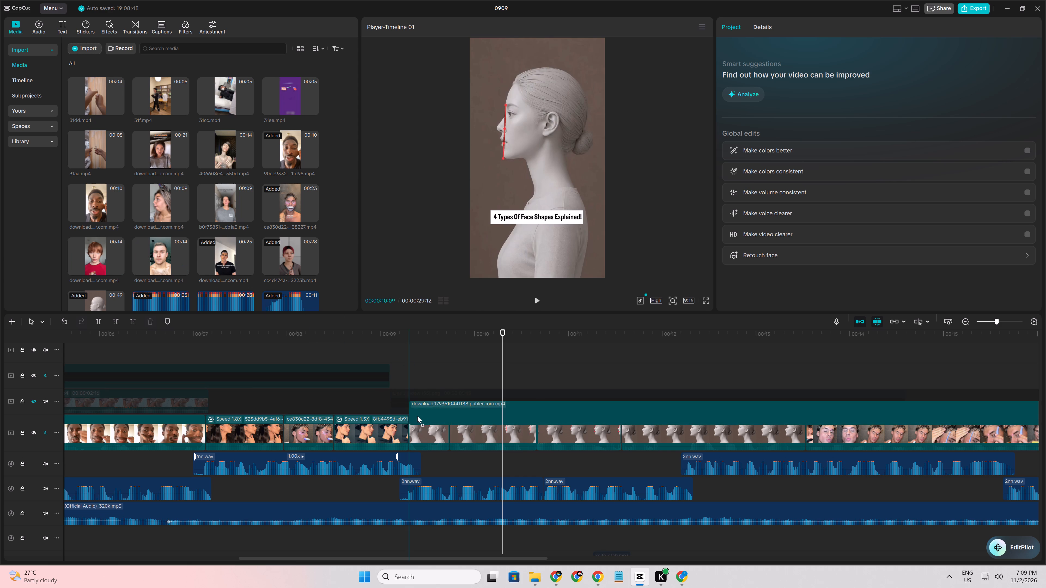
{"action": "left_click_drag", "start_coordinate": [417, 416], "coordinate": [405, 433]}
Cut about 4.5 seconds off the start of the bearded man's clip, at the point where the mesh overlay covers his face.
{"action": "left_click", "coordinate": [417, 366]}
{"action": "left_click_drag", "start_coordinate": [417, 366], "coordinate": [439, 370]}
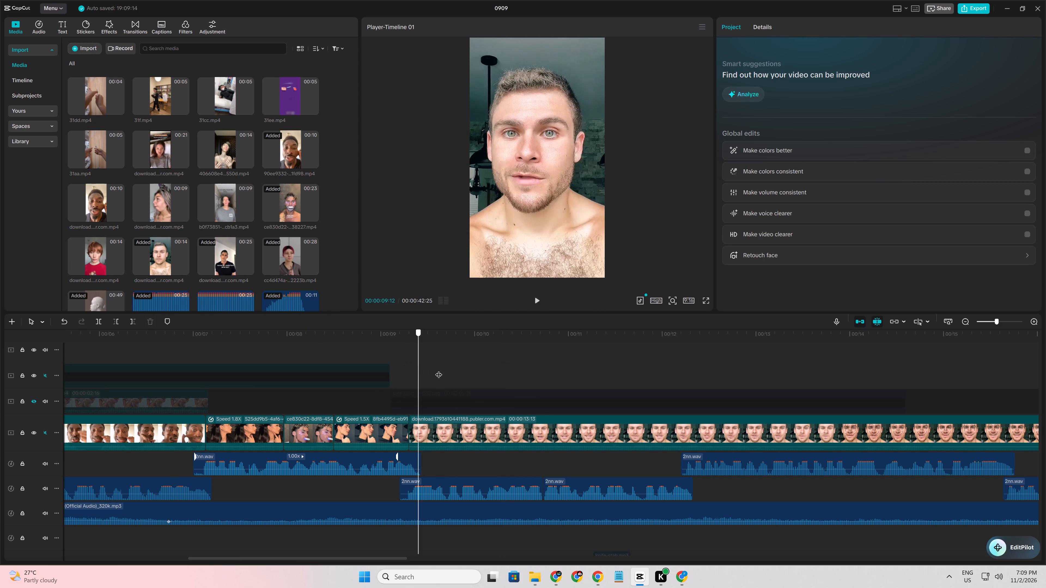
{"action": "left_click_drag", "start_coordinate": [439, 370], "coordinate": [826, 405]}
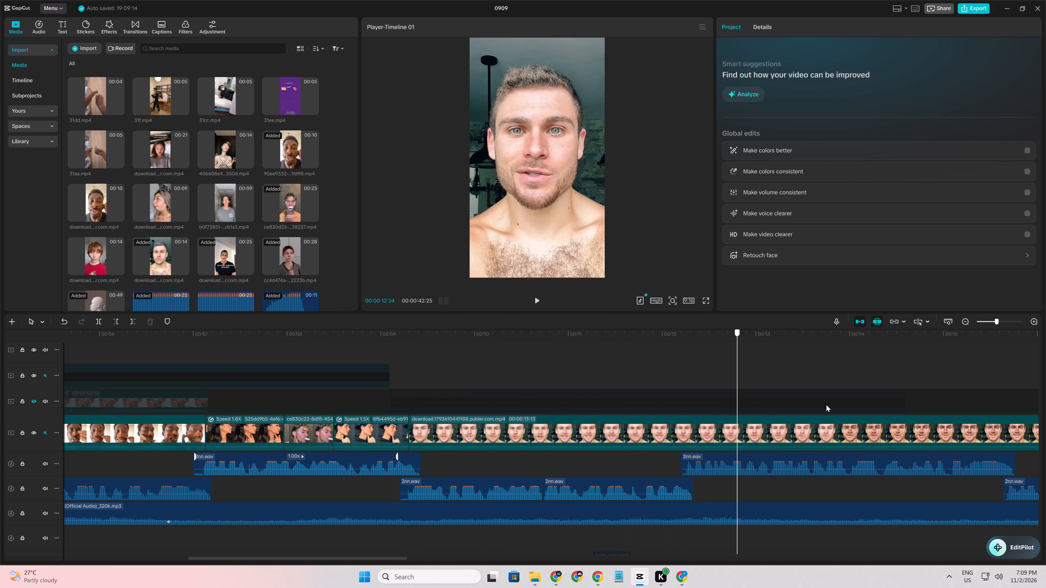
{"action": "left_click_drag", "start_coordinate": [826, 405], "coordinate": [832, 416]}
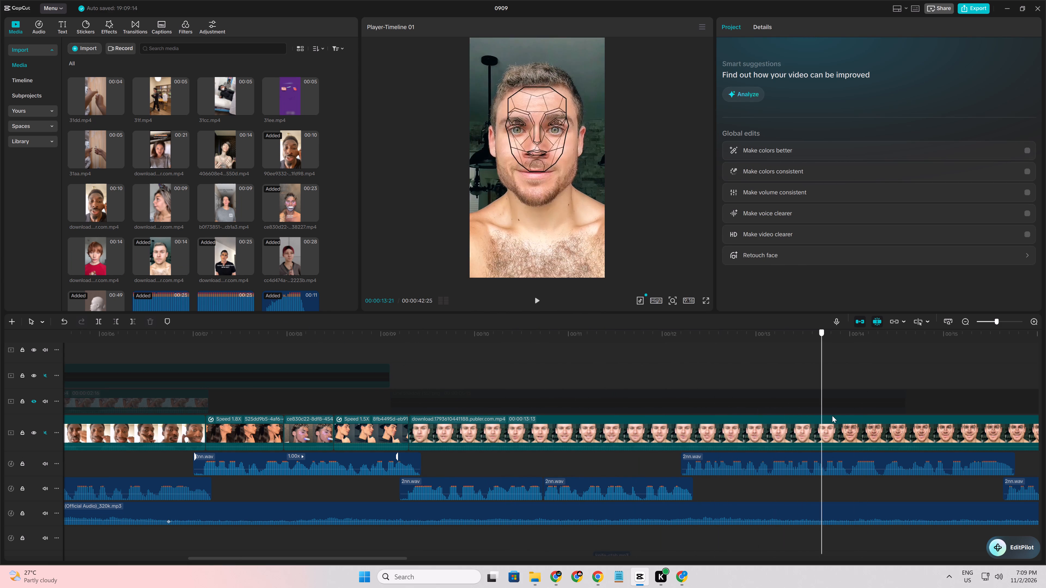
{"action": "left_click_drag", "start_coordinate": [832, 416], "coordinate": [822, 415]}
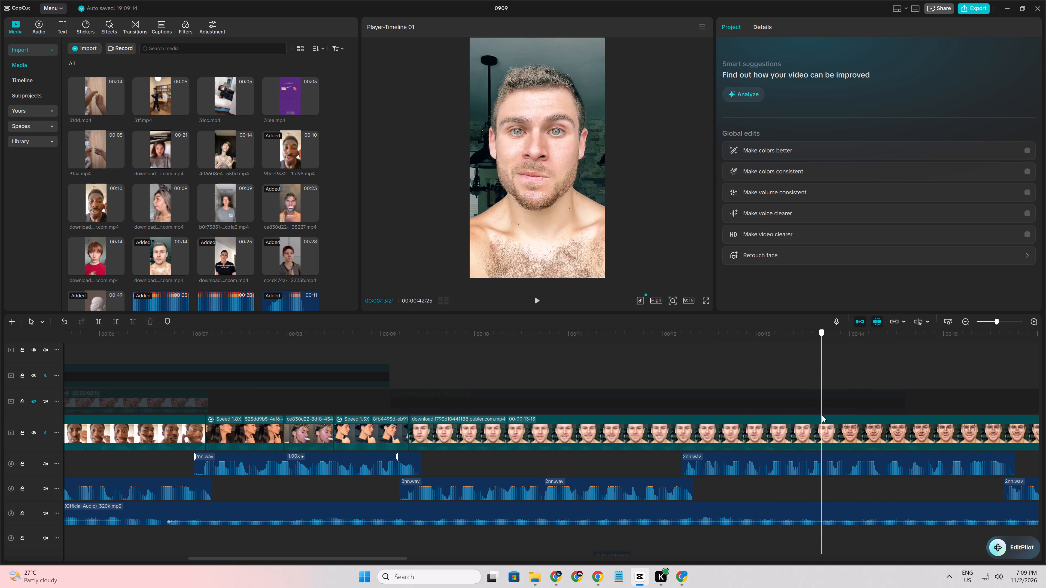
{"action": "left_click_drag", "start_coordinate": [822, 415], "coordinate": [830, 416]}
{"action": "left_click", "coordinate": [823, 436]}
{"action": "key", "text": "q"}
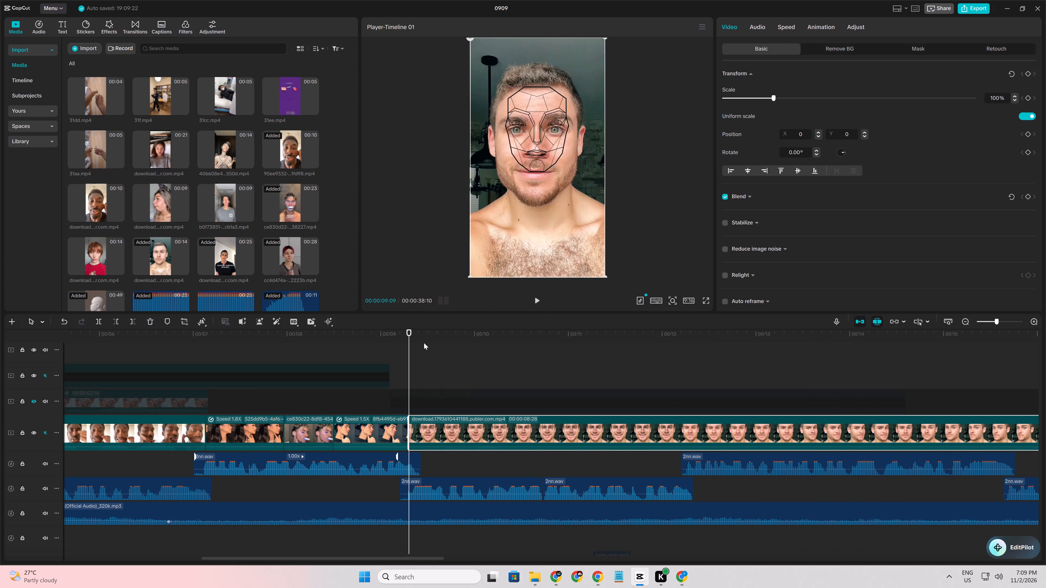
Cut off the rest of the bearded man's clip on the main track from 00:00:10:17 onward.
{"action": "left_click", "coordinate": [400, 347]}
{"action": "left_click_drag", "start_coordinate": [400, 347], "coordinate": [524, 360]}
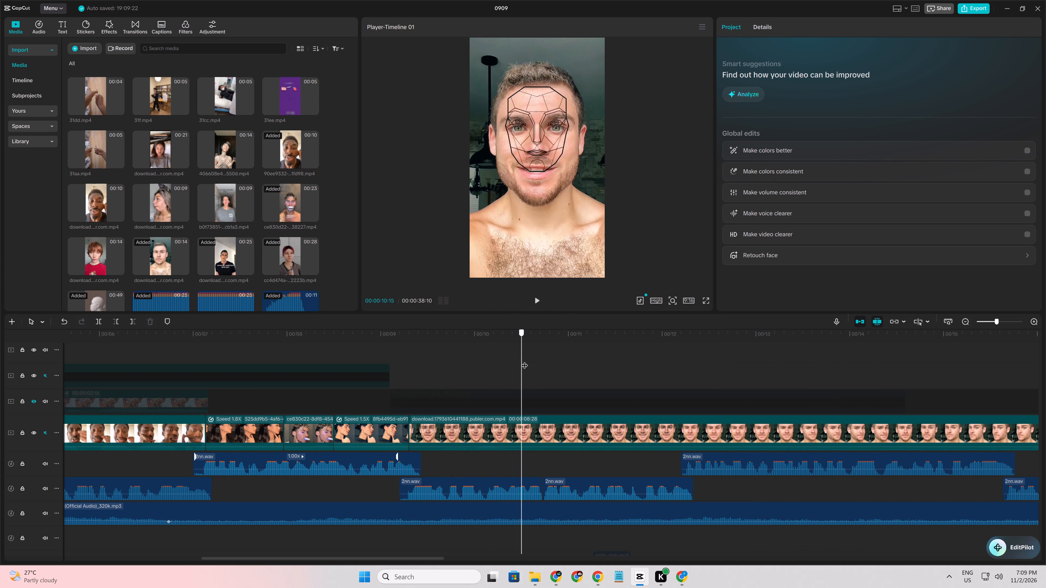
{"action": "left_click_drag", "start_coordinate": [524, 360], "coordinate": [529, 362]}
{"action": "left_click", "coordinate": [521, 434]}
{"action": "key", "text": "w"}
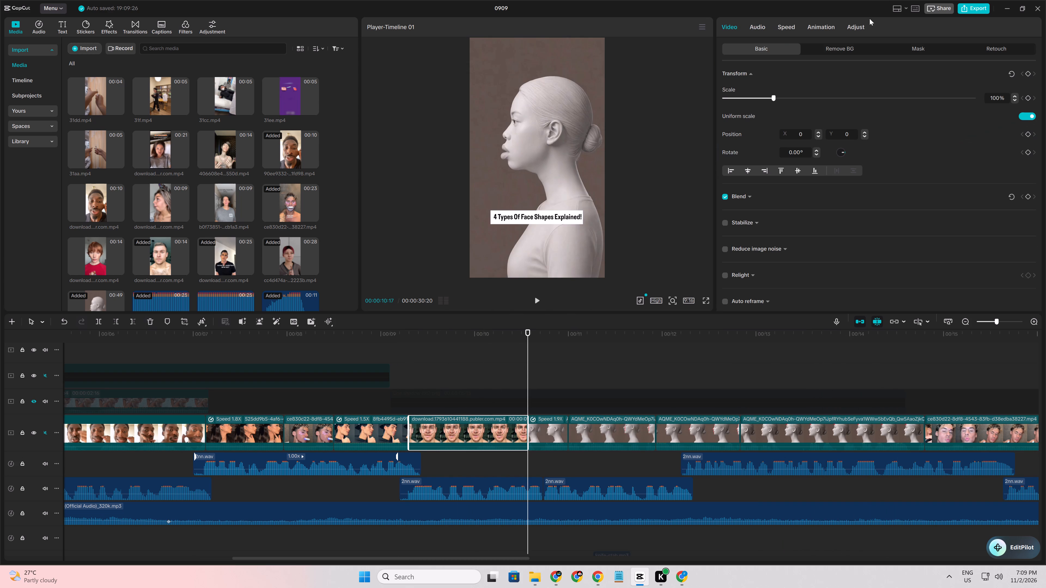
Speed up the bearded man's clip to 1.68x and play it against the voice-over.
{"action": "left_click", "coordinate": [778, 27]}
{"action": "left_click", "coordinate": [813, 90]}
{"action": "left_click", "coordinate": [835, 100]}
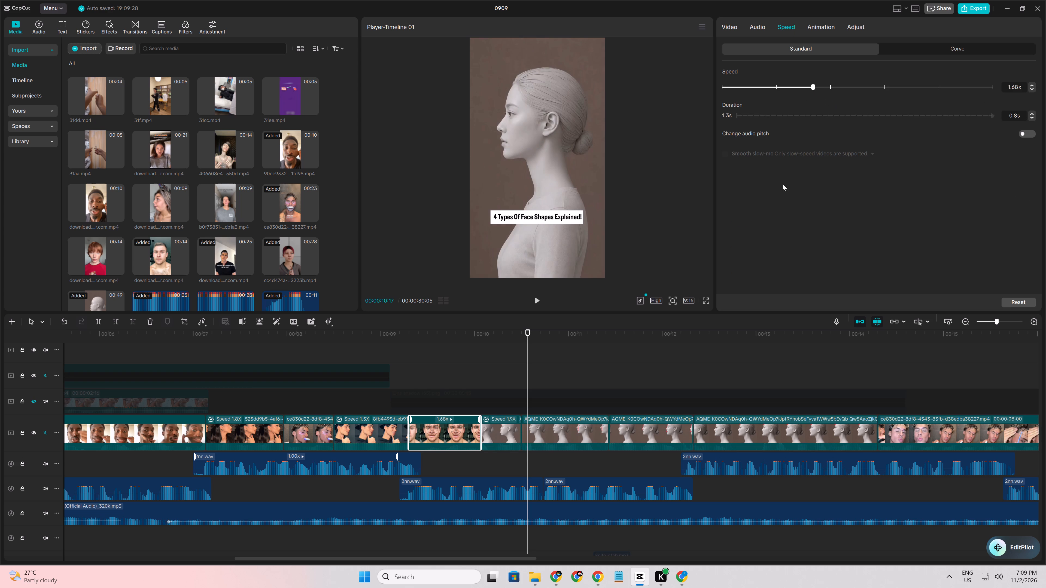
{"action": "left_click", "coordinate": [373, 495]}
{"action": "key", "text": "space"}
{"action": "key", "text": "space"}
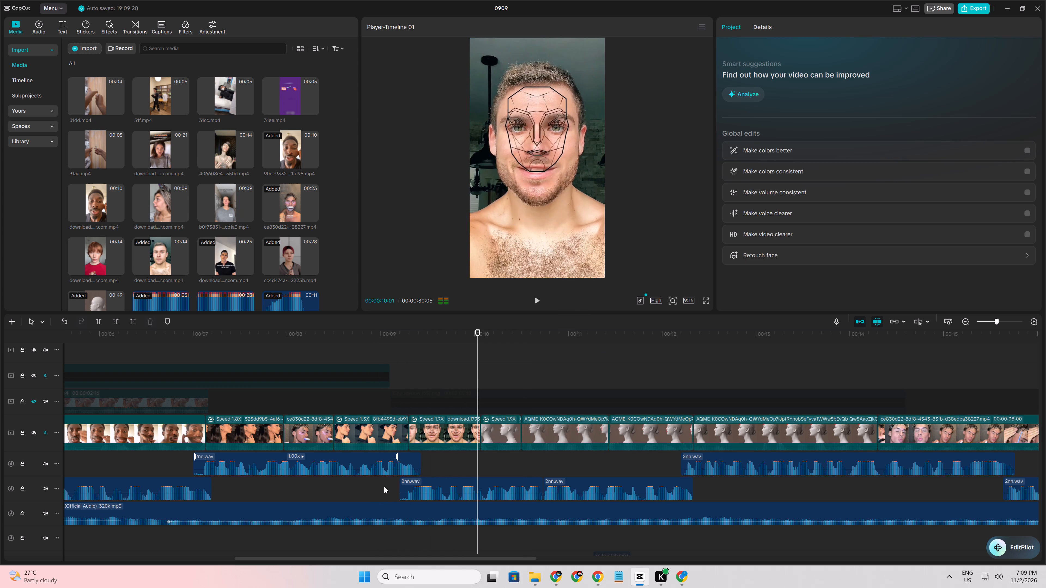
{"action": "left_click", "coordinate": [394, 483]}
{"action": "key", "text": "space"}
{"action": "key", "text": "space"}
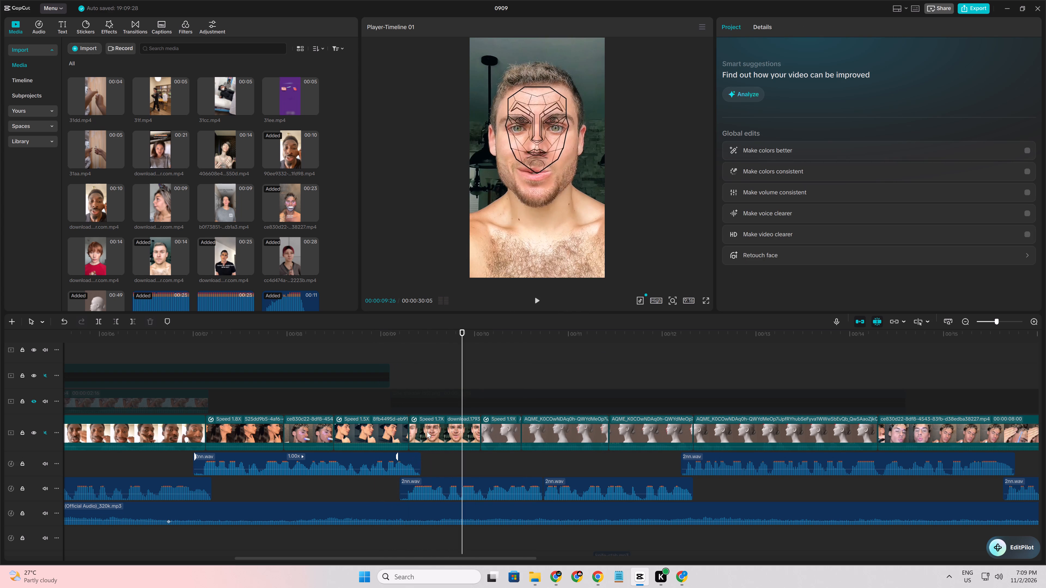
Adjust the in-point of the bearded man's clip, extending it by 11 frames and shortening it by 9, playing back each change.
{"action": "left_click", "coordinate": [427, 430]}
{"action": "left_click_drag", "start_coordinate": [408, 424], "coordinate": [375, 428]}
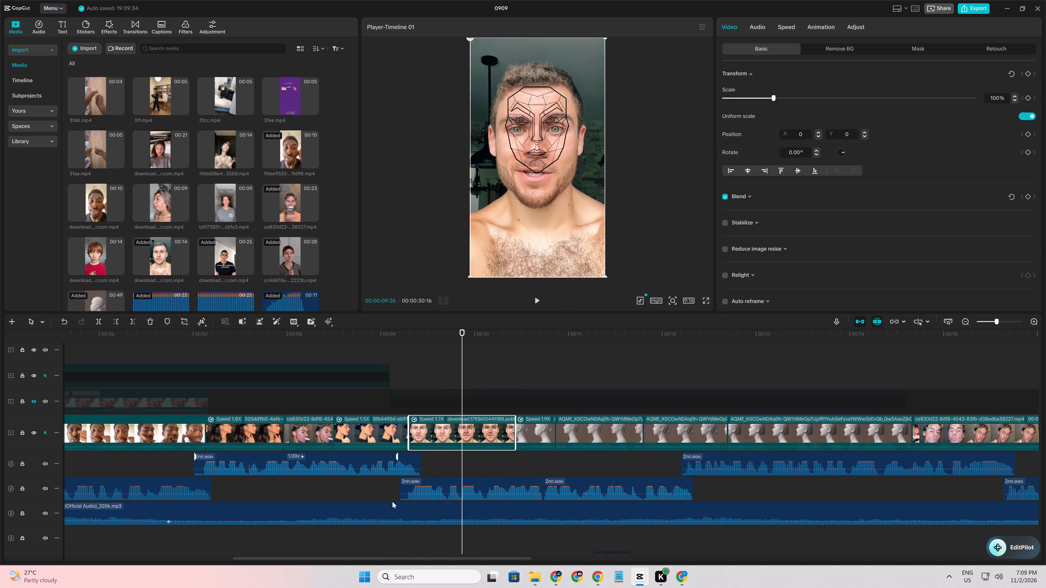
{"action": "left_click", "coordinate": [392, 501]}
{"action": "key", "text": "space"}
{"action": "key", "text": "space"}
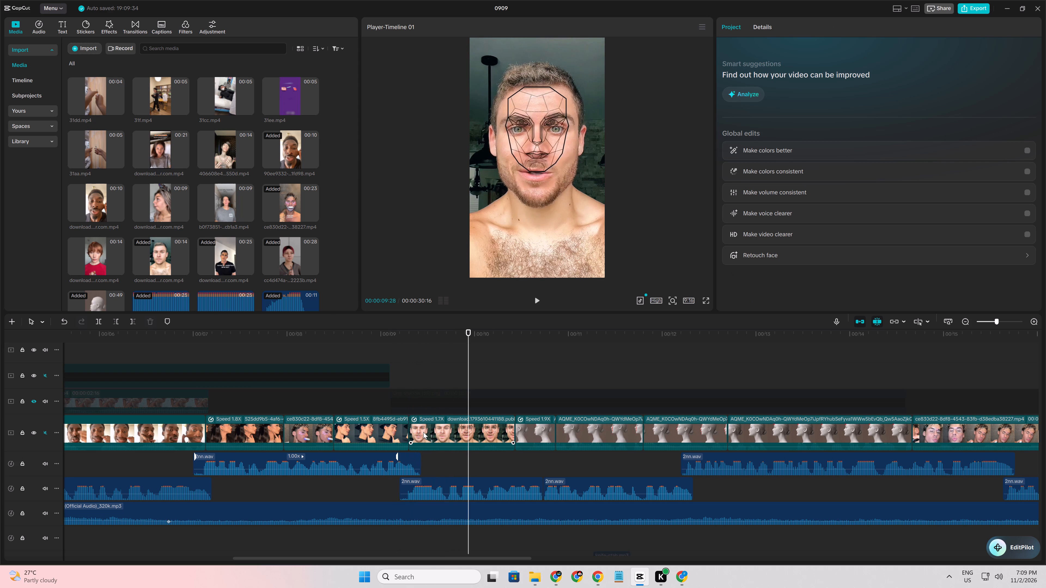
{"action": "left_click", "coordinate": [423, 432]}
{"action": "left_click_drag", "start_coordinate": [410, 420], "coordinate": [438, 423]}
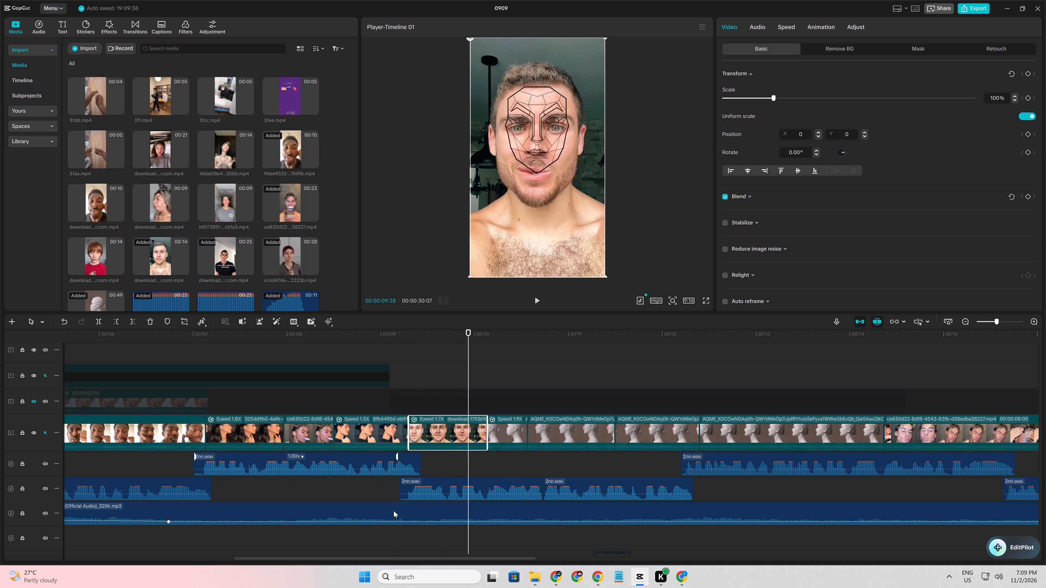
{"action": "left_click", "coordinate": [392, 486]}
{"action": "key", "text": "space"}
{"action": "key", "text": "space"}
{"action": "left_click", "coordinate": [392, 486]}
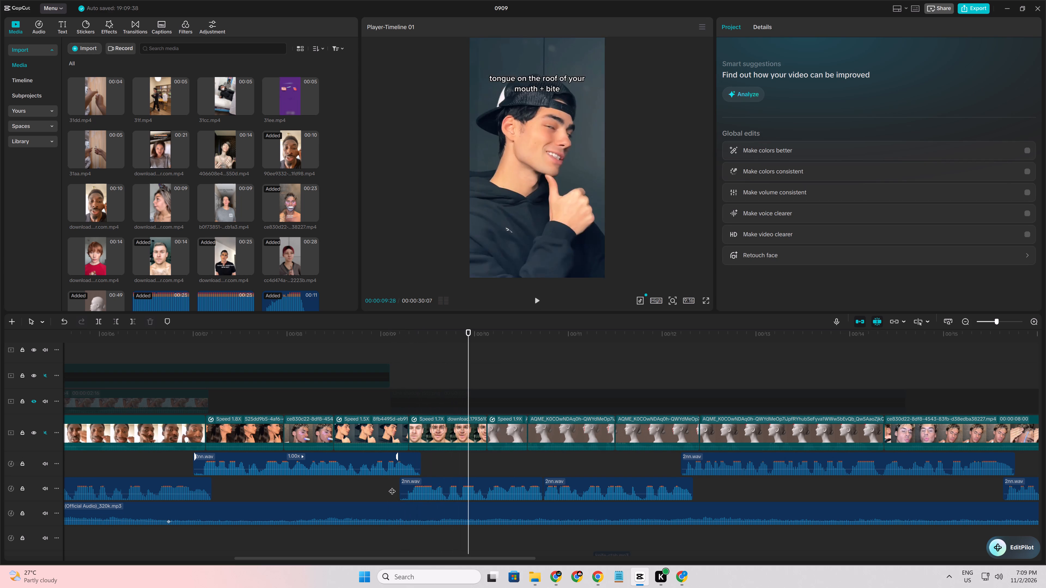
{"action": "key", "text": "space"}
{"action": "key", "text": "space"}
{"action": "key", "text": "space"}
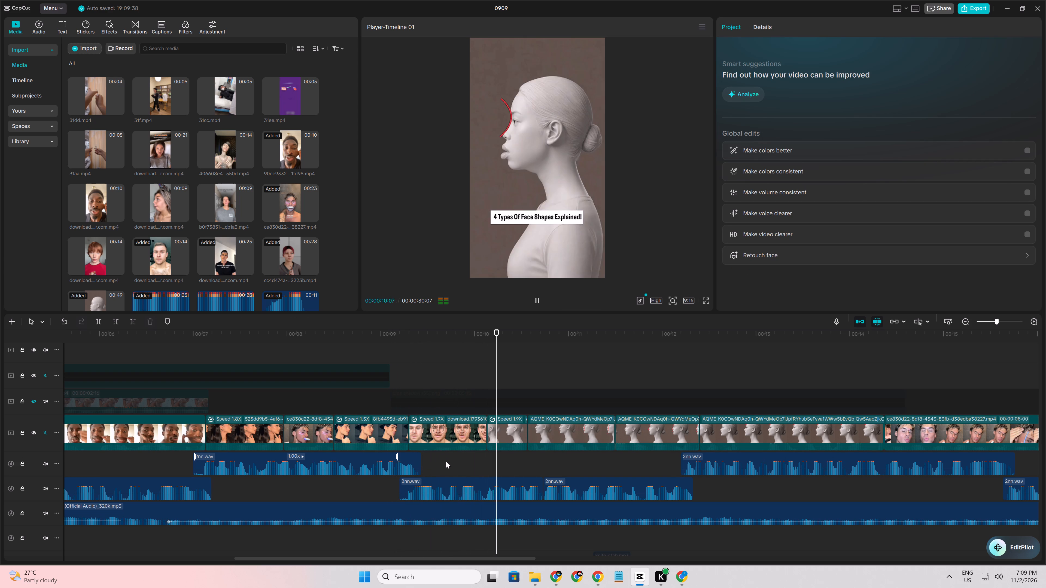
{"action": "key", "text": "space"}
Trim the end of the first, sped-up AQME piece at 00:00:10:15.
{"action": "left_click", "coordinate": [471, 458]}
{"action": "left_click_drag", "start_coordinate": [471, 458], "coordinate": [519, 461]}
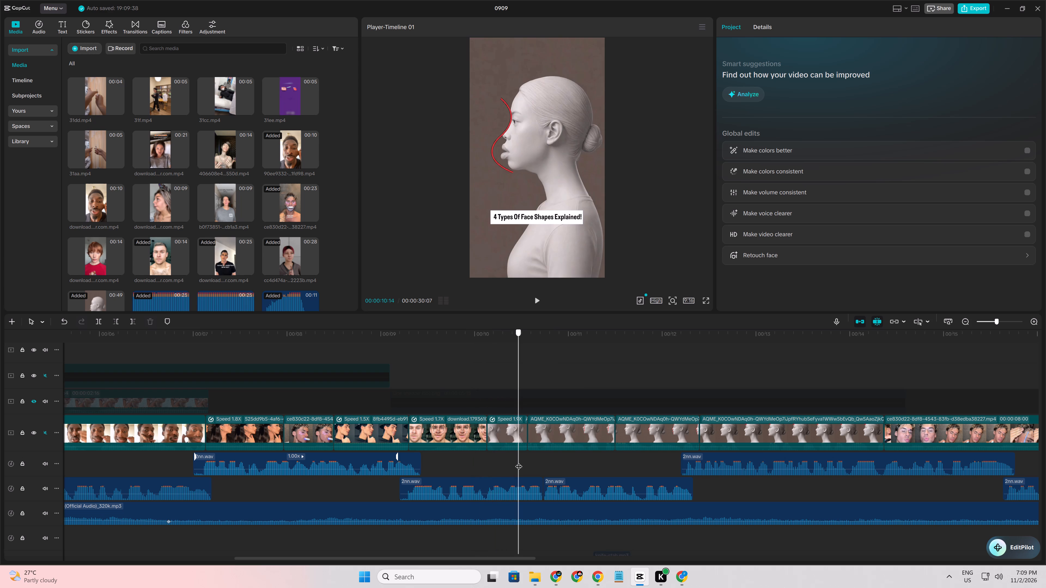
{"action": "left_click_drag", "start_coordinate": [519, 461], "coordinate": [521, 461]}
{"action": "left_click", "coordinate": [519, 442]}
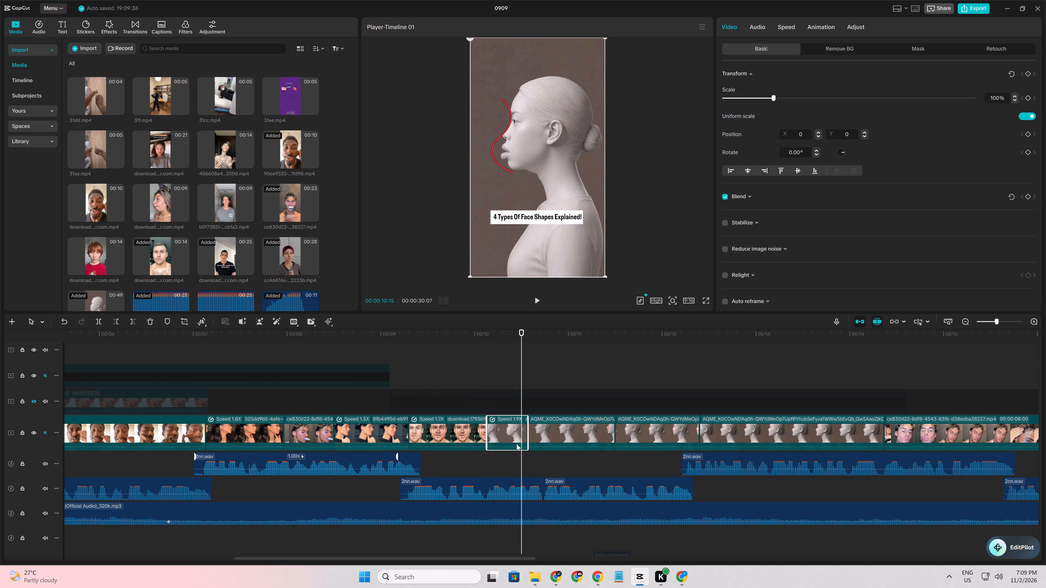
{"action": "key", "text": "w"}
Trim about 4 frames off the start of the second AQME piece, just before its red line appears.
{"action": "left_click", "coordinate": [517, 456]}
{"action": "left_click_drag", "start_coordinate": [518, 456], "coordinate": [587, 467]}
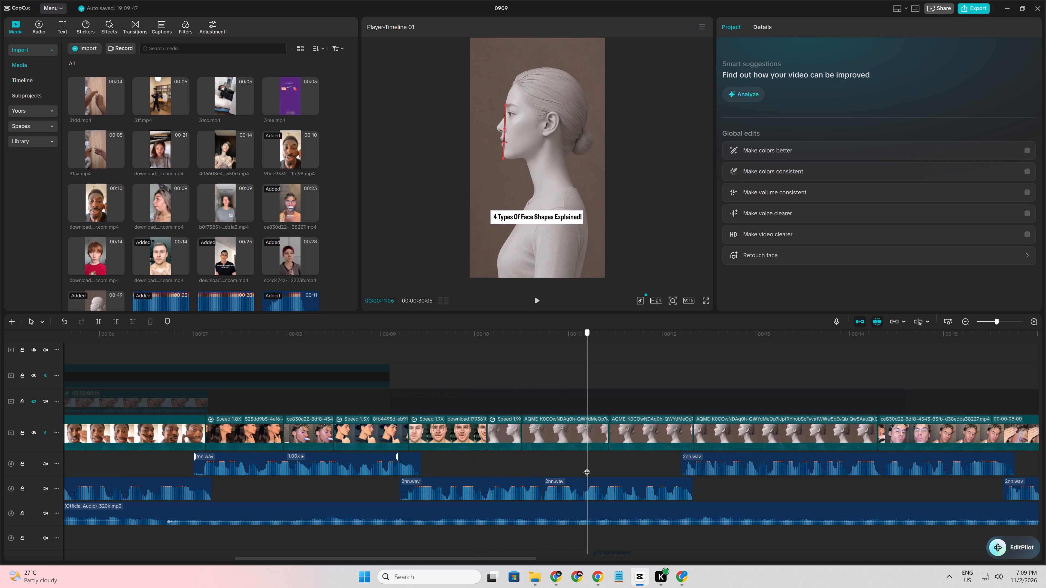
{"action": "left_click_drag", "start_coordinate": [587, 467], "coordinate": [537, 455]}
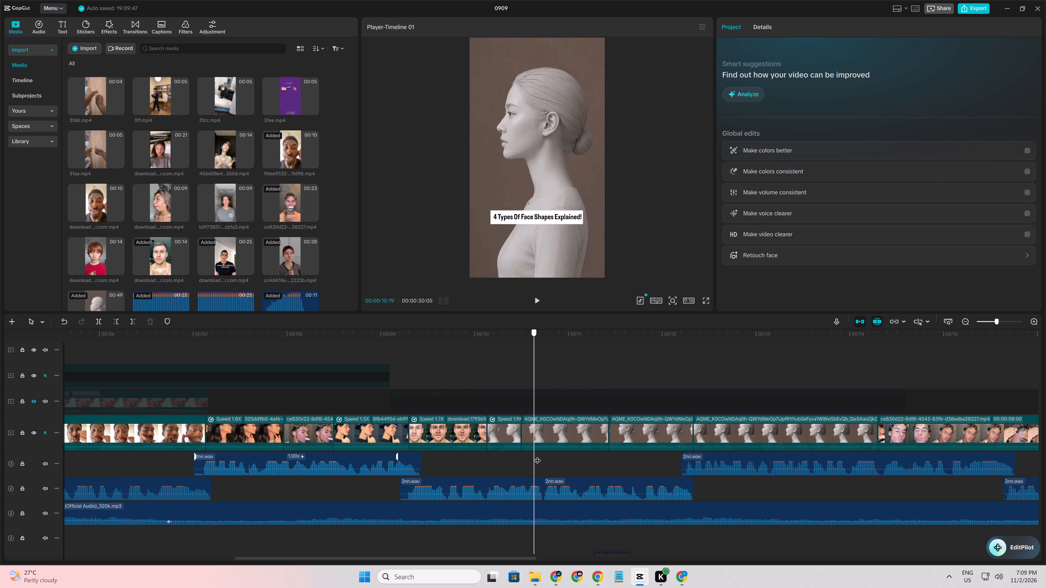
{"action": "left_click_drag", "start_coordinate": [537, 455], "coordinate": [537, 457]}
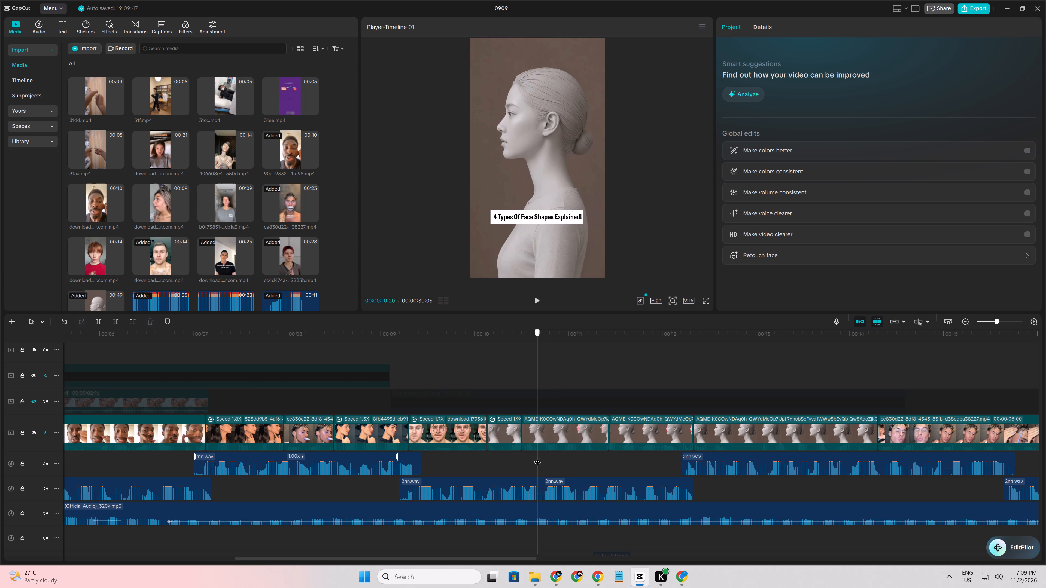
{"action": "left_click_drag", "start_coordinate": [537, 457], "coordinate": [536, 457]}
{"action": "left_click", "coordinate": [536, 442]}
{"action": "key", "text": "q"}
Trim the end of the second AQME piece at 00:00:11:03, after the straight red profile line is drawn.
{"action": "left_click", "coordinate": [507, 462]}
{"action": "left_click_drag", "start_coordinate": [509, 462], "coordinate": [519, 462]}
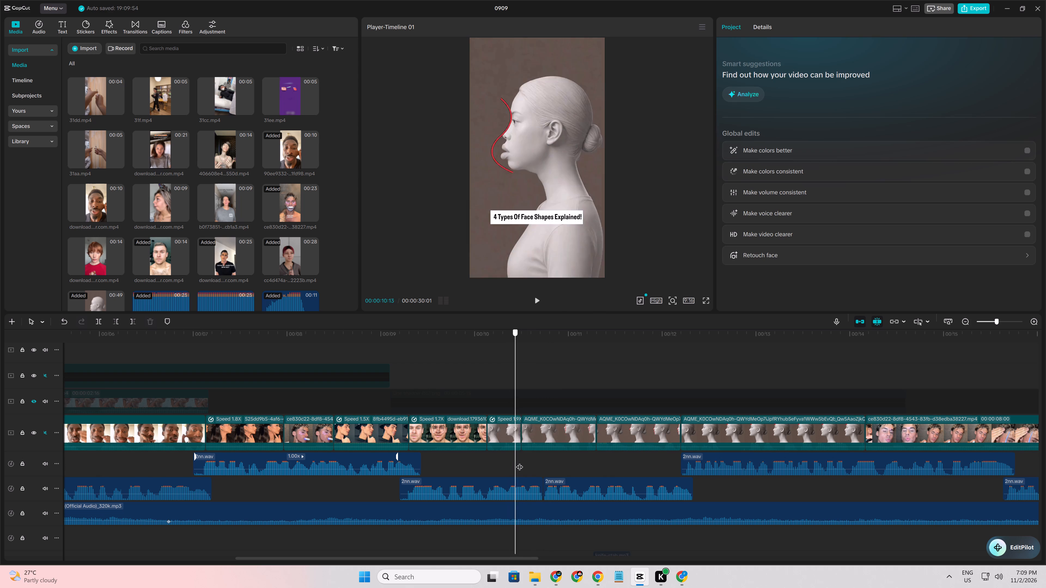
{"action": "left_click_drag", "start_coordinate": [519, 462], "coordinate": [584, 475]}
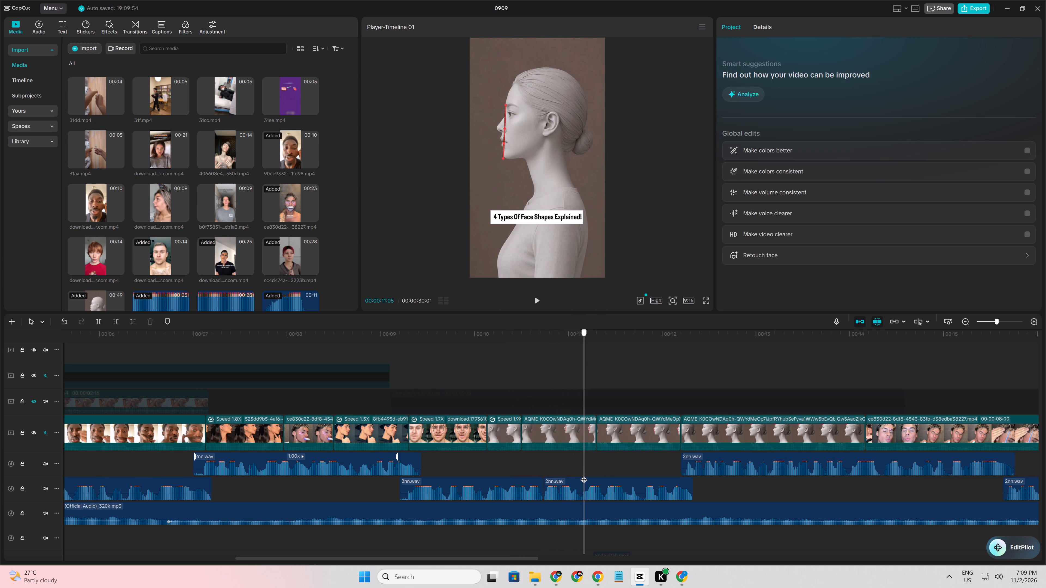
{"action": "left_click_drag", "start_coordinate": [584, 475], "coordinate": [583, 475]}
{"action": "left_click", "coordinate": [577, 452]}
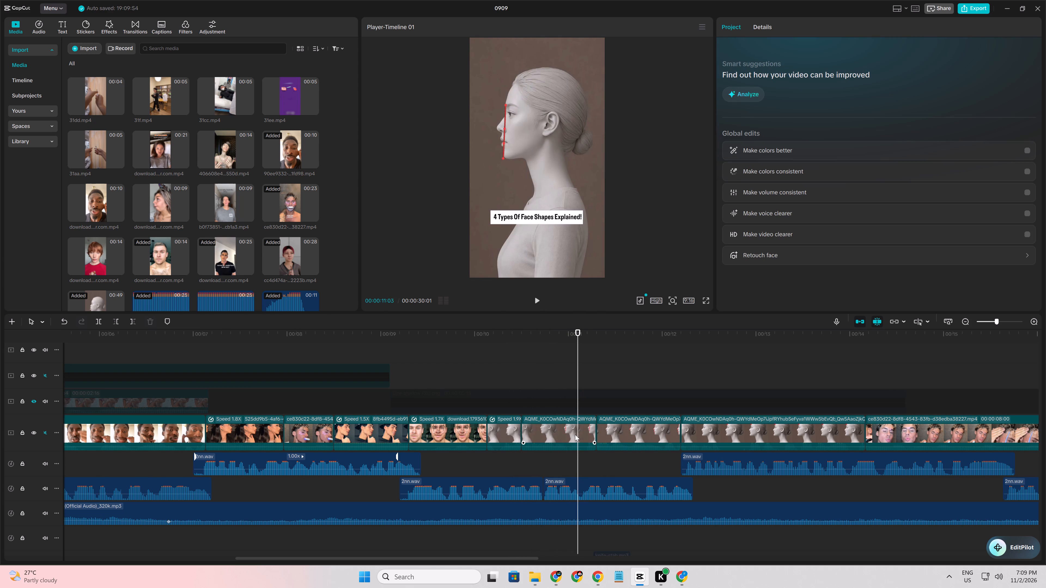
{"action": "left_click", "coordinate": [576, 434]}
{"action": "key", "text": "w"}
Trim about 9 frames off the end of the third AQME piece.
{"action": "left_click", "coordinate": [568, 455]}
{"action": "left_click_drag", "start_coordinate": [570, 455], "coordinate": [596, 459]}
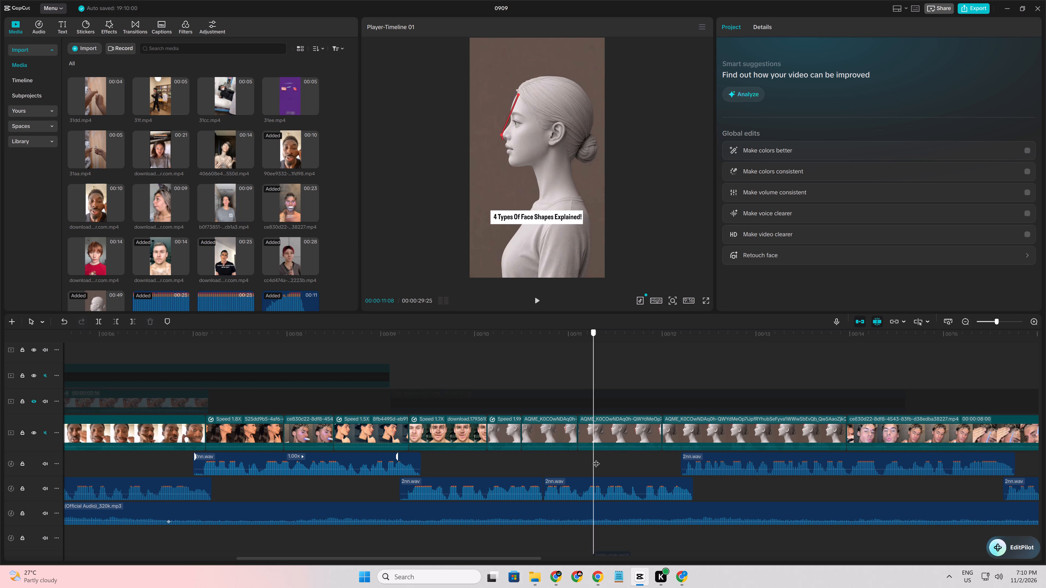
{"action": "left_click_drag", "start_coordinate": [596, 459], "coordinate": [592, 461]}
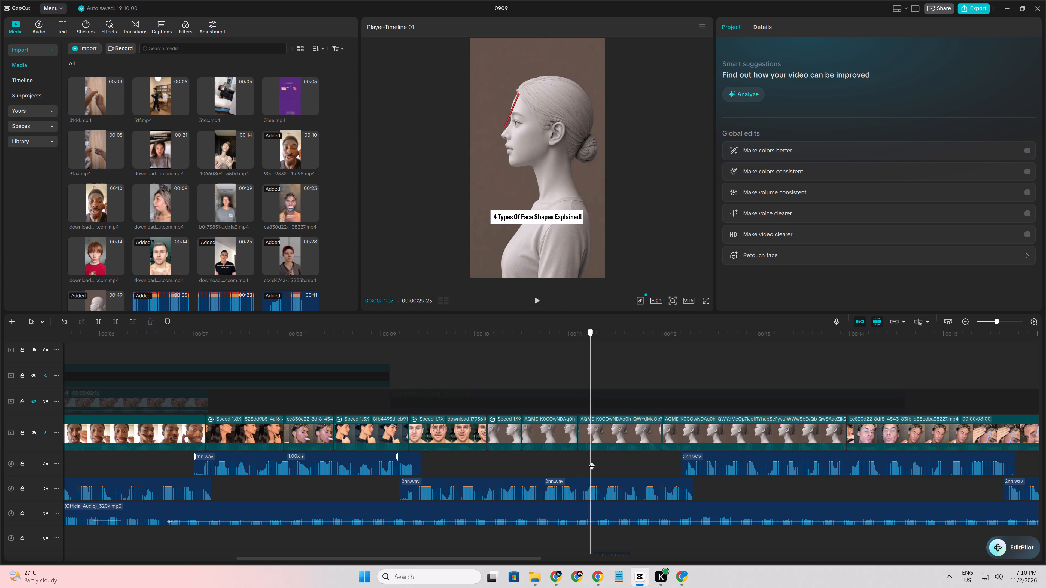
{"action": "left_click_drag", "start_coordinate": [592, 461], "coordinate": [634, 469]}
{"action": "left_click", "coordinate": [640, 440]}
{"action": "key", "text": "w"}
Trim the end of the fourth AQME piece at 00:00:12:14, where the red arrow is on the forehead.
{"action": "left_click", "coordinate": [638, 453]}
{"action": "left_click_drag", "start_coordinate": [638, 453], "coordinate": [661, 458]}
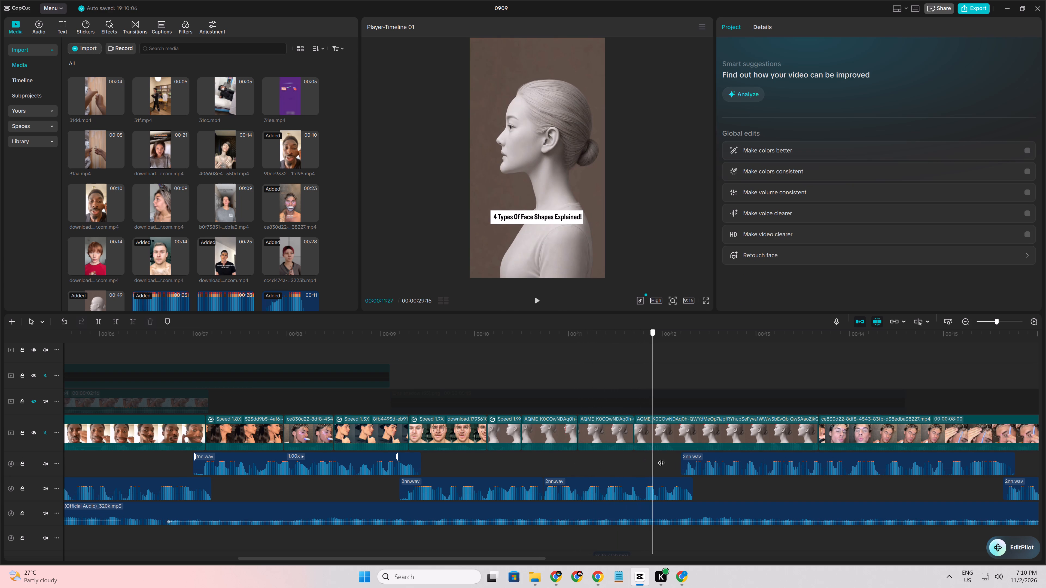
{"action": "left_click_drag", "start_coordinate": [661, 458], "coordinate": [761, 488]}
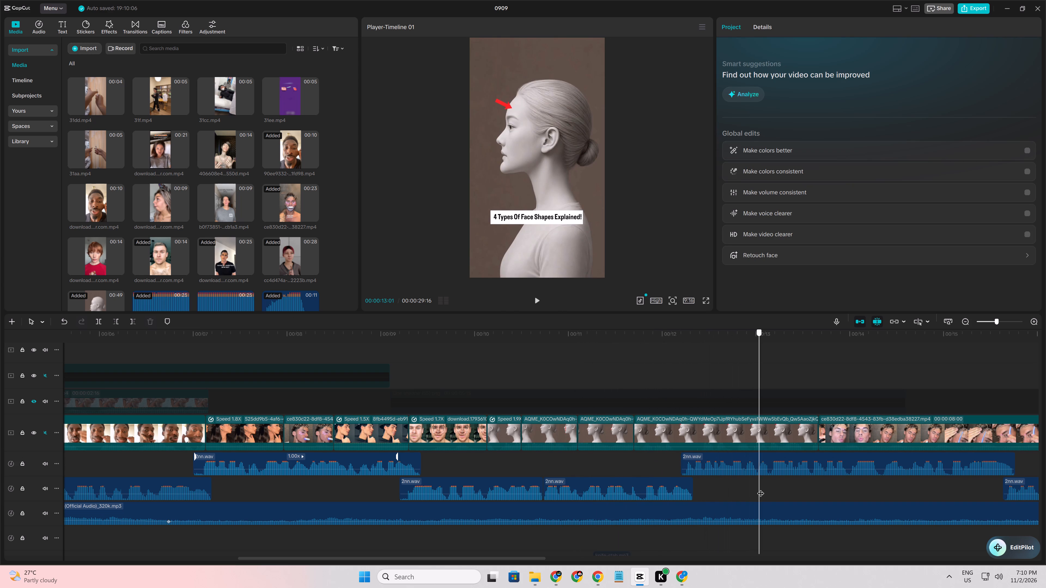
{"action": "left_click_drag", "start_coordinate": [761, 488], "coordinate": [706, 477]}
{"action": "left_click", "coordinate": [718, 431]}
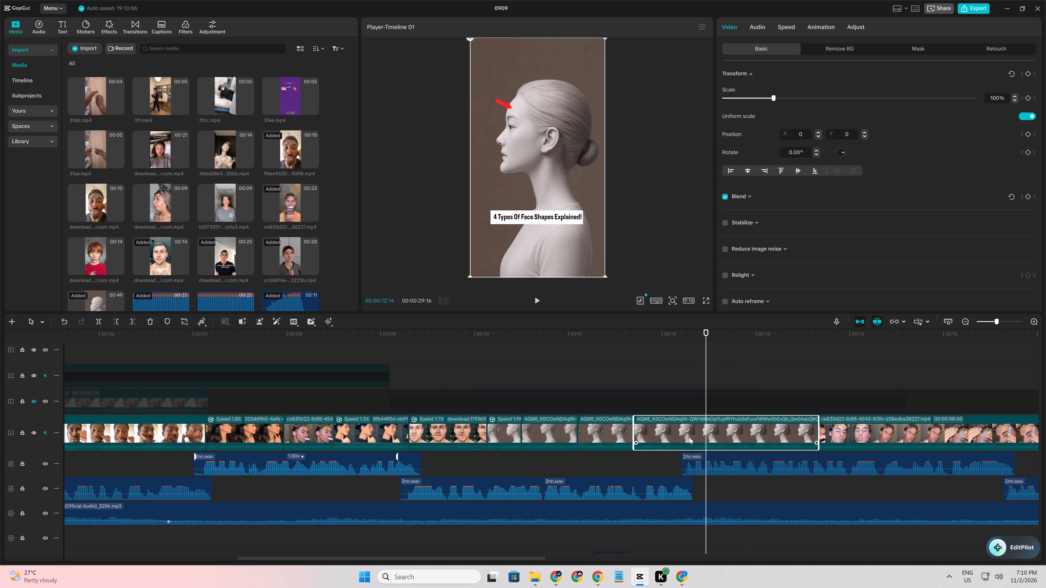
{"action": "key", "text": "w"}
Play the fourth AQME piece, cut 6 frames from its start and extend its end by 5 frames.
{"action": "left_click", "coordinate": [619, 462]}
{"action": "key", "text": "space"}
{"action": "key", "text": "space"}
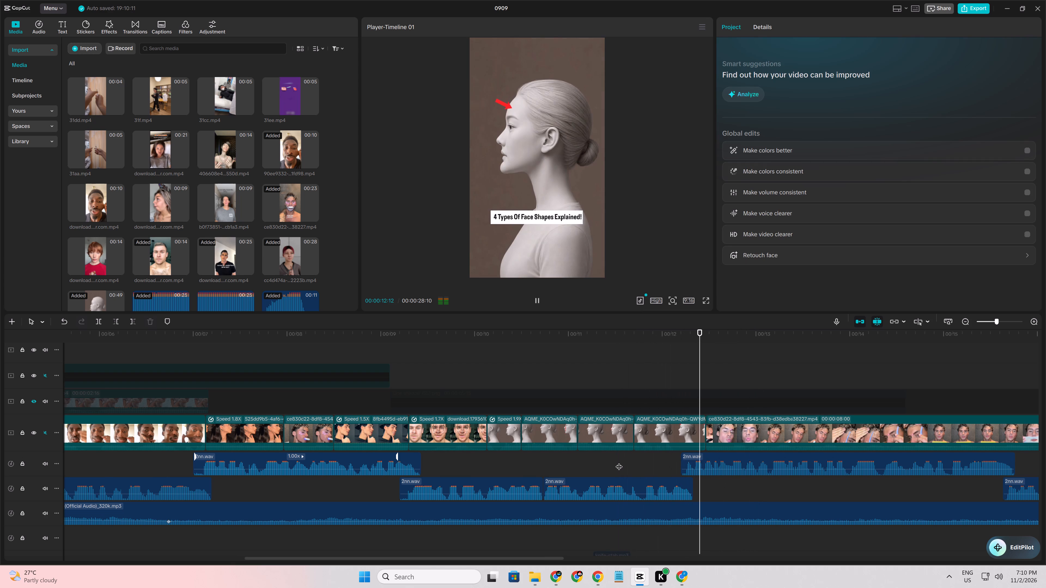
{"action": "left_click", "coordinate": [648, 433]}
{"action": "left_click_drag", "start_coordinate": [635, 432], "coordinate": [649, 434]}
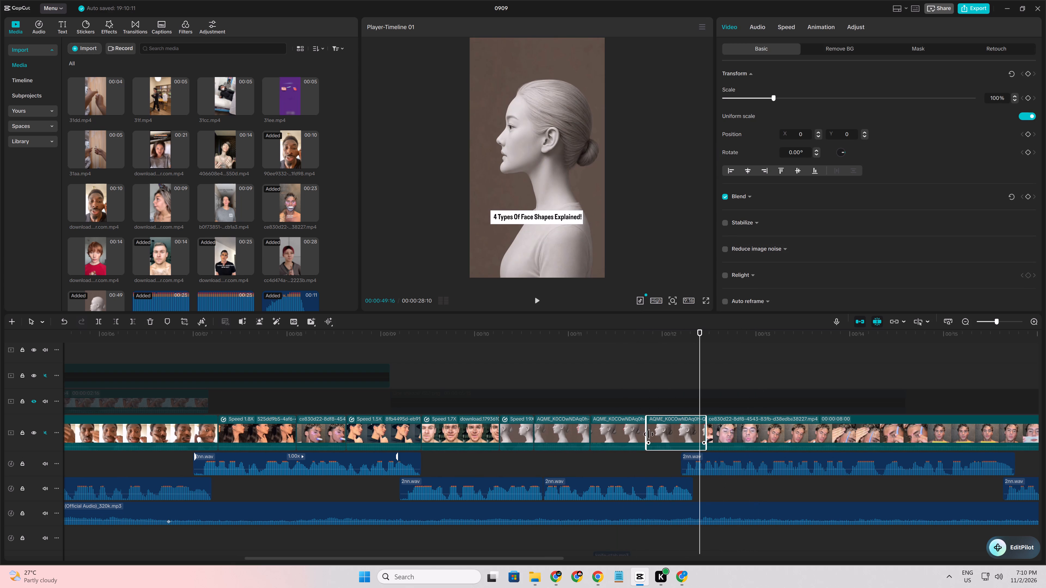
{"action": "left_click_drag", "start_coordinate": [649, 434], "coordinate": [653, 440]}
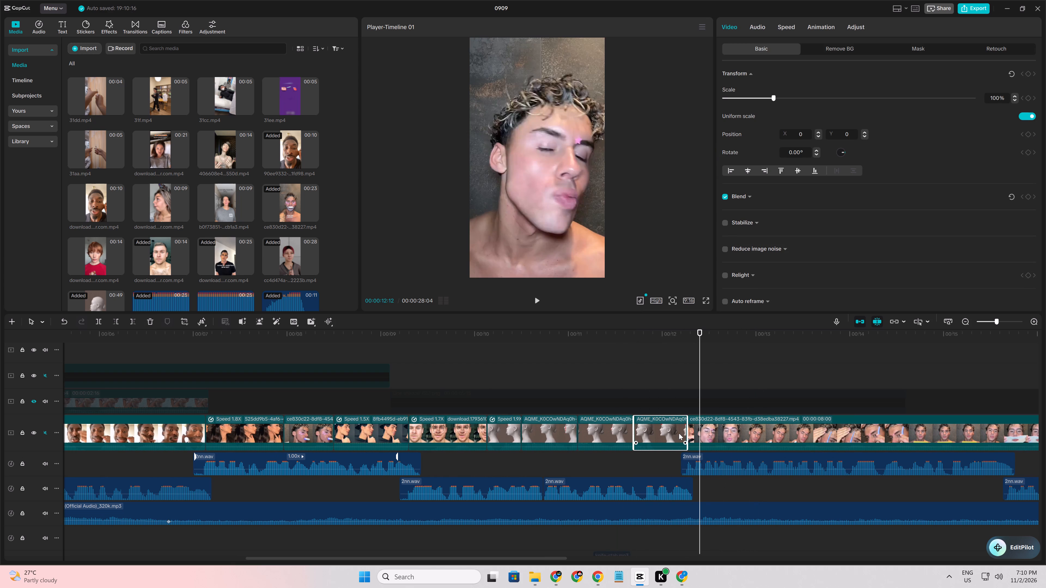
{"action": "left_click_drag", "start_coordinate": [689, 434], "coordinate": [701, 439]}
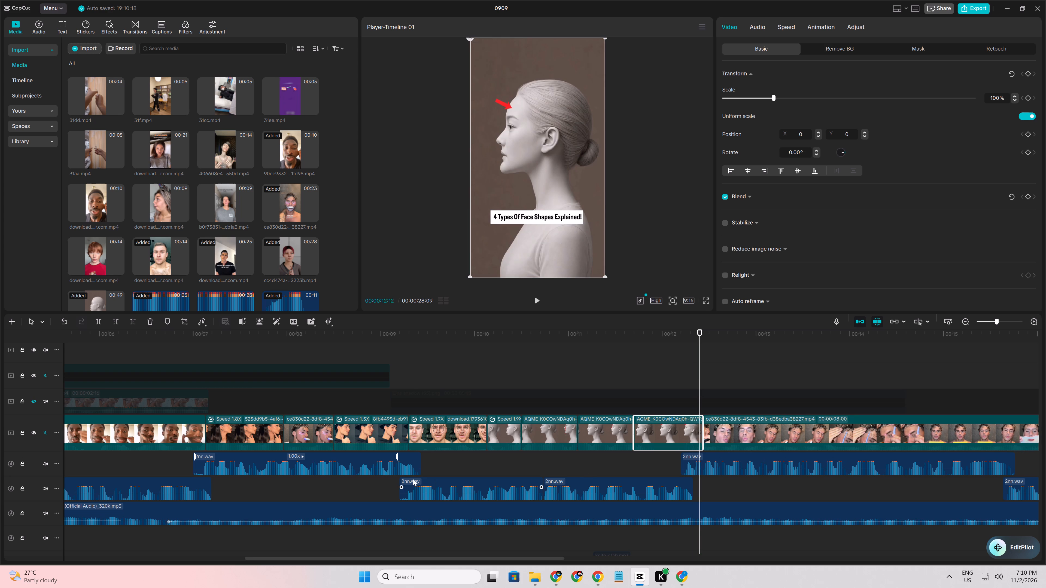
Play the sequence through the AQME pieces and delete the bearded man's clip before them from the main track.
{"action": "left_click", "coordinate": [387, 485]}
{"action": "key", "text": "space"}
{"action": "scroll", "coordinate": [399, 494], "scroll_direction": "up", "scroll_amount": 3, "text": "ctrl"}
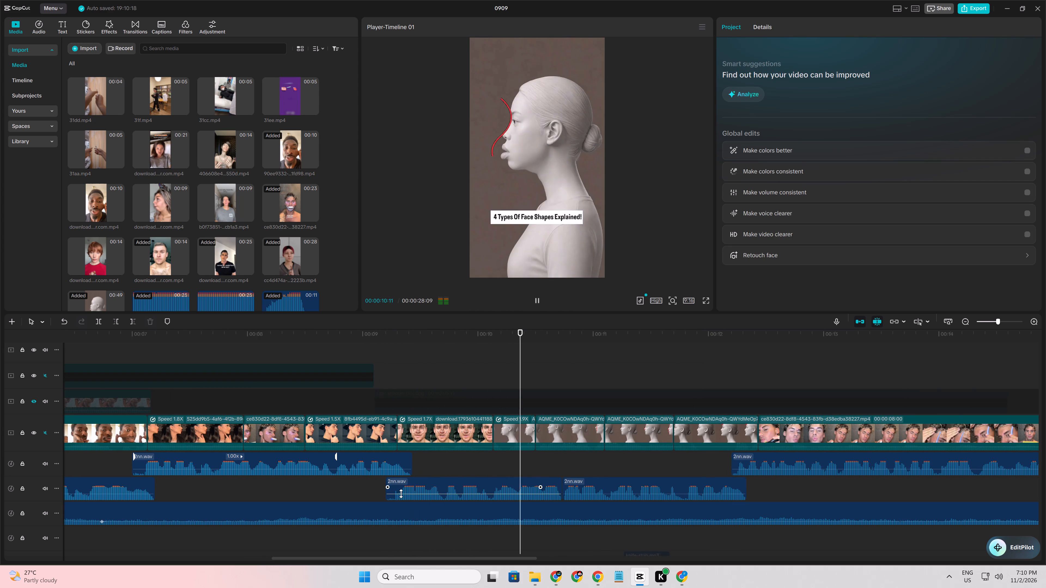
{"action": "scroll", "coordinate": [427, 476], "scroll_direction": "up", "scroll_amount": 4, "text": "ctrl"}
{"action": "key", "text": "space"}
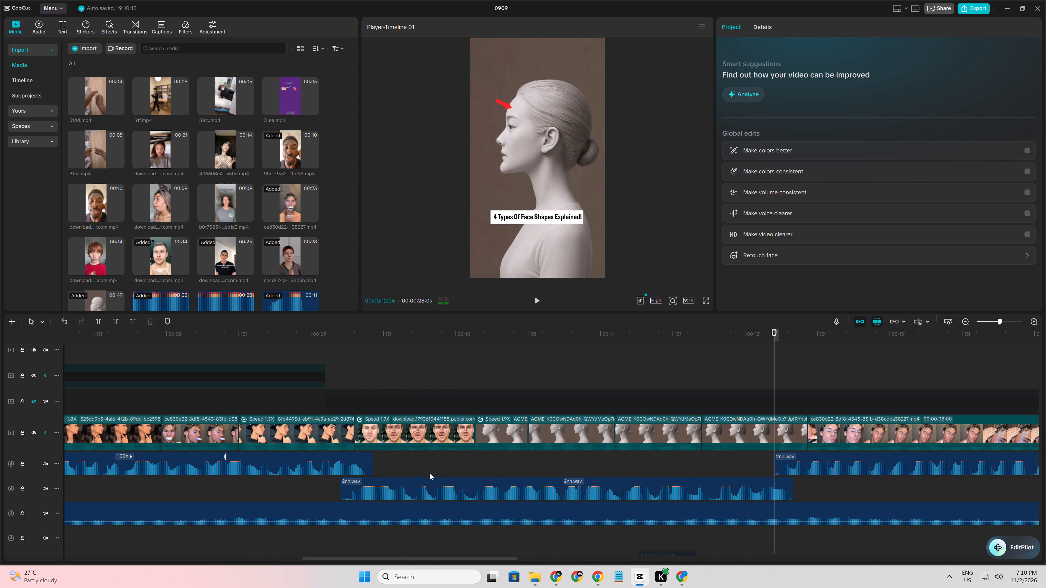
{"action": "left_click", "coordinate": [403, 434]}
{"action": "key", "text": "Delete"}
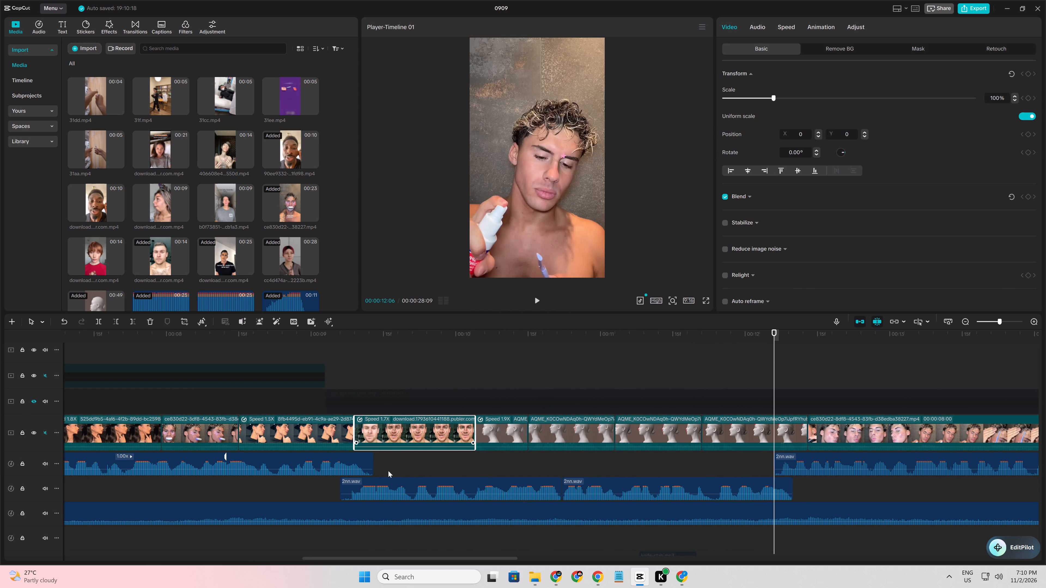
Play the AQME section against the voice-over up to 00:00:12:05 and look over the whole timeline.
{"action": "left_click", "coordinate": [328, 487]}
{"action": "key", "text": "space"}
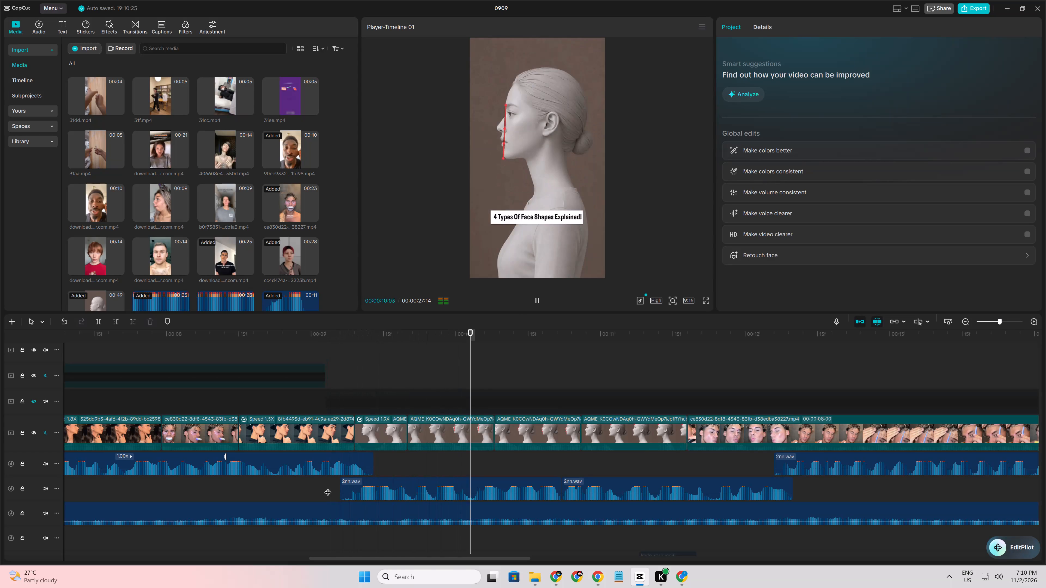
{"action": "key", "text": "space"}
{"action": "left_click", "coordinate": [329, 486]}
{"action": "key", "text": "space"}
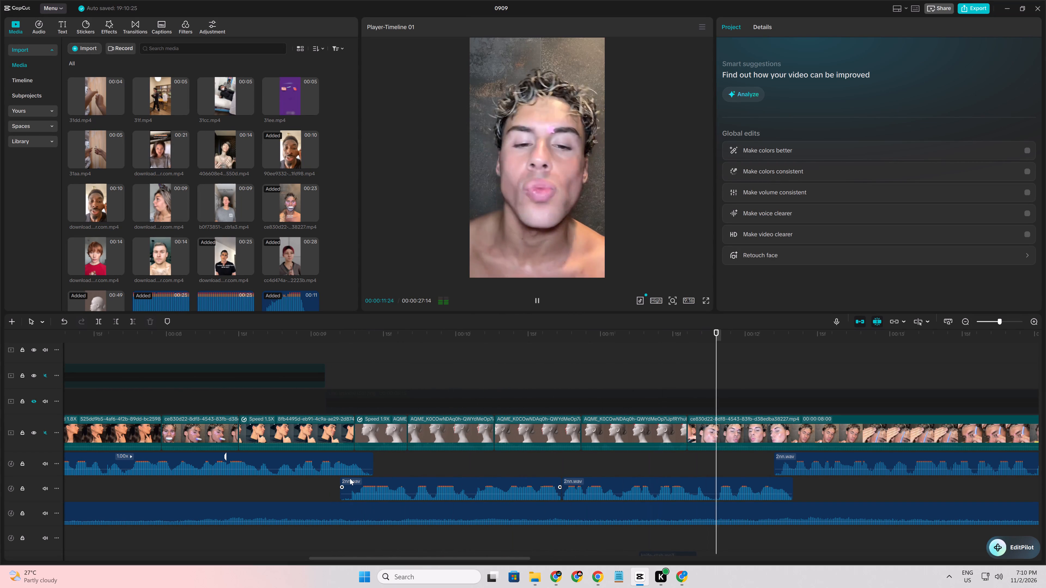
{"action": "key", "text": "space"}
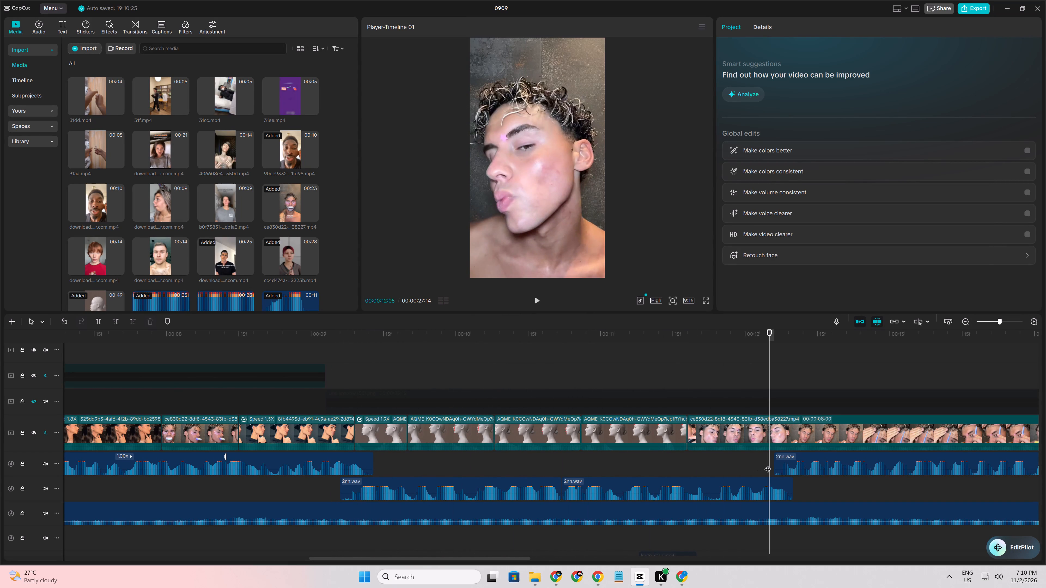
{"action": "scroll", "coordinate": [584, 460], "scroll_direction": "down", "scroll_amount": 11, "text": "ctrl"}
{"action": "scroll", "coordinate": [634, 441], "scroll_direction": "up", "scroll_amount": 8}
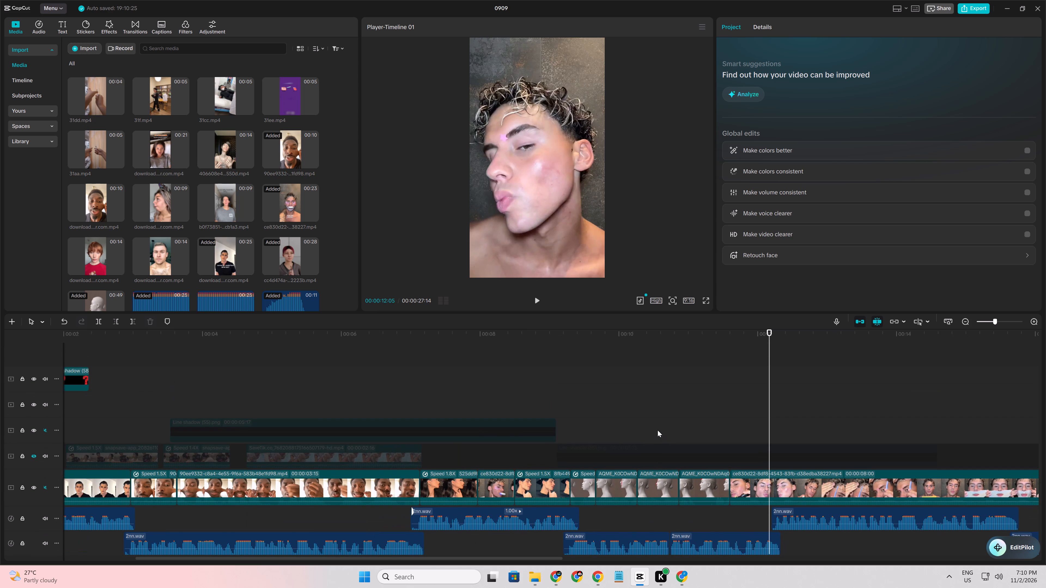
{"action": "scroll", "coordinate": [658, 430], "scroll_direction": "up", "scroll_amount": 3}
{"action": "scroll", "coordinate": [571, 434], "scroll_direction": "down", "scroll_amount": 5, "text": "ctrl"}
{"action": "scroll", "coordinate": [302, 435], "scroll_direction": "down", "scroll_amount": 8, "text": "ctrl"}
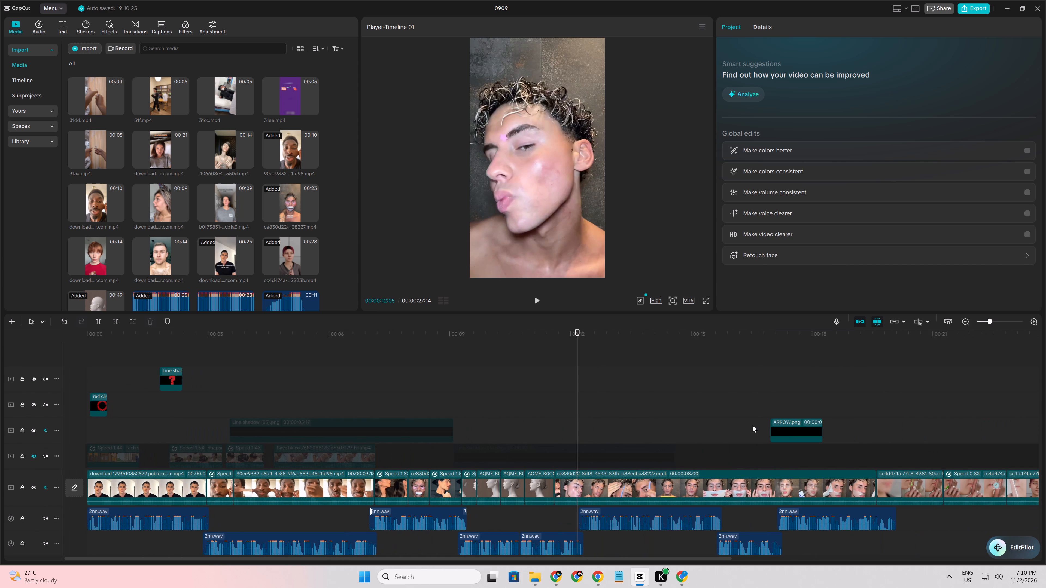
Trim the start of the ARROW.png overlay at 00:00:18:22, keeping only its short last part.
{"action": "scroll", "coordinate": [753, 425], "scroll_direction": "down", "scroll_amount": 3, "text": "ctrl"}
{"action": "left_click", "coordinate": [698, 431]}
{"action": "left_click", "coordinate": [698, 398]}
{"action": "left_click", "coordinate": [690, 425]}
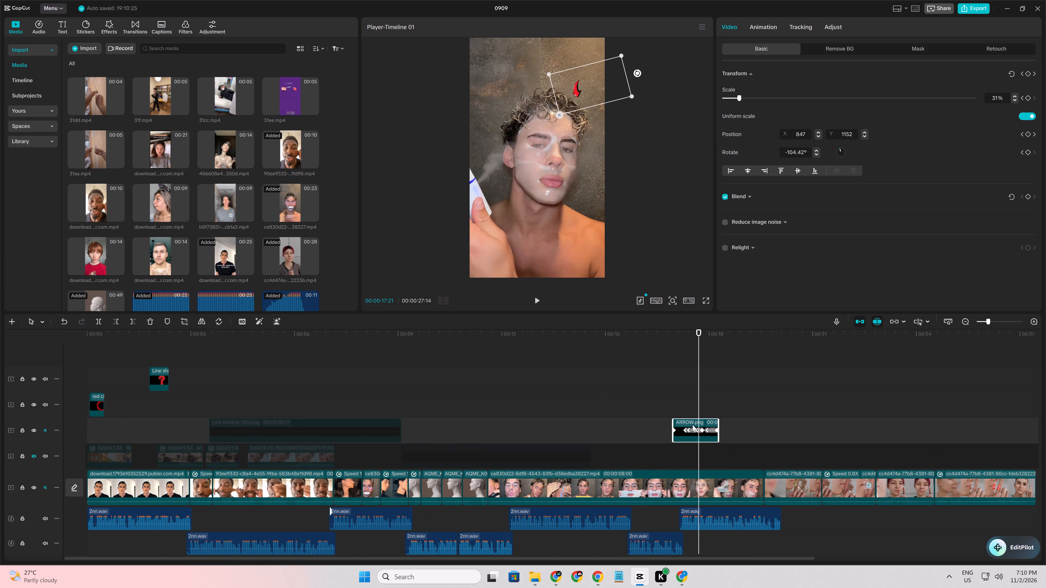
{"action": "scroll", "coordinate": [712, 430], "scroll_direction": "up", "scroll_amount": 4, "text": "ctrl"}
{"action": "left_click_drag", "start_coordinate": [725, 426], "coordinate": [757, 424]}
{"action": "left_click_drag", "start_coordinate": [743, 407], "coordinate": [740, 416]}
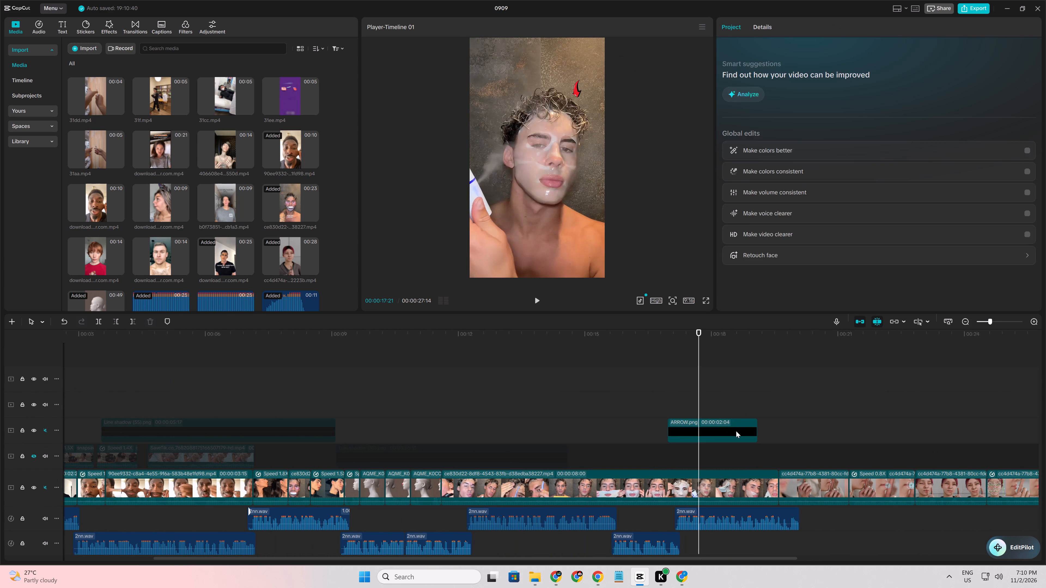
{"action": "left_click", "coordinate": [736, 431]}
{"action": "left_click", "coordinate": [742, 403]}
{"action": "left_click", "coordinate": [734, 427]}
{"action": "key", "text": "q"}
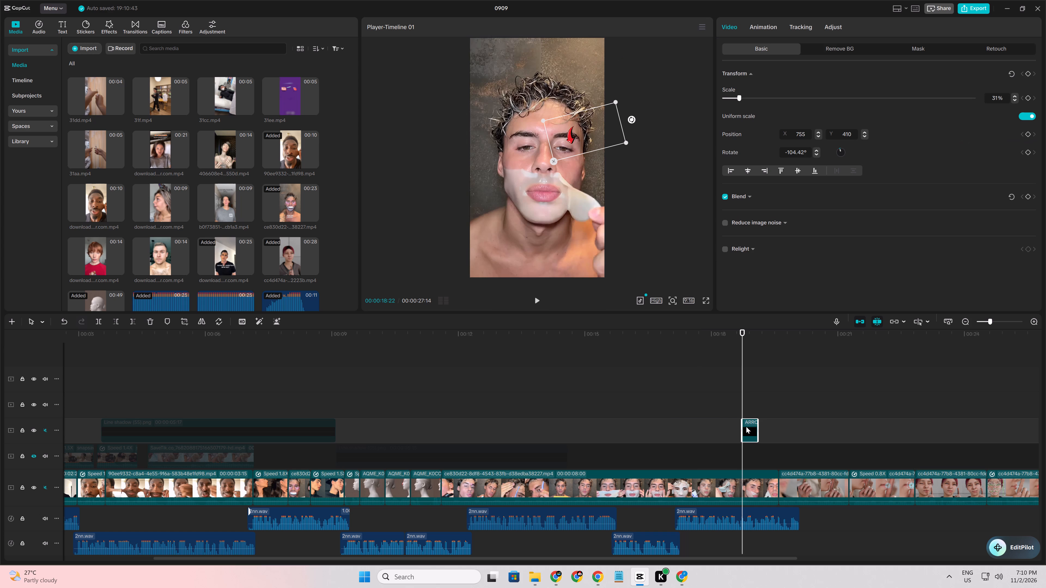
Move the shortened ARROW.png overlay back over the third AQME piece and play that section with the voice-over.
{"action": "left_click_drag", "start_coordinate": [751, 427], "coordinate": [405, 439]}
{"action": "scroll", "coordinate": [455, 450], "scroll_direction": "up", "scroll_amount": 5, "text": "ctrl"}
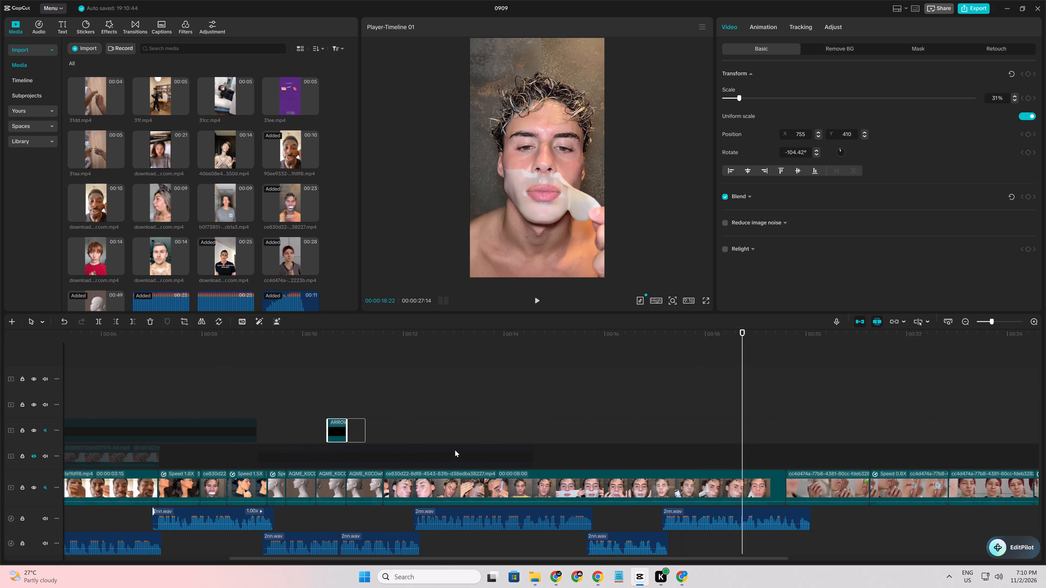
{"action": "scroll", "coordinate": [455, 450], "scroll_direction": "up", "scroll_amount": 11, "text": "ctrl"}
{"action": "left_click_drag", "start_coordinate": [385, 557], "coordinate": [207, 587]}
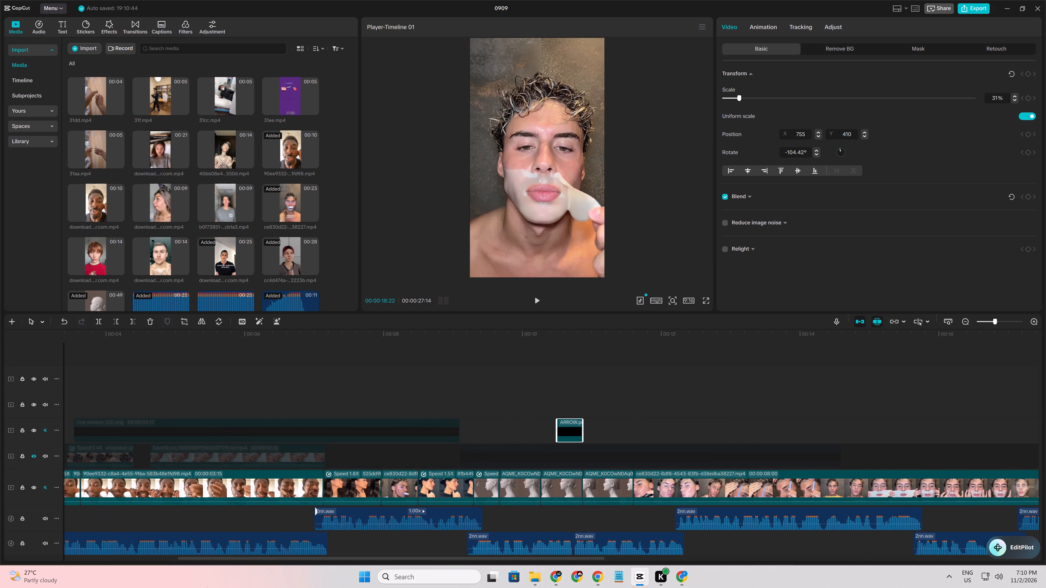
{"action": "left_click_drag", "start_coordinate": [207, 587], "coordinate": [322, 562]}
{"action": "left_click", "coordinate": [272, 408]}
{"action": "key", "text": "space"}
{"action": "scroll", "coordinate": [309, 425], "scroll_direction": "up", "scroll_amount": 9}
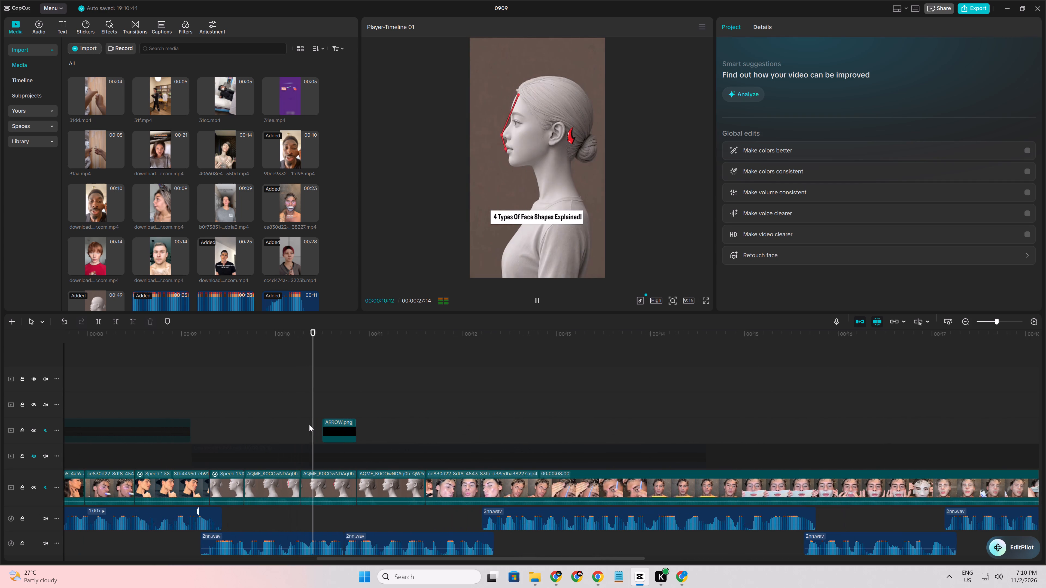
{"action": "scroll", "coordinate": [341, 429], "scroll_direction": "up", "scroll_amount": 4, "text": "ctrl"}
{"action": "key", "text": "space"}
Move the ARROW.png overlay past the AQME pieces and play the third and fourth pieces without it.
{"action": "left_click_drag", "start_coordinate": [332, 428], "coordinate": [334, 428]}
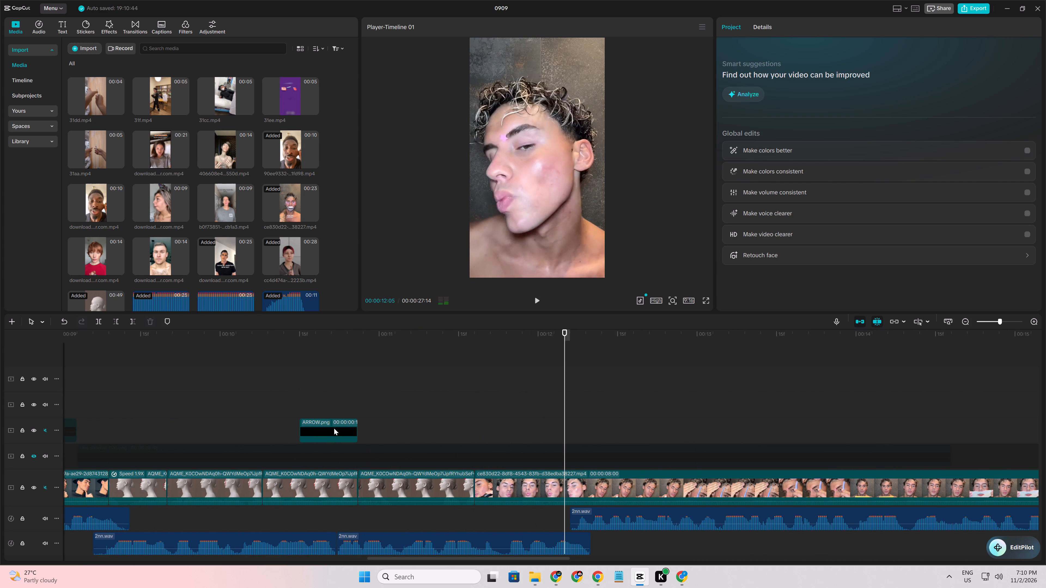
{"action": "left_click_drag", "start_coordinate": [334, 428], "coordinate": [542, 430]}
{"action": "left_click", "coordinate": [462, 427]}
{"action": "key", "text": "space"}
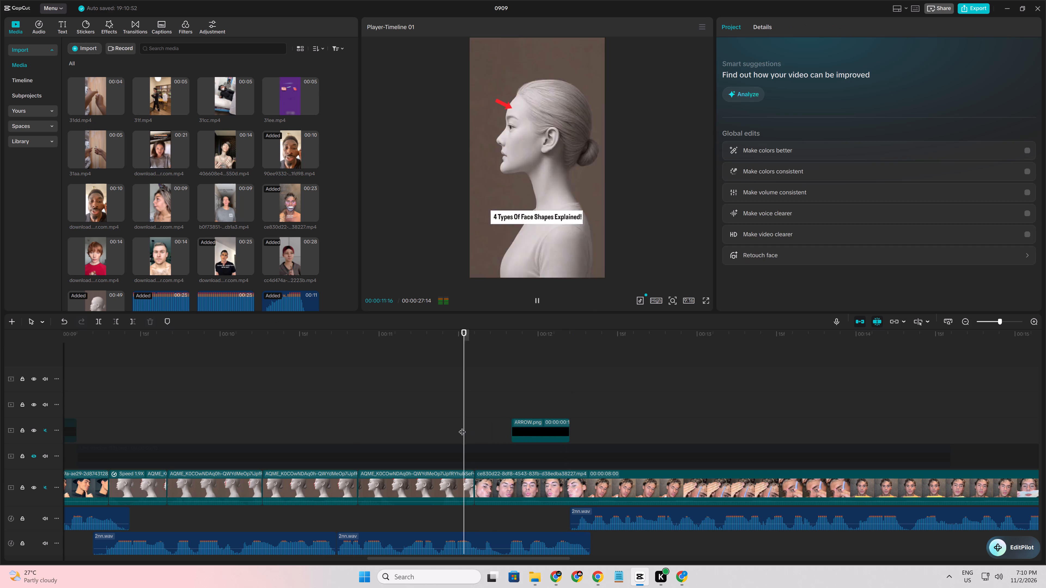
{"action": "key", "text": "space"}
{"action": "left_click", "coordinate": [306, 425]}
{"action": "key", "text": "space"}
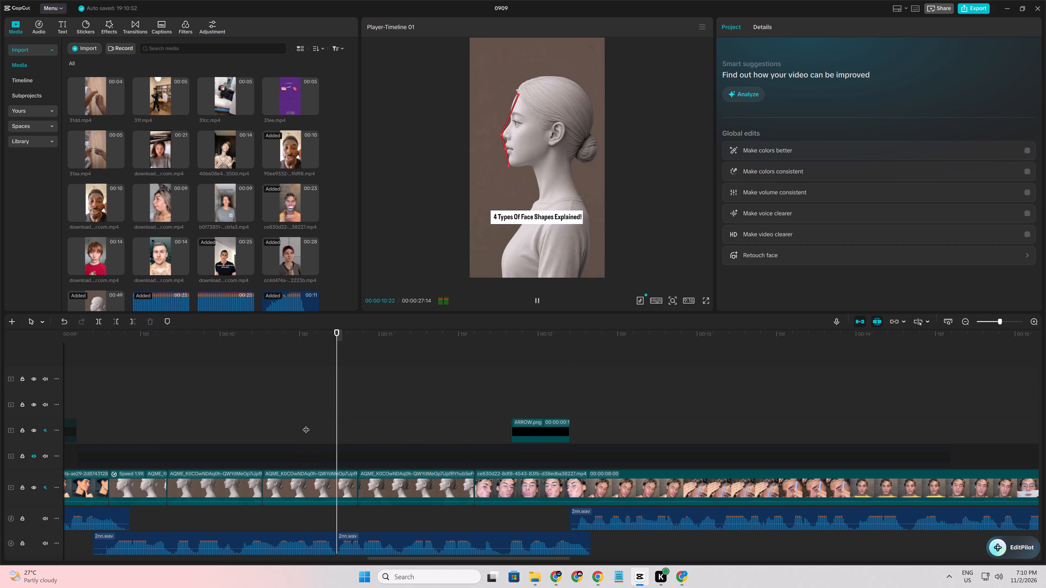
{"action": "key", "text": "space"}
Move the ARROW.png overlay back onto the fourth AQME piece so it starts at 00:00:10:29.
{"action": "left_click_drag", "start_coordinate": [524, 429], "coordinate": [410, 432]}
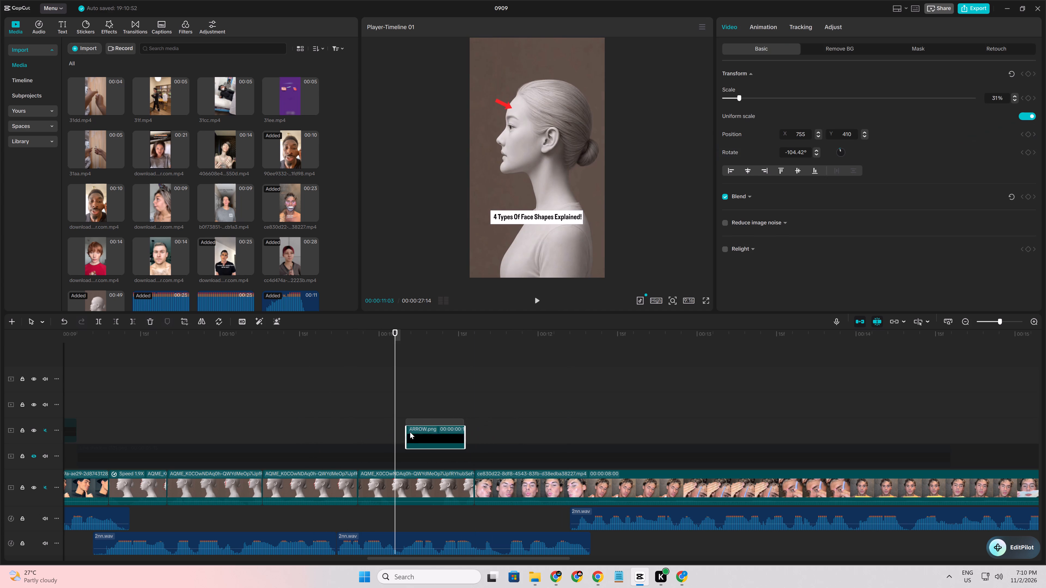
{"action": "left_click_drag", "start_coordinate": [410, 432], "coordinate": [409, 425]}
{"action": "double_click", "coordinate": [375, 426]}
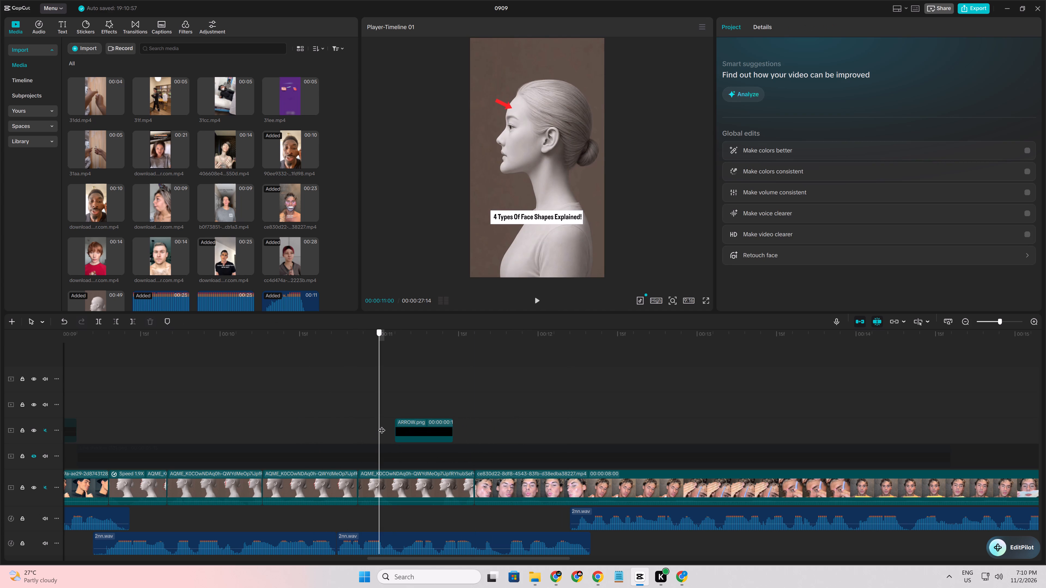
{"action": "left_click_drag", "start_coordinate": [410, 430], "coordinate": [404, 431]}
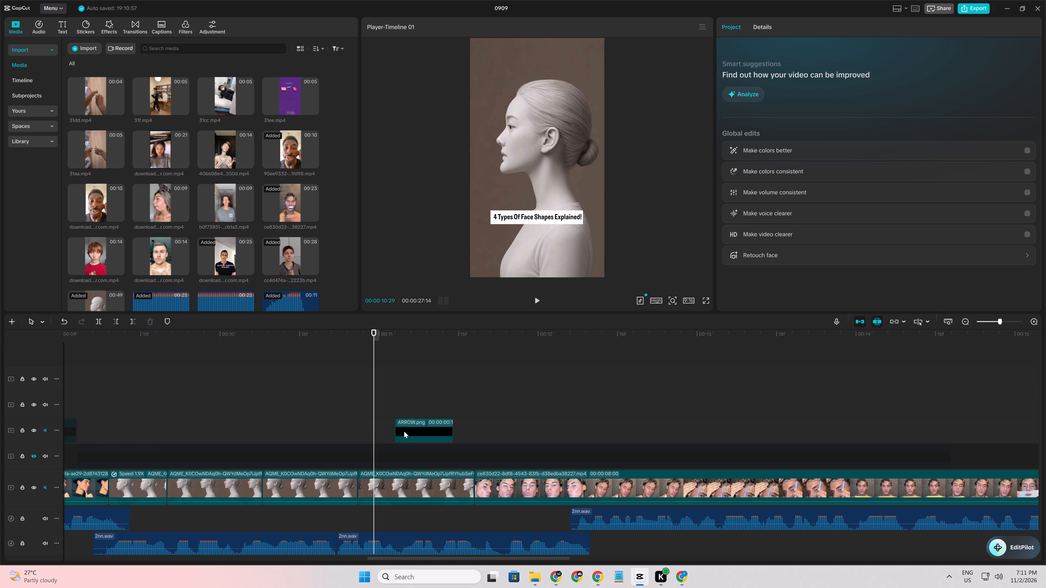
{"action": "left_click_drag", "start_coordinate": [404, 431], "coordinate": [390, 431]}
Place the red arrow pointing at the profile's chin, with scale 28%, position X -628, Y 139 and rotation -157.68°.
{"action": "left_click_drag", "start_coordinate": [566, 125], "coordinate": [491, 137]}
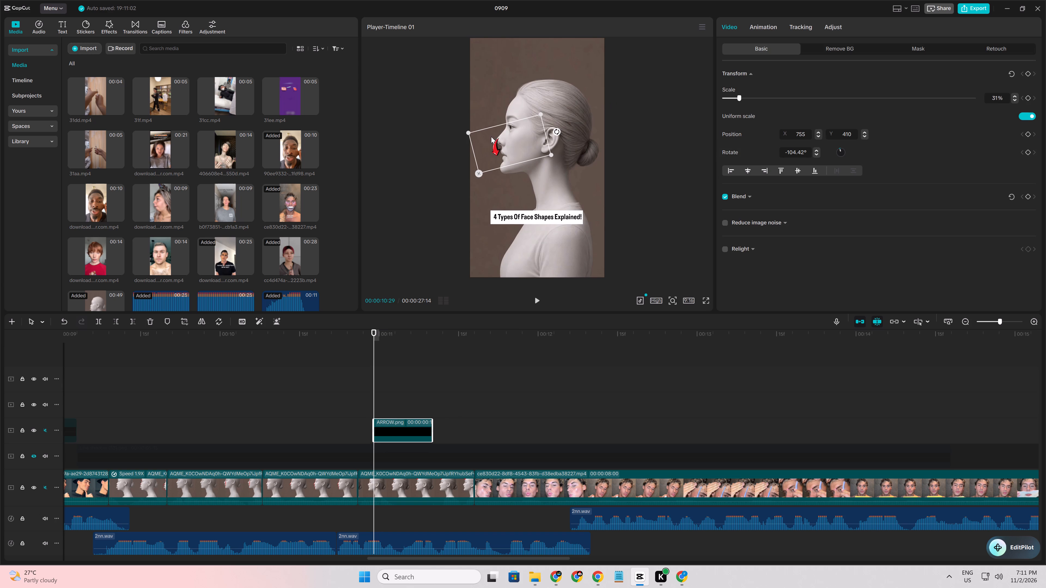
{"action": "left_click_drag", "start_coordinate": [491, 137], "coordinate": [492, 137]}
{"action": "left_click_drag", "start_coordinate": [557, 132], "coordinate": [544, 112]}
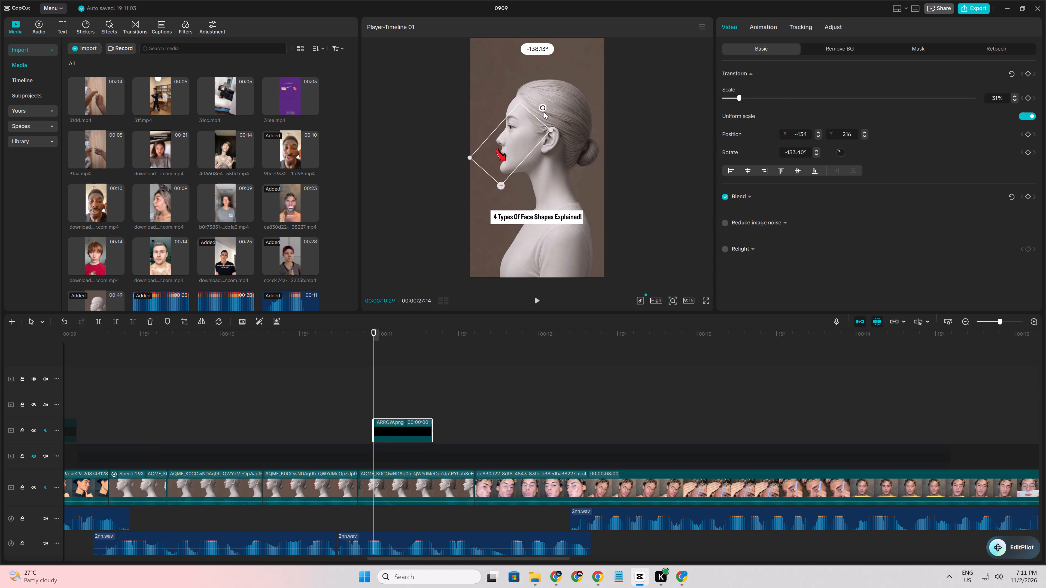
{"action": "left_click_drag", "start_coordinate": [544, 112], "coordinate": [532, 103]}
{"action": "left_click_drag", "start_coordinate": [515, 152], "coordinate": [503, 157]}
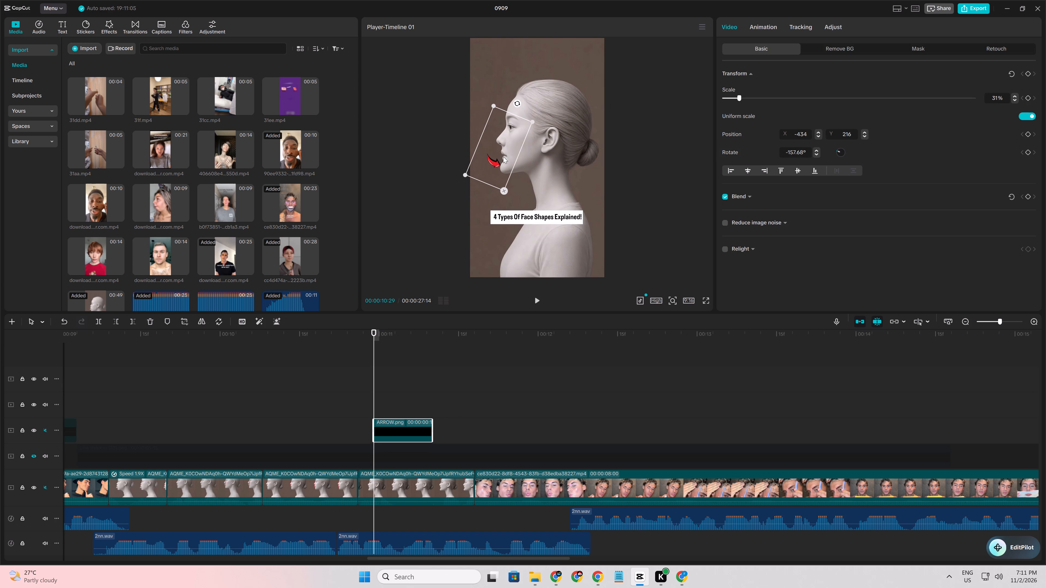
{"action": "left_click_drag", "start_coordinate": [503, 157], "coordinate": [503, 154]}
{"action": "left_click_drag", "start_coordinate": [534, 122], "coordinate": [525, 128]}
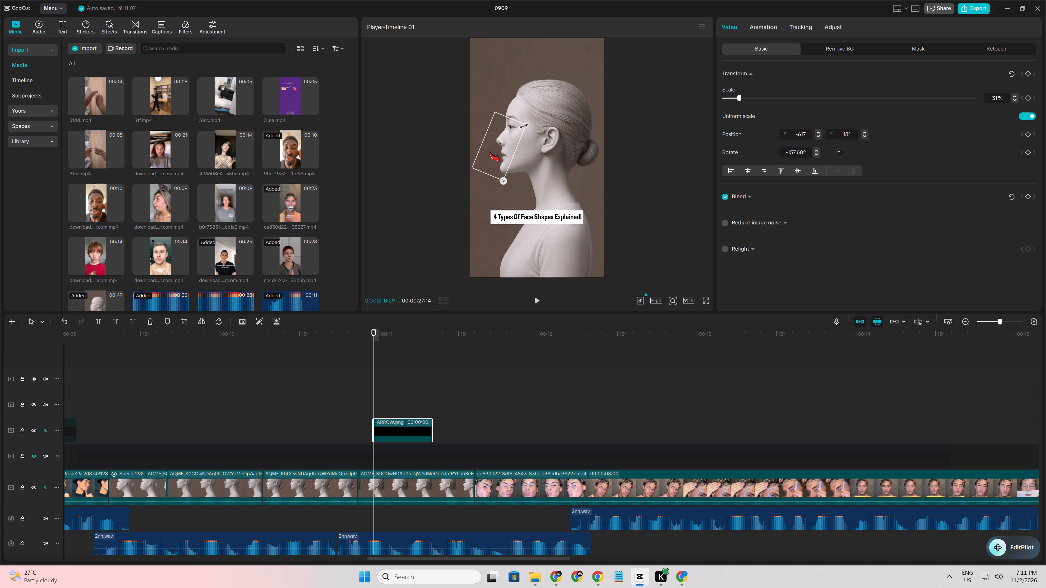
{"action": "left_click_drag", "start_coordinate": [525, 128], "coordinate": [528, 126]}
{"action": "left_click_drag", "start_coordinate": [501, 142], "coordinate": [500, 144]}
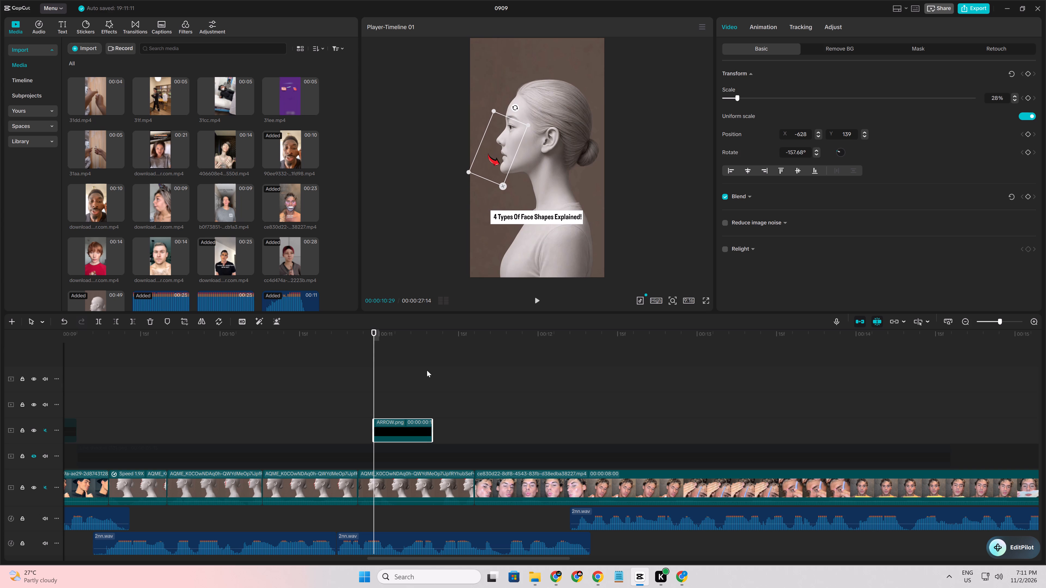
Cut one frame from the start of the ARROW.png overlay so it begins at 00:00:11:00.
{"action": "key", "text": "Right"}
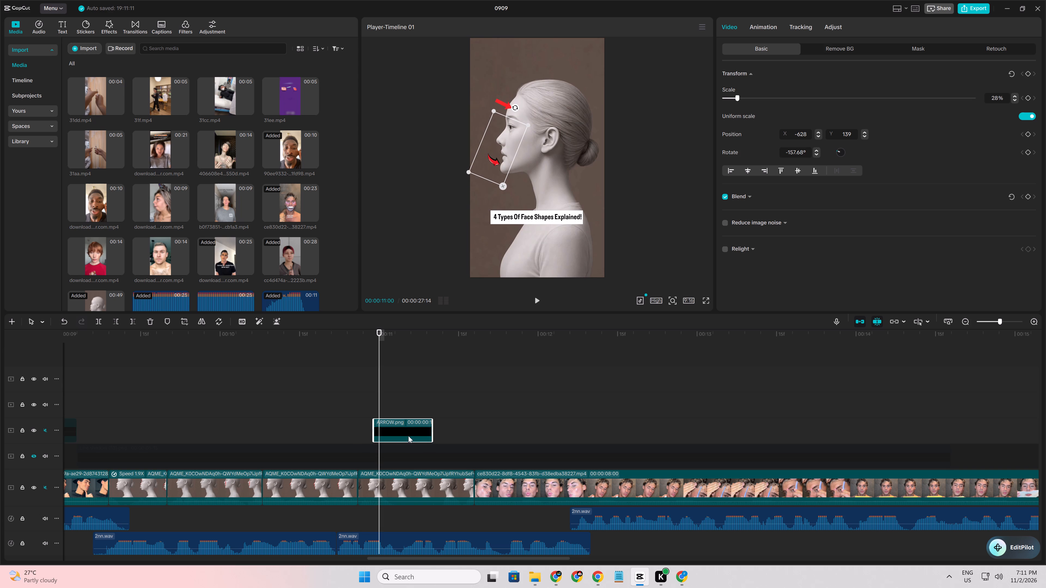
{"action": "left_click", "coordinate": [401, 425]}
{"action": "key", "text": "q"}
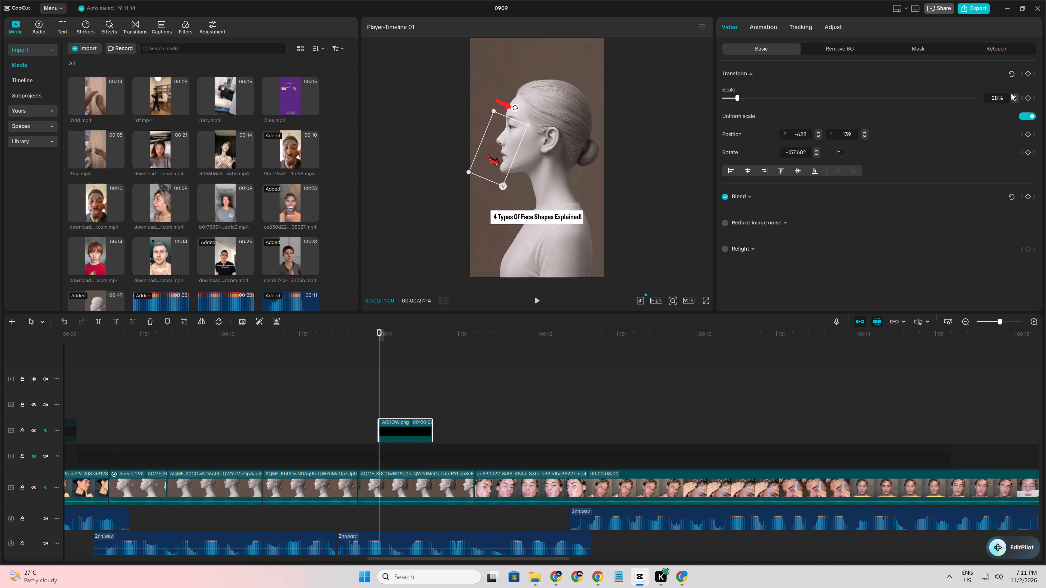
Extend the ARROW.png overlay to the end of the fourth AQME piece, for a duration of 18 frames.
{"action": "left_click_drag", "start_coordinate": [381, 382], "coordinate": [382, 382]}
{"action": "left_click_drag", "start_coordinate": [382, 382], "coordinate": [416, 385]}
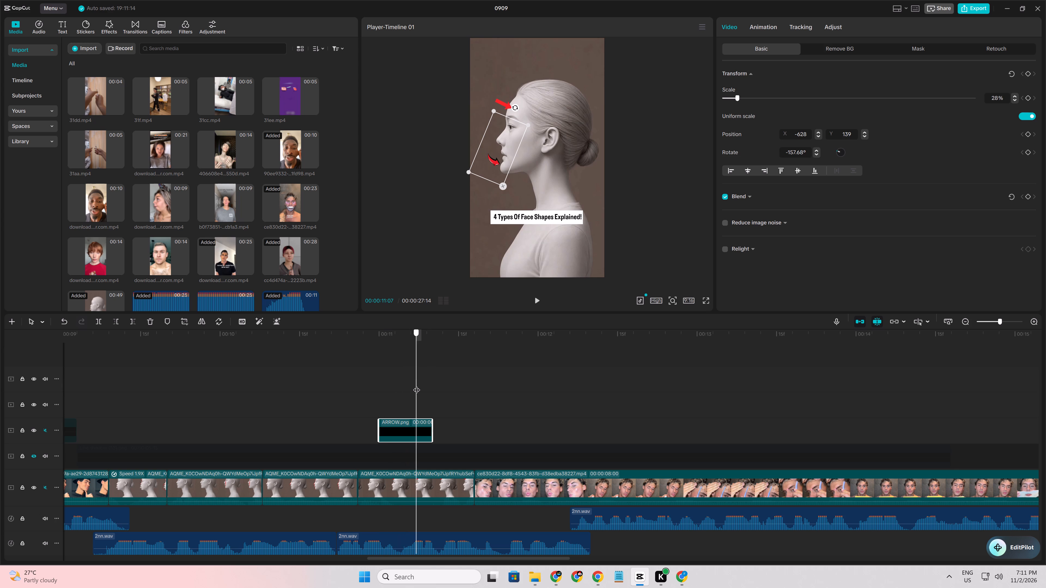
{"action": "left_click_drag", "start_coordinate": [416, 385], "coordinate": [428, 389]}
{"action": "left_click_drag", "start_coordinate": [434, 433], "coordinate": [435, 433]}
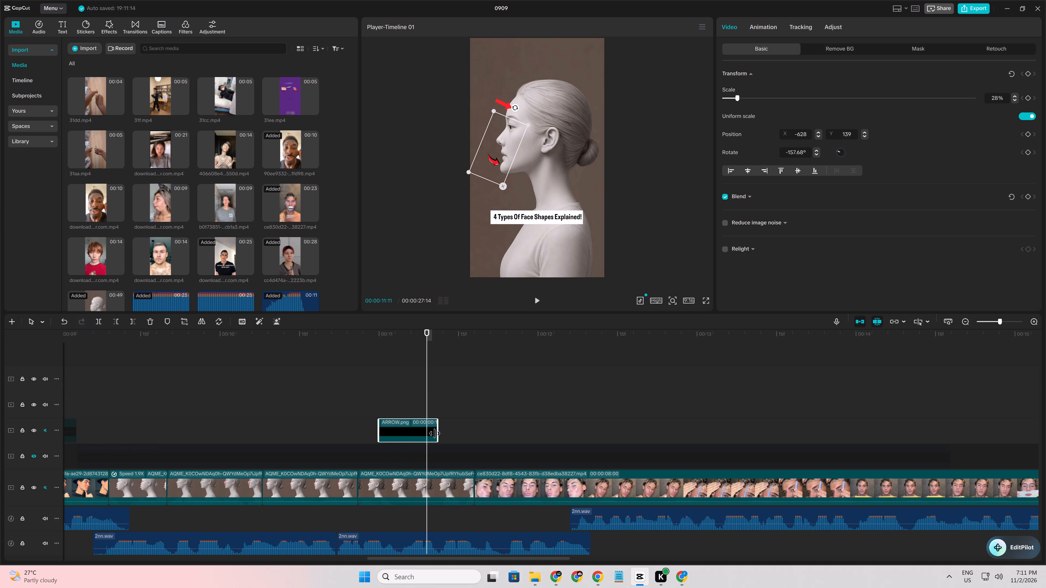
{"action": "left_click_drag", "start_coordinate": [435, 433], "coordinate": [476, 440]}
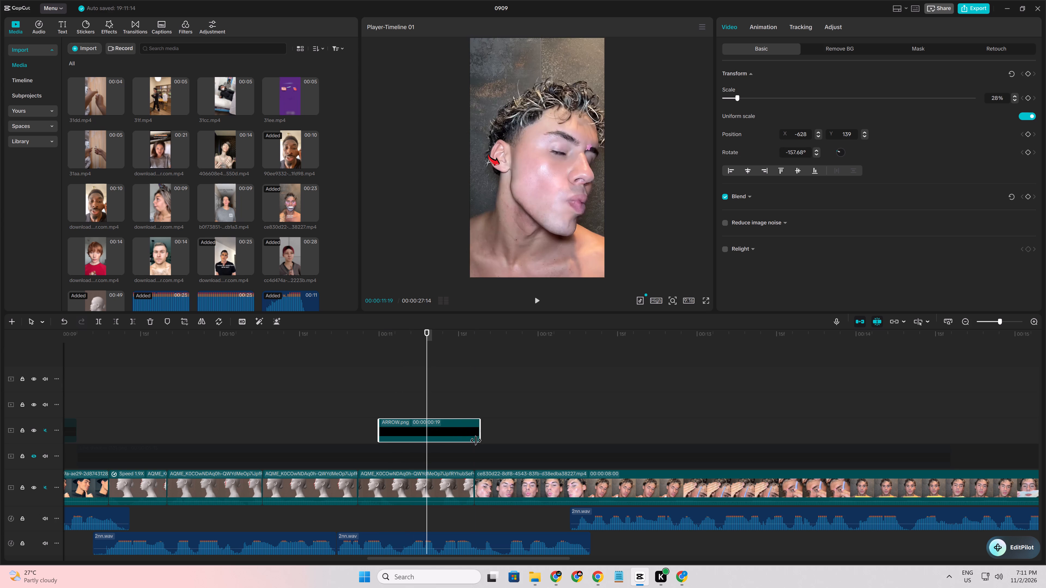
{"action": "left_click_drag", "start_coordinate": [476, 440], "coordinate": [474, 441]}
{"action": "left_click_drag", "start_coordinate": [427, 401], "coordinate": [436, 402]}
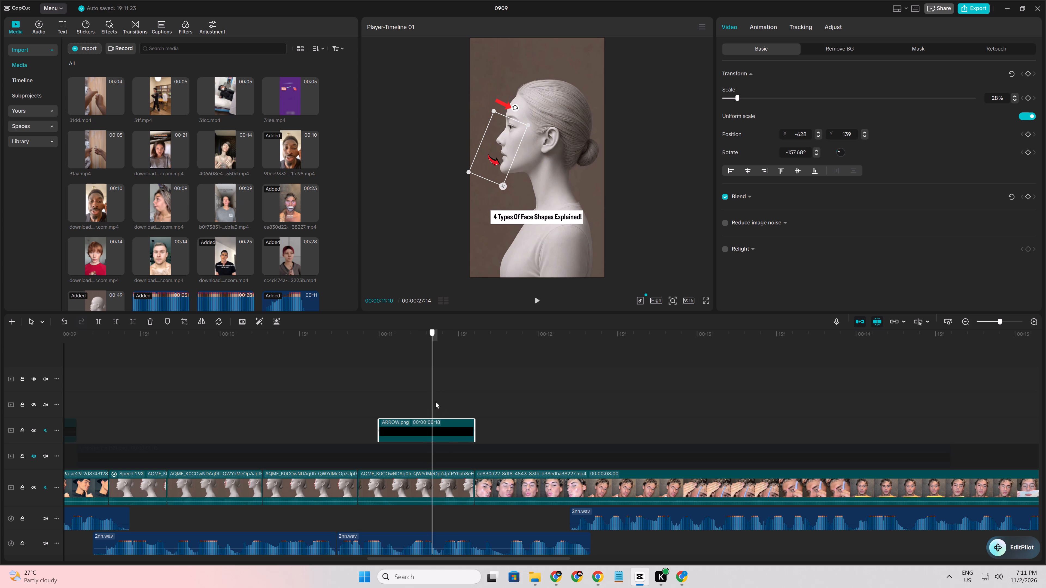
{"action": "left_click_drag", "start_coordinate": [436, 402], "coordinate": [467, 408]}
{"action": "left_click", "coordinate": [492, 171]}
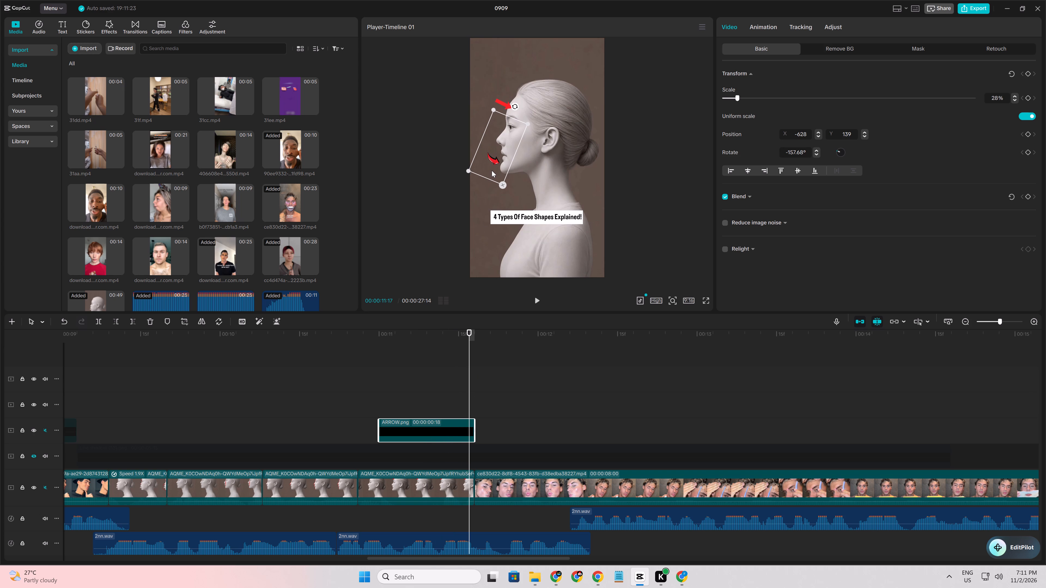
Play the fourth AQME piece with the chin arrow against the voice-over.
{"action": "left_click", "coordinate": [381, 398]}
{"action": "left_click", "coordinate": [361, 406]}
{"action": "key", "text": "space"}
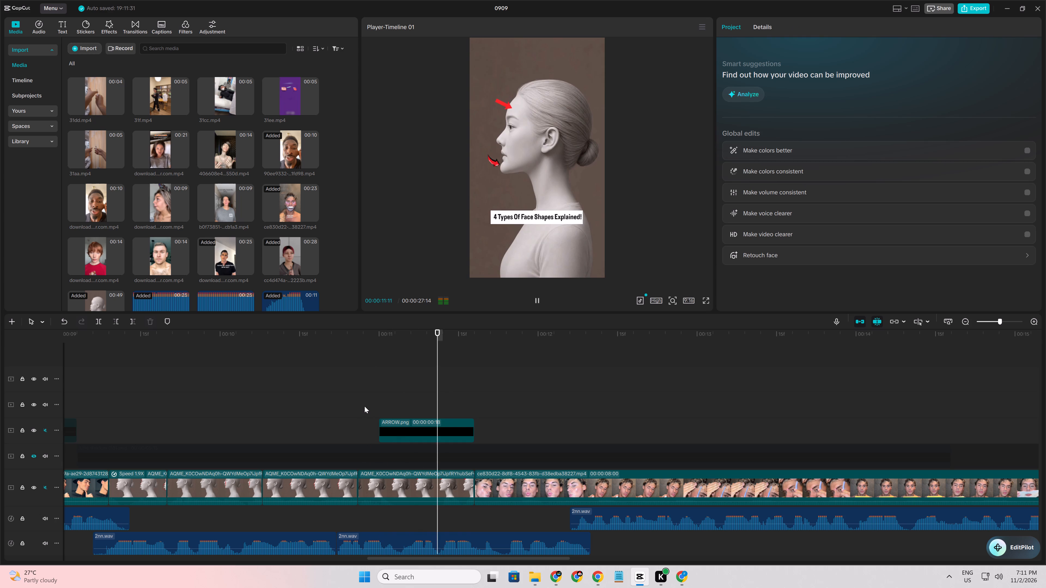
{"action": "key", "text": "space"}
{"action": "left_click", "coordinate": [387, 405]}
{"action": "key", "text": "space"}
{"action": "key", "text": "space"}
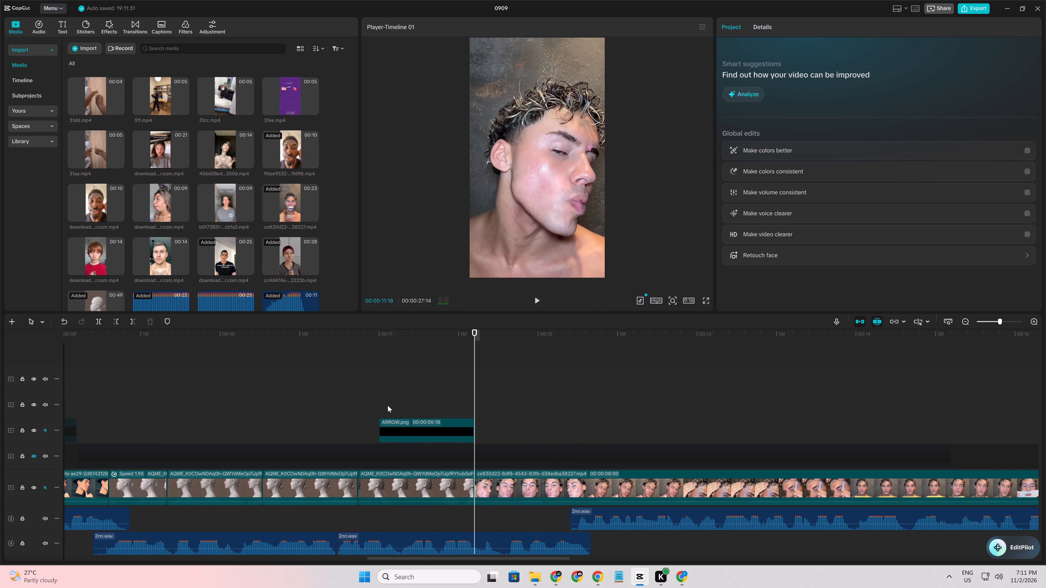
Play the ce830d22 face clip after the AQME pieces and trim its end at 00:00:12:08, just after the next voice-over piece starts.
{"action": "scroll", "coordinate": [390, 457], "scroll_direction": "down", "scroll_amount": 5, "text": "ctrl"}
{"action": "scroll", "coordinate": [390, 457], "scroll_direction": "up", "scroll_amount": 4, "text": "ctrl"}
{"action": "scroll", "coordinate": [390, 457], "scroll_direction": "down", "scroll_amount": 6}
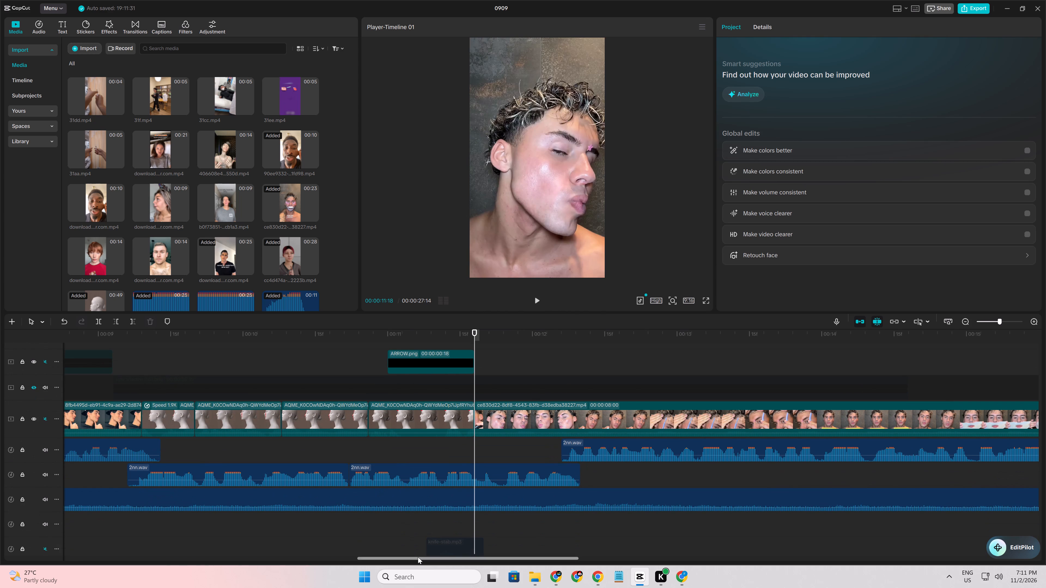
{"action": "left_click_drag", "start_coordinate": [418, 557], "coordinate": [462, 547]}
{"action": "key", "text": "space"}
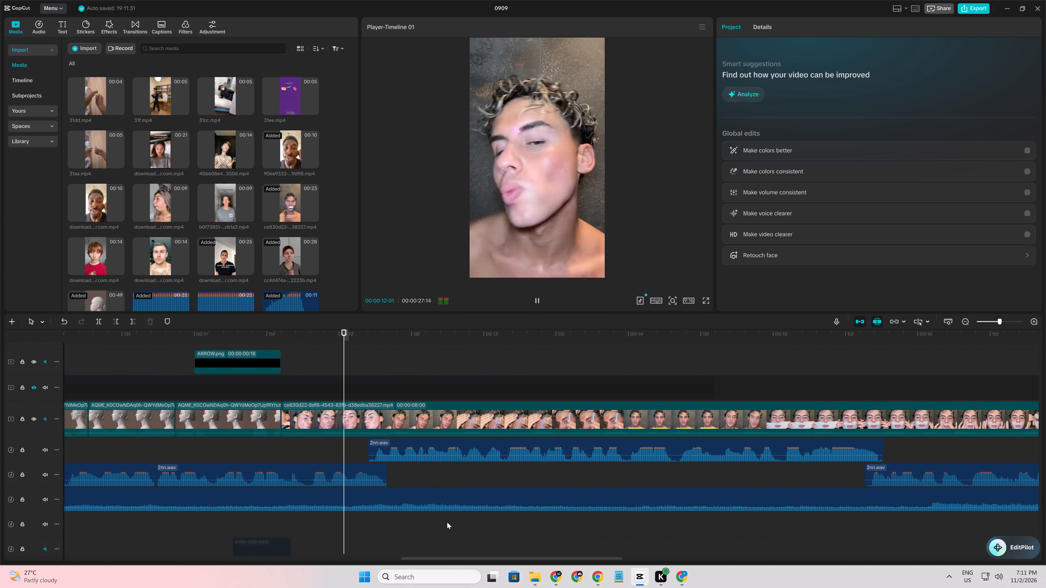
{"action": "key", "text": "space"}
{"action": "left_click", "coordinate": [346, 427]}
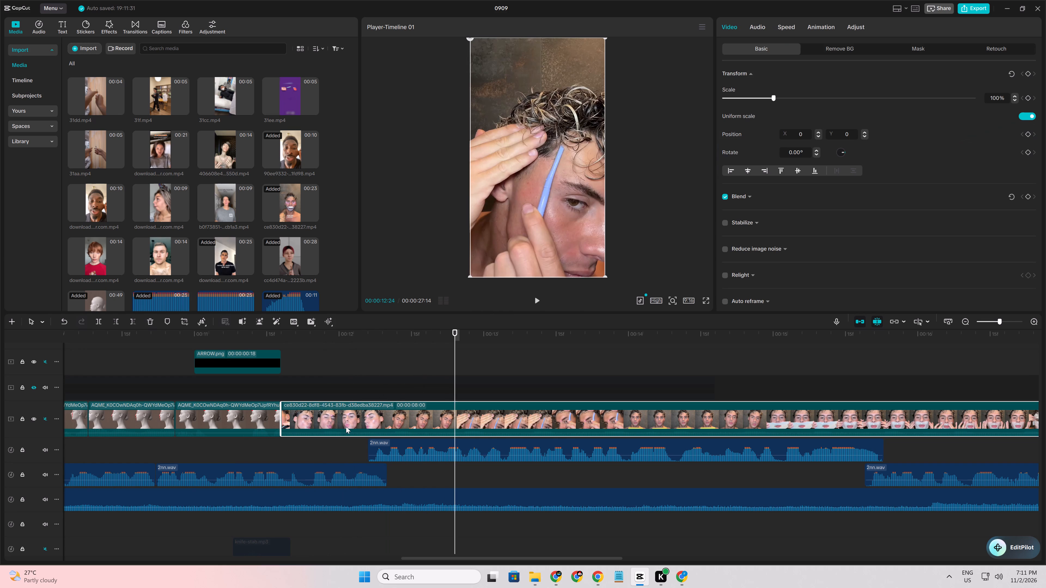
{"action": "left_click", "coordinate": [352, 451]}
{"action": "left_click_drag", "start_coordinate": [352, 451], "coordinate": [377, 453]}
{"action": "left_click", "coordinate": [381, 424]}
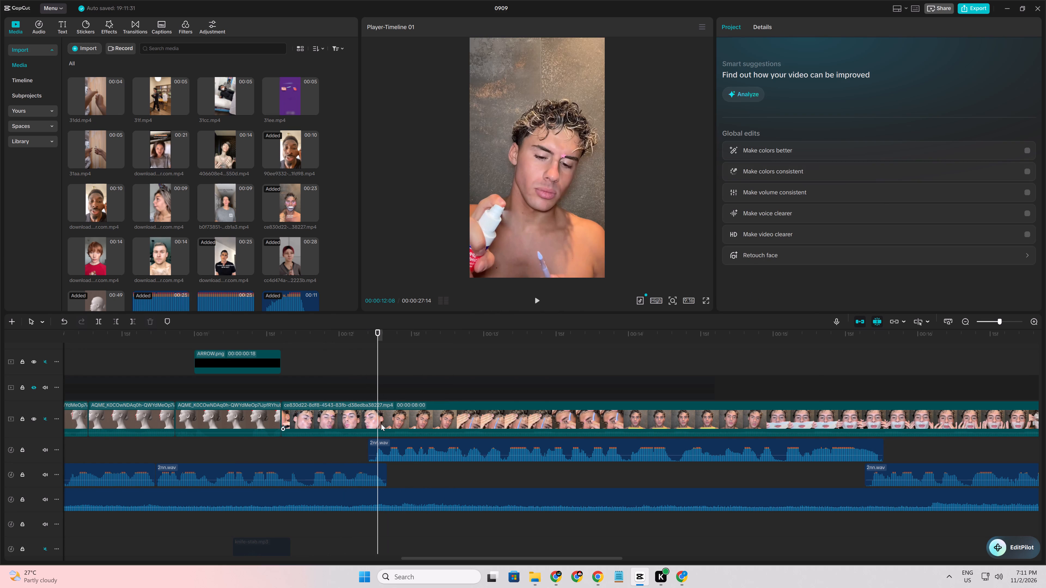
{"action": "key", "text": "w"}
Insert the cc4d474a face clip from the media library at the very start of the main video track.
{"action": "scroll", "coordinate": [400, 433], "scroll_direction": "down", "scroll_amount": 9, "text": "ctrl"}
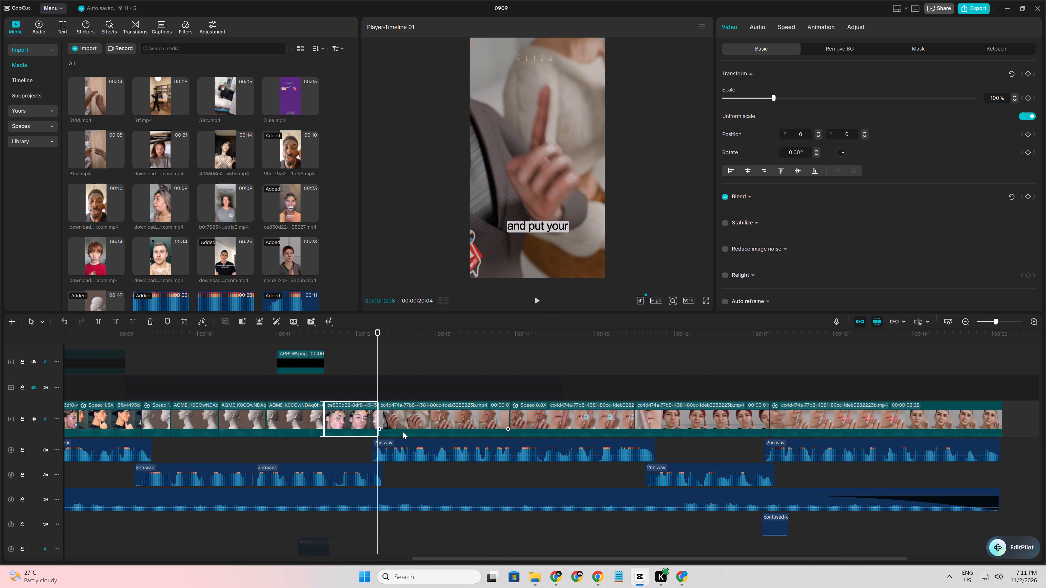
{"action": "scroll", "coordinate": [403, 432], "scroll_direction": "down", "scroll_amount": 5, "text": "ctrl"}
{"action": "scroll", "coordinate": [404, 432], "scroll_direction": "up", "scroll_amount": 4, "text": "ctrl"}
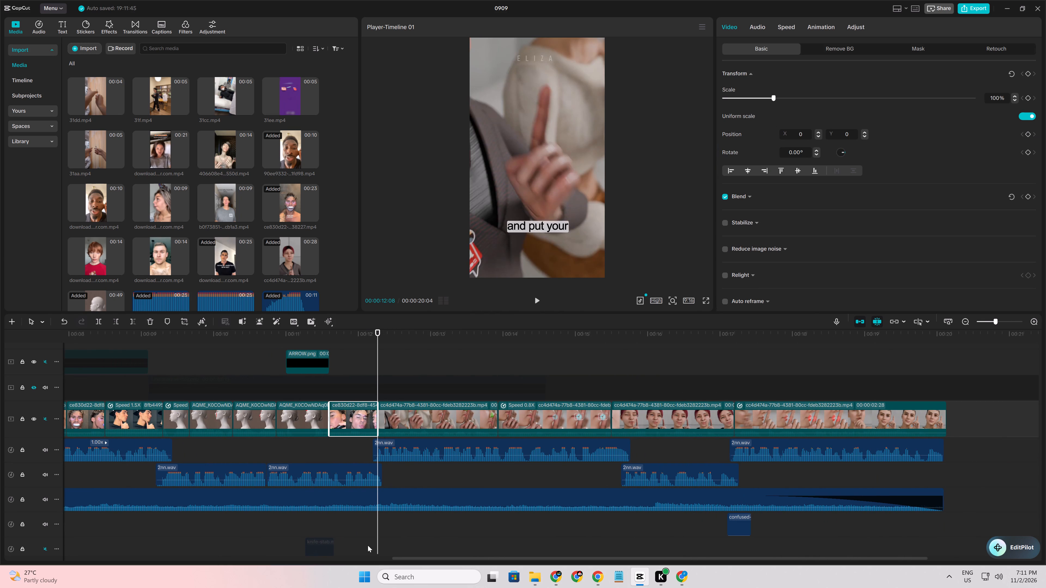
{"action": "left_click_drag", "start_coordinate": [408, 559], "coordinate": [2, 514]}
{"action": "left_click", "coordinate": [131, 471]}
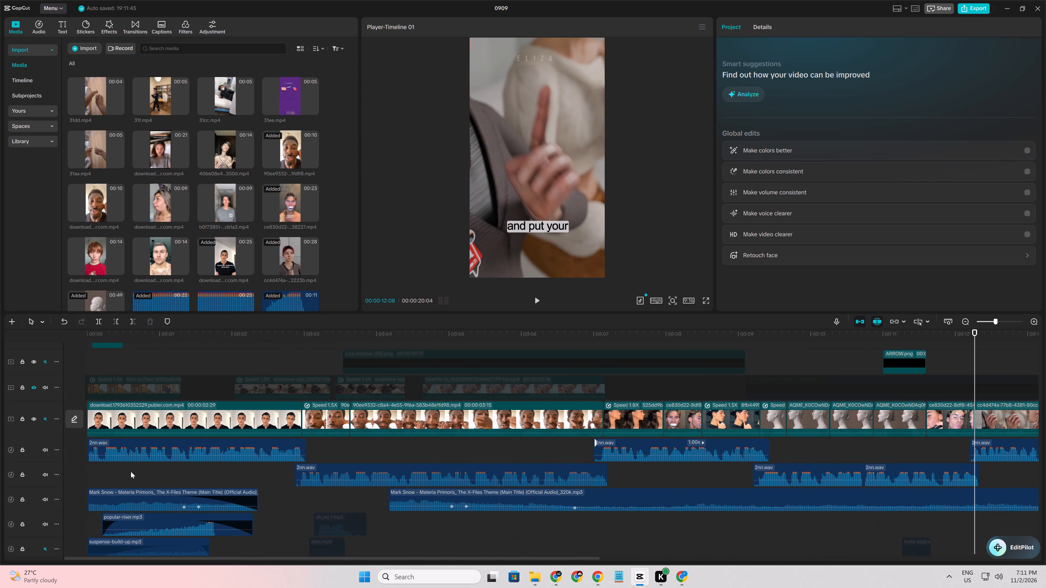
{"action": "left_click_drag", "start_coordinate": [131, 471], "coordinate": [0, 427]}
{"action": "left_click_drag", "start_coordinate": [293, 262], "coordinate": [111, 369]}
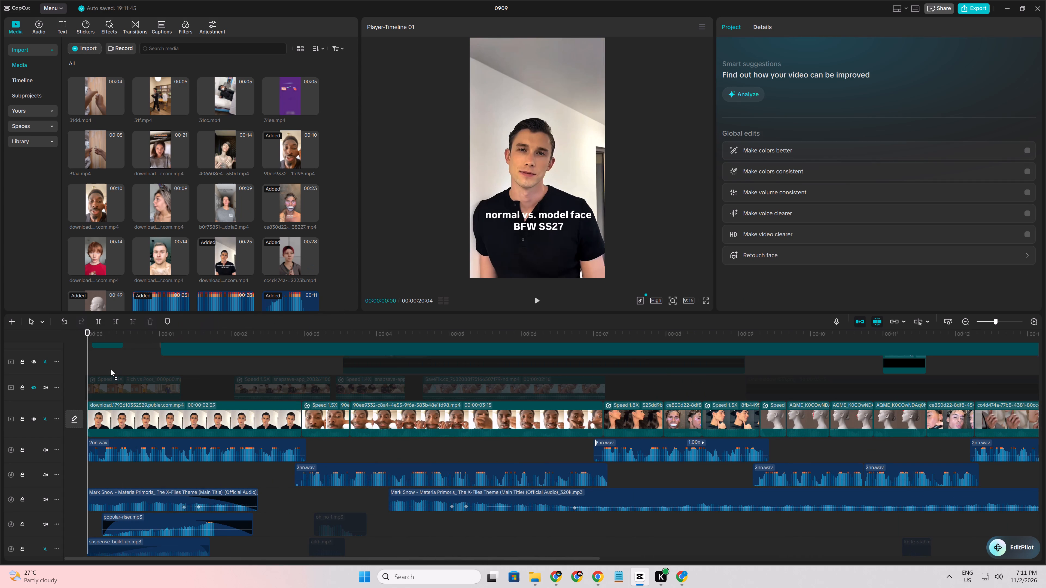
{"action": "left_click_drag", "start_coordinate": [111, 369], "coordinate": [66, 420]}
Play the newly inserted cc4d474a clip from the project start against the first voice-over pieces.
{"action": "left_click", "coordinate": [108, 473]}
{"action": "left_click_drag", "start_coordinate": [109, 473], "coordinate": [0, 465]}
{"action": "key", "text": "space"}
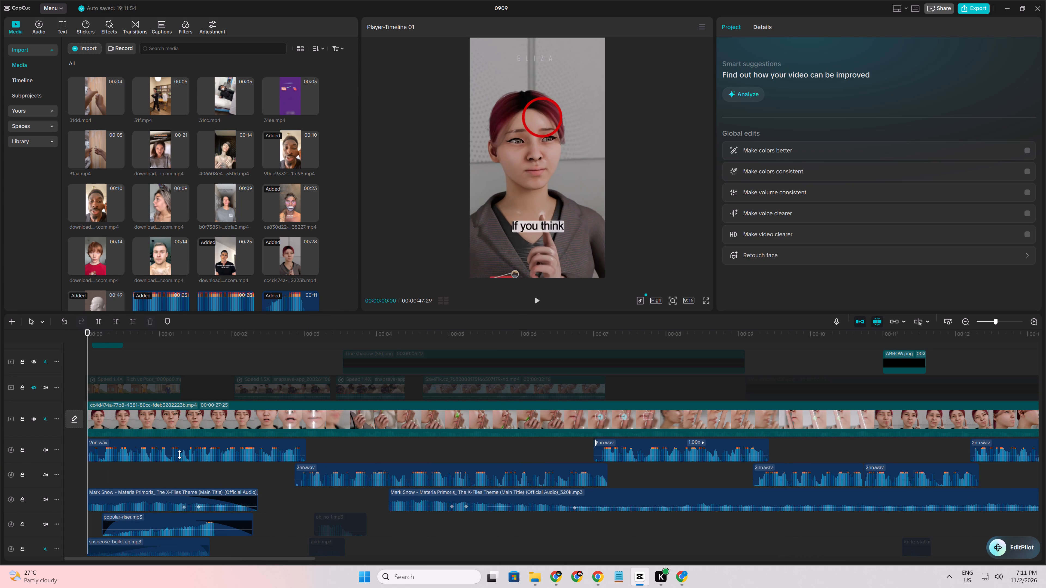
{"action": "scroll", "coordinate": [163, 459], "scroll_direction": "up", "scroll_amount": 5, "text": "ctrl"}
{"action": "key", "text": "ctrl+space"}
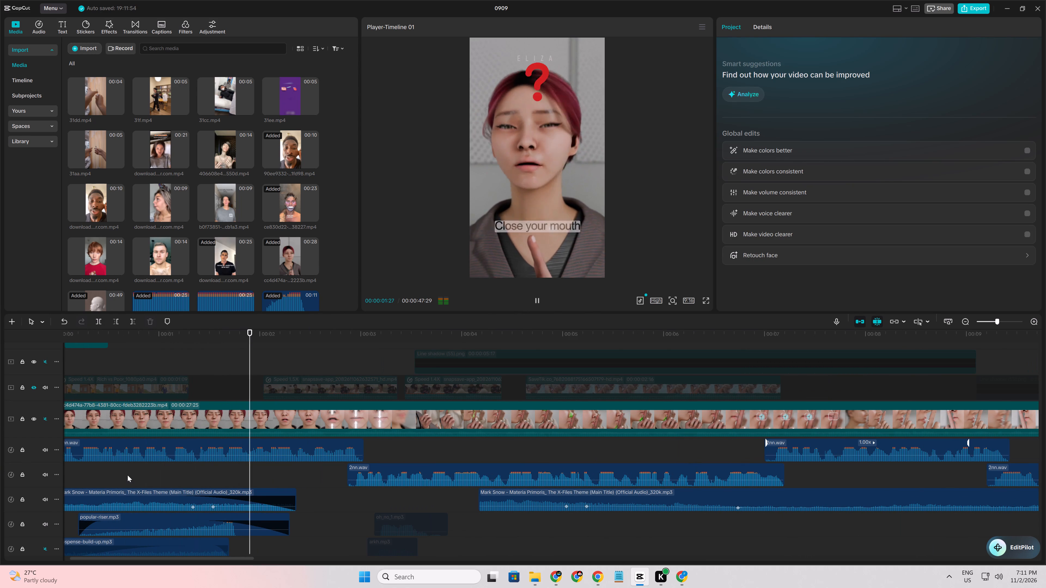
{"action": "left_click", "coordinate": [119, 472]}
{"action": "left_click_drag", "start_coordinate": [119, 472], "coordinate": [1, 459]}
{"action": "key", "text": "space"}
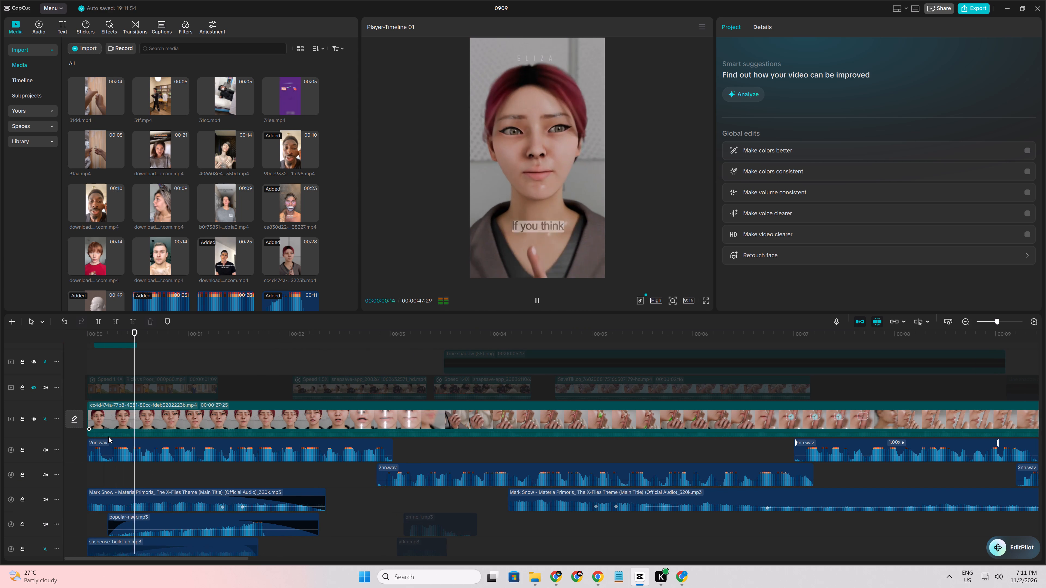
{"action": "key", "text": "space"}
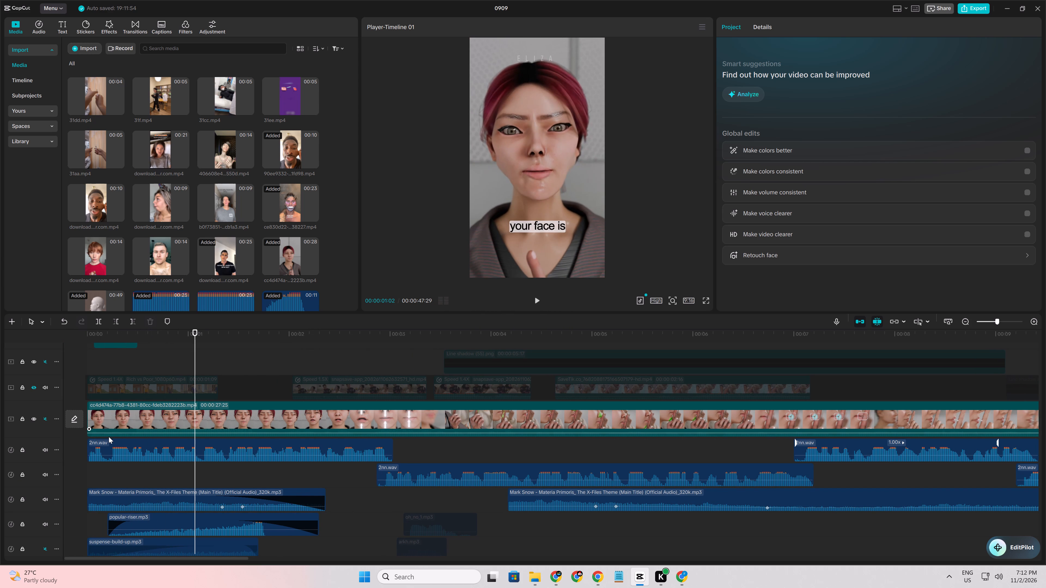
{"action": "key", "text": "space"}
{"action": "key", "text": "space"}
{"action": "key", "text": "space"}
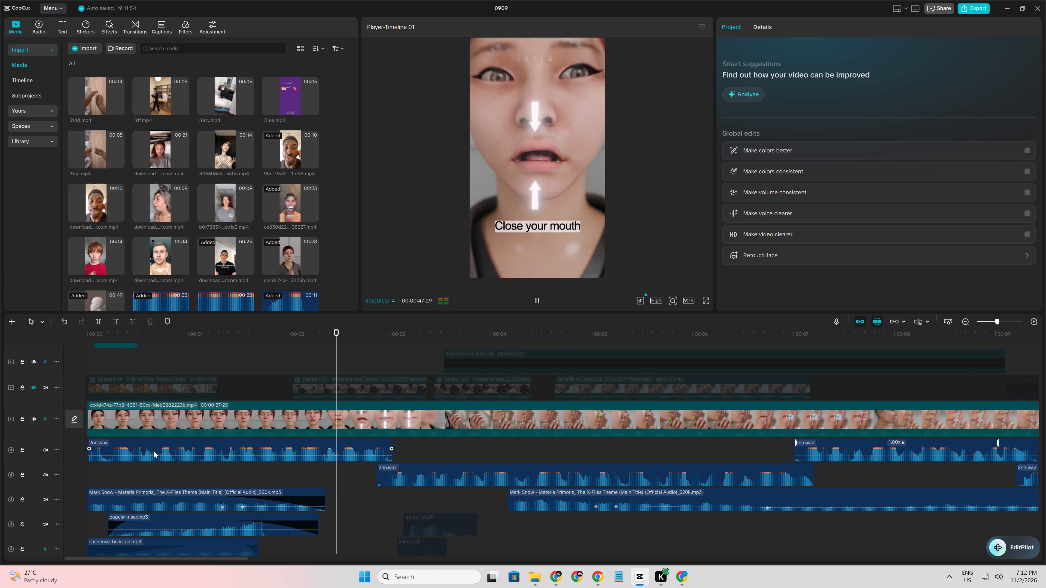
{"action": "scroll", "coordinate": [154, 451], "scroll_direction": "up", "scroll_amount": 3, "text": "ctrl"}
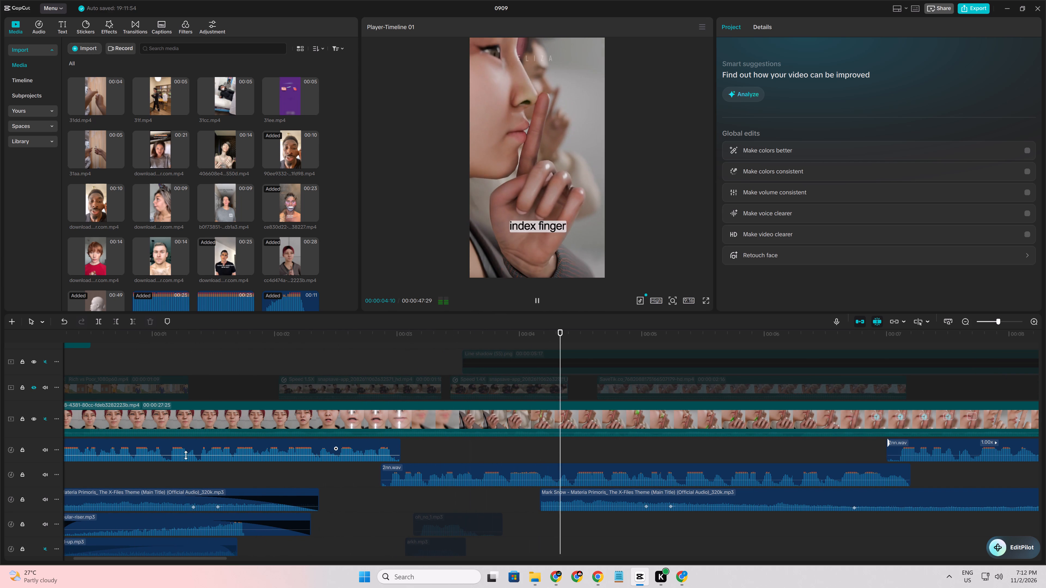
{"action": "scroll", "coordinate": [262, 461], "scroll_direction": "down", "scroll_amount": 4, "text": "ctrl"}
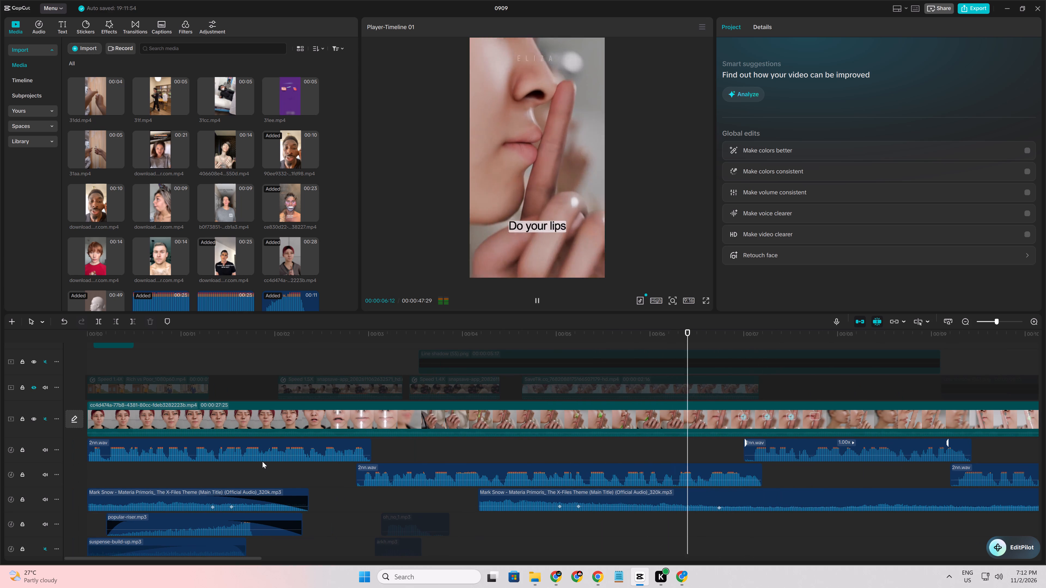
Cut 19 frames off the start of the cc4d474a clip, for a duration of 00:00:27:06.
{"action": "left_click", "coordinate": [77, 466]}
{"action": "left_click", "coordinate": [127, 465]}
{"action": "left_click_drag", "start_coordinate": [127, 465], "coordinate": [144, 465]}
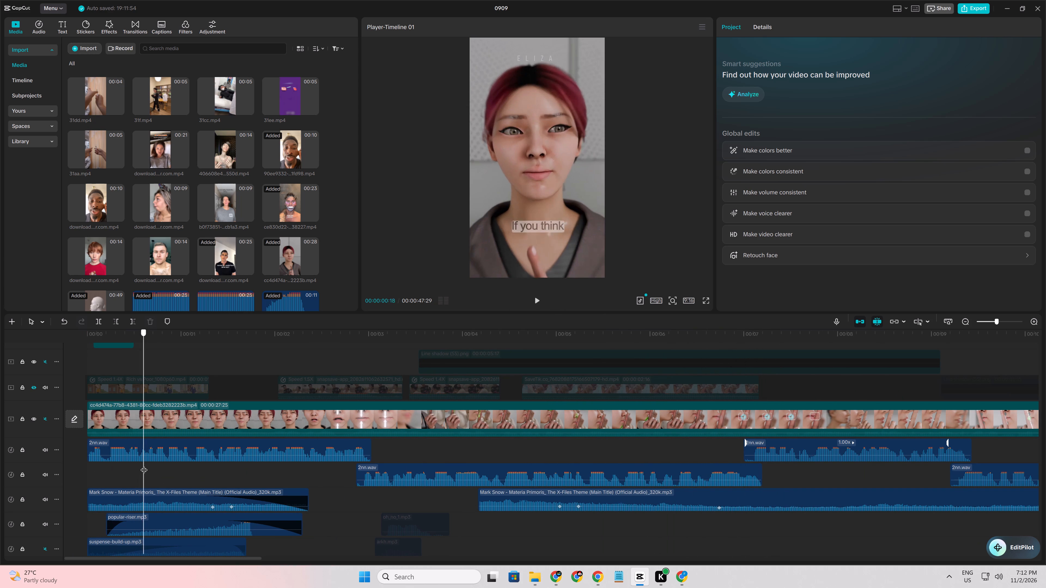
{"action": "left_click_drag", "start_coordinate": [144, 465], "coordinate": [200, 476]}
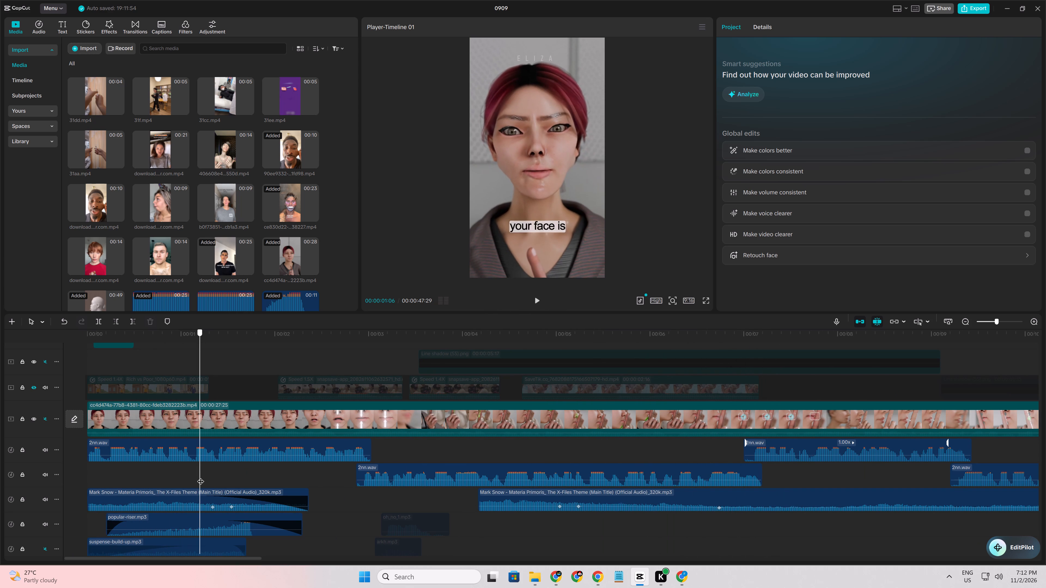
{"action": "left_click_drag", "start_coordinate": [200, 476], "coordinate": [147, 467]}
{"action": "left_click", "coordinate": [150, 420]}
{"action": "key", "text": "q"}
Replay the opening and extend the start of the cc4d474a clip by 5 frames, for a duration of 00:00:27:11.
{"action": "left_click", "coordinate": [120, 470]}
{"action": "left_click_drag", "start_coordinate": [120, 470], "coordinate": [0, 467]}
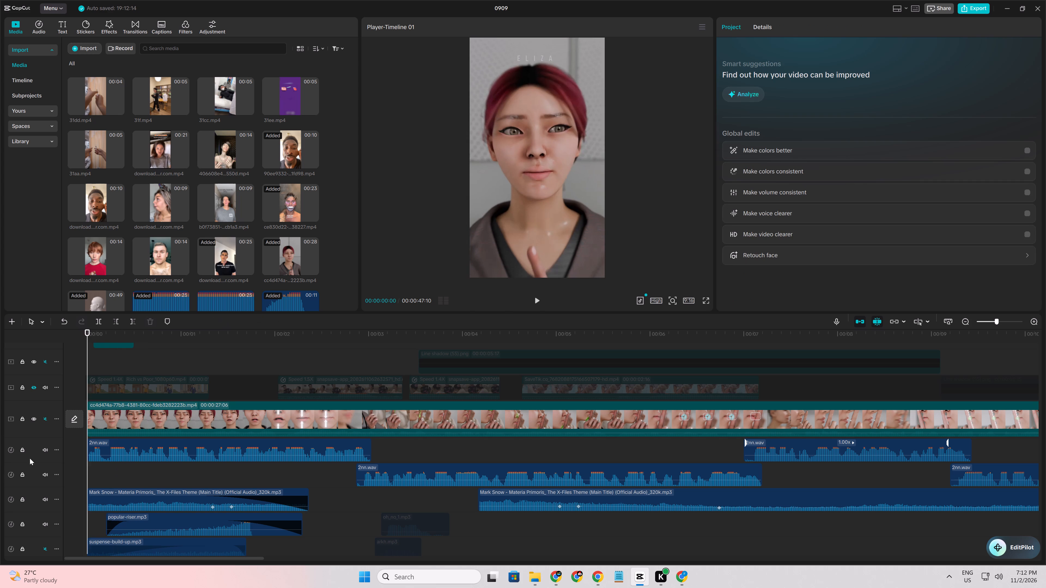
{"action": "key", "text": "space"}
{"action": "key", "text": "space"}
{"action": "left_click", "coordinate": [118, 422]}
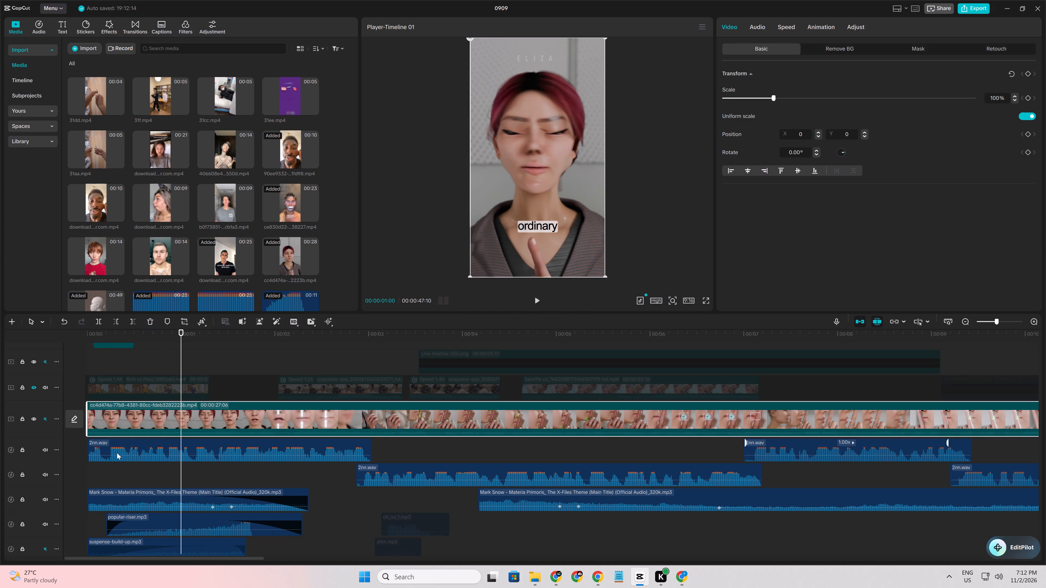
{"action": "left_click", "coordinate": [121, 467]}
{"action": "left_click_drag", "start_coordinate": [121, 467], "coordinate": [72, 476]}
{"action": "left_click", "coordinate": [101, 432]}
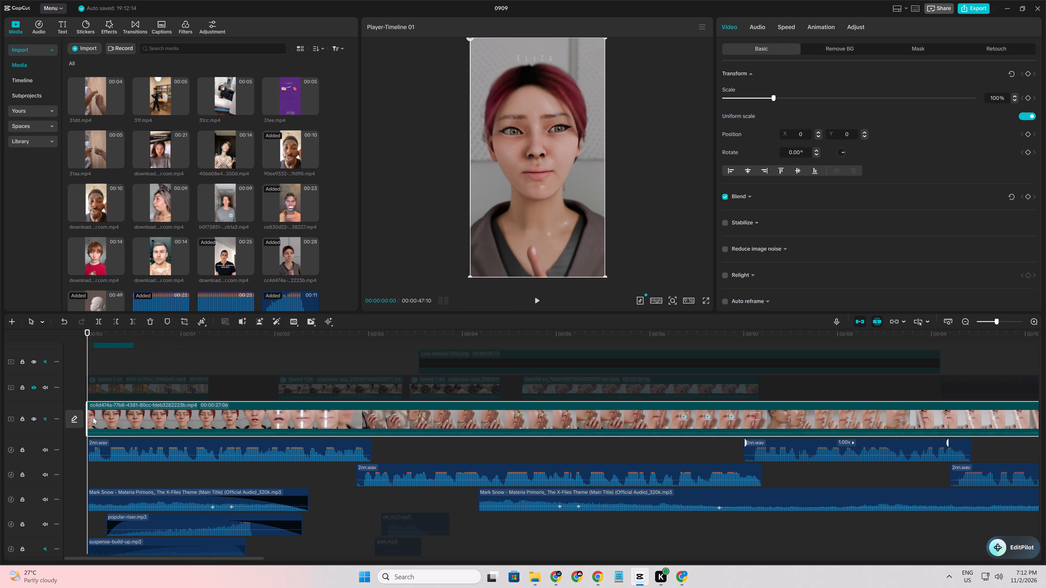
{"action": "left_click_drag", "start_coordinate": [89, 416], "coordinate": [74, 418]}
Play the opening of the cc4d474a clip from the project start to check its fit with the voice-over.
{"action": "left_click", "coordinate": [119, 473]}
{"action": "left_click_drag", "start_coordinate": [119, 473], "coordinate": [91, 475]}
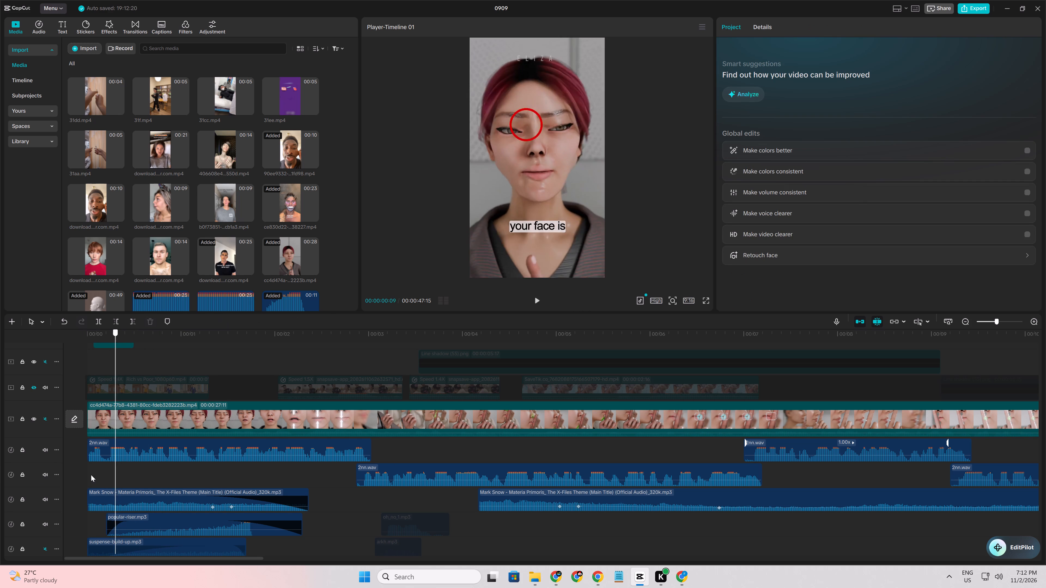
{"action": "left_click_drag", "start_coordinate": [91, 475], "coordinate": [38, 475]}
{"action": "key", "text": "space"}
{"action": "key", "text": "space"}
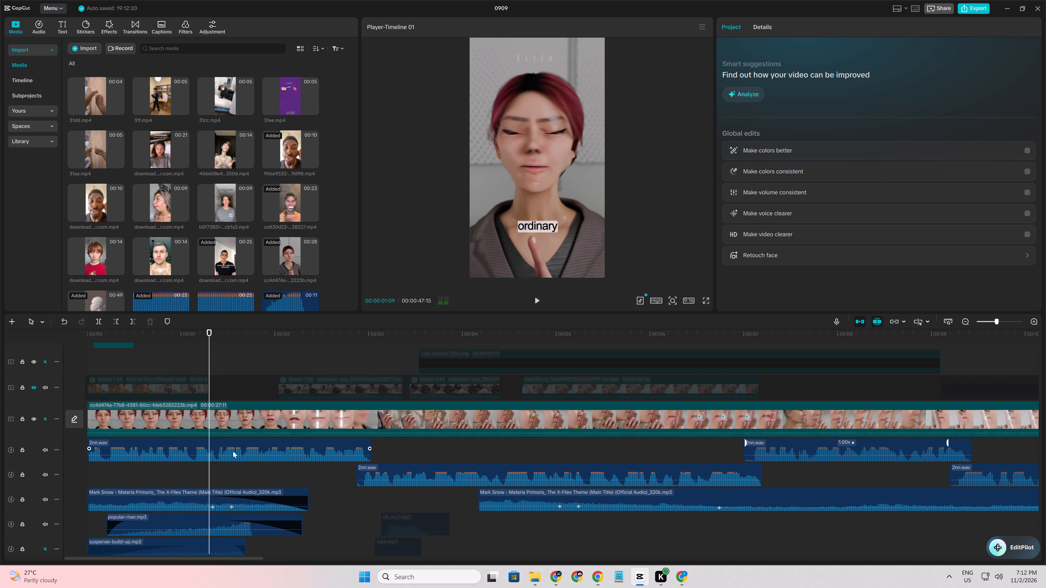
{"action": "left_click", "coordinate": [121, 420]}
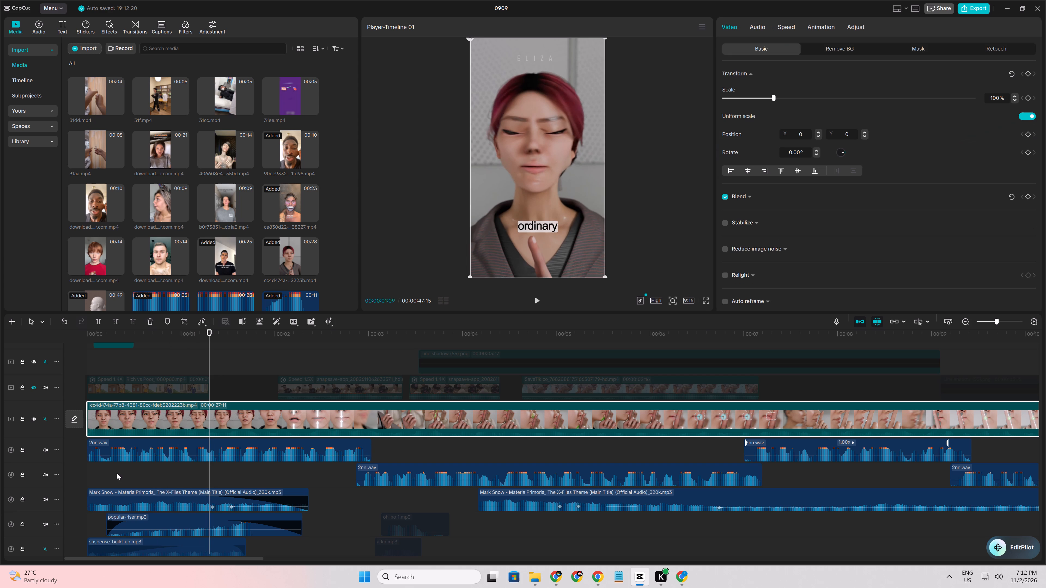
{"action": "left_click", "coordinate": [117, 474]}
{"action": "left_click_drag", "start_coordinate": [117, 474], "coordinate": [0, 475]}
{"action": "key", "text": "space"}
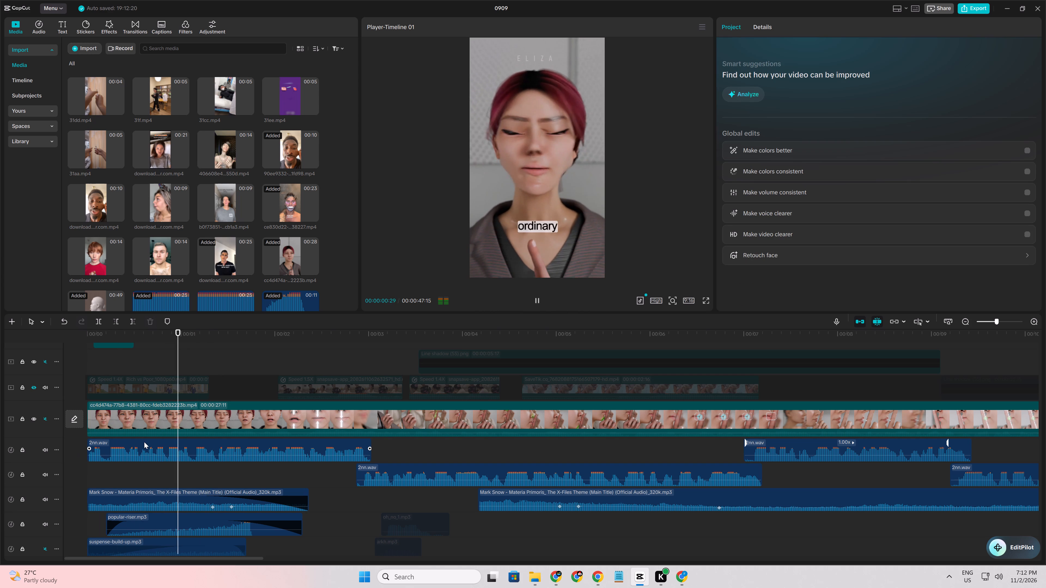
{"action": "key", "text": "space"}
{"action": "key", "text": "space"}
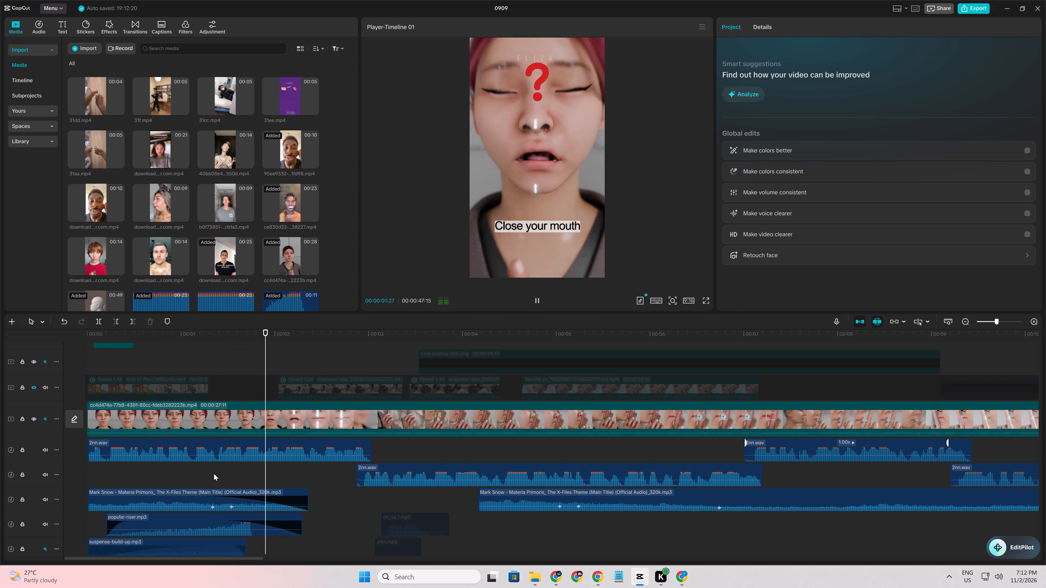
Find the point before the question mark graphic and split the cc4d474a clip at 00:00:01:21.
{"action": "double_click", "coordinate": [164, 486]}
{"action": "left_click", "coordinate": [156, 479]}
{"action": "left_click_drag", "start_coordinate": [156, 479], "coordinate": [194, 476]}
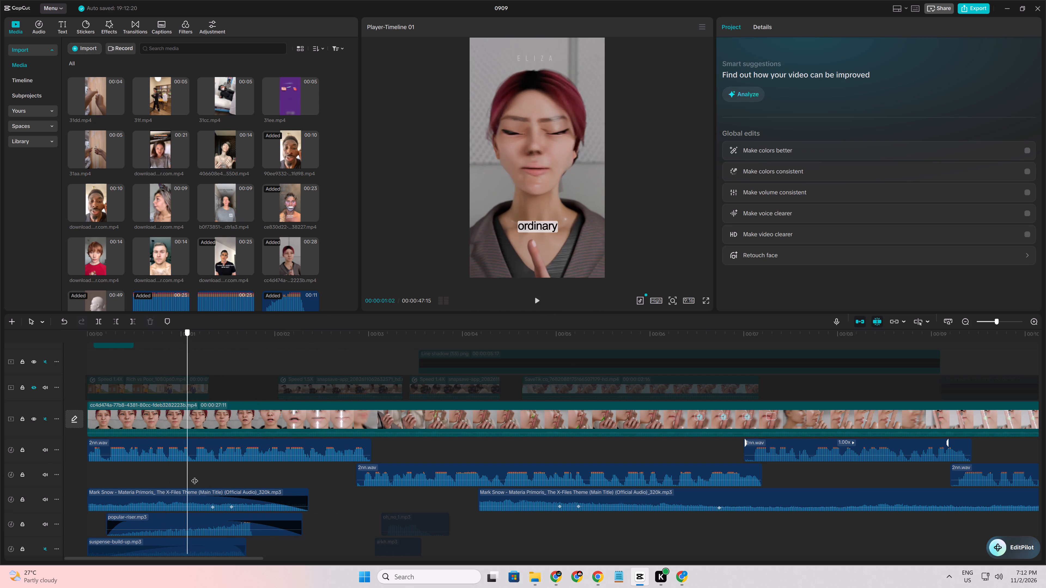
{"action": "left_click_drag", "start_coordinate": [194, 476], "coordinate": [241, 483]}
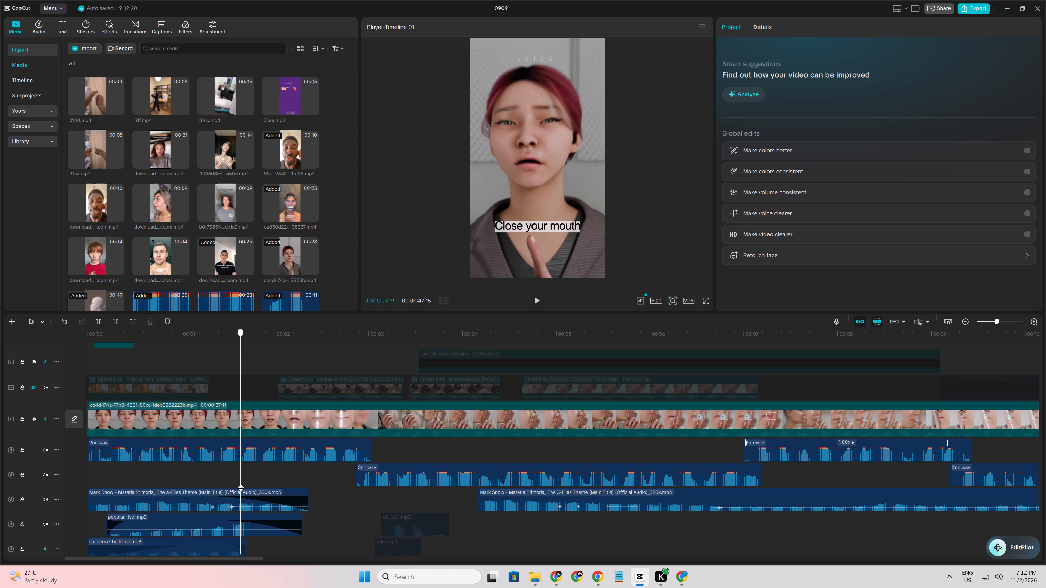
{"action": "left_click_drag", "start_coordinate": [241, 483], "coordinate": [265, 486]}
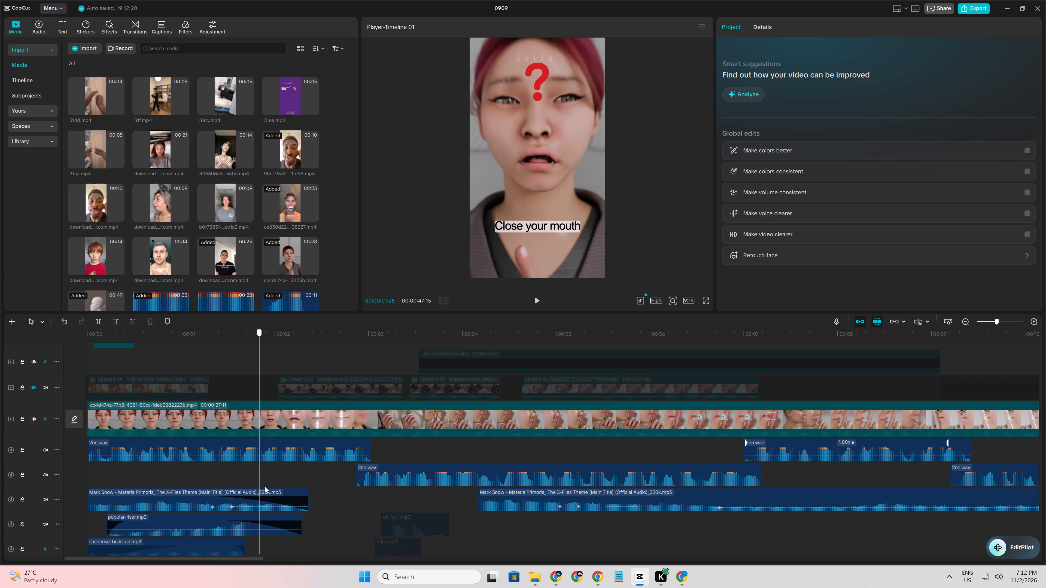
{"action": "left_click_drag", "start_coordinate": [265, 486], "coordinate": [246, 493]}
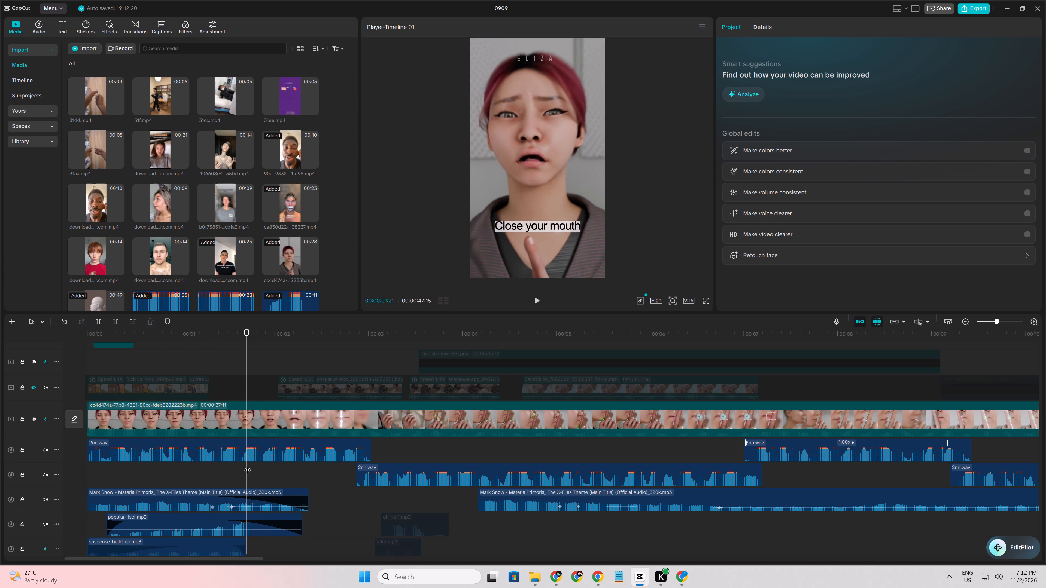
{"action": "left_click", "coordinate": [253, 429]}
{"action": "key", "text": "ctrl+b"}
Play past the split and trim the start of the second cc4d474a piece, for a duration of 00:00:23:04.
{"action": "scroll", "coordinate": [253, 429], "scroll_direction": "down", "scroll_amount": 5, "text": "ctrl"}
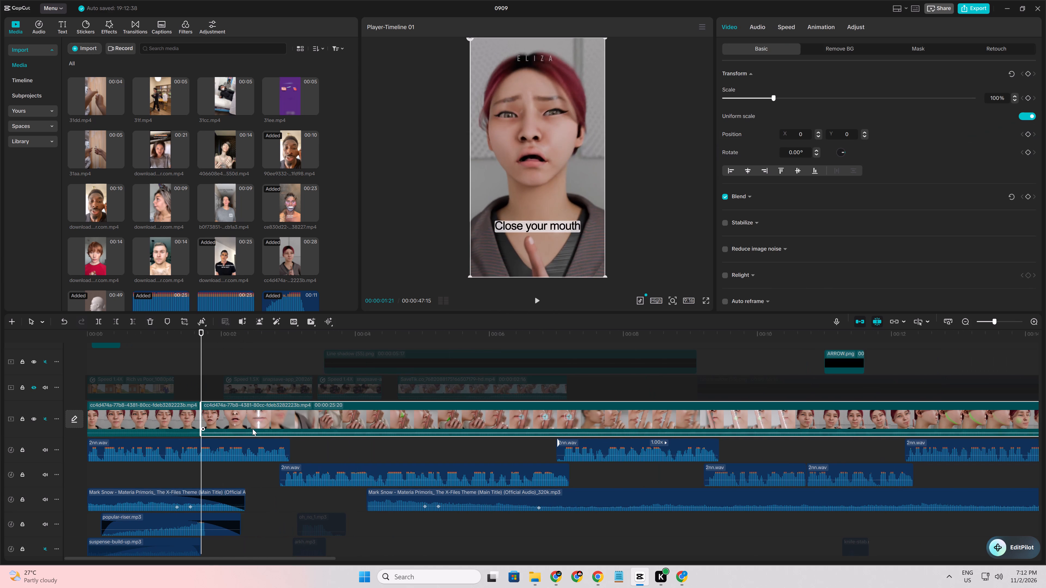
{"action": "key", "text": "space"}
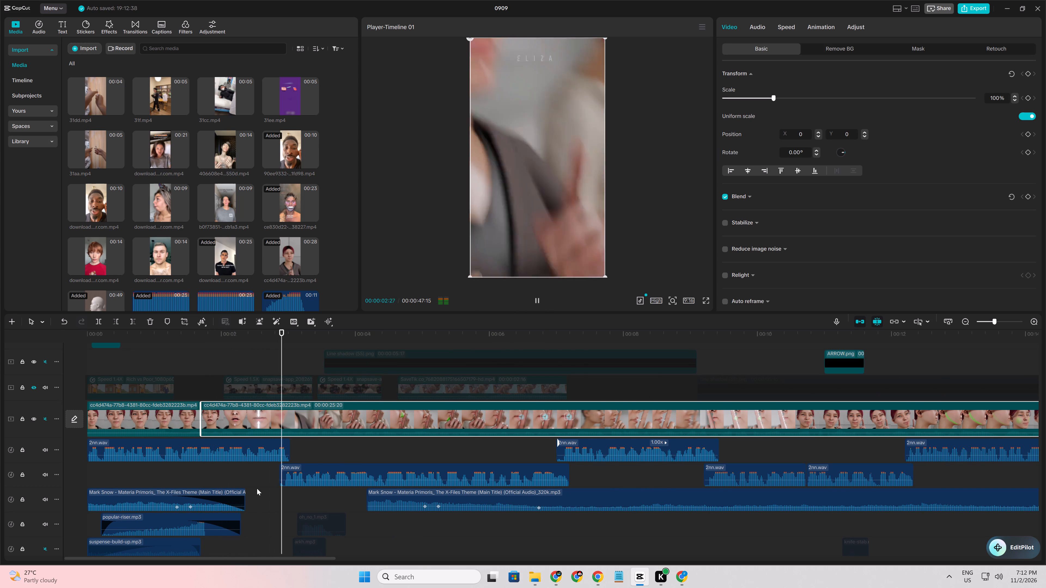
{"action": "key", "text": "space"}
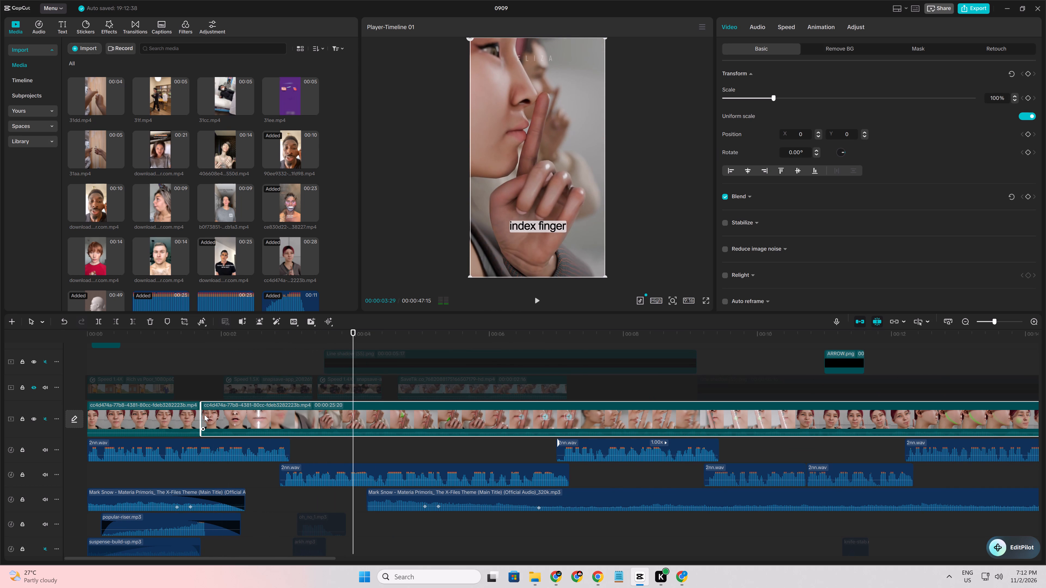
{"action": "left_click_drag", "start_coordinate": [204, 415], "coordinate": [338, 441]}
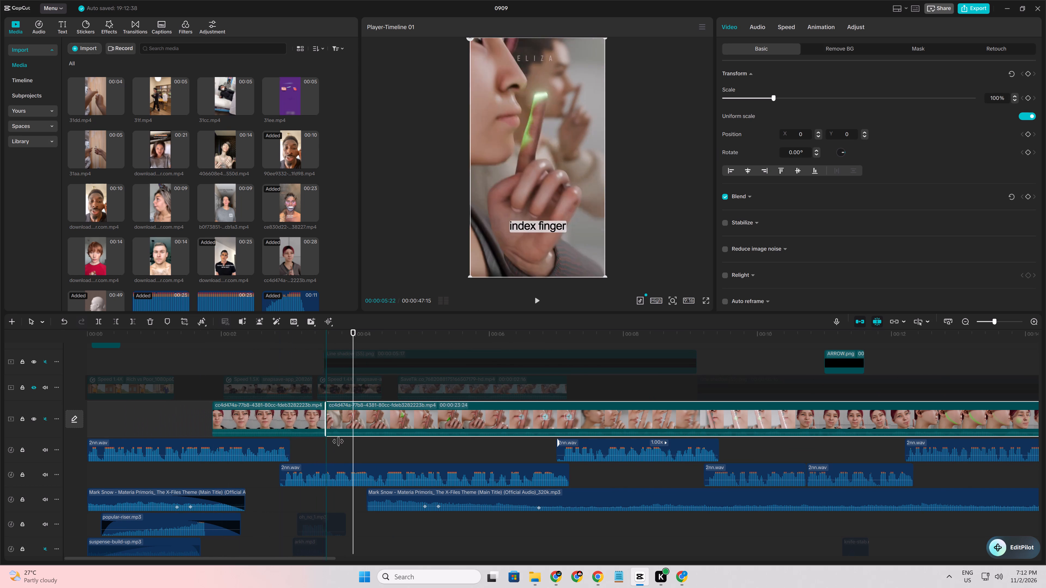
{"action": "left_click_drag", "start_coordinate": [338, 441], "coordinate": [375, 445]}
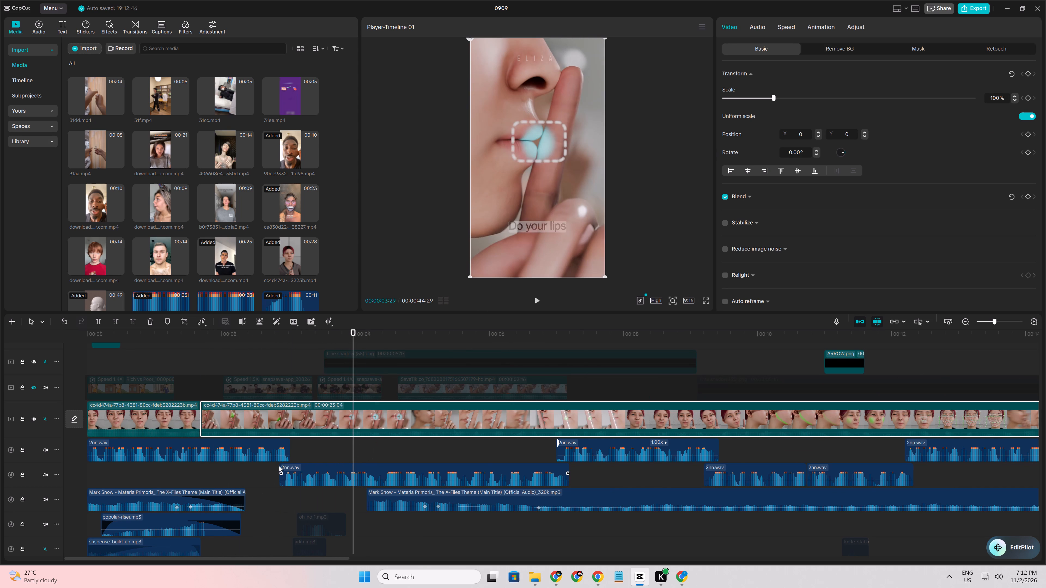
Scrub through the second cc4d474a piece and replay the project's opening across the cut against the voice-over.
{"action": "left_click", "coordinate": [267, 473]}
{"action": "left_click_drag", "start_coordinate": [267, 473], "coordinate": [415, 475]}
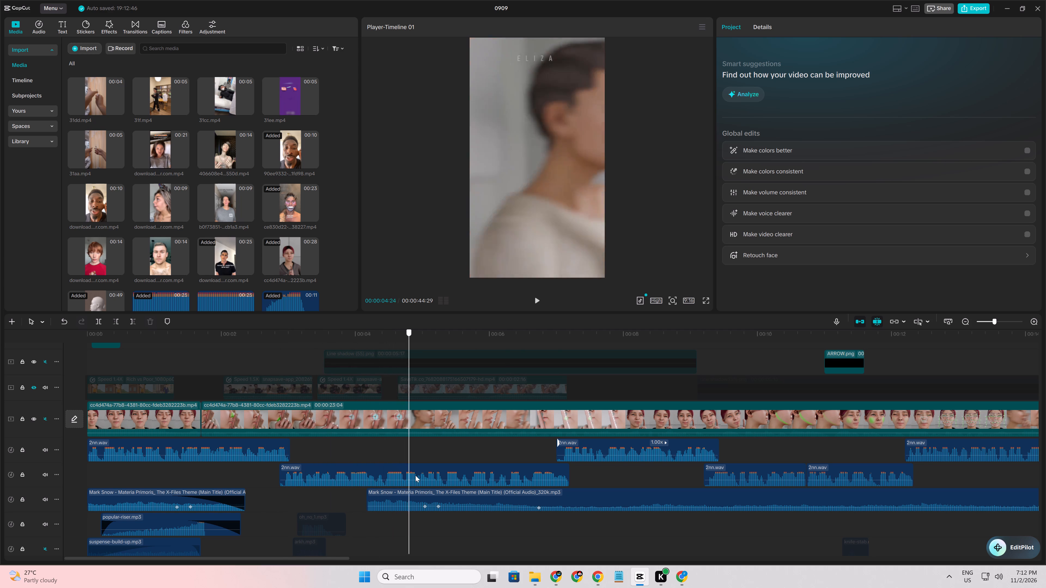
{"action": "left_click_drag", "start_coordinate": [415, 475], "coordinate": [539, 475]}
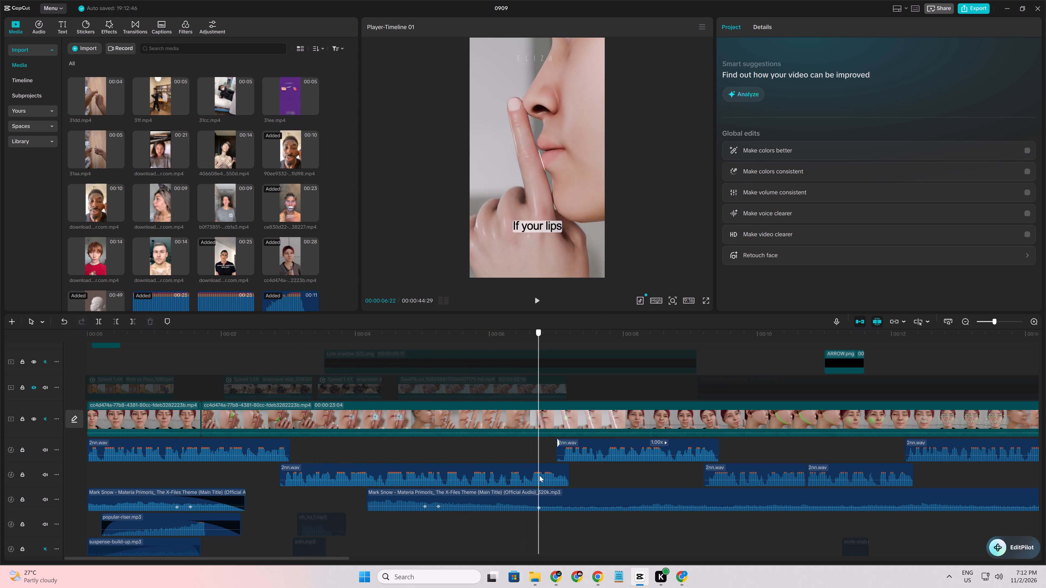
{"action": "left_click_drag", "start_coordinate": [539, 475], "coordinate": [0, 471]}
{"action": "key", "text": "space"}
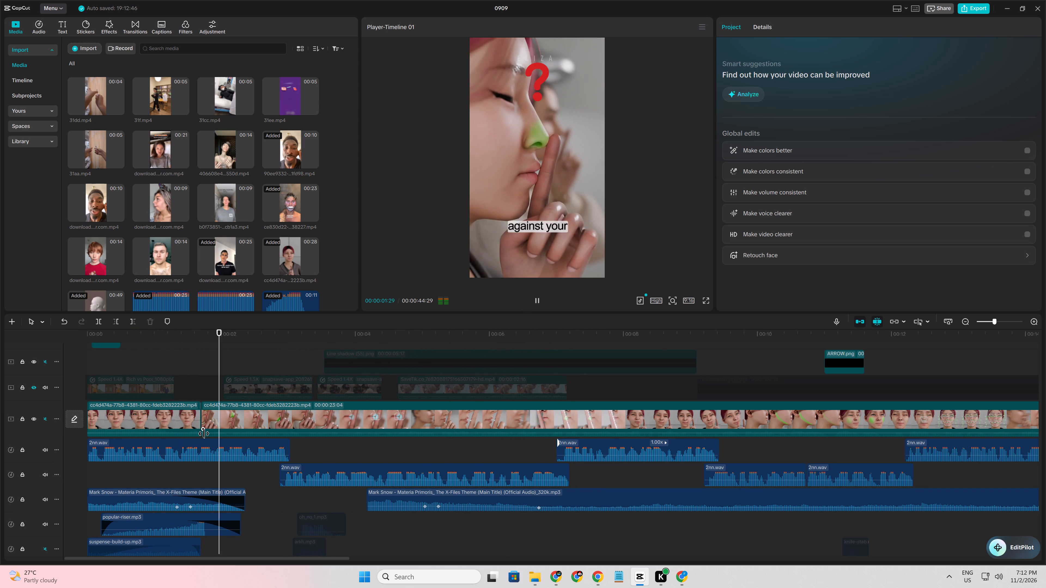
{"action": "left_click", "coordinate": [194, 482]}
{"action": "key", "text": "space"}
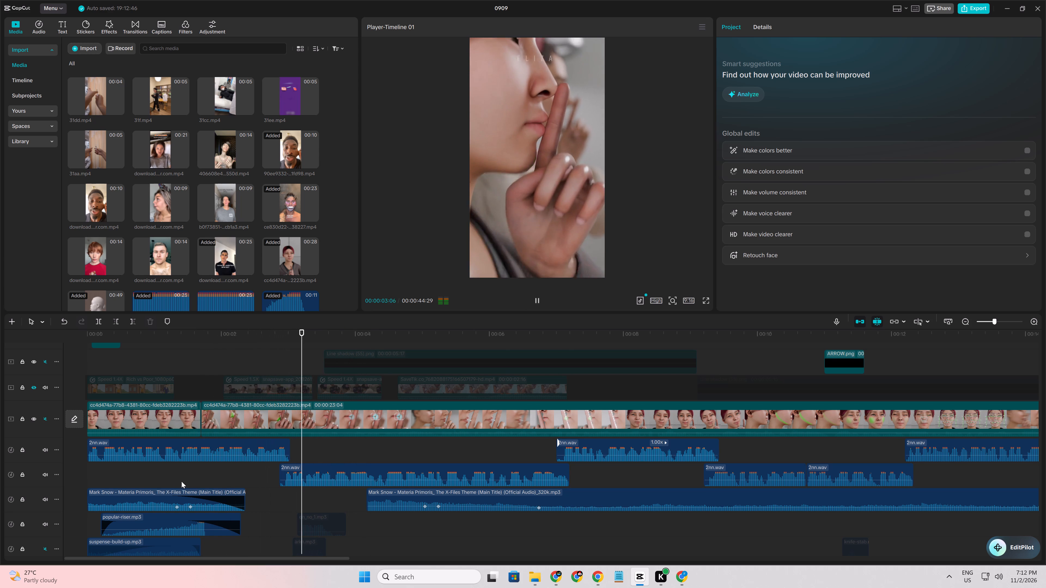
{"action": "left_click", "coordinate": [172, 479]}
{"action": "key", "text": "space"}
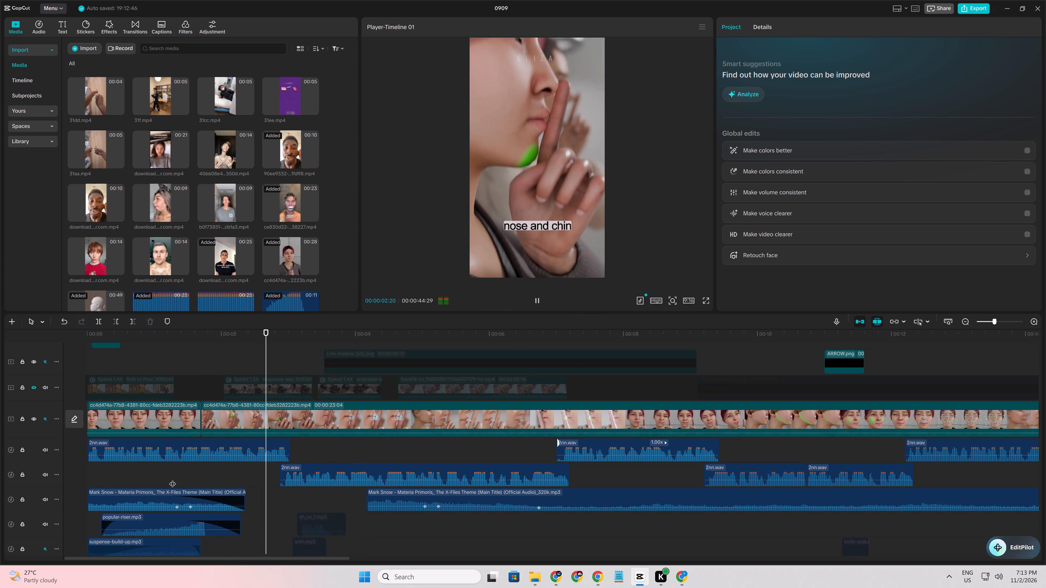
Replay the project's opening several times across the cut between the two cc4d474a pieces to check the timing against the voice-over.
{"action": "left_click", "coordinate": [172, 479]}
{"action": "left_click_drag", "start_coordinate": [172, 479], "coordinate": [0, 452]}
{"action": "scroll", "coordinate": [156, 484], "scroll_direction": "up", "scroll_amount": 2, "text": "ctrl"}
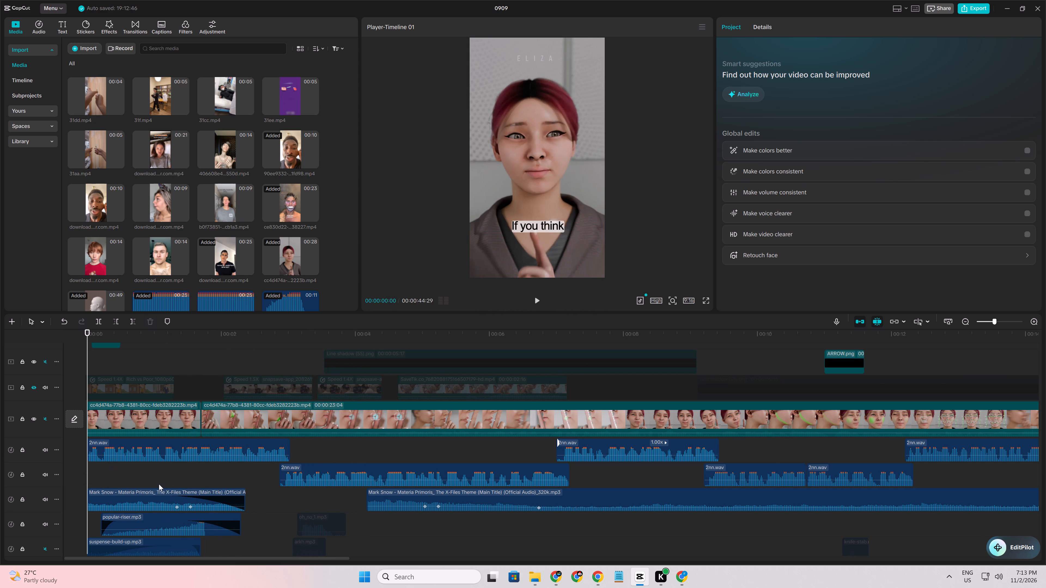
{"action": "scroll", "coordinate": [159, 484], "scroll_direction": "up", "scroll_amount": 3, "text": "ctrl"}
{"action": "key", "text": "space"}
{"action": "key", "text": "space"}
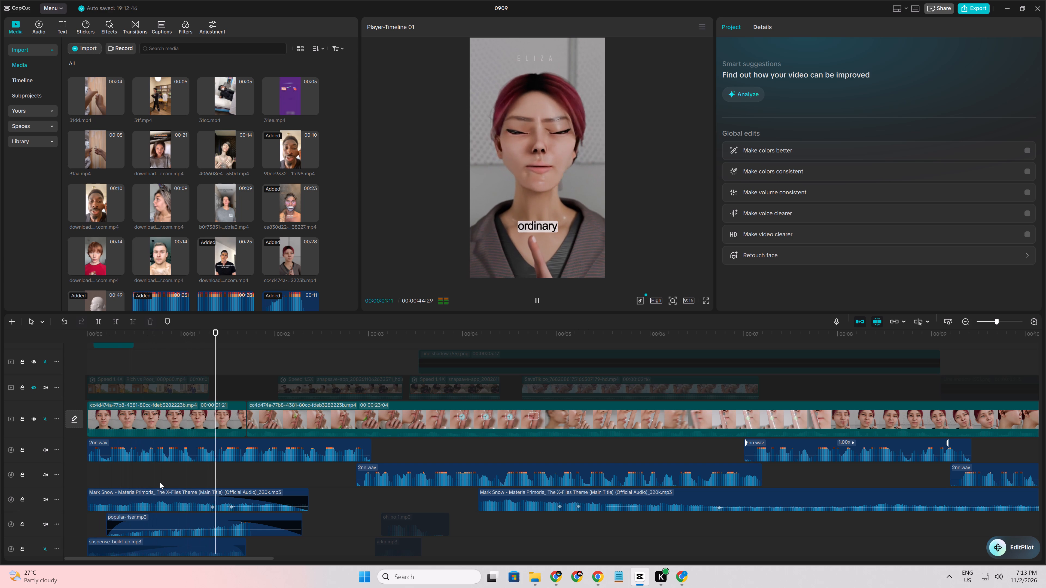
{"action": "left_click", "coordinate": [187, 471]}
{"action": "left_click_drag", "start_coordinate": [187, 471], "coordinate": [0, 429]}
{"action": "key", "text": "space"}
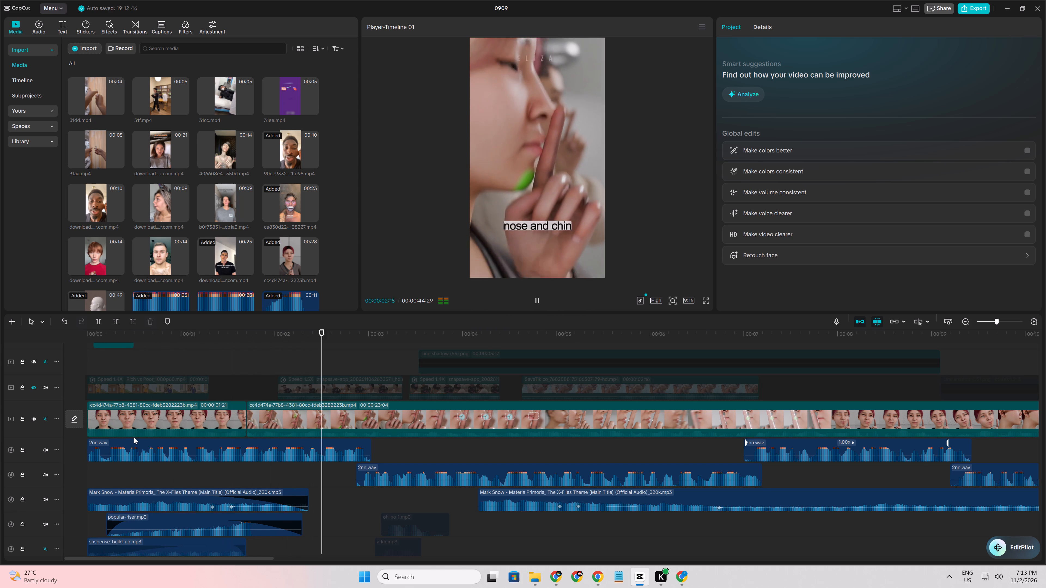
{"action": "left_click", "coordinate": [165, 482]}
{"action": "key", "text": "space"}
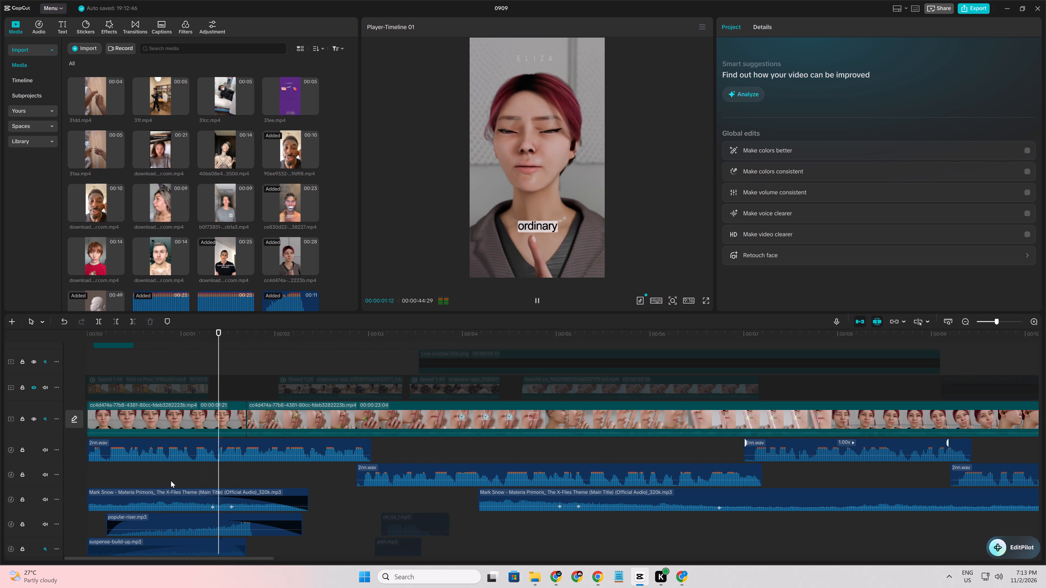
{"action": "left_click", "coordinate": [198, 480]}
{"action": "key", "text": "space"}
{"action": "key", "text": "space"}
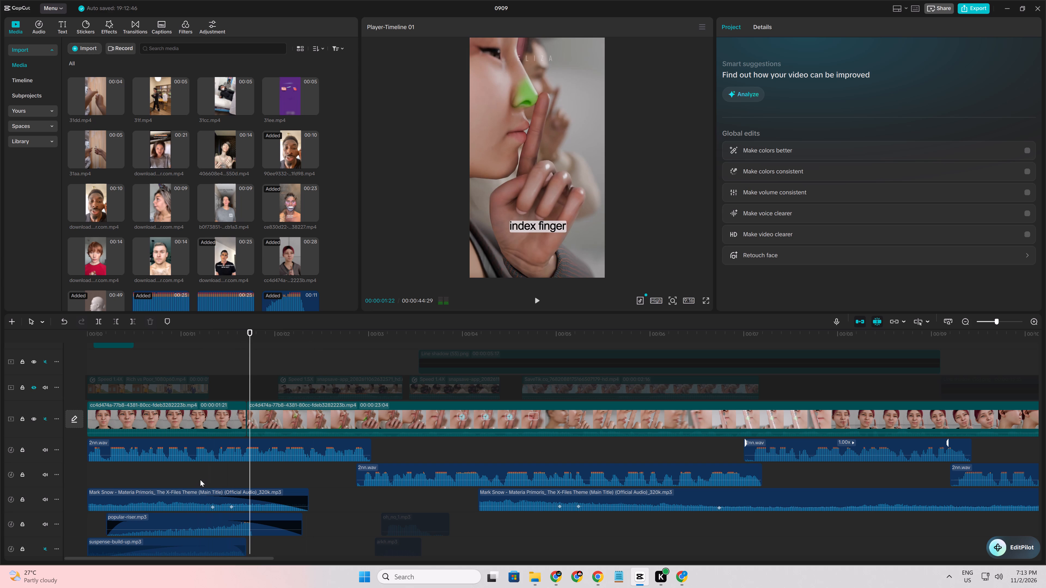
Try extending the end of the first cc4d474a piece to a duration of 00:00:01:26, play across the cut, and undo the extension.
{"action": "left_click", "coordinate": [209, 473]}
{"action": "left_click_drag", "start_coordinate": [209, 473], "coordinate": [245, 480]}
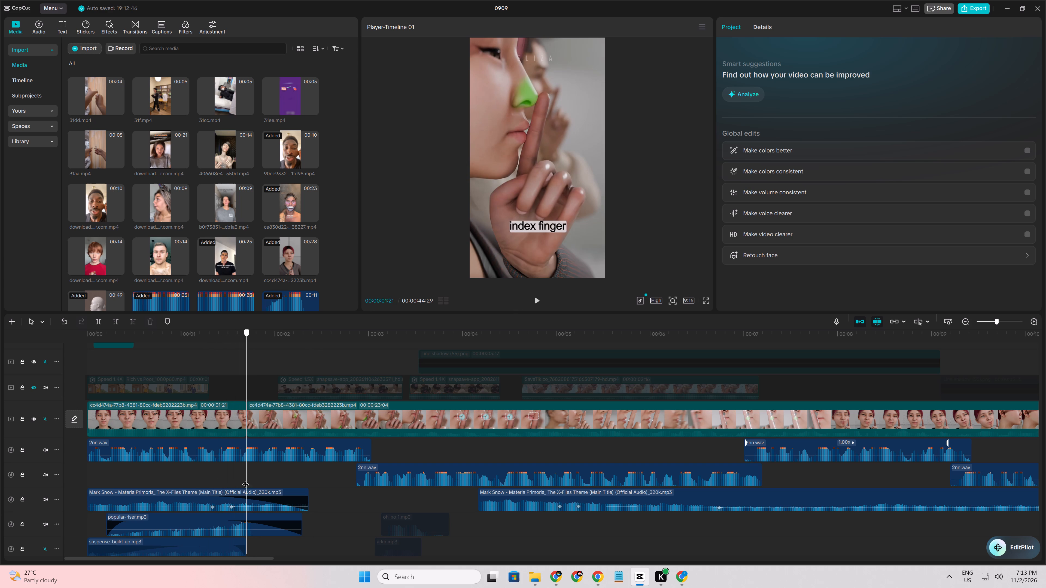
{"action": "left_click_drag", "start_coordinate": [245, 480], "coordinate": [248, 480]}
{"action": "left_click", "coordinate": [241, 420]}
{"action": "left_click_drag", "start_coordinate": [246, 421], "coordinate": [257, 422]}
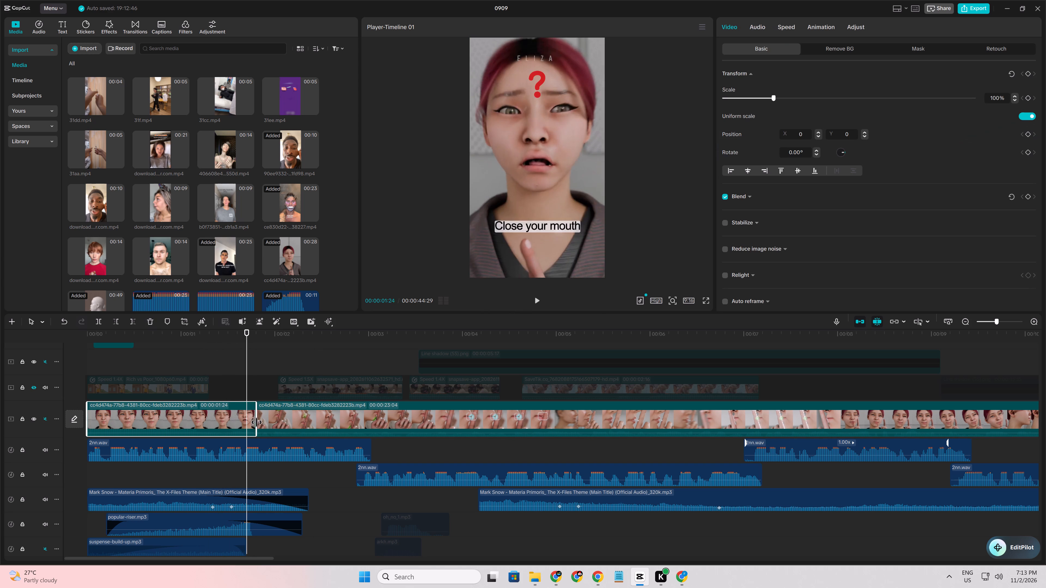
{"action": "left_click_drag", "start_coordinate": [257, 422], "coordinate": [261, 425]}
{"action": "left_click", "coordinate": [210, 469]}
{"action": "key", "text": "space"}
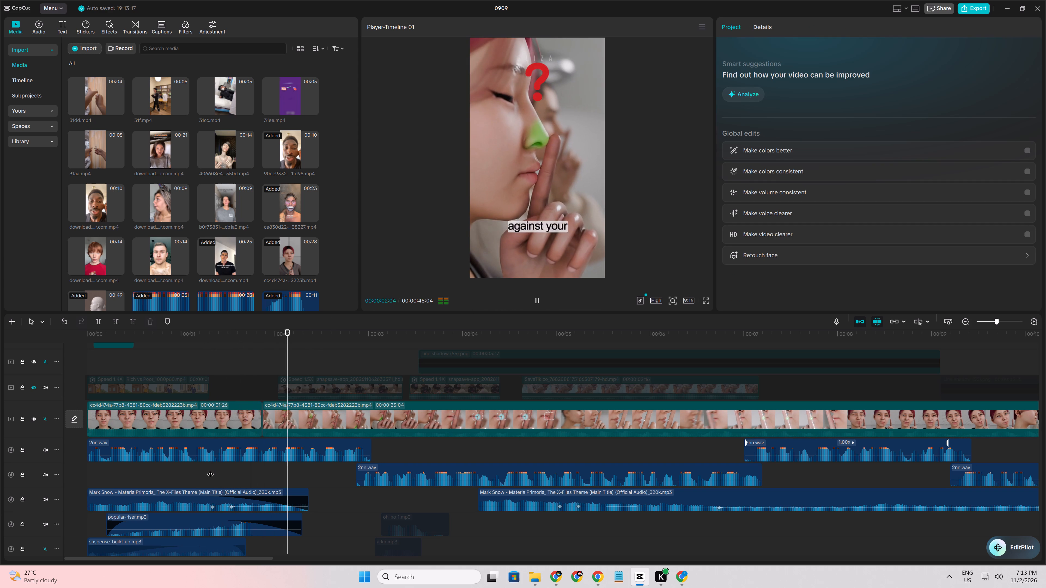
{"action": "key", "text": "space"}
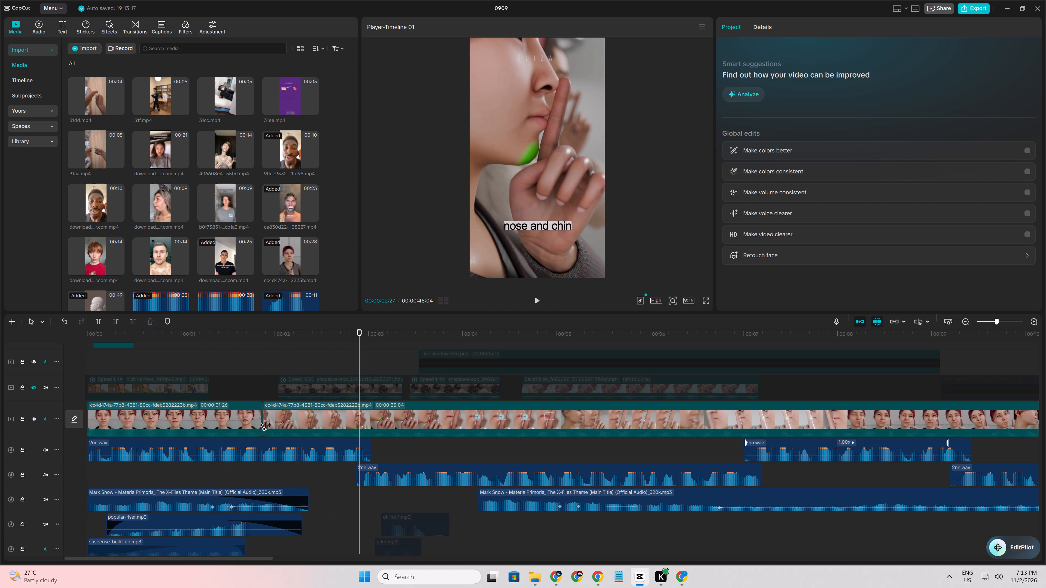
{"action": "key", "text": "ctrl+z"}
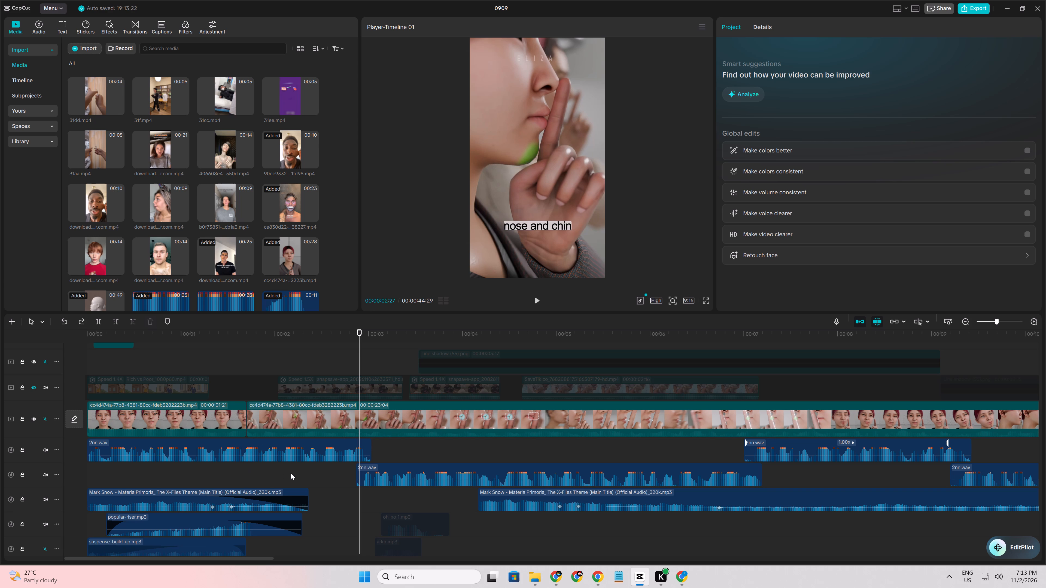
Trim off everything in the second cc4d474a piece after 00:00:03:02, so the black T-shirt clip follows directly.
{"action": "left_click", "coordinate": [331, 481]}
{"action": "left_click_drag", "start_coordinate": [331, 481], "coordinate": [359, 487]}
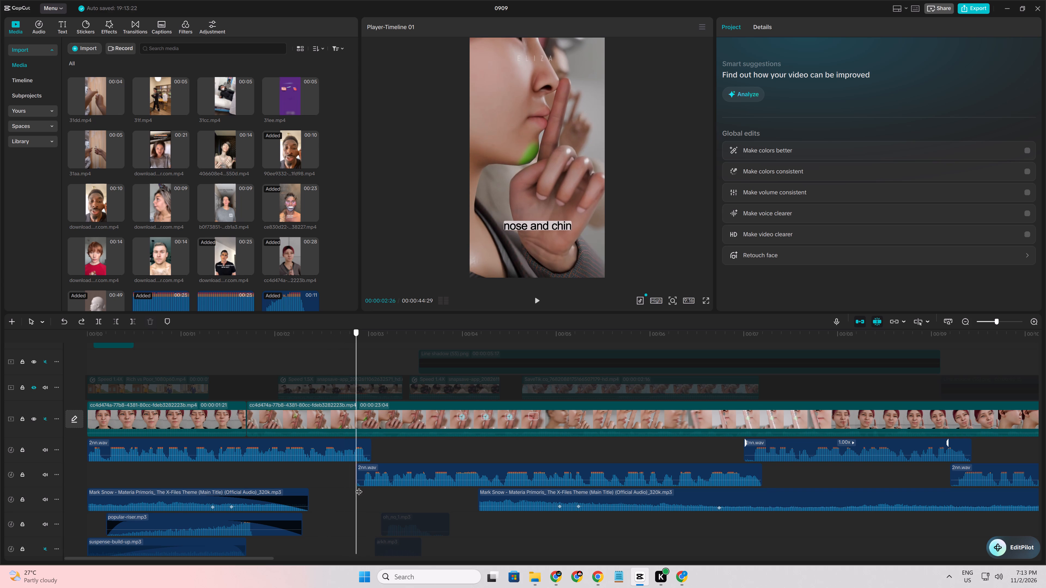
{"action": "left_click_drag", "start_coordinate": [359, 487], "coordinate": [377, 489]}
{"action": "left_click", "coordinate": [384, 417]}
{"action": "key", "text": "w"}
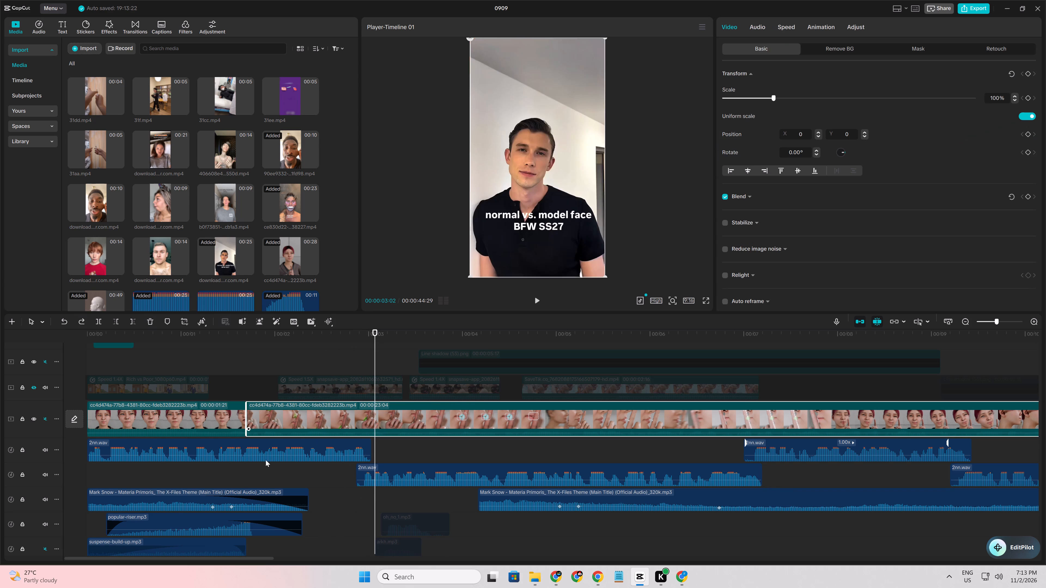
Extend the end of the first cc4d474a piece to a duration of 00:00:01:26.
{"action": "left_click", "coordinate": [219, 429]}
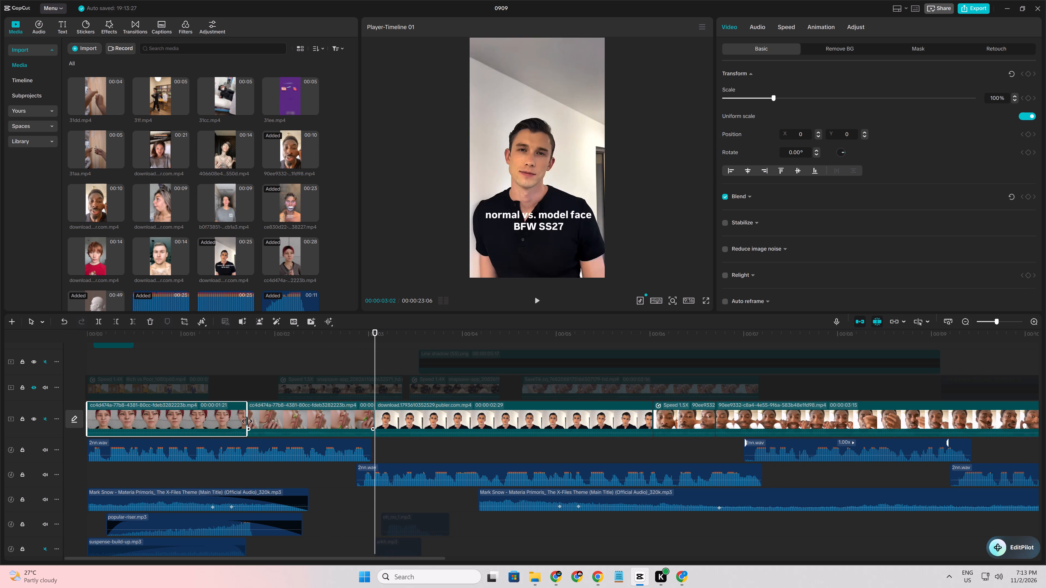
{"action": "left_click_drag", "start_coordinate": [248, 421], "coordinate": [259, 424]}
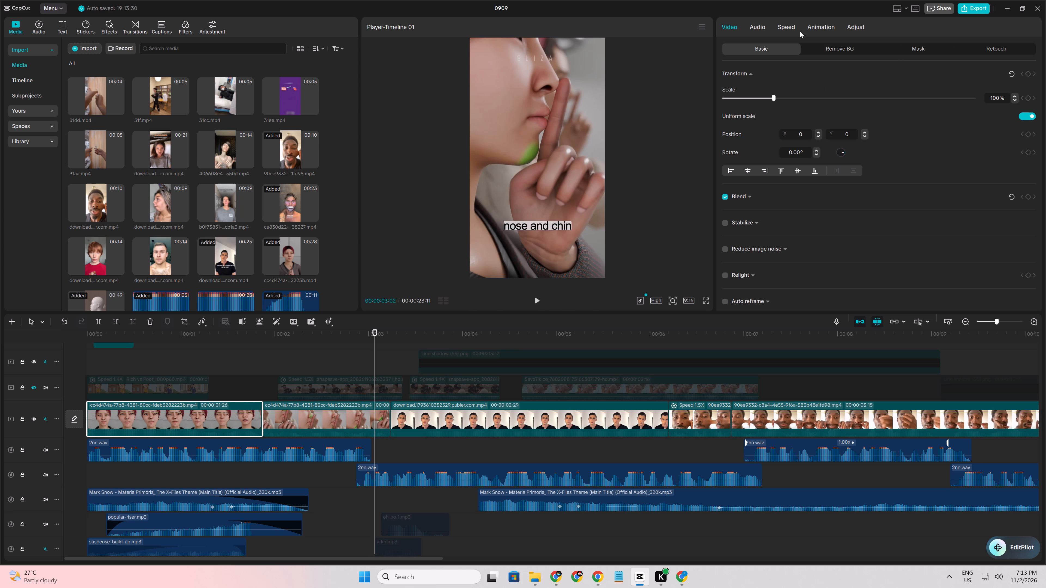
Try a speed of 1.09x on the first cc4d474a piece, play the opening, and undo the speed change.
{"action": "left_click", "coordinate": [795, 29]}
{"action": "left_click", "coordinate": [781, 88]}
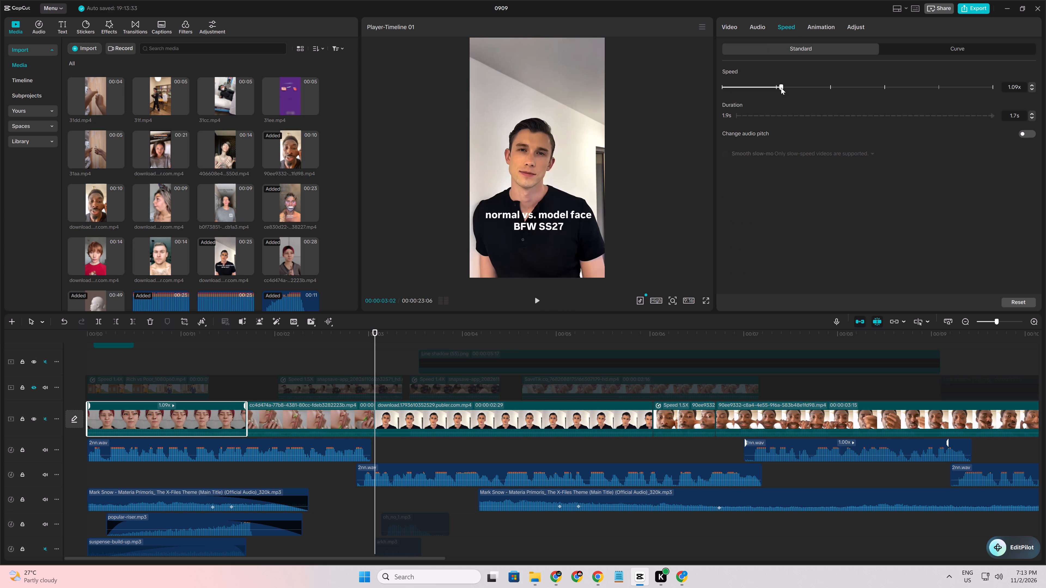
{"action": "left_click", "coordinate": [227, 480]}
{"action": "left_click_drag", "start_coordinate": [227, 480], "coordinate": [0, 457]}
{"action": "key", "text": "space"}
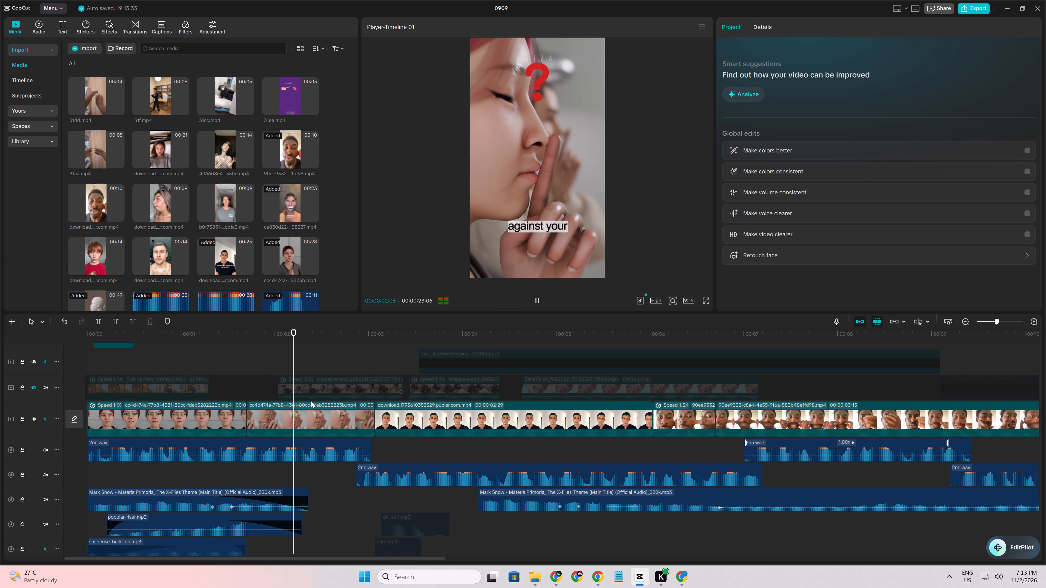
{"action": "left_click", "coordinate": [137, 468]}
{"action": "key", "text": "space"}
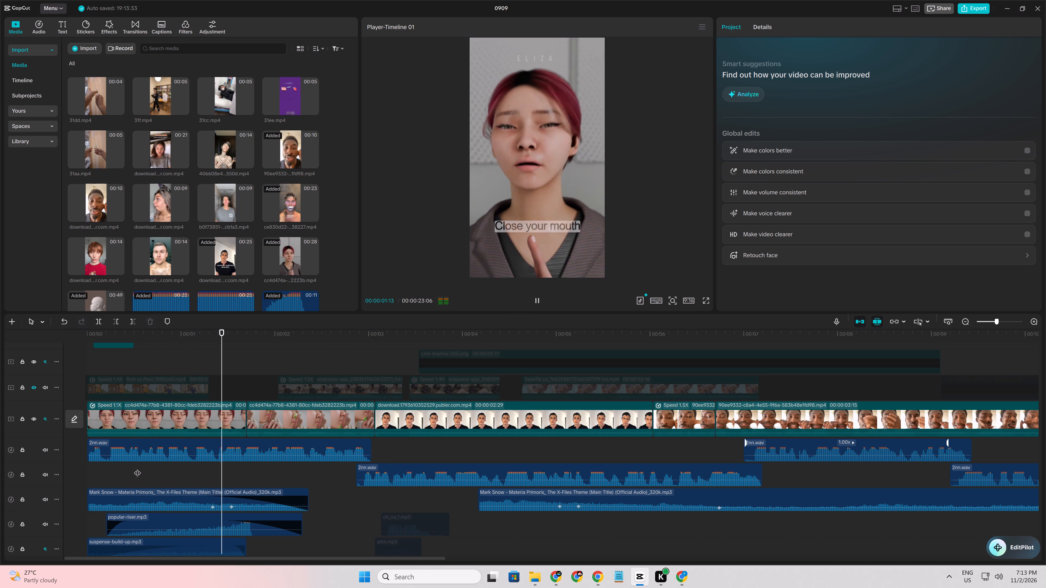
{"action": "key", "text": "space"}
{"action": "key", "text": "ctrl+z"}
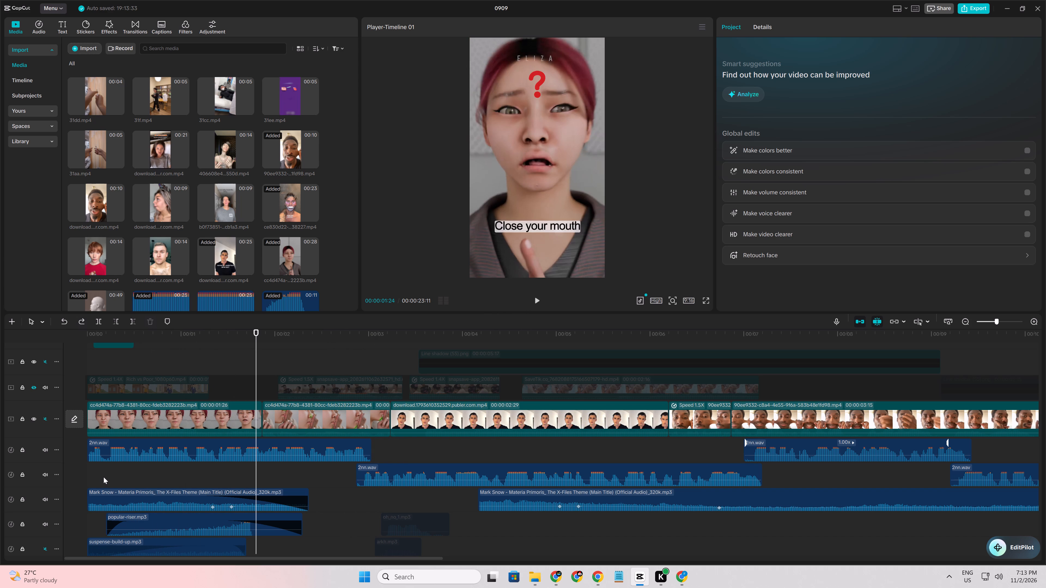
Trim the end of the first cc4d474a piece to a duration of 00:00:01:23 and play across the cut to check it.
{"action": "left_click", "coordinate": [237, 430]}
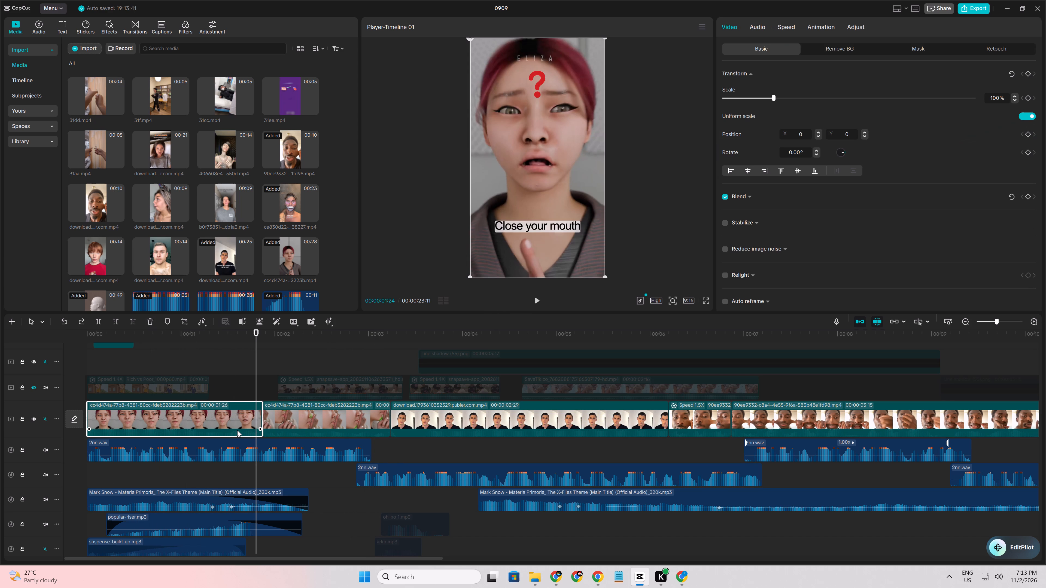
{"action": "key", "text": "Left"}
{"action": "key", "text": "w"}
{"action": "left_click", "coordinate": [220, 464]}
{"action": "key", "text": "space"}
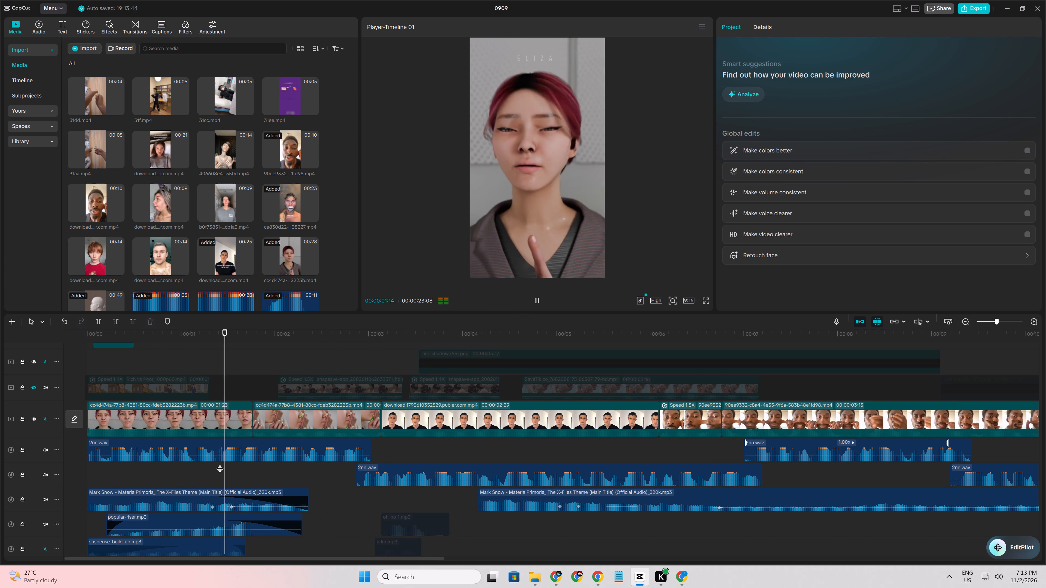
{"action": "left_click", "coordinate": [166, 474]}
{"action": "key", "text": "space"}
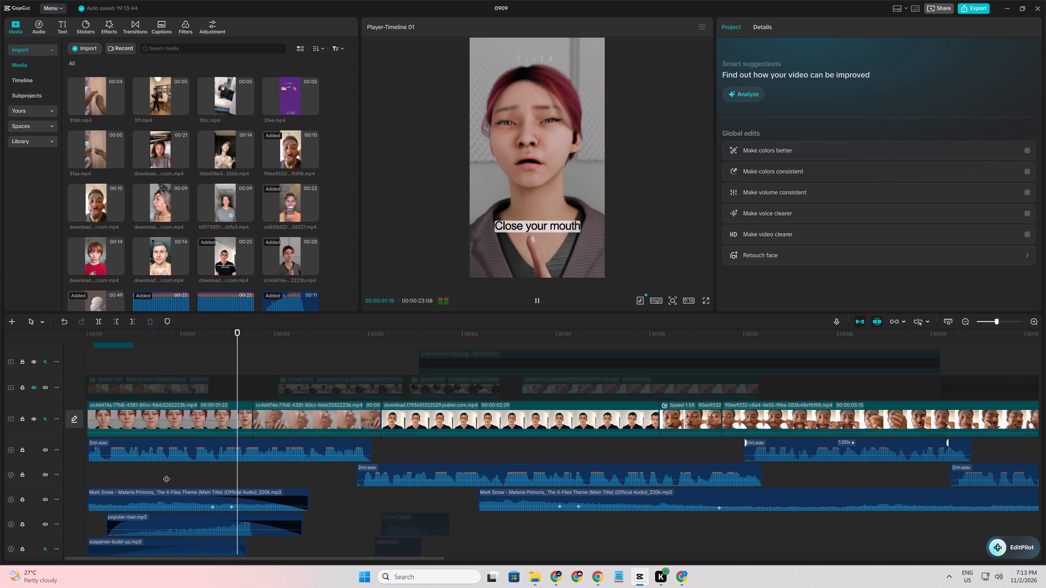
{"action": "left_click", "coordinate": [221, 472]}
{"action": "key", "text": "space"}
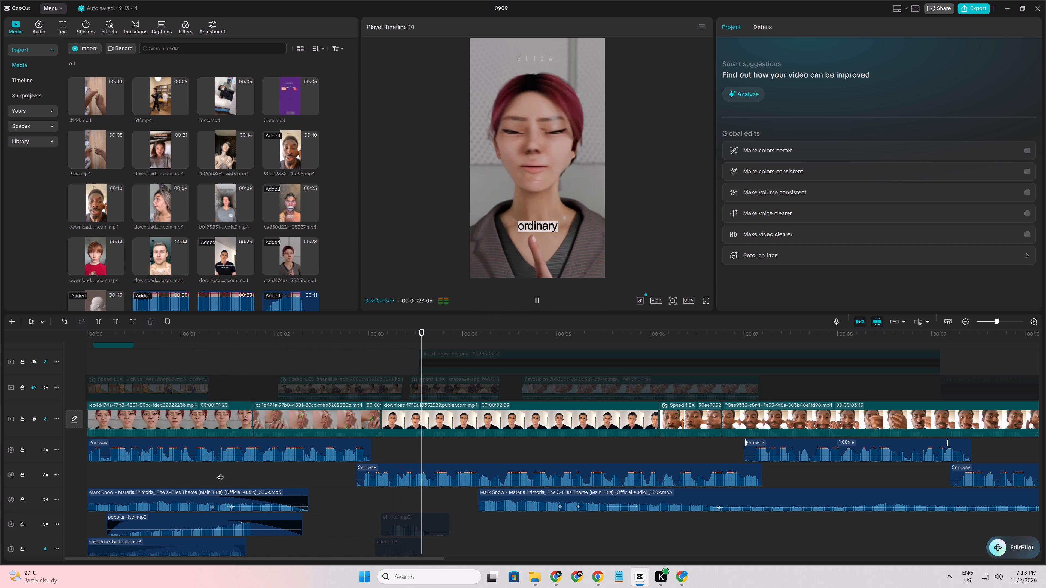
{"action": "key", "text": "space"}
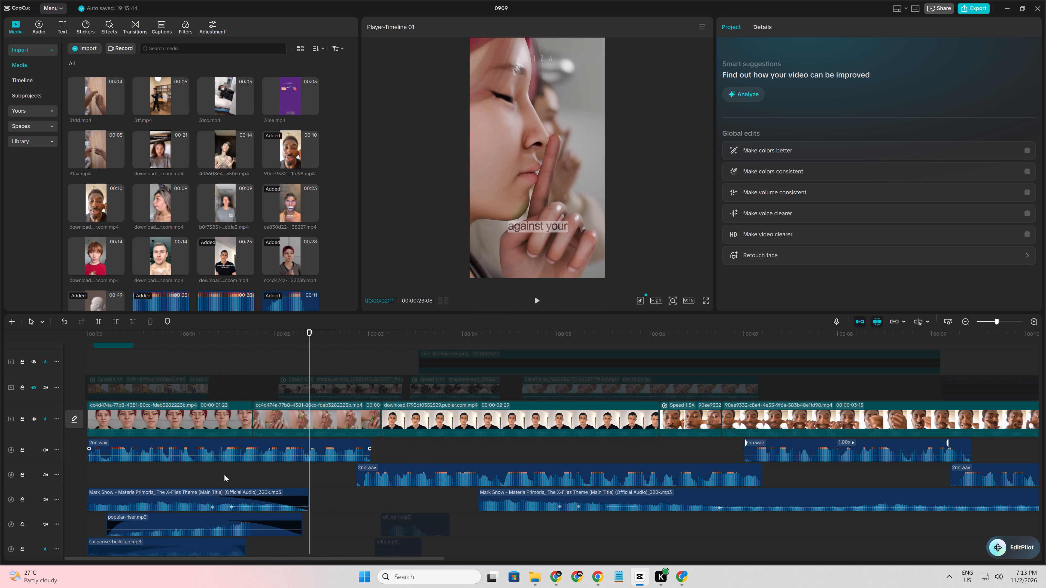
Trim the start of the first cc4d474a piece to a duration of 00:00:01:21 and play across the cut to check it.
{"action": "left_click", "coordinate": [224, 475]}
{"action": "left_click_drag", "start_coordinate": [224, 475], "coordinate": [246, 471]}
{"action": "left_click", "coordinate": [125, 414]}
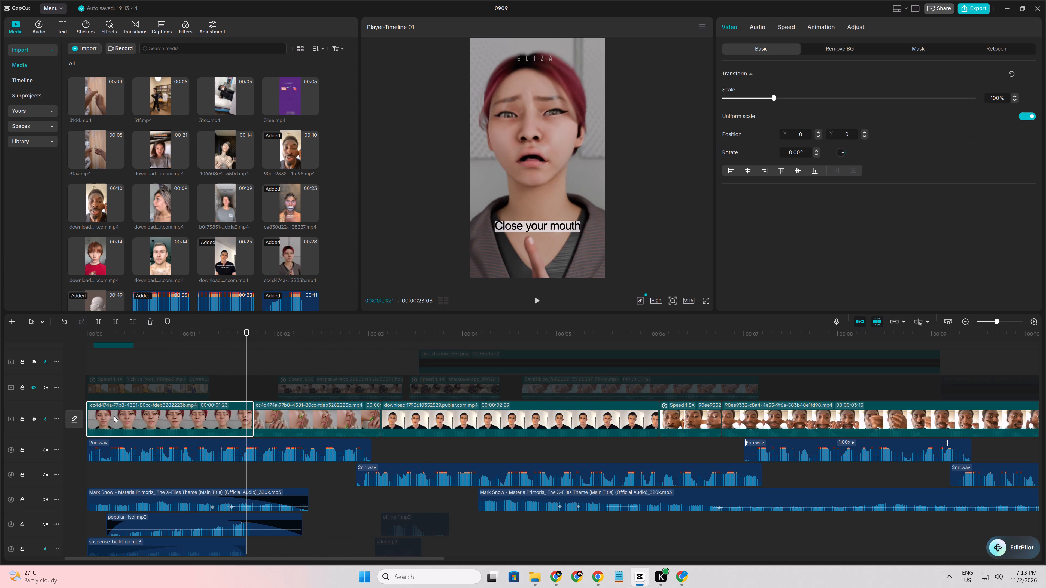
{"action": "left_click_drag", "start_coordinate": [87, 413], "coordinate": [94, 413]}
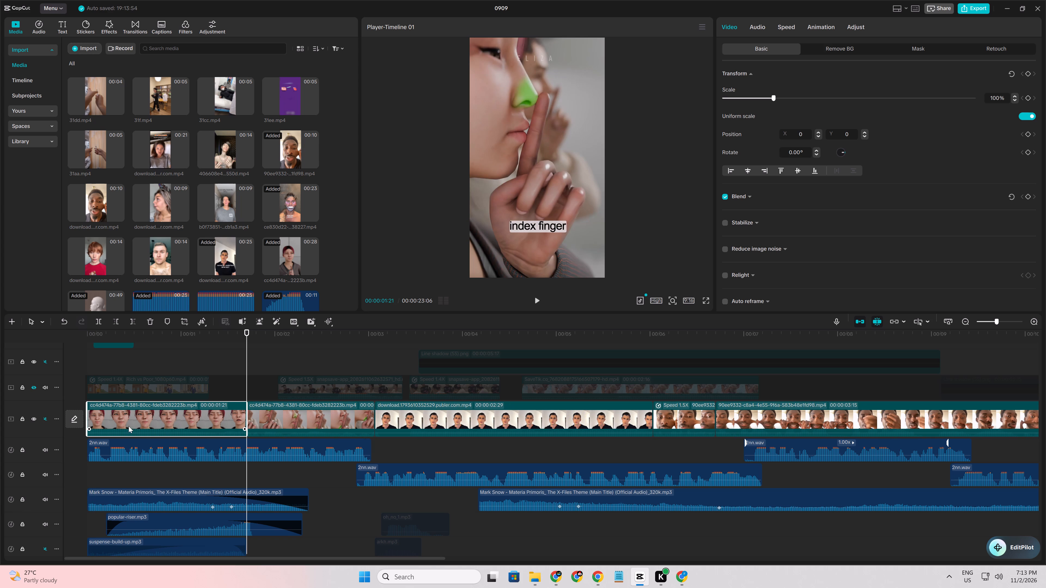
{"action": "left_click", "coordinate": [212, 480]}
{"action": "key", "text": "space"}
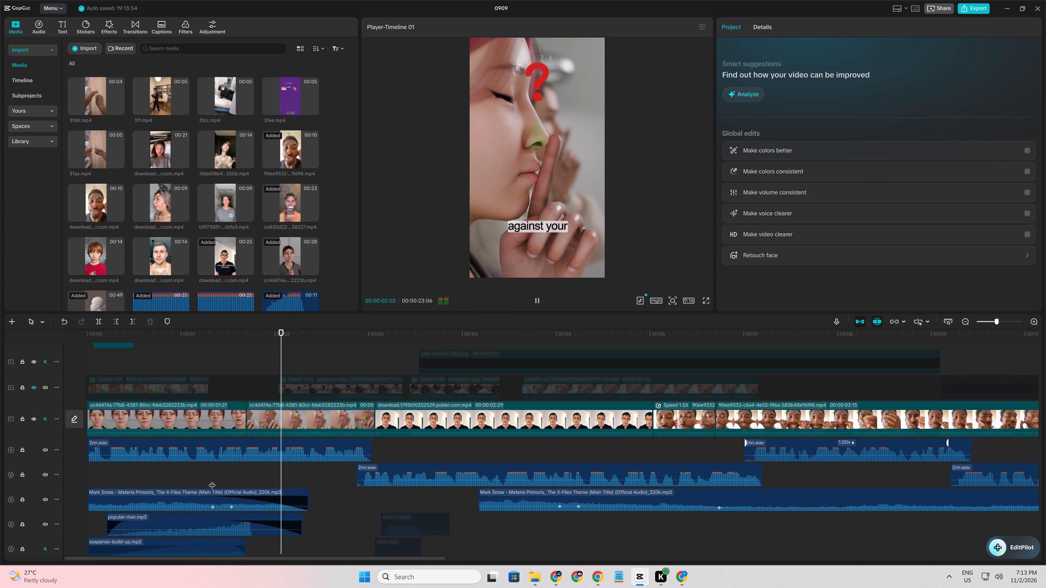
{"action": "left_click", "coordinate": [226, 470]}
{"action": "key", "text": "space"}
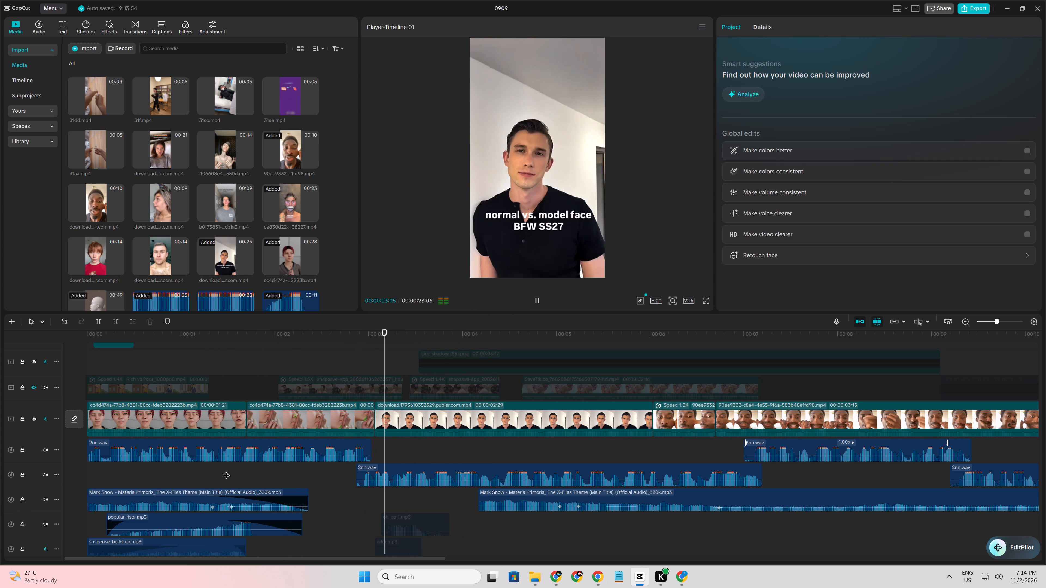
Find where the nose-and-chin phrase ends, trim the second cc4d474a piece's end at 00:00:02:29, and play it back.
{"action": "left_click", "coordinate": [352, 477]}
{"action": "key", "text": "space"}
{"action": "key", "text": "space"}
{"action": "left_click", "coordinate": [343, 477]}
{"action": "left_click_drag", "start_coordinate": [343, 477], "coordinate": [358, 483]}
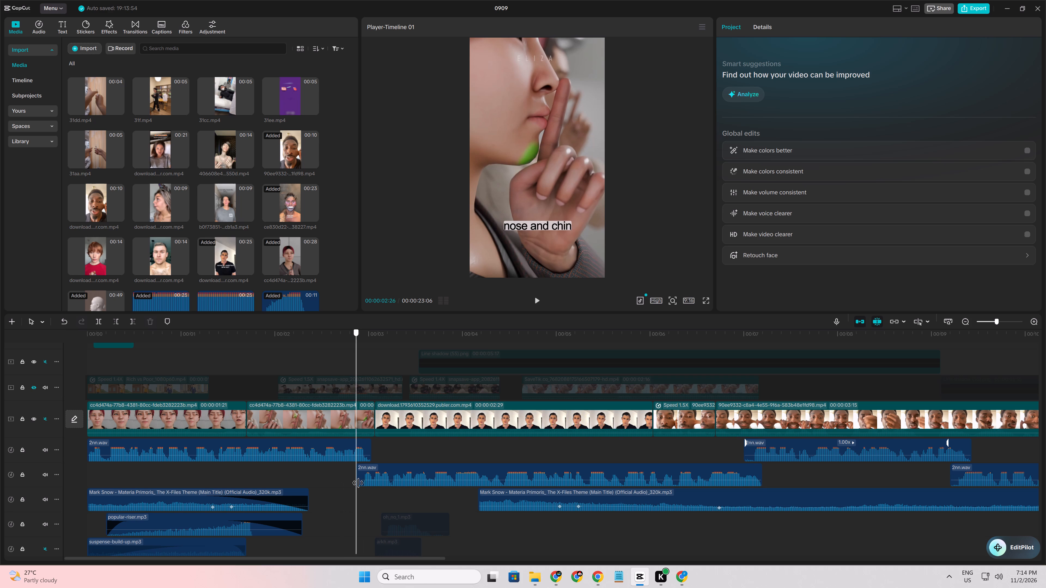
{"action": "left_click_drag", "start_coordinate": [358, 483], "coordinate": [364, 483]}
{"action": "left_click", "coordinate": [358, 422]}
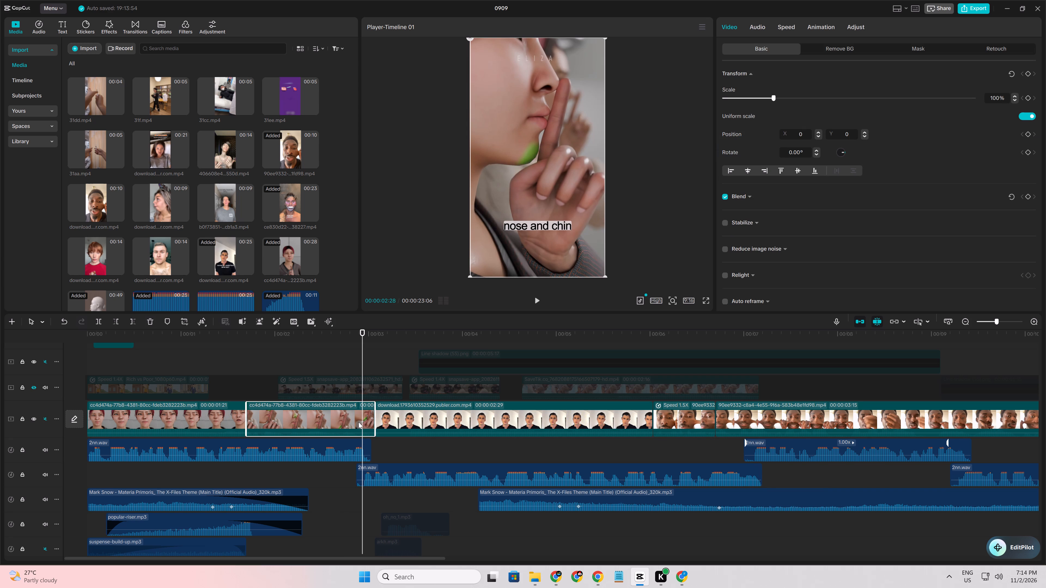
{"action": "key", "text": "Right"}
{"action": "key", "text": "w"}
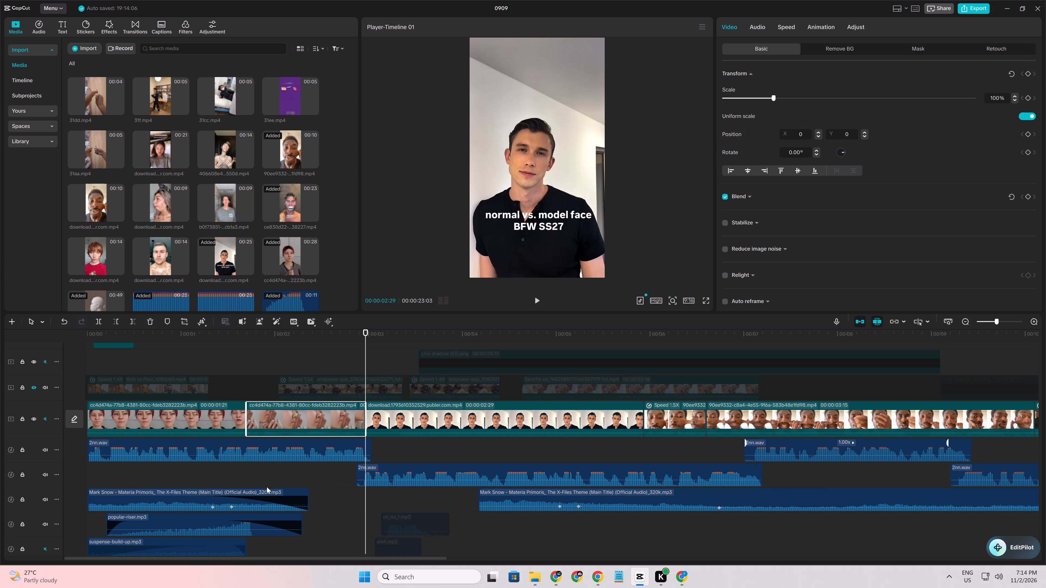
{"action": "left_click", "coordinate": [226, 476]}
{"action": "key", "text": "space"}
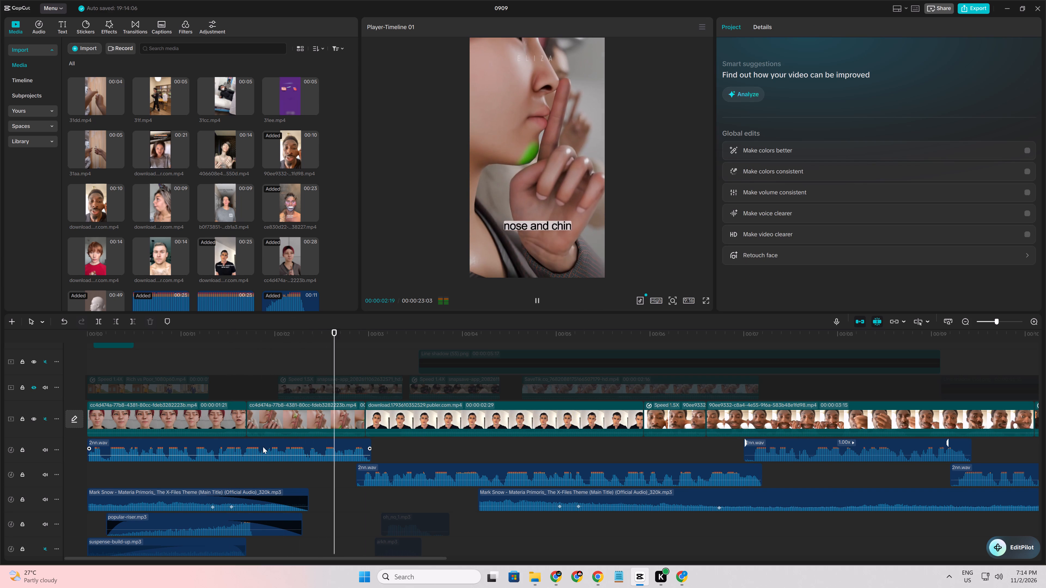
{"action": "key", "text": "space"}
Copy the second cc4d474a piece and paste it at 00:00:02:27 on a track above the main video.
{"action": "left_click", "coordinate": [262, 424]}
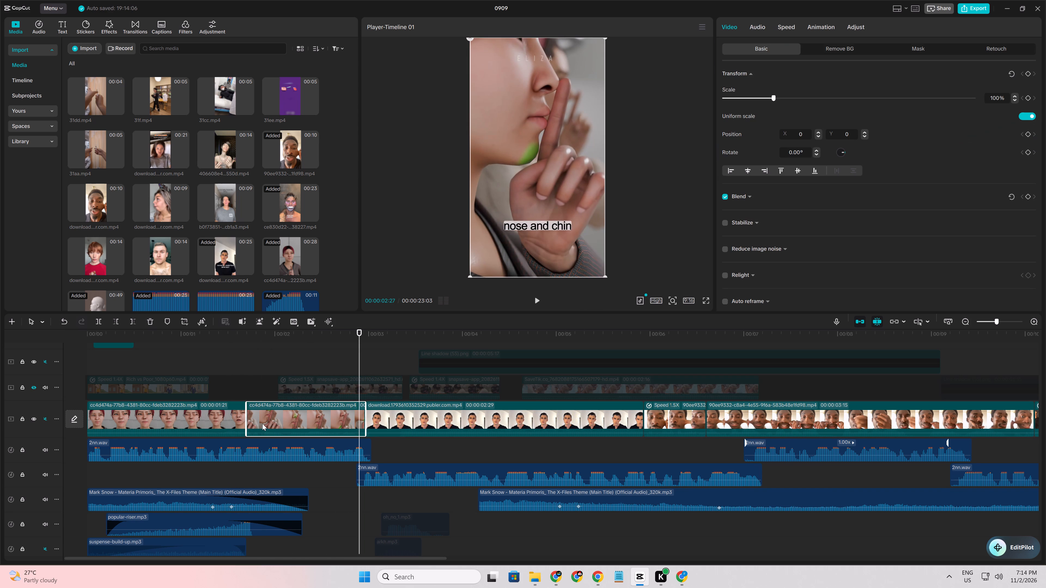
{"action": "scroll", "coordinate": [269, 425], "scroll_direction": "up", "scroll_amount": 11, "text": "ctrl"}
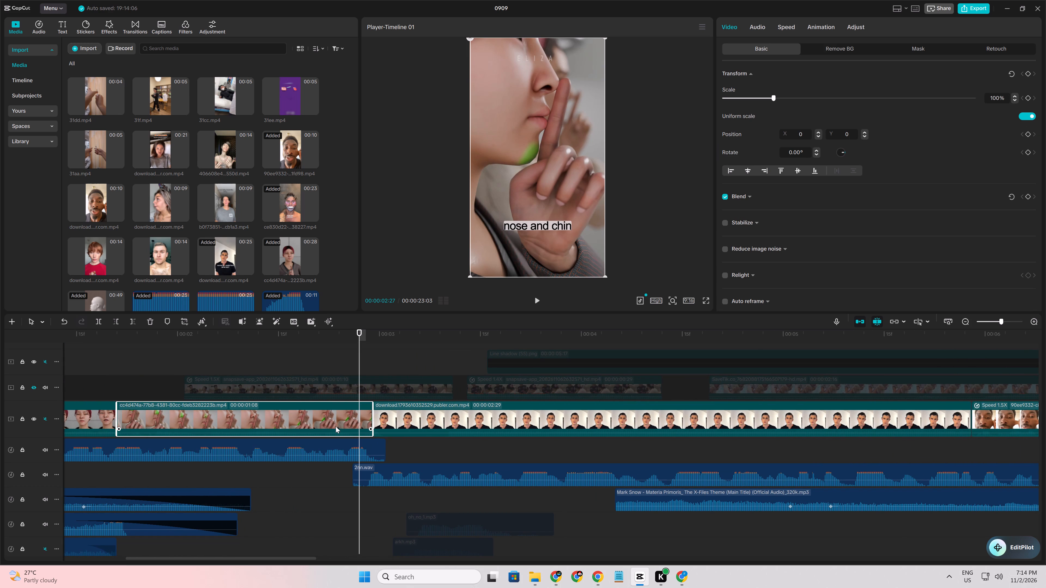
{"action": "left_click", "coordinate": [336, 426]}
{"action": "key", "text": "ctrl+c"}
{"action": "key", "text": "ctrl+v"}
Extend the end of the pasted cc4d474a overlay clip to a duration of 00:00:02:12.
{"action": "left_click", "coordinate": [398, 412]}
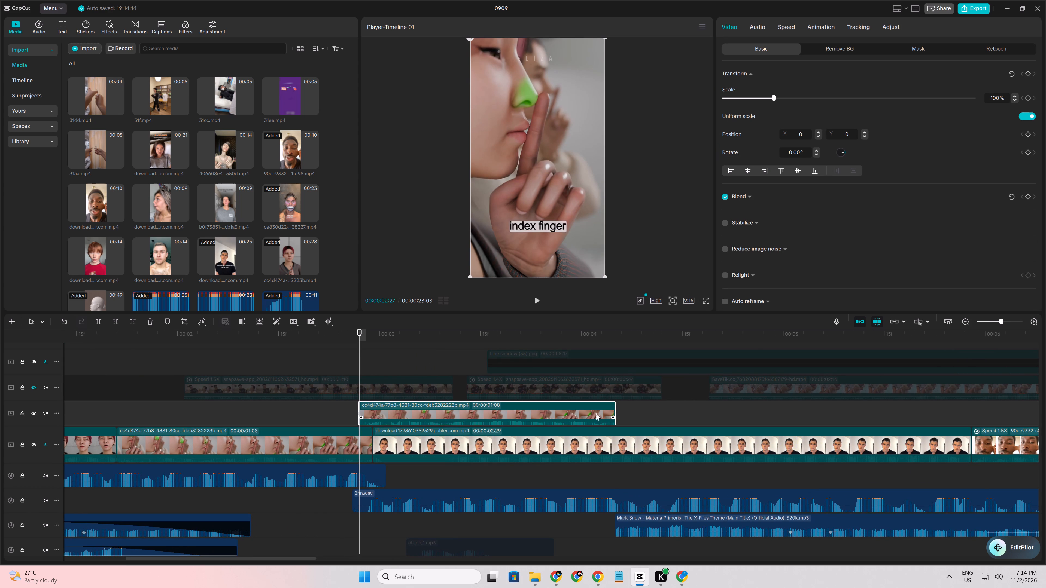
{"action": "left_click_drag", "start_coordinate": [616, 410], "coordinate": [775, 418]}
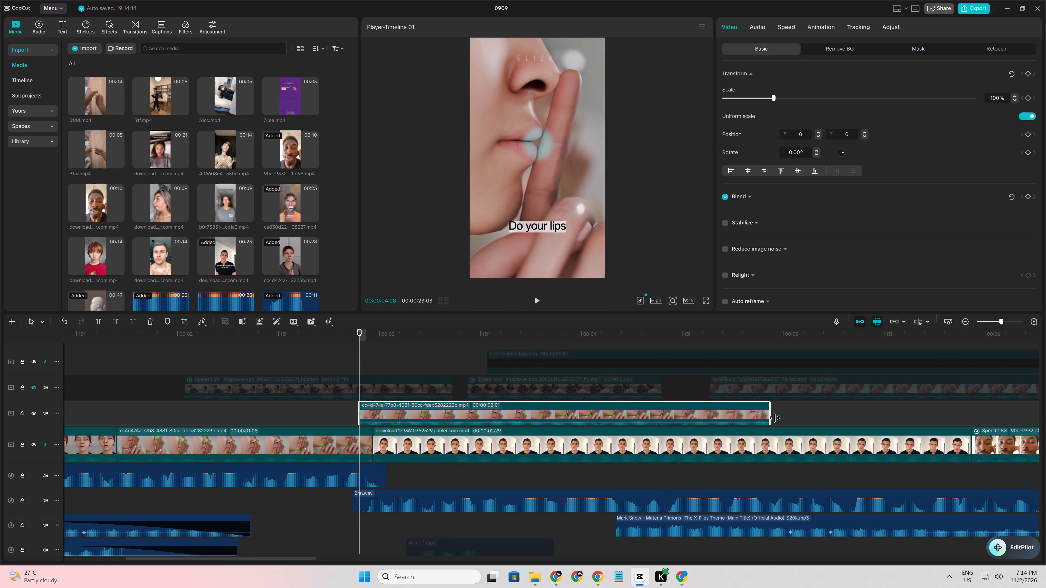
{"action": "left_click_drag", "start_coordinate": [775, 418], "coordinate": [1038, 459]}
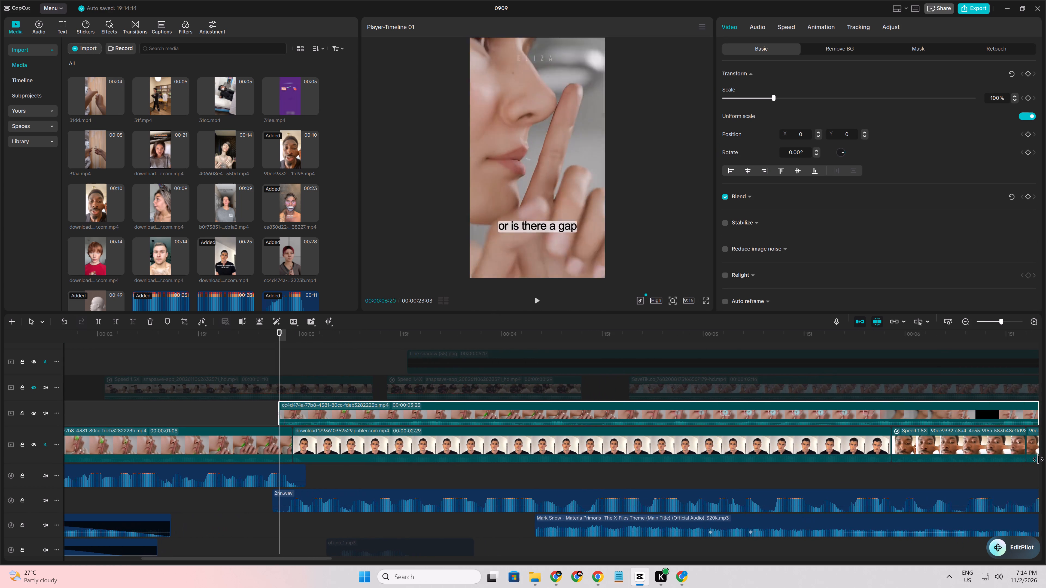
{"action": "left_click_drag", "start_coordinate": [1038, 459], "coordinate": [701, 388]}
Find where the "nose and chin" part gives way to "Do your lips" and trim the overlay's start at 00:00:04:13.
{"action": "left_click", "coordinate": [419, 469]}
{"action": "left_click_drag", "start_coordinate": [419, 469], "coordinate": [454, 468]}
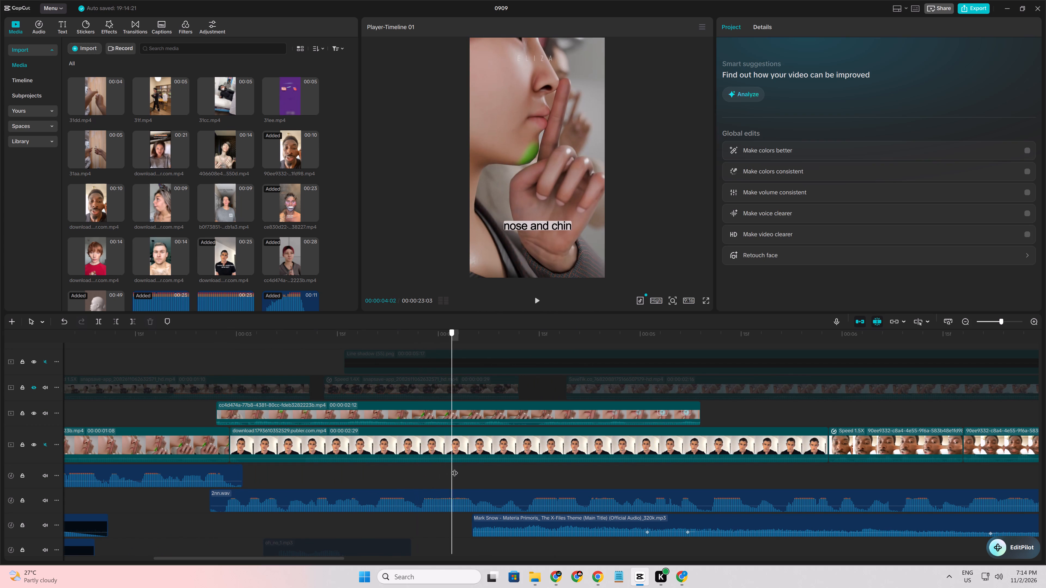
{"action": "left_click_drag", "start_coordinate": [454, 468], "coordinate": [561, 480]}
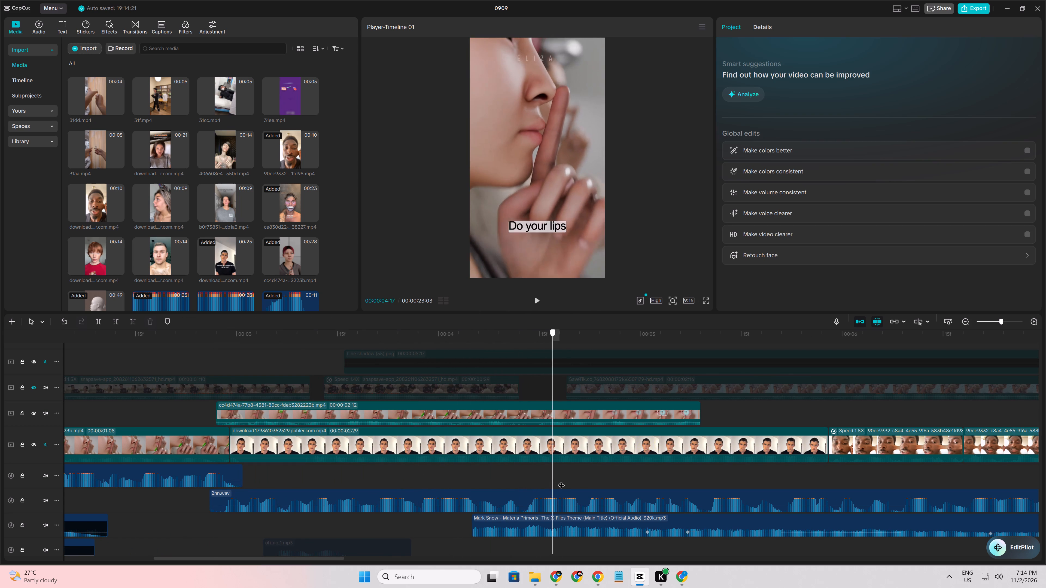
{"action": "left_click_drag", "start_coordinate": [561, 480], "coordinate": [543, 497]}
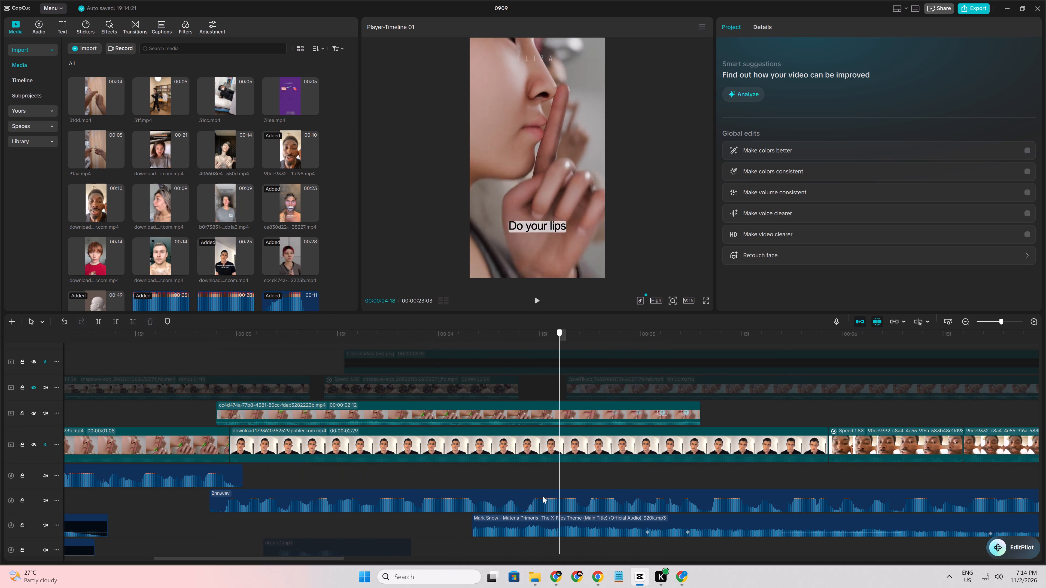
{"action": "left_click_drag", "start_coordinate": [543, 497], "coordinate": [522, 498]}
{"action": "left_click", "coordinate": [515, 414]}
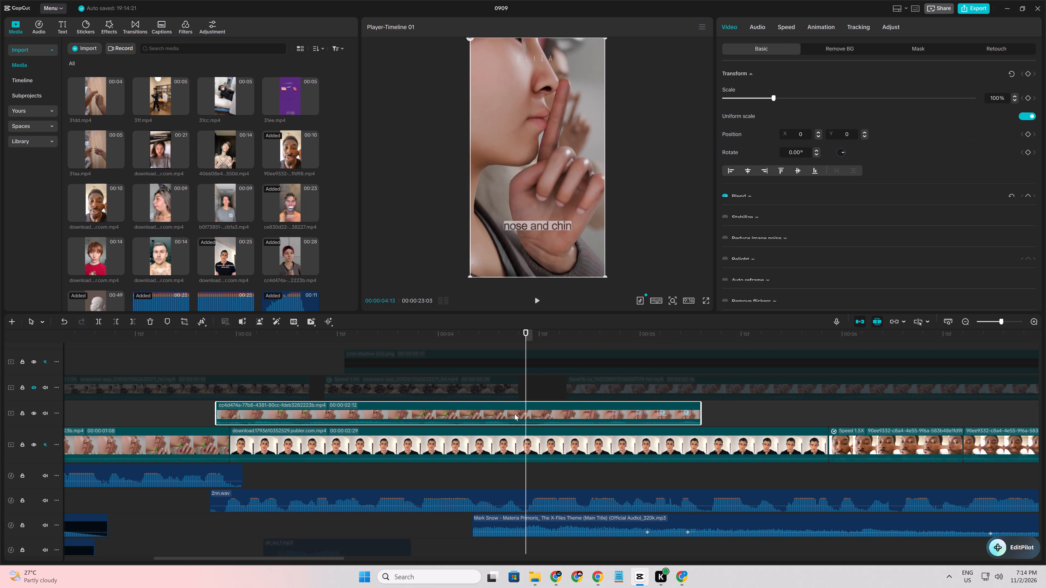
{"action": "key", "text": "q"}
Move the trimmed overlay clip to the beginning of the timeline, above the first cc4d474a piece.
{"action": "left_click_drag", "start_coordinate": [607, 415], "coordinate": [271, 416]}
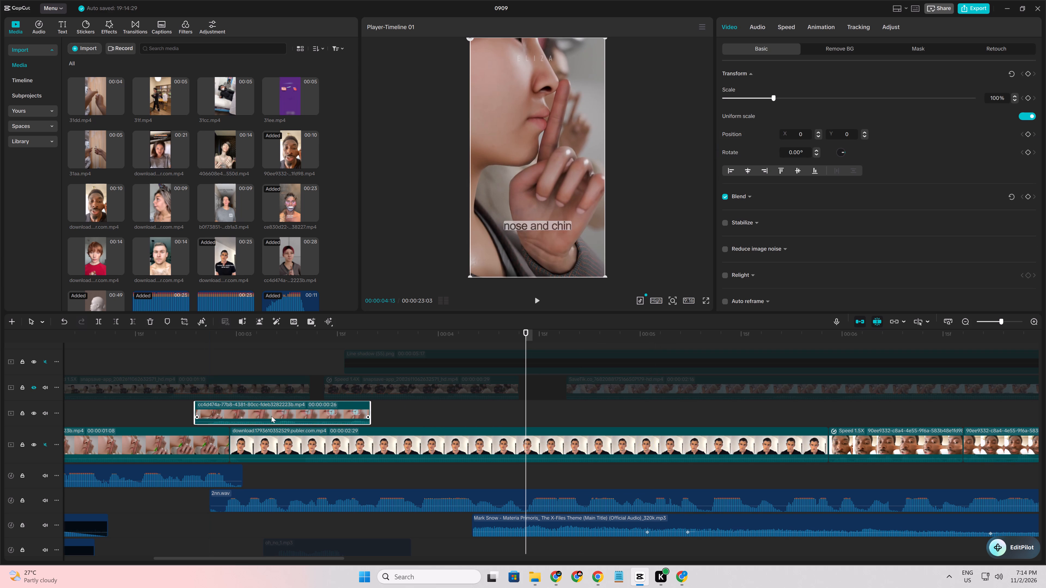
{"action": "left_click_drag", "start_coordinate": [271, 416], "coordinate": [85, 420]}
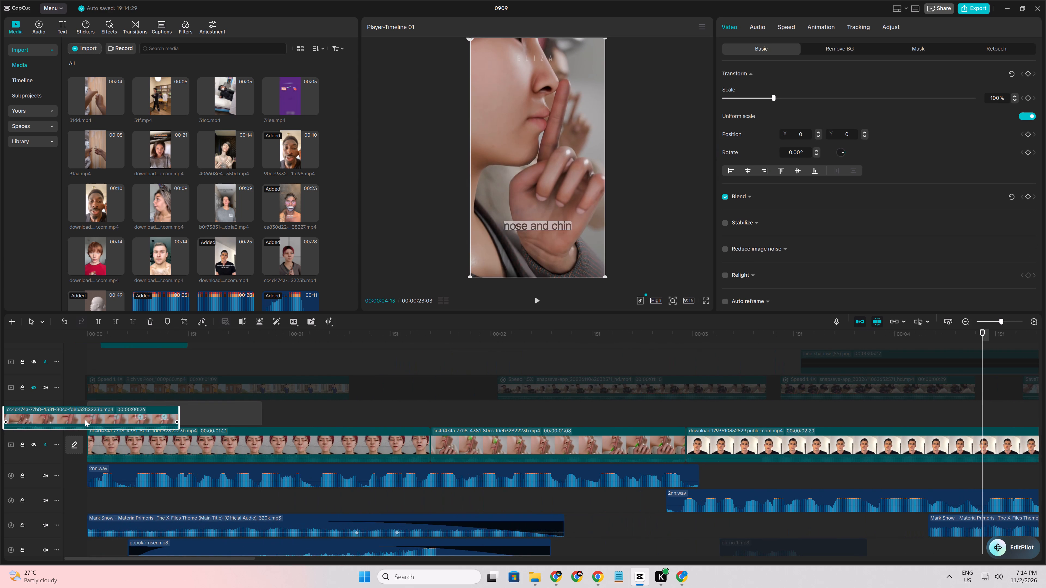
{"action": "left_click_drag", "start_coordinate": [85, 420], "coordinate": [278, 422]}
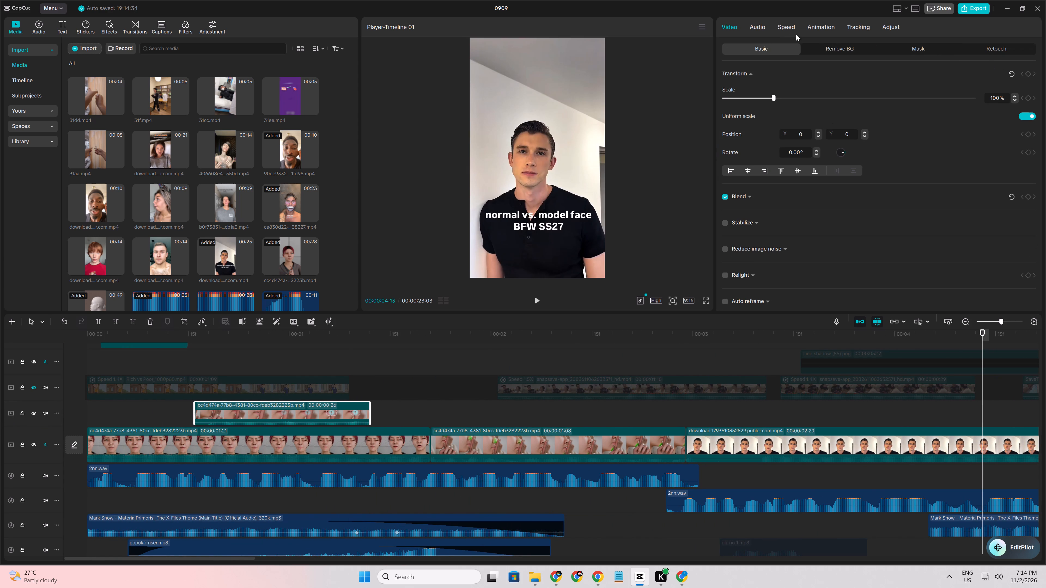
Set the overlay clip's speed to 2.00x and play through it to check the pace.
{"action": "left_click", "coordinate": [784, 32]}
{"action": "left_click", "coordinate": [834, 93]}
{"action": "left_click", "coordinate": [857, 88]}
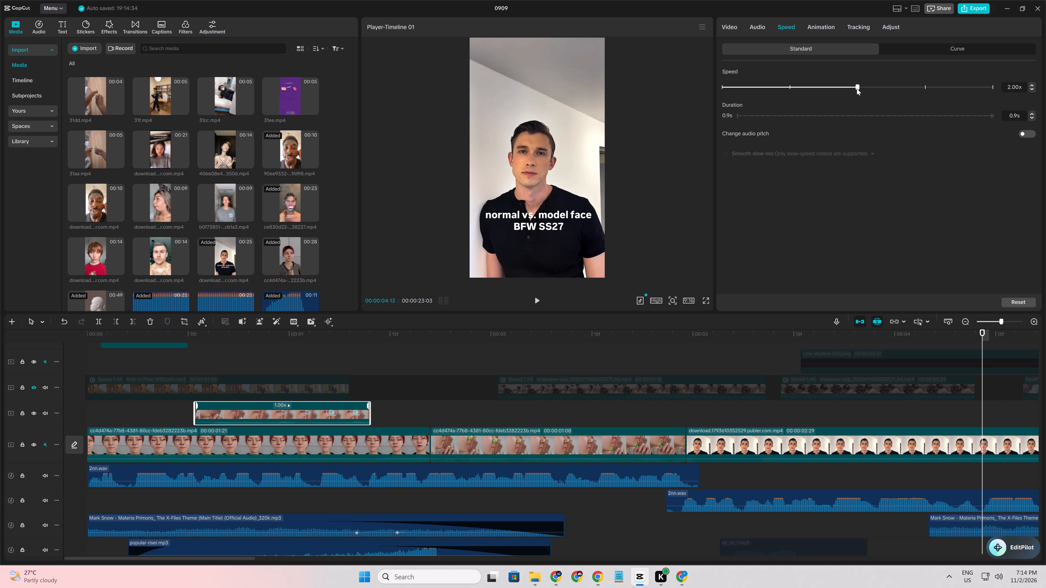
{"action": "left_click", "coordinate": [150, 415]}
{"action": "key", "text": "space"}
{"action": "scroll", "coordinate": [189, 414], "scroll_direction": "down", "scroll_amount": 5, "text": "ctrl"}
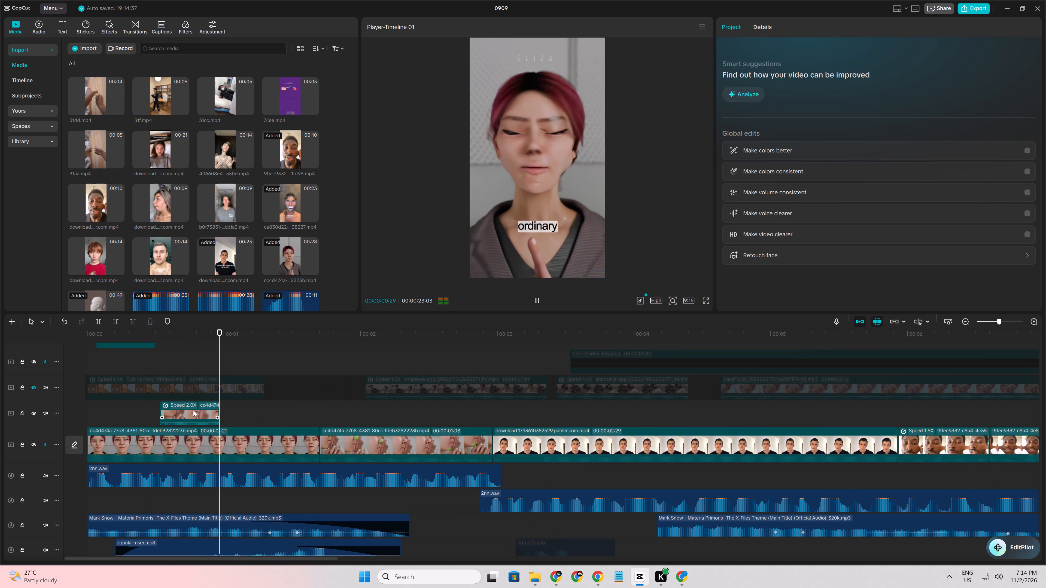
{"action": "key", "text": "space"}
Move the overlay to the start of the second cc4d474a piece and extend its end to match that piece's end.
{"action": "left_click_drag", "start_coordinate": [181, 412], "coordinate": [341, 415]}
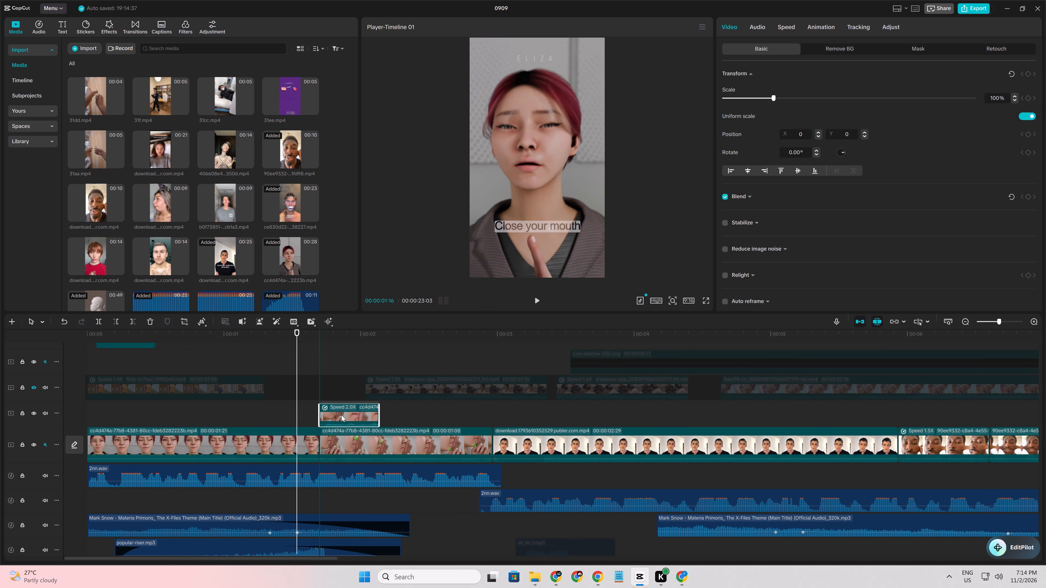
{"action": "left_click_drag", "start_coordinate": [341, 415], "coordinate": [342, 415]}
{"action": "left_click_drag", "start_coordinate": [378, 411], "coordinate": [476, 420]}
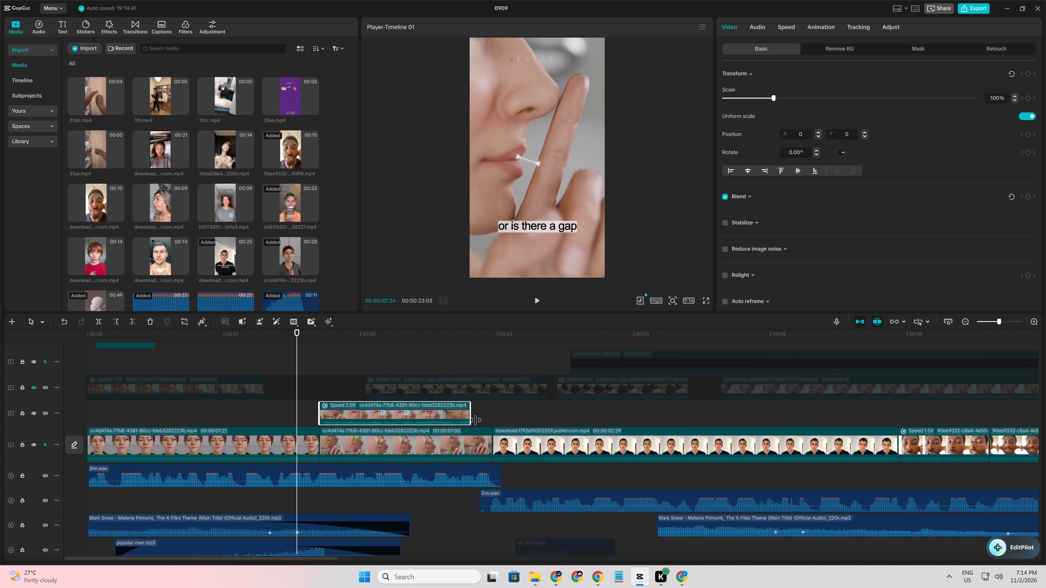
{"action": "left_click_drag", "start_coordinate": [476, 420], "coordinate": [493, 424]}
Play repeatedly from just before the sped-up overlay to check its timing against the voice-over.
{"action": "left_click", "coordinate": [272, 403]}
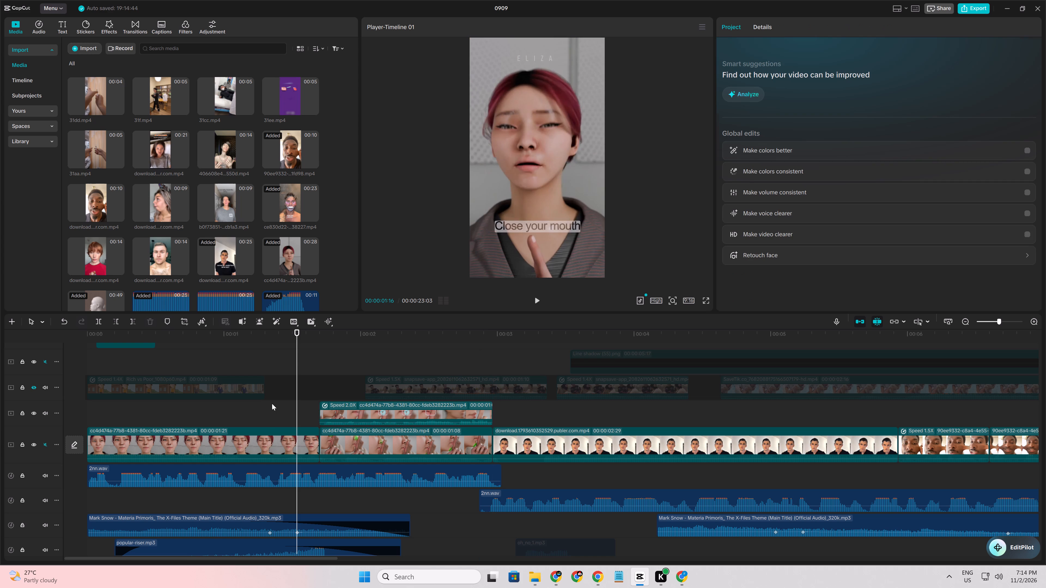
{"action": "left_click_drag", "start_coordinate": [363, 423], "coordinate": [361, 447]}
{"action": "key", "text": "space"}
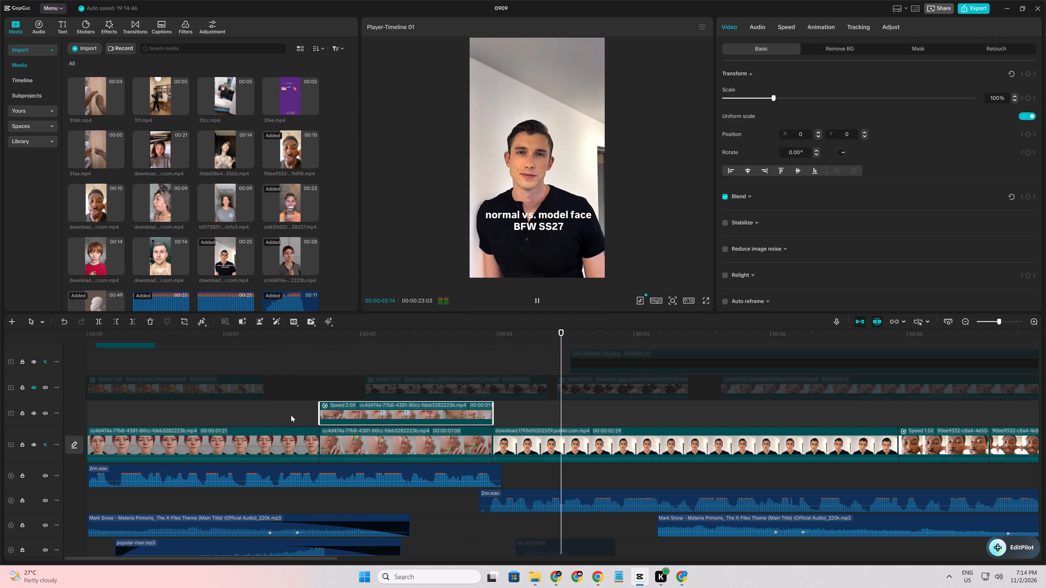
{"action": "left_click", "coordinate": [308, 408]}
{"action": "key", "text": "space"}
{"action": "key", "text": "space"}
{"action": "left_click", "coordinate": [308, 408]}
{"action": "key", "text": "space"}
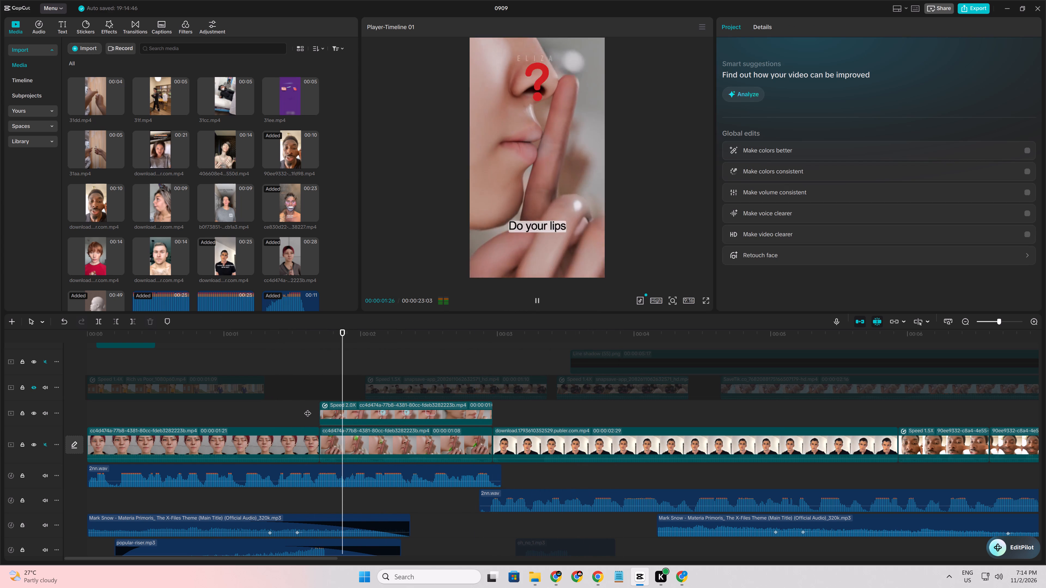
{"action": "key", "text": "space"}
{"action": "left_click", "coordinate": [308, 408]}
{"action": "key", "text": "space"}
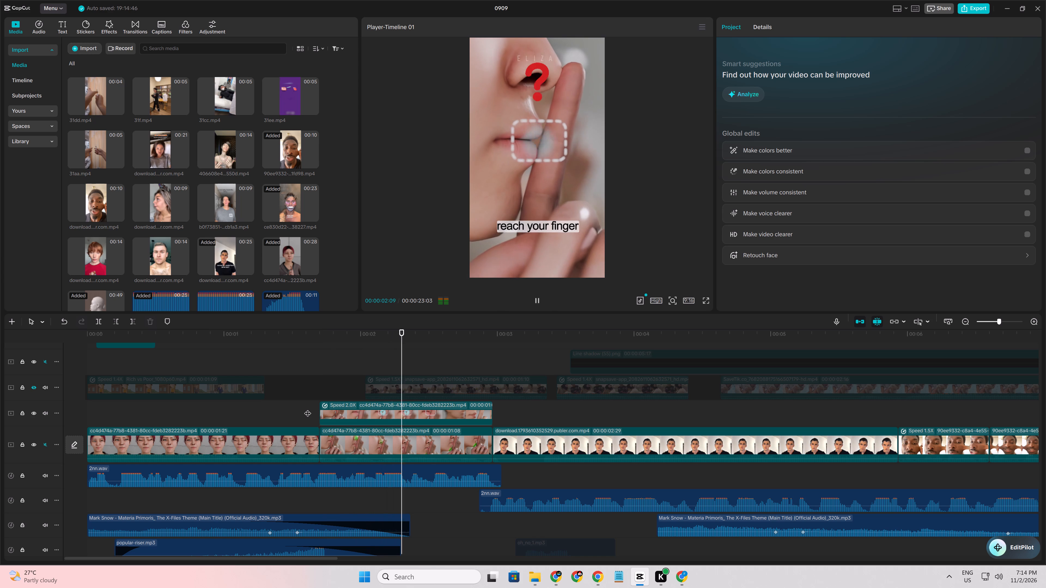
{"action": "key", "text": "space"}
Play to the "reach your finger" caption and split the overlay clip at 00:00:02:10.
{"action": "left_click", "coordinate": [315, 409]}
{"action": "key", "text": "space"}
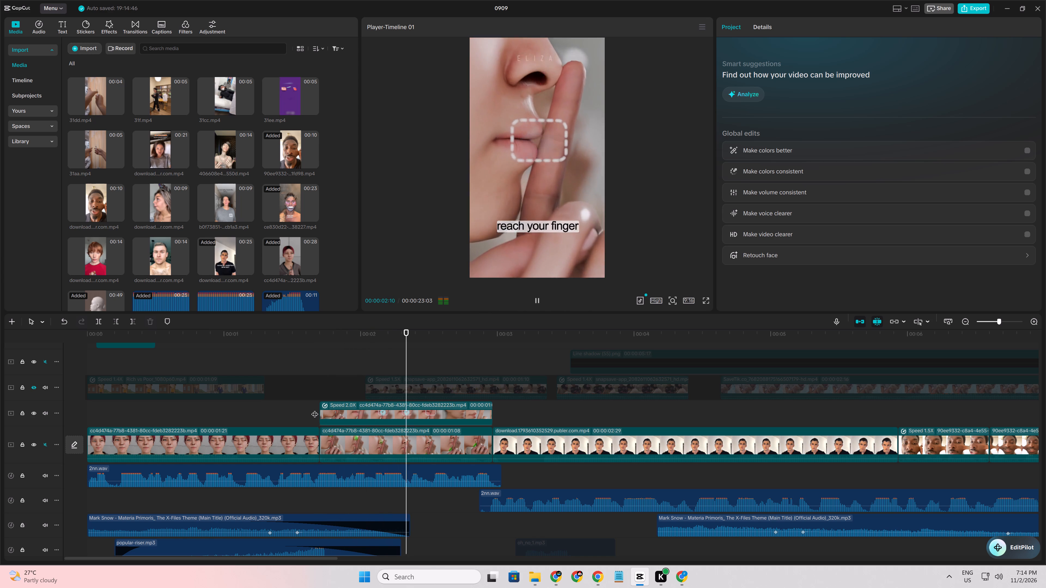
{"action": "key", "text": "space"}
{"action": "left_click", "coordinate": [311, 409]}
{"action": "key", "text": "space"}
{"action": "key", "text": "space"}
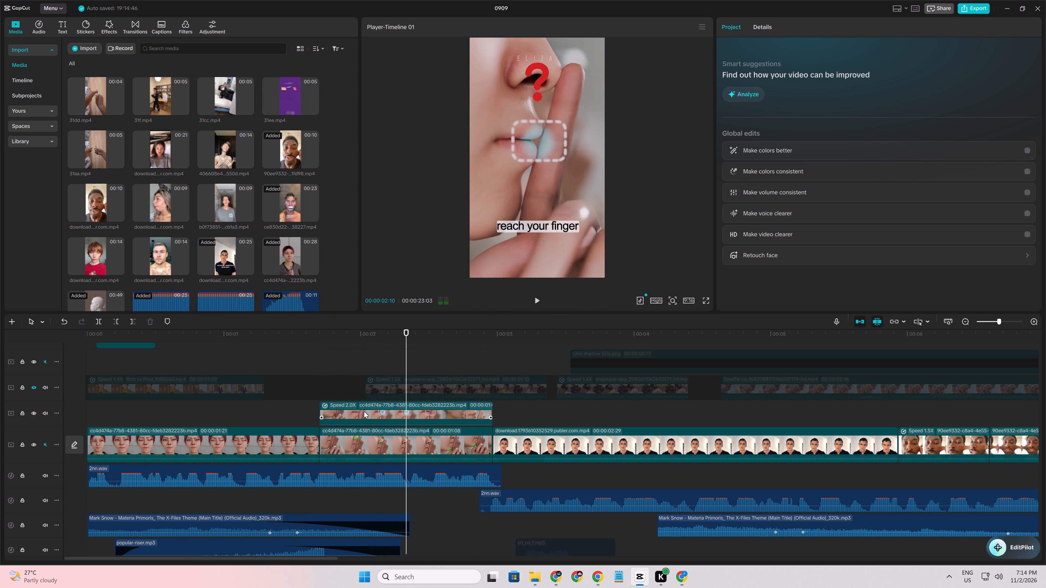
{"action": "left_click", "coordinate": [364, 411]}
{"action": "key", "text": "ctrl+b"}
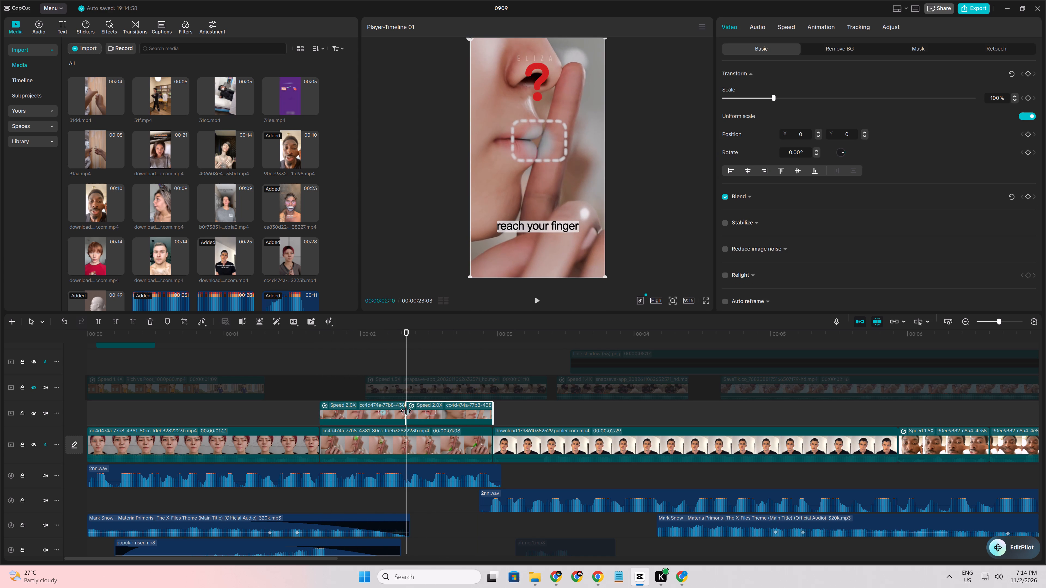
Trim the second overlay part's start, move it against the first part, extend its end to the main-track cut, and play it back.
{"action": "left_click_drag", "start_coordinate": [406, 411], "coordinate": [424, 413]}
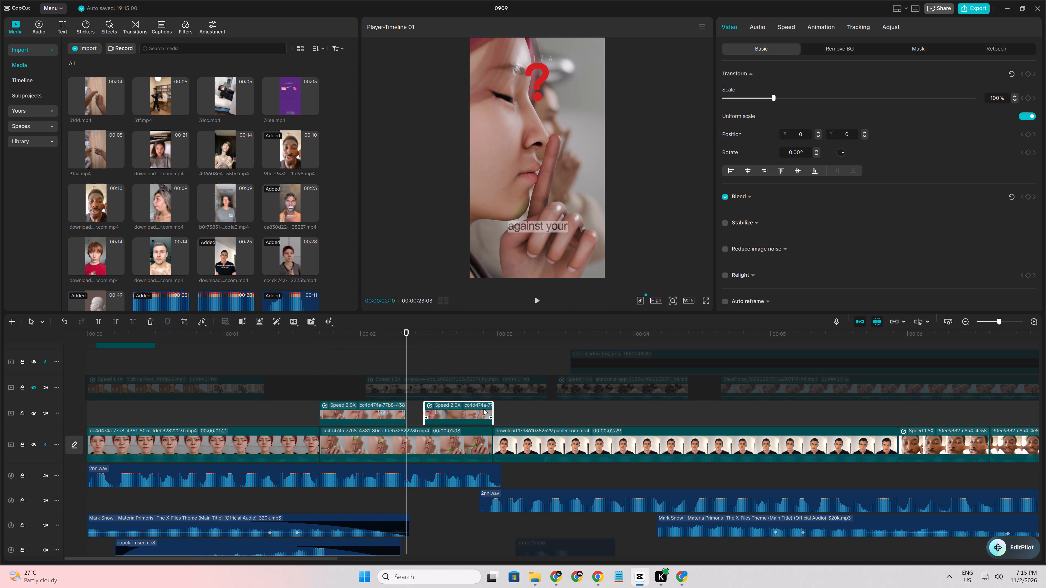
{"action": "left_click_drag", "start_coordinate": [481, 410], "coordinate": [460, 409]}
{"action": "left_click_drag", "start_coordinate": [473, 407], "coordinate": [489, 409]}
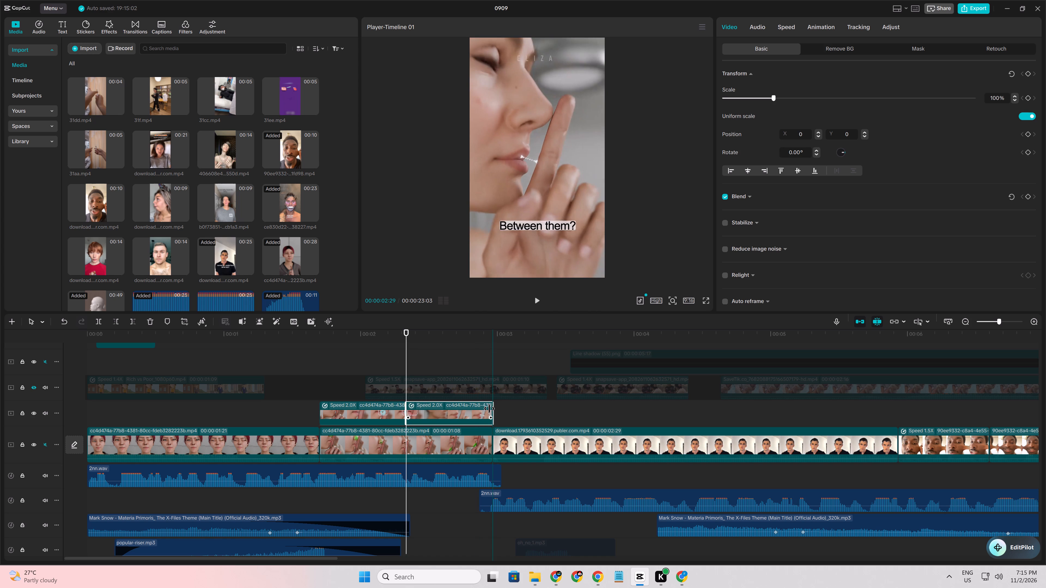
{"action": "left_click_drag", "start_coordinate": [489, 409], "coordinate": [489, 410]}
{"action": "left_click", "coordinate": [312, 405]}
{"action": "key", "text": "space"}
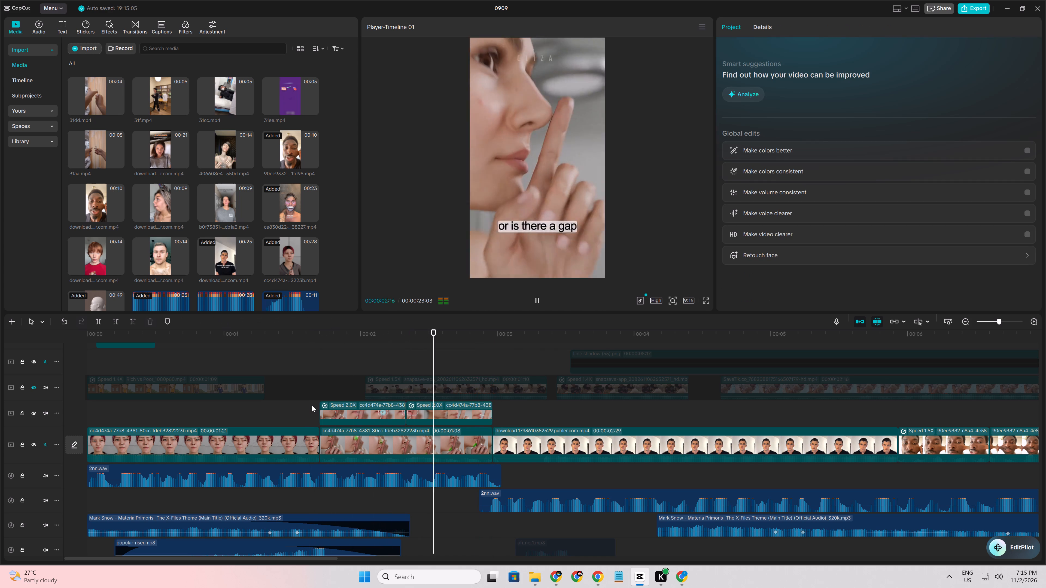
{"action": "left_click", "coordinate": [312, 405]}
{"action": "key", "text": "space"}
{"action": "key", "text": "space"}
Trim the first overlay part's end at 00:00:02:08, move the second part against it, and play across the join.
{"action": "left_click", "coordinate": [377, 419]}
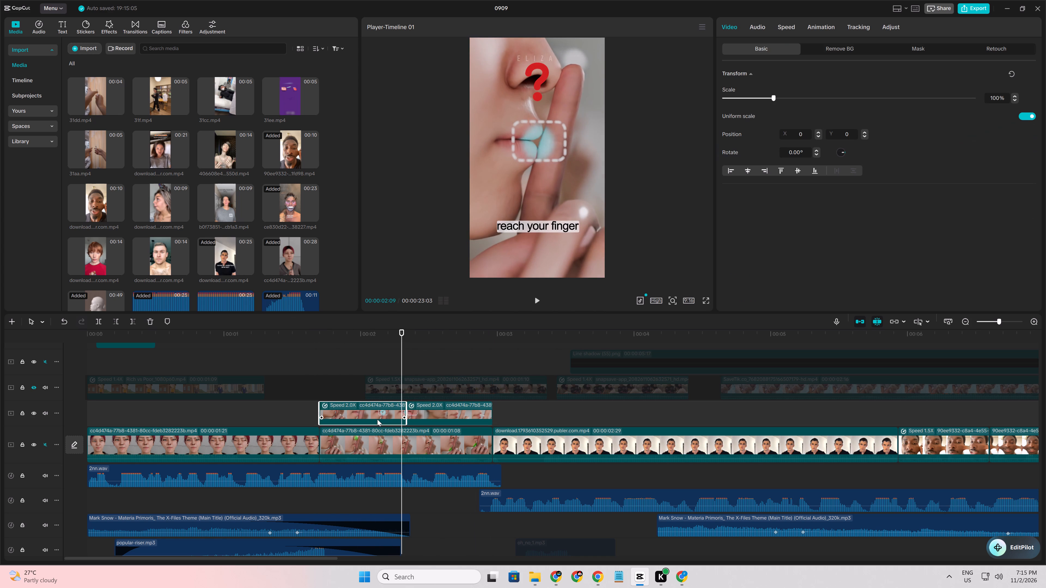
{"action": "key", "text": "Left"}
{"action": "key", "text": "w"}
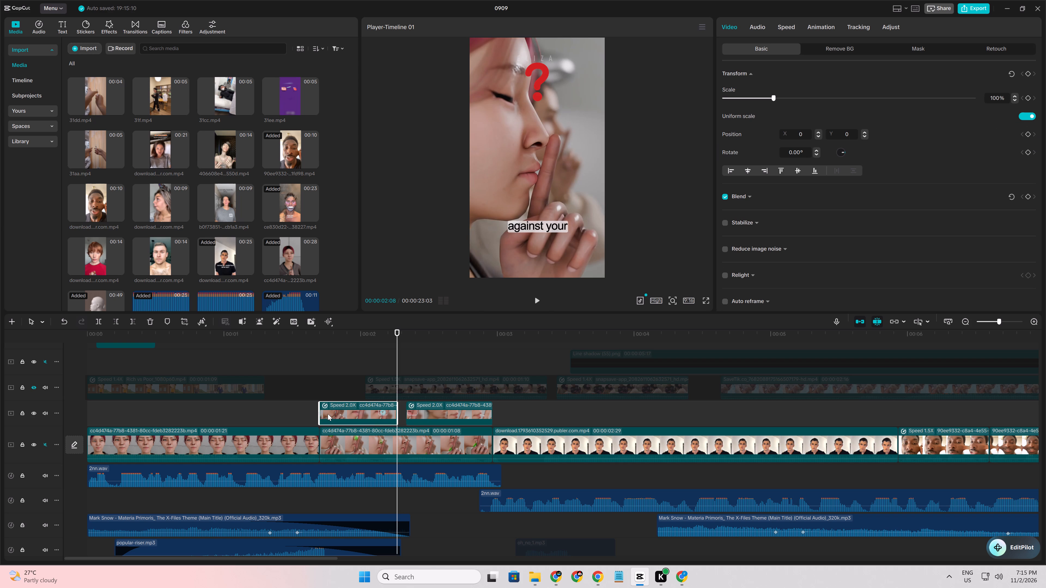
{"action": "left_click", "coordinate": [324, 413]}
{"action": "left_click_drag", "start_coordinate": [422, 414], "coordinate": [414, 415]}
{"action": "left_click", "coordinate": [293, 408]}
{"action": "key", "text": "space"}
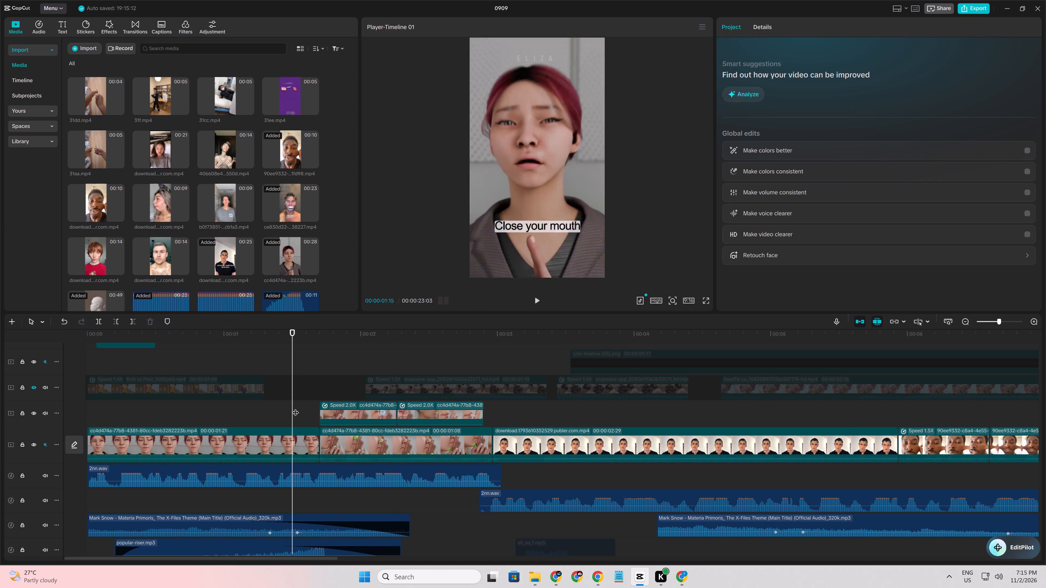
{"action": "key", "text": "space"}
{"action": "left_click", "coordinate": [331, 406]}
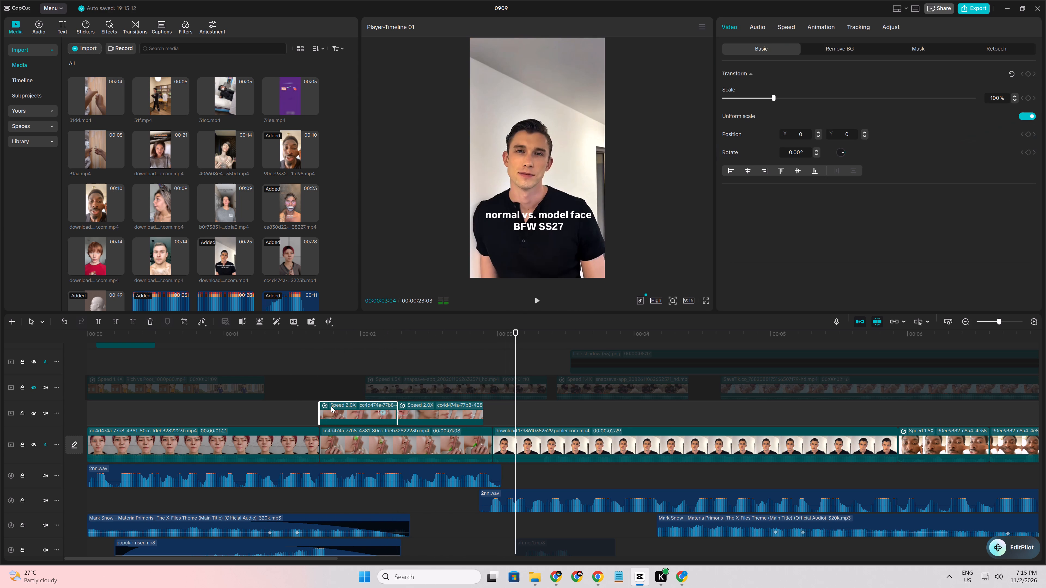
Set the second overlay part's speed to 1.77x and play across the join to check it.
{"action": "left_click", "coordinate": [448, 412]}
{"action": "left_click", "coordinate": [793, 24]}
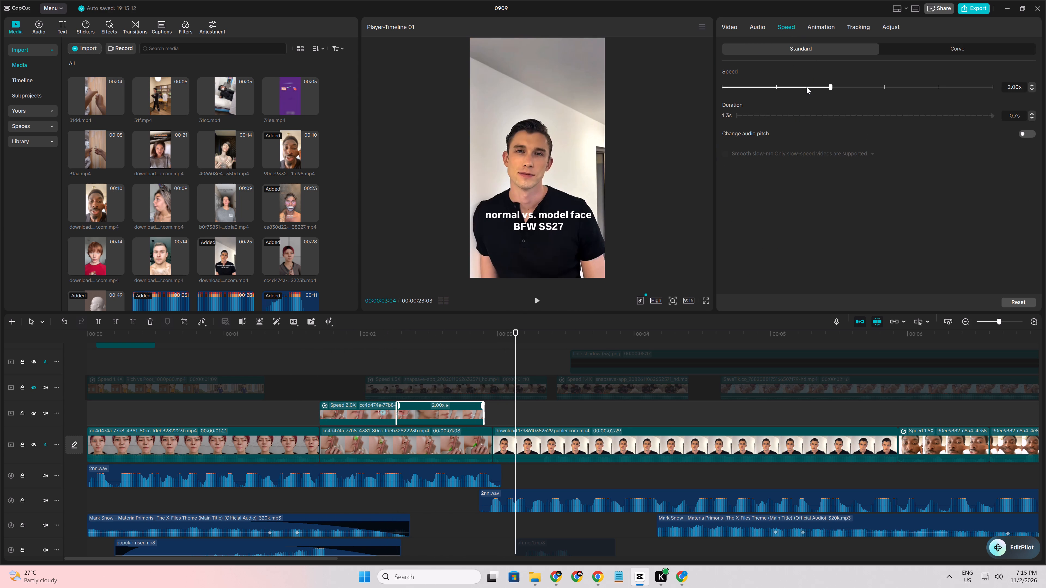
{"action": "left_click", "coordinate": [825, 87]}
{"action": "left_click", "coordinate": [825, 87]}
{"action": "left_click", "coordinate": [818, 85]}
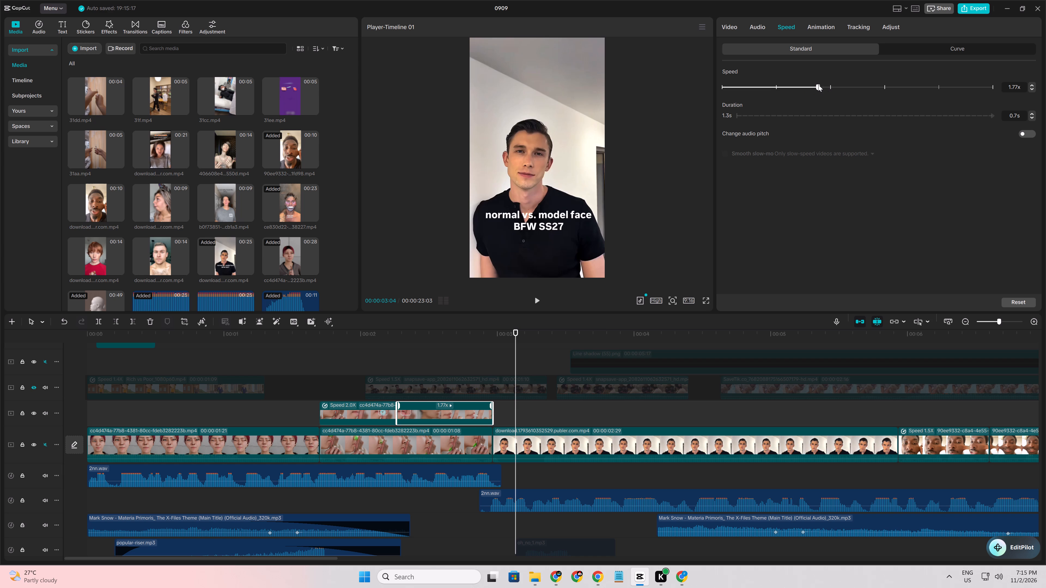
{"action": "left_click", "coordinate": [312, 419]}
{"action": "key", "text": "space"}
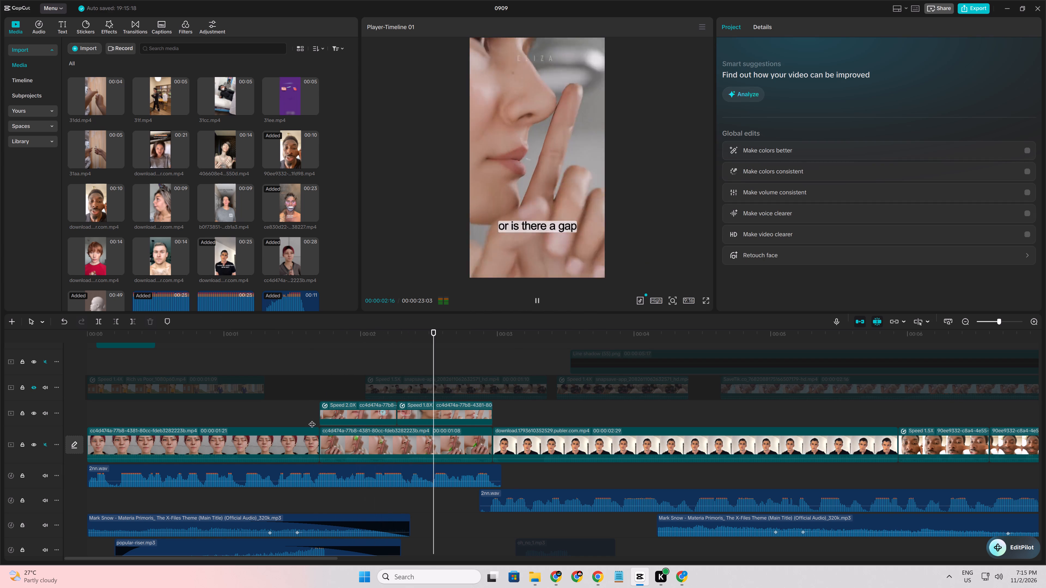
{"action": "left_click", "coordinate": [312, 419]}
{"action": "key", "text": "space"}
{"action": "key", "text": "space"}
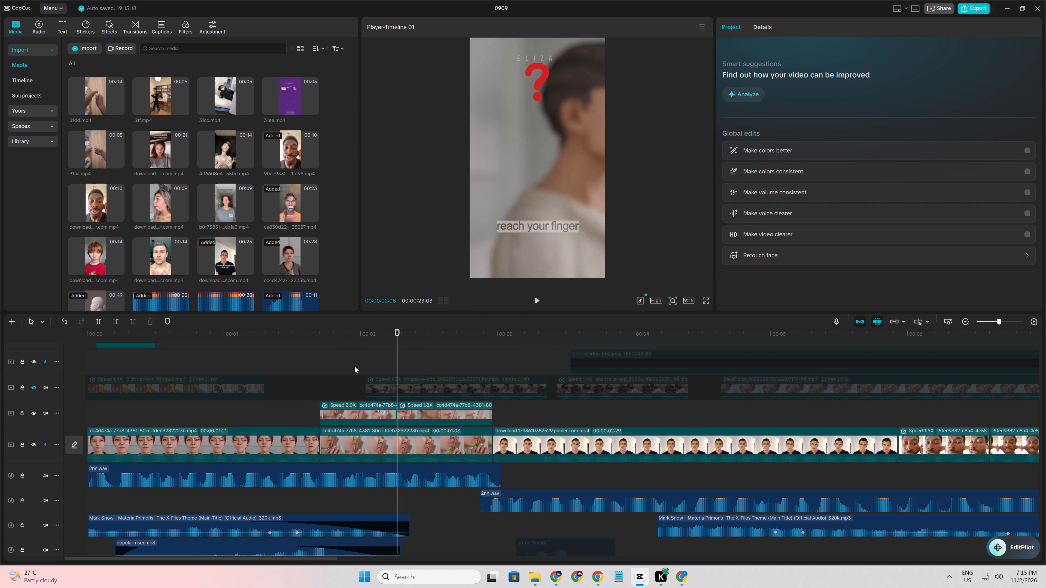
Trim the start of the second overlay part at 00:00:02:09.
{"action": "left_click", "coordinate": [354, 360]}
{"action": "left_click_drag", "start_coordinate": [354, 360], "coordinate": [400, 370]}
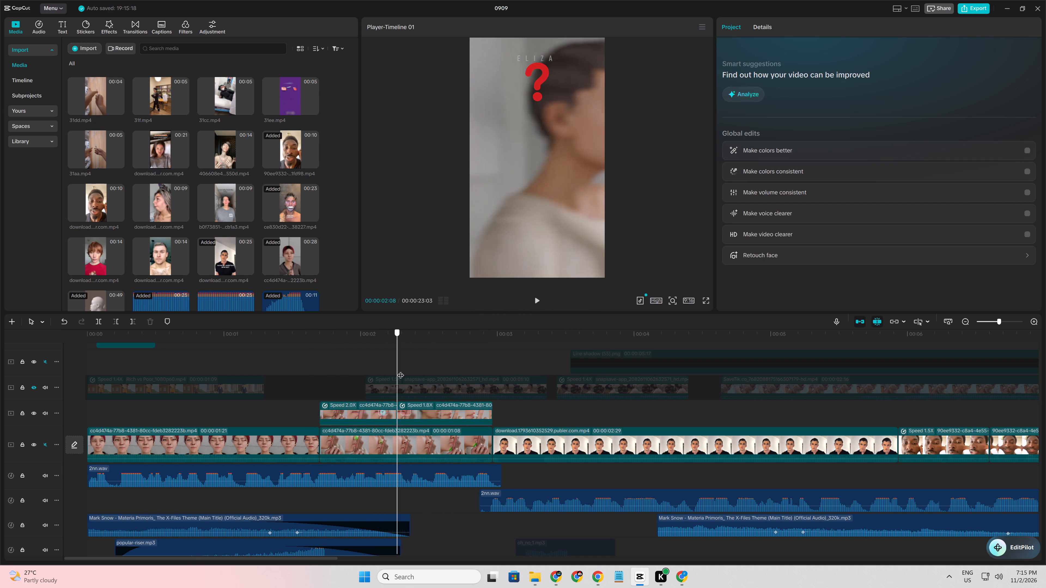
{"action": "left_click_drag", "start_coordinate": [400, 370], "coordinate": [403, 375]}
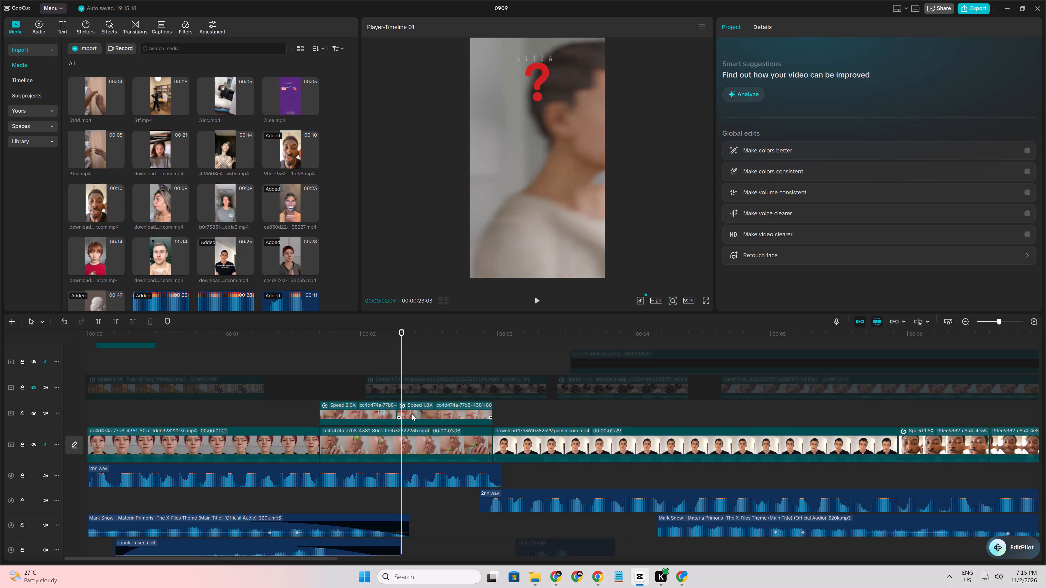
{"action": "left_click", "coordinate": [412, 414]}
{"action": "key", "text": "q"}
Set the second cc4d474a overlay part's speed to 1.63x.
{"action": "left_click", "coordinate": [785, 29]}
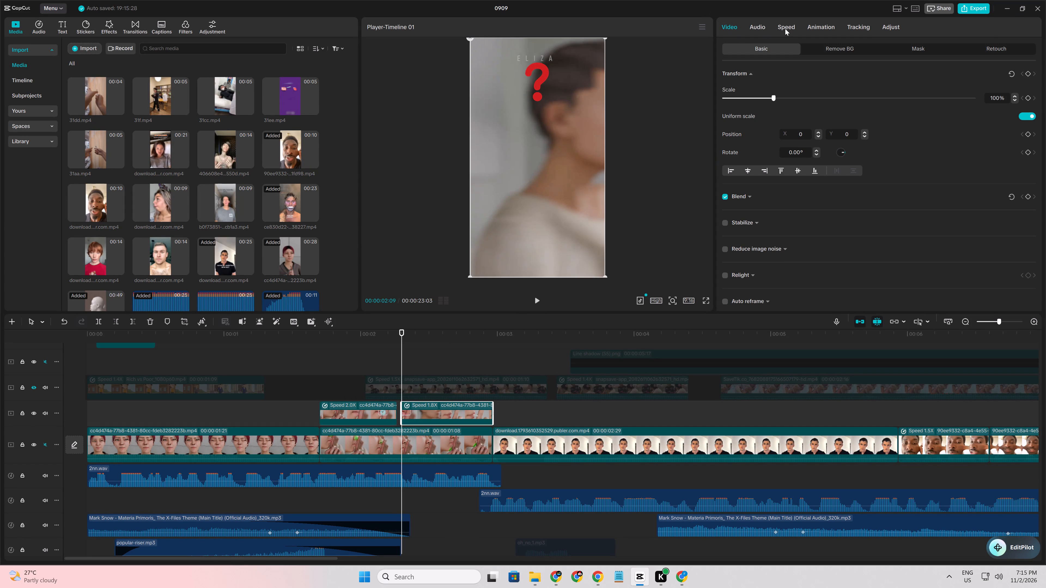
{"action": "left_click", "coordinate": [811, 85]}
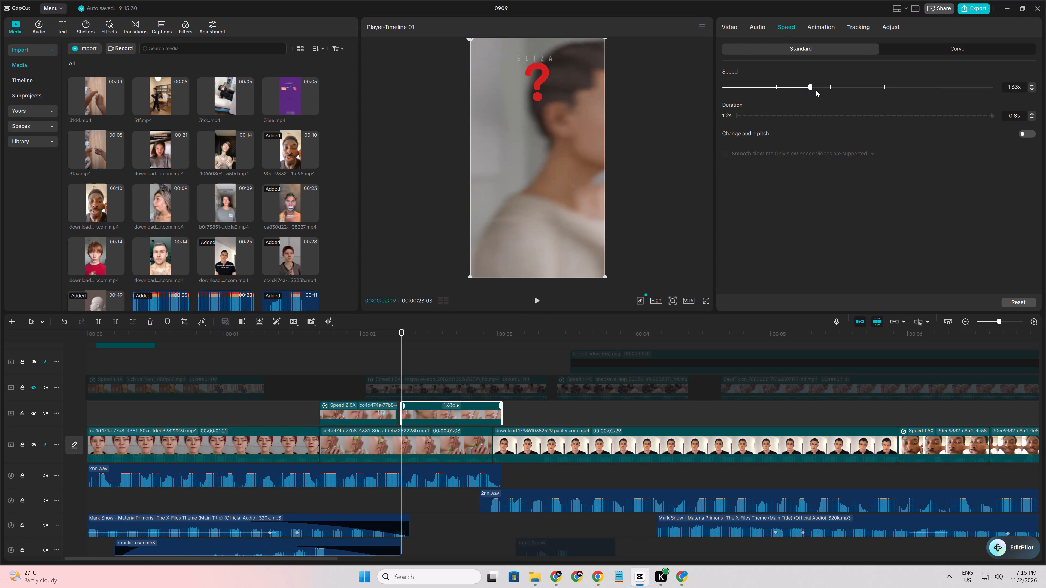
Move the second overlay part back onto the overlay track, directly against the end of the first part.
{"action": "left_click_drag", "start_coordinate": [425, 414], "coordinate": [416, 414]}
{"action": "left_click_drag", "start_coordinate": [417, 411], "coordinate": [419, 424]}
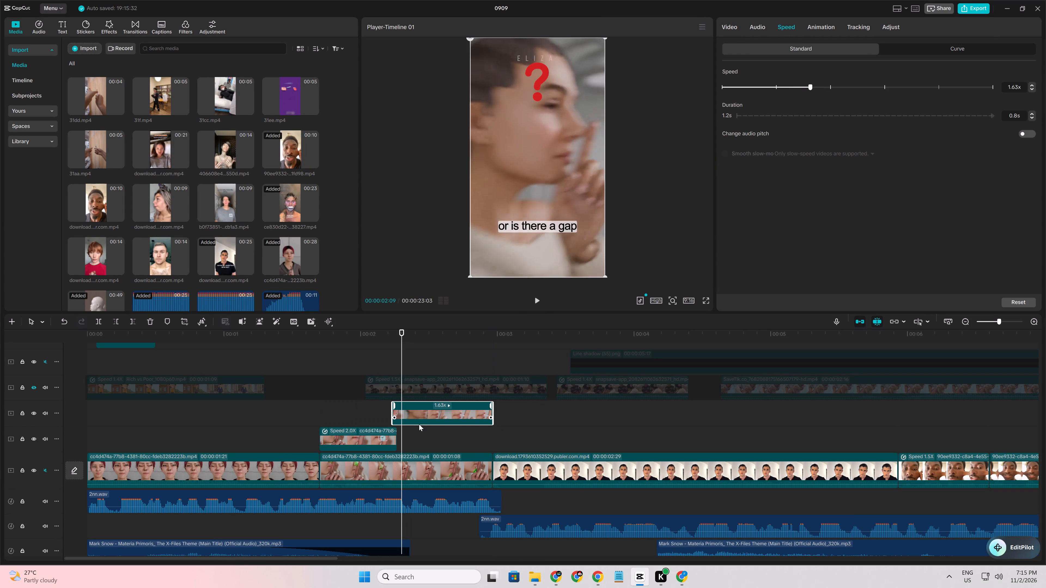
{"action": "left_click_drag", "start_coordinate": [419, 424], "coordinate": [419, 427]}
{"action": "left_click_drag", "start_coordinate": [420, 412], "coordinate": [422, 434]}
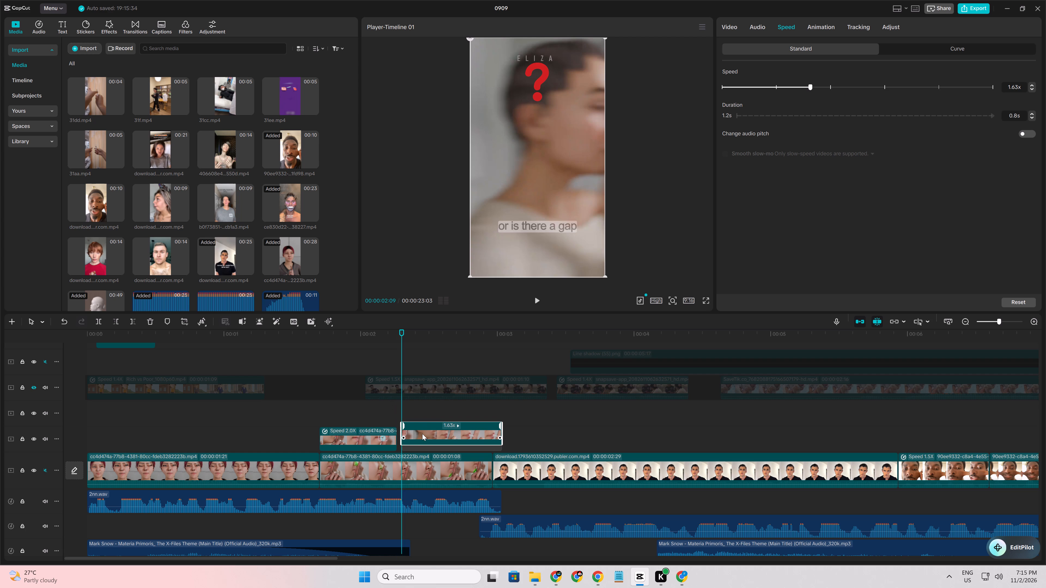
{"action": "left_click_drag", "start_coordinate": [422, 434], "coordinate": [418, 437]}
Trim the second overlay part's end at the main-track cut at 00:00:02:29.
{"action": "left_click", "coordinate": [456, 509]}
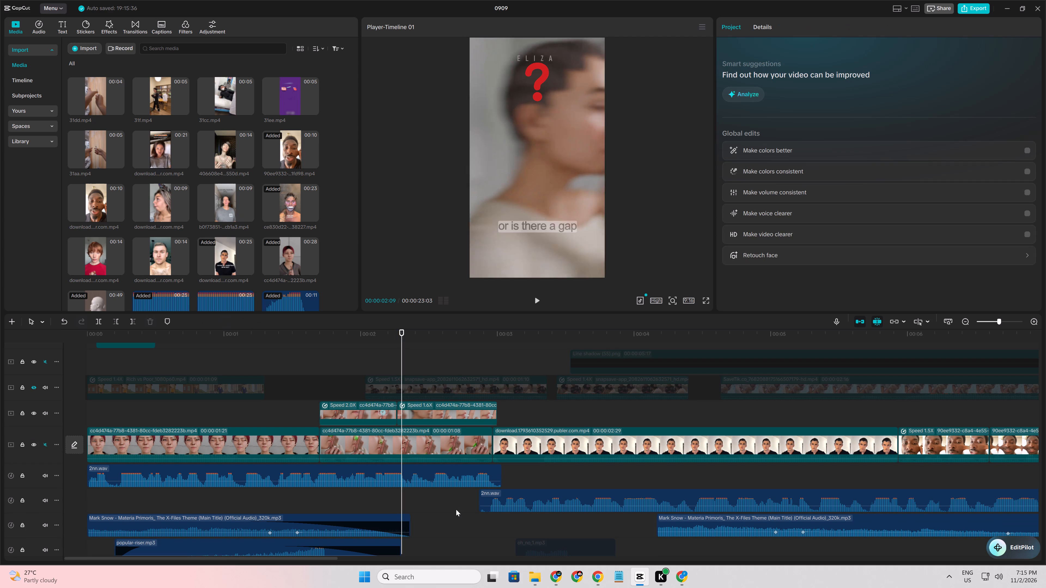
{"action": "left_click_drag", "start_coordinate": [456, 509], "coordinate": [491, 519]}
{"action": "left_click", "coordinate": [489, 414]}
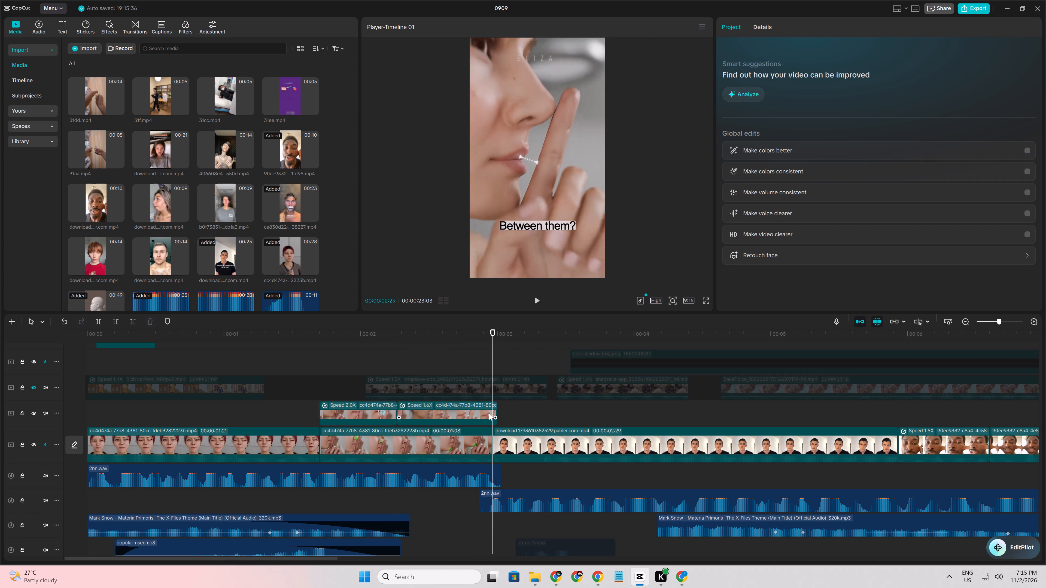
{"action": "key", "text": "w"}
Play the two overlay parts repeatedly from just before the first one to check the join against the voice-over.
{"action": "left_click", "coordinate": [293, 407]}
{"action": "key", "text": "space"}
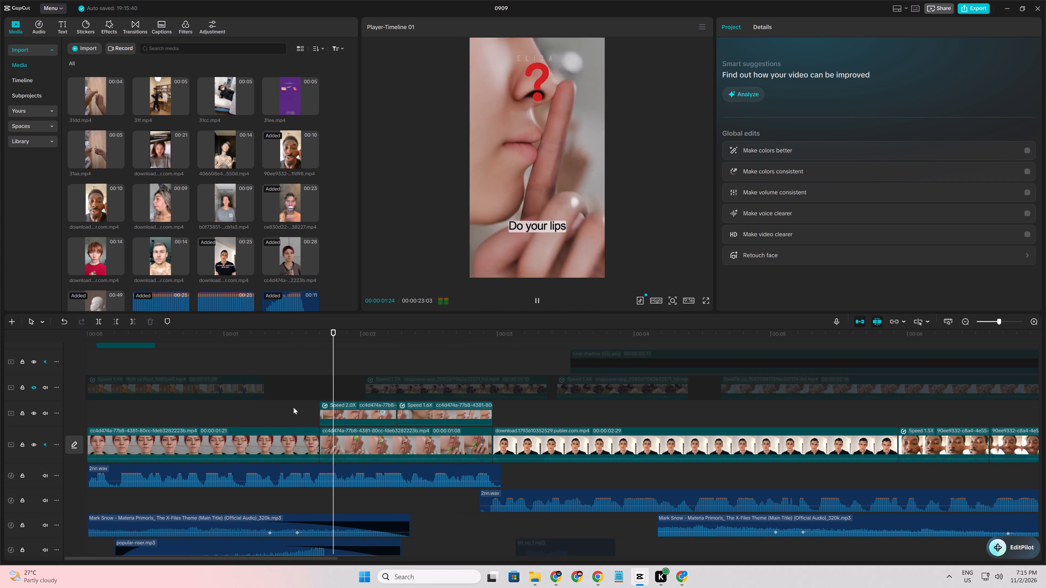
{"action": "left_click", "coordinate": [300, 407]}
{"action": "key", "text": "space"}
{"action": "key", "text": "space"}
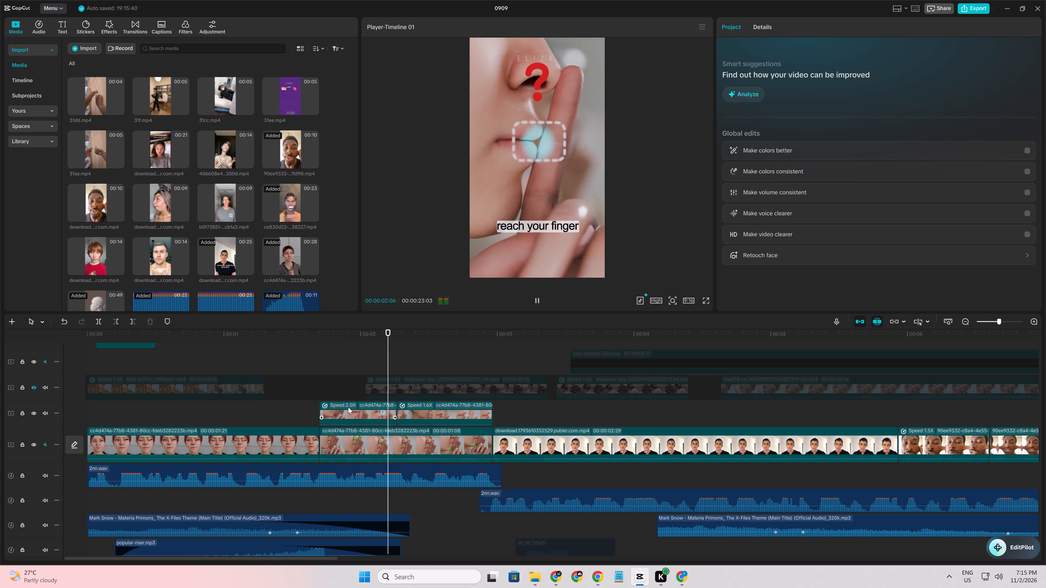
{"action": "key", "text": "space"}
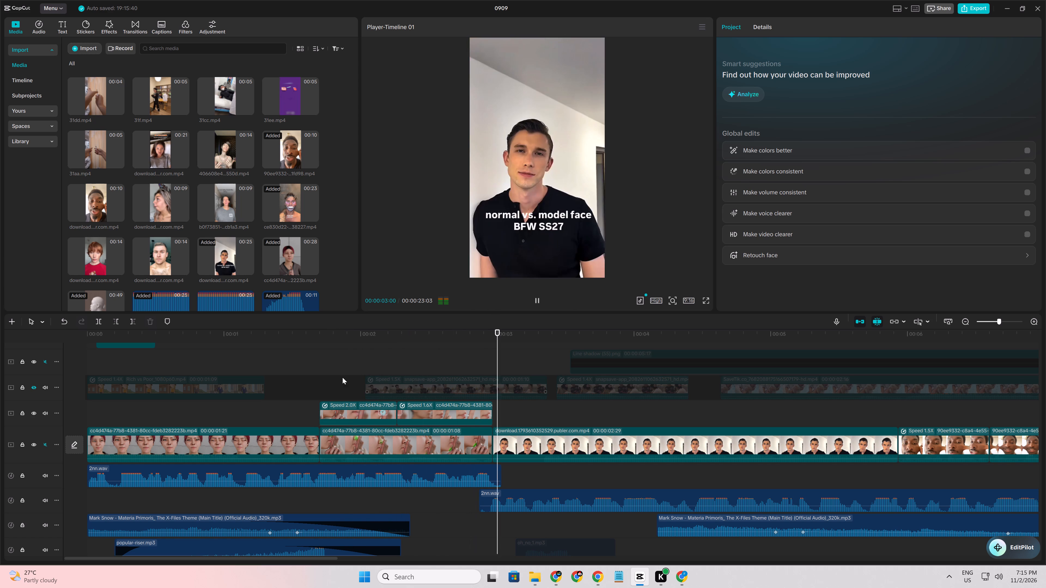
{"action": "left_click", "coordinate": [326, 381]}
{"action": "left_click", "coordinate": [308, 381]}
{"action": "key", "text": "space"}
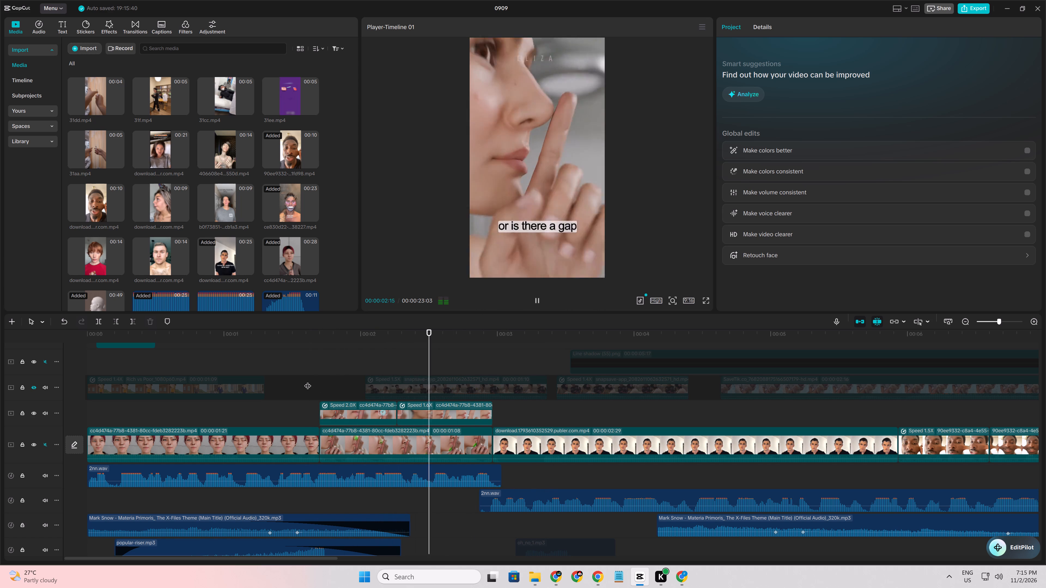
{"action": "left_click", "coordinate": [308, 381]}
{"action": "key", "text": "space"}
{"action": "key", "text": "space"}
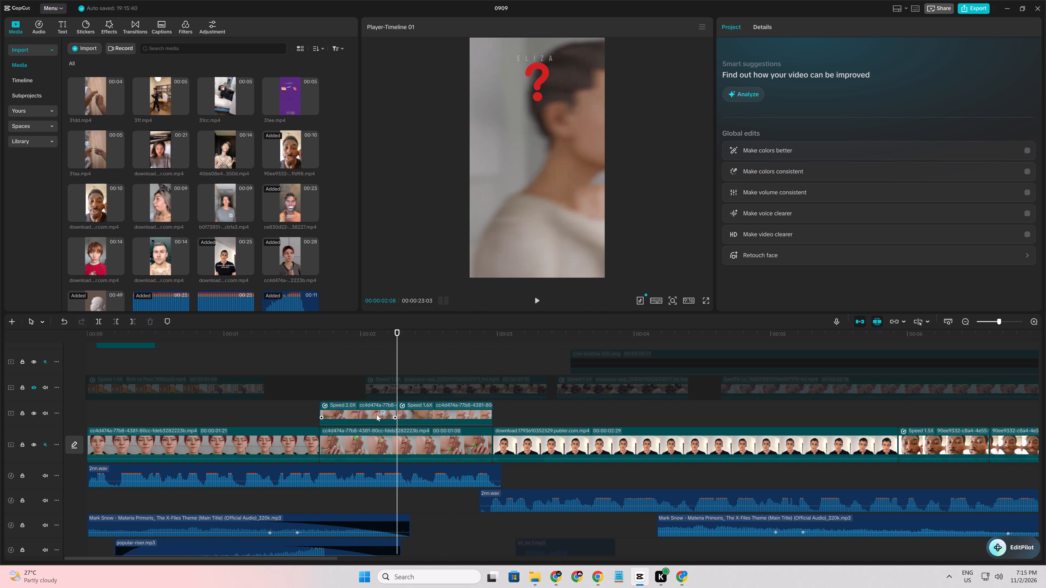
Trim the second overlay part's start at 00:00:02:11 and move the part against the first one.
{"action": "key", "text": "Right"}
{"action": "key", "text": "Right"}
{"action": "key", "text": "Right"}
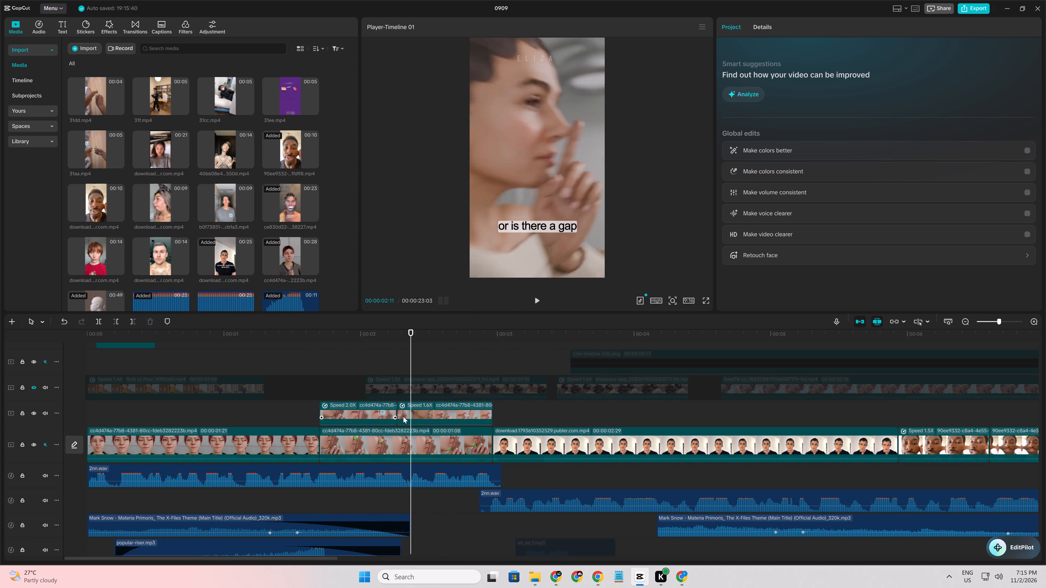
{"action": "left_click", "coordinate": [406, 416]}
{"action": "key", "text": "q"}
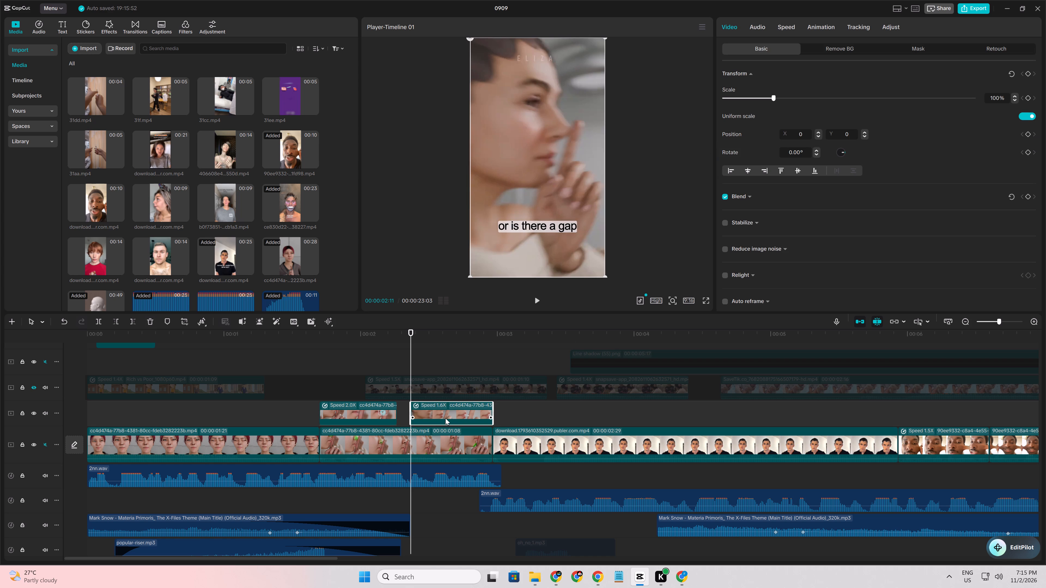
{"action": "left_click_drag", "start_coordinate": [445, 418], "coordinate": [432, 420]}
Extend the second overlay part's end to the main-track cut and play back both overlay parts.
{"action": "left_click_drag", "start_coordinate": [478, 406], "coordinate": [482, 407]}
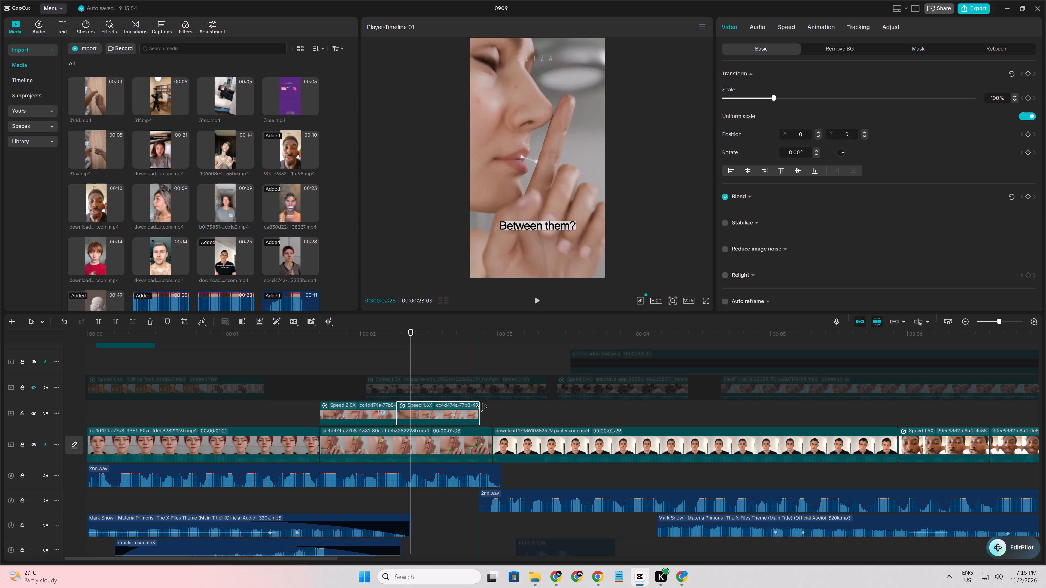
{"action": "left_click_drag", "start_coordinate": [482, 407], "coordinate": [494, 411]}
{"action": "left_click", "coordinate": [312, 397]}
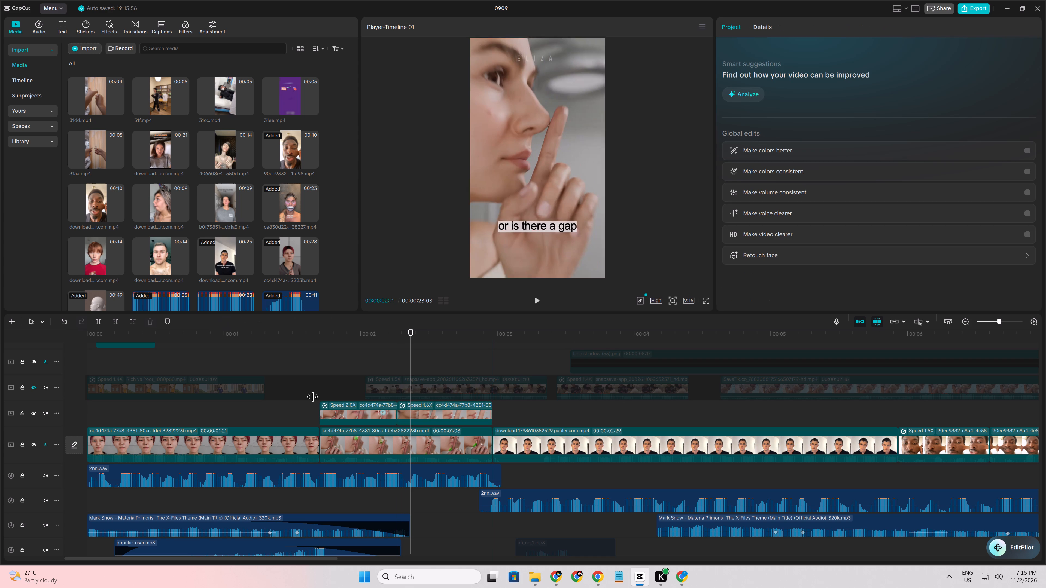
{"action": "key", "text": "space"}
{"action": "left_click", "coordinate": [312, 397]}
{"action": "key", "text": "space"}
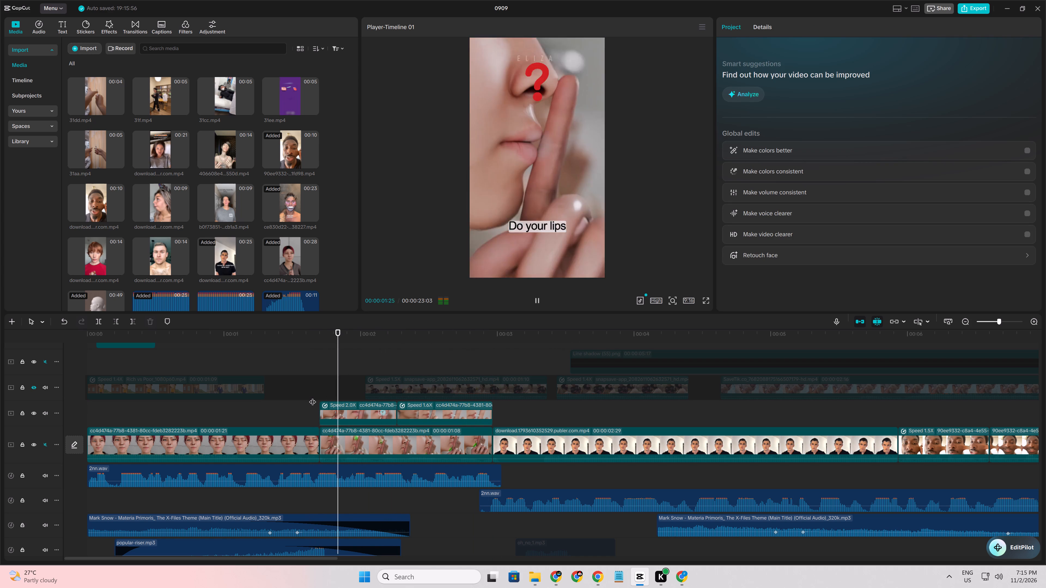
{"action": "key", "text": "space"}
Set the second overlay part's speed to about 1.2x.
{"action": "left_click", "coordinate": [416, 420]}
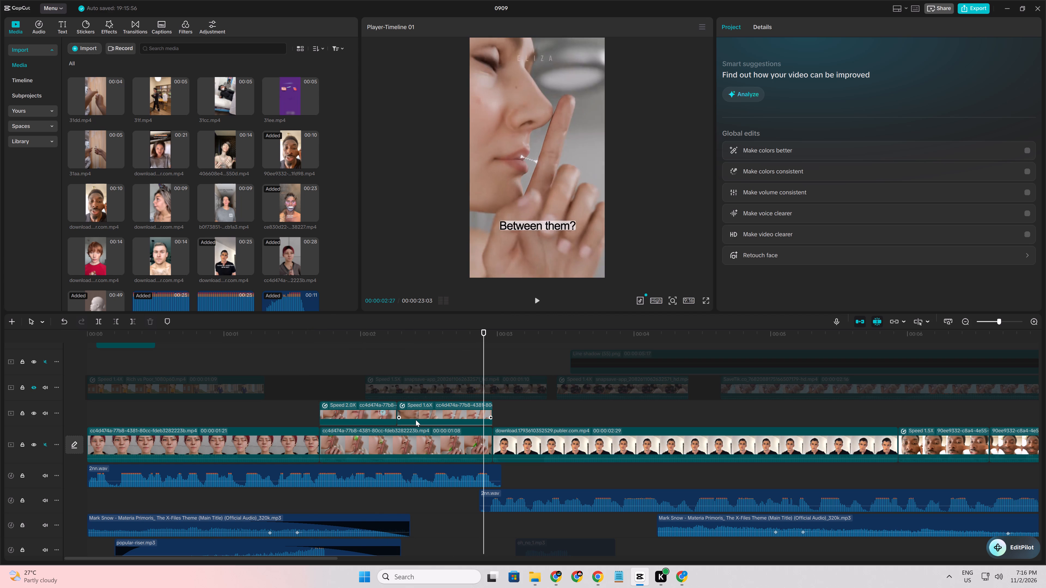
{"action": "left_click", "coordinate": [790, 24]}
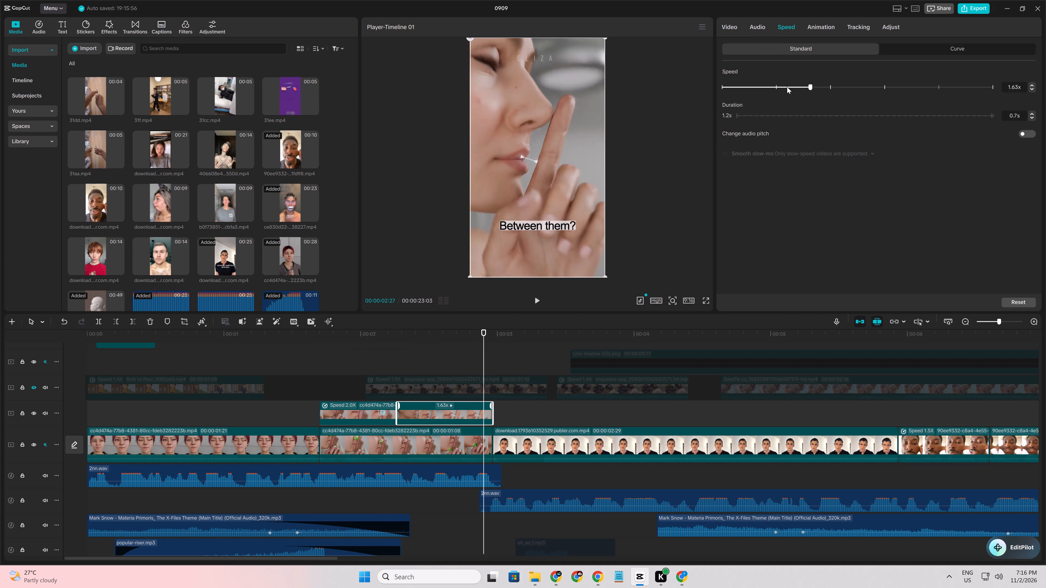
{"action": "left_click", "coordinate": [787, 87]}
Trim the slowed second overlay part's end at the main-track cut at 00:00:02:29.
{"action": "left_click", "coordinate": [459, 496]}
{"action": "left_click_drag", "start_coordinate": [459, 496], "coordinate": [480, 502]}
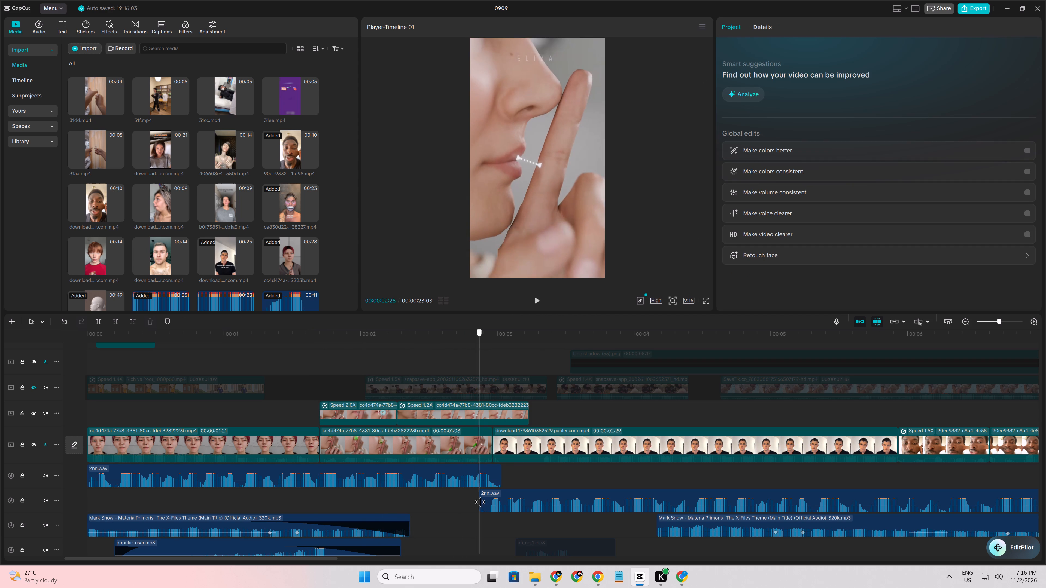
{"action": "left_click_drag", "start_coordinate": [480, 502], "coordinate": [493, 505]}
{"action": "left_click", "coordinate": [510, 393]}
{"action": "left_click", "coordinate": [507, 412]}
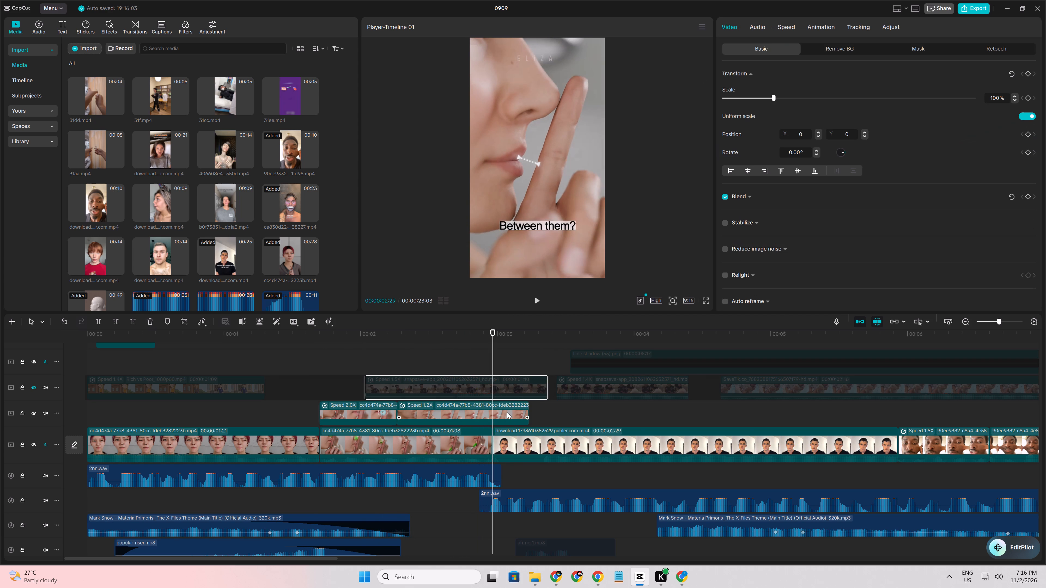
{"action": "key", "text": "w"}
Play back the two overlay parts to check the transition between them.
{"action": "left_click", "coordinate": [306, 406]}
{"action": "key", "text": "space"}
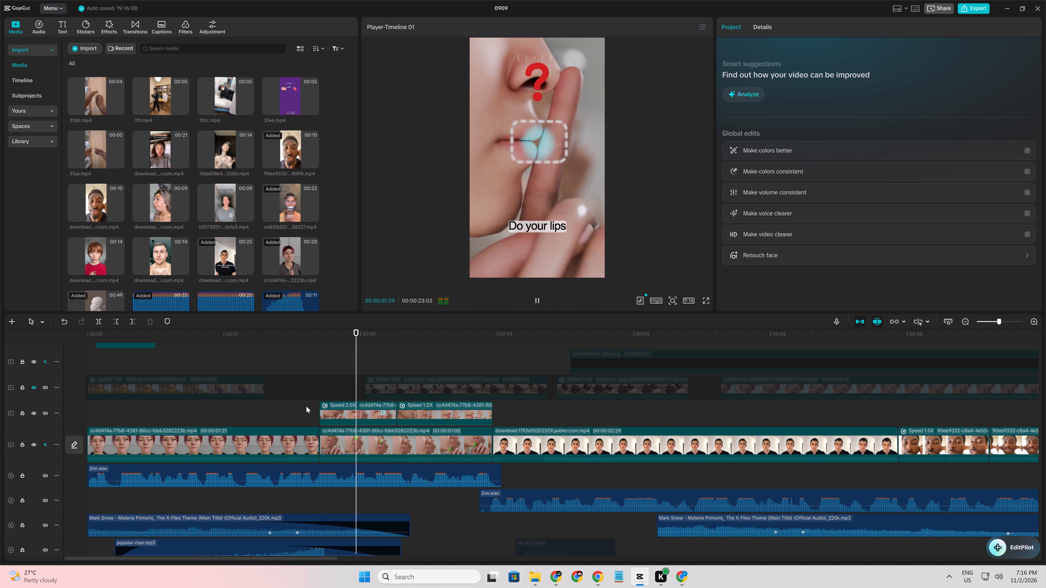
{"action": "left_click", "coordinate": [306, 406]}
{"action": "key", "text": "space"}
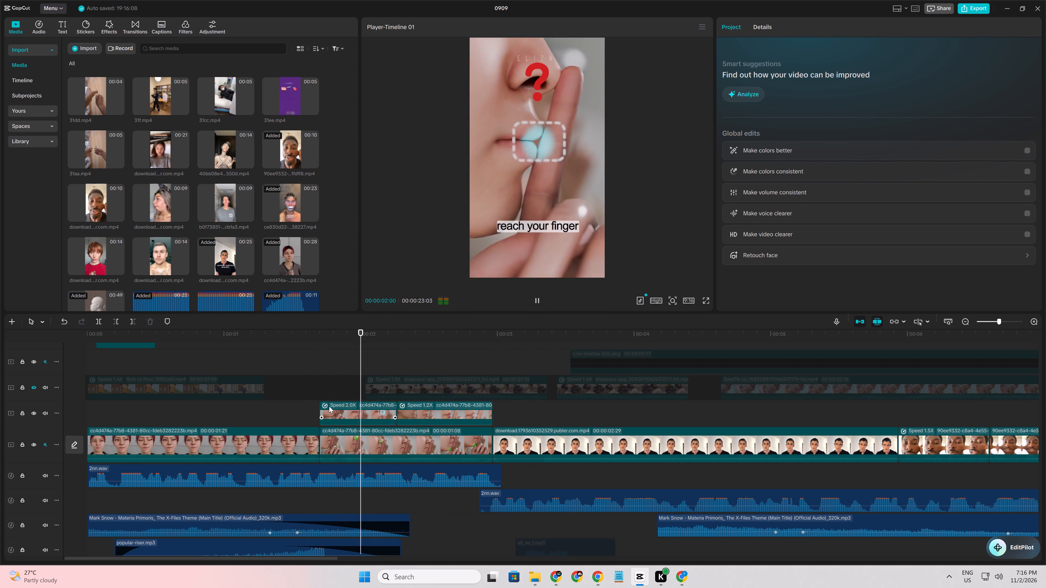
{"action": "key", "text": "space"}
{"action": "left_click", "coordinate": [354, 370]}
{"action": "key", "text": "space"}
{"action": "key", "text": "space"}
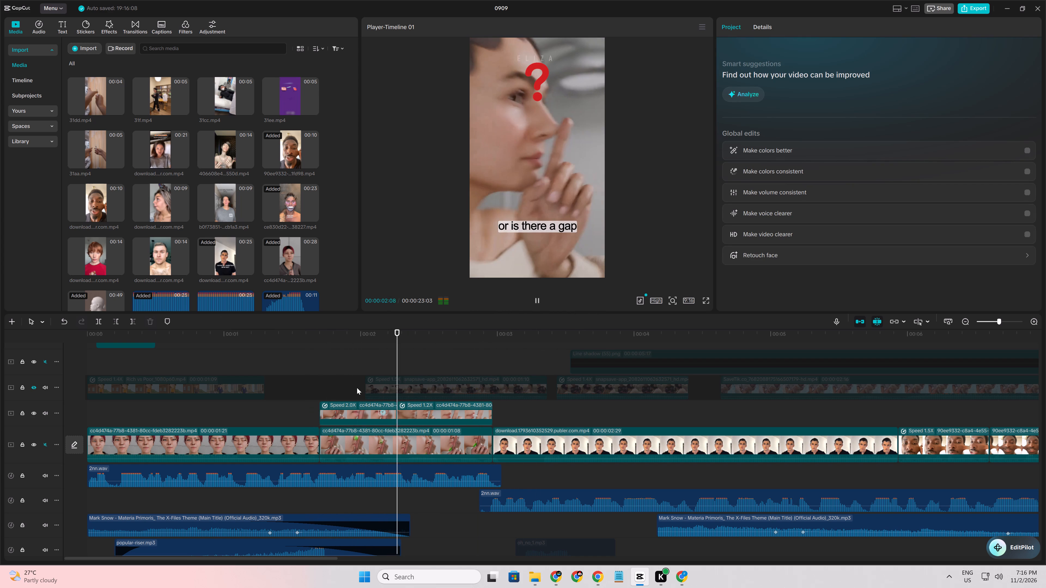
Trim the second overlay part's start at 00:00:02:10 and move the part against the first one.
{"action": "left_click", "coordinate": [370, 411]}
{"action": "key", "text": "Left"}
{"action": "key", "text": "Left"}
{"action": "key", "text": "Left"}
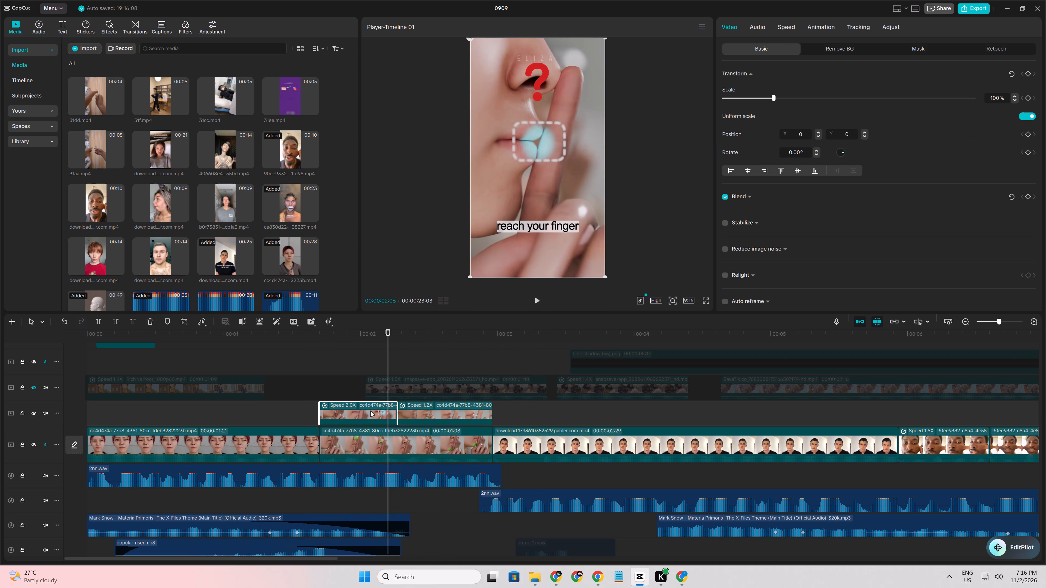
{"action": "key", "text": "Right"}
{"action": "key", "text": "Right"}
{"action": "key", "text": "Right"}
{"action": "key", "text": "Right"}
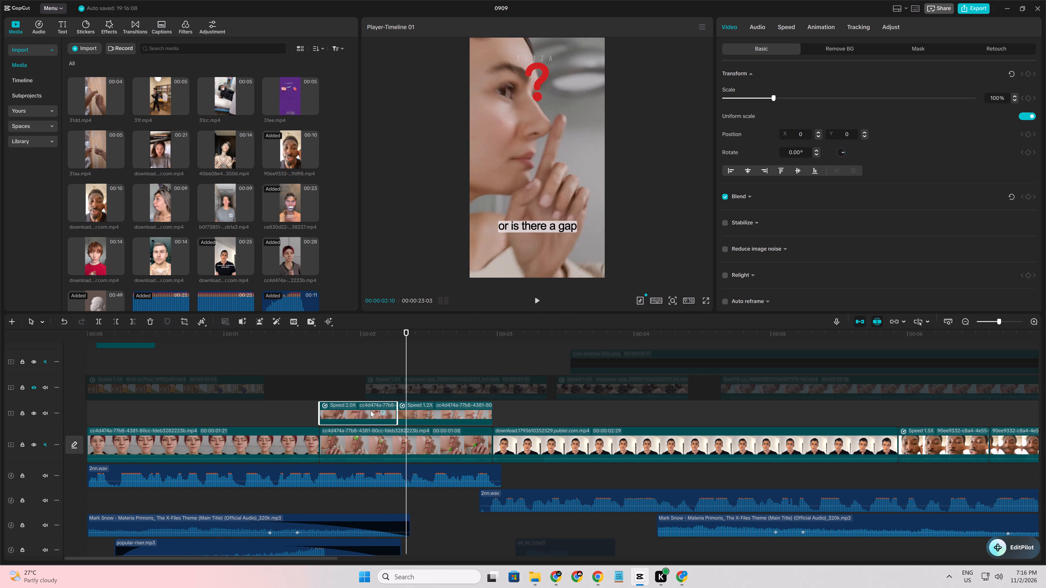
{"action": "key", "text": "Right"}
{"action": "key", "text": "Right"}
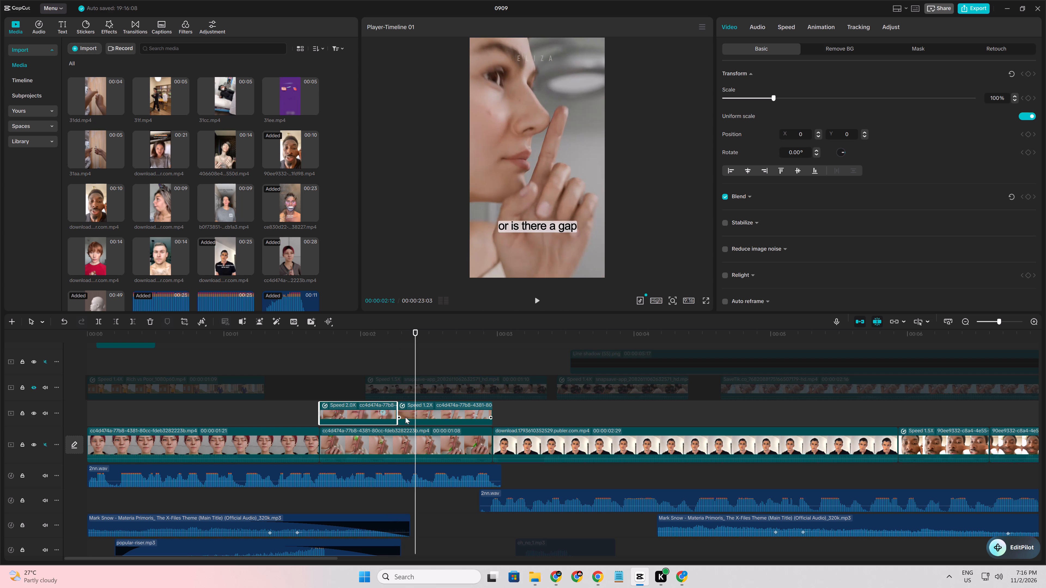
{"action": "key", "text": "Left"}
{"action": "key", "text": "Left"}
{"action": "left_click", "coordinate": [405, 417]}
{"action": "key", "text": "q"}
{"action": "left_click_drag", "start_coordinate": [420, 417], "coordinate": [410, 418]}
Extend the second overlay part's end to the cut before the black-shirt man's clip on the main track.
{"action": "left_click_drag", "start_coordinate": [485, 414], "coordinate": [488, 415]}
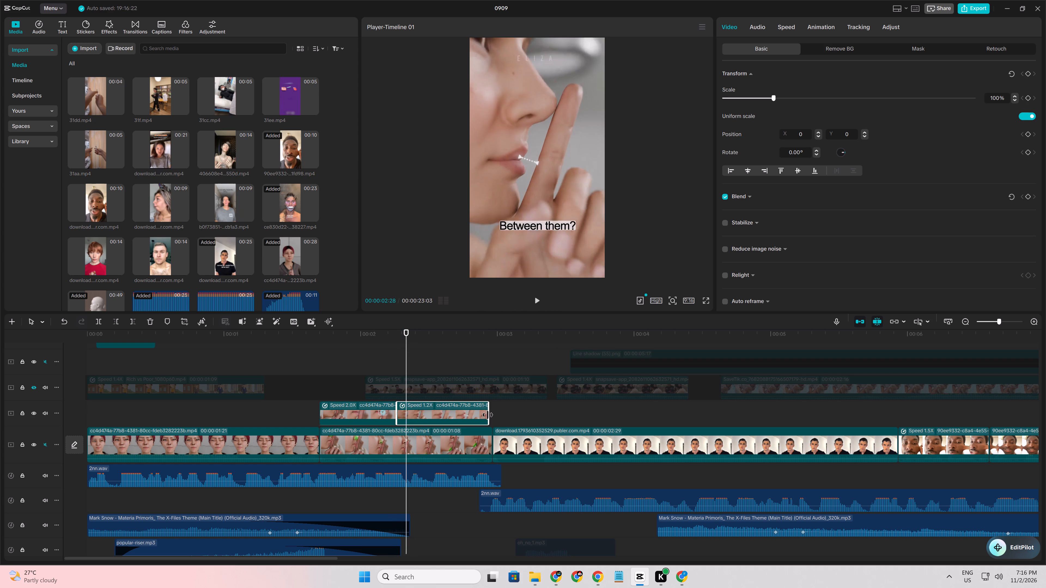
{"action": "left_click_drag", "start_coordinate": [488, 415], "coordinate": [490, 416]}
Play the overlay section repeatedly through to the black-shirt man's clip to check the join and timing against the voice-over.
{"action": "left_click", "coordinate": [384, 487]}
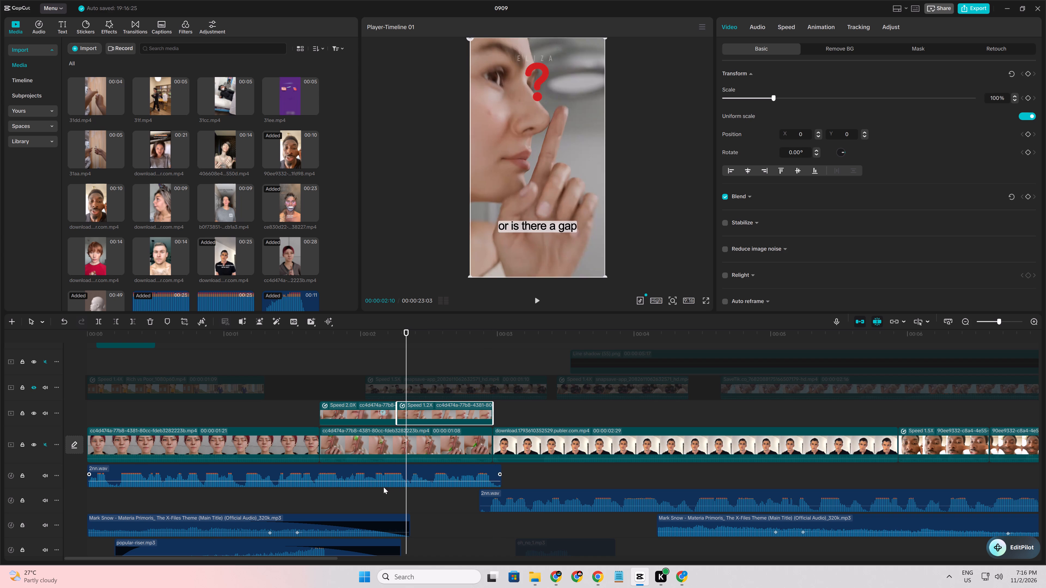
{"action": "left_click", "coordinate": [316, 500]}
{"action": "key", "text": "space"}
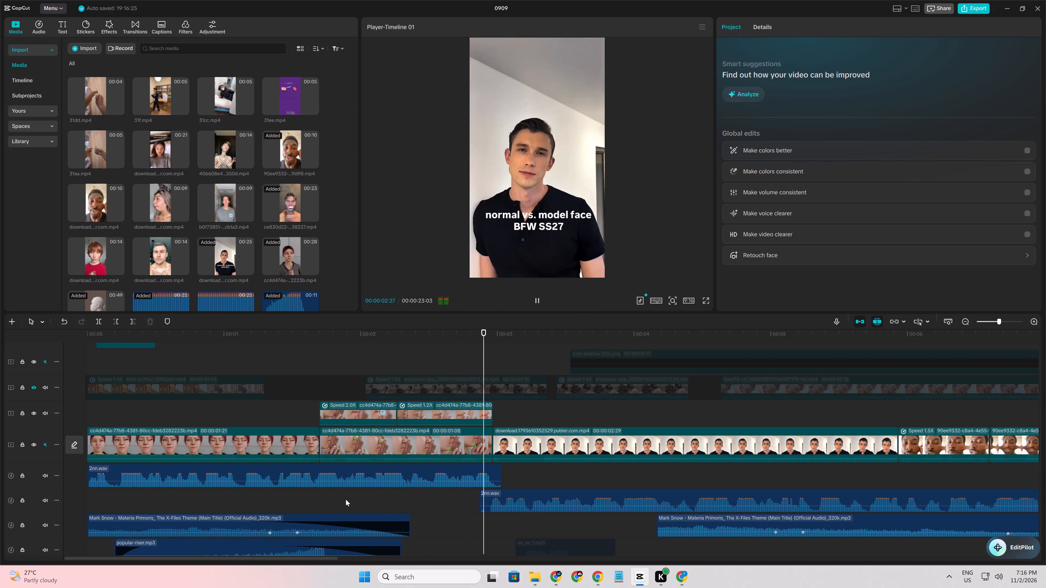
{"action": "left_click", "coordinate": [347, 499]}
{"action": "key", "text": "space"}
{"action": "left_click", "coordinate": [358, 498]}
{"action": "key", "text": "space"}
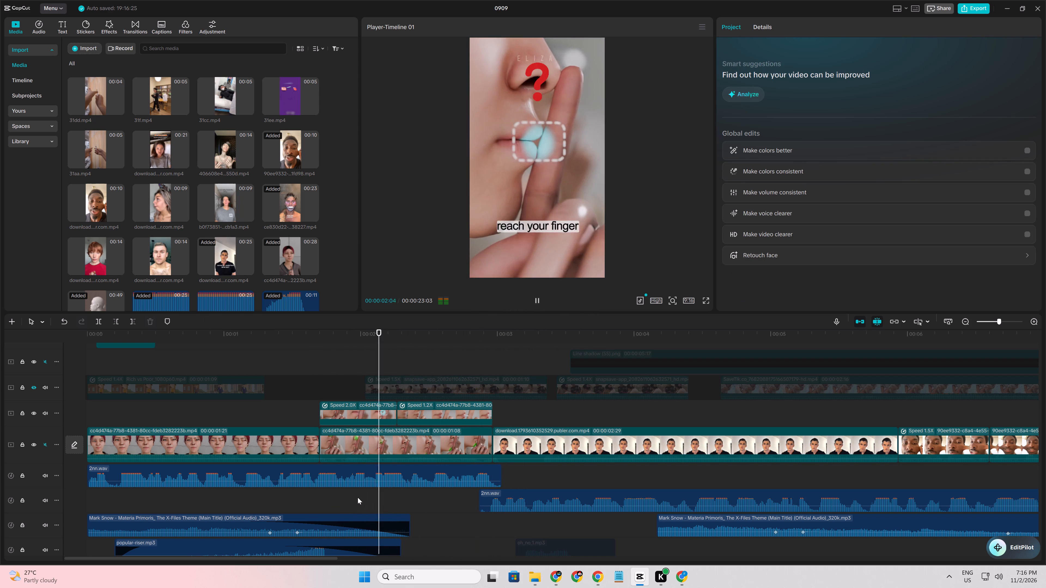
{"action": "key", "text": "space"}
{"action": "key", "text": "space"}
{"action": "left_click", "coordinate": [359, 497]}
{"action": "key", "text": "space"}
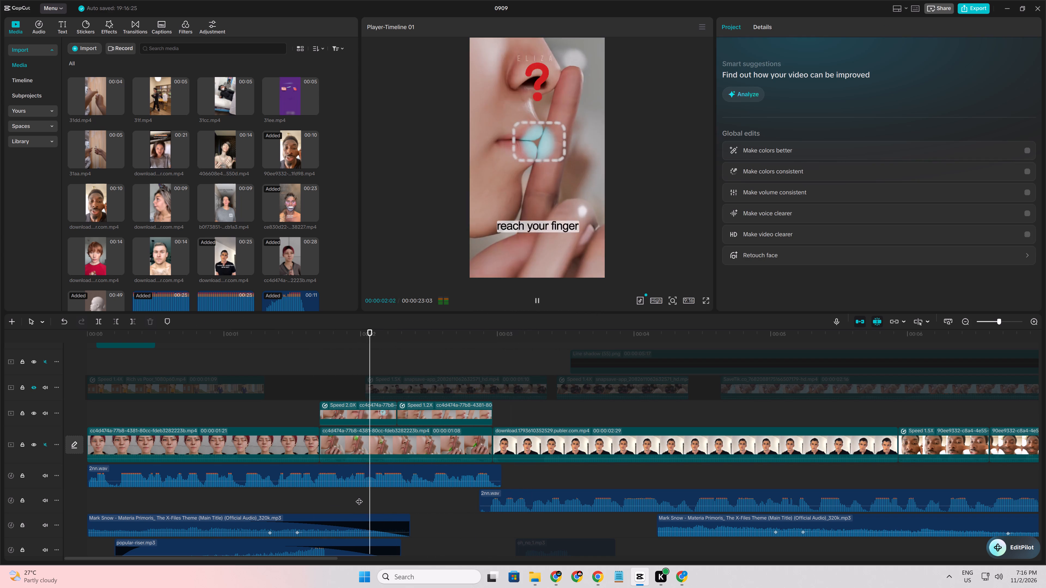
{"action": "left_click", "coordinate": [359, 497]}
{"action": "key", "text": "space"}
{"action": "key", "text": "space"}
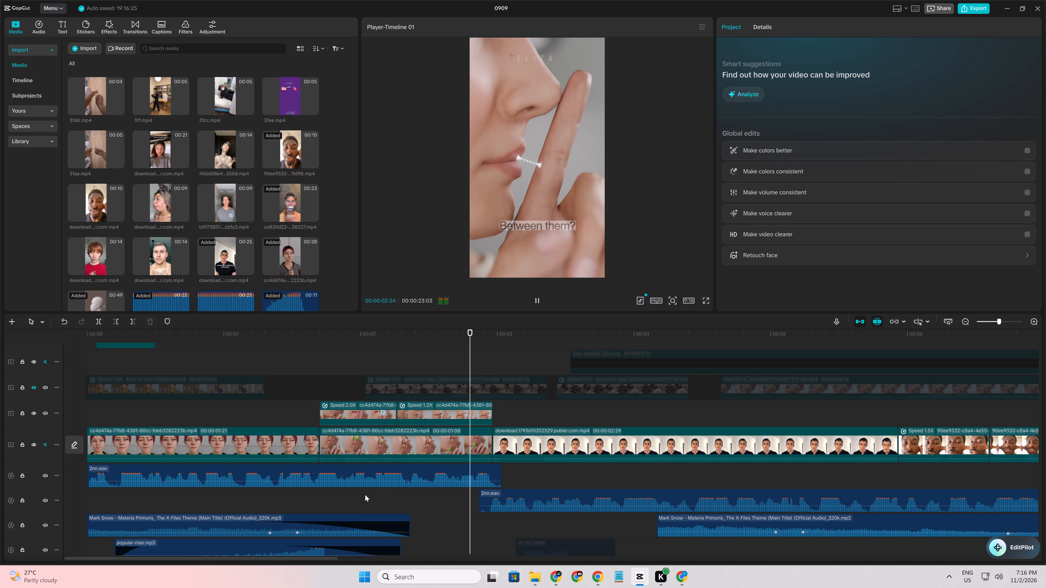
{"action": "left_click", "coordinate": [365, 495]}
{"action": "key", "text": "space"}
{"action": "key", "text": "space"}
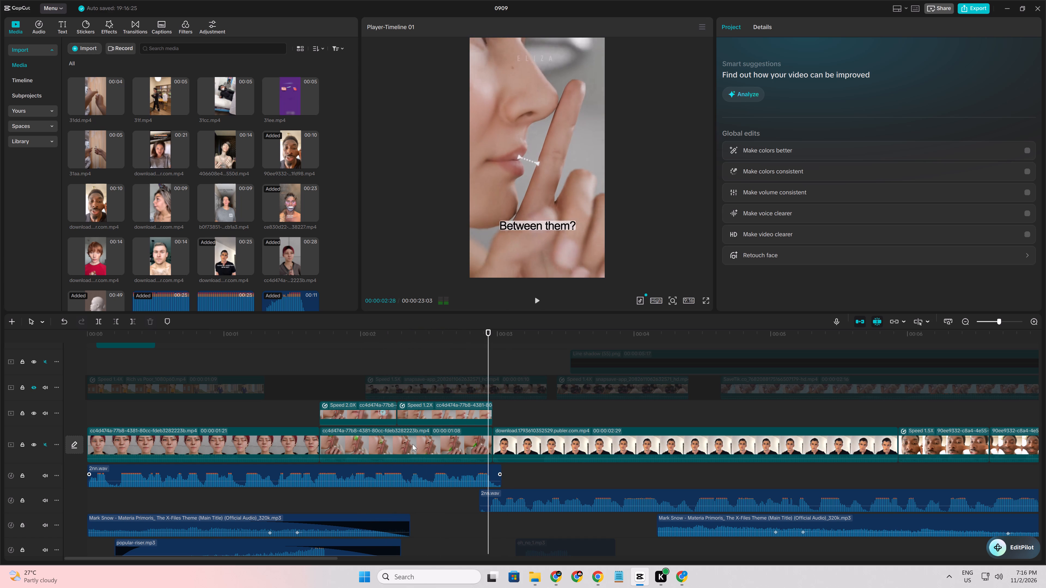
{"action": "left_click", "coordinate": [386, 487]}
{"action": "key", "text": "space"}
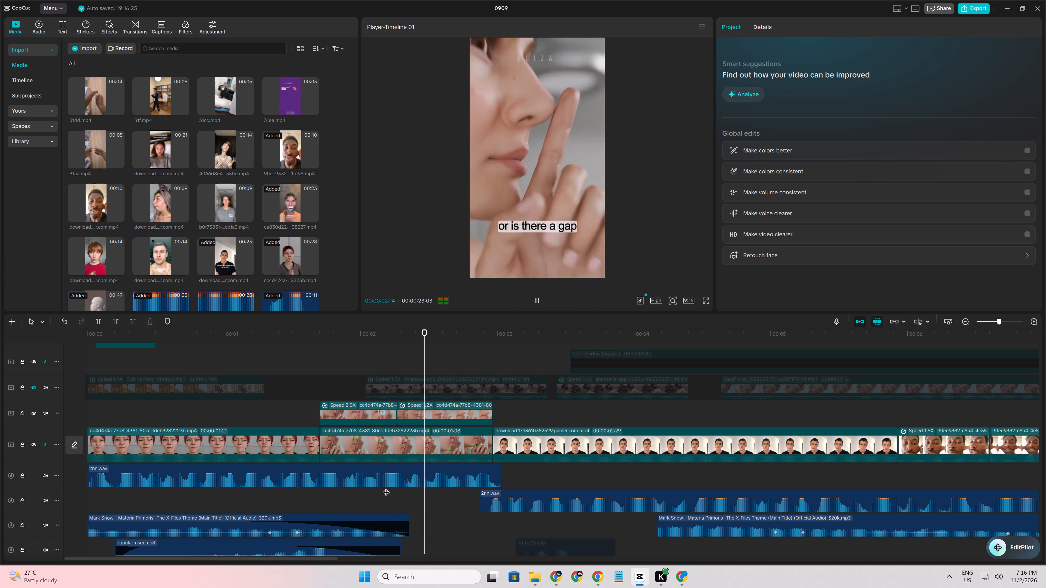
{"action": "key", "text": "space"}
Apply the Flash in speed curve to the second cc4d474a overlay part.
{"action": "left_click", "coordinate": [412, 411]}
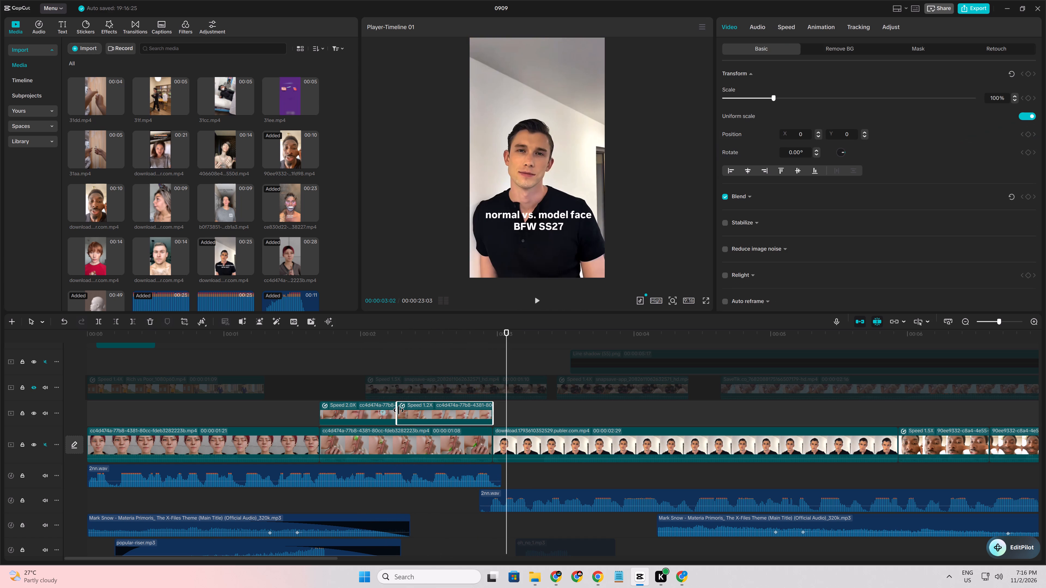
{"action": "left_click", "coordinate": [770, 22]}
{"action": "left_click", "coordinate": [782, 27]}
{"action": "left_click", "coordinate": [958, 50]}
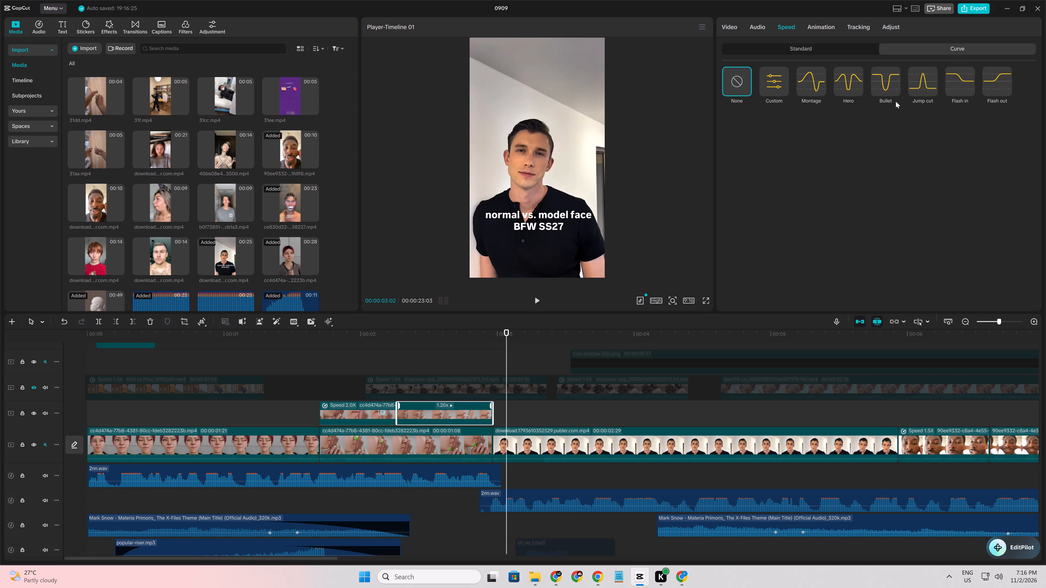
{"action": "left_click", "coordinate": [962, 81]}
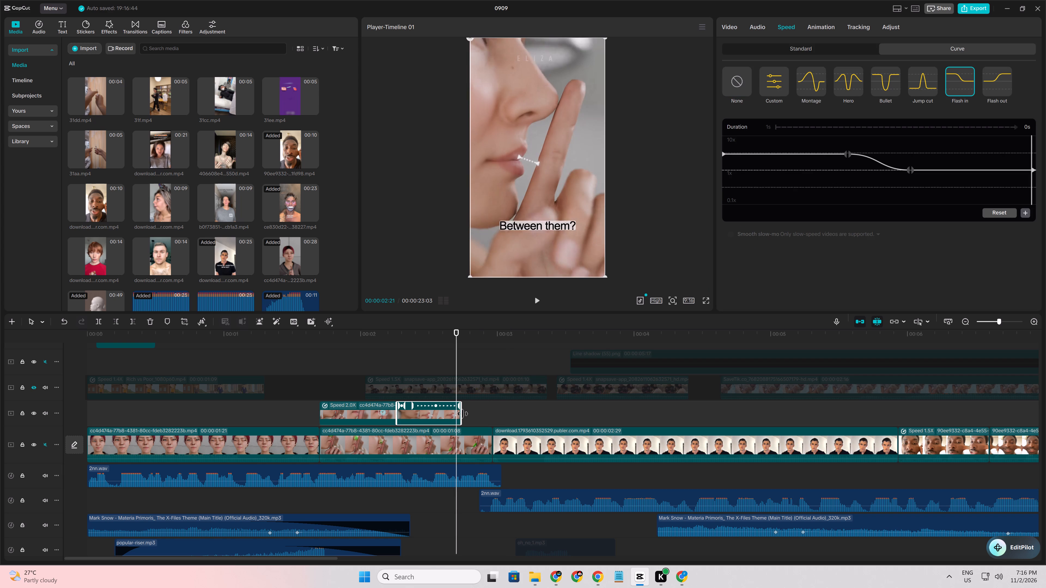
{"action": "left_click_drag", "start_coordinate": [463, 414], "coordinate": [476, 414]}
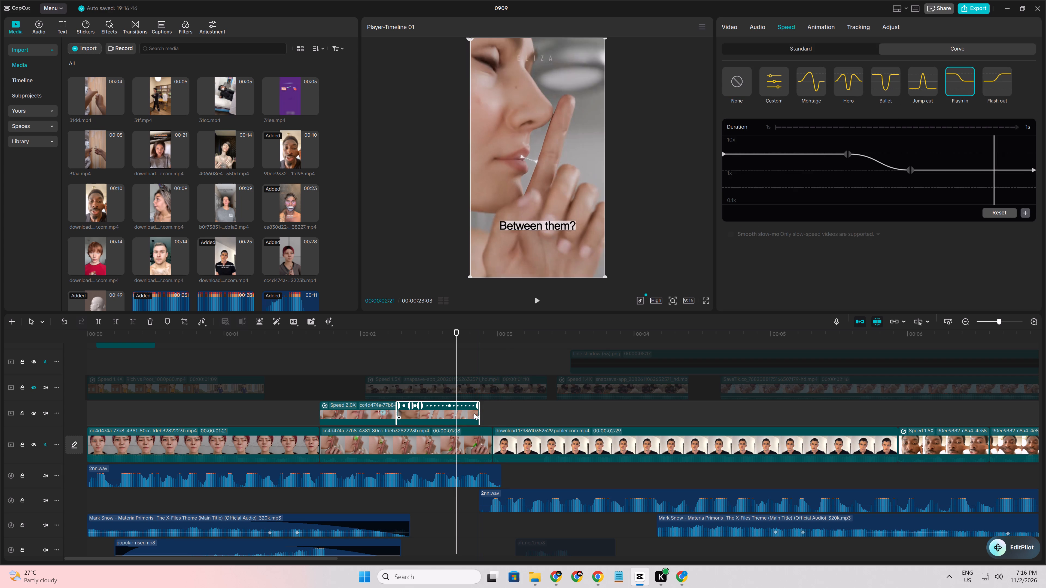
{"action": "key", "text": "ctrl+z"}
Lower the Flash in curve's second point to 1x and shift it earlier so the part stretches to the cut before the black-shirt man's clip.
{"action": "left_click_drag", "start_coordinate": [848, 154], "coordinate": [848, 154]}
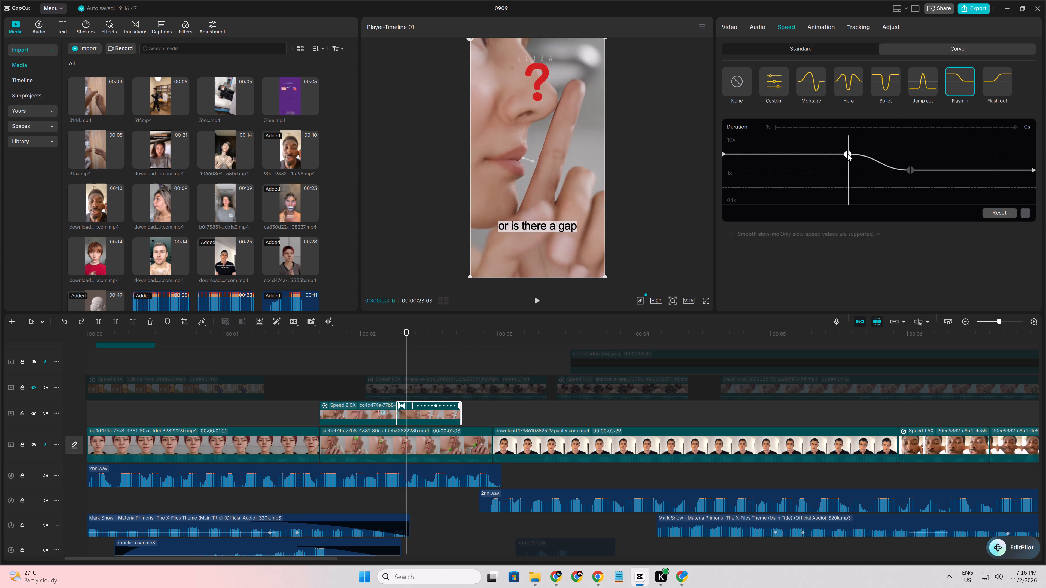
{"action": "left_click_drag", "start_coordinate": [848, 154], "coordinate": [793, 170]}
{"action": "left_click_drag", "start_coordinate": [848, 157], "coordinate": [813, 173]}
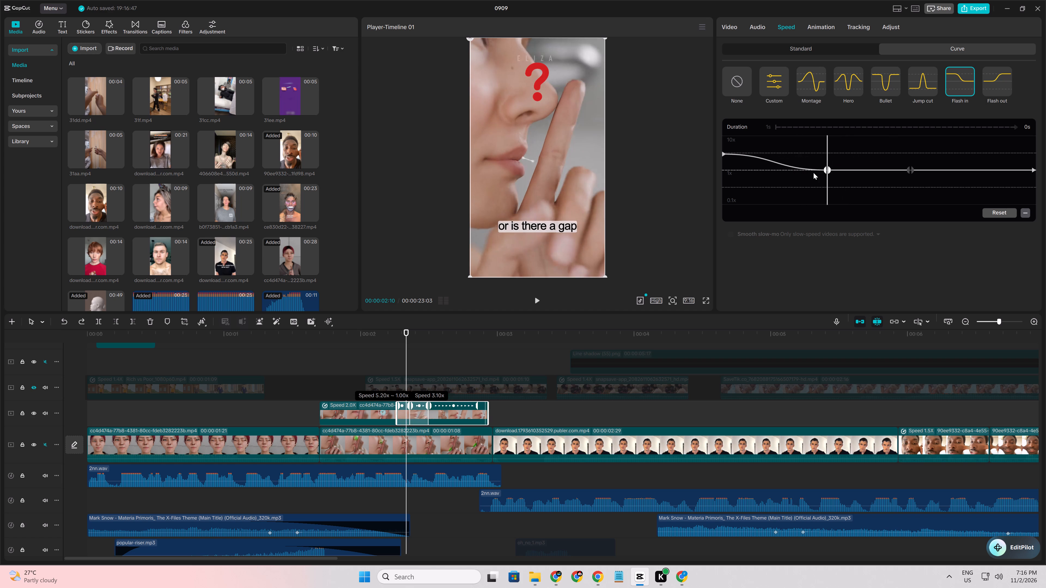
{"action": "left_click_drag", "start_coordinate": [813, 173], "coordinate": [810, 170]}
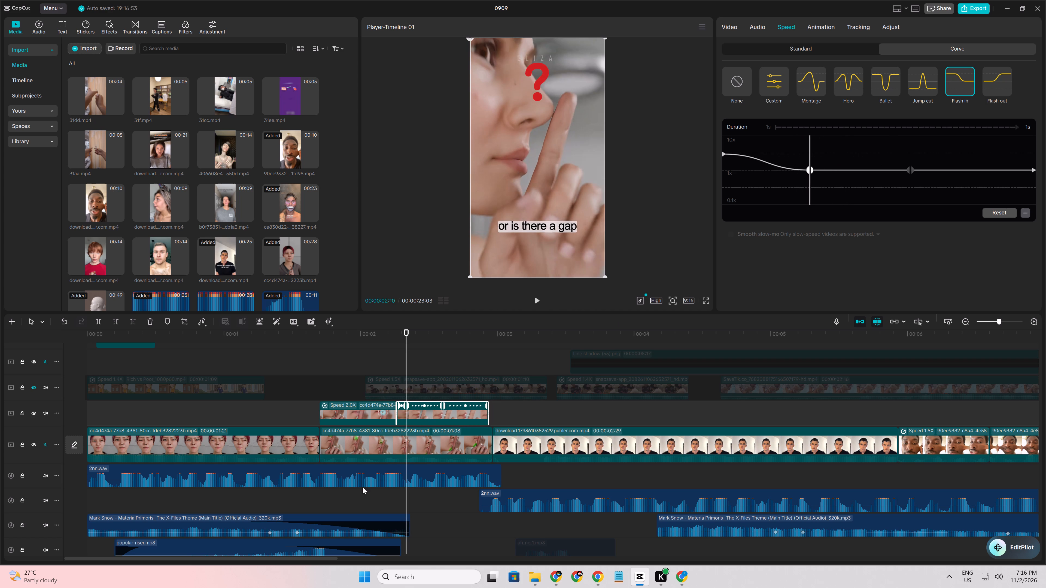
{"action": "left_click", "coordinate": [372, 499]}
{"action": "key", "text": "space"}
{"action": "key", "text": "space"}
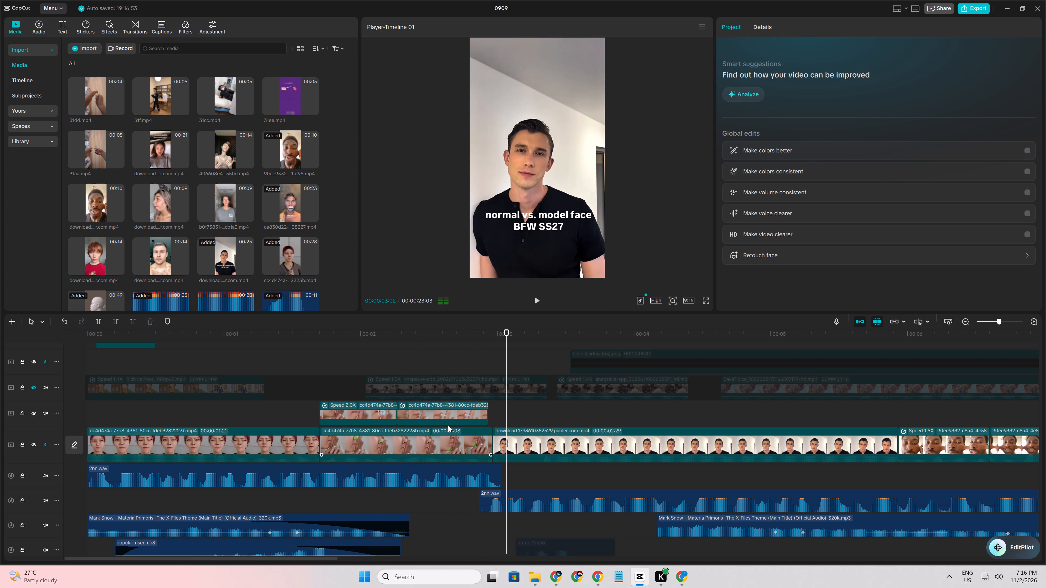
{"action": "left_click", "coordinate": [448, 423]}
{"action": "left_click", "coordinate": [787, 26]}
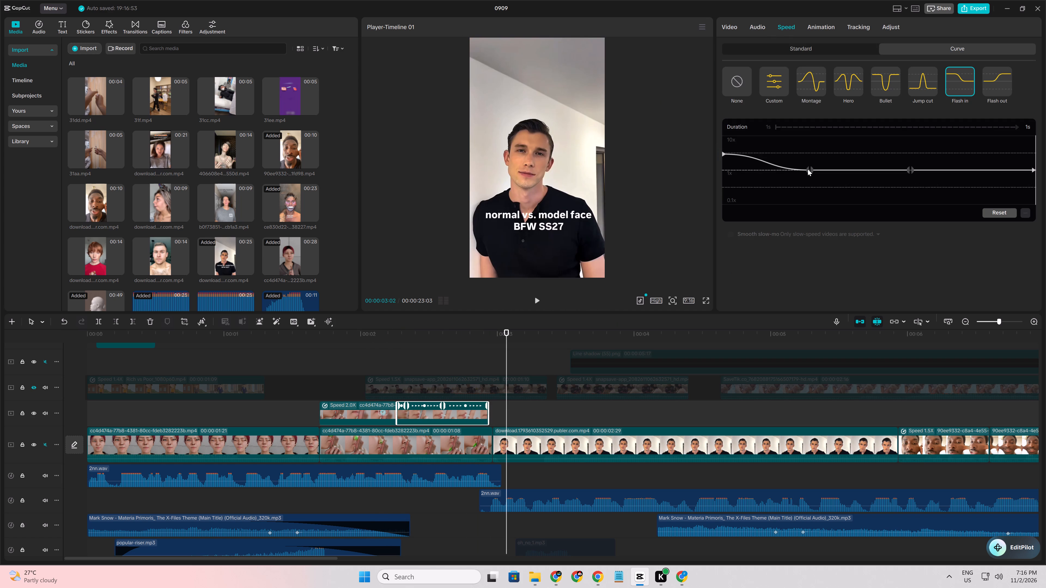
{"action": "left_click", "coordinate": [804, 171]}
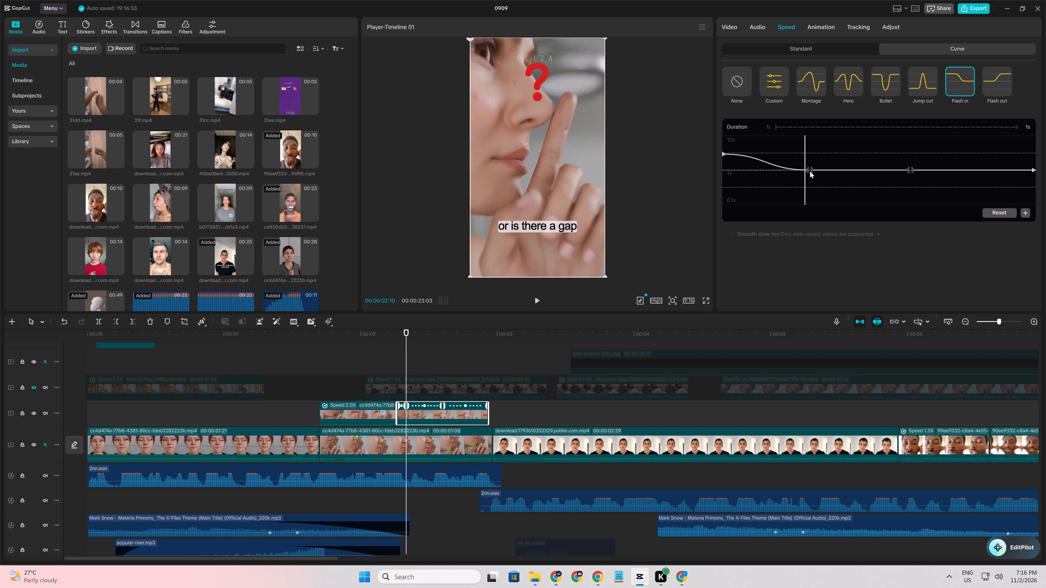
{"action": "left_click_drag", "start_coordinate": [809, 171], "coordinate": [799, 170]}
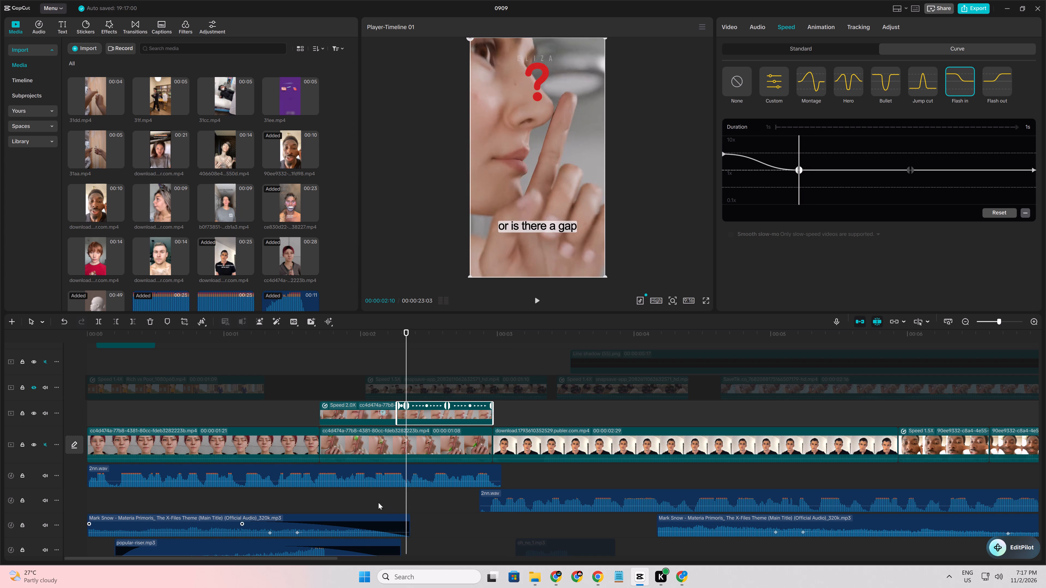
Play the overlay section and scrub to the cut before the black-shirt man's clip to check the curved speed and end point.
{"action": "left_click", "coordinate": [364, 497]}
{"action": "left_click", "coordinate": [307, 499]}
{"action": "key", "text": "space"}
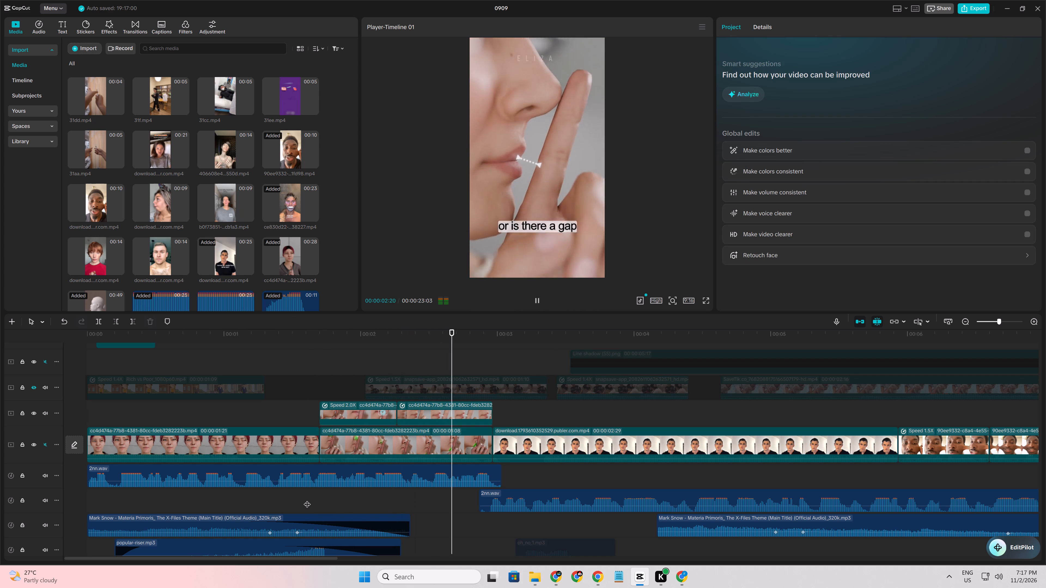
{"action": "left_click", "coordinate": [388, 495]}
{"action": "key", "text": "space"}
{"action": "key", "text": "space"}
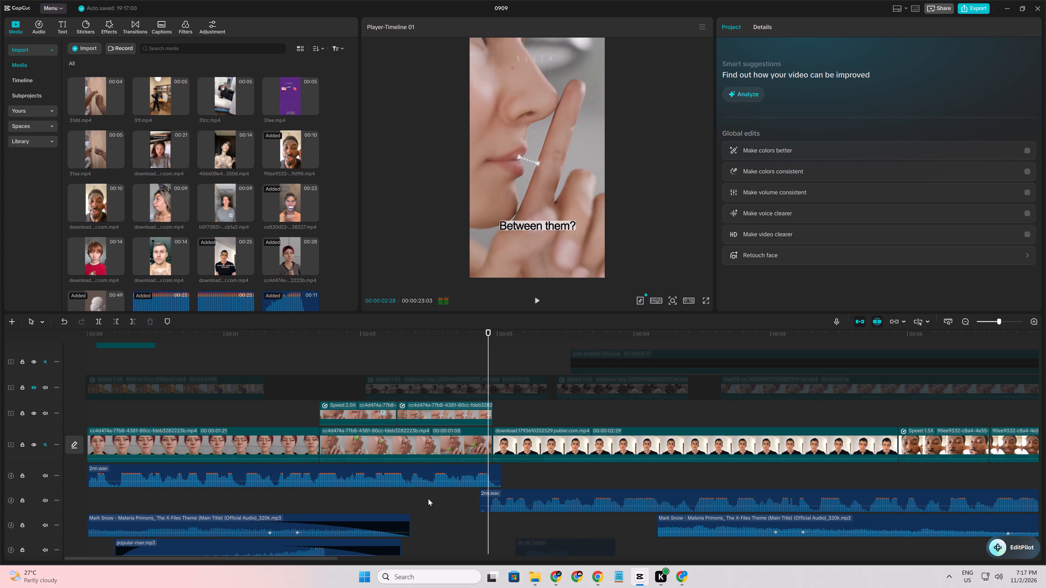
{"action": "left_click", "coordinate": [458, 499]}
{"action": "left_click_drag", "start_coordinate": [458, 499], "coordinate": [489, 511]}
{"action": "left_click_drag", "start_coordinate": [489, 511], "coordinate": [492, 511]}
Move both overlay parts onto the main track after the first clip and delete the original cc4d474a finger clip they replace.
{"action": "left_click_drag", "start_coordinate": [521, 419], "coordinate": [389, 412]}
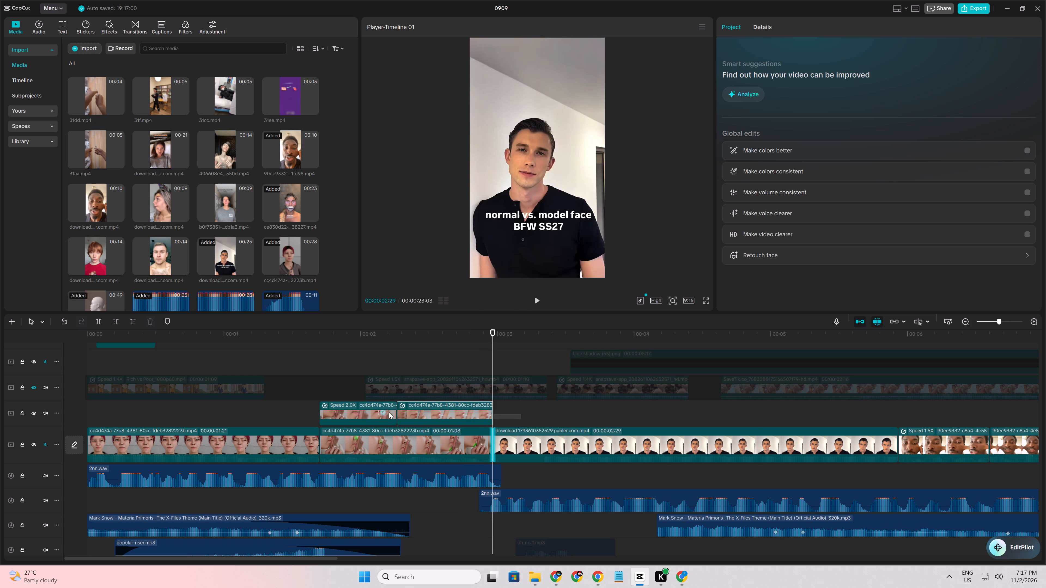
{"action": "left_click_drag", "start_coordinate": [389, 412], "coordinate": [372, 412]}
{"action": "left_click_drag", "start_coordinate": [364, 410], "coordinate": [355, 439]}
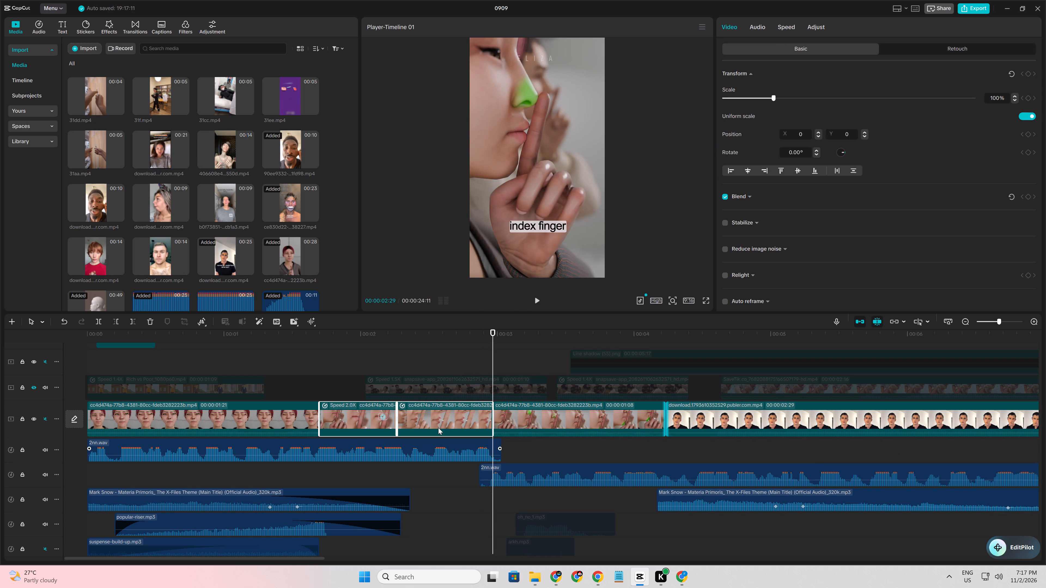
{"action": "left_click", "coordinate": [563, 415]}
{"action": "key", "text": "Delete"}
Play the opening from the start and replay the finger section to check the rebuilt main track against the voice-over.
{"action": "left_click", "coordinate": [395, 476]}
{"action": "left_click_drag", "start_coordinate": [395, 476], "coordinate": [150, 431]}
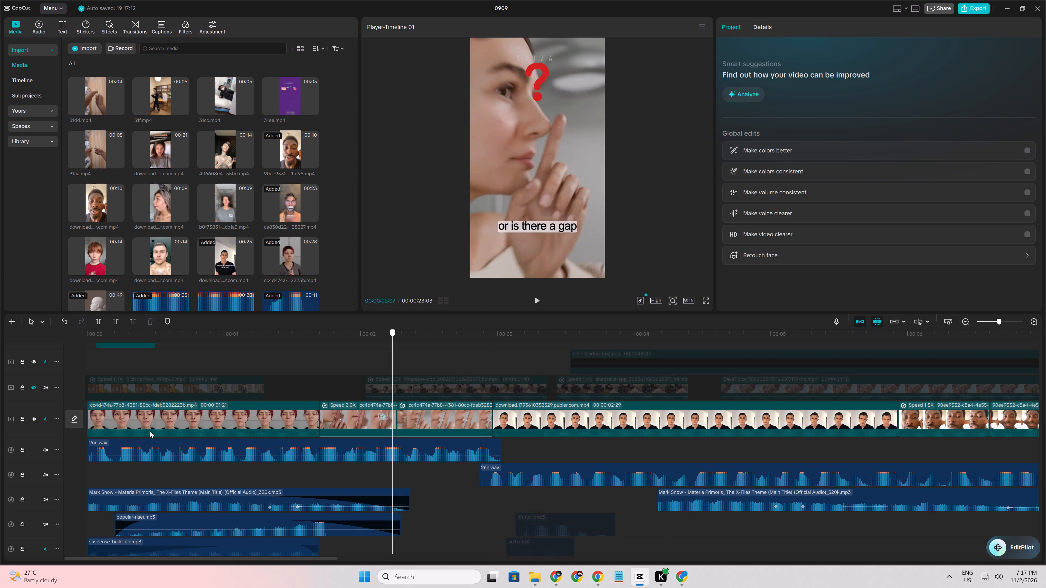
{"action": "left_click_drag", "start_coordinate": [150, 431], "coordinate": [0, 267]}
{"action": "key", "text": "space"}
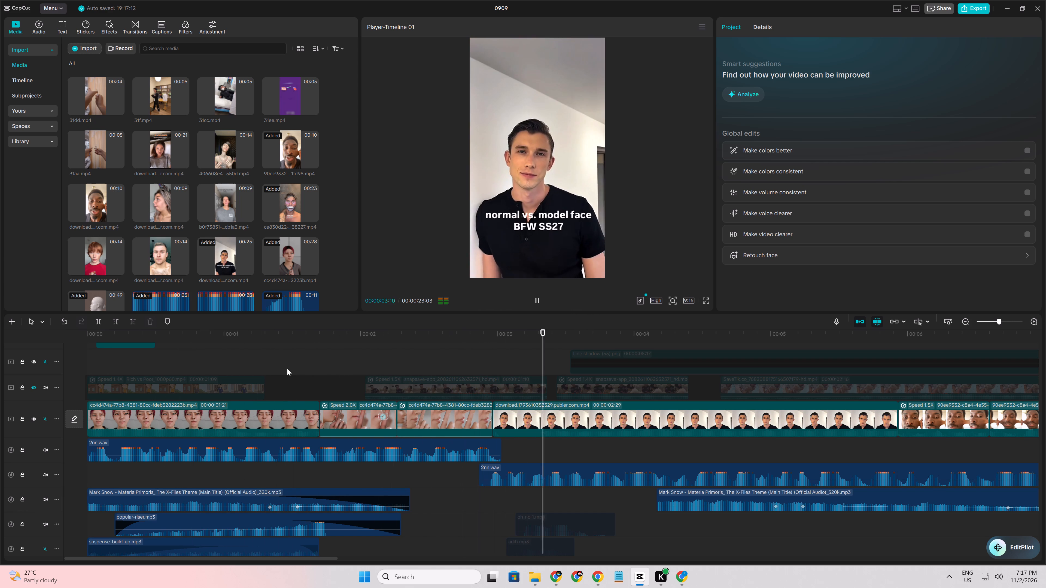
{"action": "left_click", "coordinate": [311, 477]}
{"action": "key", "text": "space"}
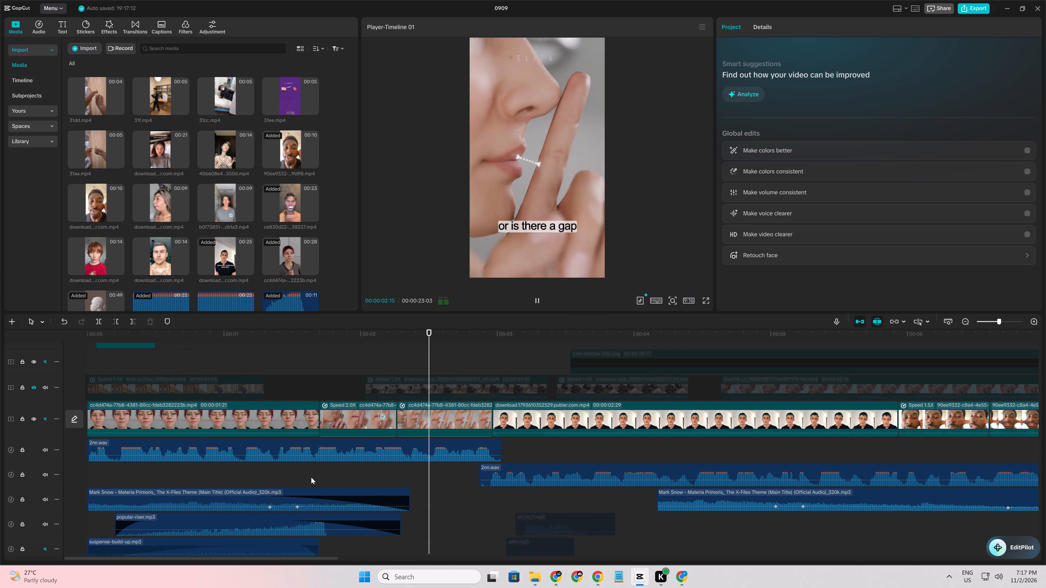
{"action": "key", "text": "space"}
{"action": "left_click", "coordinate": [311, 477]}
{"action": "left_click_drag", "start_coordinate": [311, 477], "coordinate": [0, 198]}
{"action": "key", "text": "space"}
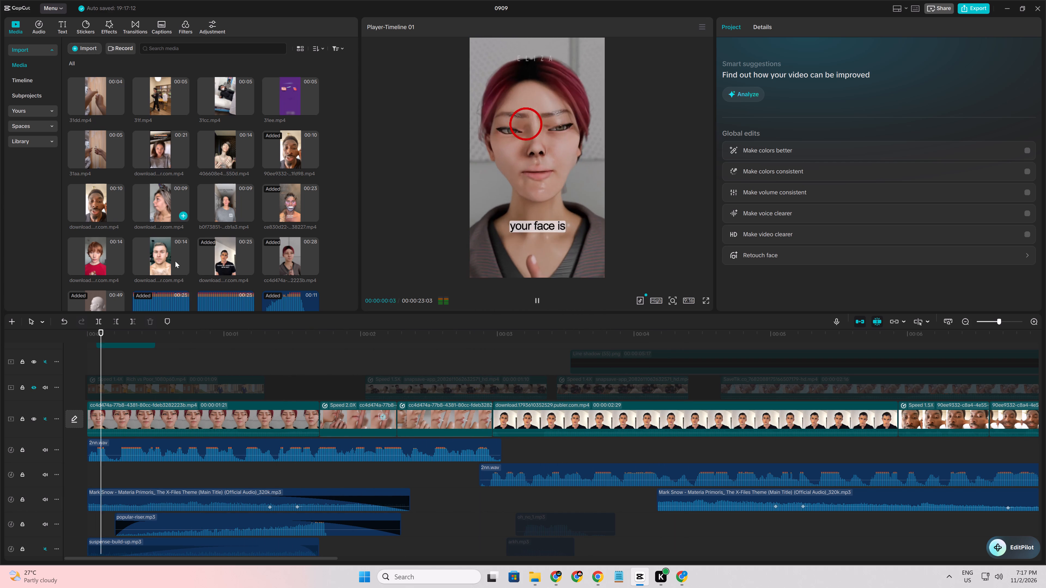
{"action": "key", "text": "space"}
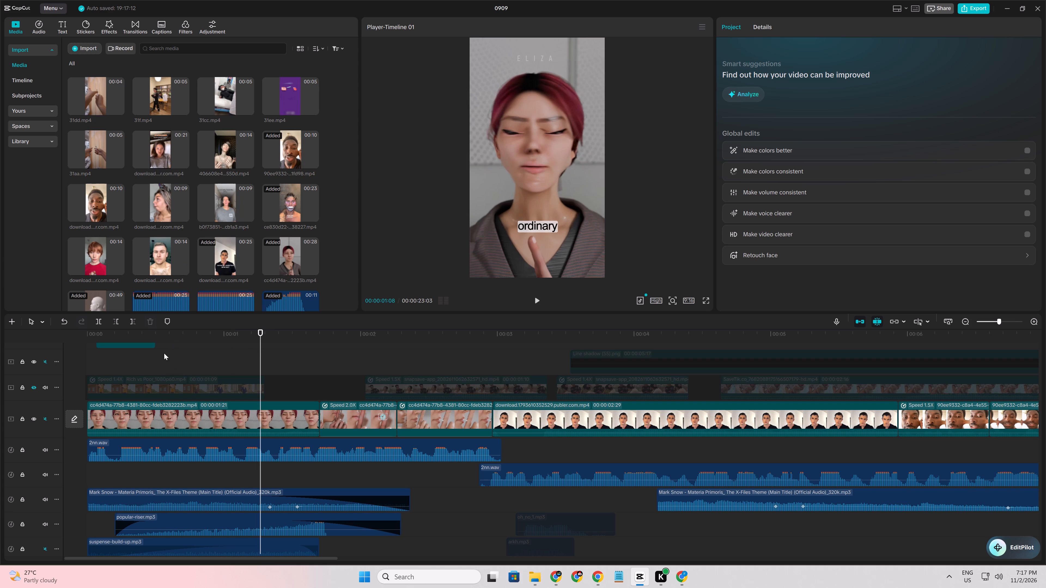
Add a transform keyframe at 00:00:00:00 on the first main-track clip and set its scale to 130%.
{"action": "left_click", "coordinate": [163, 348]}
{"action": "left_click_drag", "start_coordinate": [163, 348], "coordinate": [0, 297]}
{"action": "left_click", "coordinate": [191, 410]}
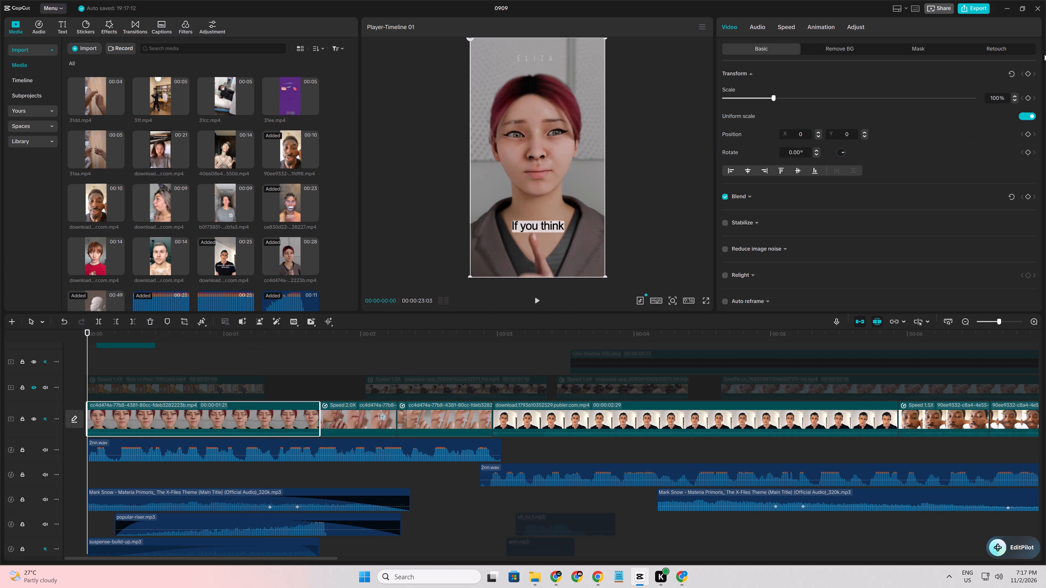
{"action": "left_click", "coordinate": [1030, 74]}
{"action": "double_click", "coordinate": [997, 96]}
{"action": "type", "text": "130"}
{"action": "key", "text": "Return"}
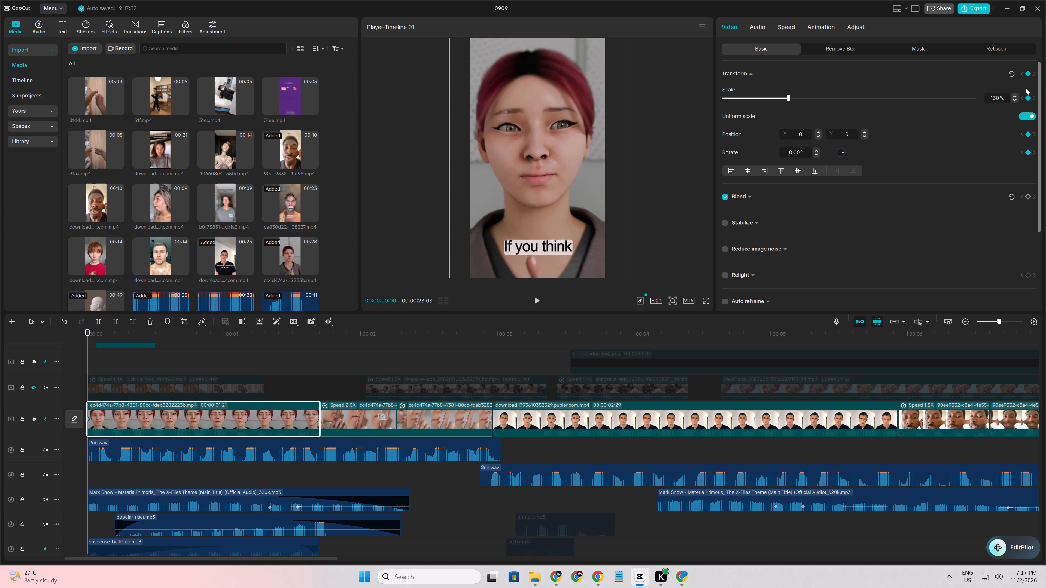
Set the first clip's scale to 100% at 00:00:00:01 and play the opening to check the zoom.
{"action": "key", "text": "Right"}
{"action": "double_click", "coordinate": [998, 96]}
{"action": "type", "text": "100"}
{"action": "key", "text": "Return"}
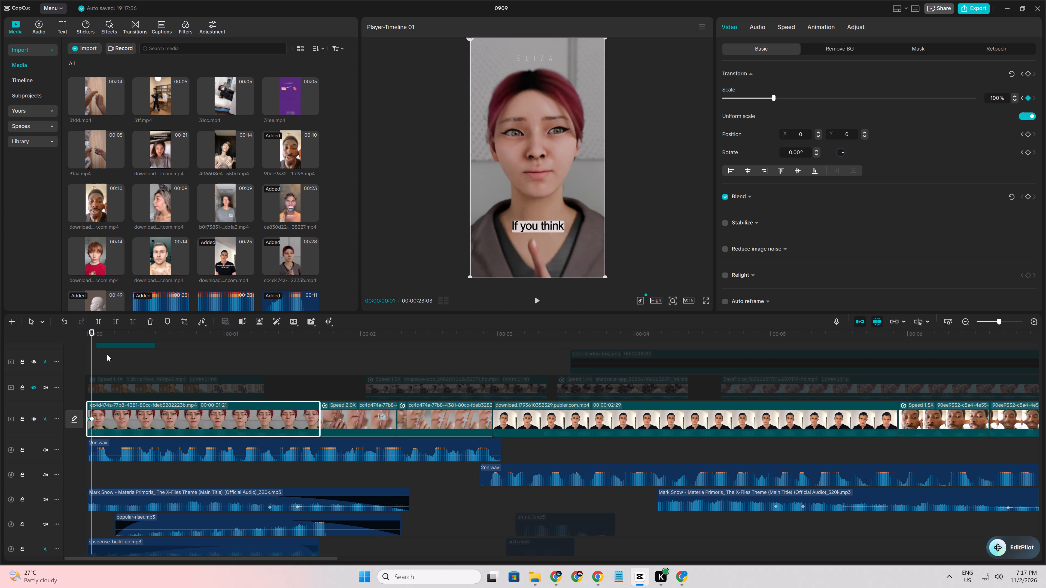
{"action": "left_click", "coordinate": [107, 356]}
{"action": "left_click_drag", "start_coordinate": [107, 356], "coordinate": [36, 357]}
{"action": "key", "text": "space"}
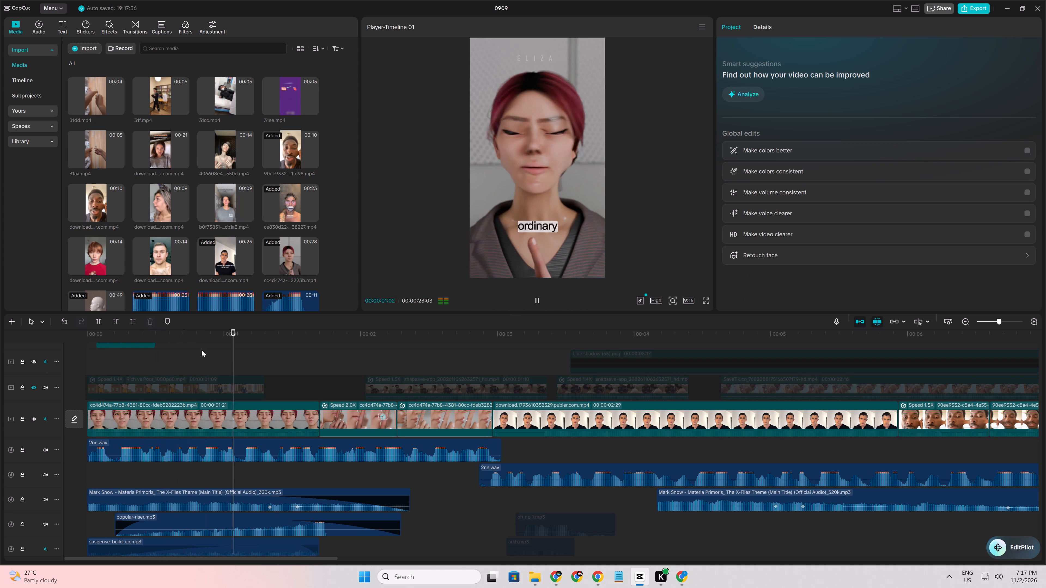
{"action": "key", "text": "space"}
Deactivate the red circle clip near the timeline's start and play on through the finger section.
{"action": "scroll", "coordinate": [178, 352], "scroll_direction": "up", "scroll_amount": 4}
{"action": "left_click", "coordinate": [124, 378]}
{"action": "right_click", "coordinate": [124, 378]}
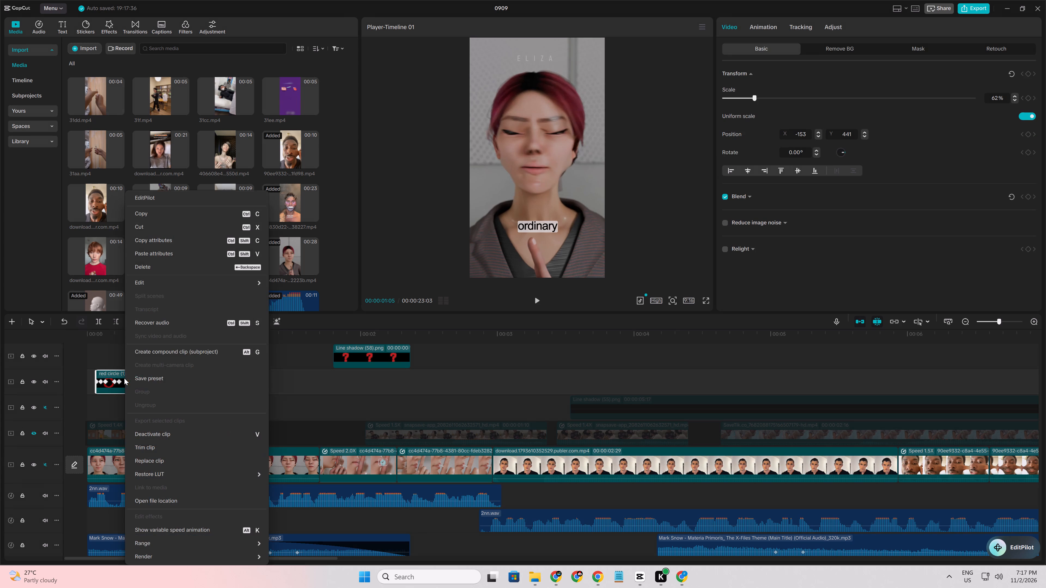
{"action": "left_click", "coordinate": [153, 439]}
{"action": "left_click", "coordinate": [224, 378]}
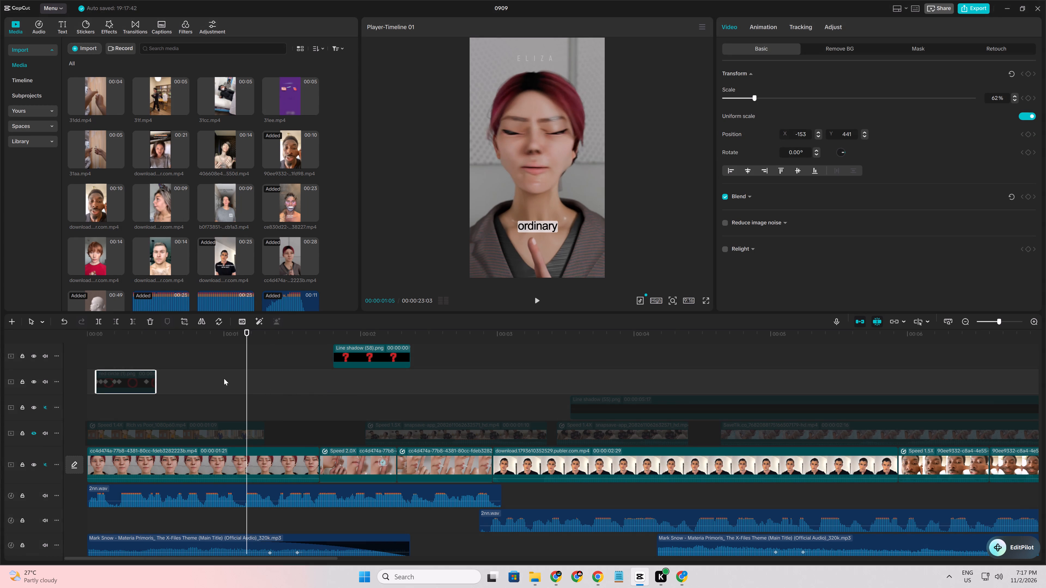
{"action": "key", "text": "space"}
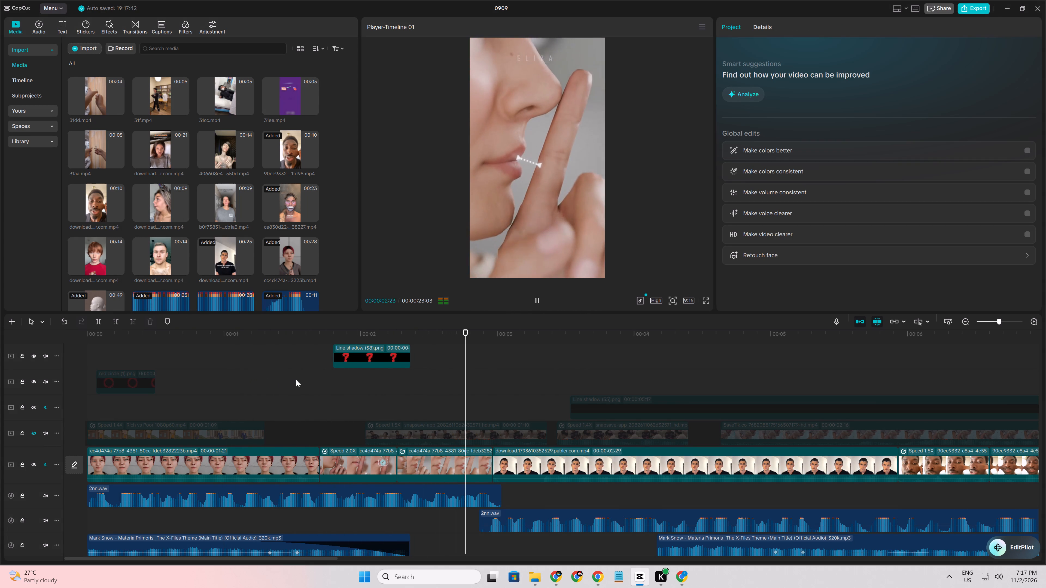
{"action": "key", "text": "space"}
{"action": "left_click", "coordinate": [371, 391]}
{"action": "key", "text": "space"}
{"action": "key", "text": "space"}
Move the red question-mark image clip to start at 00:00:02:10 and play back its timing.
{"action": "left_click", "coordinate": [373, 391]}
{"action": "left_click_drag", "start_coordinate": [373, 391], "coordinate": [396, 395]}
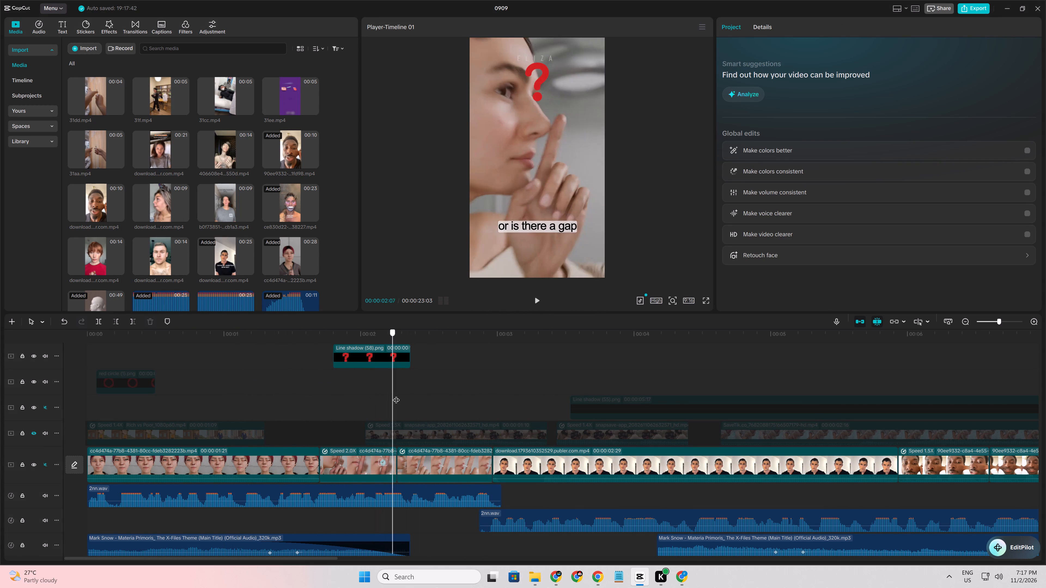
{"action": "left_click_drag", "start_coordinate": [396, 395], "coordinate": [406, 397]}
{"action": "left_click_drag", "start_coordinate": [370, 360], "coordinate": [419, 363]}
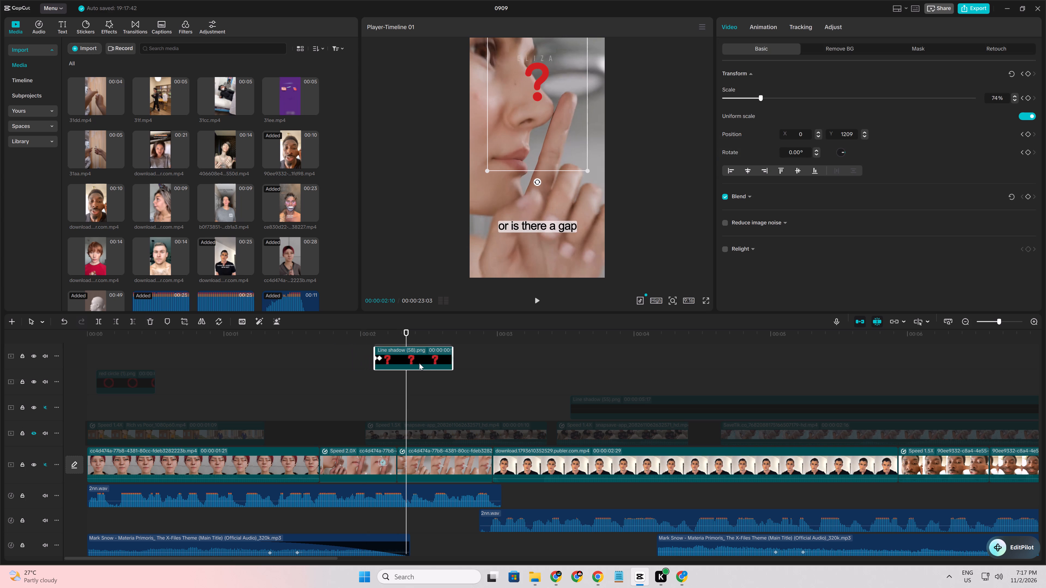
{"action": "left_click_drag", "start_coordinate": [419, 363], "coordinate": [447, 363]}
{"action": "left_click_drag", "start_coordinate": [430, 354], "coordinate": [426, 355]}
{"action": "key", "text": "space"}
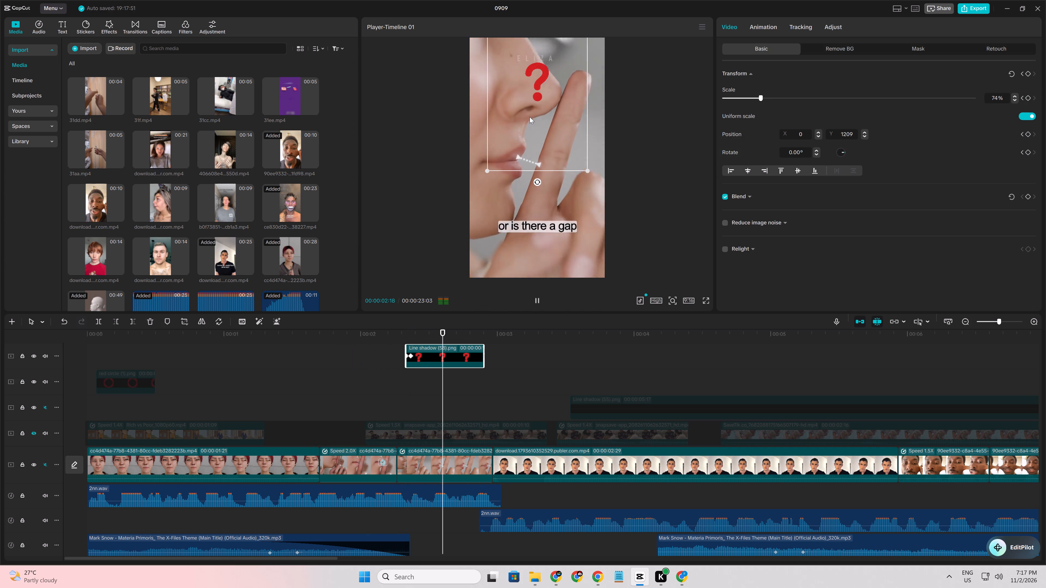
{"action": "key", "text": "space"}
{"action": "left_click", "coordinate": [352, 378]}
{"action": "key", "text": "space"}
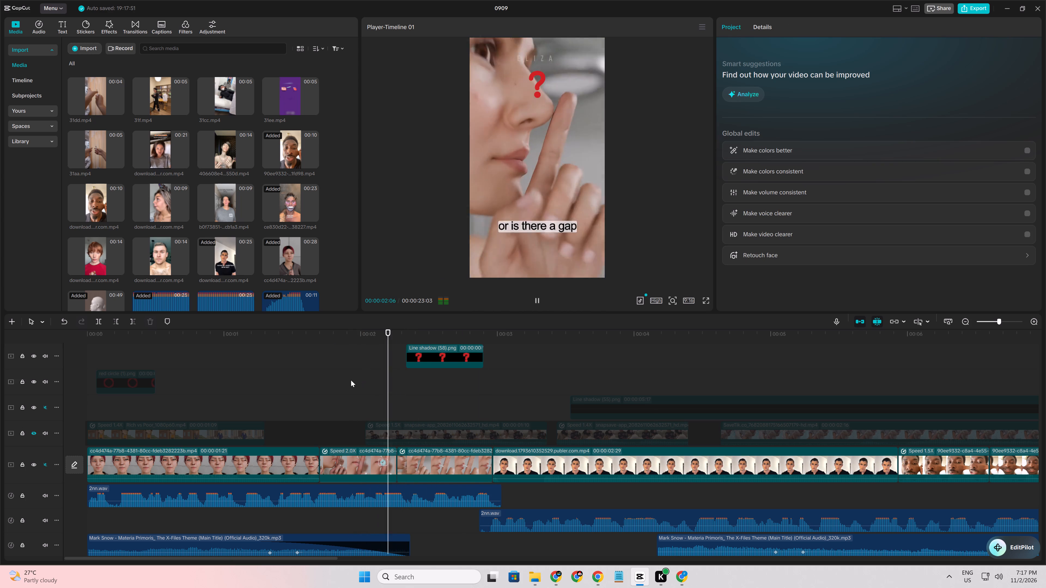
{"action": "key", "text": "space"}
Move the red question-mark clip earlier to start at about 00:00:01:25 and play back its timing.
{"action": "left_click", "coordinate": [317, 379]}
{"action": "key", "text": "space"}
{"action": "key", "text": "space"}
{"action": "left_click_drag", "start_coordinate": [420, 356], "coordinate": [355, 355]}
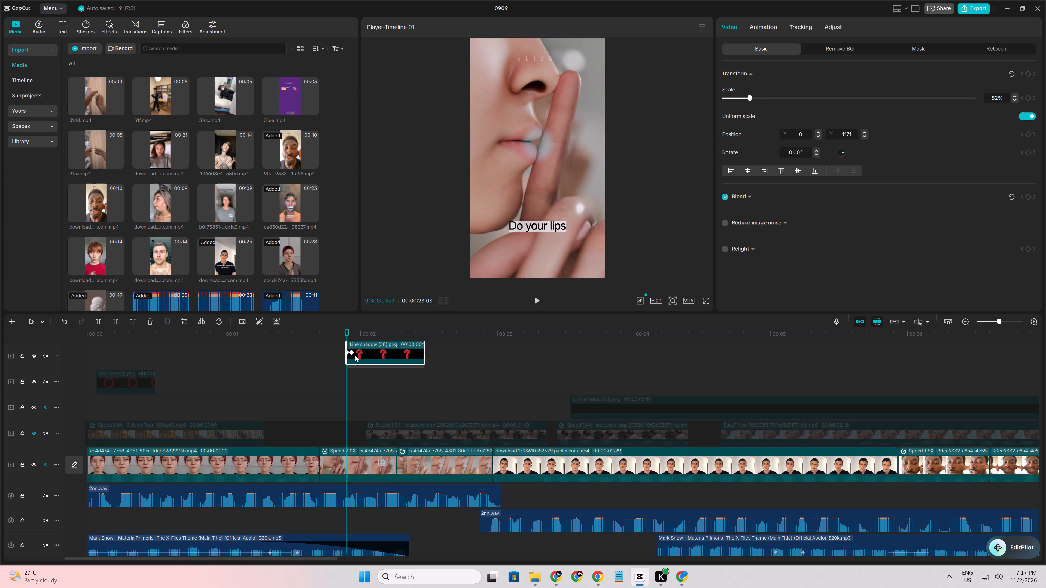
{"action": "left_click_drag", "start_coordinate": [355, 355], "coordinate": [351, 355]}
{"action": "left_click", "coordinate": [298, 375]}
{"action": "key", "text": "space"}
{"action": "key", "text": "space"}
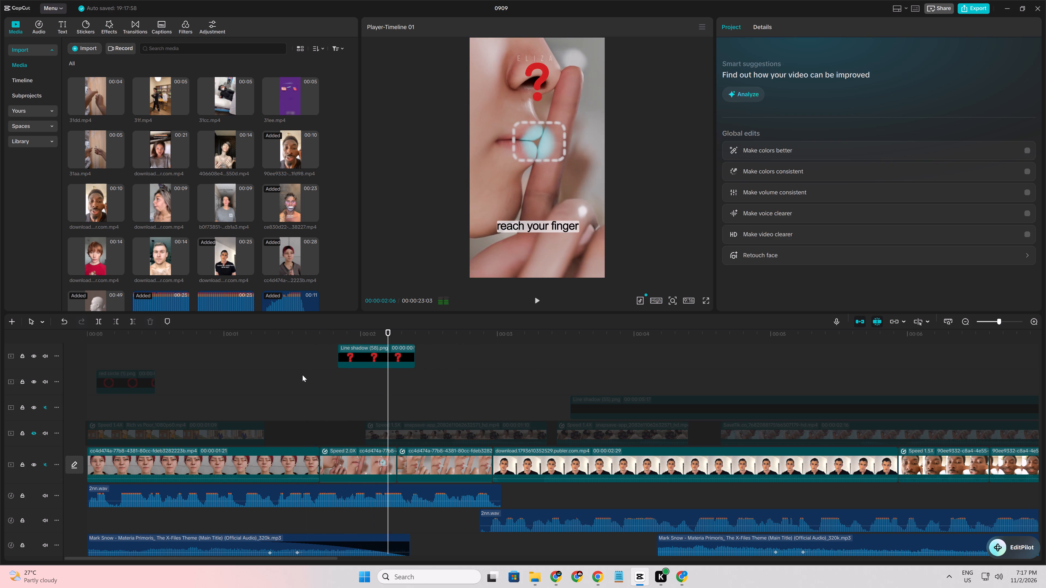
{"action": "left_click", "coordinate": [314, 377]}
{"action": "key", "text": "space"}
{"action": "key", "text": "space"}
{"action": "left_click", "coordinate": [317, 378]}
{"action": "key", "text": "space"}
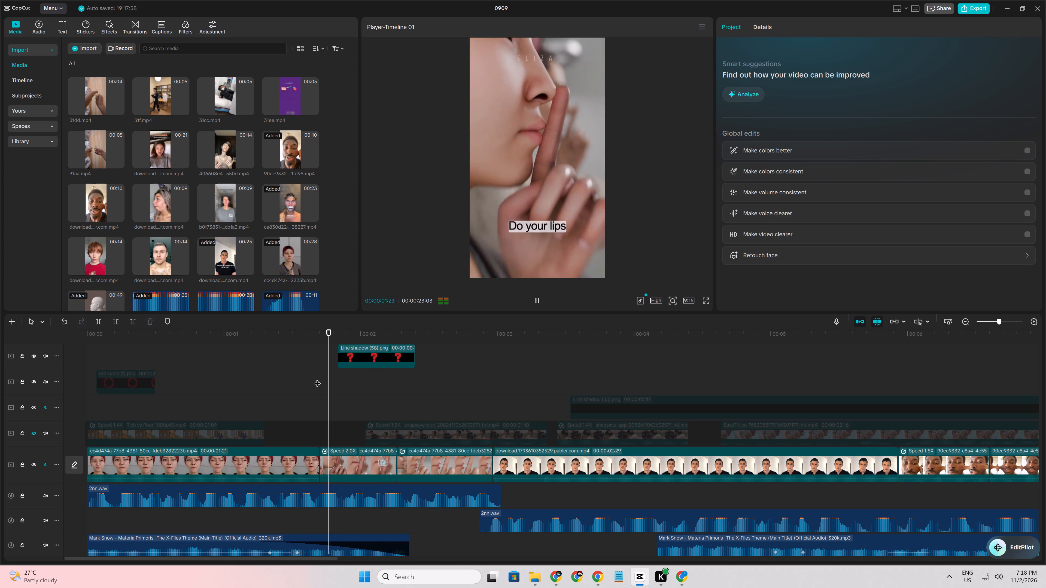
{"action": "key", "text": "space"}
Trim the question-mark clip's end to 00:00:02:07 and play back the section around it.
{"action": "left_click", "coordinate": [383, 361]}
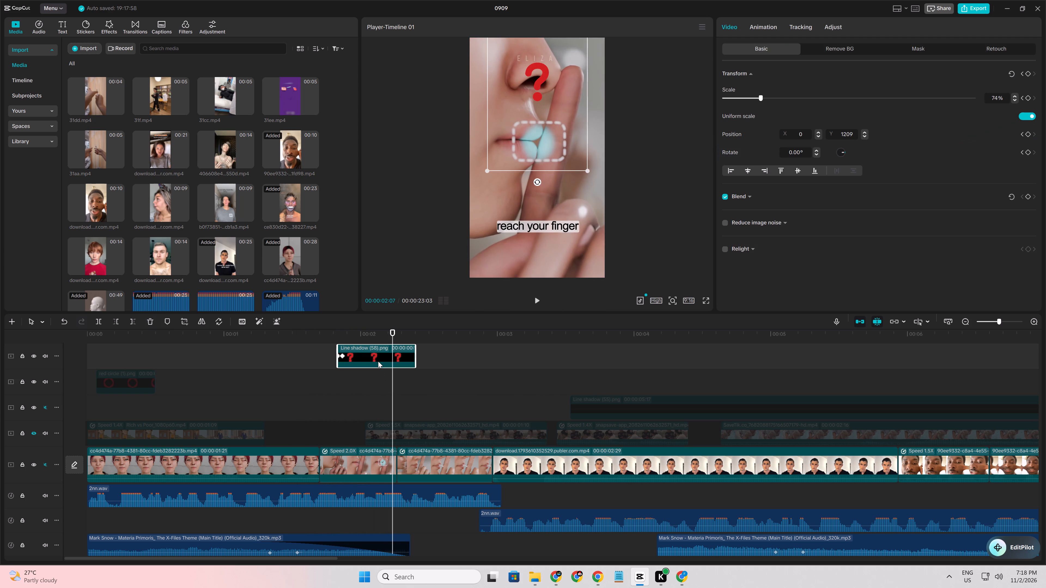
{"action": "key", "text": "w"}
{"action": "left_click", "coordinate": [312, 374]}
{"action": "key", "text": "space"}
{"action": "key", "text": "space"}
{"action": "left_click", "coordinate": [312, 374]}
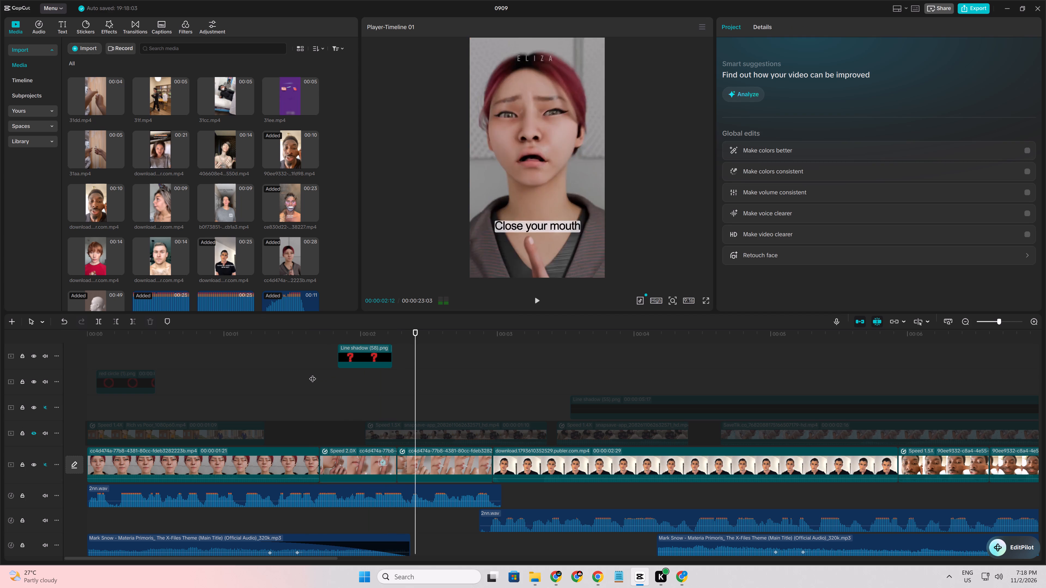
{"action": "key", "text": "space"}
{"action": "key", "text": "space"}
{"action": "left_click", "coordinate": [311, 374]}
{"action": "left_click", "coordinate": [291, 374]}
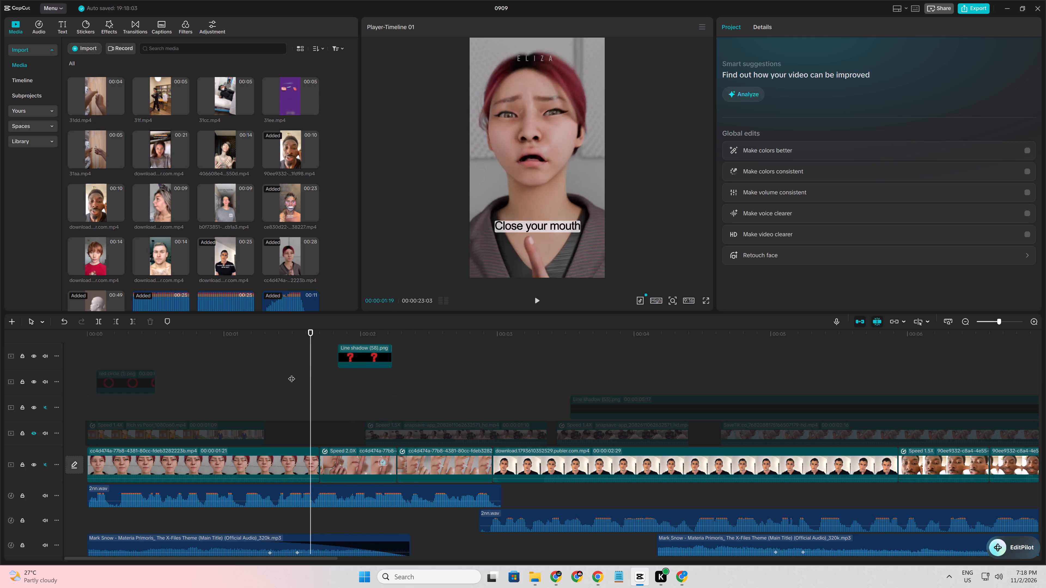
{"action": "key", "text": "space"}
{"action": "key", "text": "space"}
{"action": "left_click", "coordinate": [305, 375]}
{"action": "left_click_drag", "start_coordinate": [305, 375], "coordinate": [330, 379]}
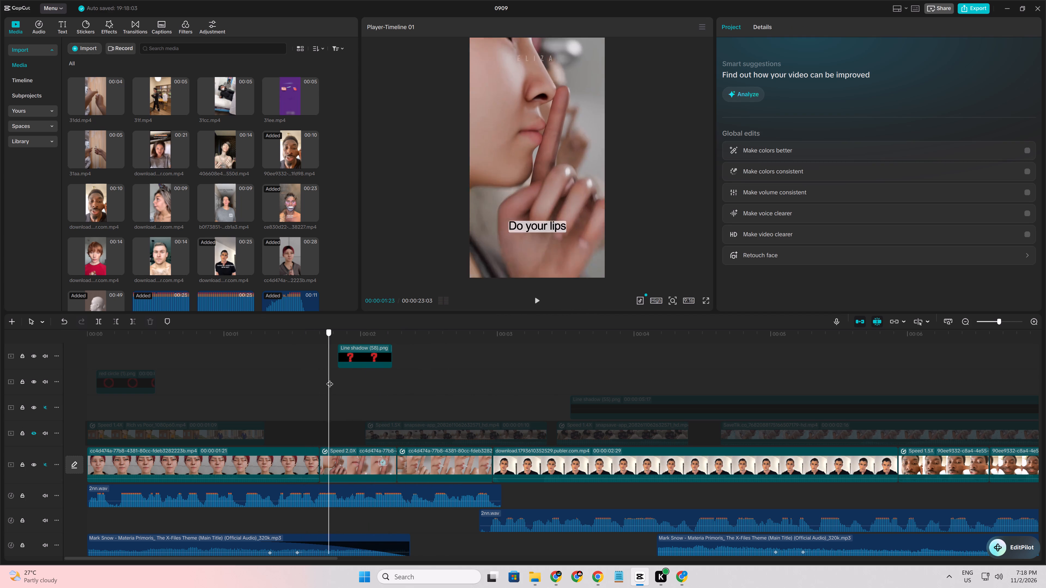
{"action": "left_click_drag", "start_coordinate": [330, 379], "coordinate": [319, 377]}
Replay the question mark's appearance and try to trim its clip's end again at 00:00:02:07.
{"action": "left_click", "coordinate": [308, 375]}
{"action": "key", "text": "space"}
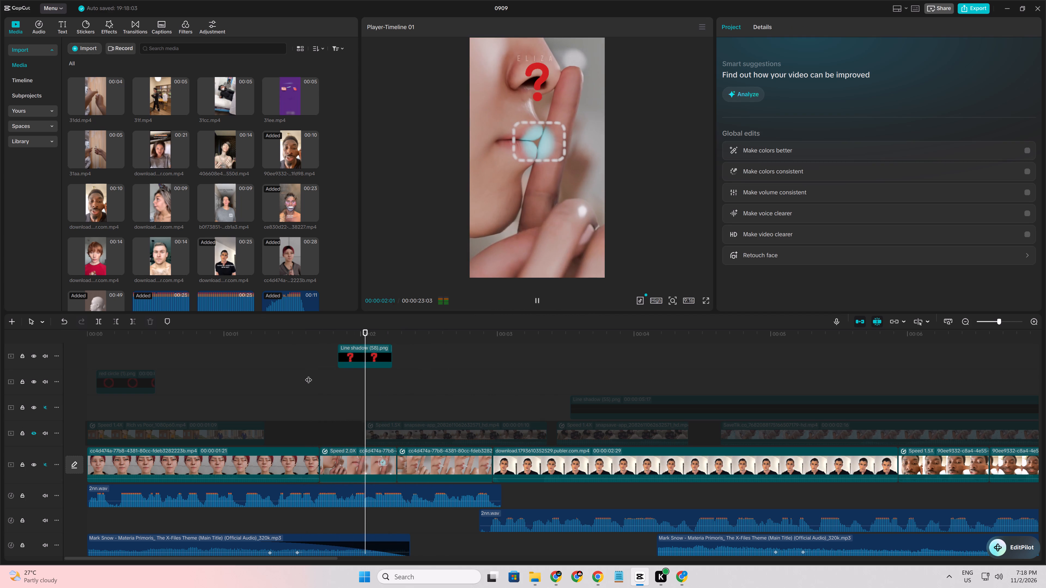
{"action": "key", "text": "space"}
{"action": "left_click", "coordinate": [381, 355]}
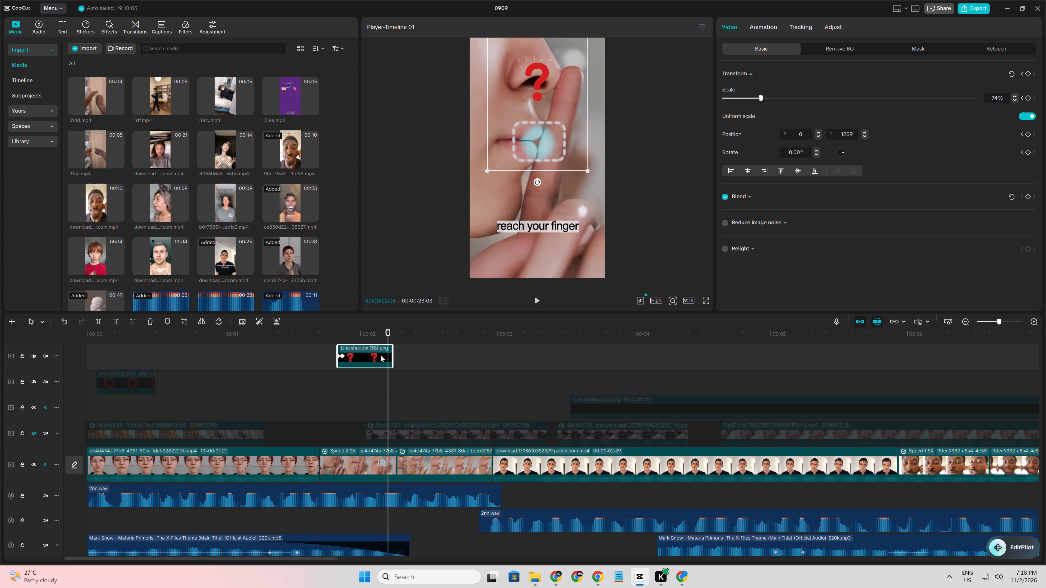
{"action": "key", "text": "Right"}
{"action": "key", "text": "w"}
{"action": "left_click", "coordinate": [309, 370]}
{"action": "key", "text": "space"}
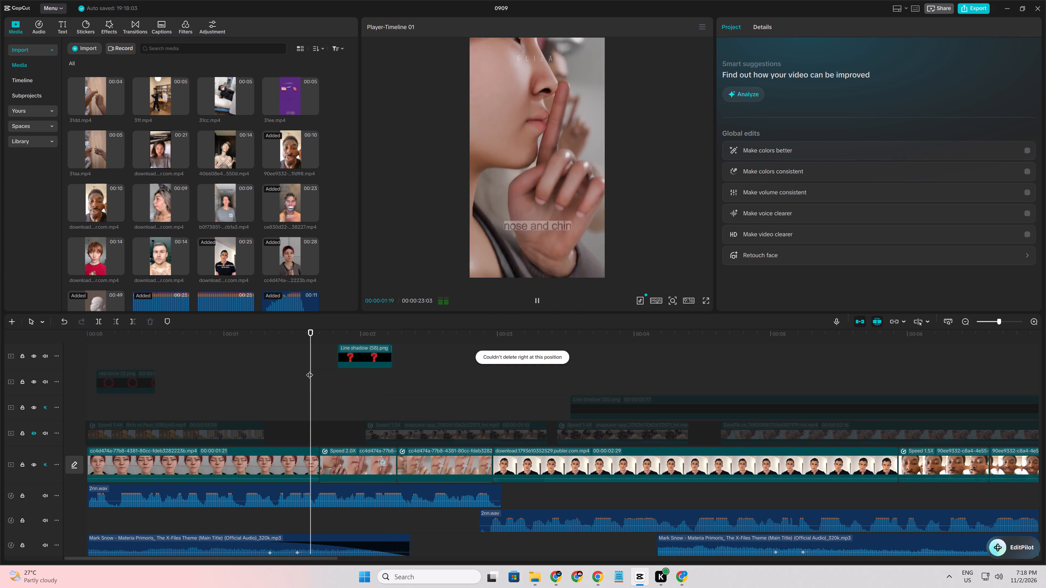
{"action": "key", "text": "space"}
Copy the question-mark clip and paste the duplicate at 00:00:02:12 on the same track.
{"action": "left_click", "coordinate": [370, 358]}
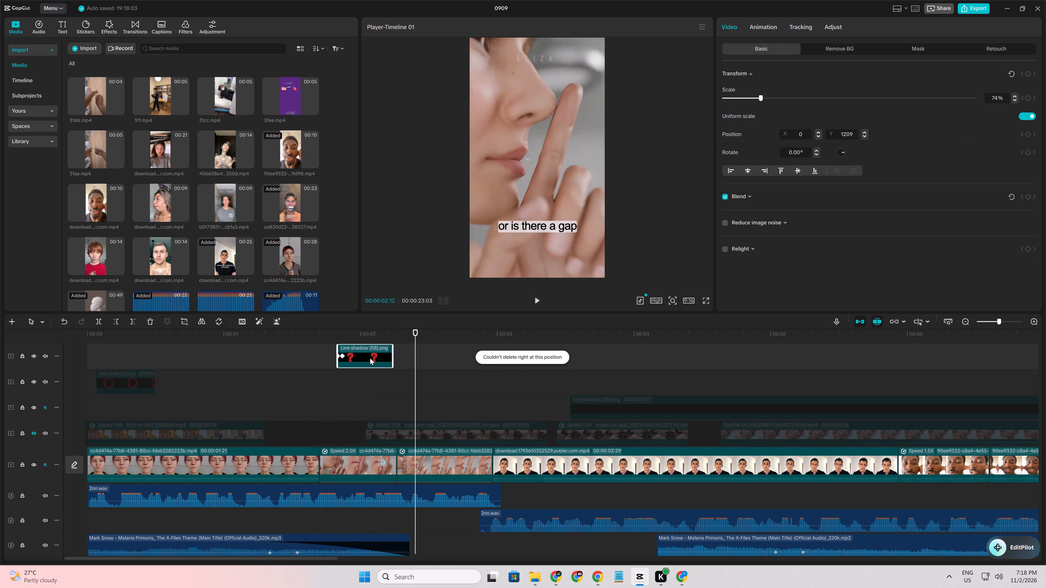
{"action": "key", "text": "ctrl+c"}
{"action": "key", "text": "ctrl+v"}
{"action": "scroll", "coordinate": [443, 376], "scroll_direction": "up", "scroll_amount": 5, "text": "ctrl"}
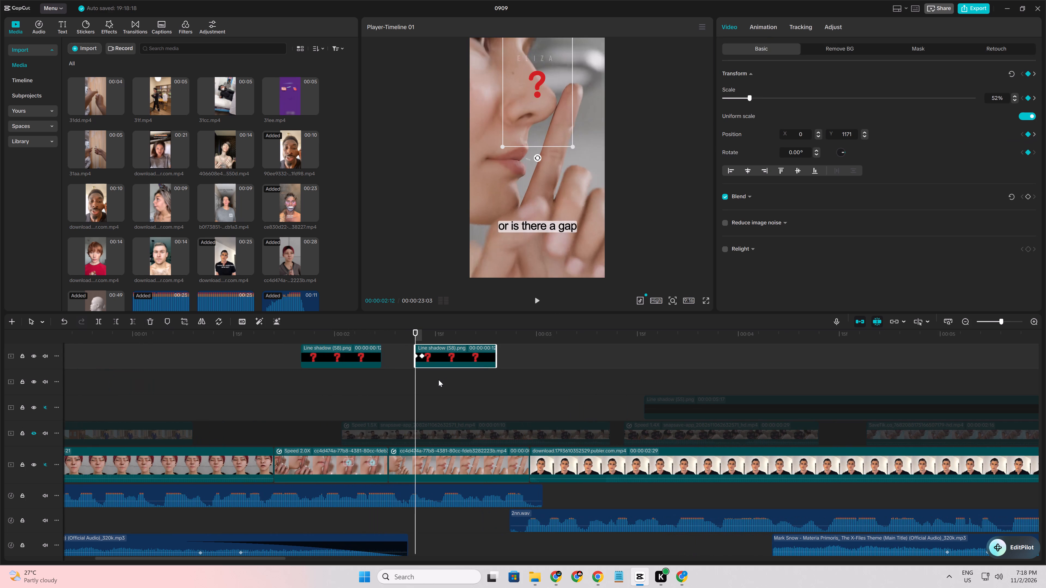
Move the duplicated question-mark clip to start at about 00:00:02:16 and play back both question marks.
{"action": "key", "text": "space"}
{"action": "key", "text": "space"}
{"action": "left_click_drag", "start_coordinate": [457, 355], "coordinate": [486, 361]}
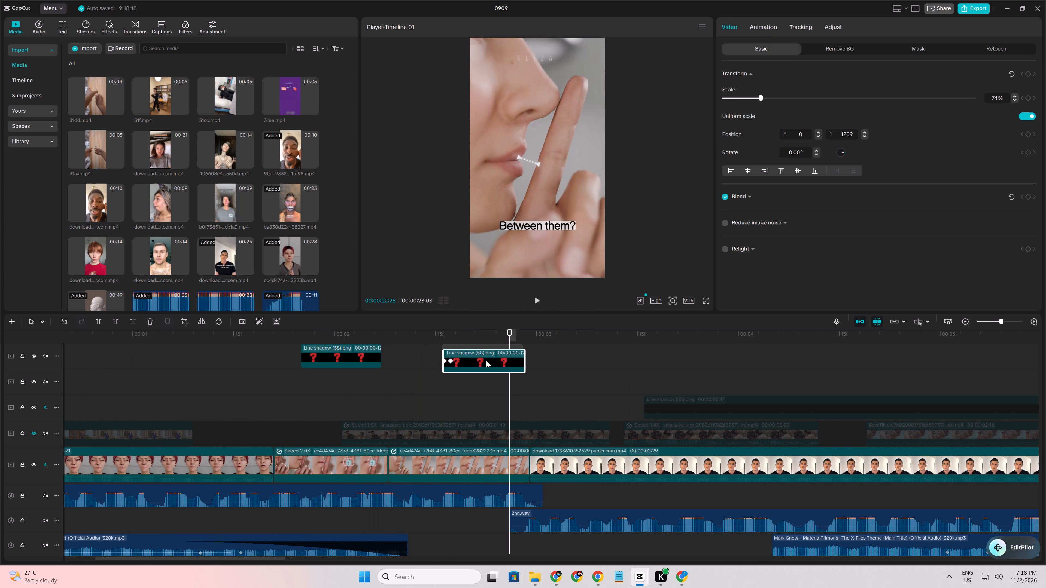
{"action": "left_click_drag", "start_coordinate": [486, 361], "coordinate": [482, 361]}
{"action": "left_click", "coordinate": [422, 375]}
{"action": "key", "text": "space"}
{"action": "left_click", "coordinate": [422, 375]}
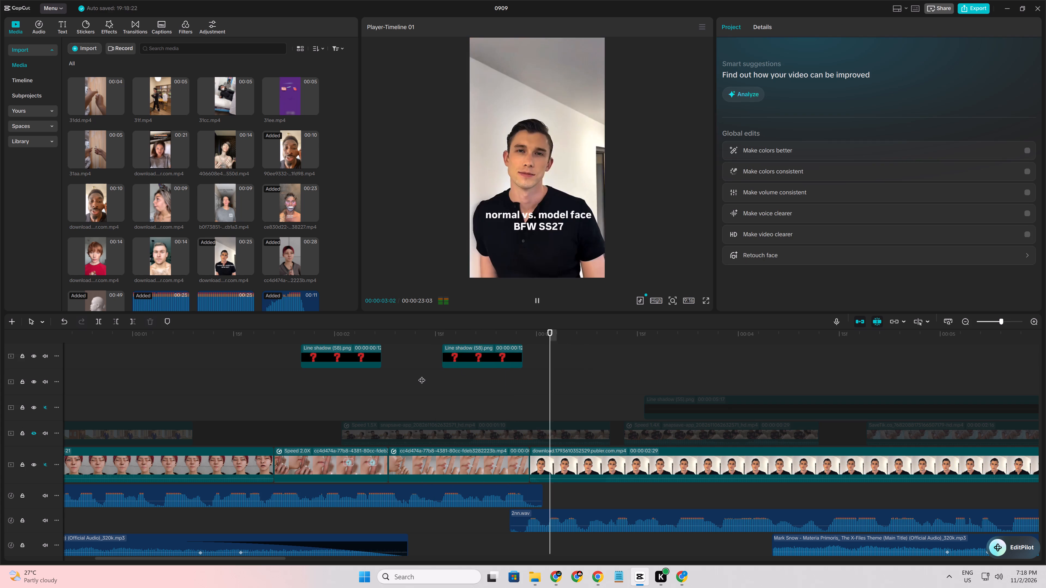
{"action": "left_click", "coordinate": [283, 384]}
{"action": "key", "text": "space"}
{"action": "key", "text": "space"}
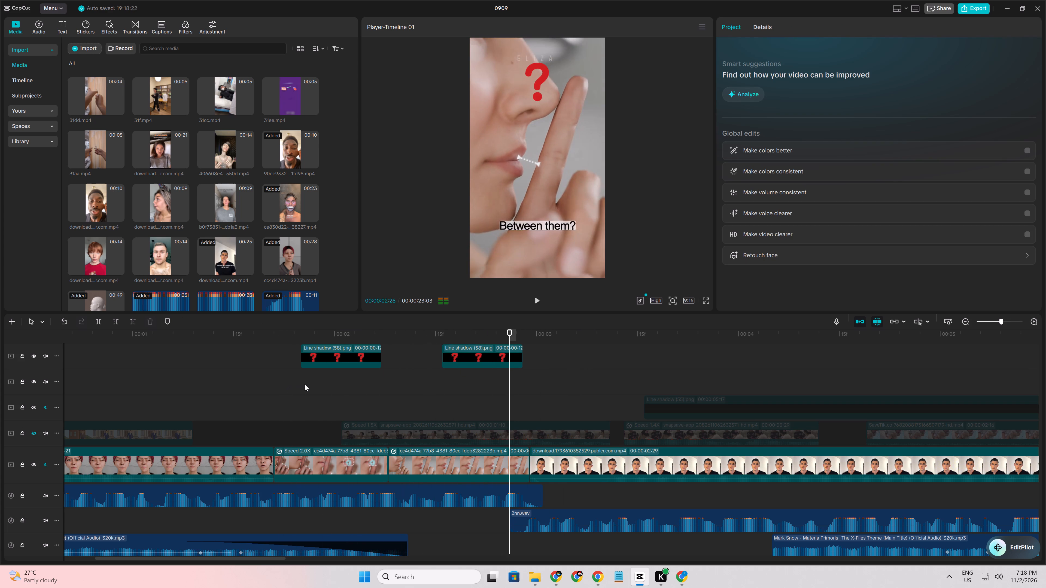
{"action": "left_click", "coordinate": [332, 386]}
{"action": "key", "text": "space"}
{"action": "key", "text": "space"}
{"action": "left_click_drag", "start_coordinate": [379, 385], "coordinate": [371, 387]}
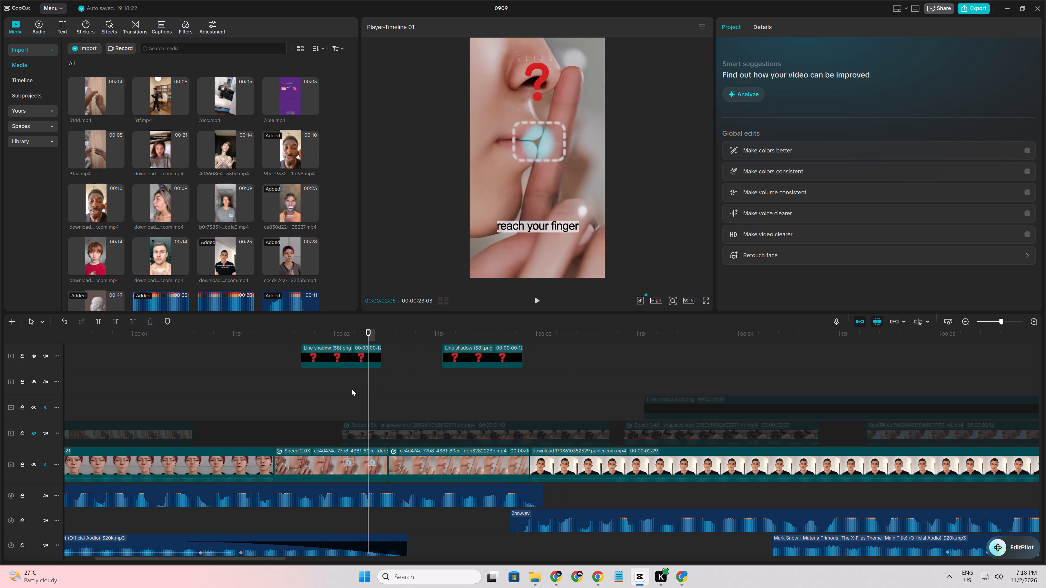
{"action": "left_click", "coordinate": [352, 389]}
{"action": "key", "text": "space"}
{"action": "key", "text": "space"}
Move the second question-mark clip to start at 00:00:02:14 and check its timing against the voice-over.
{"action": "left_click_drag", "start_coordinate": [454, 362], "coordinate": [440, 363]}
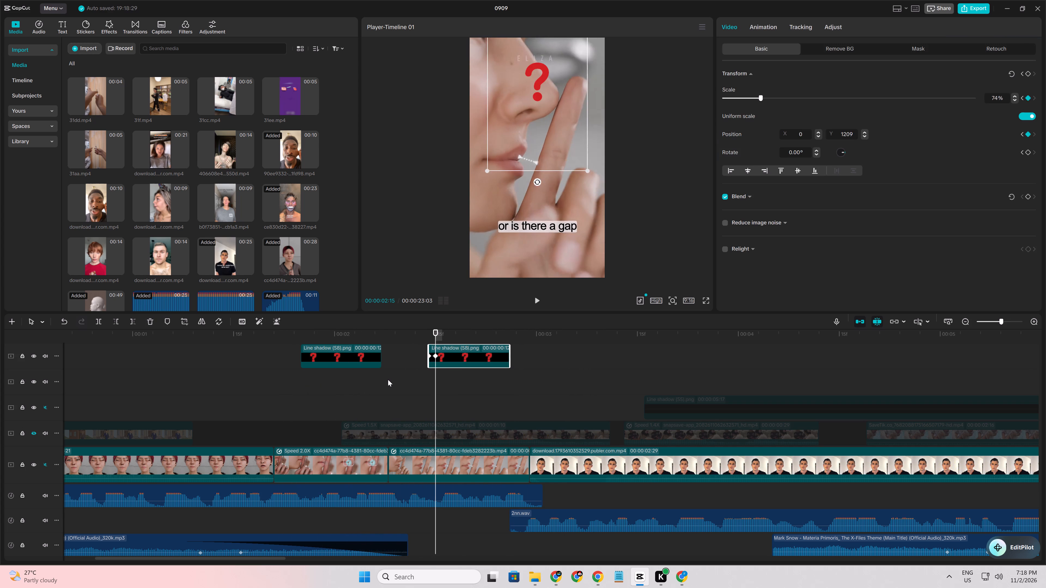
{"action": "left_click", "coordinate": [388, 379]}
{"action": "key", "text": "space"}
{"action": "left_click", "coordinate": [352, 386]}
{"action": "left_click", "coordinate": [295, 389]}
{"action": "key", "text": "space"}
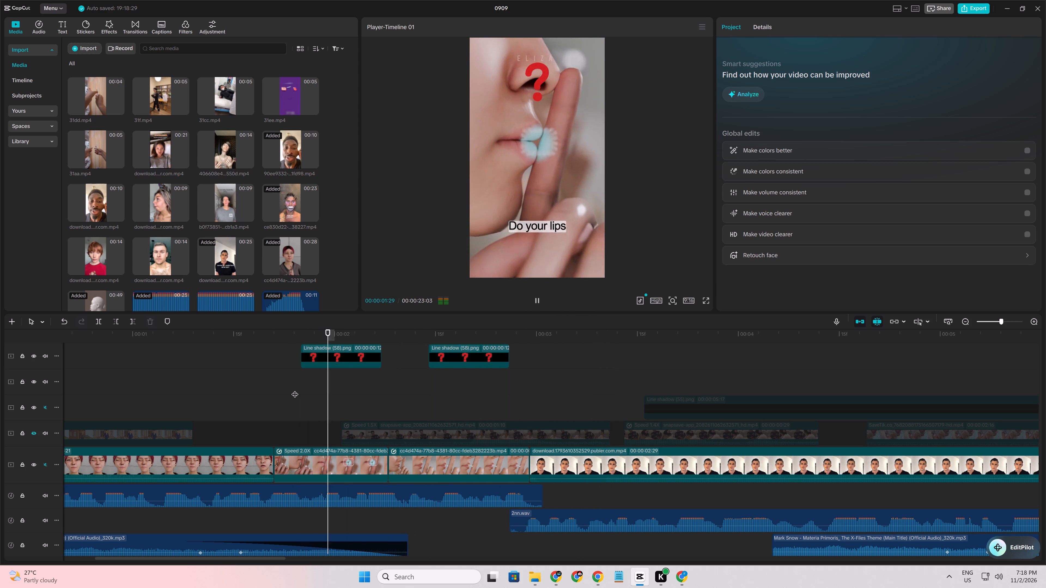
{"action": "left_click", "coordinate": [367, 393]}
{"action": "key", "text": "space"}
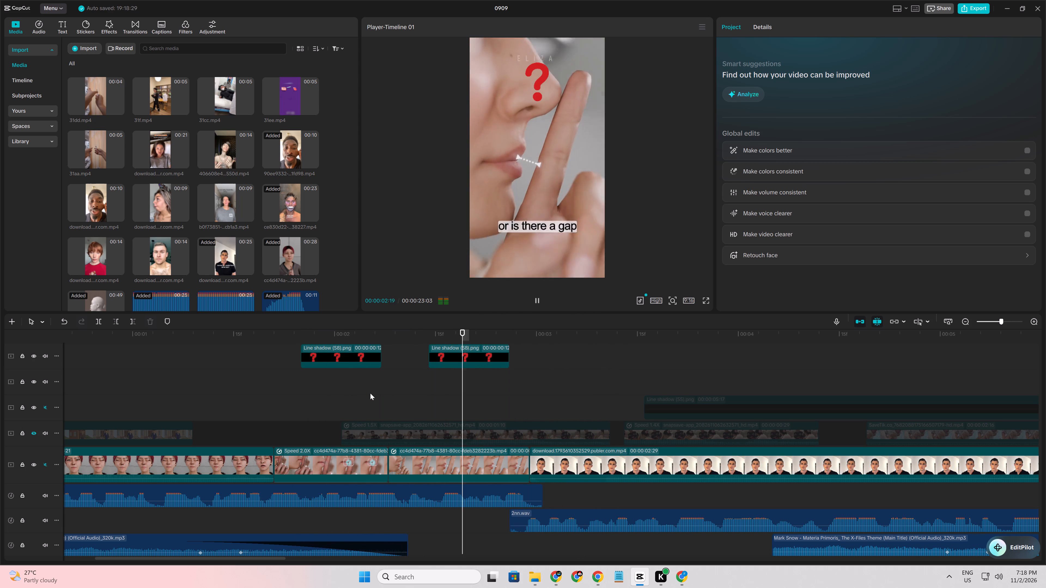
{"action": "key", "text": "space"}
{"action": "left_click", "coordinate": [366, 394]}
{"action": "key", "text": "space"}
{"action": "key", "text": "space"}
{"action": "left_click", "coordinate": [382, 394]}
{"action": "key", "text": "space"}
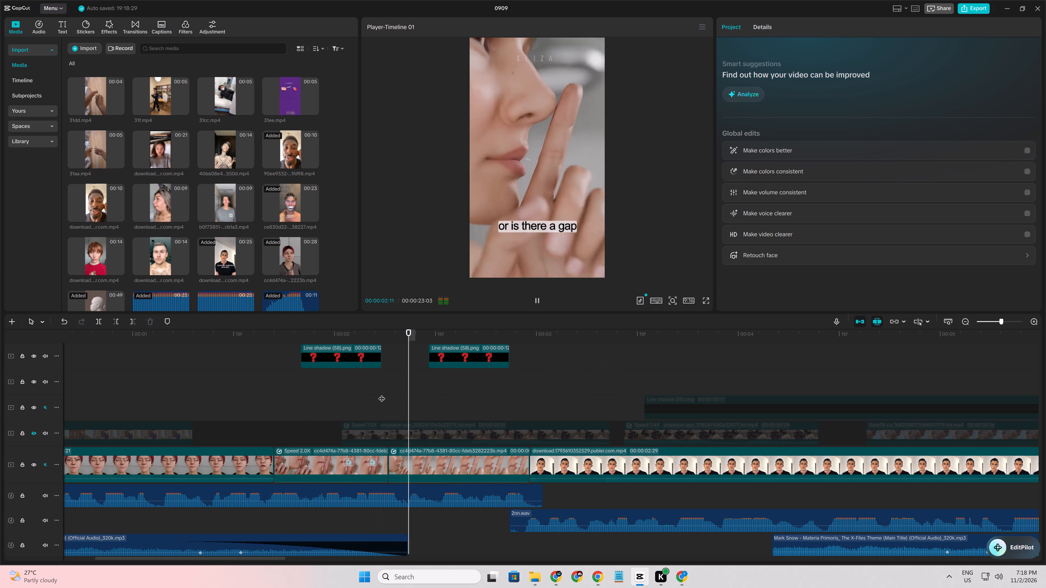
{"action": "key", "text": "space"}
Extend the second question-mark clip to 00:00:00:15 so it ends with the finger clip below.
{"action": "double_click", "coordinate": [431, 376]}
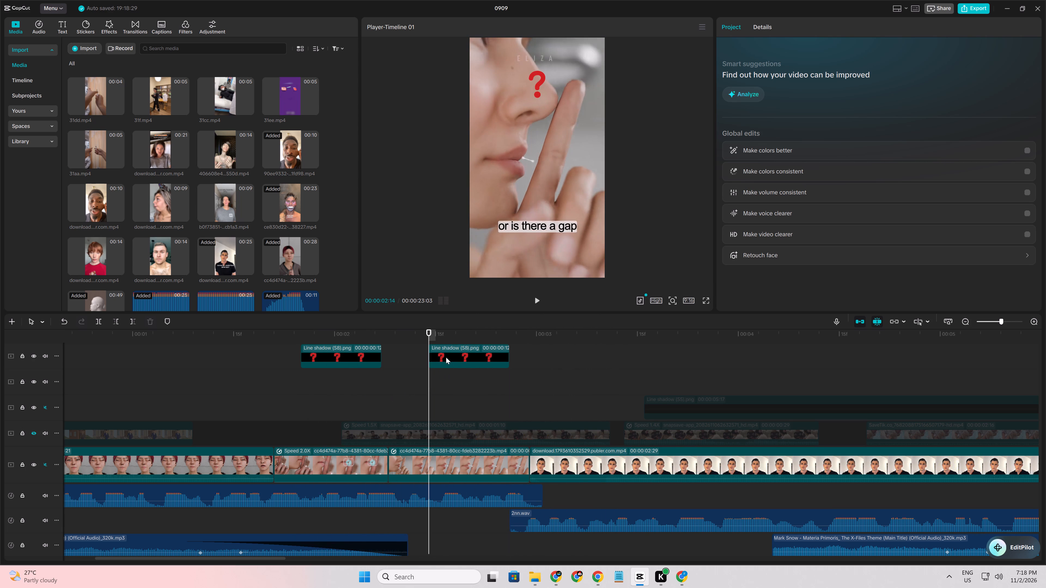
{"action": "left_click", "coordinate": [449, 354]}
{"action": "left_click_drag", "start_coordinate": [510, 354], "coordinate": [529, 354]}
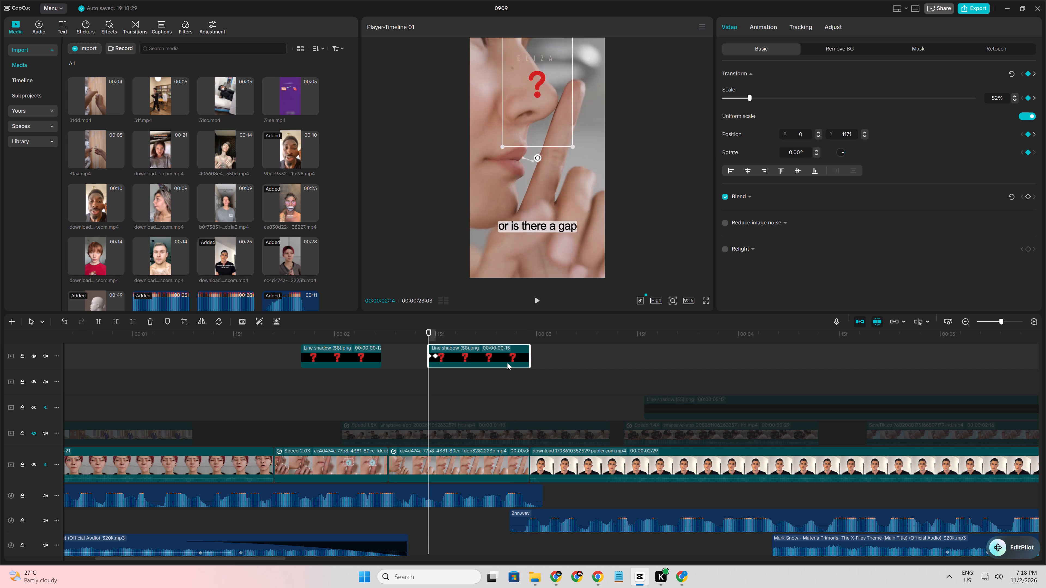
Play and scrub through the finger section to review the timing of both question marks.
{"action": "left_click", "coordinate": [382, 383]}
{"action": "key", "text": "space"}
{"action": "left_click", "coordinate": [278, 385]}
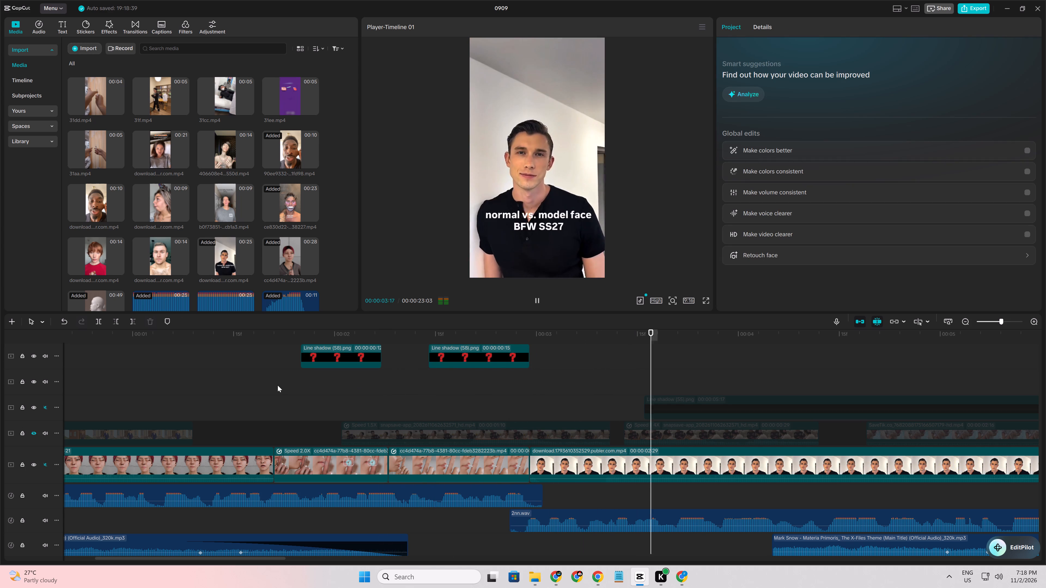
{"action": "key", "text": "space"}
{"action": "key", "text": "space"}
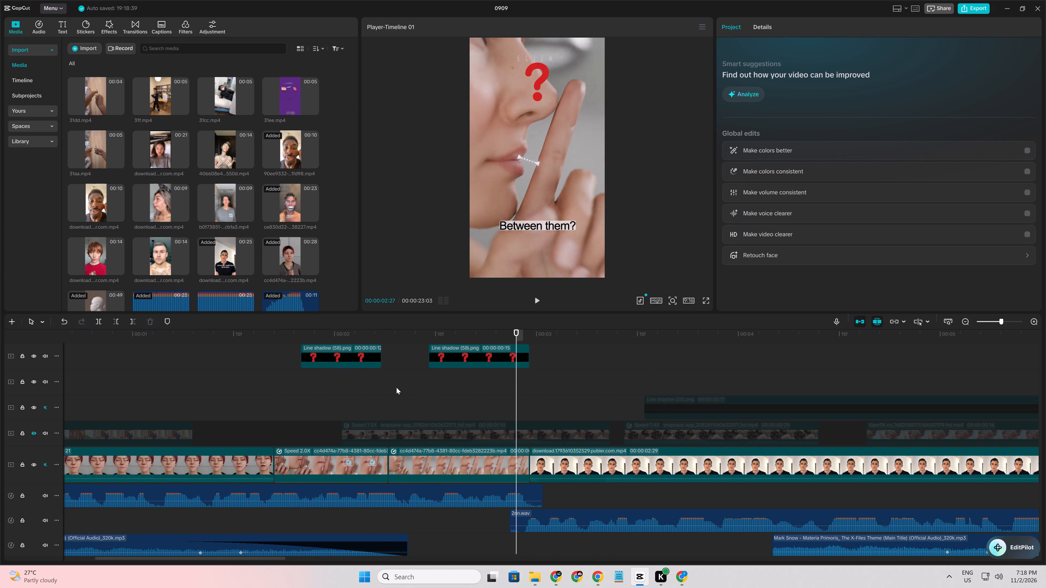
{"action": "left_click", "coordinate": [396, 387]}
{"action": "key", "text": "space"}
{"action": "left_click", "coordinate": [290, 398]}
{"action": "key", "text": "space"}
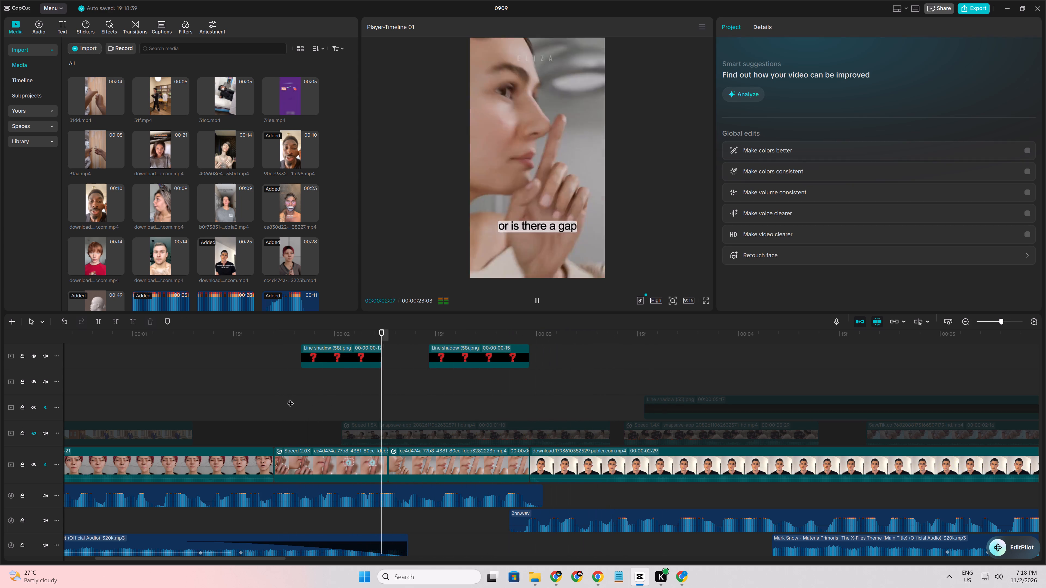
{"action": "left_click", "coordinate": [290, 398]}
{"action": "left_click_drag", "start_coordinate": [290, 398], "coordinate": [309, 397]}
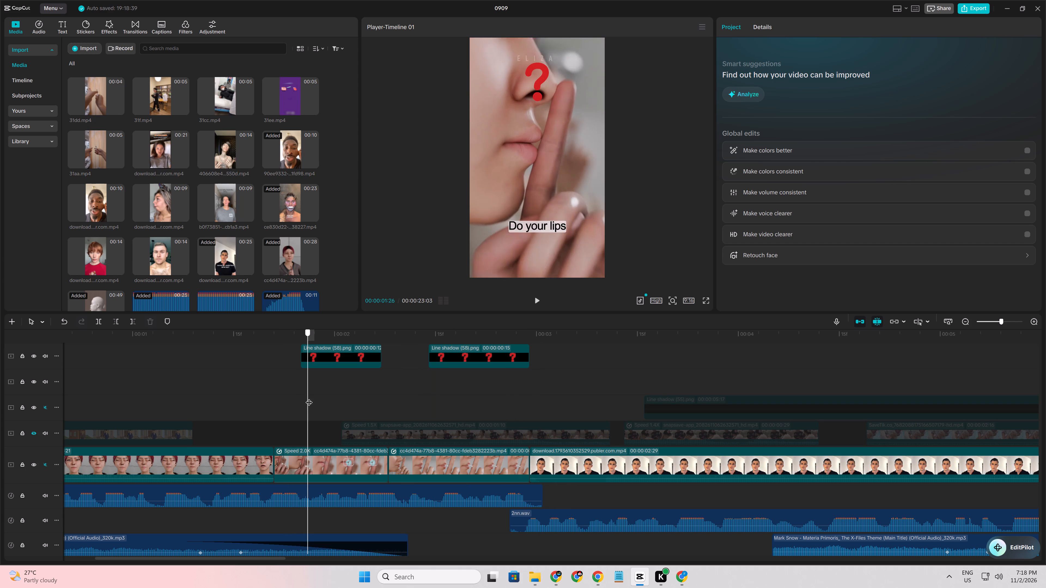
{"action": "left_click_drag", "start_coordinate": [309, 397], "coordinate": [400, 405]}
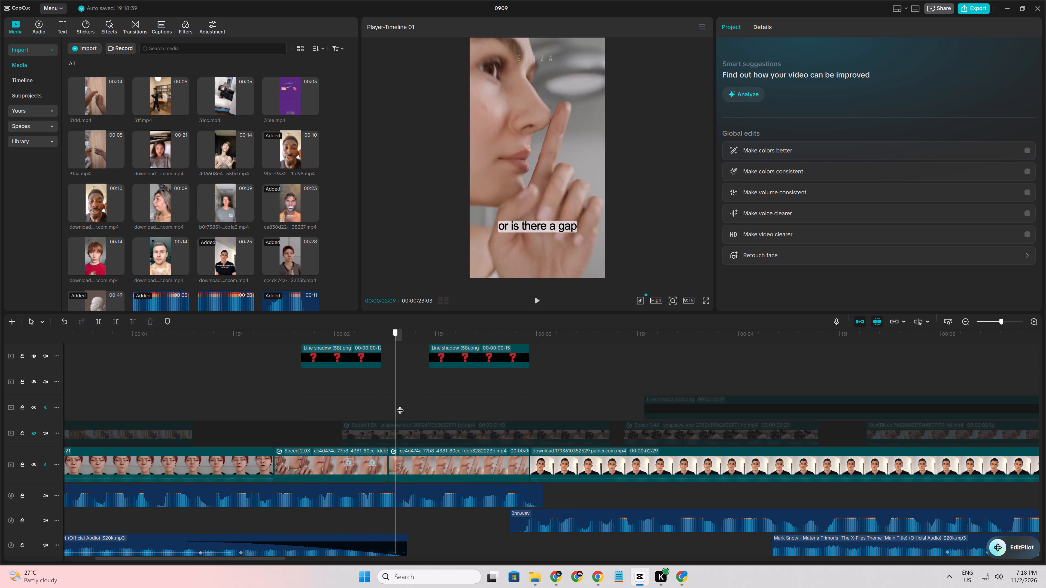
{"action": "left_click_drag", "start_coordinate": [400, 405], "coordinate": [289, 443]}
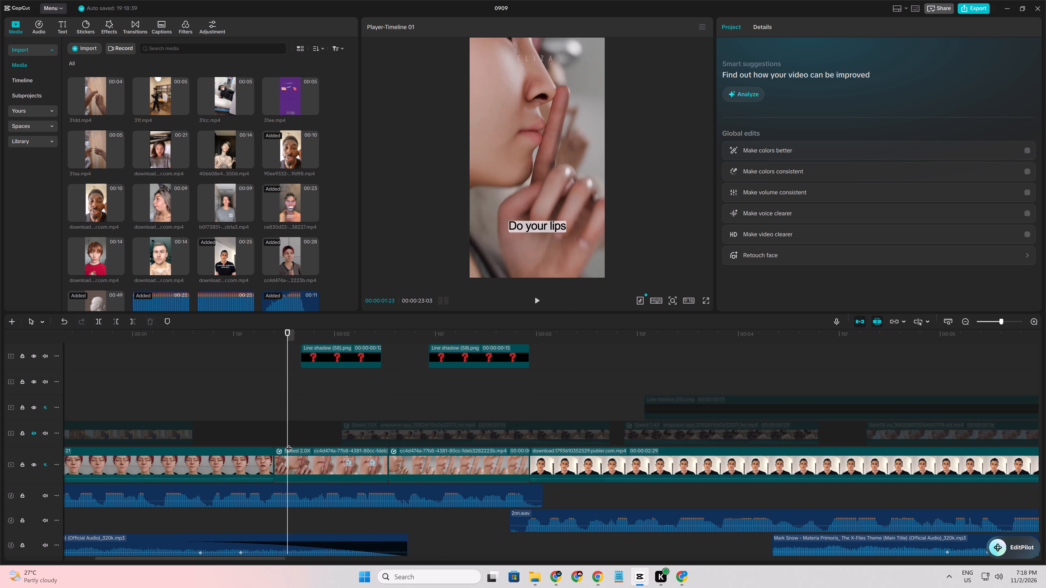
{"action": "key", "text": "space"}
{"action": "key", "text": "space"}
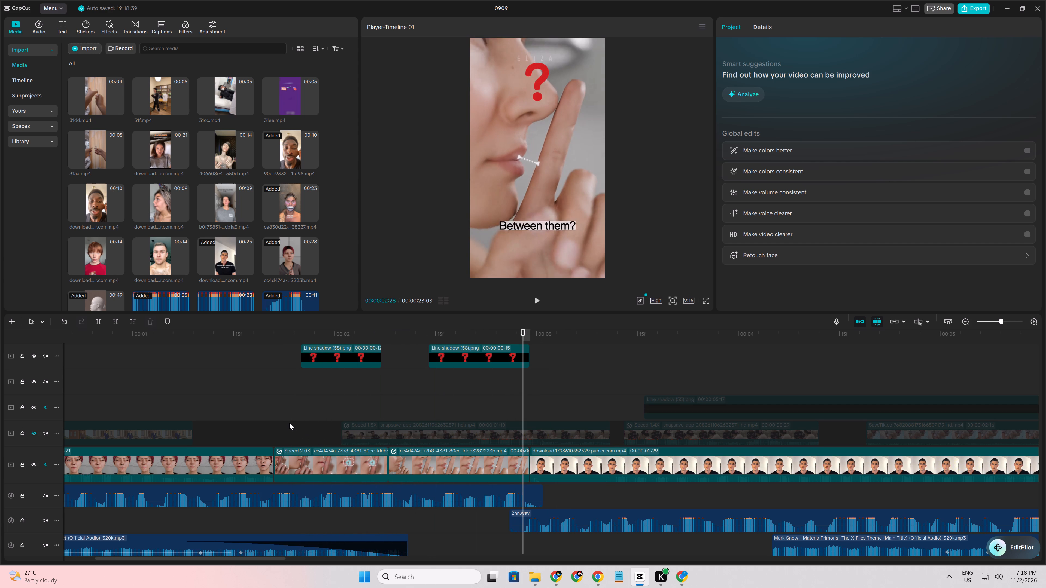
{"action": "key", "text": "space"}
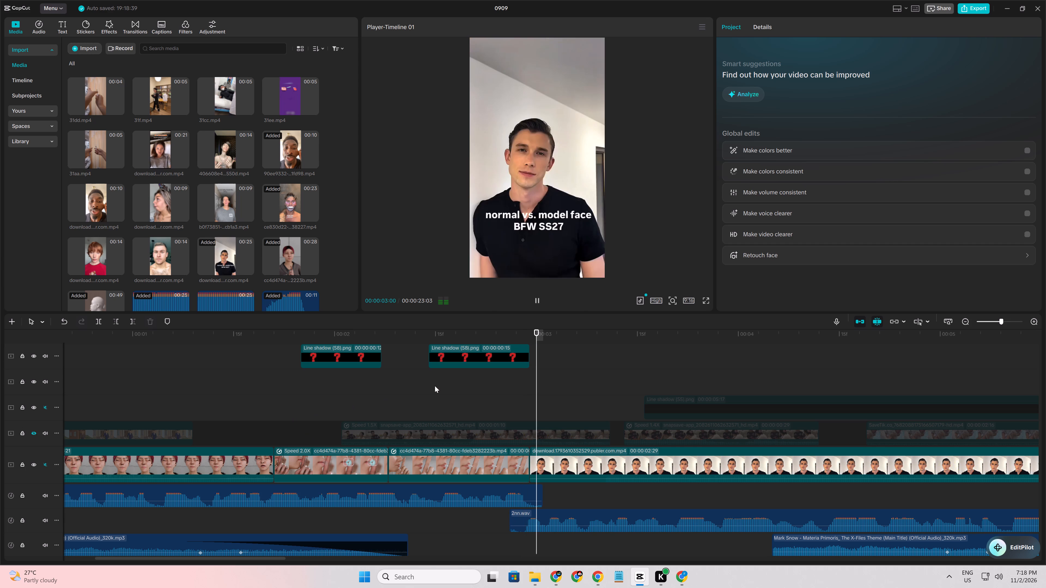
Play the opening from 00:00:00:00 to check the sound effects on the lower audio tracks.
{"action": "scroll", "coordinate": [456, 399], "scroll_direction": "down", "scroll_amount": 8, "text": "ctrl"}
{"action": "scroll", "coordinate": [384, 519], "scroll_direction": "down", "scroll_amount": 4}
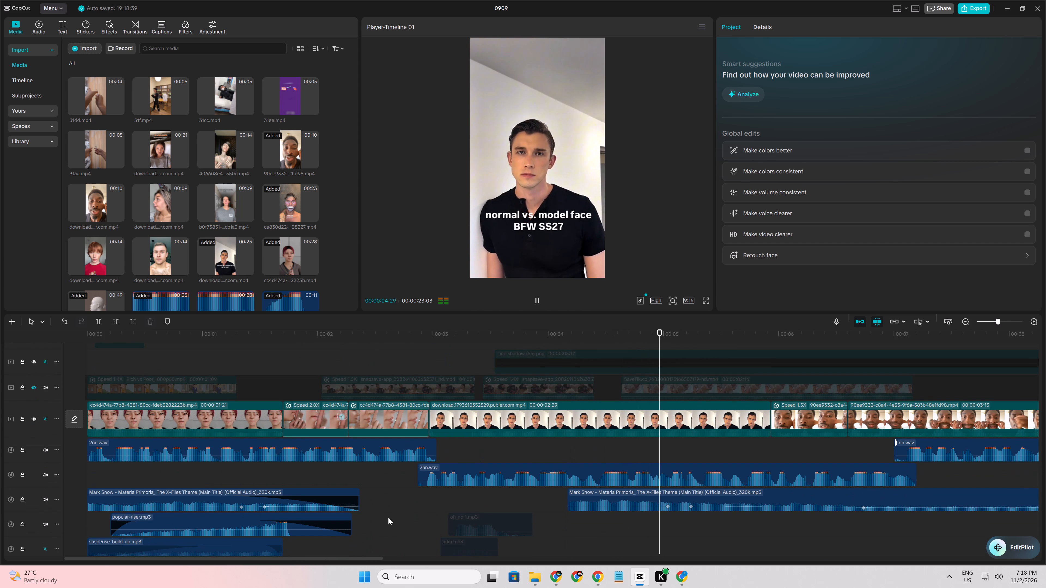
{"action": "left_click", "coordinate": [383, 486]}
{"action": "left_click_drag", "start_coordinate": [383, 486], "coordinate": [0, 486]}
{"action": "scroll", "coordinate": [97, 498], "scroll_direction": "down", "scroll_amount": 6}
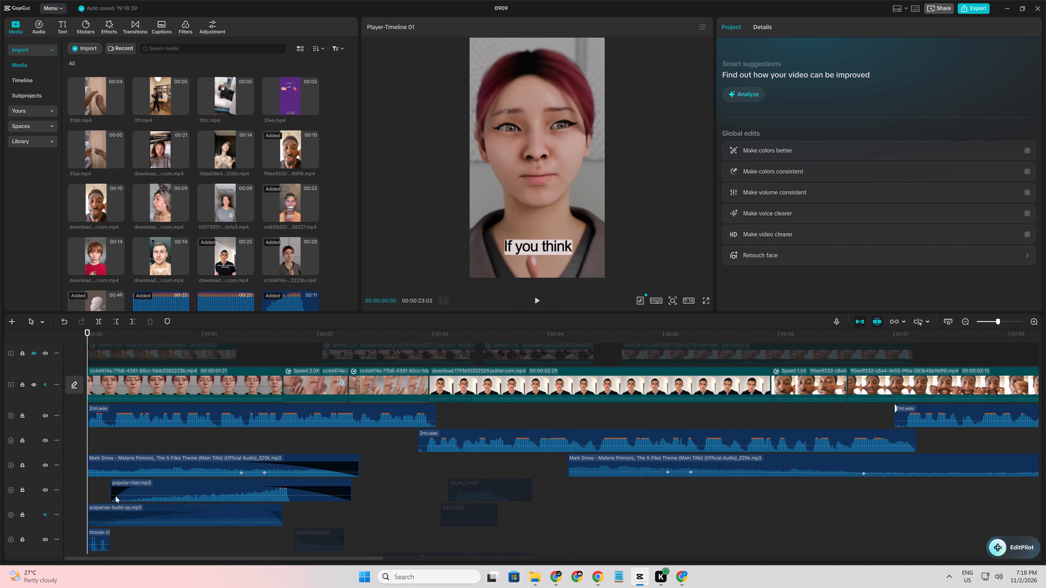
{"action": "key", "text": "space"}
{"action": "key", "text": "space"}
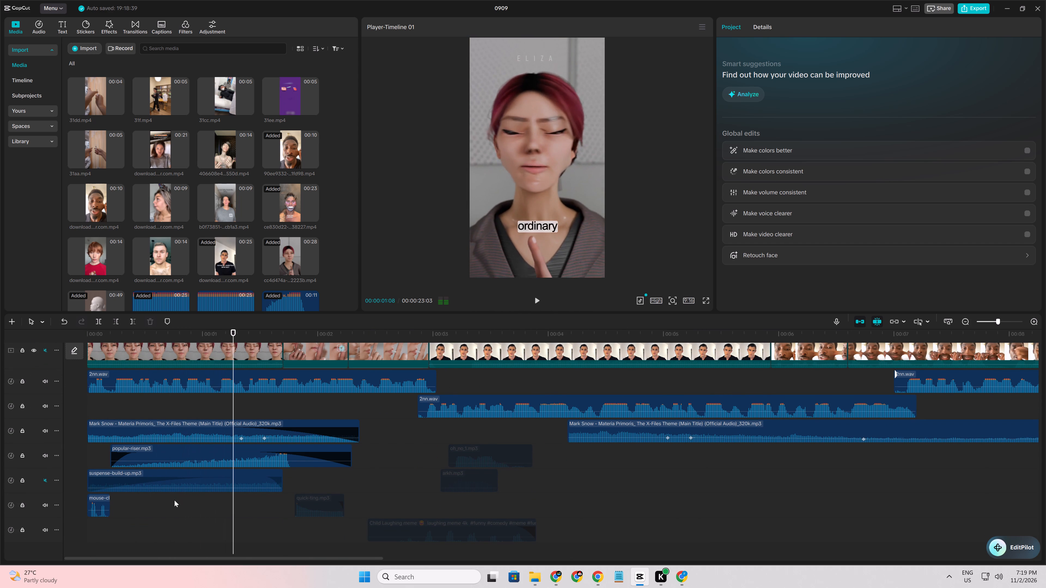
{"action": "left_click", "coordinate": [169, 505]}
{"action": "left_click_drag", "start_coordinate": [169, 505], "coordinate": [0, 510]}
{"action": "key", "text": "space"}
{"action": "key", "text": "space"}
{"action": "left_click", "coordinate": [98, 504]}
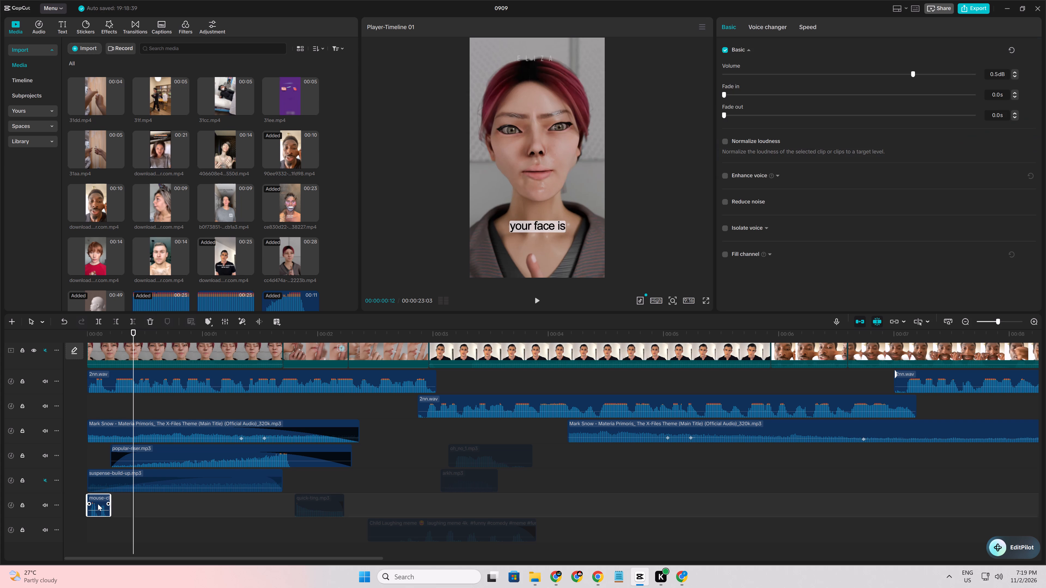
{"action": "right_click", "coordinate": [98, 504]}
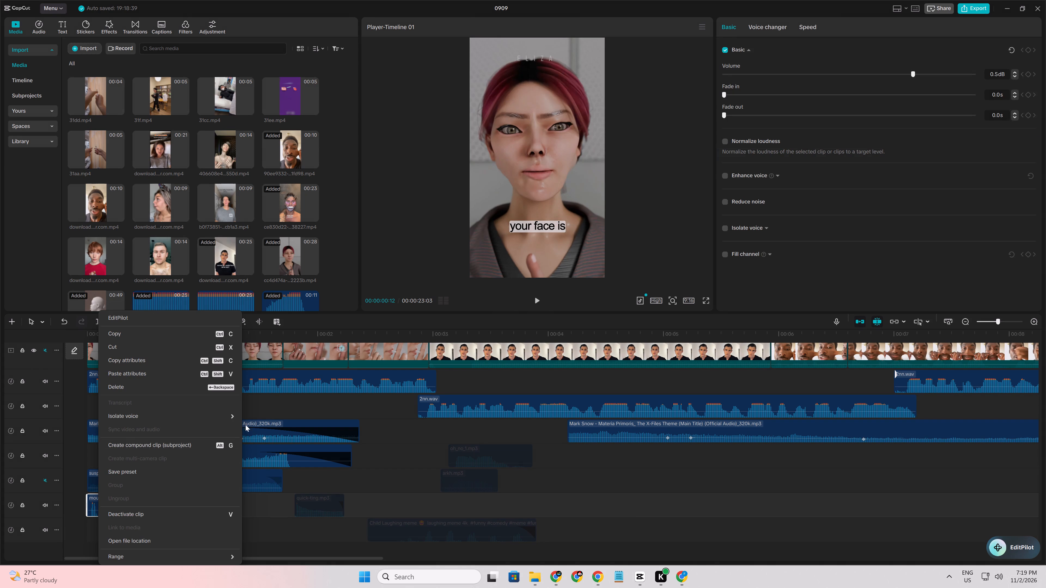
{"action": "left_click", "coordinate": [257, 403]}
Copy the ARROW.png clip from the later section and paste it at 00:00:00:00 above the opening face clip.
{"action": "left_click_drag", "start_coordinate": [257, 403], "coordinate": [71, 404]}
{"action": "scroll", "coordinate": [123, 403], "scroll_direction": "up", "scroll_amount": 11}
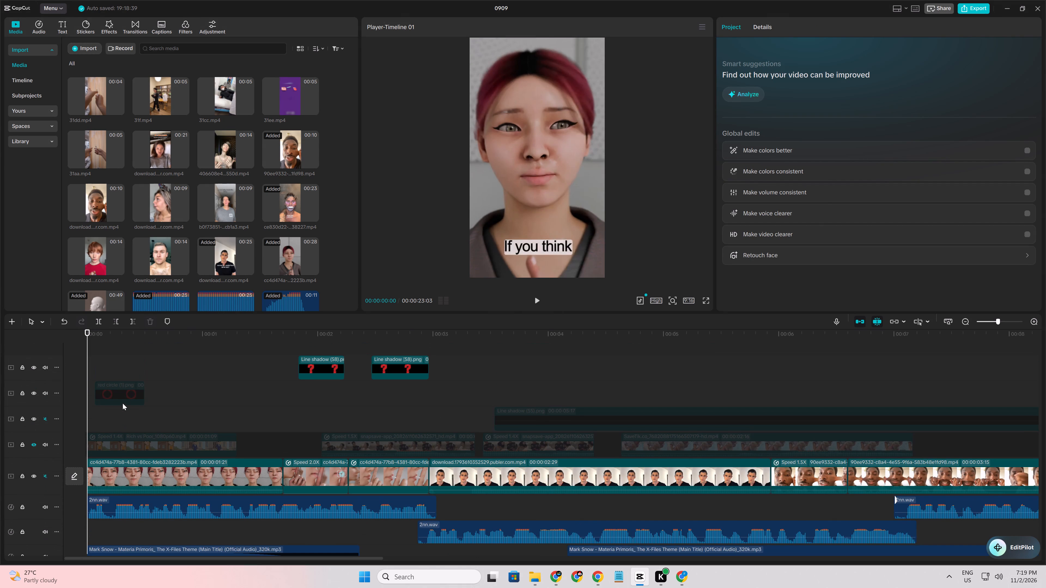
{"action": "scroll", "coordinate": [134, 402], "scroll_direction": "up", "scroll_amount": 3}
{"action": "scroll", "coordinate": [414, 409], "scroll_direction": "down", "scroll_amount": 5, "text": "ctrl"}
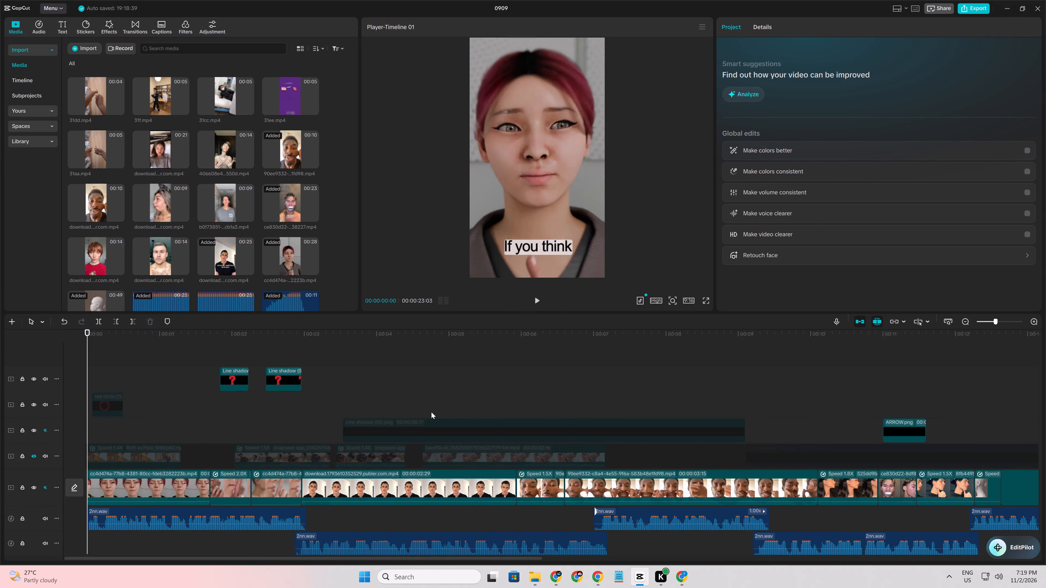
{"action": "scroll", "coordinate": [431, 412], "scroll_direction": "down", "scroll_amount": 6, "text": "ctrl"}
{"action": "left_click", "coordinate": [762, 430]}
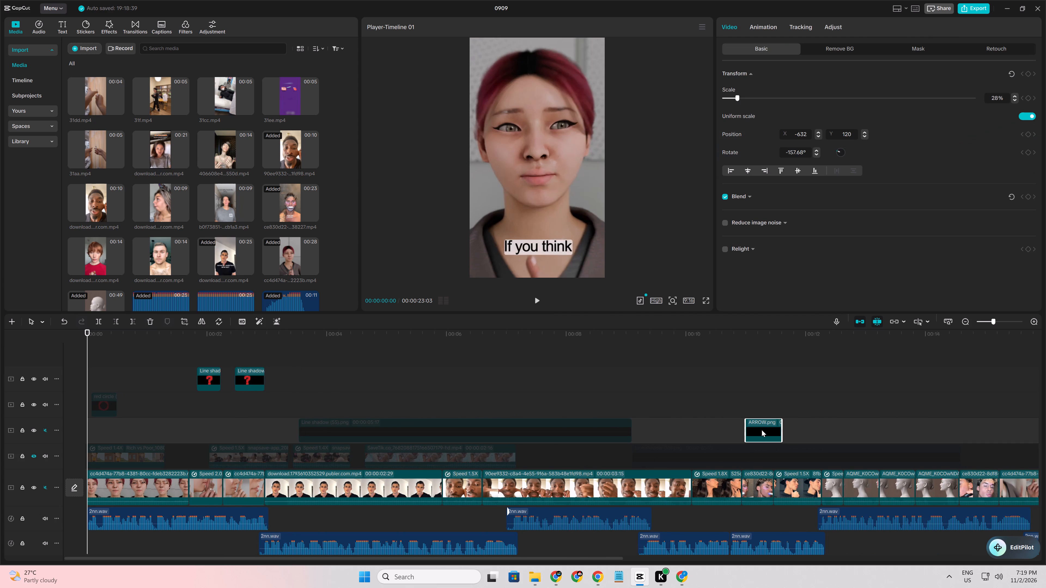
{"action": "key", "text": "ctrl+c"}
{"action": "key", "text": "ctrl+v"}
Extend the pasted arrow clip over the opening face shot to a duration of 00:00:01:08.
{"action": "scroll", "coordinate": [236, 472], "scroll_direction": "up", "scroll_amount": 20, "text": "ctrl"}
{"action": "scroll", "coordinate": [236, 472], "scroll_direction": "up", "scroll_amount": 5, "text": "ctrl"}
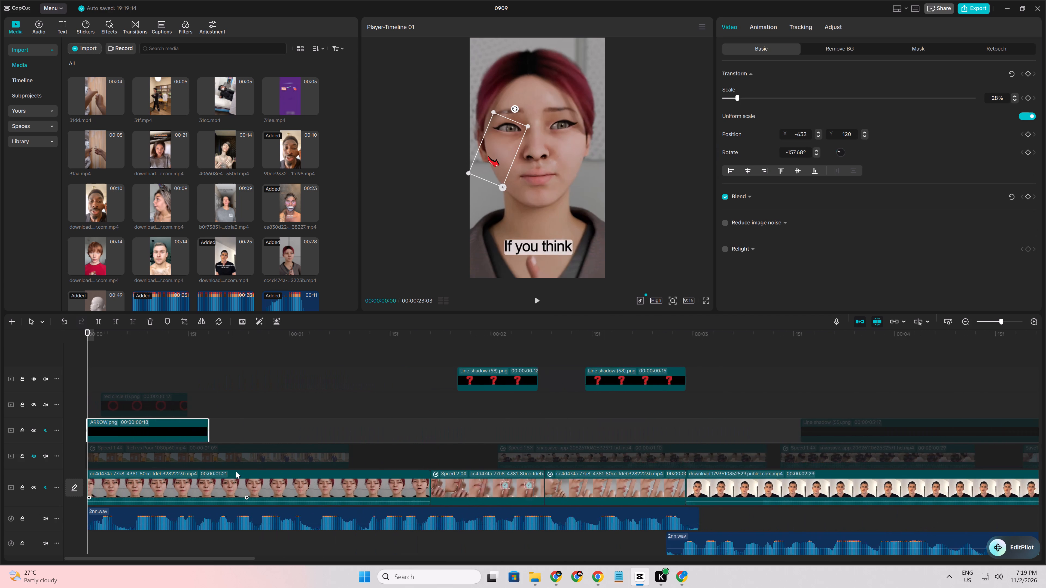
{"action": "scroll", "coordinate": [236, 471], "scroll_direction": "up", "scroll_amount": 6, "text": "ctrl"}
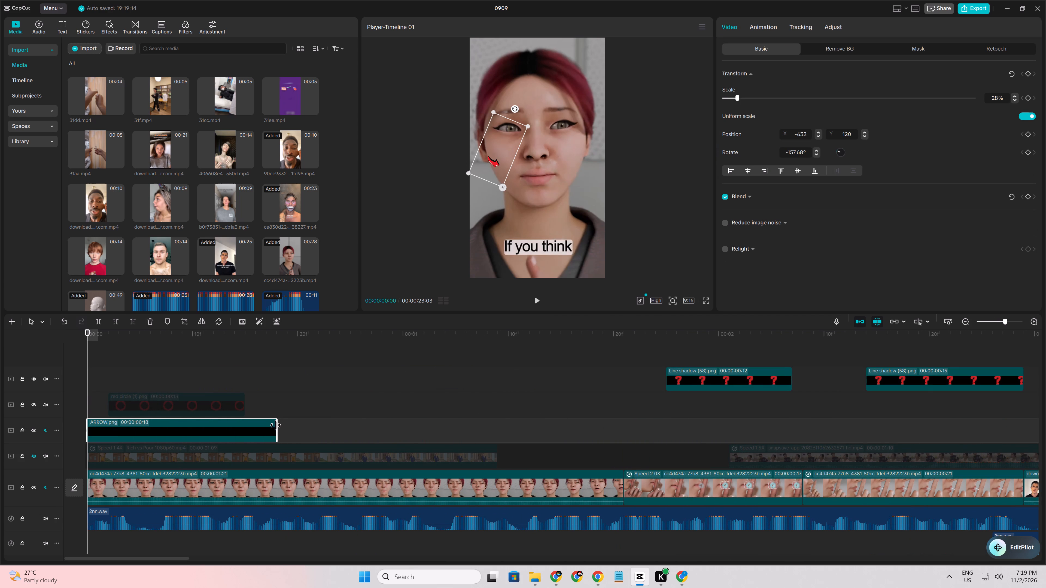
{"action": "left_click_drag", "start_coordinate": [276, 425], "coordinate": [471, 404]}
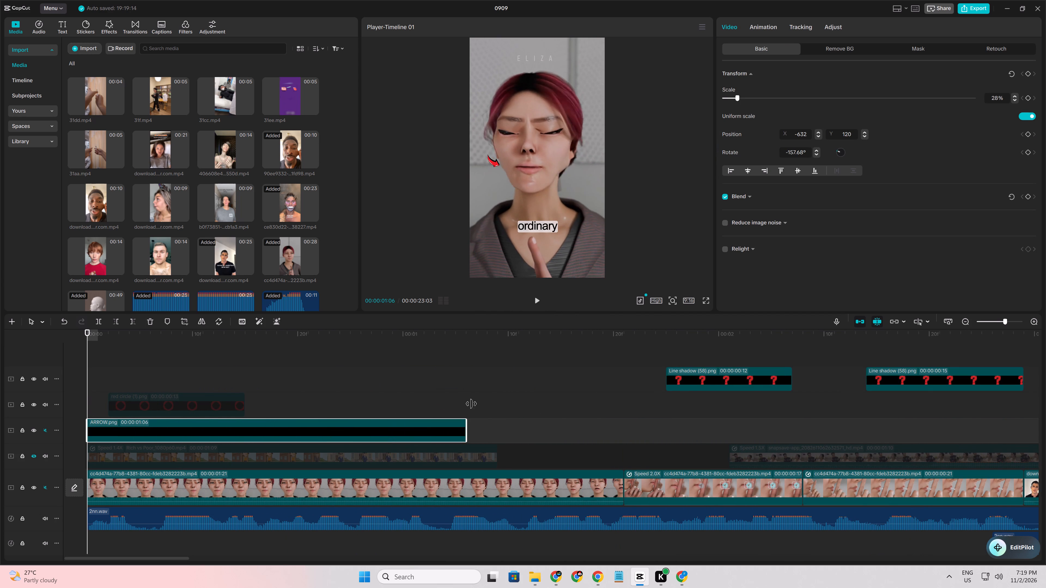
{"action": "left_click_drag", "start_coordinate": [471, 404], "coordinate": [486, 404]}
Scale the opening arrow to 54%, rotate it to -117.28° and place it beside the forehead at X -479, Y 1164.
{"action": "left_click", "coordinate": [110, 368]}
{"action": "left_click_drag", "start_coordinate": [110, 368], "coordinate": [65, 374]}
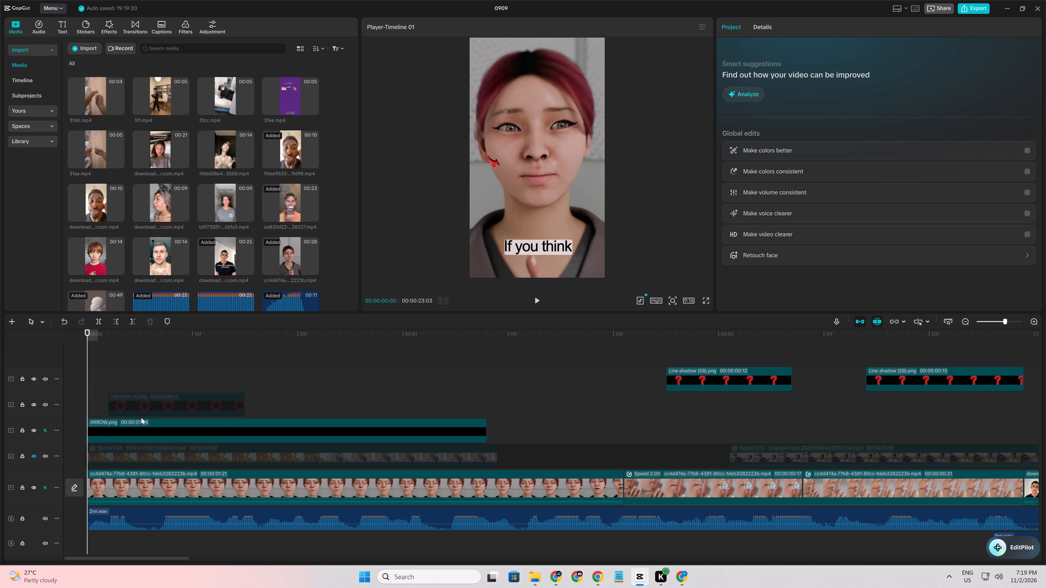
{"action": "left_click", "coordinate": [145, 428]}
{"action": "left_click_drag", "start_coordinate": [527, 128], "coordinate": [581, 128]}
{"action": "left_click_drag", "start_coordinate": [527, 79], "coordinate": [536, 84]}
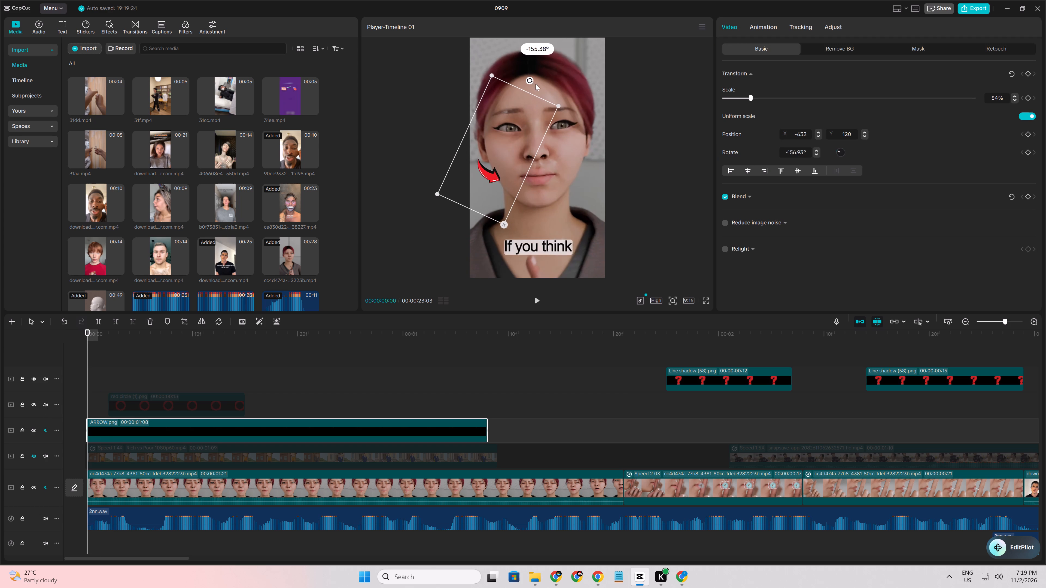
{"action": "left_click_drag", "start_coordinate": [536, 84], "coordinate": [551, 107]}
{"action": "left_click_drag", "start_coordinate": [505, 173], "coordinate": [510, 90]}
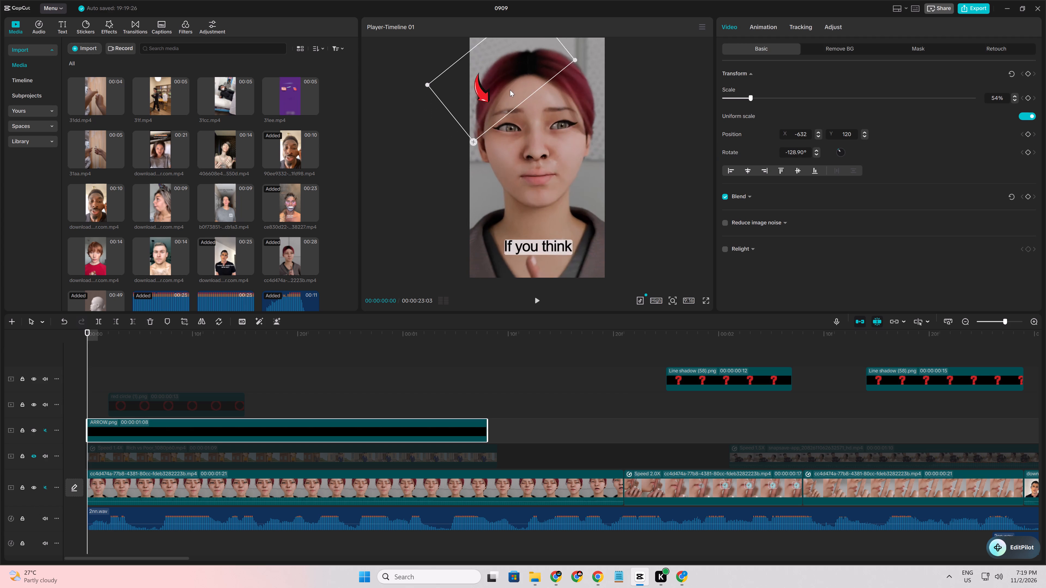
{"action": "left_click_drag", "start_coordinate": [510, 90], "coordinate": [585, 75]}
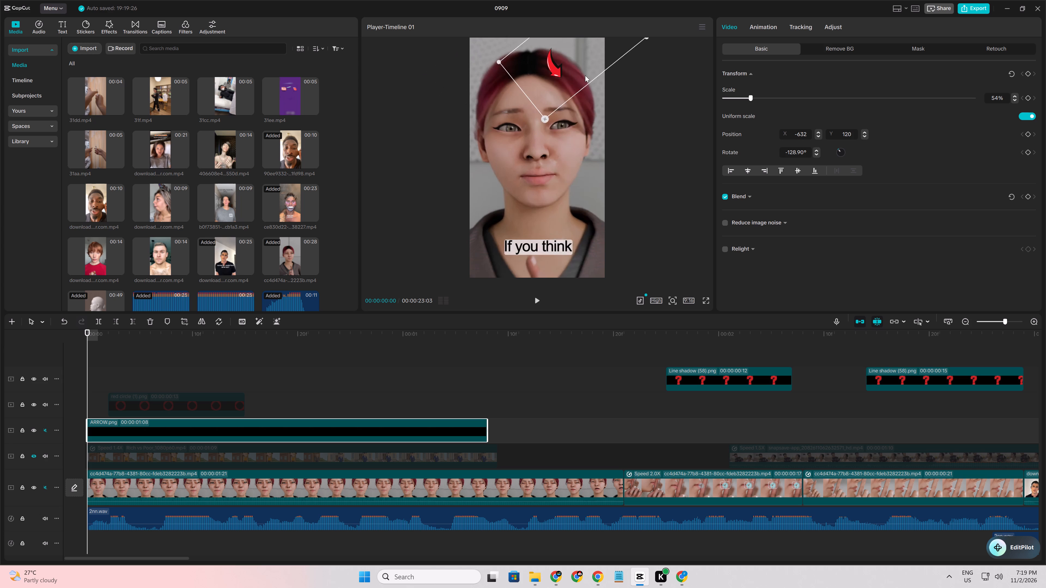
{"action": "left_click_drag", "start_coordinate": [585, 75], "coordinate": [515, 102]}
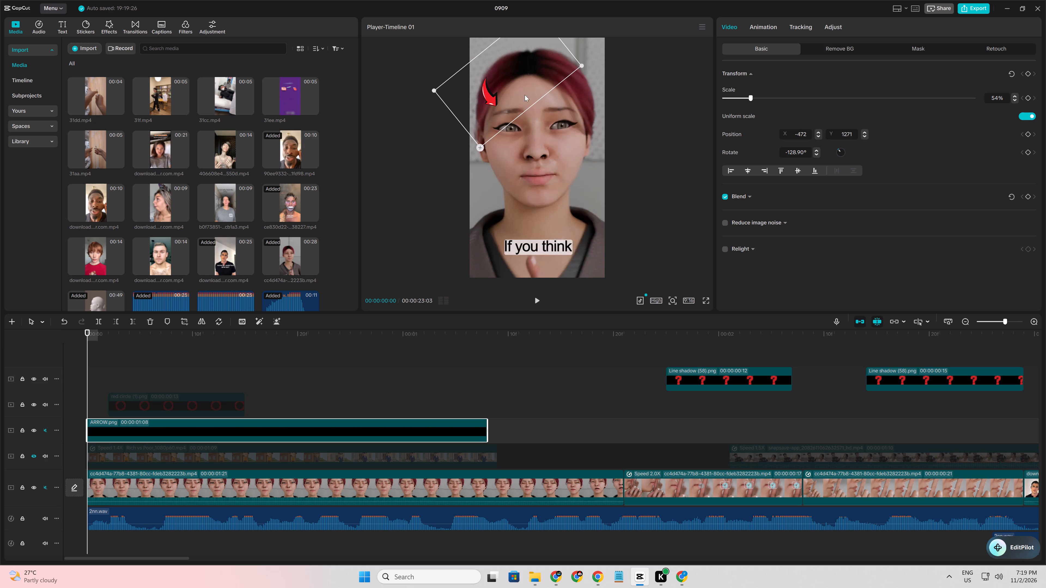
{"action": "left_click_drag", "start_coordinate": [529, 89], "coordinate": [527, 133]}
{"action": "left_click_drag", "start_coordinate": [567, 73], "coordinate": [568, 90]}
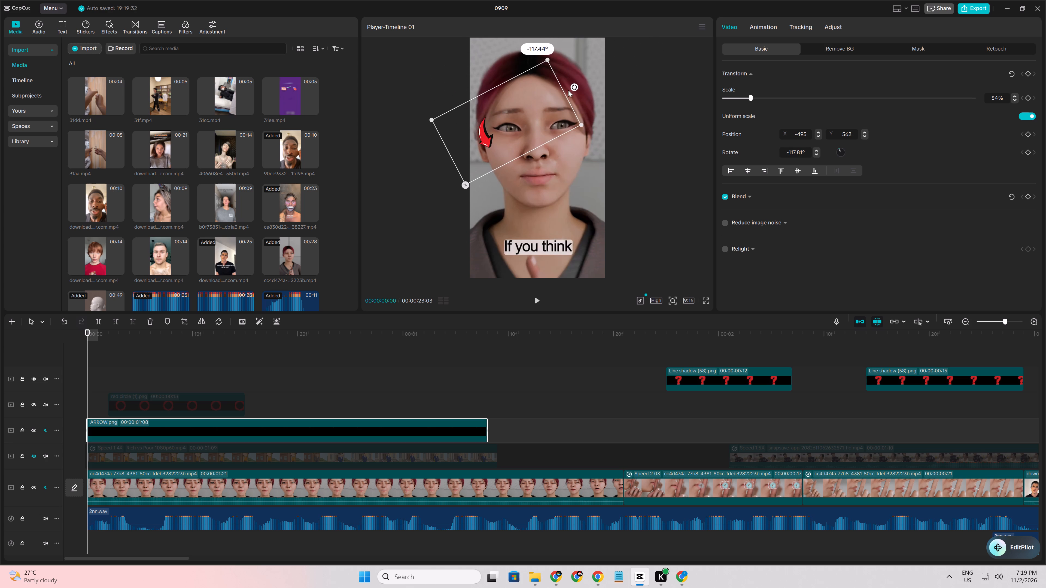
{"action": "left_click_drag", "start_coordinate": [568, 90], "coordinate": [570, 89]}
{"action": "left_click_drag", "start_coordinate": [534, 112], "coordinate": [535, 75]}
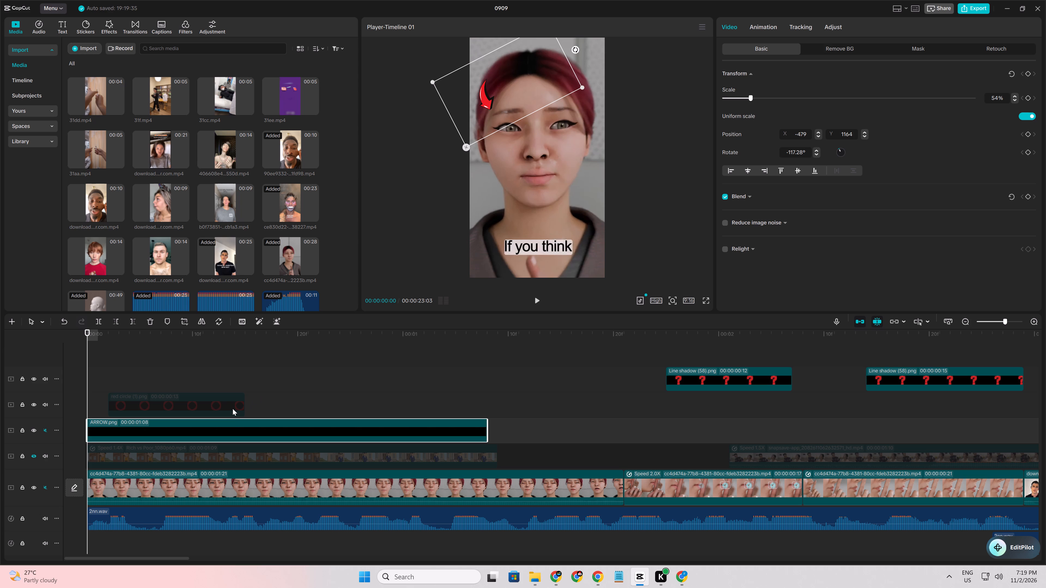
Trim the start of the opening arrow clip to 00:00:00:02.
{"action": "key", "text": "Right"}
{"action": "left_click", "coordinate": [124, 433]}
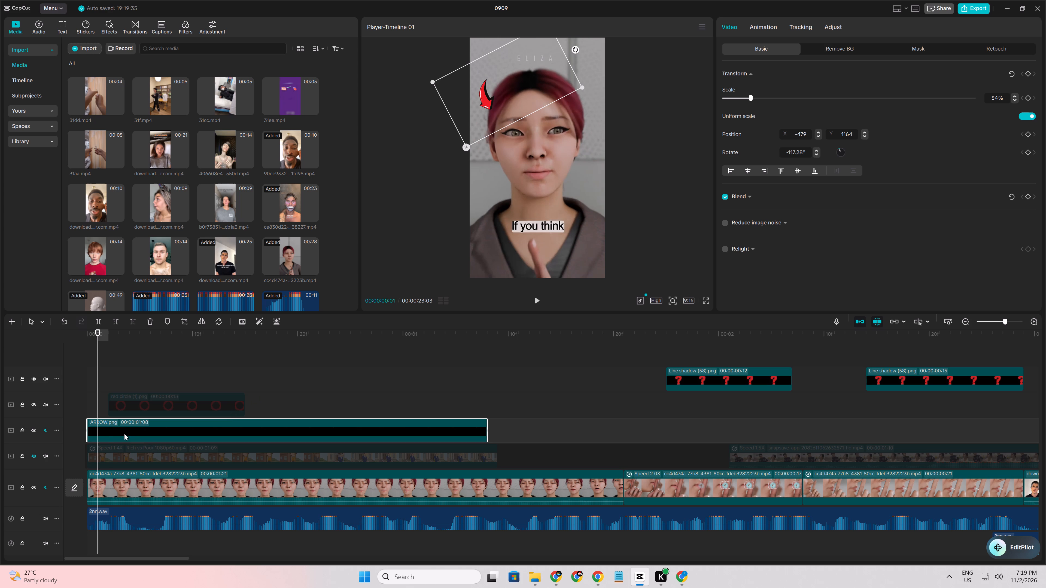
{"action": "key", "text": "Right"}
{"action": "key", "text": "q"}
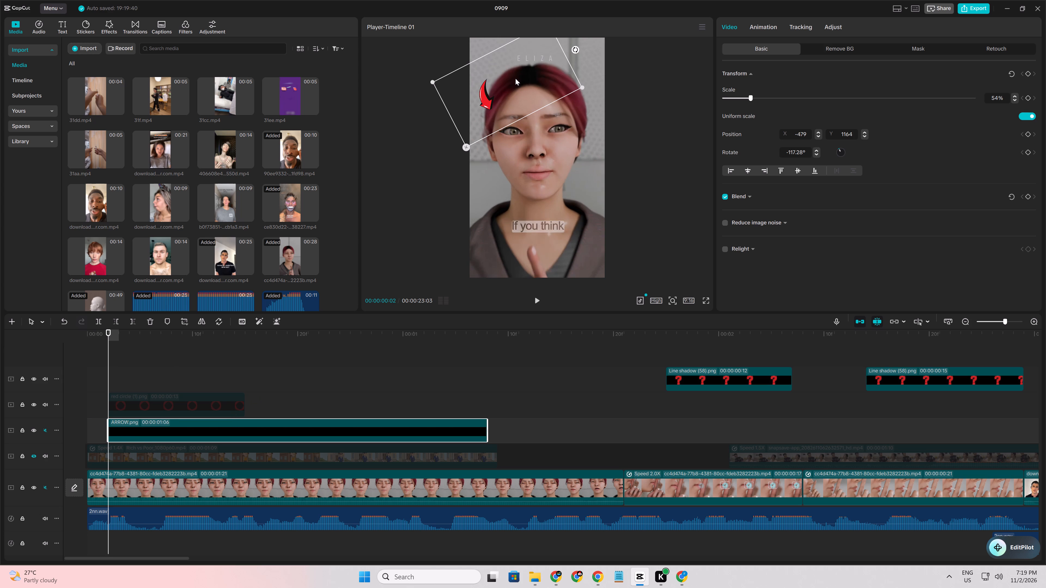
Scale the arrow to 65%, position it at X -316, Y 1286, and add a transform keyframe at 00:00:00:02.
{"action": "left_click_drag", "start_coordinate": [580, 87], "coordinate": [615, 91]}
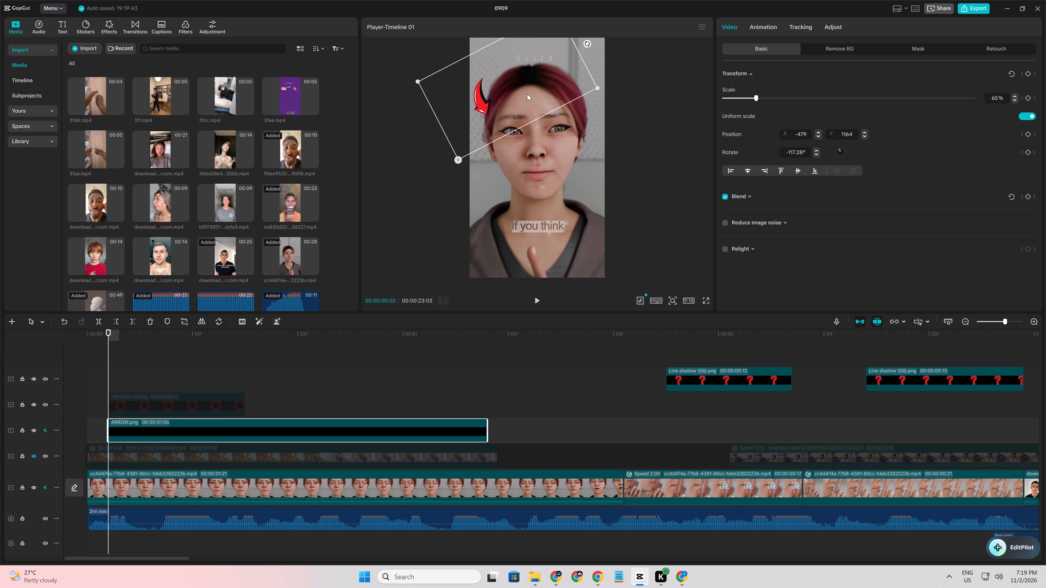
{"action": "left_click_drag", "start_coordinate": [524, 94], "coordinate": [534, 86]}
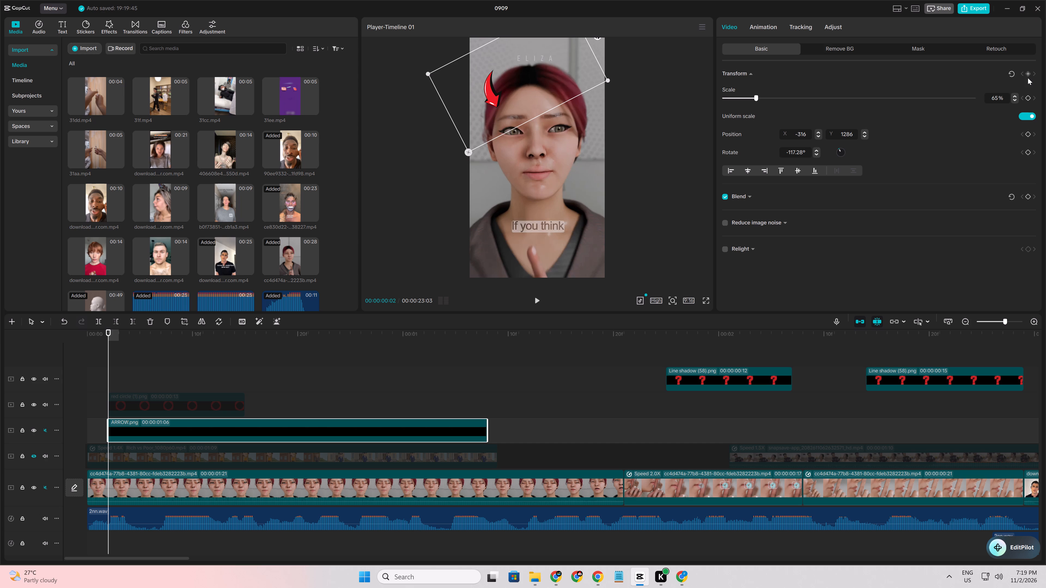
{"action": "left_click", "coordinate": [1030, 76]}
Keyframe the arrow at 00:00:00:03 to 52% scale and position X -361, Y 1149, comparing it with the preceding frame.
{"action": "key", "text": "Right"}
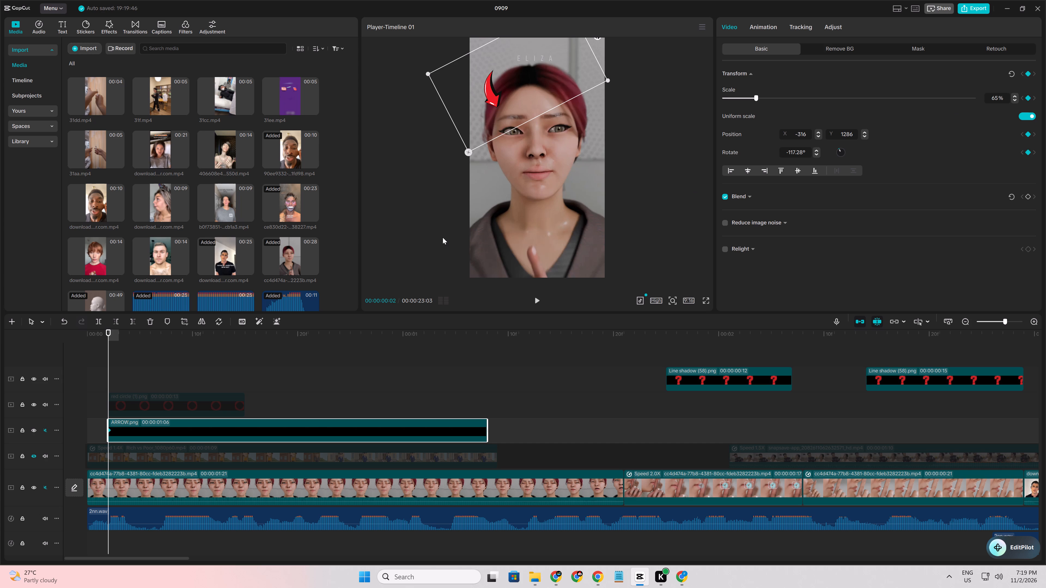
{"action": "left_click_drag", "start_coordinate": [609, 81], "coordinate": [588, 78]}
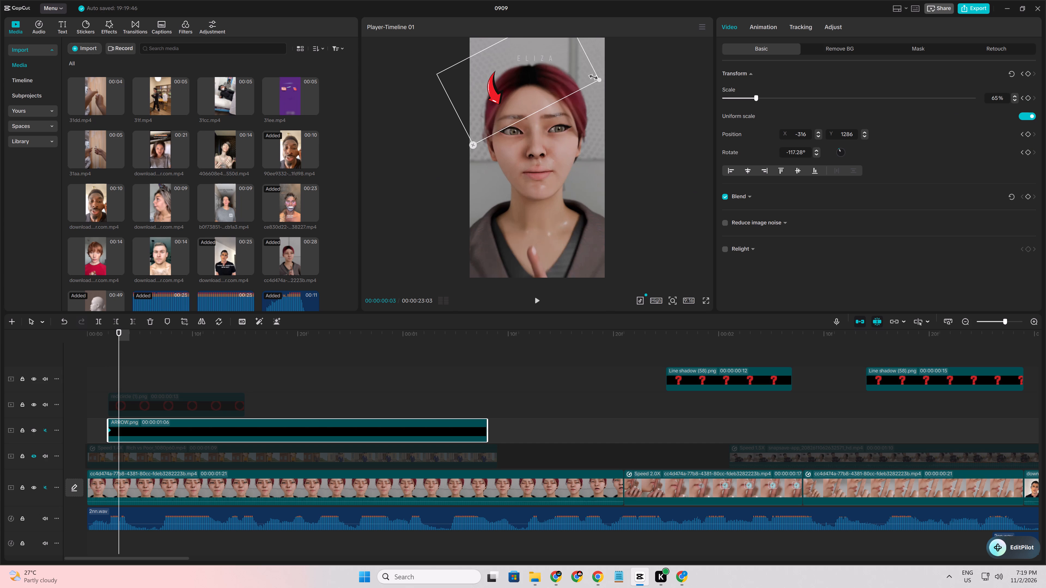
{"action": "left_click_drag", "start_coordinate": [588, 78], "coordinate": [577, 76]}
{"action": "left_click_drag", "start_coordinate": [557, 71], "coordinate": [554, 79]}
{"action": "key", "text": "Left"}
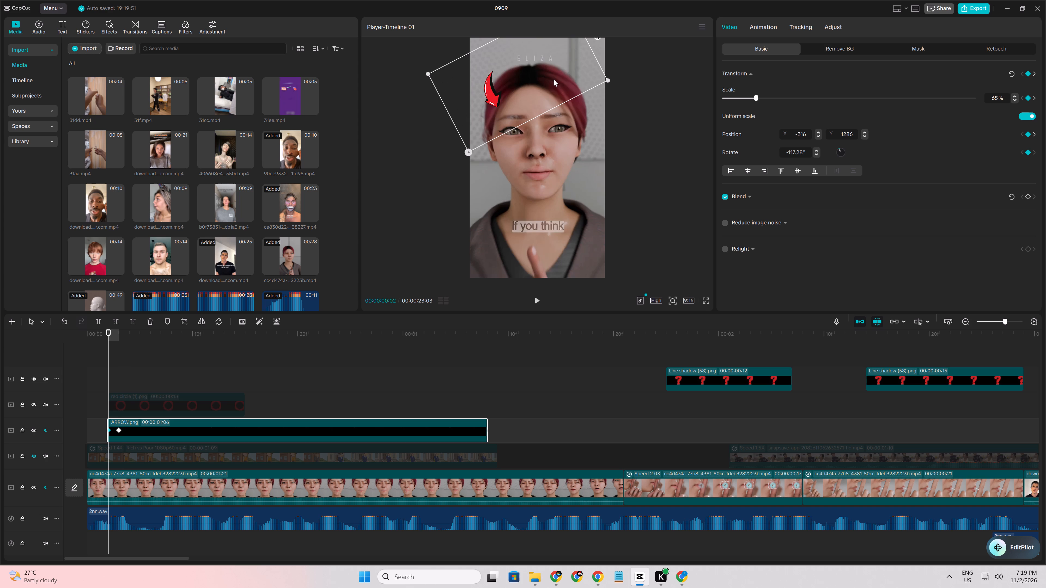
{"action": "key", "text": "Right"}
{"action": "key", "text": "Left"}
{"action": "key", "text": "Right"}
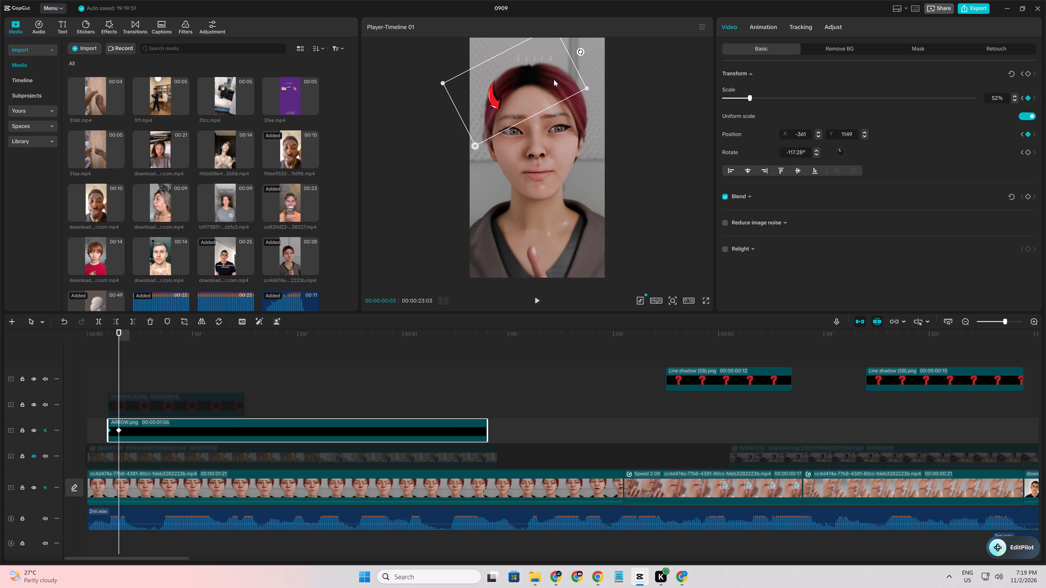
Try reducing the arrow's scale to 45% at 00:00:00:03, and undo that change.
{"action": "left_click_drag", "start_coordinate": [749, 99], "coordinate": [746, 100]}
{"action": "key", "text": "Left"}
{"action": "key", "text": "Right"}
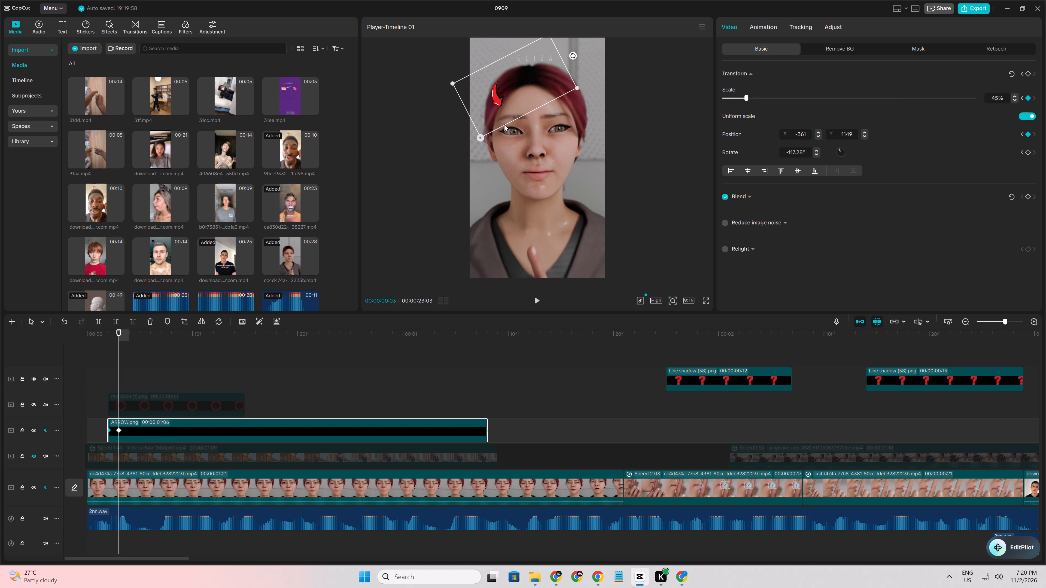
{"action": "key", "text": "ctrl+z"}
Step through the frames from 00:00:00:00 to 00:00:00:06 to check how the arrow follows the head.
{"action": "left_click", "coordinate": [193, 370]}
{"action": "left_click_drag", "start_coordinate": [193, 370], "coordinate": [0, 388]}
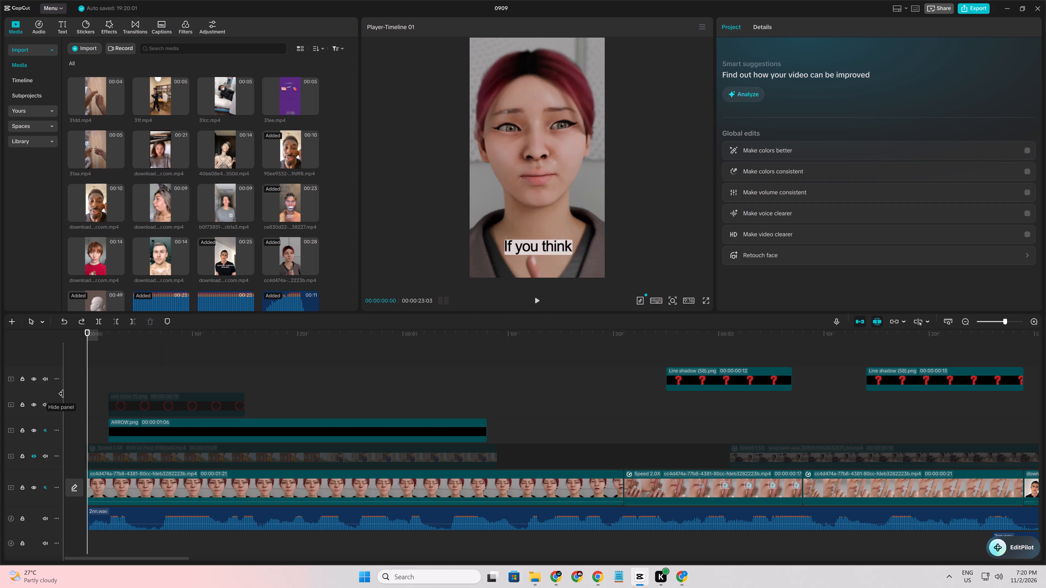
{"action": "key", "text": "Right"}
{"action": "key", "text": "Right"}
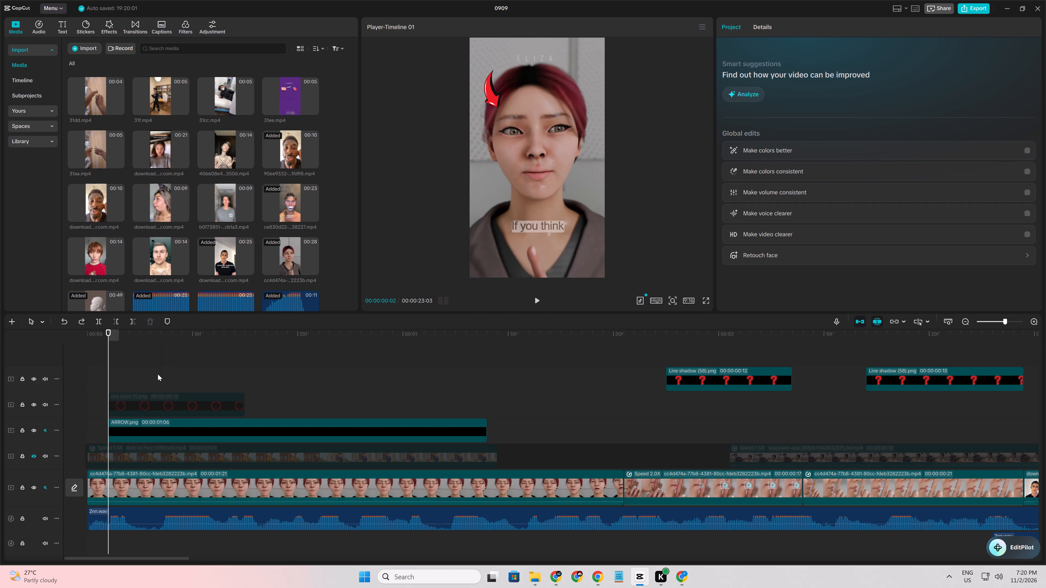
{"action": "left_click", "coordinate": [154, 439]}
{"action": "key", "text": "Right"}
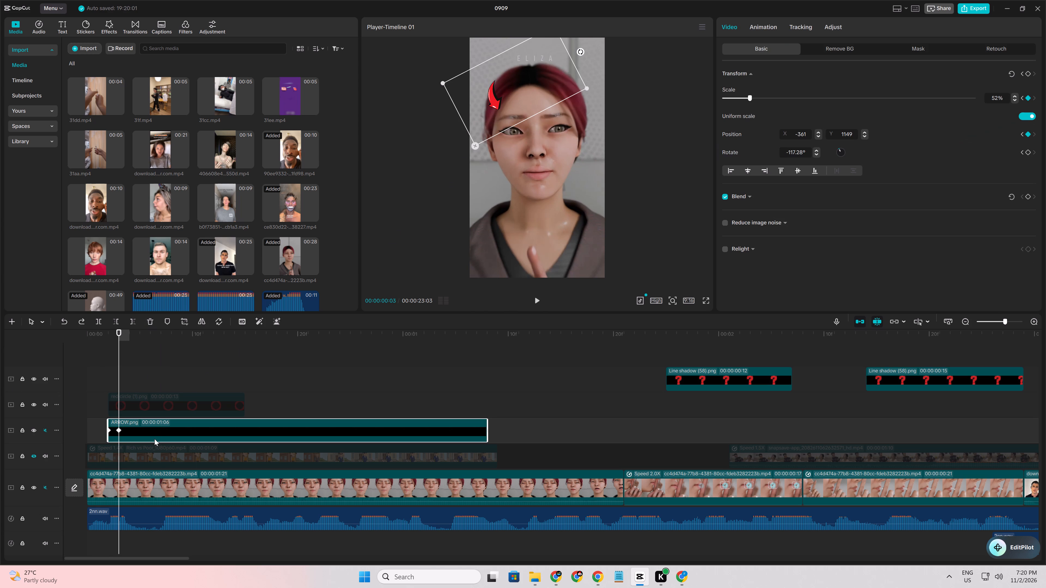
{"action": "key", "text": "Right"}
{"action": "key", "text": "Right"}
{"action": "key", "text": "Right"}
{"action": "key", "text": "Right"}
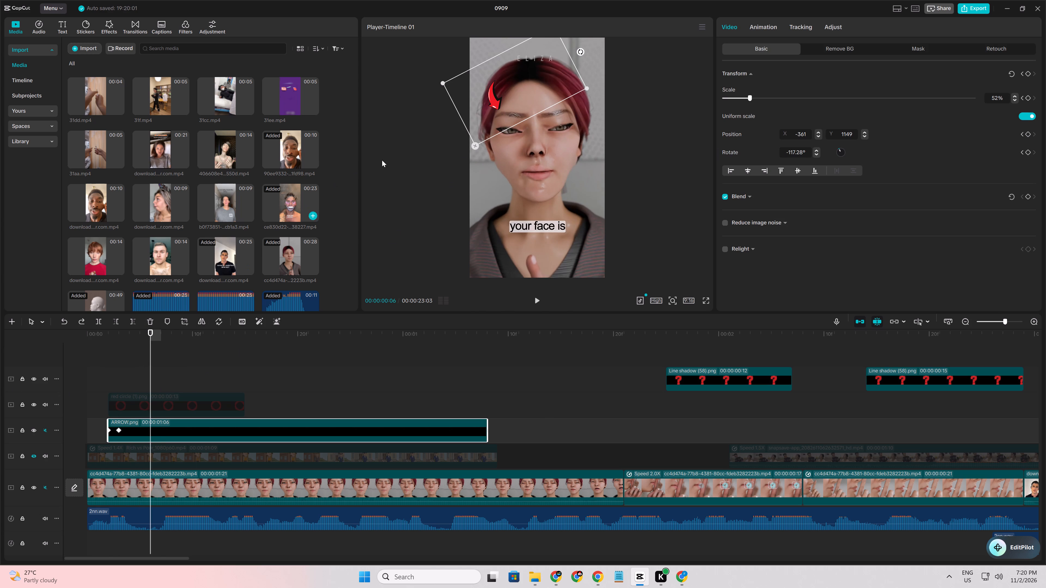
{"action": "key", "text": "Left"}
{"action": "key", "text": "Left"}
{"action": "key", "text": "Left"}
{"action": "key", "text": "Left"}
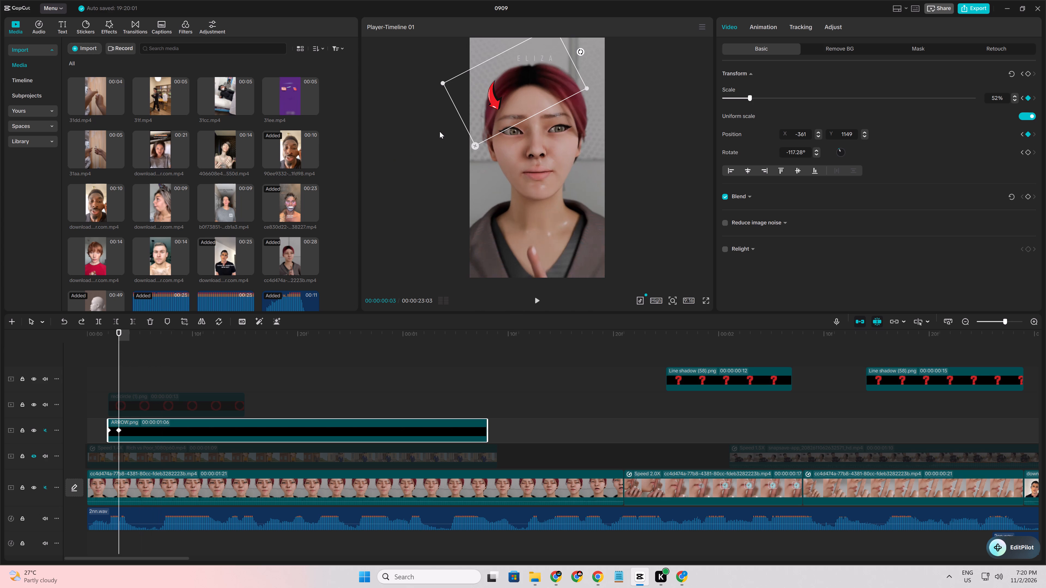
Keyframe the arrow at 00:00:00:04 to 55% scale and position X -365, Y 1218.
{"action": "key", "text": "Right"}
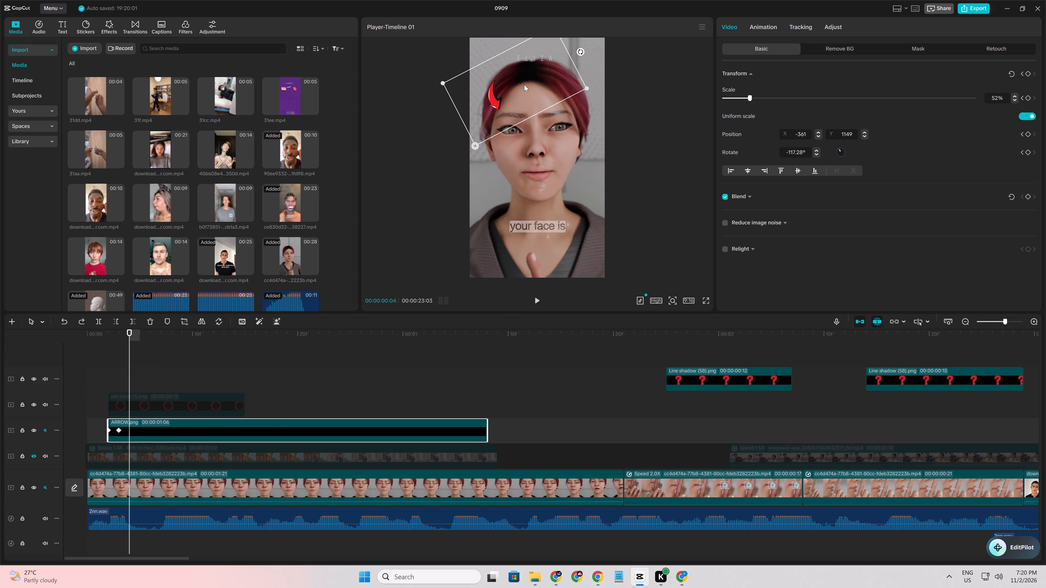
{"action": "key", "text": "Left"}
{"action": "key", "text": "Right"}
{"action": "left_click", "coordinate": [524, 85]}
{"action": "left_click_drag", "start_coordinate": [585, 90], "coordinate": [590, 91]}
{"action": "left_click_drag", "start_coordinate": [556, 92], "coordinate": [555, 88]}
Keyframe the arrow at 00:00:00:12 over the forehead at X 260, Y 1103, rotated to -107.39°.
{"action": "key", "text": "Right"}
{"action": "key", "text": "Right"}
{"action": "key", "text": "Right"}
{"action": "key", "text": "Right"}
{"action": "key", "text": "Right"}
{"action": "key", "text": "Right"}
{"action": "key", "text": "Right"}
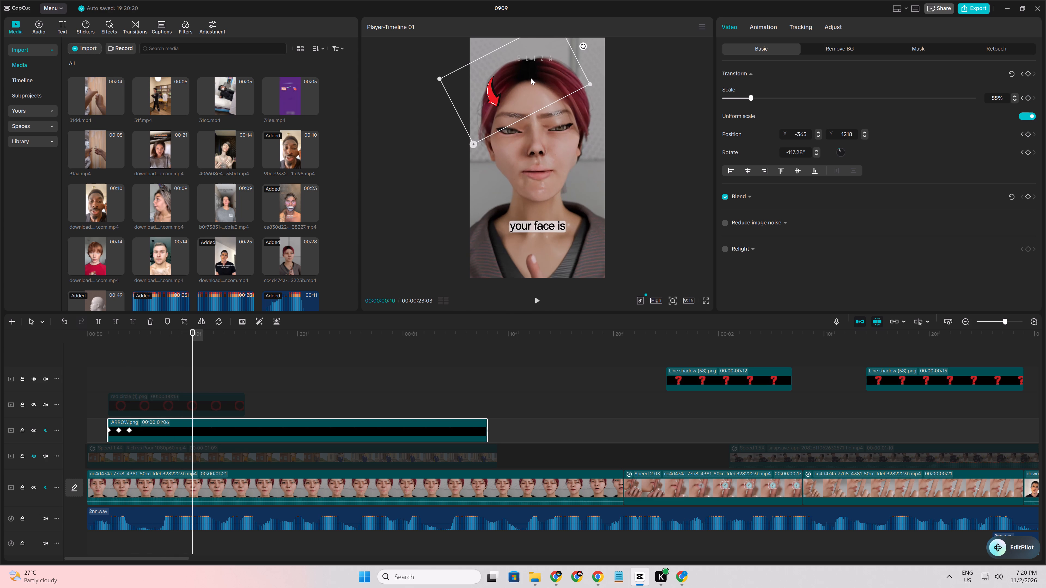
{"action": "key", "text": "Right"}
{"action": "left_click_drag", "start_coordinate": [526, 78], "coordinate": [551, 78]}
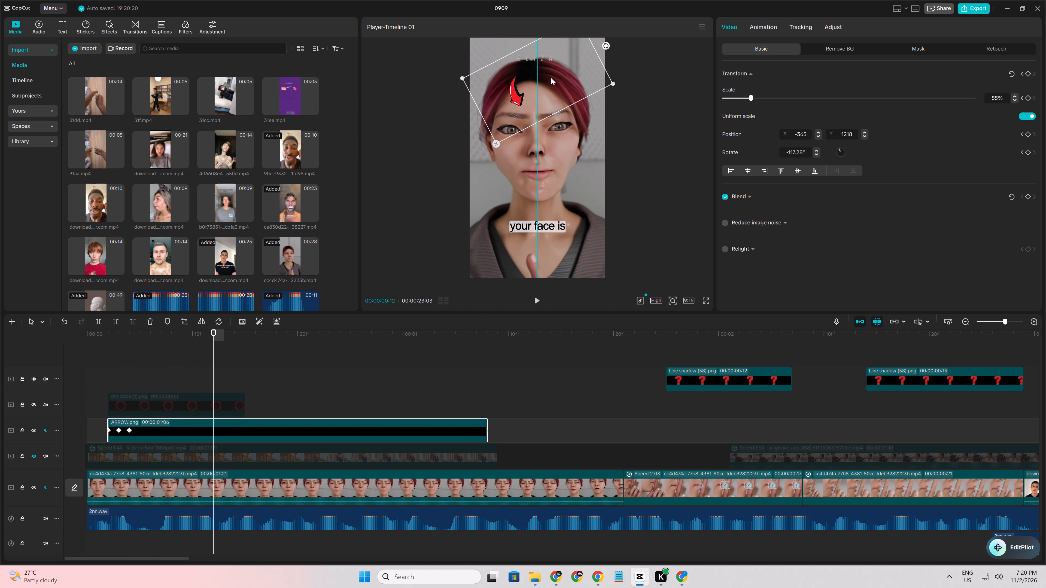
{"action": "left_click_drag", "start_coordinate": [551, 78], "coordinate": [556, 84]}
{"action": "left_click_drag", "start_coordinate": [611, 50], "coordinate": [613, 53]}
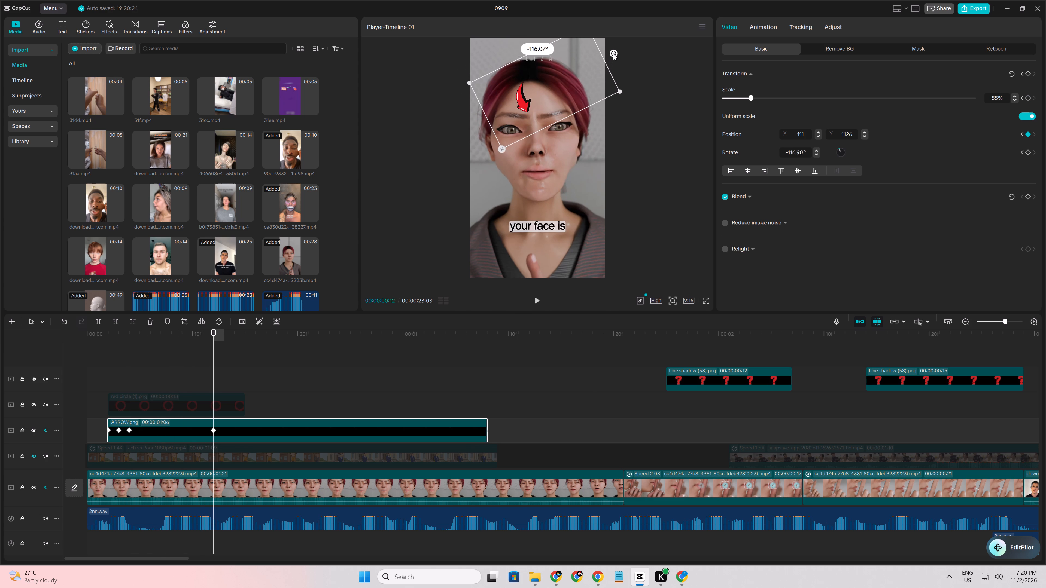
{"action": "left_click_drag", "start_coordinate": [613, 53], "coordinate": [616, 62]}
{"action": "left_click_drag", "start_coordinate": [571, 68], "coordinate": [579, 70]}
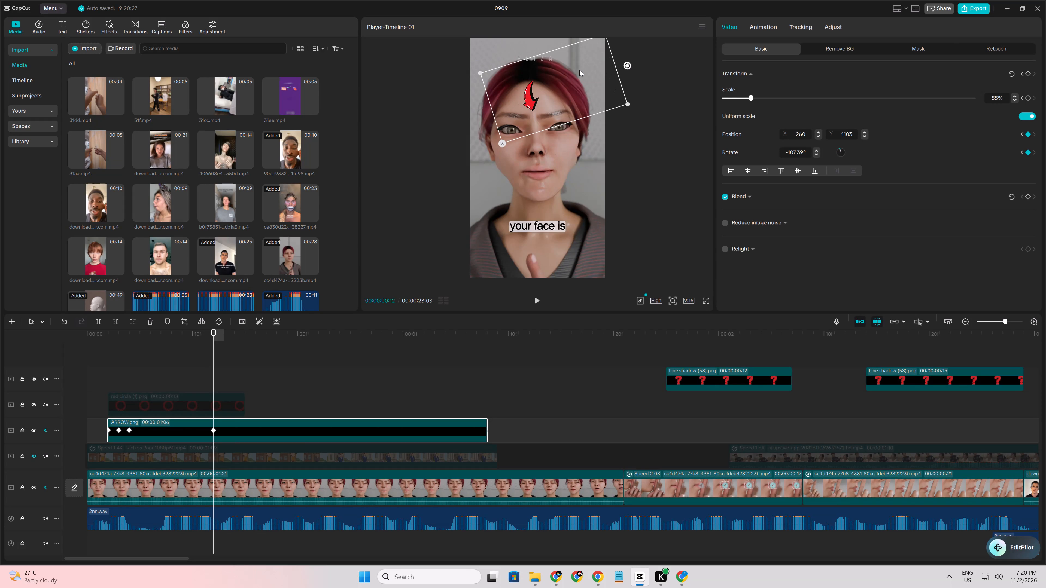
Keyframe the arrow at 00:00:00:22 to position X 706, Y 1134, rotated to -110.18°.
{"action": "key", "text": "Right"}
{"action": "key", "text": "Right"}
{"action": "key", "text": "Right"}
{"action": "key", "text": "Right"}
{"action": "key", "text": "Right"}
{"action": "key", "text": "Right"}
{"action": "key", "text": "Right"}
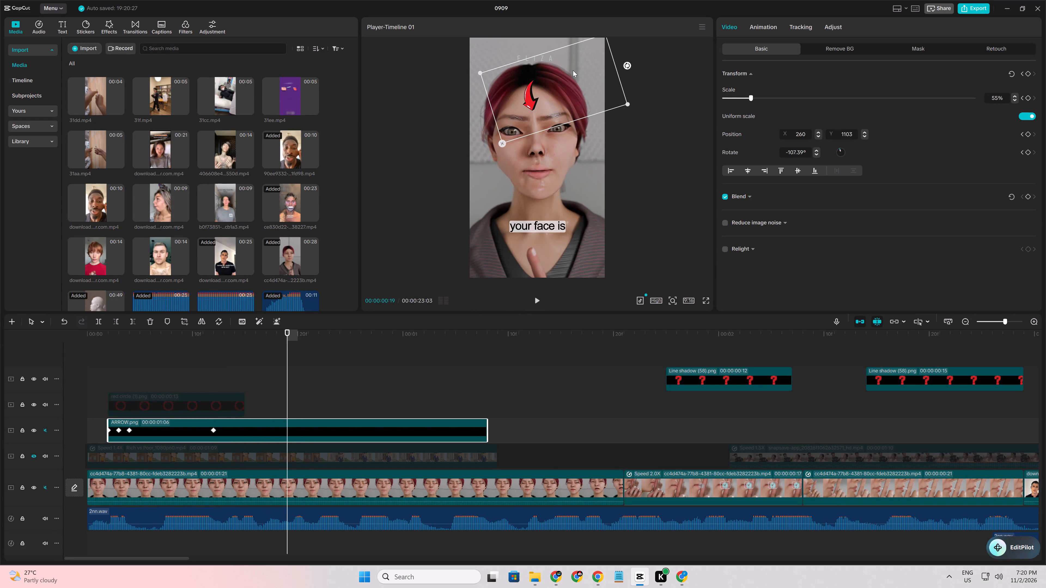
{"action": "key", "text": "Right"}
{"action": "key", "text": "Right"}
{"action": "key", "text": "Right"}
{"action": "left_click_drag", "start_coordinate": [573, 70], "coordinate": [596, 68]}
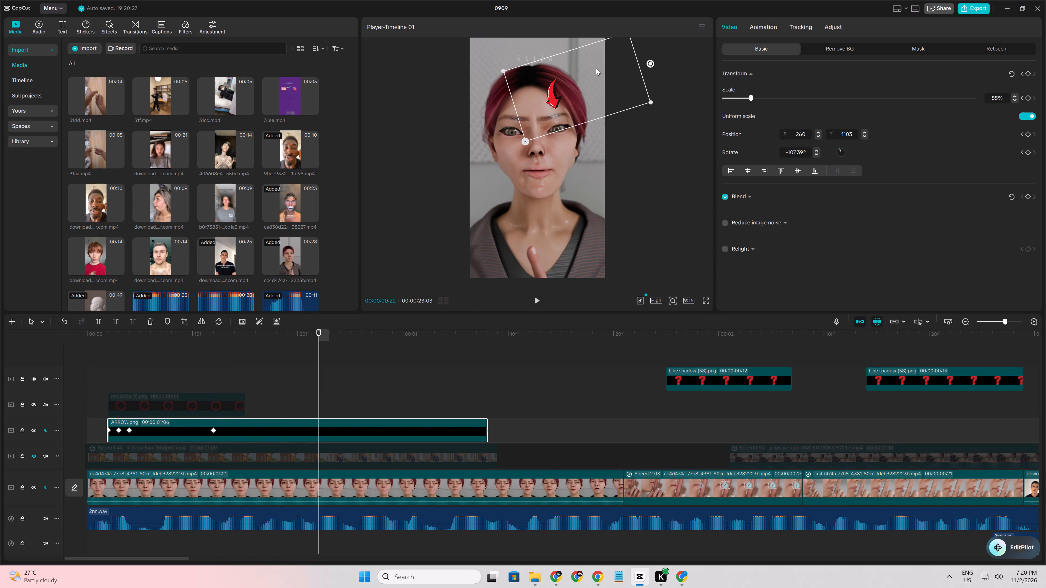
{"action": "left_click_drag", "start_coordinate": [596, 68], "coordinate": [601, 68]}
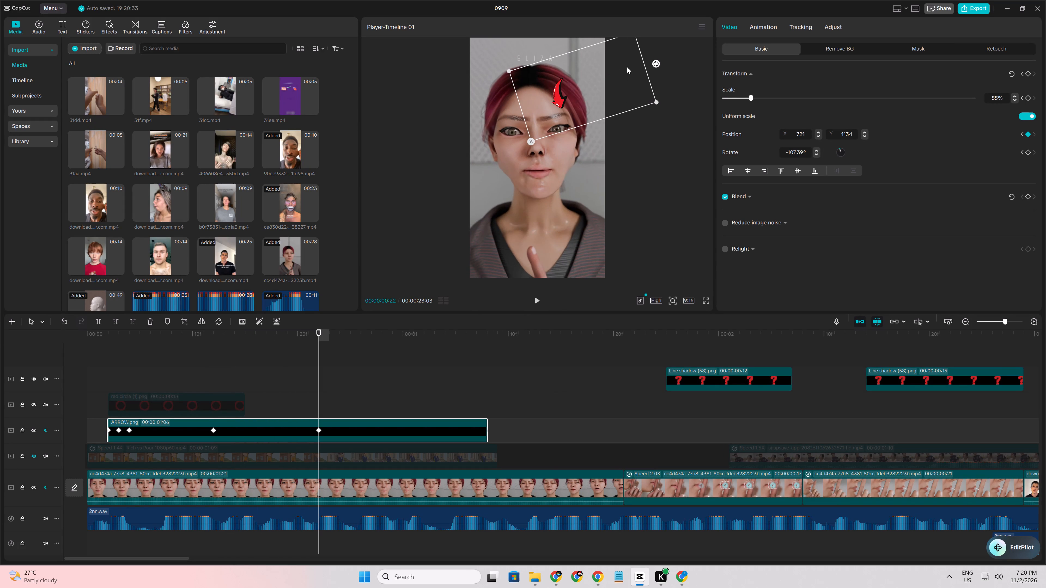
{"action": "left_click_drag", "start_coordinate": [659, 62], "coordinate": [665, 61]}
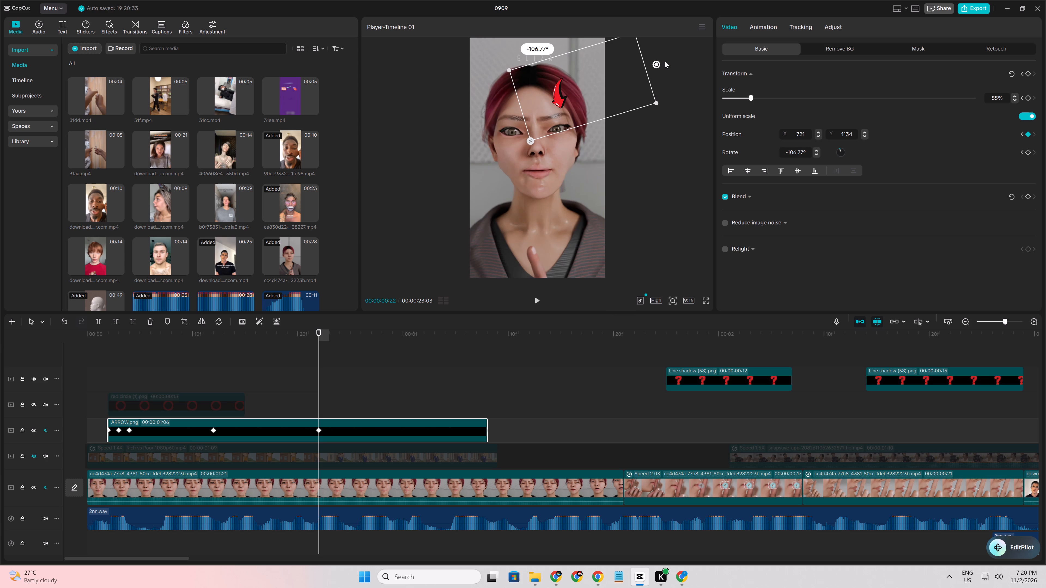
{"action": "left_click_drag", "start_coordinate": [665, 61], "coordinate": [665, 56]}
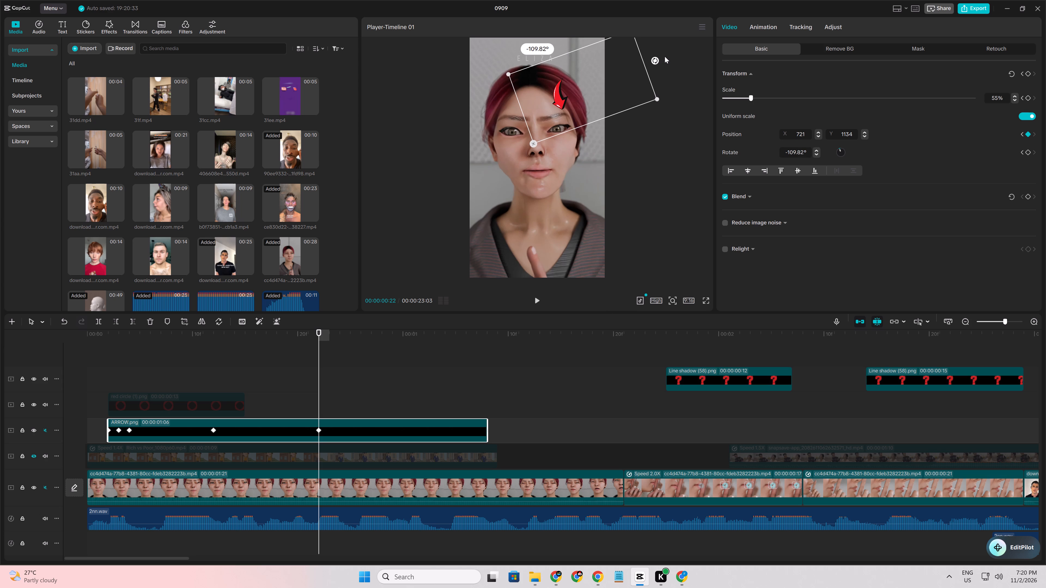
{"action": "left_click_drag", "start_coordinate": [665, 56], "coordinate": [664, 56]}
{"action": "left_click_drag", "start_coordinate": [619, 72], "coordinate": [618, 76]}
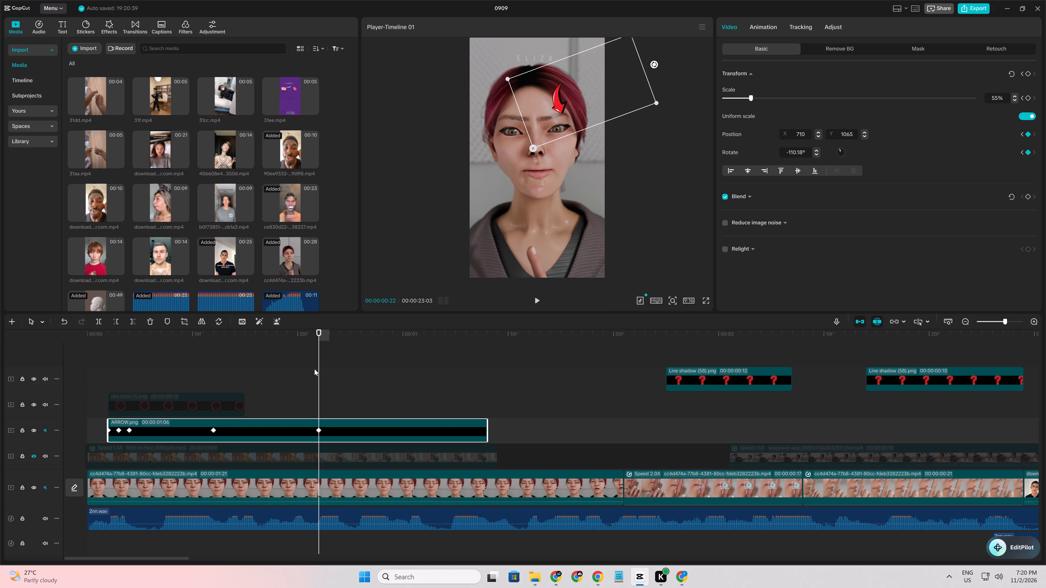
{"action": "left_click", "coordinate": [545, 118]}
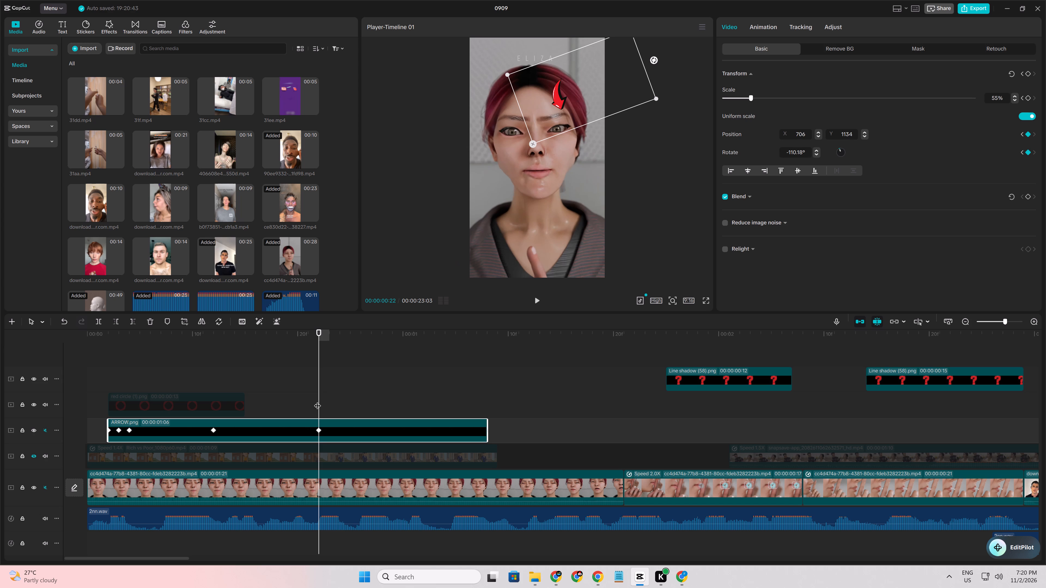
Play the opening of the timeline repeatedly to check the arrow's motion across the forehead.
{"action": "left_click", "coordinate": [287, 388]}
{"action": "left_click_drag", "start_coordinate": [287, 388], "coordinate": [0, 393]}
{"action": "key", "text": "space"}
{"action": "key", "text": "space"}
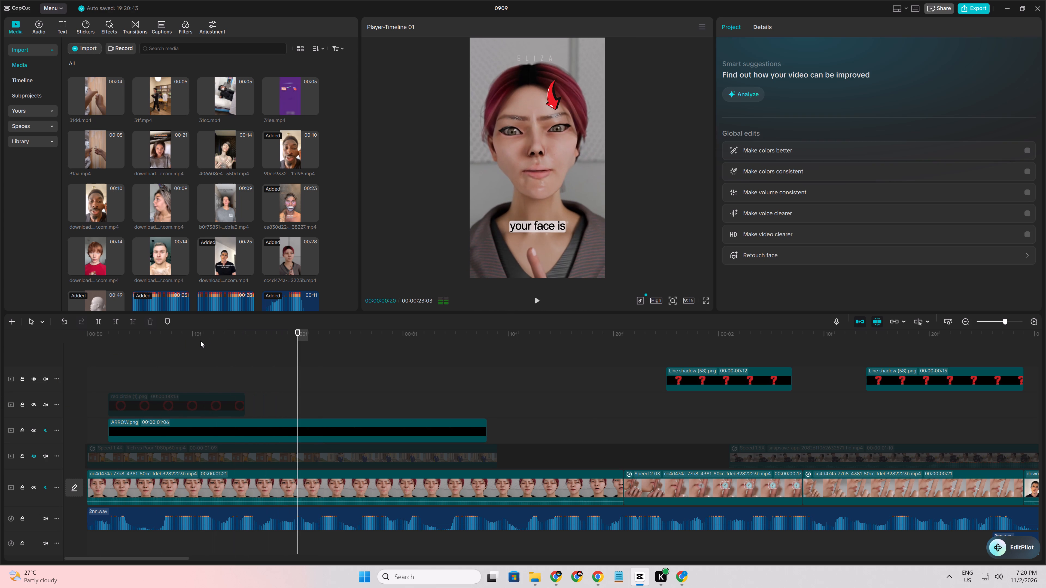
{"action": "left_click", "coordinate": [196, 341]}
{"action": "left_click_drag", "start_coordinate": [196, 341], "coordinate": [24, 363]}
{"action": "key", "text": "space"}
{"action": "key", "text": "space"}
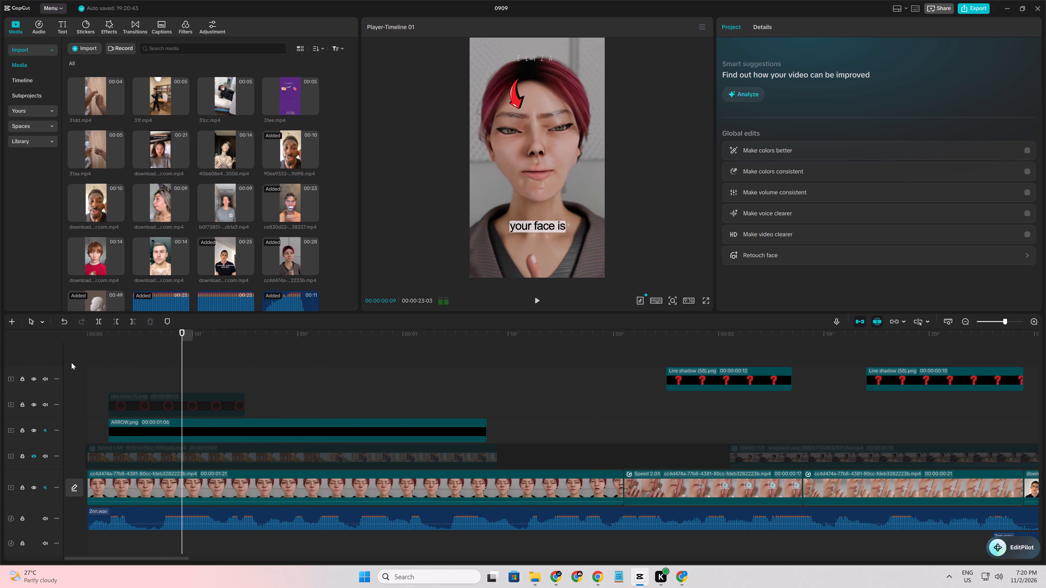
{"action": "left_click", "coordinate": [96, 387]}
{"action": "left_click_drag", "start_coordinate": [96, 387], "coordinate": [28, 387]}
{"action": "key", "text": "space"}
{"action": "key", "text": "space"}
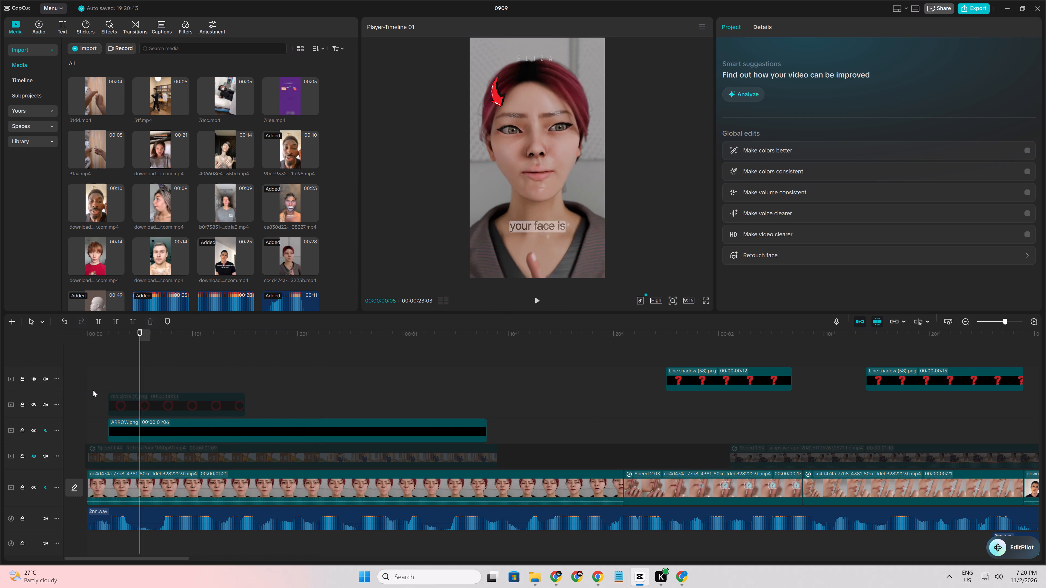
{"action": "double_click", "coordinate": [93, 390]}
{"action": "key", "text": "space"}
{"action": "key", "text": "space"}
{"action": "left_click", "coordinate": [95, 381]}
{"action": "left_click_drag", "start_coordinate": [95, 381], "coordinate": [0, 385]}
{"action": "key", "text": "space"}
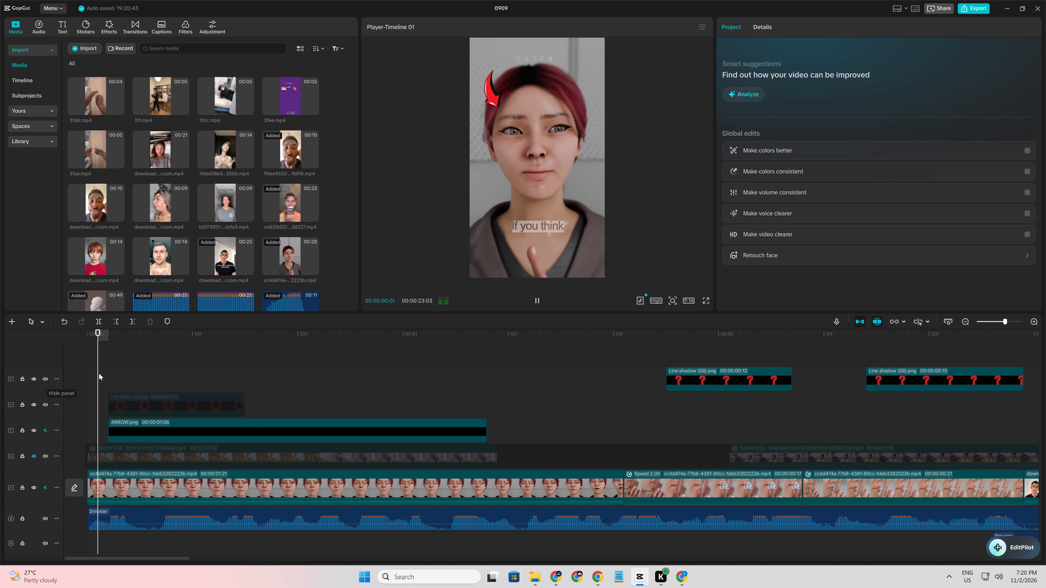
{"action": "key", "text": "space"}
Move the ARROW.png clip earlier on its track so it starts at 00:00:00:01.
{"action": "left_click", "coordinate": [103, 373]}
{"action": "left_click_drag", "start_coordinate": [103, 373], "coordinate": [111, 374]}
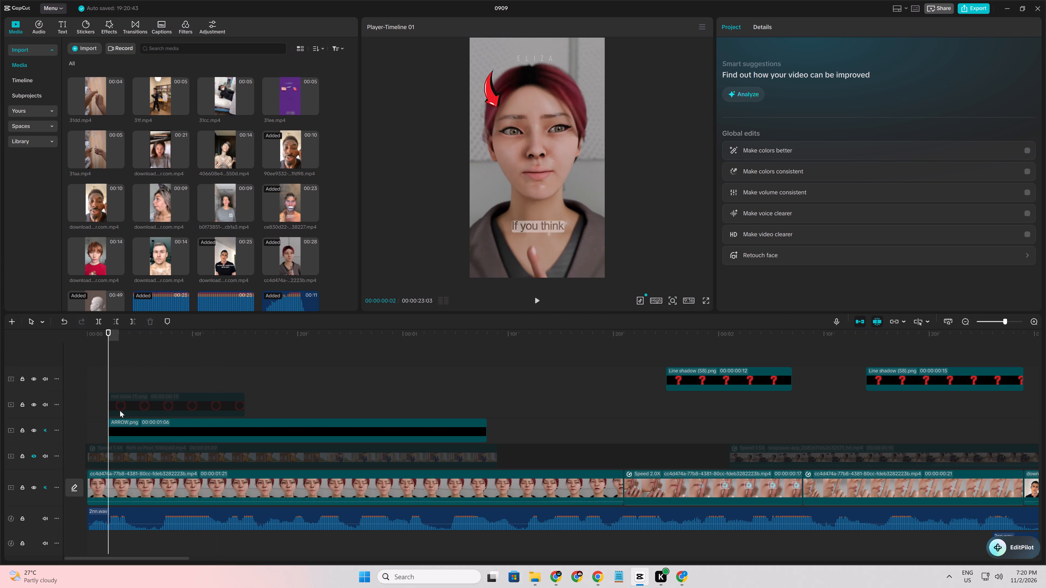
{"action": "left_click", "coordinate": [124, 428]}
{"action": "left_click_drag", "start_coordinate": [143, 426], "coordinate": [127, 426]}
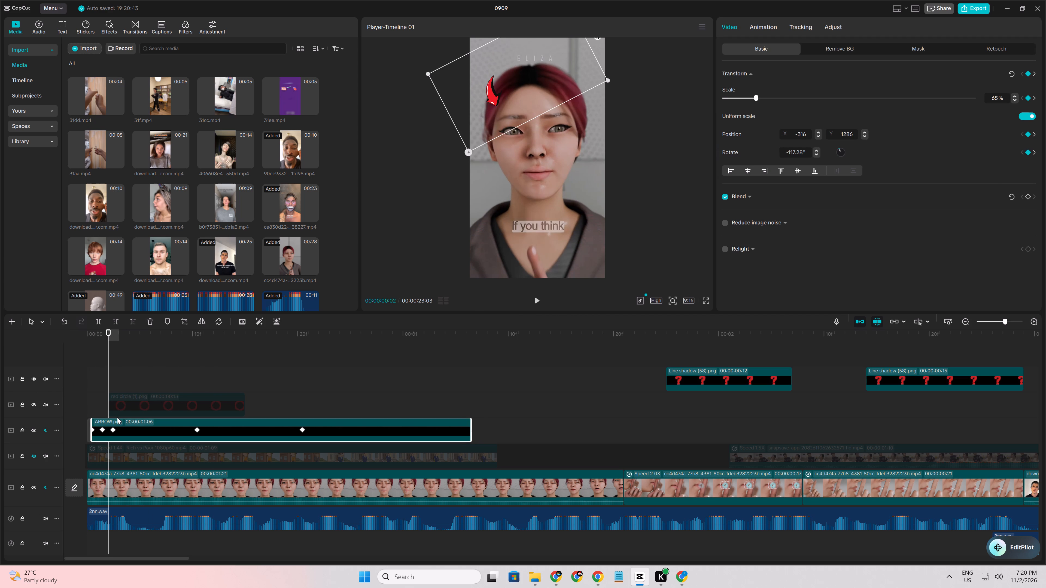
{"action": "left_click", "coordinate": [108, 387]}
{"action": "left_click_drag", "start_coordinate": [106, 387], "coordinate": [19, 388]}
{"action": "key", "text": "space"}
{"action": "key", "text": "space"}
{"action": "left_click", "coordinate": [94, 390]}
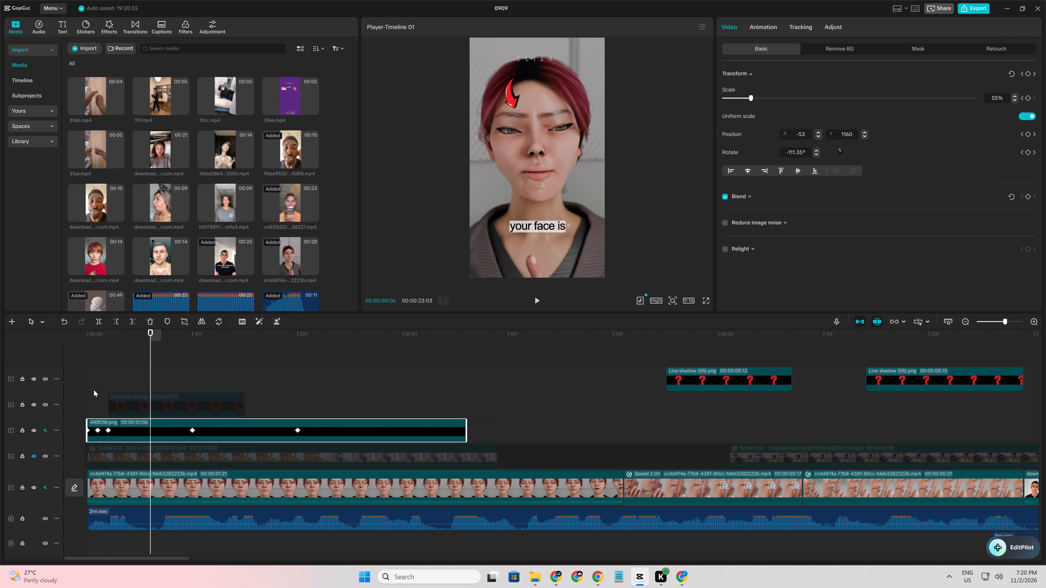
{"action": "left_click_drag", "start_coordinate": [91, 390], "coordinate": [64, 391]}
{"action": "left_click", "coordinate": [136, 426]}
{"action": "left_click_drag", "start_coordinate": [136, 426], "coordinate": [146, 426]}
{"action": "key", "text": "Right"}
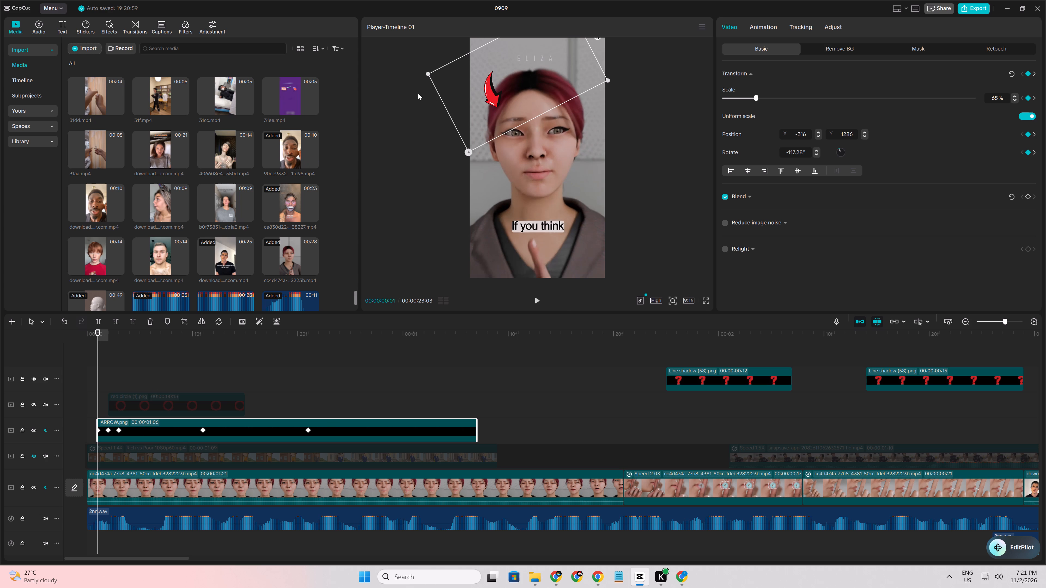
Set the arrow's first keyframe at 00:00:00:01 to 89% scale and position X -83, Y 1385.
{"action": "left_click_drag", "start_coordinate": [607, 81], "coordinate": [665, 85]}
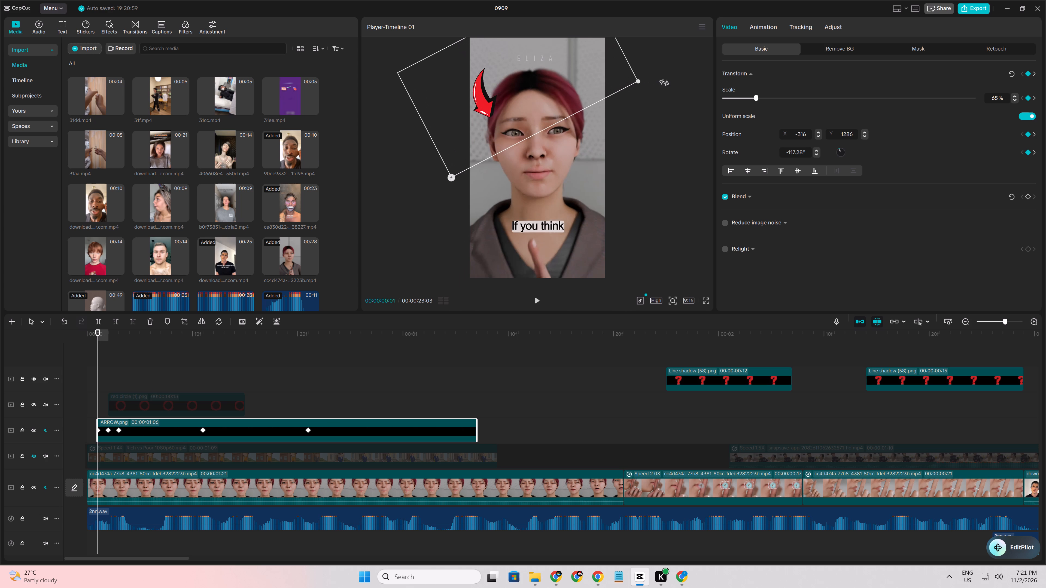
{"action": "left_click_drag", "start_coordinate": [665, 85], "coordinate": [664, 86]}
{"action": "left_click_drag", "start_coordinate": [546, 93], "coordinate": [560, 88]}
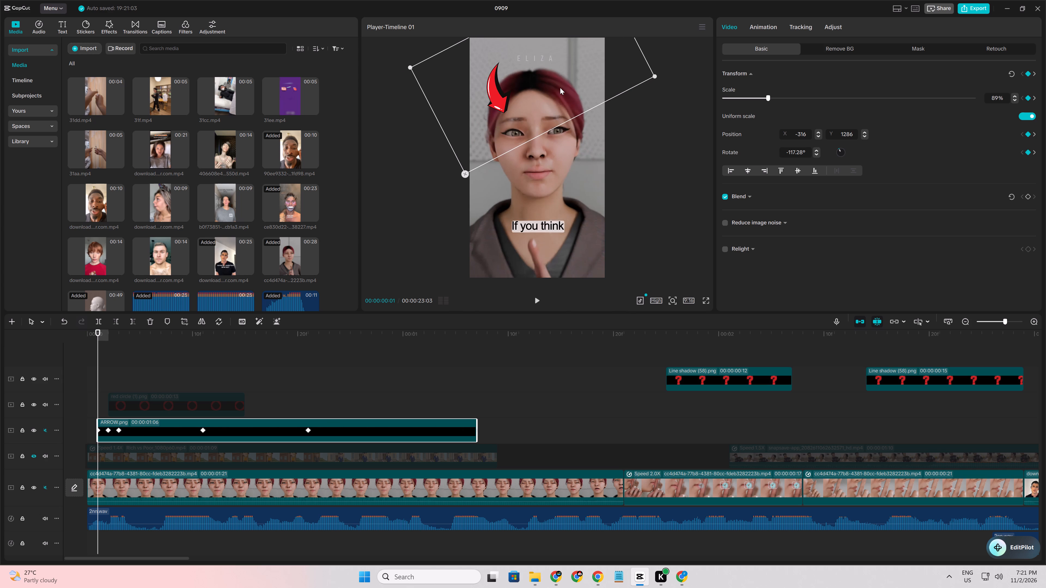
{"action": "left_click_drag", "start_coordinate": [560, 88], "coordinate": [560, 87]}
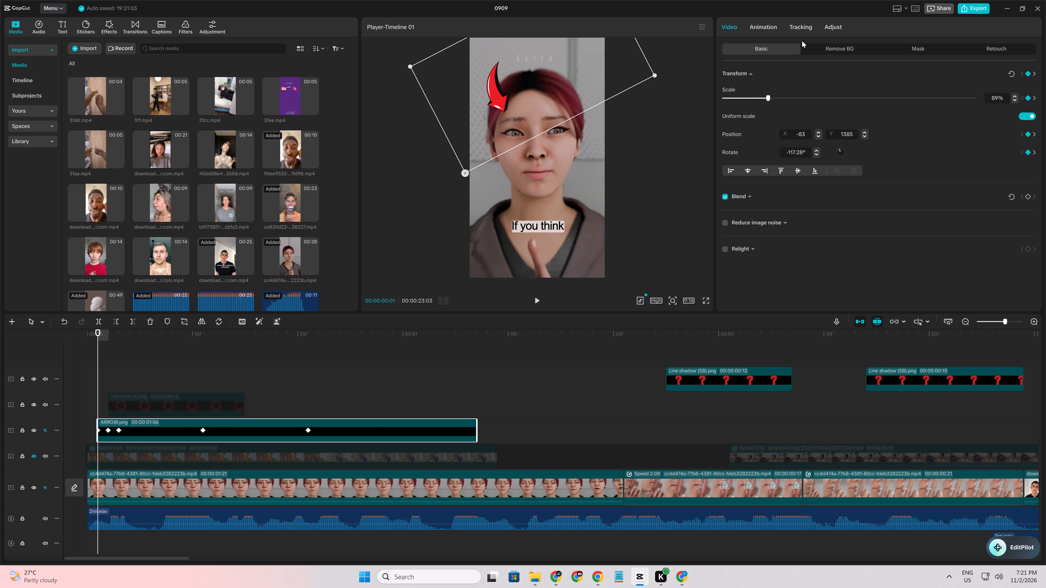
Keyframe the arrow's opacity at 37% on 00:00:00:01 and 100% on 00:00:00:02.
{"action": "left_click", "coordinate": [747, 198]}
{"action": "left_click", "coordinate": [1029, 198]}
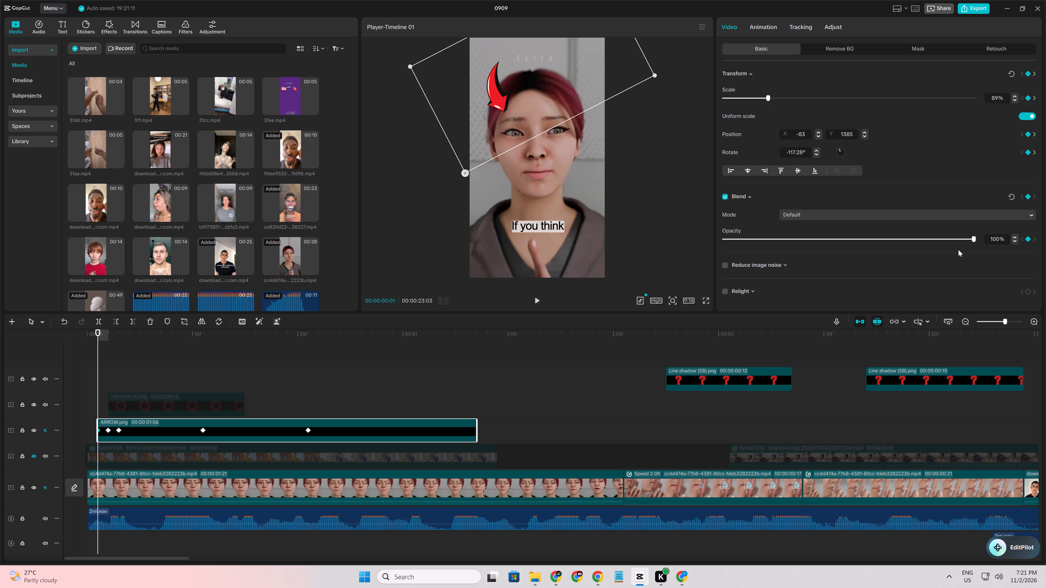
{"action": "left_click_drag", "start_coordinate": [976, 237], "coordinate": [817, 248]}
{"action": "left_click_drag", "start_coordinate": [971, 237], "coordinate": [801, 240]}
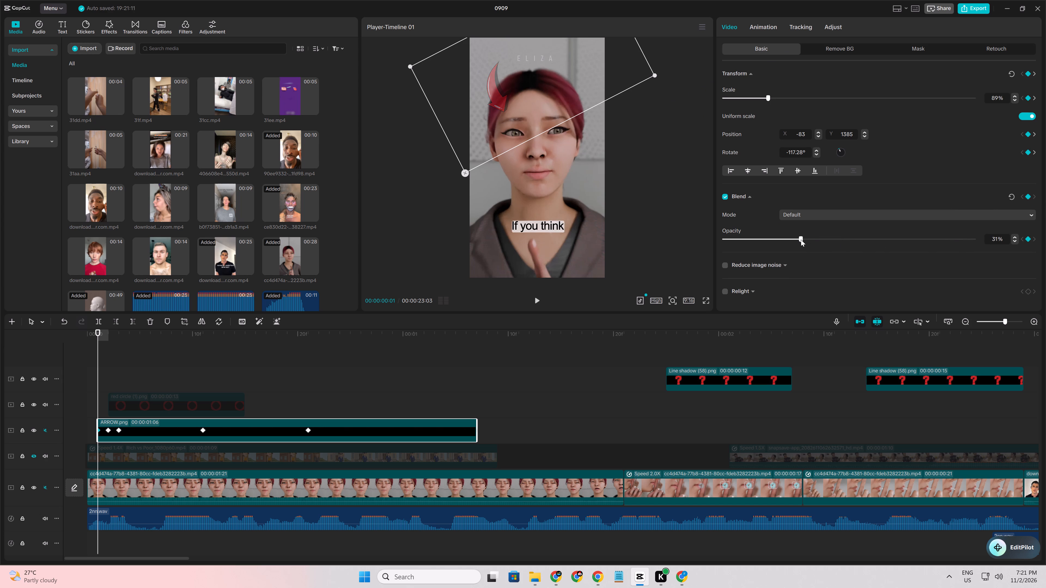
{"action": "left_click_drag", "start_coordinate": [801, 240], "coordinate": [816, 240]}
{"action": "key", "text": "Right"}
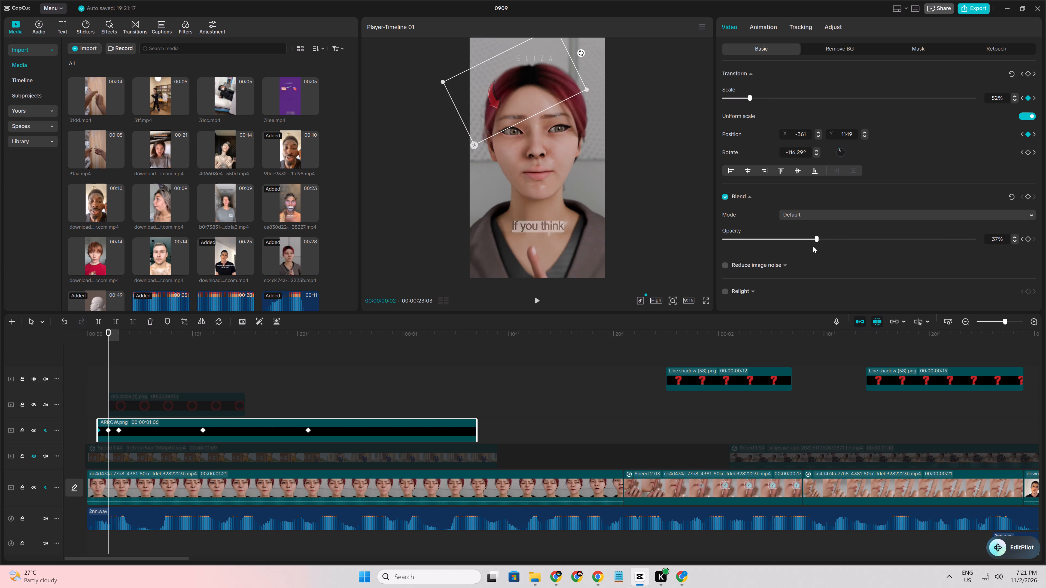
{"action": "left_click_drag", "start_coordinate": [816, 240], "coordinate": [1045, 228]}
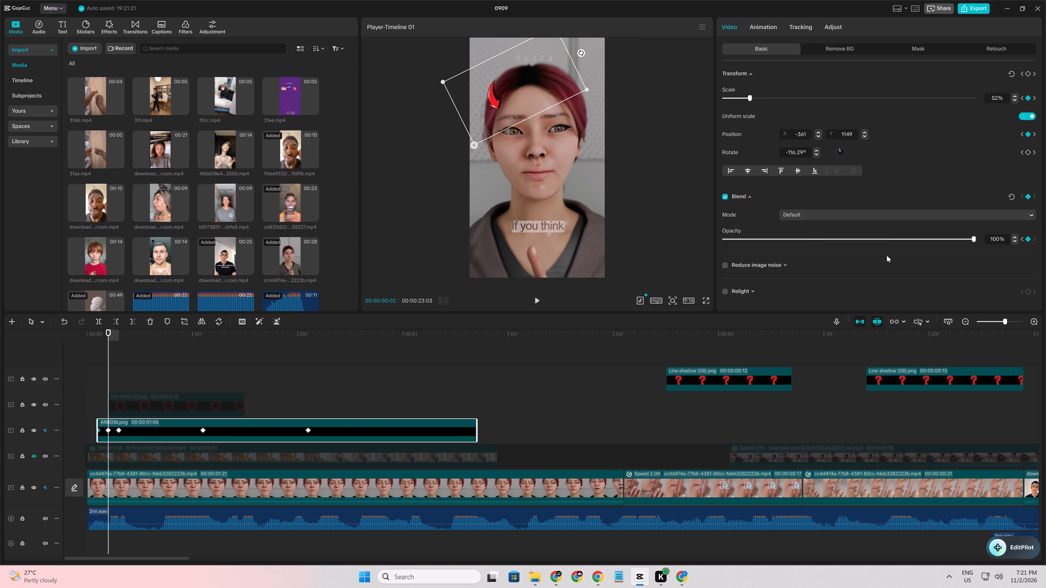
Reposition the arrow to X -331, Y 1065 at 00:00:00:02 and X -300, Y 1080 at 00:00:00:03.
{"action": "key", "text": "Right"}
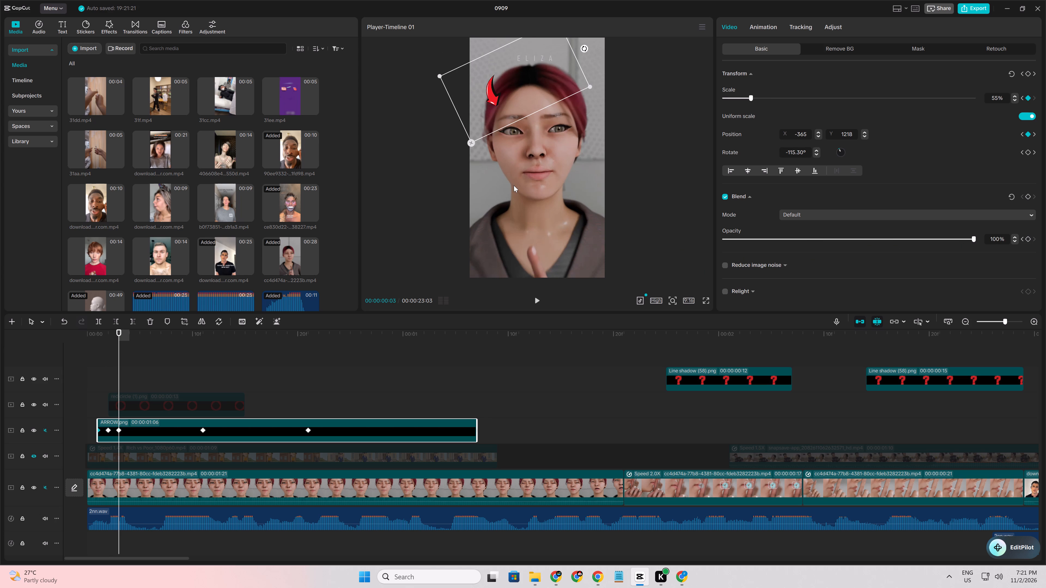
{"action": "key", "text": "Left"}
{"action": "left_click_drag", "start_coordinate": [497, 99], "coordinate": [501, 102]}
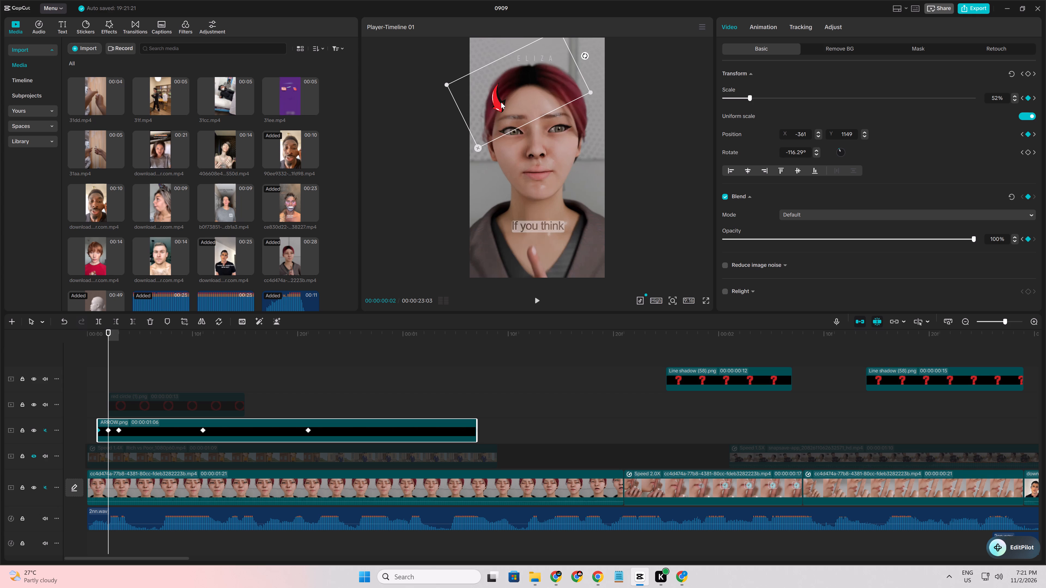
{"action": "left_click_drag", "start_coordinate": [501, 102], "coordinate": [499, 105]}
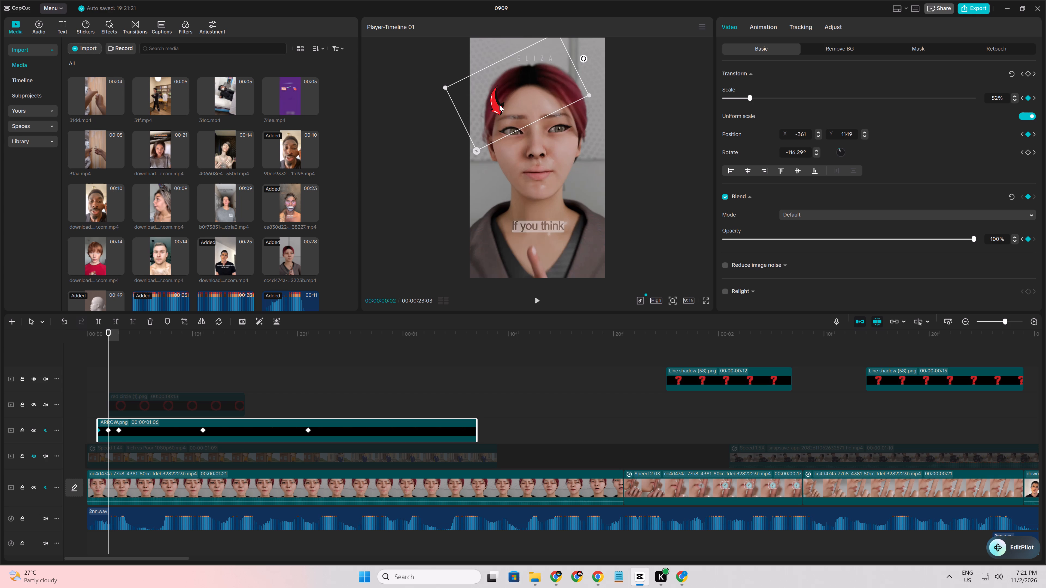
{"action": "left_click_drag", "start_coordinate": [499, 105], "coordinate": [499, 105]}
{"action": "key", "text": "Right"}
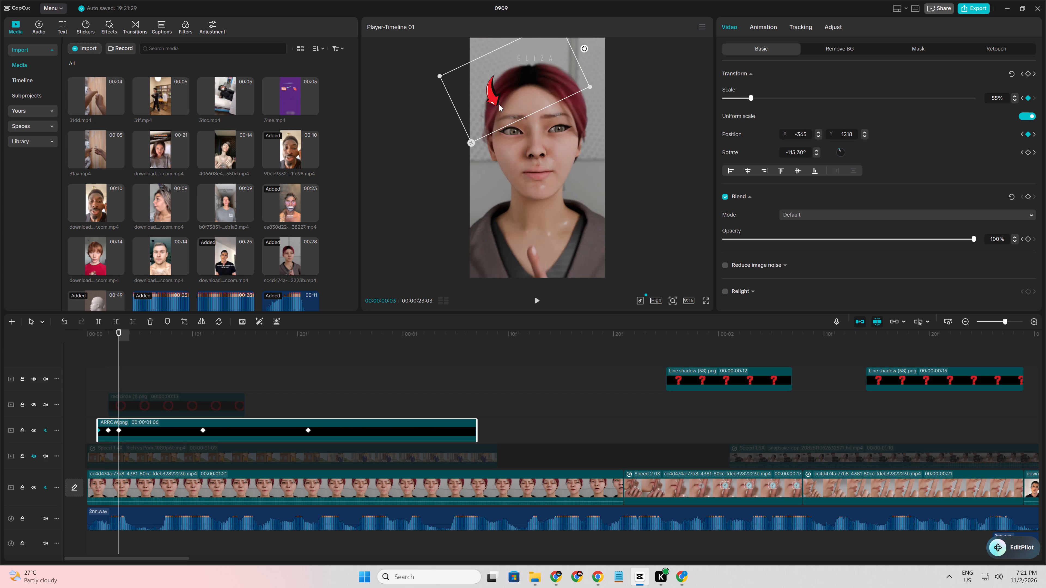
{"action": "left_click_drag", "start_coordinate": [499, 105], "coordinate": [503, 112]}
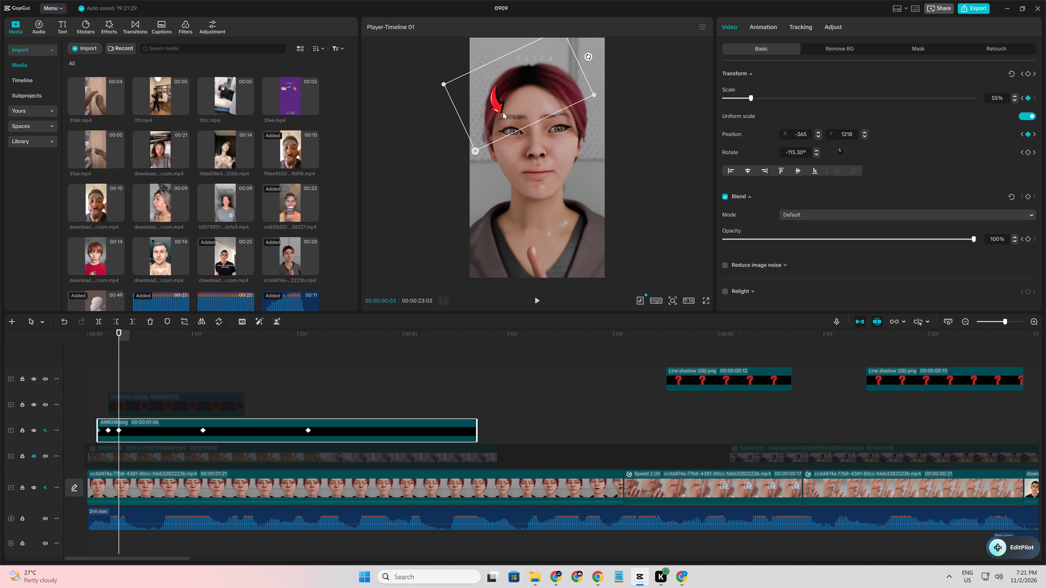
{"action": "left_click_drag", "start_coordinate": [503, 112], "coordinate": [503, 113]}
Trim the arrow clip's end back to 00:00:00:08 to drop its last two keyframes, and re-extend it to a 00:00:01:01 duration.
{"action": "left_click", "coordinate": [139, 366]}
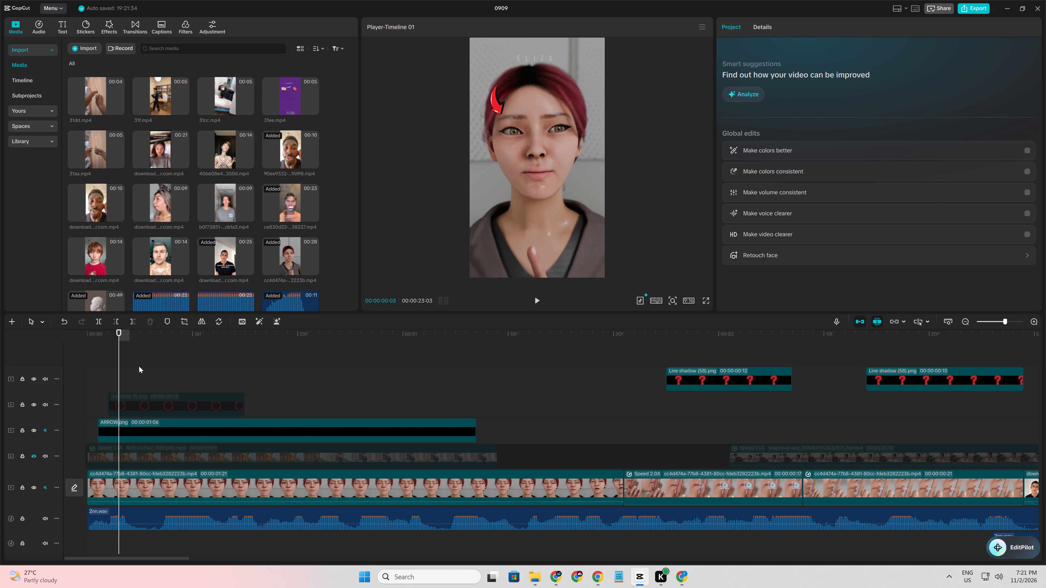
{"action": "left_click_drag", "start_coordinate": [139, 366], "coordinate": [174, 380]}
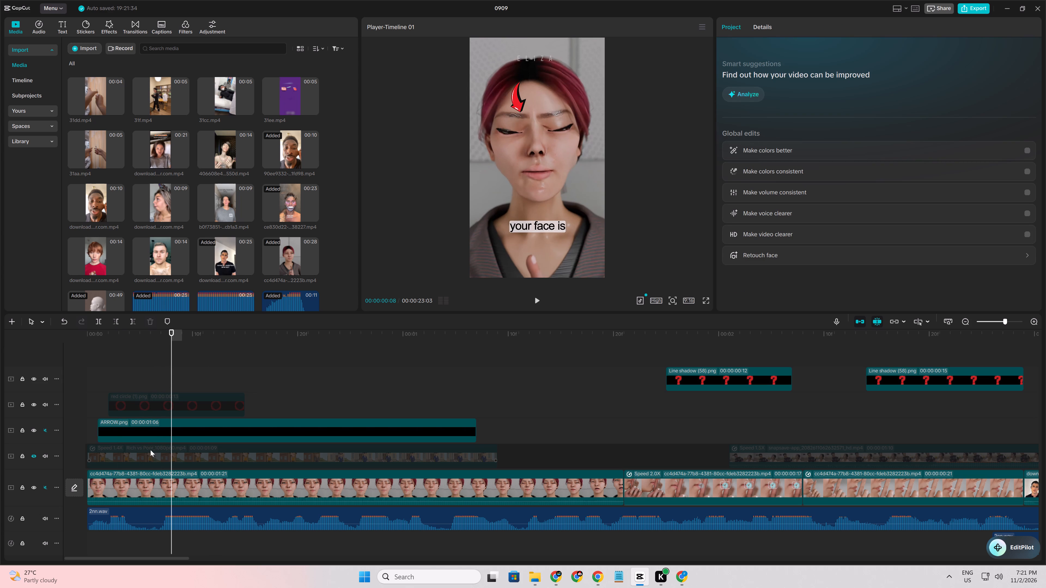
{"action": "left_click", "coordinate": [156, 436]}
{"action": "key", "text": "w"}
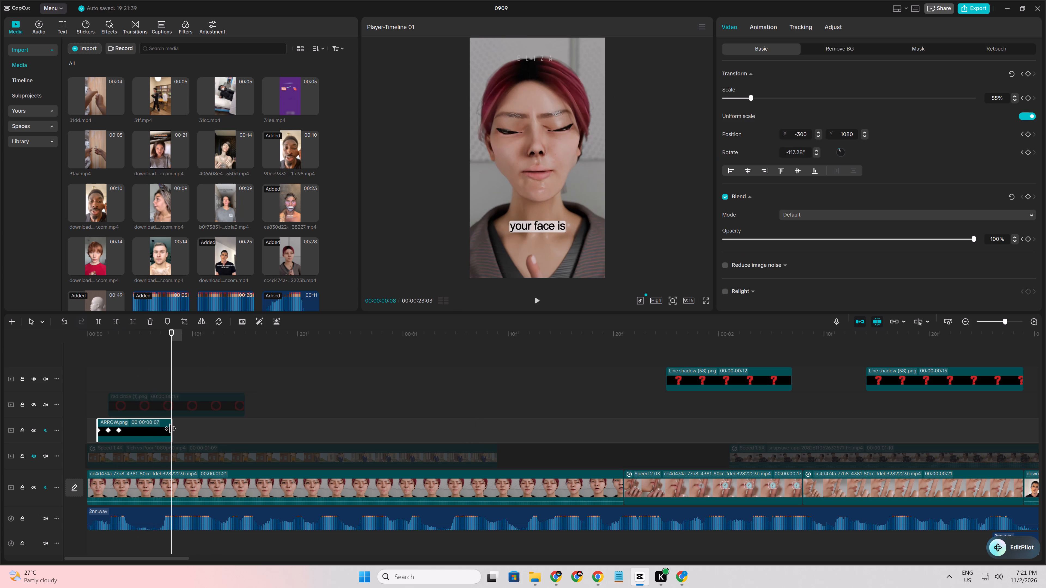
{"action": "left_click_drag", "start_coordinate": [171, 429], "coordinate": [416, 450]}
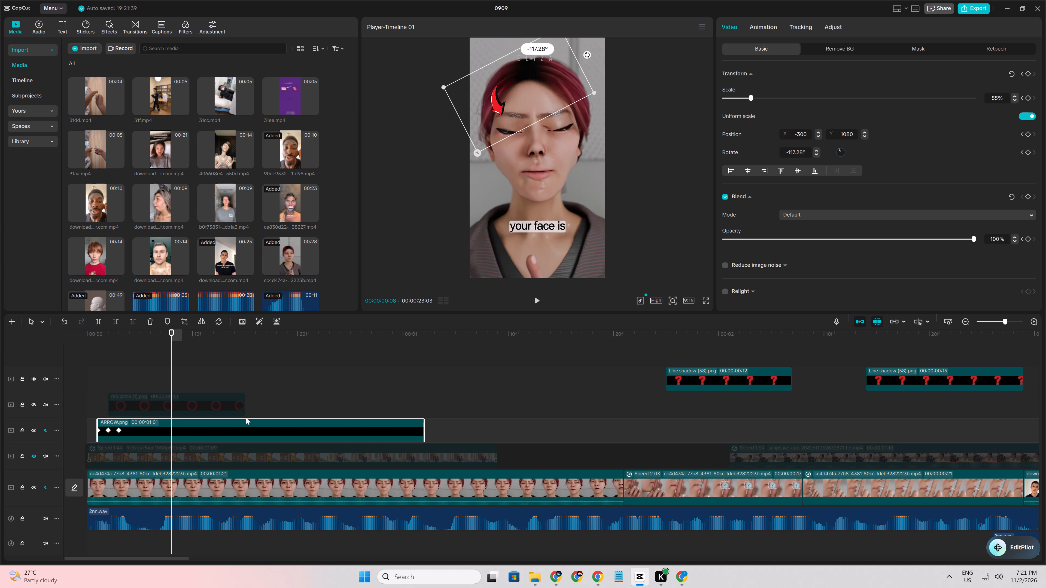
Shrink the arrow to 43% at its 00:00:00:02 keyframe and reposition it to X -361, Y 1016.
{"action": "left_click", "coordinate": [94, 386]}
{"action": "left_click_drag", "start_coordinate": [94, 386], "coordinate": [68, 390]}
{"action": "left_click", "coordinate": [142, 426]}
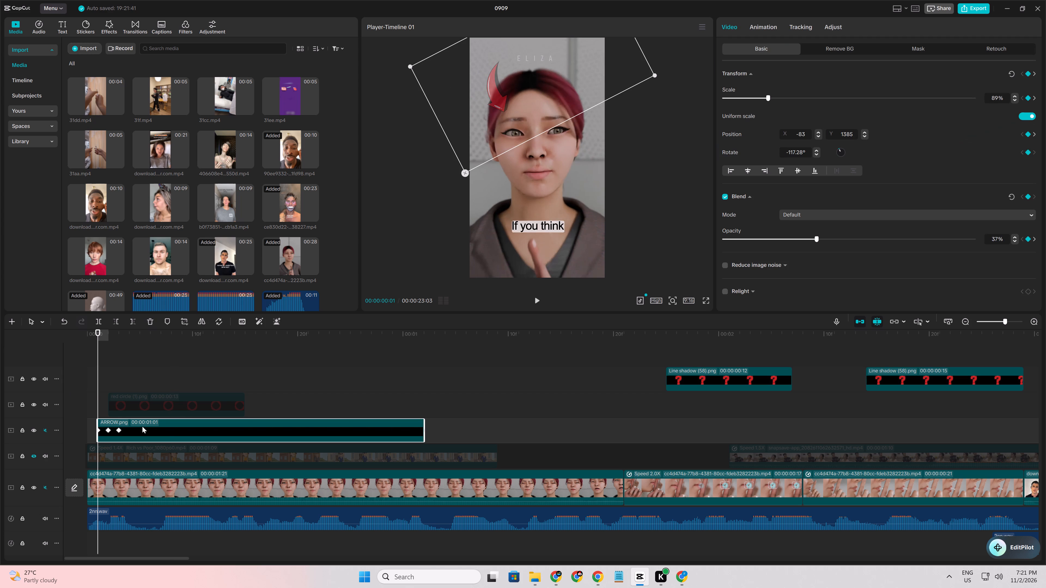
{"action": "key", "text": "Right"}
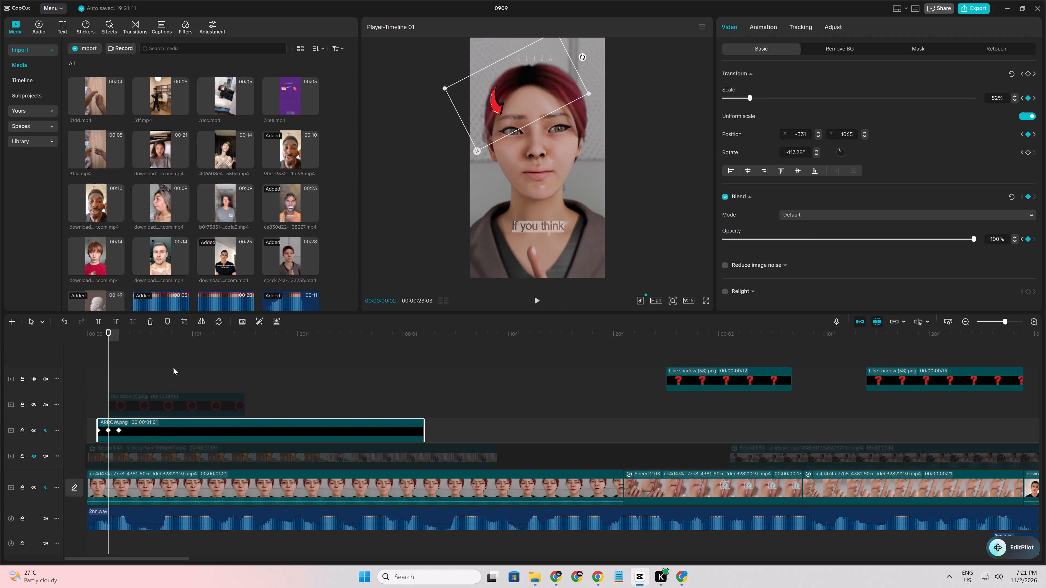
{"action": "key", "text": "Left"}
{"action": "key", "text": "Right"}
{"action": "key", "text": "Right"}
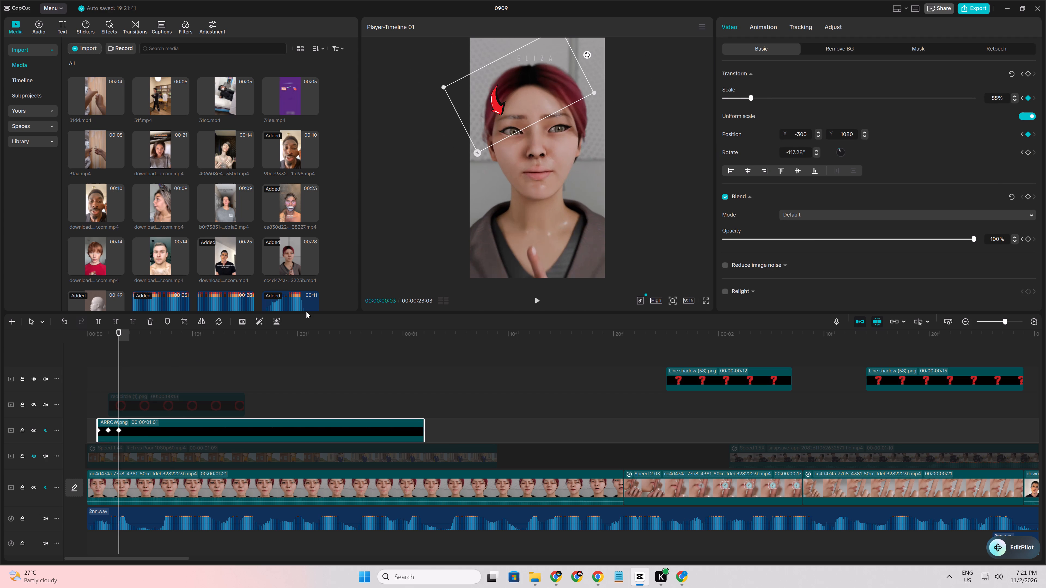
{"action": "key", "text": "Left"}
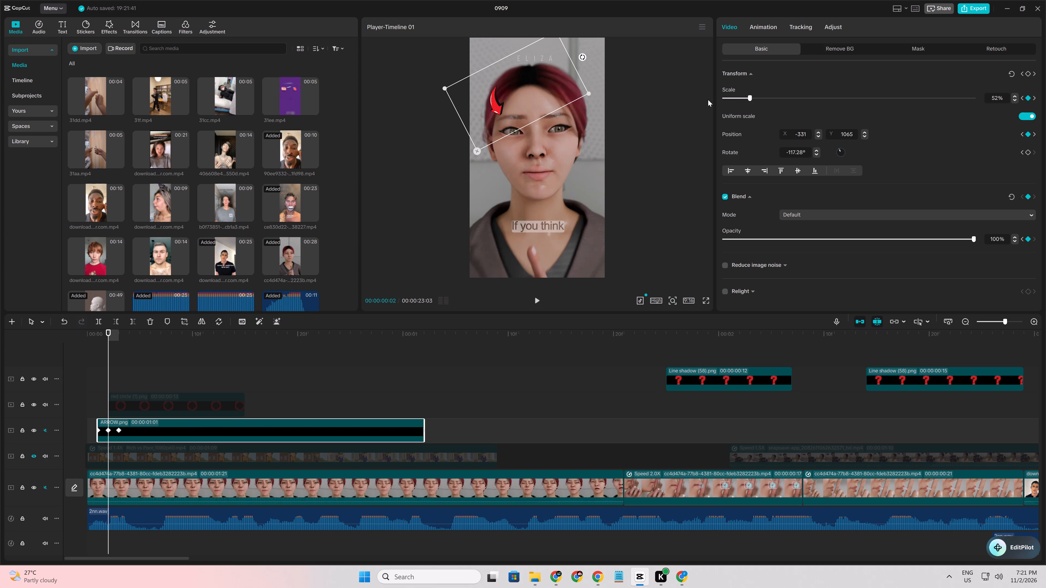
{"action": "left_click_drag", "start_coordinate": [749, 96], "coordinate": [744, 96]}
{"action": "left_click_drag", "start_coordinate": [528, 85], "coordinate": [524, 87]}
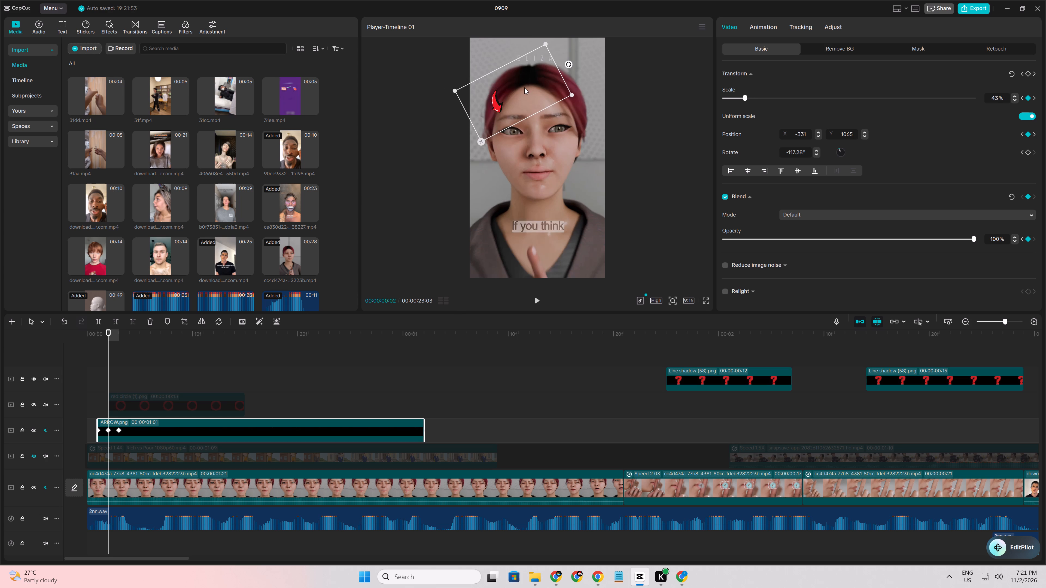
{"action": "left_click_drag", "start_coordinate": [524, 87], "coordinate": [526, 88]}
{"action": "key", "text": "Right"}
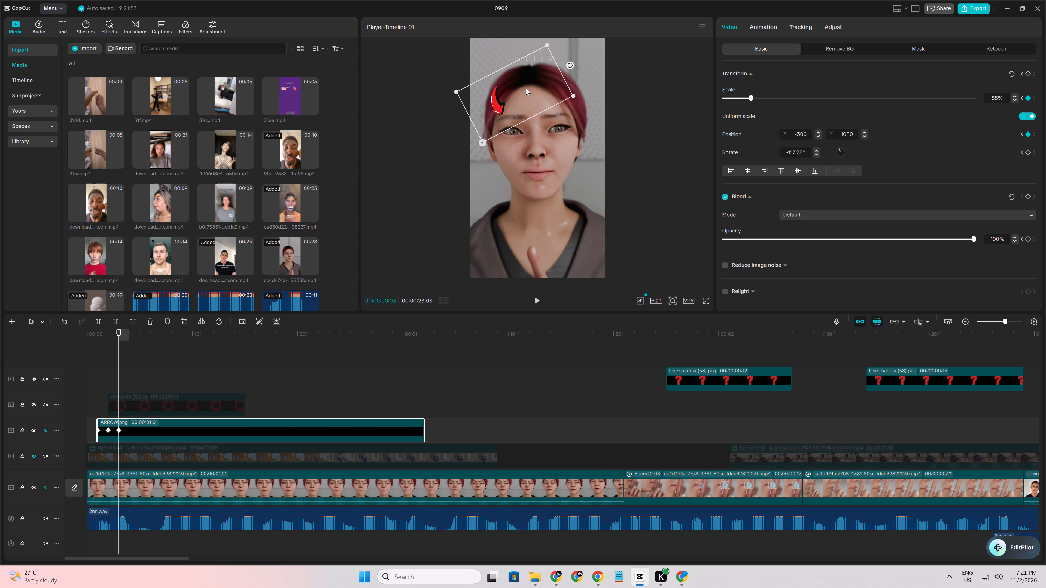
{"action": "key", "text": "Left"}
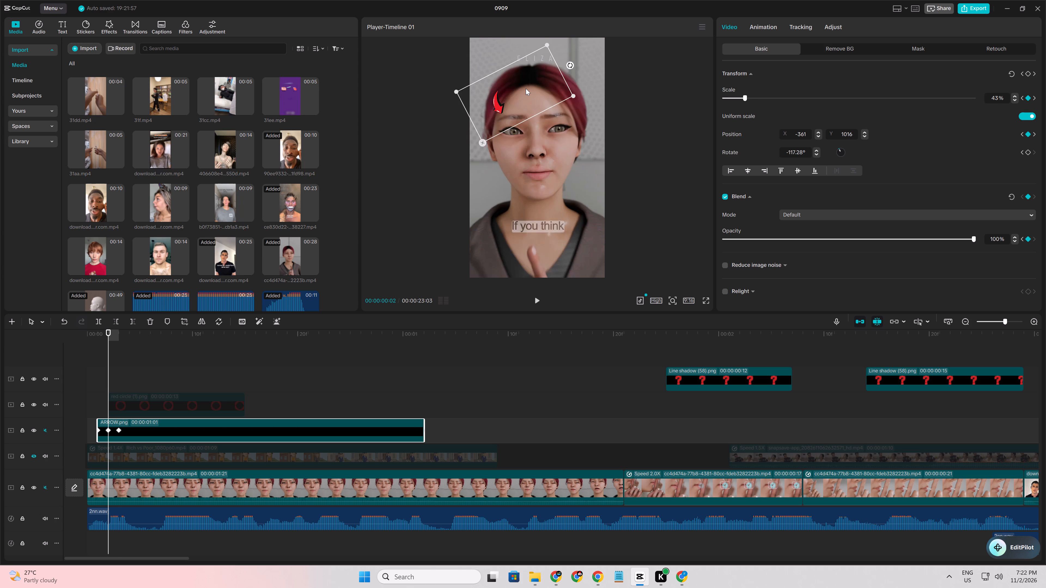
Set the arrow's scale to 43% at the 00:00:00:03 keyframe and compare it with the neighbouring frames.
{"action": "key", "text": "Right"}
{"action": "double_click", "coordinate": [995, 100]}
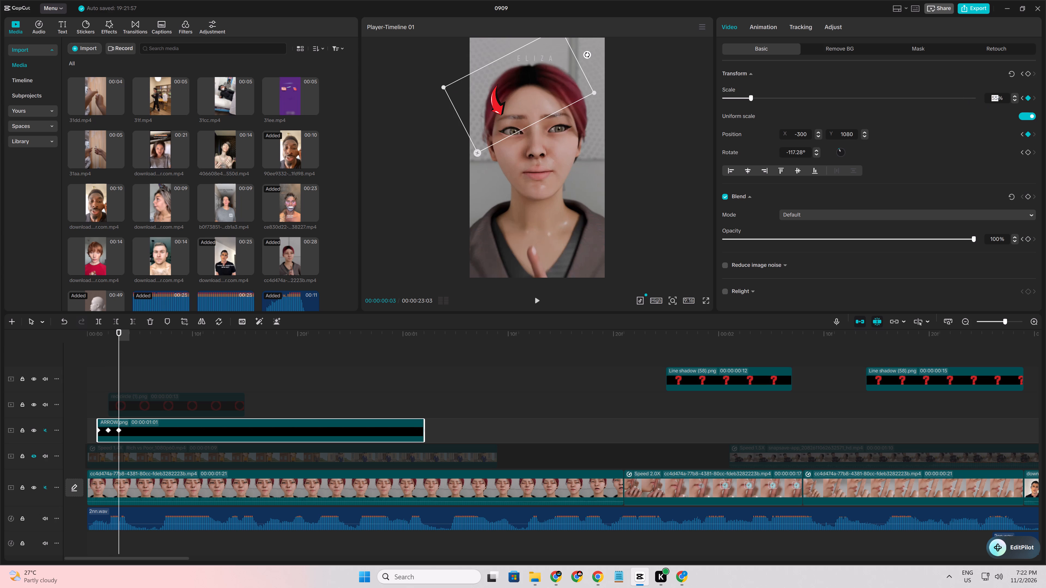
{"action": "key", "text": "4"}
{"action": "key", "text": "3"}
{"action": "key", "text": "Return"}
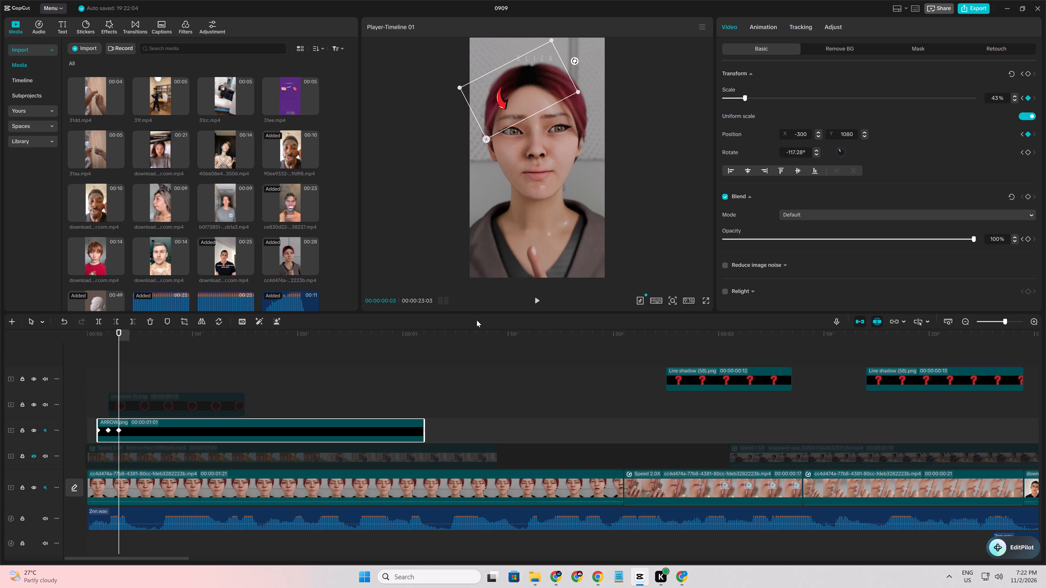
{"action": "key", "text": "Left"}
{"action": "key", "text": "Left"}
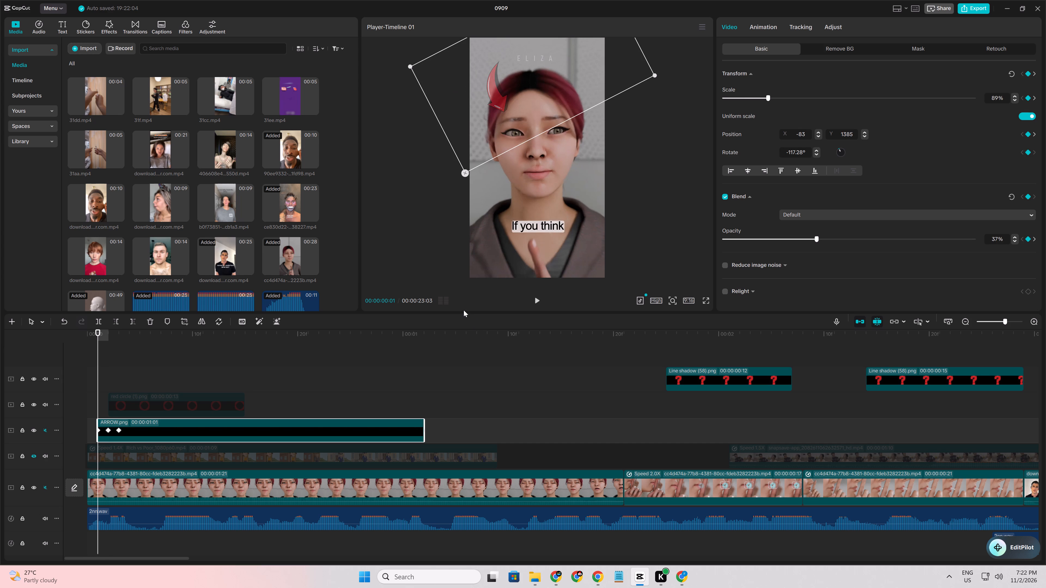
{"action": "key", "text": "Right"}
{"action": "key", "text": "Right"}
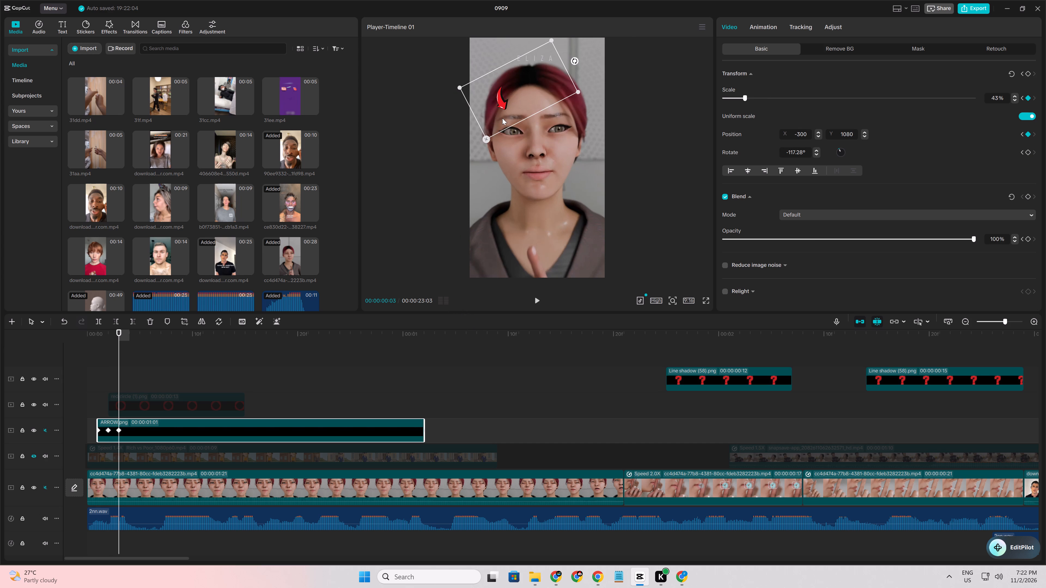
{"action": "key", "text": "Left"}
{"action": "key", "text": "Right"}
Remove the arrow's scale and position keyframes at 00:00:00:03.
{"action": "left_click", "coordinate": [1030, 96]}
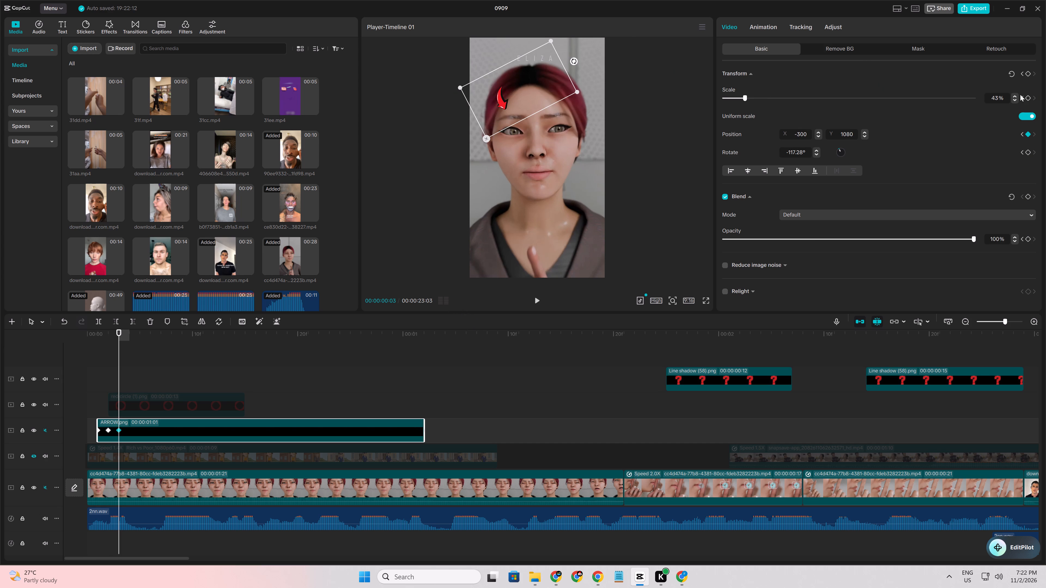
{"action": "double_click", "coordinate": [1027, 76]}
{"action": "left_click", "coordinate": [1027, 76]}
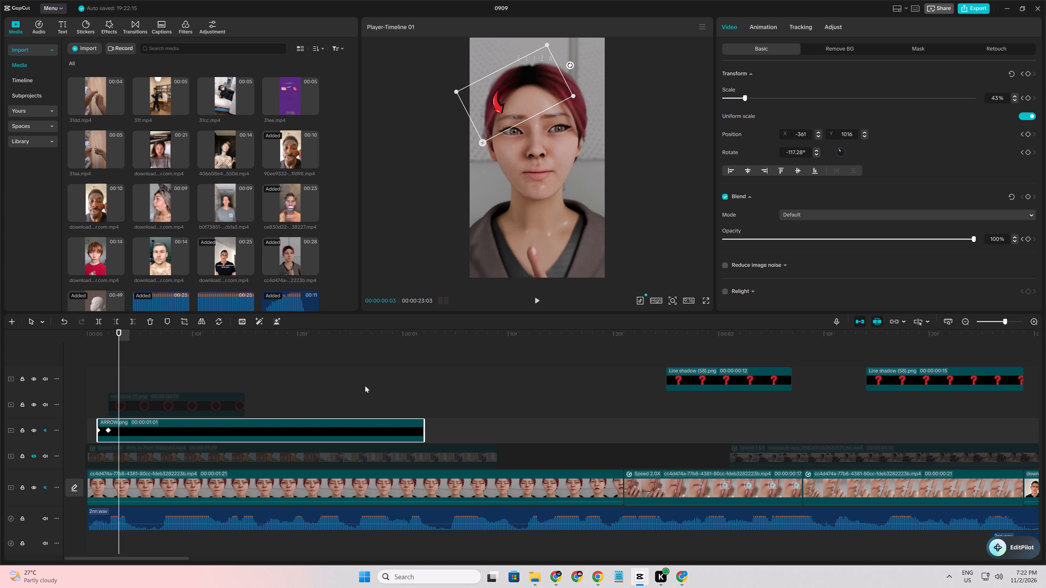
Keyframe the arrow at 00:00:00:04 with position X -247, Y 1061 and rotation -114.80°.
{"action": "key", "text": "Left"}
{"action": "key", "text": "Right"}
{"action": "key", "text": "Right"}
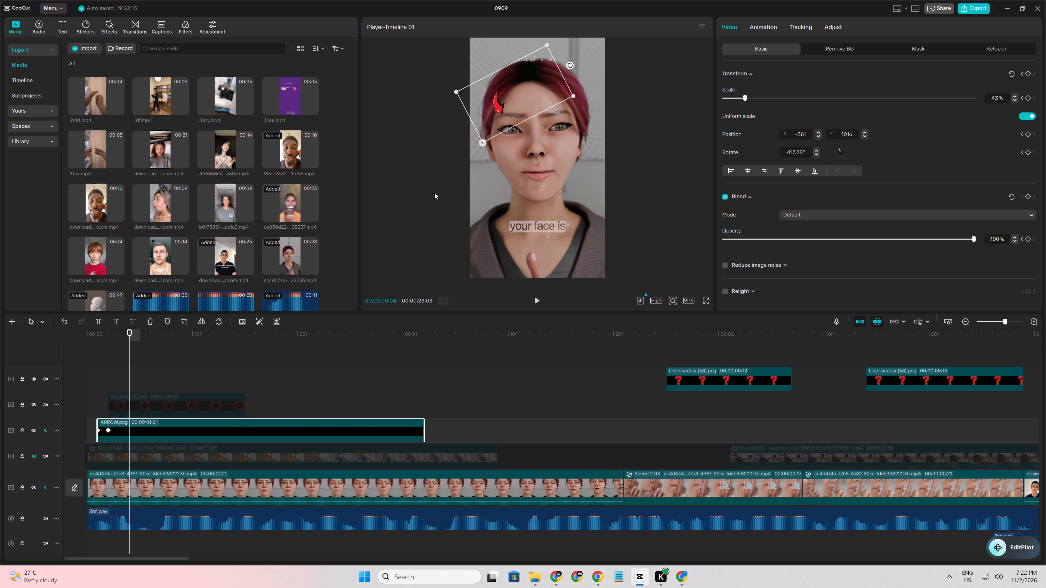
{"action": "key", "text": "Left"}
{"action": "key", "text": "Right"}
{"action": "left_click_drag", "start_coordinate": [490, 126], "coordinate": [493, 124]}
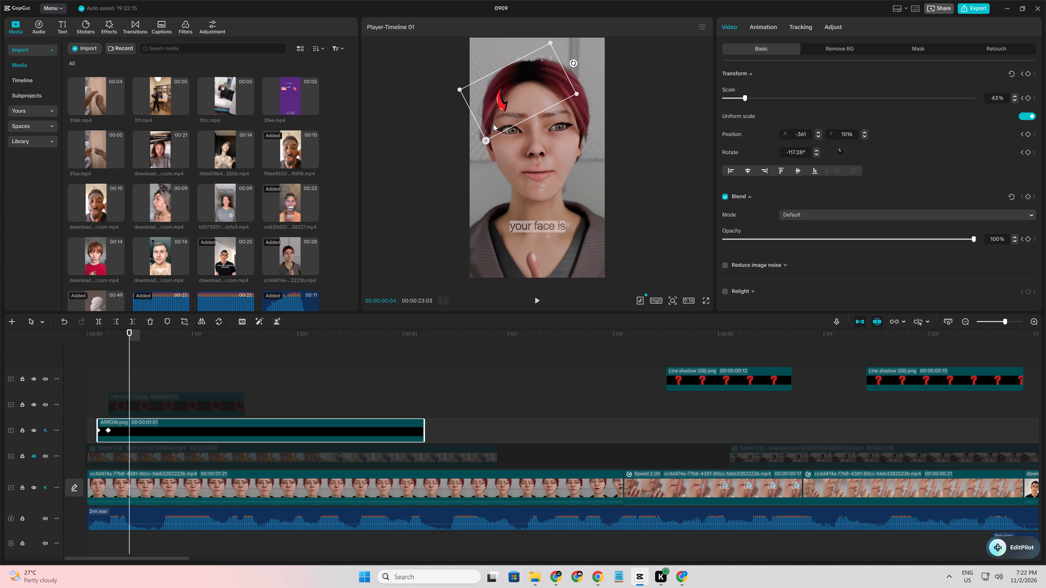
{"action": "left_click_drag", "start_coordinate": [493, 124], "coordinate": [493, 122]}
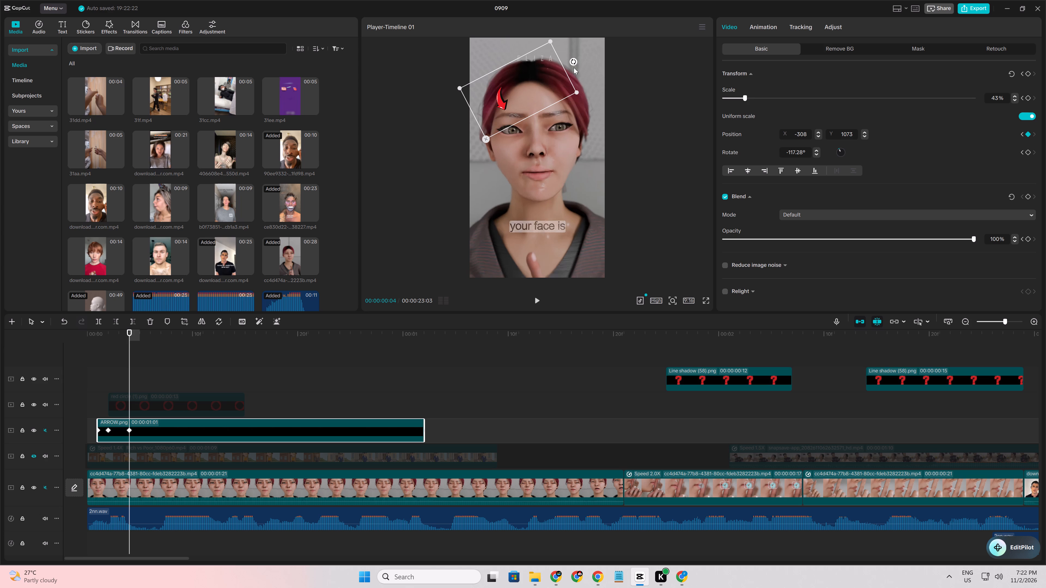
{"action": "left_click_drag", "start_coordinate": [574, 64], "coordinate": [576, 67]}
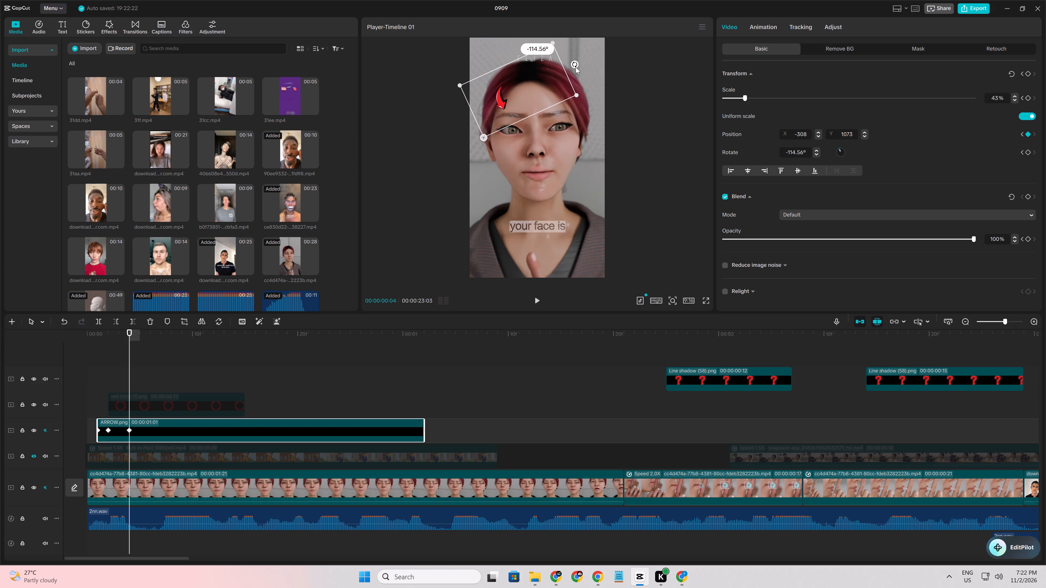
{"action": "left_click_drag", "start_coordinate": [576, 67], "coordinate": [576, 67]}
{"action": "left_click_drag", "start_coordinate": [537, 84], "coordinate": [540, 85]}
Keyframe the arrow at 00:00:00:08 with position X 91, Y 1000 and rotation -104.53°.
{"action": "key", "text": "Right"}
{"action": "key", "text": "Right"}
{"action": "key", "text": "Right"}
{"action": "key", "text": "Right"}
{"action": "left_click_drag", "start_coordinate": [540, 85], "coordinate": [545, 85]}
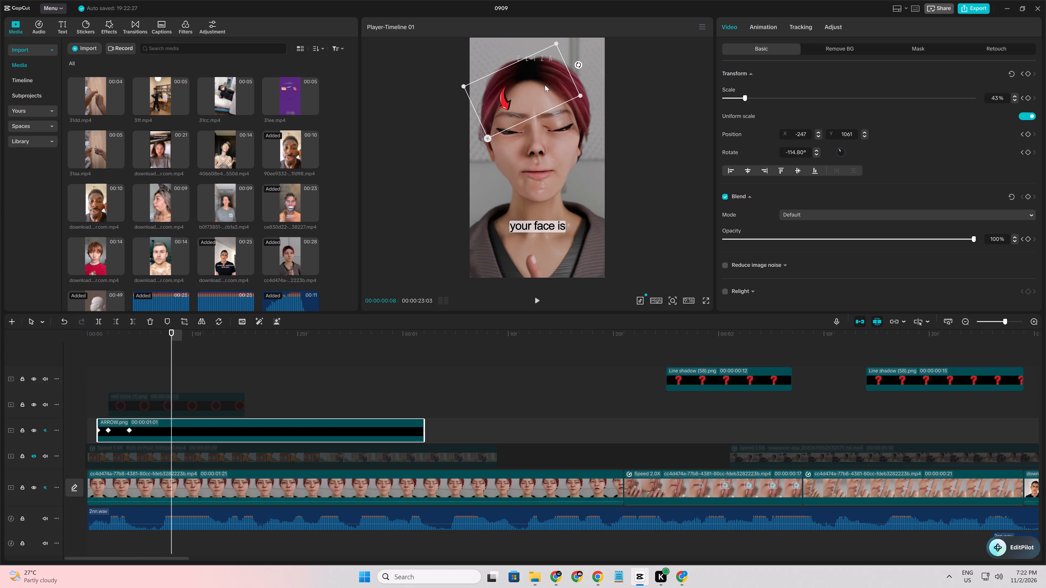
{"action": "left_click_drag", "start_coordinate": [545, 85], "coordinate": [555, 86]}
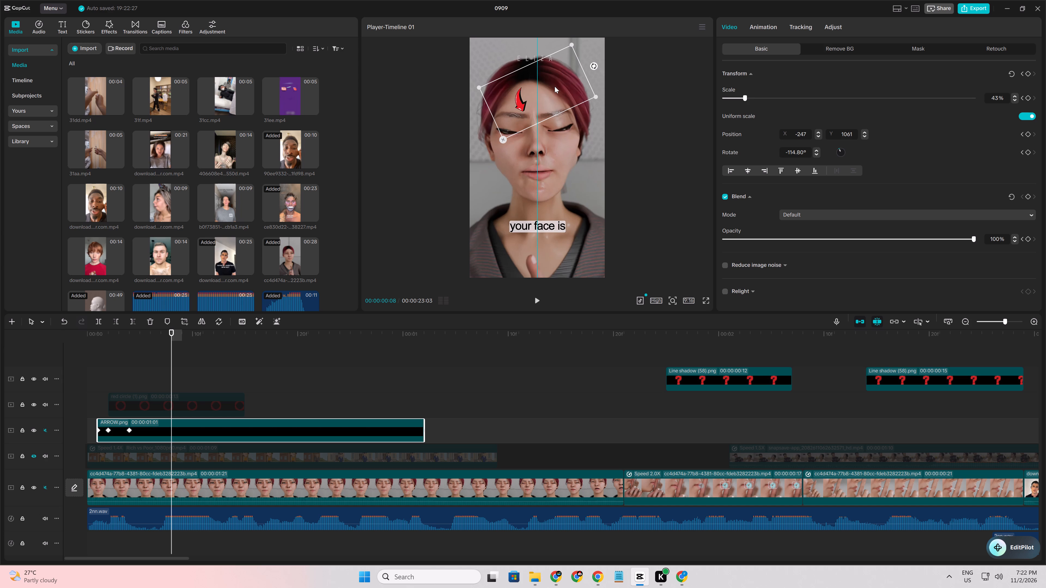
{"action": "left_click_drag", "start_coordinate": [555, 86], "coordinate": [556, 87]}
{"action": "left_click_drag", "start_coordinate": [597, 68], "coordinate": [601, 76]}
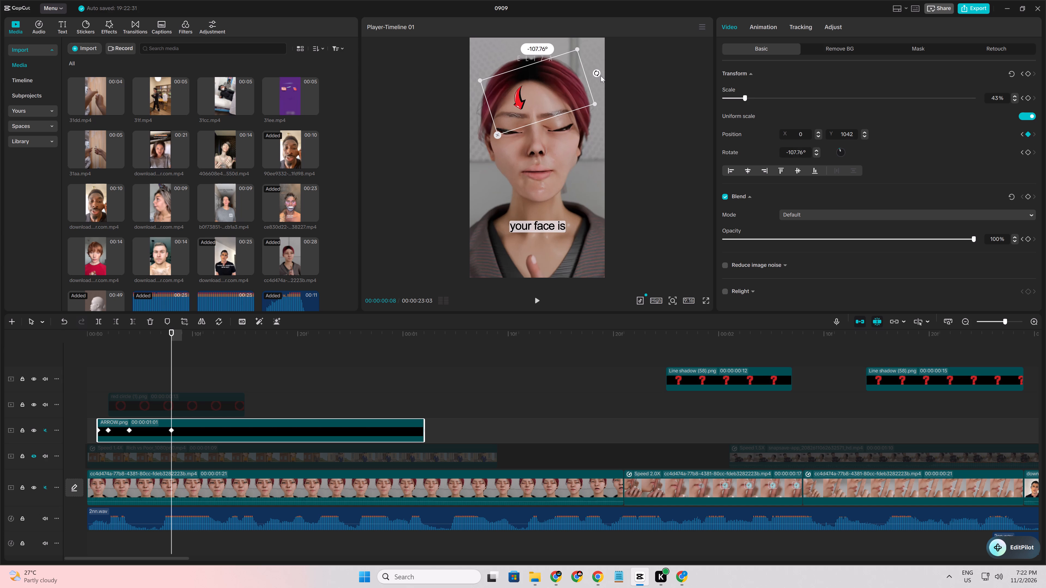
{"action": "left_click_drag", "start_coordinate": [601, 76], "coordinate": [597, 80]}
{"action": "left_click_drag", "start_coordinate": [547, 99], "coordinate": [553, 101]}
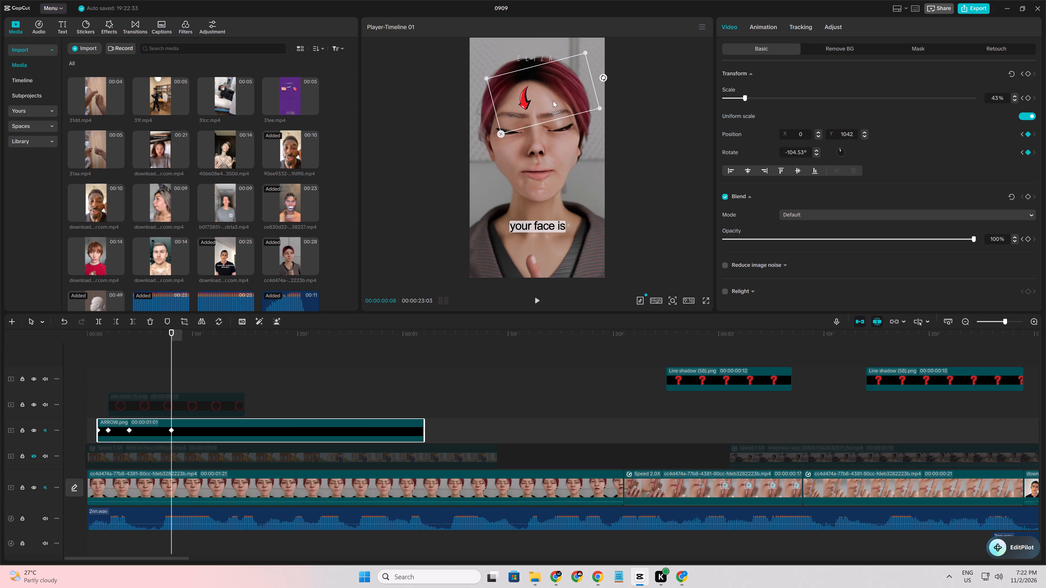
{"action": "left_click_drag", "start_coordinate": [553, 101], "coordinate": [553, 102]}
Keyframe the arrow's position at 00:00:00:13 to X 206, Y 974.
{"action": "key", "text": "Right"}
{"action": "key", "text": "Right"}
{"action": "key", "text": "Right"}
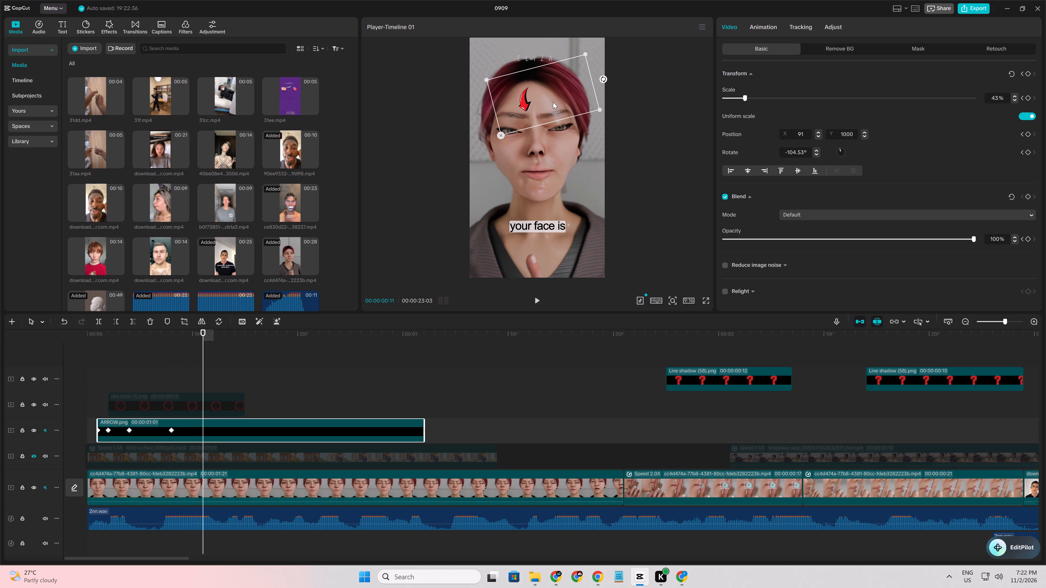
{"action": "key", "text": "Right"}
{"action": "key", "text": "Right"}
{"action": "left_click_drag", "start_coordinate": [548, 102], "coordinate": [555, 107]}
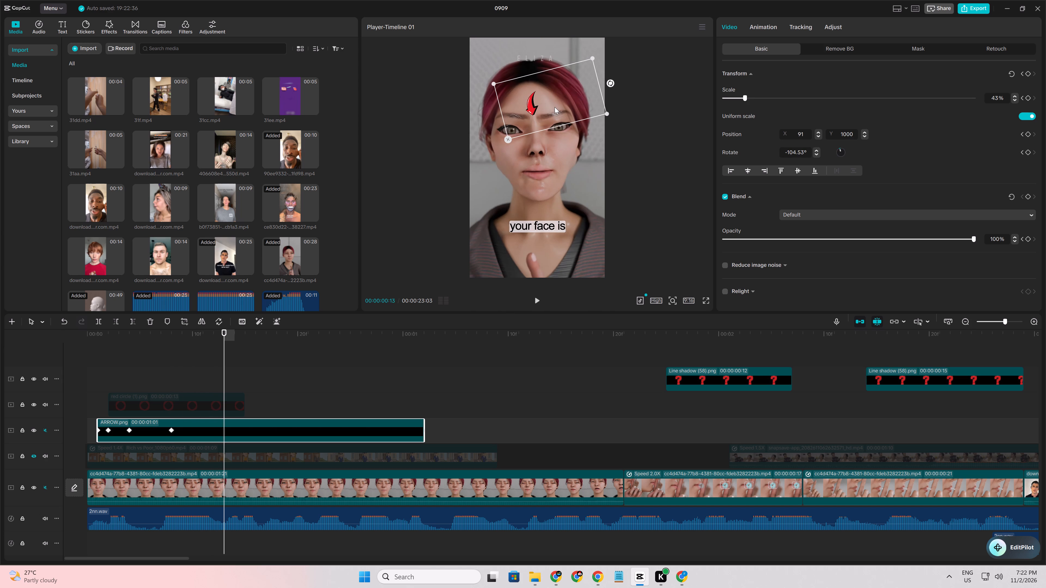
{"action": "left_click_drag", "start_coordinate": [555, 107], "coordinate": [555, 105]}
Keyframe the arrow at 00:00:00:18 with position X 358, Y 970 and rotation -107.44°.
{"action": "key", "text": "Right"}
{"action": "key", "text": "Right"}
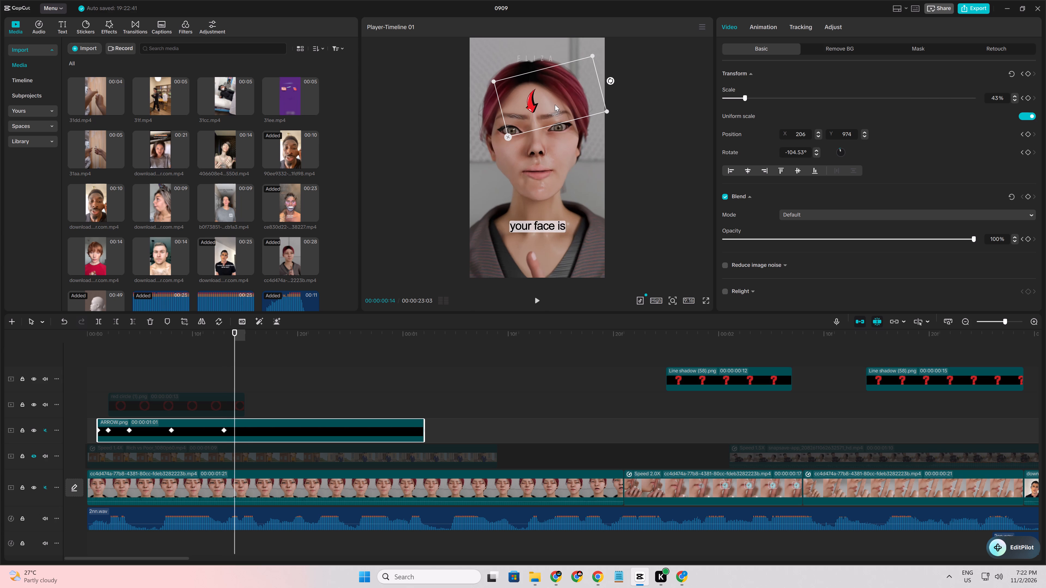
{"action": "key", "text": "Right"}
{"action": "key", "text": "Right"}
{"action": "key", "text": "Right"}
{"action": "left_click_drag", "start_coordinate": [555, 105], "coordinate": [562, 106]}
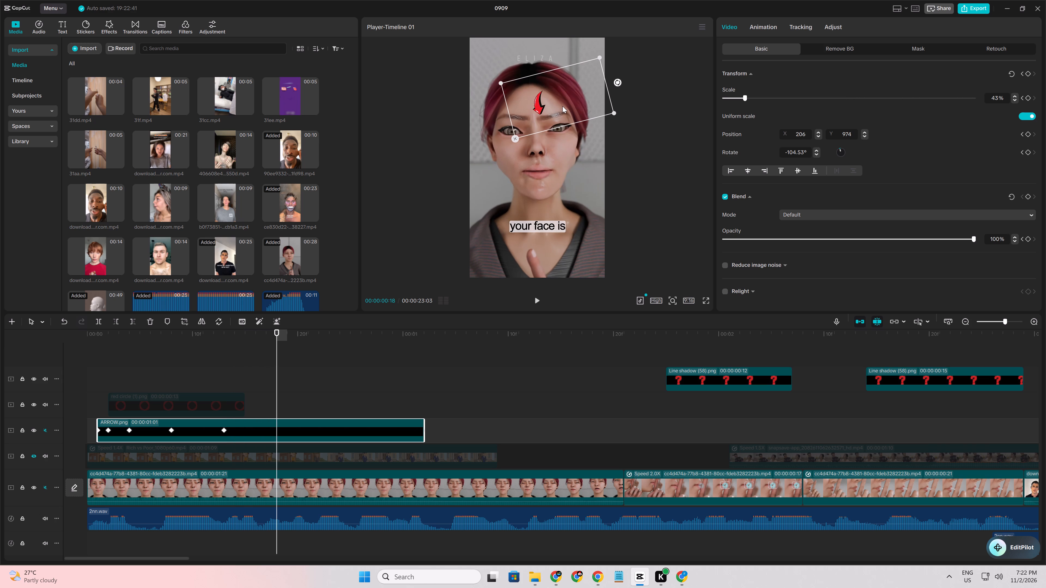
{"action": "left_click_drag", "start_coordinate": [562, 106], "coordinate": [564, 105]}
{"action": "left_click_drag", "start_coordinate": [620, 84], "coordinate": [620, 80]}
Keyframe the arrow's position at 00:00:00:22 to X 511, Y 997.
{"action": "key", "text": "Right"}
{"action": "key", "text": "Right"}
{"action": "key", "text": "Right"}
{"action": "key", "text": "Right"}
{"action": "left_click_drag", "start_coordinate": [593, 92], "coordinate": [602, 91]}
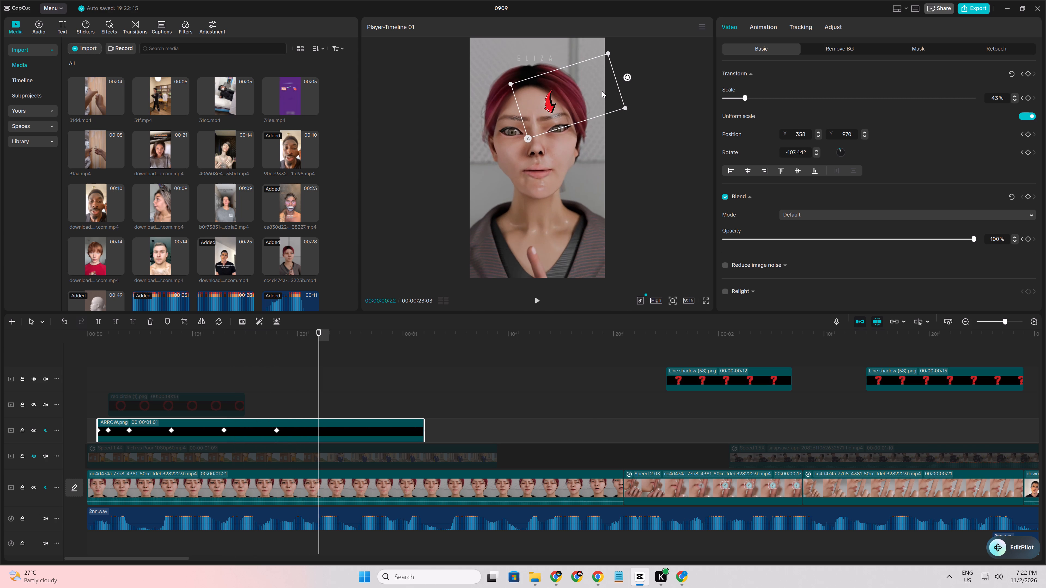
{"action": "left_click_drag", "start_coordinate": [602, 91], "coordinate": [603, 90]}
Keyframe the arrow's position at 00:00:00:24 to X 739, Y 993.
{"action": "key", "text": "Right"}
{"action": "key", "text": "Right"}
{"action": "key", "text": "Right"}
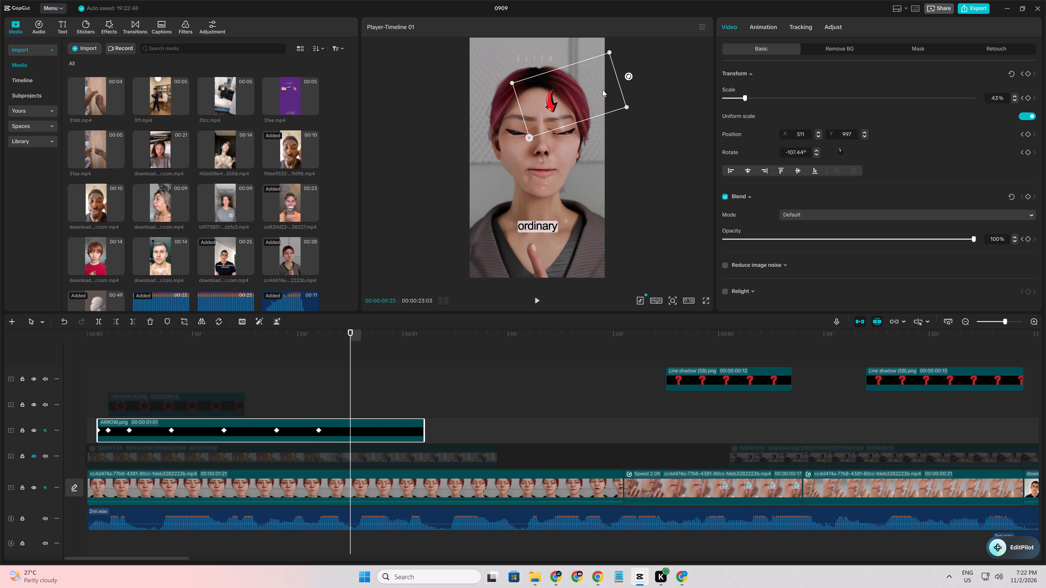
{"action": "key", "text": "Left"}
{"action": "key", "text": "Left"}
{"action": "key", "text": "Left"}
{"action": "key", "text": "Right"}
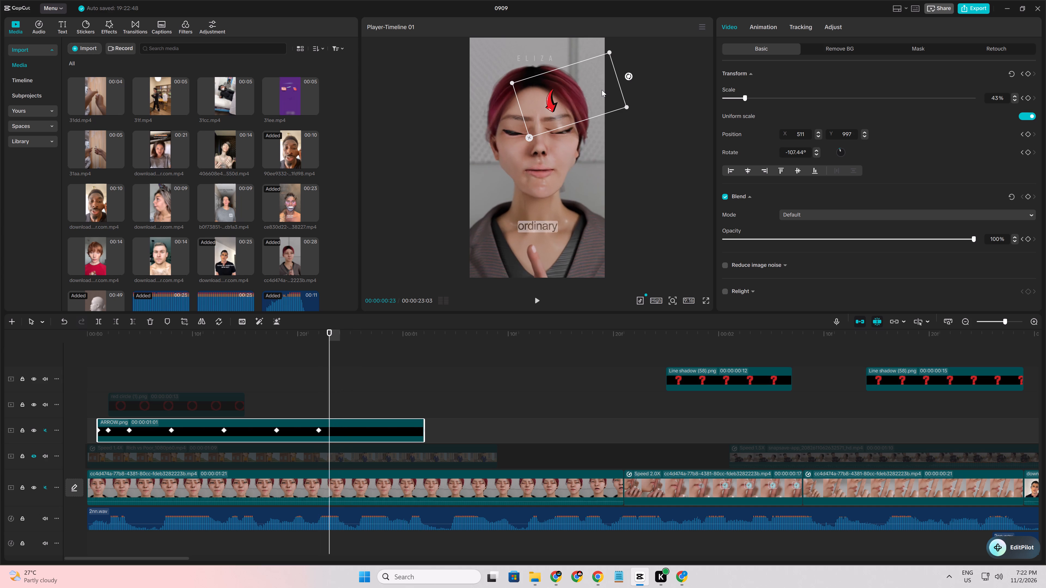
{"action": "key", "text": "Right"}
{"action": "left_click_drag", "start_coordinate": [602, 90], "coordinate": [604, 93]}
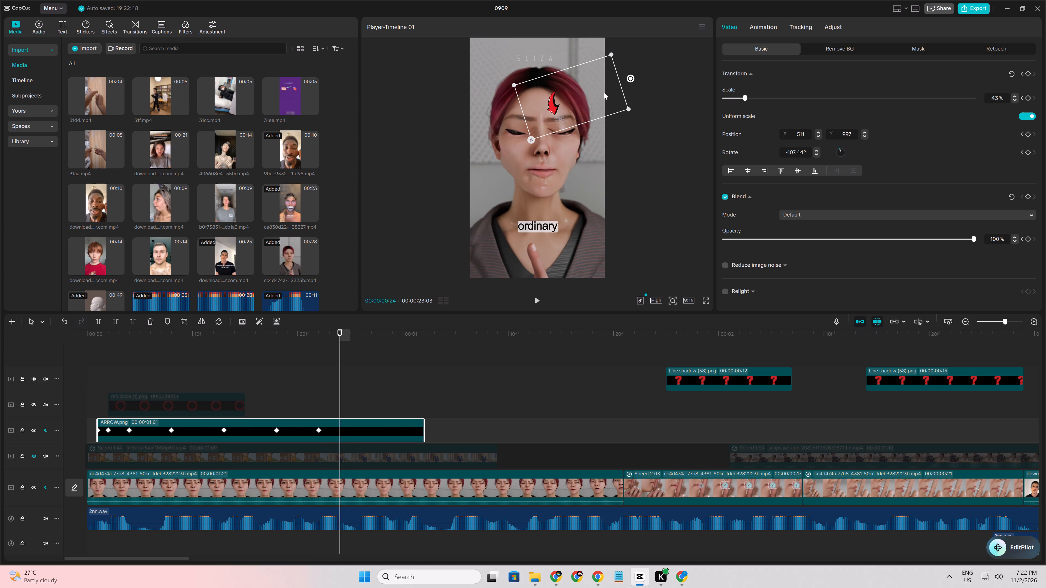
{"action": "left_click_drag", "start_coordinate": [604, 93], "coordinate": [616, 90]}
Trim off the arrow clip's end at 00:00:00:25, leaving a 00:00:00:24 duration.
{"action": "key", "text": "Right"}
{"action": "key", "text": "w"}
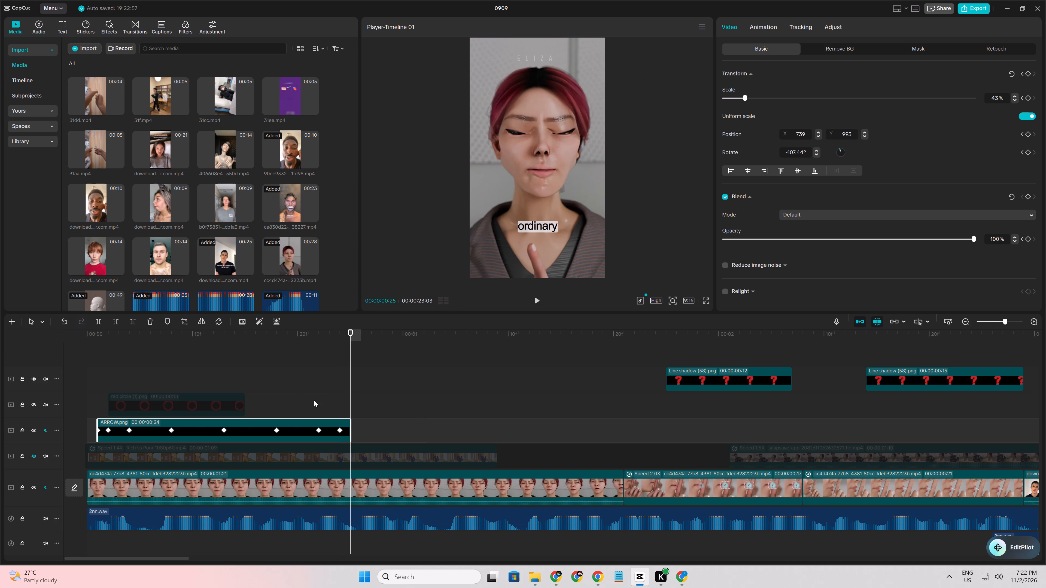
Play the timeline from the start to review the arrow's motion over the opening face clip.
{"action": "left_click", "coordinate": [314, 400]}
{"action": "left_click_drag", "start_coordinate": [314, 400], "coordinate": [0, 402]}
{"action": "scroll", "coordinate": [227, 411], "scroll_direction": "down", "scroll_amount": 6, "text": "ctrl"}
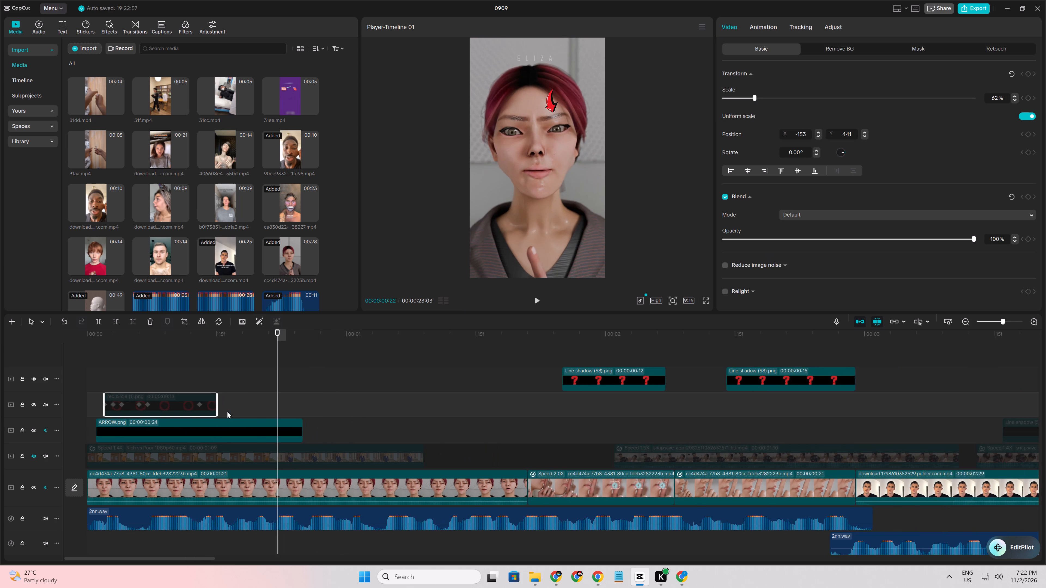
{"action": "scroll", "coordinate": [227, 411], "scroll_direction": "down", "scroll_amount": 3, "text": "ctrl"}
{"action": "left_click", "coordinate": [215, 364]}
{"action": "left_click_drag", "start_coordinate": [215, 364], "coordinate": [0, 367]}
{"action": "key", "text": "space"}
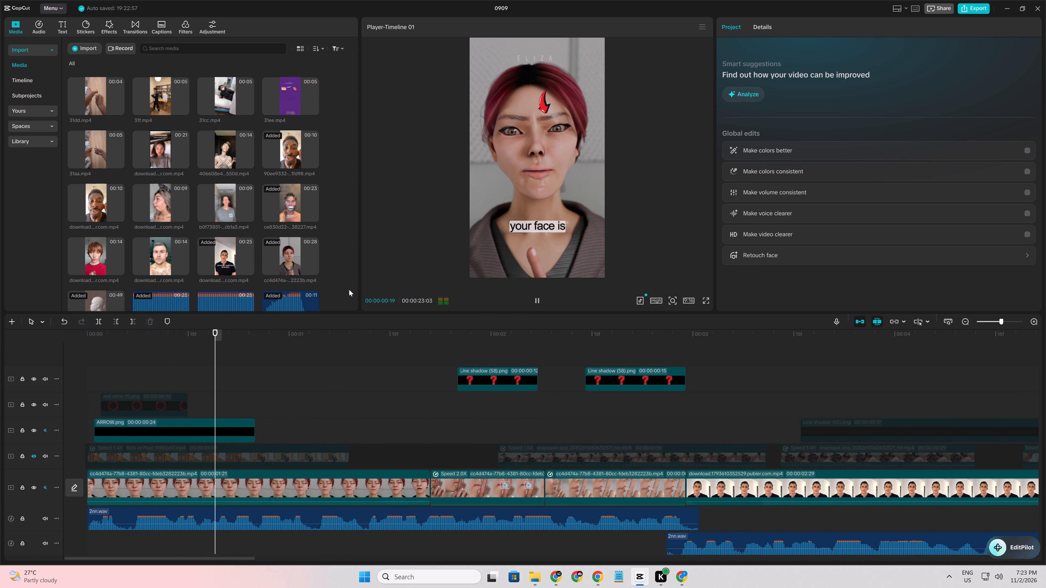
Replay the opening face clip repeatedly from the start to check how the arrow follows the face.
{"action": "key", "text": "space"}
{"action": "left_click", "coordinate": [315, 383]}
{"action": "left_click_drag", "start_coordinate": [315, 383], "coordinate": [0, 381]}
{"action": "key", "text": "space"}
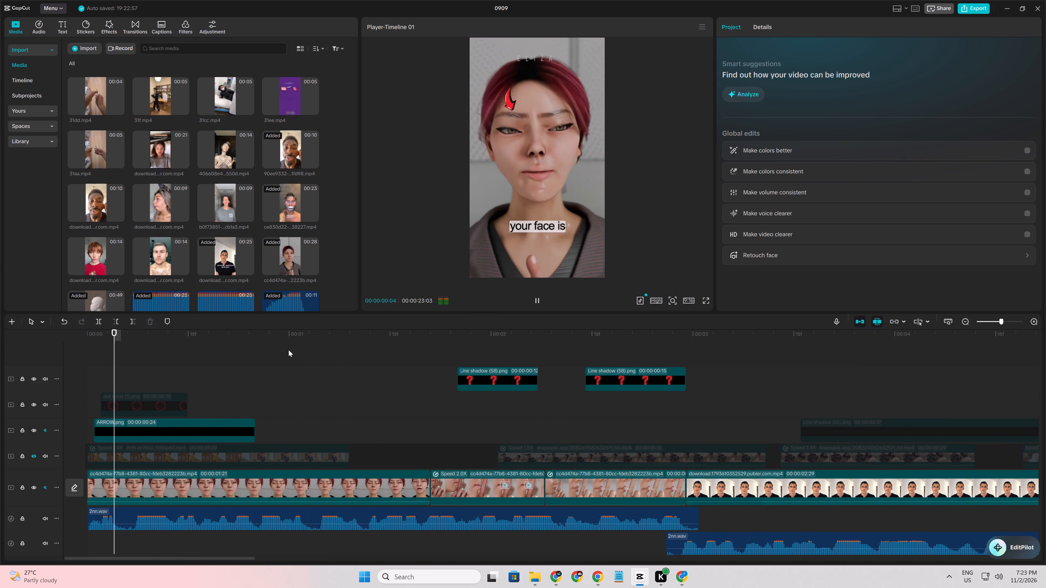
{"action": "left_click", "coordinate": [308, 362]}
{"action": "left_click_drag", "start_coordinate": [308, 362], "coordinate": [0, 368]}
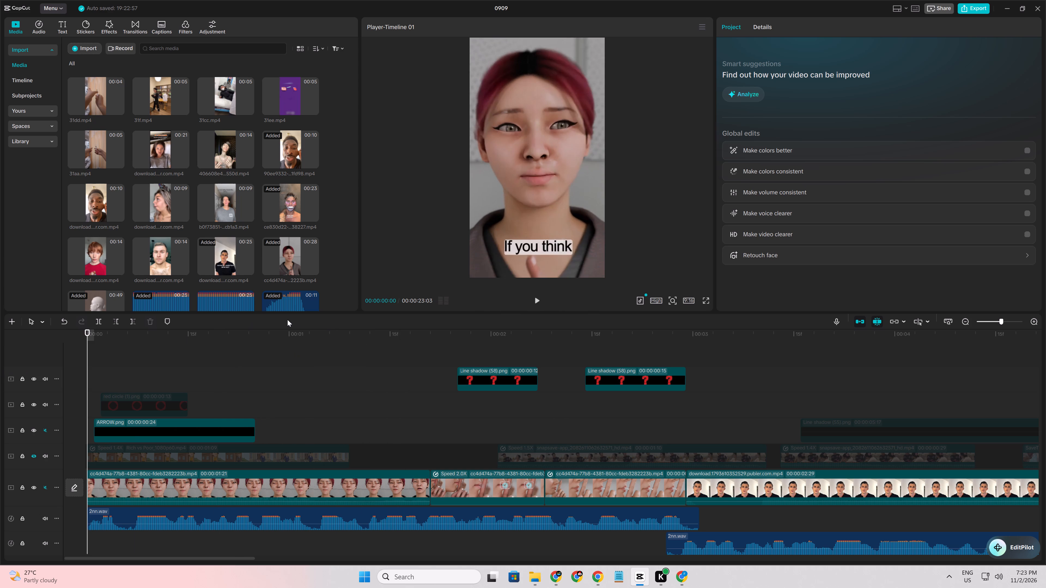
{"action": "key", "text": "space"}
{"action": "key", "text": "space"}
{"action": "left_click", "coordinate": [213, 373]}
{"action": "left_click_drag", "start_coordinate": [213, 373], "coordinate": [0, 373]}
{"action": "key", "text": "space"}
{"action": "left_click", "coordinate": [222, 352]}
{"action": "left_click_drag", "start_coordinate": [222, 352], "coordinate": [2, 369]}
{"action": "left_click_drag", "start_coordinate": [2, 369], "coordinate": [0, 369]}
{"action": "key", "text": "space"}
{"action": "key", "text": "space"}
{"action": "left_click", "coordinate": [207, 387]}
{"action": "left_click_drag", "start_coordinate": [207, 387], "coordinate": [0, 394]}
{"action": "key", "text": "space"}
{"action": "key", "text": "space"}
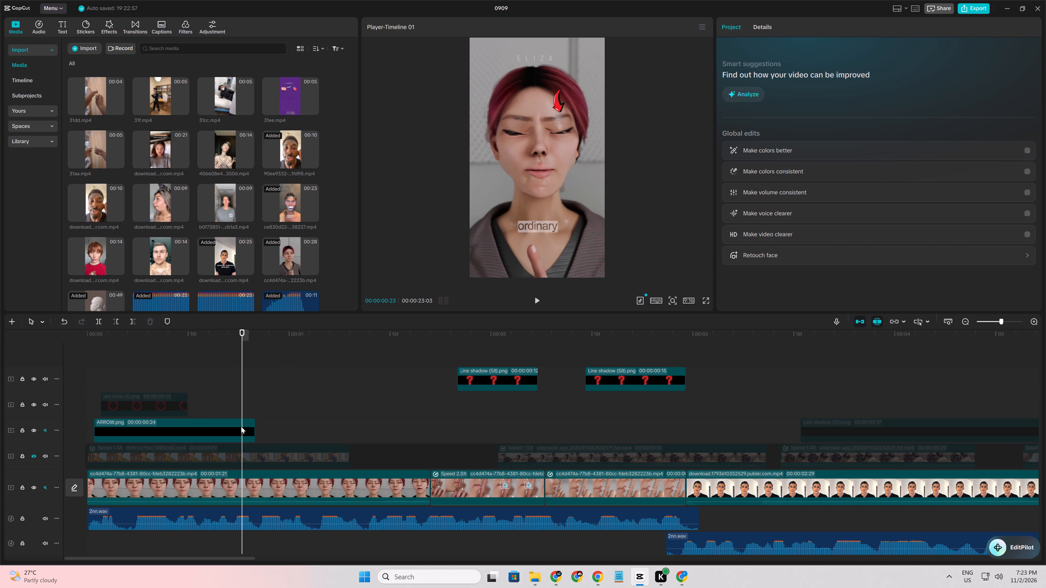
Extend the end of the ARROW.png clip to a duration of 00:00:01:15.
{"action": "left_click", "coordinate": [241, 427]}
{"action": "scroll", "coordinate": [241, 427], "scroll_direction": "up", "scroll_amount": 11, "text": "ctrl"}
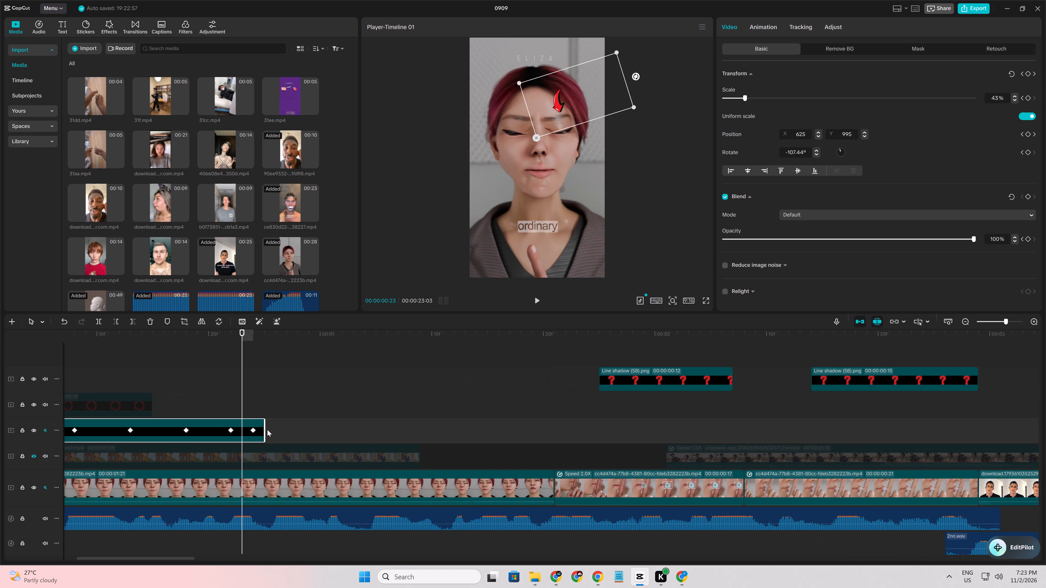
{"action": "left_click_drag", "start_coordinate": [266, 428], "coordinate": [375, 440]}
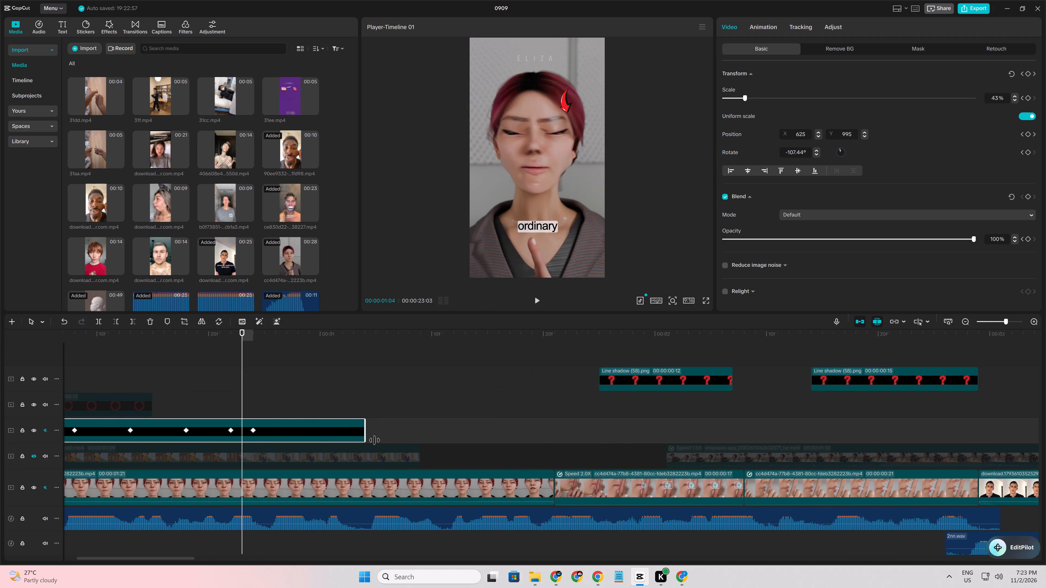
{"action": "left_click_drag", "start_coordinate": [375, 440], "coordinate": [536, 469]}
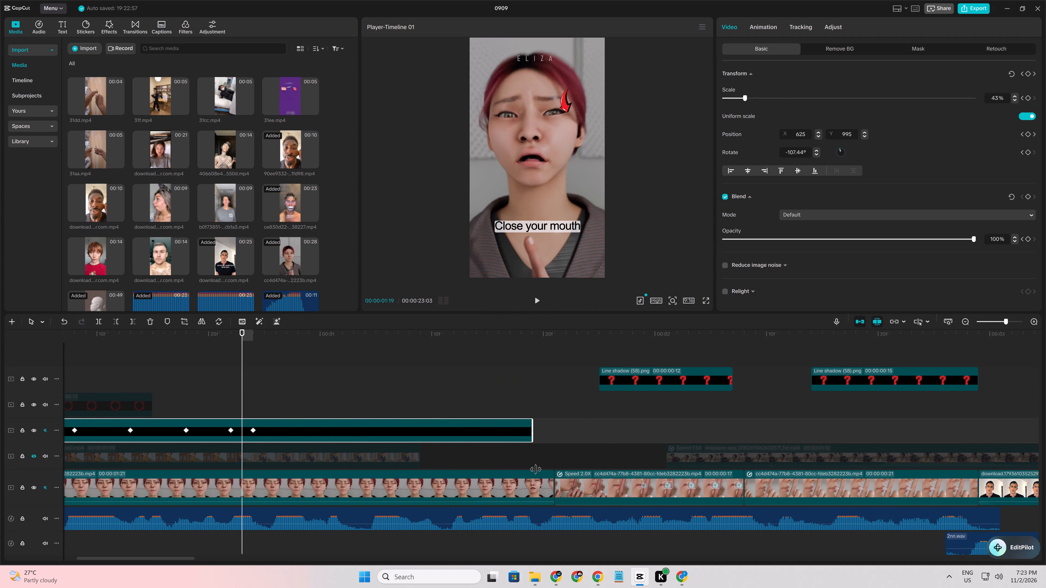
{"action": "left_click_drag", "start_coordinate": [536, 469], "coordinate": [498, 464]}
Replay the stretch around the word "ordinary" to check the extended arrow against the face's movement.
{"action": "left_click", "coordinate": [177, 376]}
{"action": "key", "text": "space"}
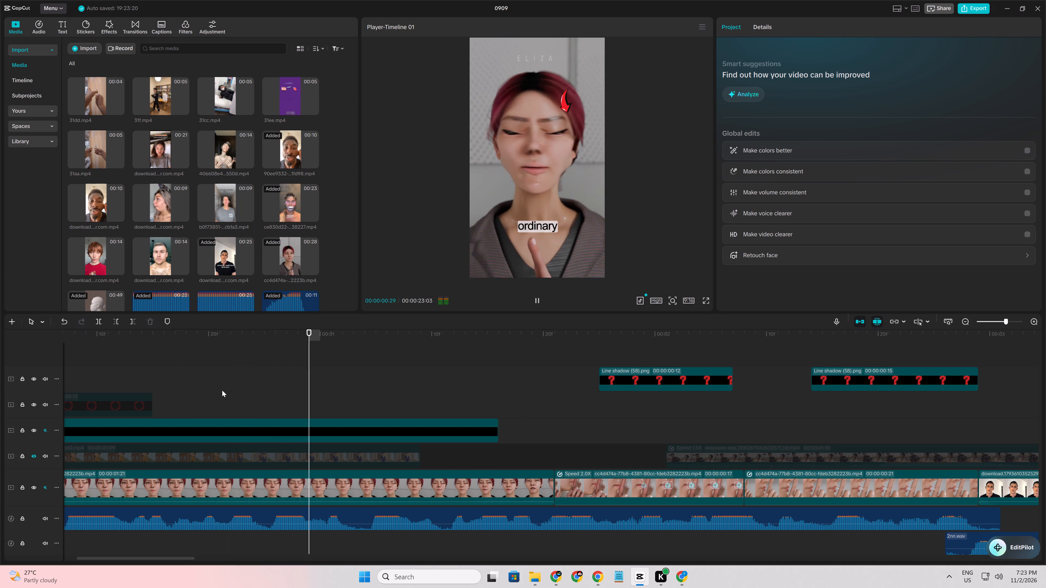
{"action": "key", "text": "space"}
{"action": "left_click", "coordinate": [222, 391]}
{"action": "key", "text": "space"}
{"action": "key", "text": "space"}
{"action": "left_click", "coordinate": [254, 431]}
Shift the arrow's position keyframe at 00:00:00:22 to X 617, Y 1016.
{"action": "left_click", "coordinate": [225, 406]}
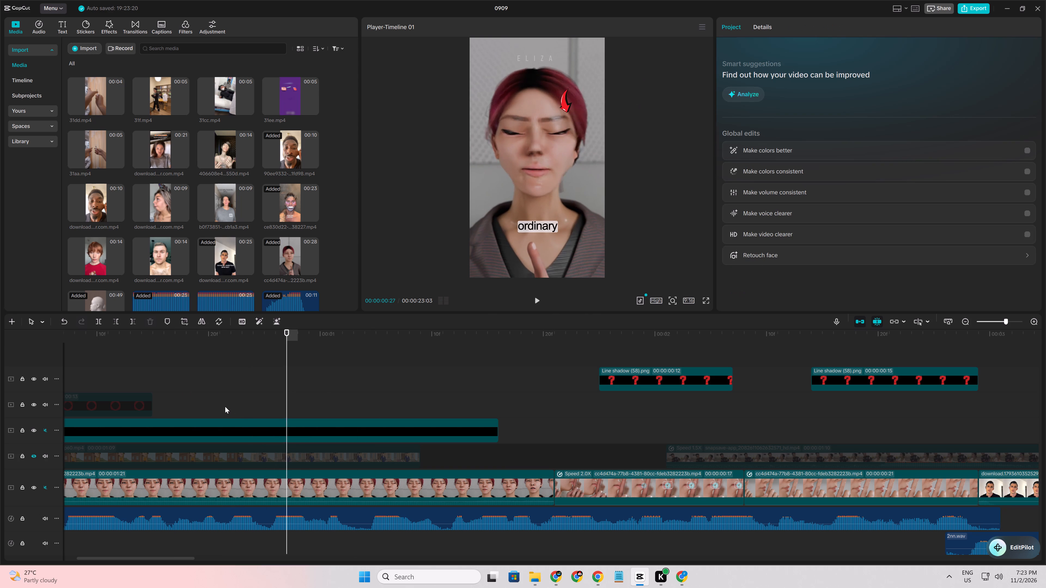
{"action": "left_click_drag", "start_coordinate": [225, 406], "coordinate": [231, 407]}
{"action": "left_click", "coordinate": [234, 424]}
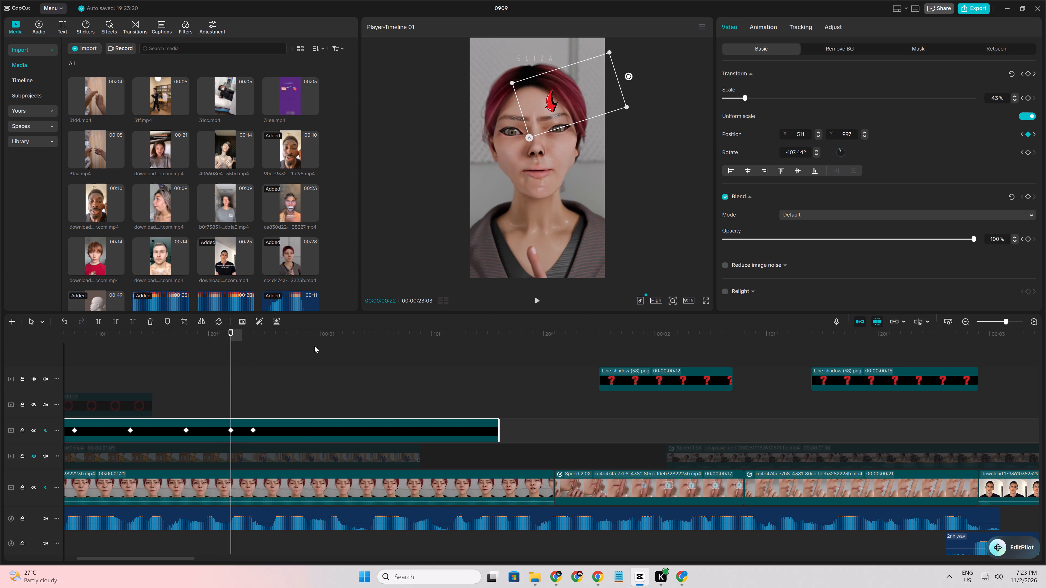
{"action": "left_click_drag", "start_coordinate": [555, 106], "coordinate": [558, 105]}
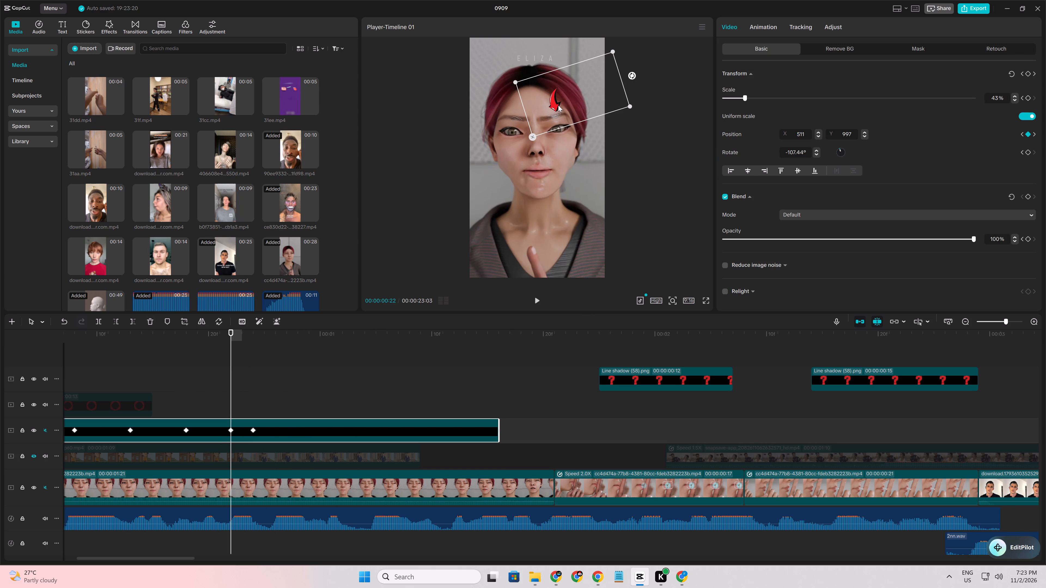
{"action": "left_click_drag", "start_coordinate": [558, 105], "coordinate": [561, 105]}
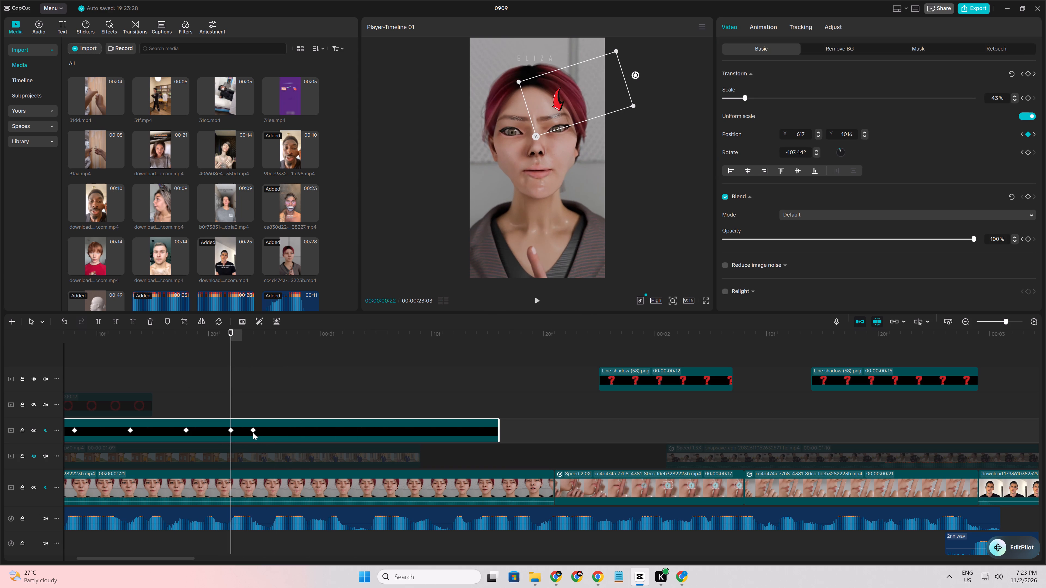
Retime the arrow's last two keyframes, moving the final one to 00:00:00:28 and the one before it to 00:00:00:24.
{"action": "left_click_drag", "start_coordinate": [253, 433], "coordinate": [299, 433]}
{"action": "left_click_drag", "start_coordinate": [234, 431], "coordinate": [248, 431]}
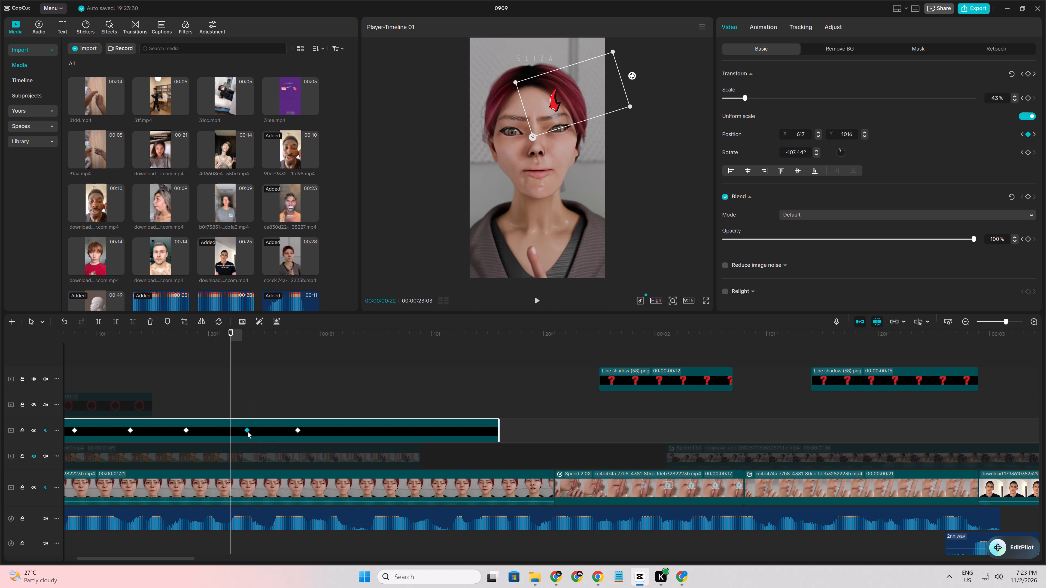
{"action": "left_click_drag", "start_coordinate": [248, 431], "coordinate": [251, 431]}
{"action": "left_click", "coordinate": [250, 431]}
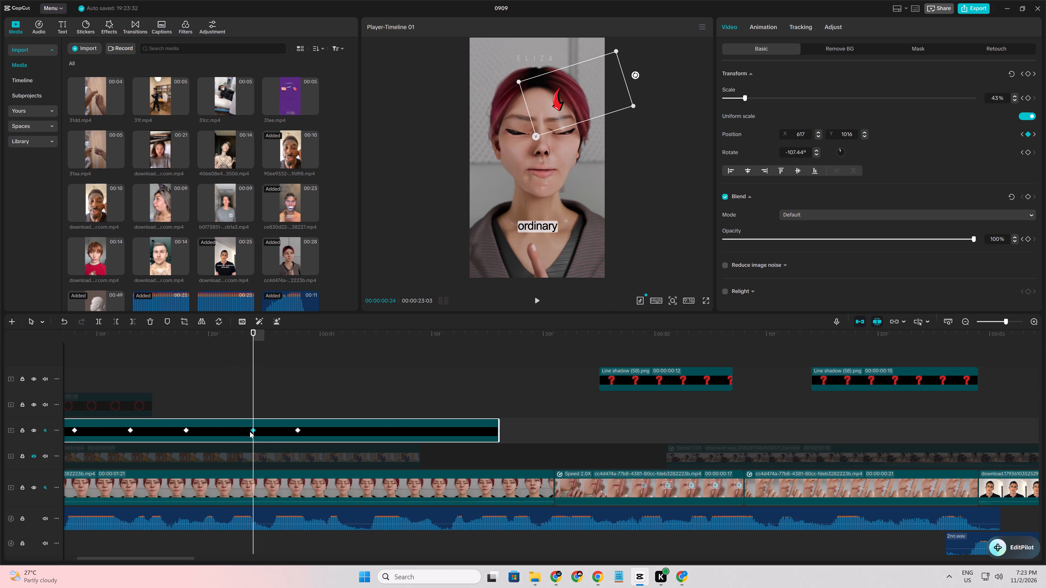
At the 00:00:00:24 keyframe, reposition the arrow over the brow and rotate it to -109.56°.
{"action": "key", "text": "Left"}
{"action": "key", "text": "Right"}
{"action": "left_click_drag", "start_coordinate": [575, 105], "coordinate": [582, 107]}
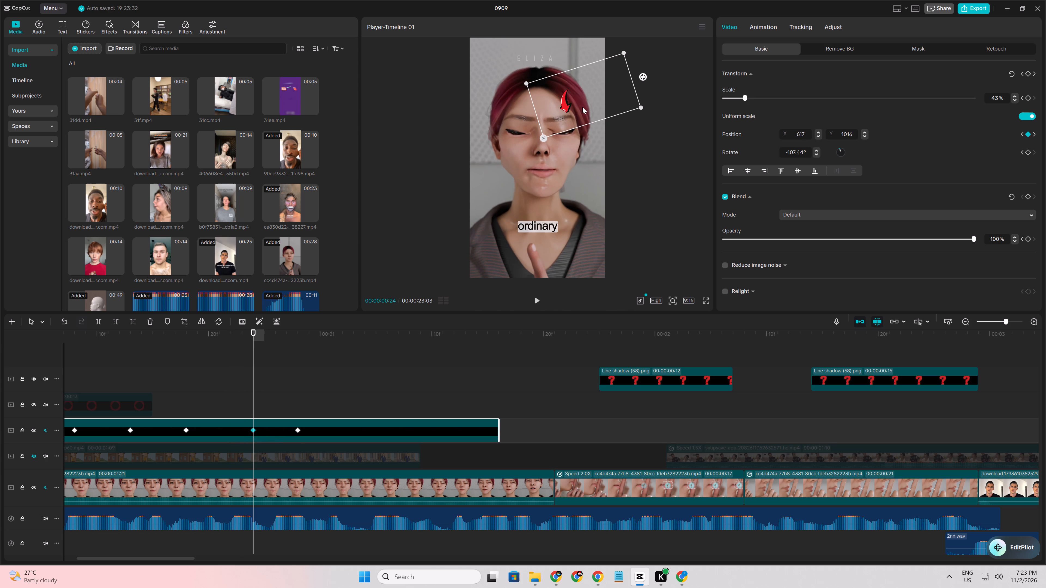
{"action": "left_click_drag", "start_coordinate": [582, 107], "coordinate": [583, 106]}
{"action": "left_click_drag", "start_coordinate": [642, 77], "coordinate": [640, 76]}
{"action": "left_click_drag", "start_coordinate": [608, 100], "coordinate": [603, 99]}
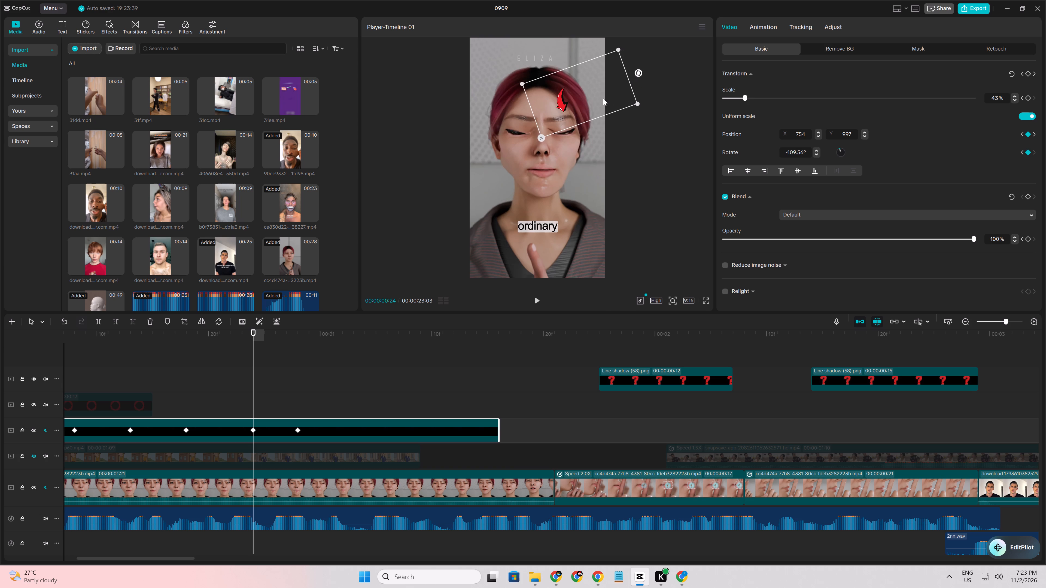
{"action": "left_click_drag", "start_coordinate": [603, 99], "coordinate": [602, 100]}
Add an arrow position keyframe at 00:00:00:22 by nudging the arrow slightly upward.
{"action": "key", "text": "Left"}
{"action": "key", "text": "Left"}
{"action": "key", "text": "Left"}
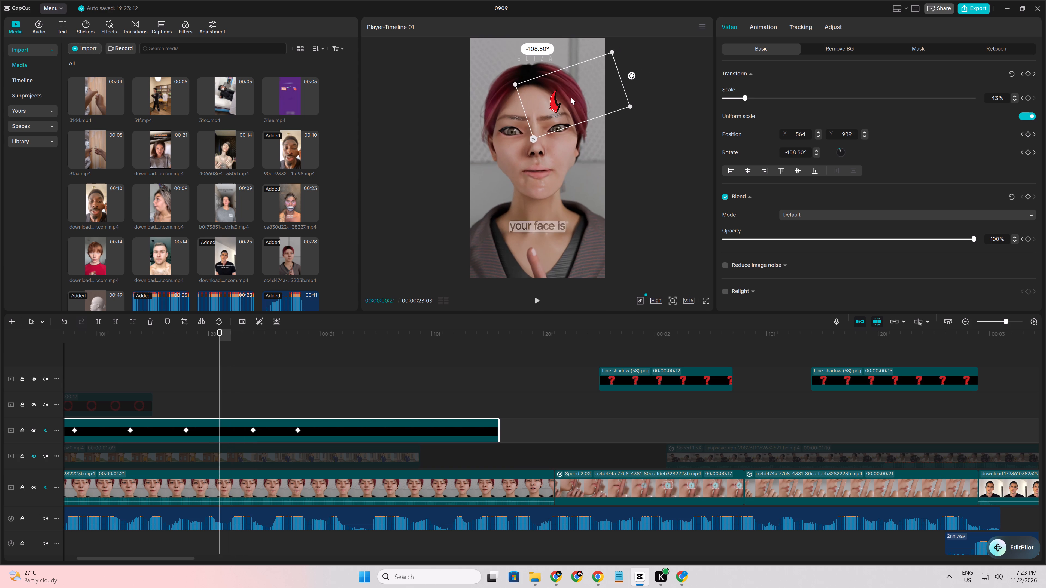
{"action": "key", "text": "Left"}
{"action": "key", "text": "Right"}
{"action": "key", "text": "Right"}
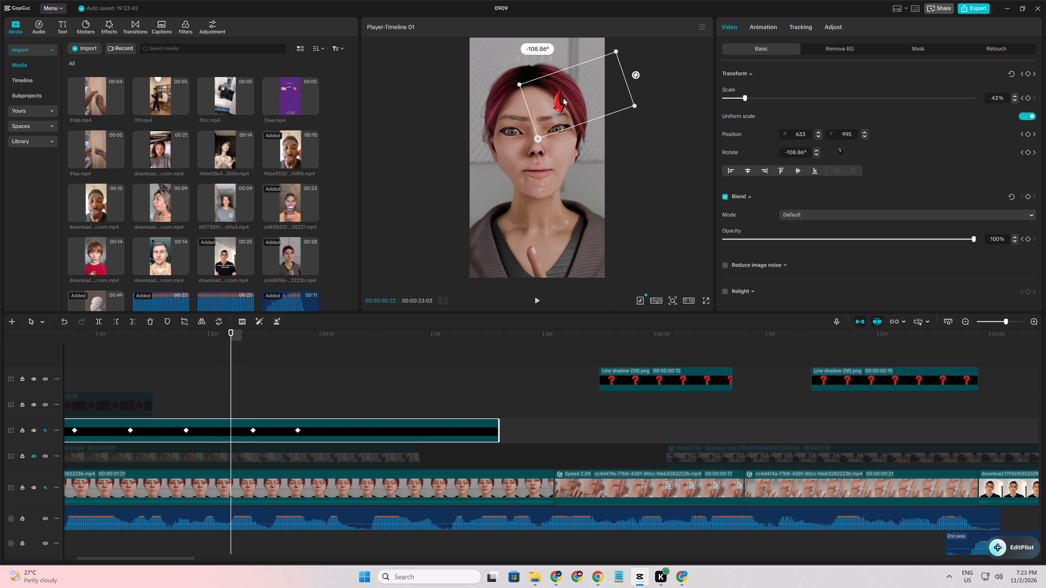
{"action": "left_click", "coordinate": [563, 98]}
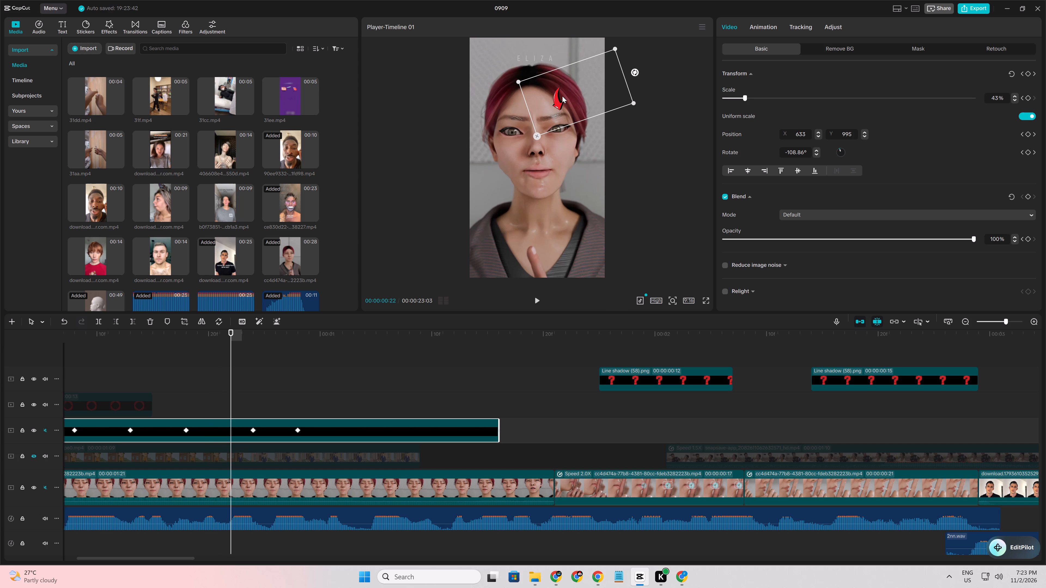
Add an arrow keyframe at 00:00:00:20, scaling the arrow down slightly and nudging it lower on the forehead.
{"action": "key", "text": "Left"}
{"action": "key", "text": "Left"}
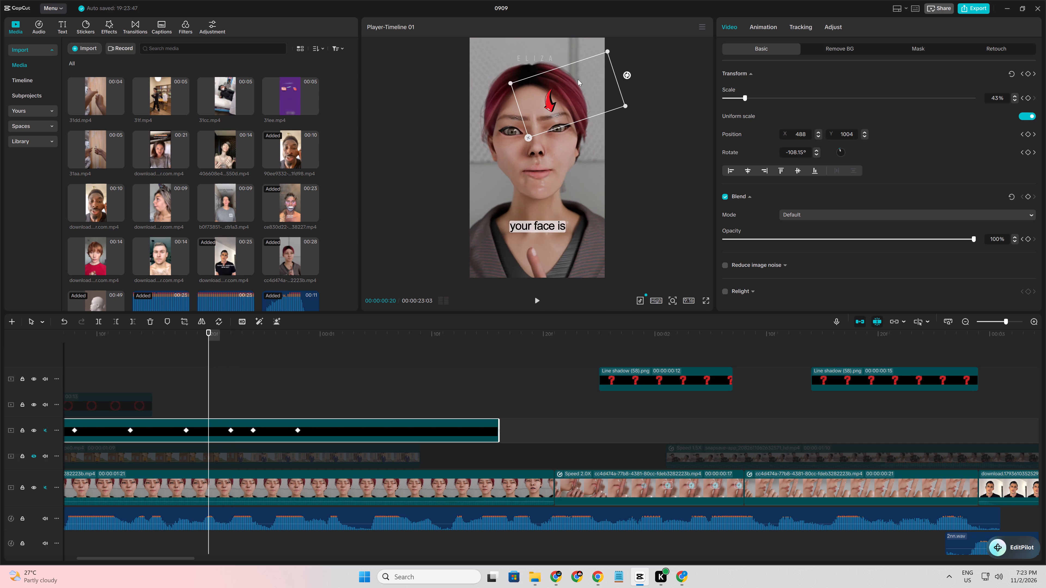
{"action": "left_click_drag", "start_coordinate": [606, 54], "coordinate": [599, 58]}
{"action": "left_click_drag", "start_coordinate": [574, 80], "coordinate": [574, 83]}
Examine the arrow's tracking frame by frame, back to the clip's beginning and forward again to 00:00:00:15.
{"action": "key", "text": "Left"}
{"action": "key", "text": "Left"}
{"action": "key", "text": "Left"}
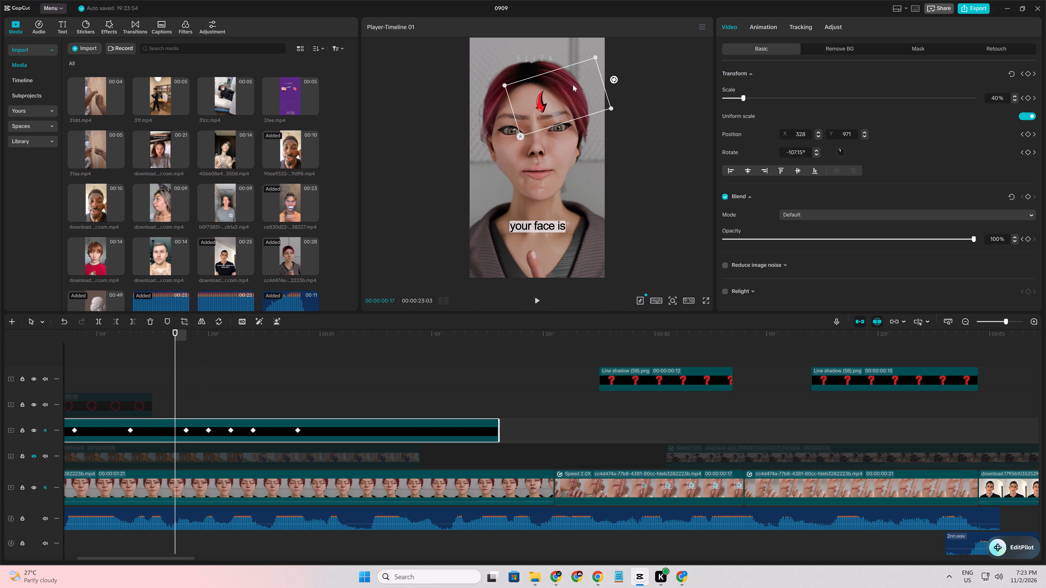
{"action": "key", "text": "Right"}
{"action": "key", "text": "Left"}
{"action": "key", "text": "Left"}
{"action": "key", "text": "Left"}
{"action": "key", "text": "Left"}
{"action": "key", "text": "Left"}
{"action": "key", "text": "Left"}
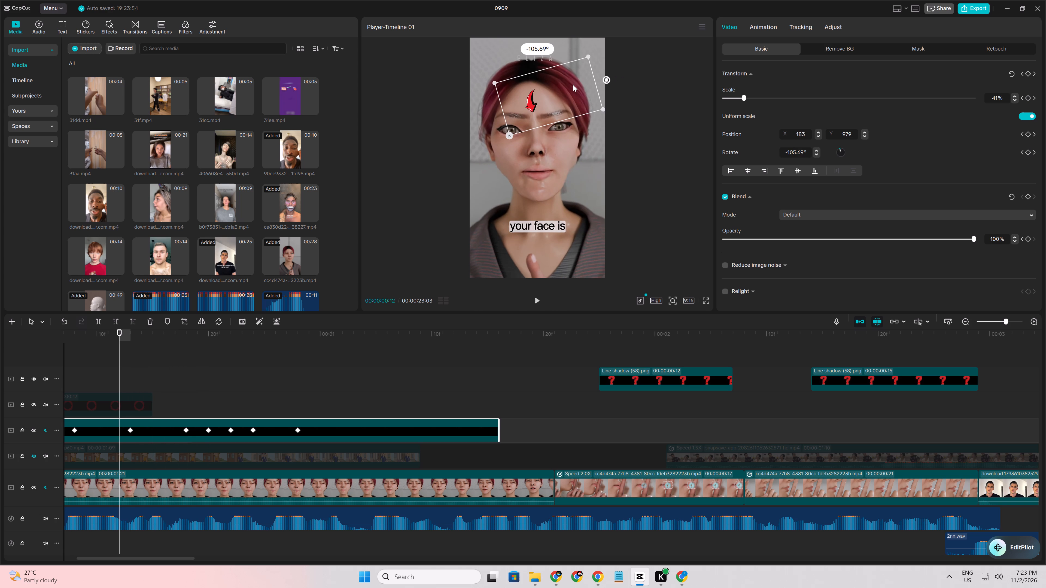
{"action": "key", "text": "Left"}
{"action": "key", "text": "Left"}
{"action": "key", "text": "Left"}
{"action": "key", "text": "Left"}
{"action": "key", "text": "Left"}
{"action": "key", "text": "Left"}
{"action": "key", "text": "Left"}
{"action": "key", "text": "Left"}
{"action": "key", "text": "Left"}
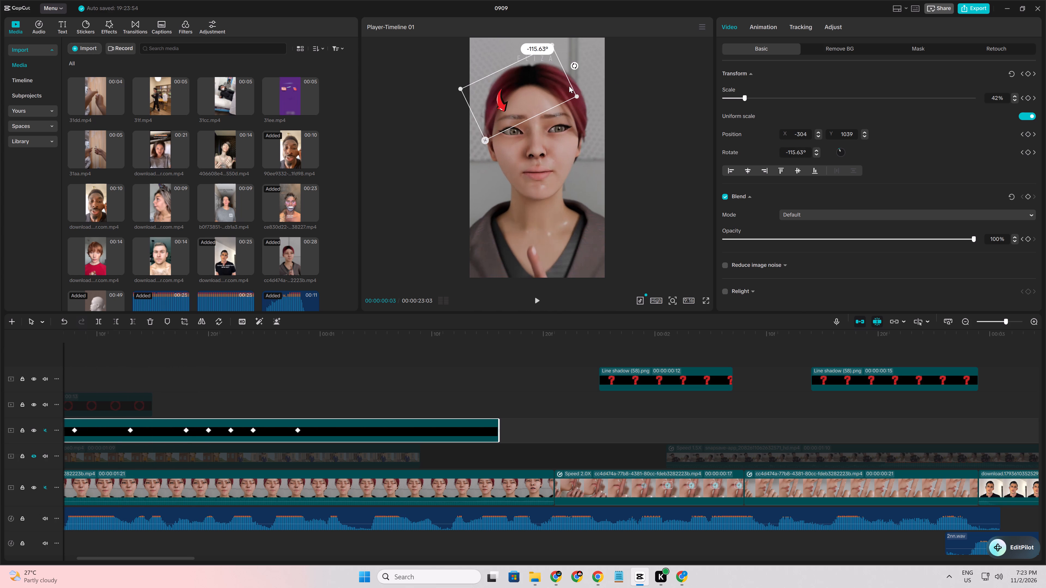
{"action": "key", "text": "Left"}
{"action": "key", "text": "Right"}
{"action": "key", "text": "Right"}
{"action": "key", "text": "Right"}
{"action": "key", "text": "Right"}
{"action": "key", "text": "Right"}
{"action": "key", "text": "Right"}
{"action": "key", "text": "Right"}
{"action": "key", "text": "Right"}
{"action": "key", "text": "Right"}
{"action": "key", "text": "Right"}
{"action": "key", "text": "Right"}
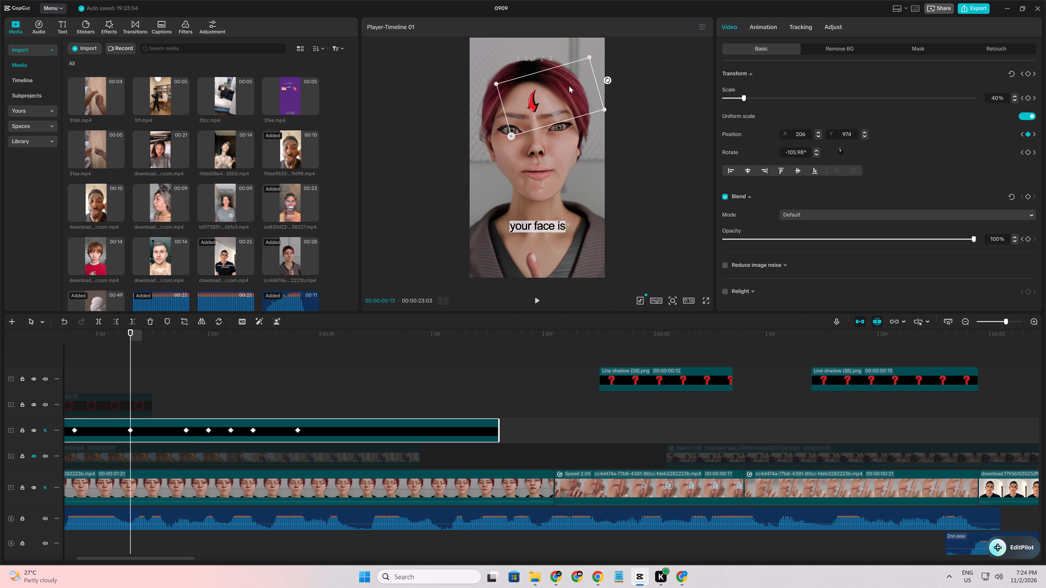
{"action": "key", "text": "Right"}
{"action": "key", "text": "Right"}
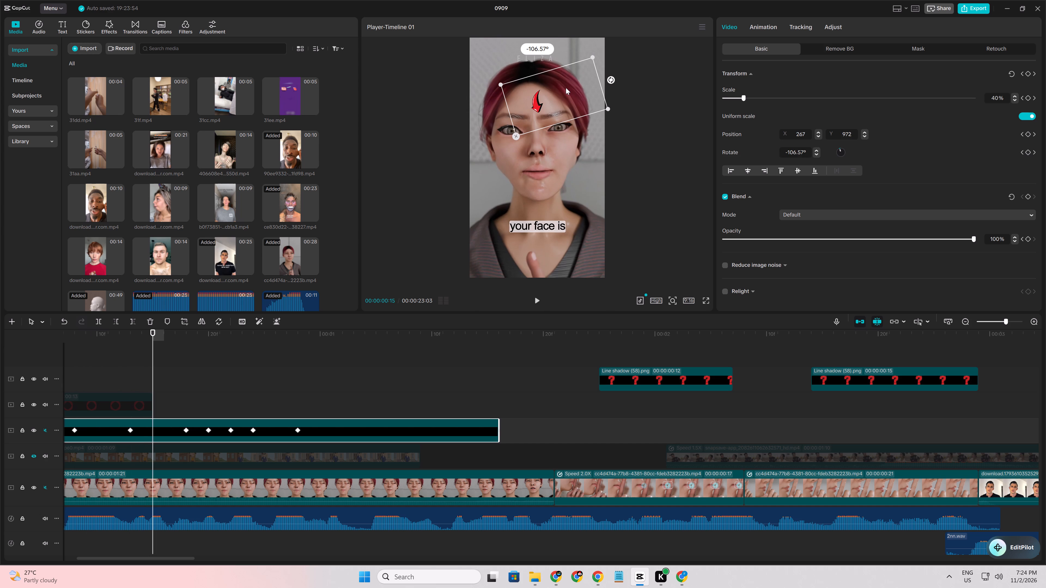
Keyframe the arrow at 00:00:00:15 to about X 202, Y 942 with rotation -103.40°.
{"action": "key", "text": "Left"}
{"action": "key", "text": "Left"}
{"action": "key", "text": "Right"}
{"action": "key", "text": "Right"}
{"action": "key", "text": "Right"}
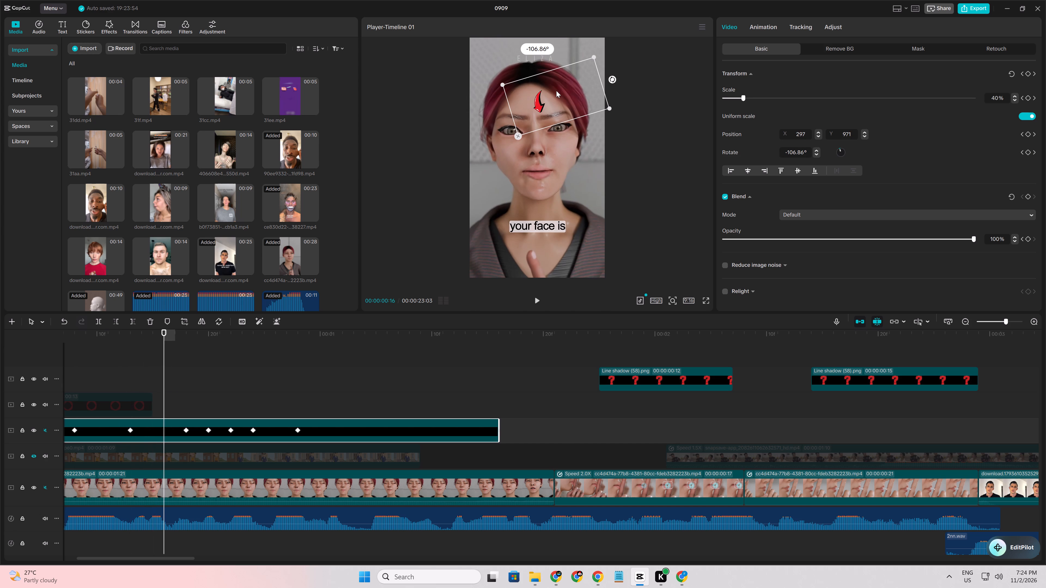
{"action": "key", "text": "Left"}
{"action": "left_click_drag", "start_coordinate": [540, 95], "coordinate": [538, 97]}
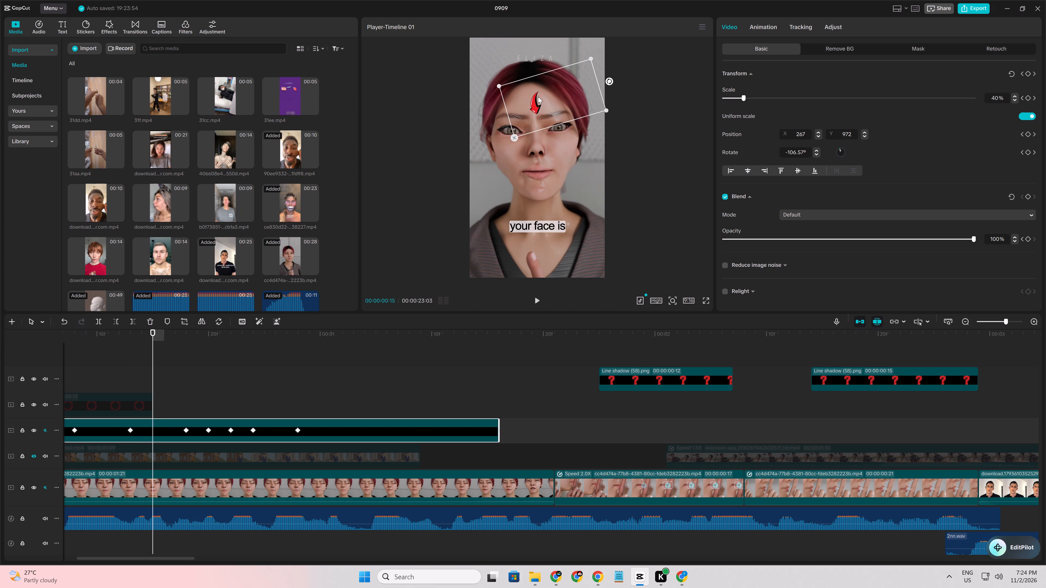
{"action": "left_click_drag", "start_coordinate": [538, 97], "coordinate": [536, 97]}
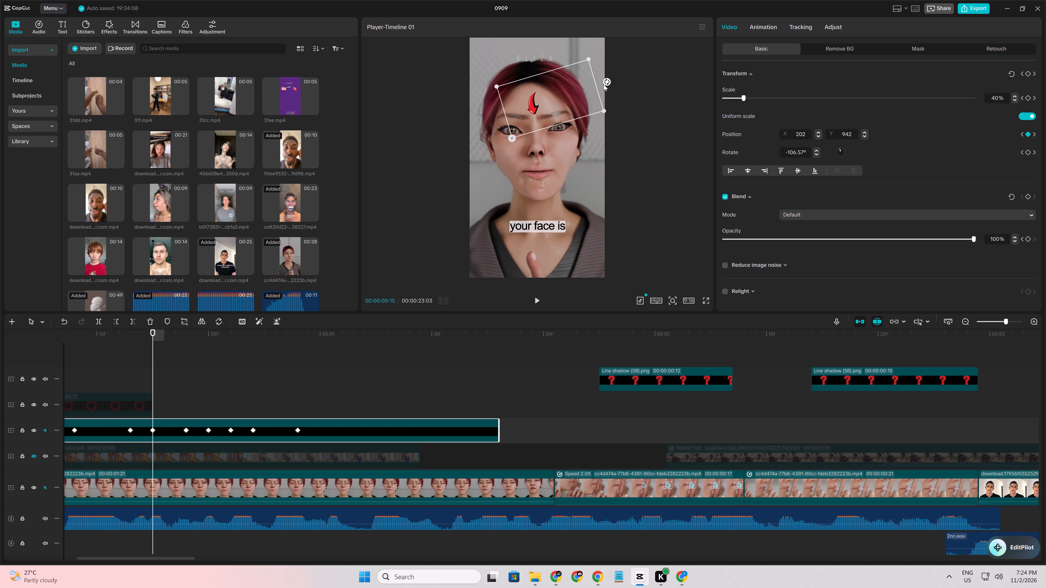
{"action": "left_click_drag", "start_coordinate": [606, 84], "coordinate": [608, 87]}
{"action": "left_click", "coordinate": [530, 96]}
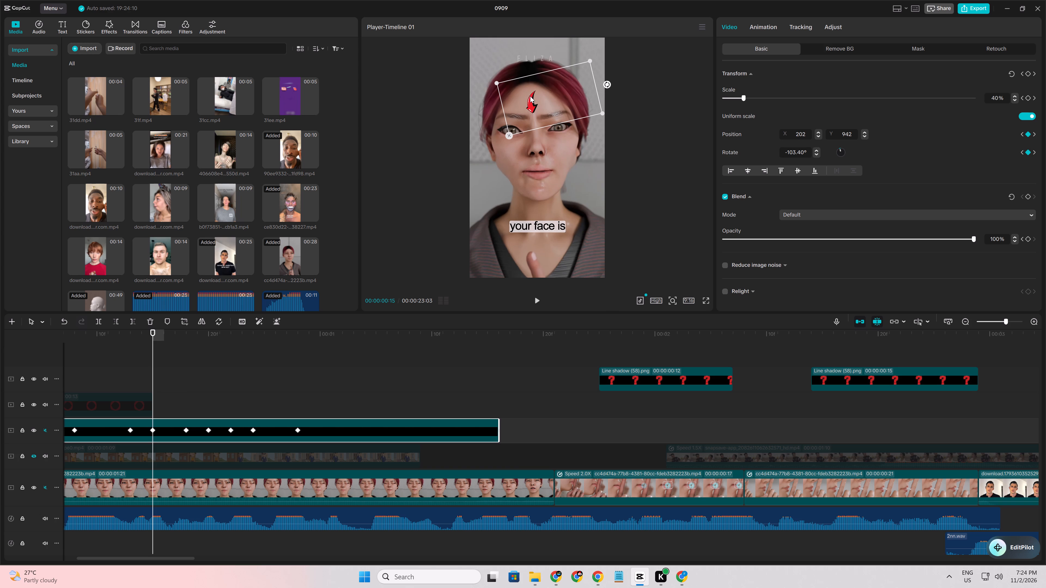
Replay the opening face clip from the start to review the arrow's adjusted motion.
{"action": "left_click", "coordinate": [167, 371]}
{"action": "left_click_drag", "start_coordinate": [167, 371], "coordinate": [0, 389]}
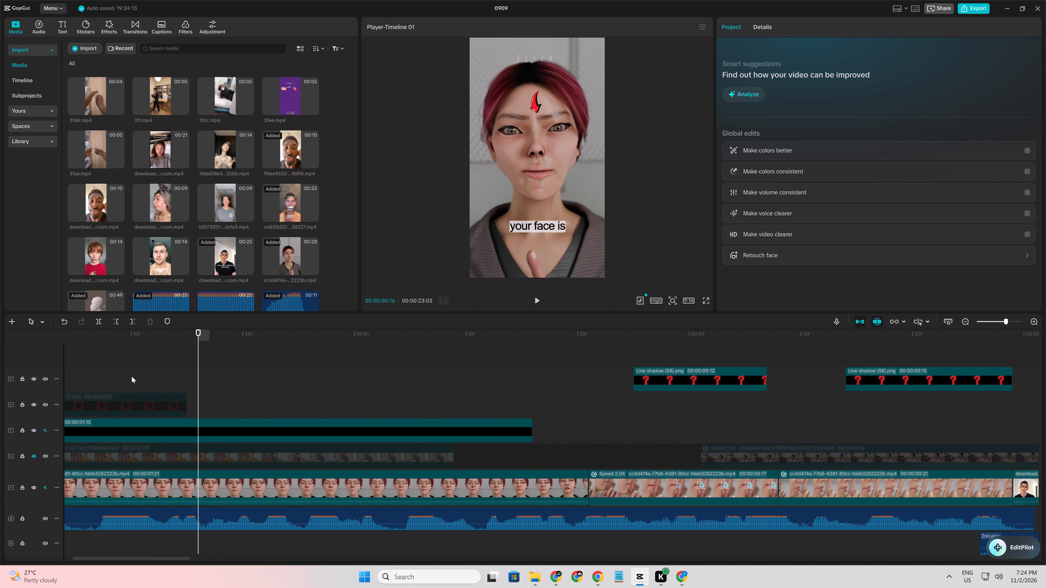
{"action": "scroll", "coordinate": [132, 376], "scroll_direction": "down", "scroll_amount": 5, "text": "ctrl"}
{"action": "left_click", "coordinate": [132, 376]}
{"action": "left_click_drag", "start_coordinate": [132, 376], "coordinate": [0, 369]}
{"action": "key", "text": "space"}
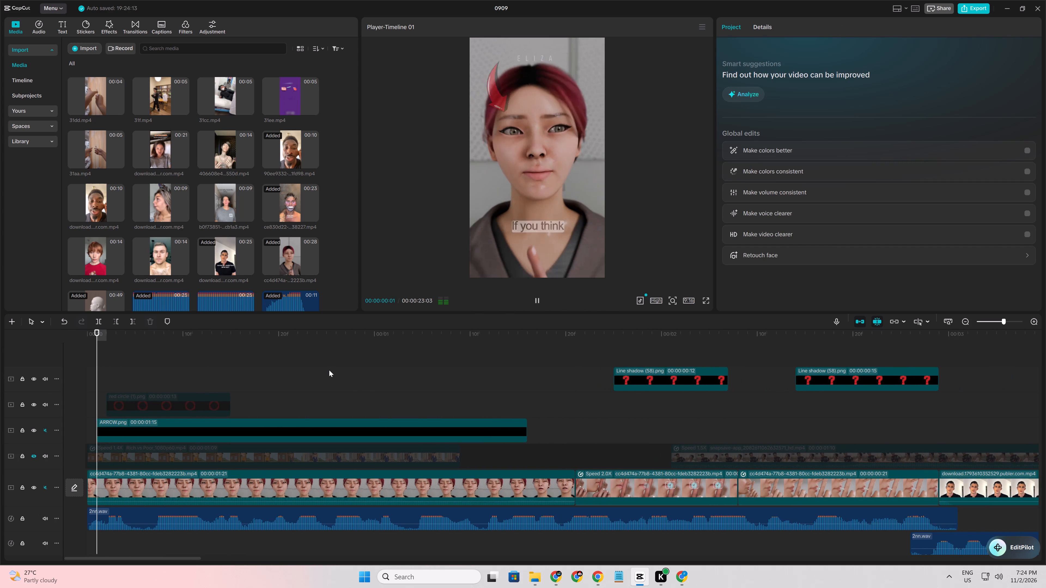
{"action": "left_click", "coordinate": [348, 361]}
{"action": "left_click", "coordinate": [372, 375]}
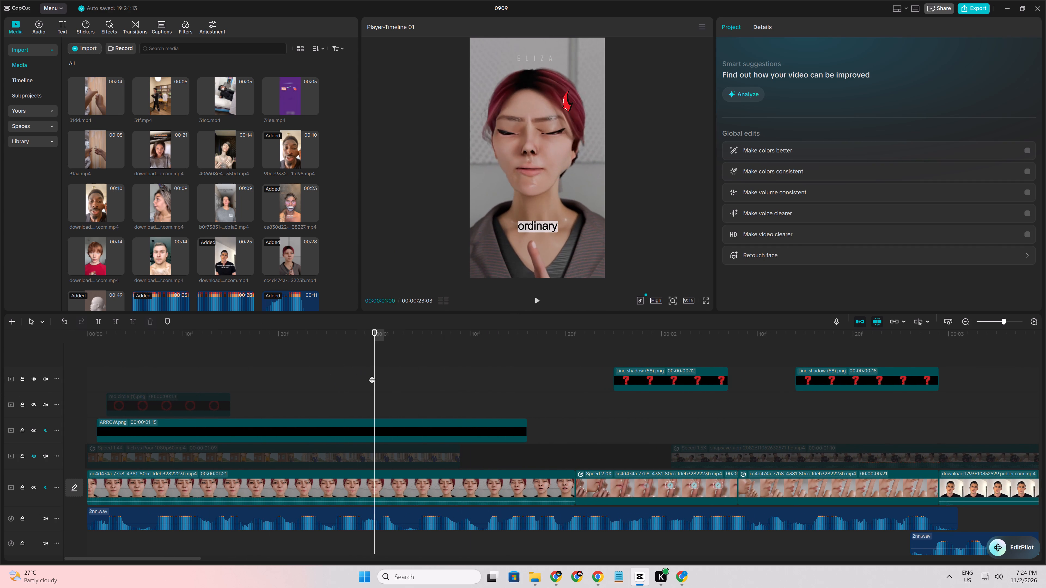
{"action": "left_click_drag", "start_coordinate": [372, 375], "coordinate": [0, 372]}
{"action": "key", "text": "space"}
{"action": "key", "text": "space"}
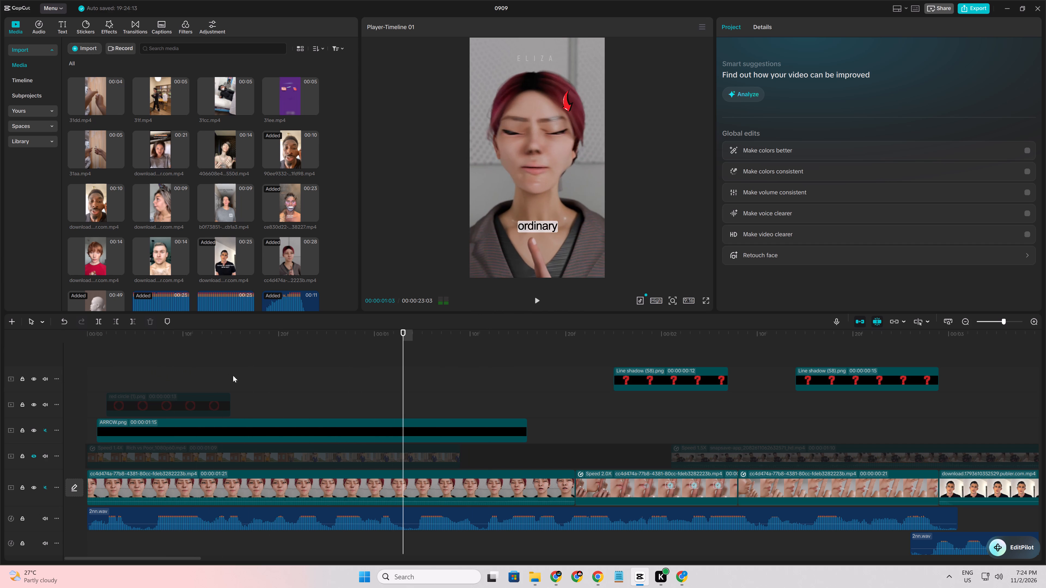
{"action": "left_click", "coordinate": [270, 378]}
{"action": "key", "text": "space"}
{"action": "key", "text": "space"}
{"action": "left_click", "coordinate": [272, 378]}
{"action": "left_click_drag", "start_coordinate": [272, 378], "coordinate": [0, 381]}
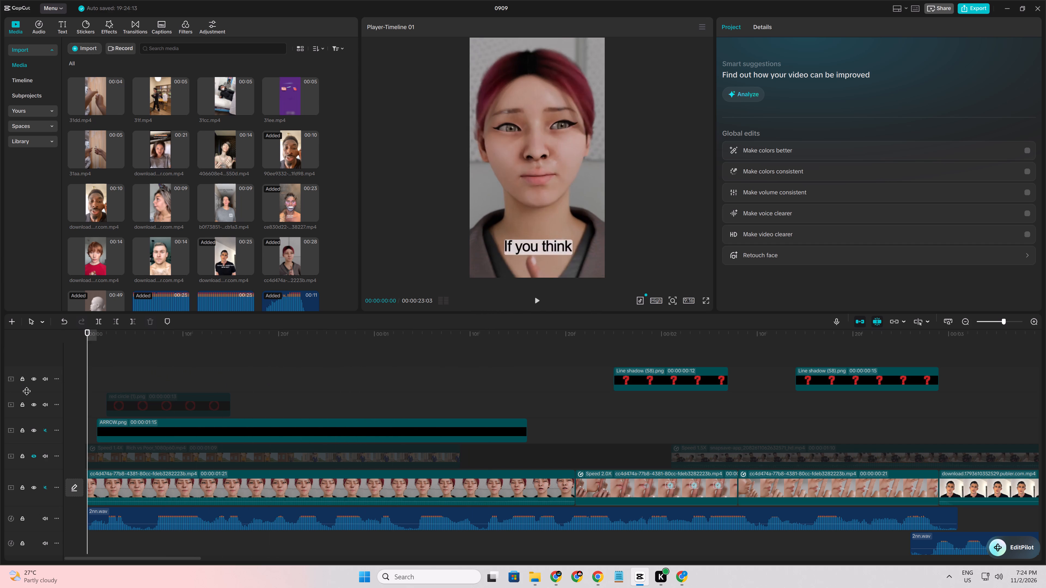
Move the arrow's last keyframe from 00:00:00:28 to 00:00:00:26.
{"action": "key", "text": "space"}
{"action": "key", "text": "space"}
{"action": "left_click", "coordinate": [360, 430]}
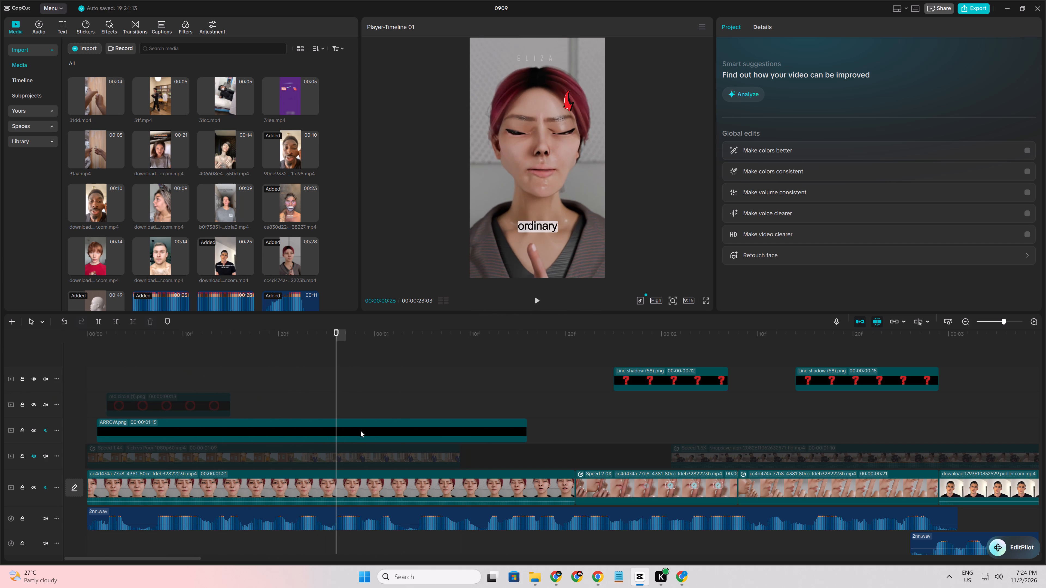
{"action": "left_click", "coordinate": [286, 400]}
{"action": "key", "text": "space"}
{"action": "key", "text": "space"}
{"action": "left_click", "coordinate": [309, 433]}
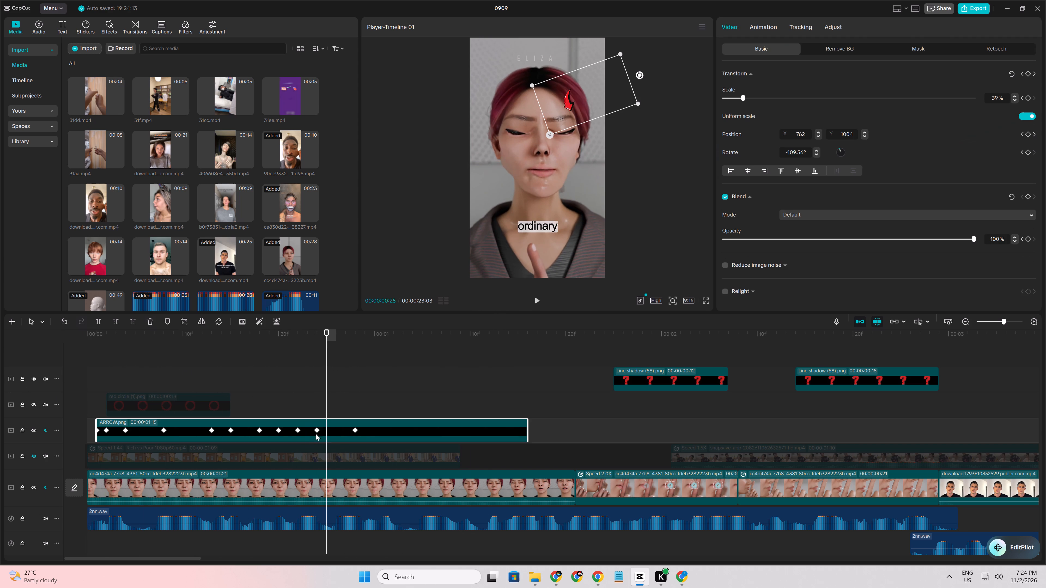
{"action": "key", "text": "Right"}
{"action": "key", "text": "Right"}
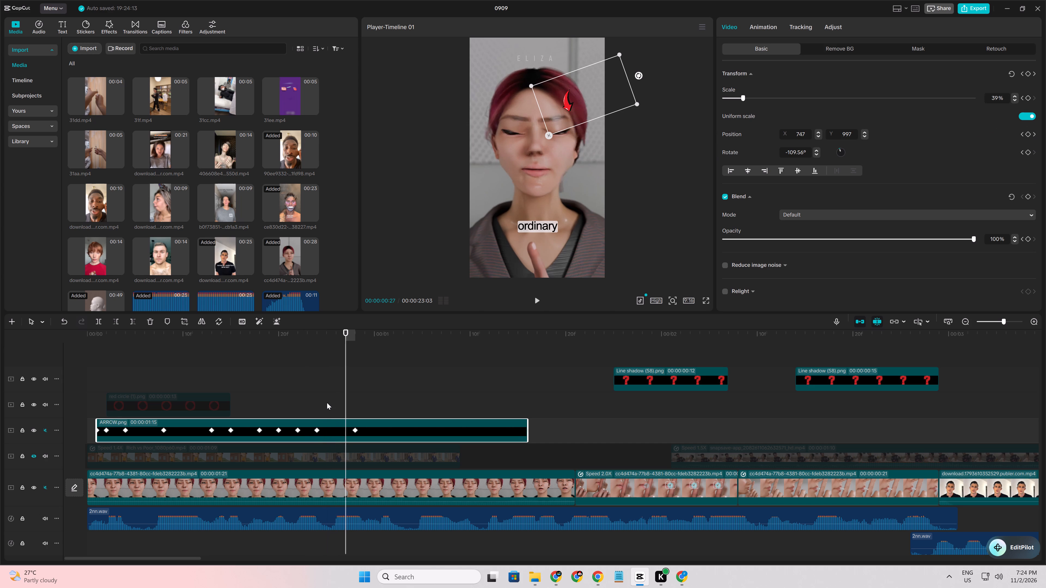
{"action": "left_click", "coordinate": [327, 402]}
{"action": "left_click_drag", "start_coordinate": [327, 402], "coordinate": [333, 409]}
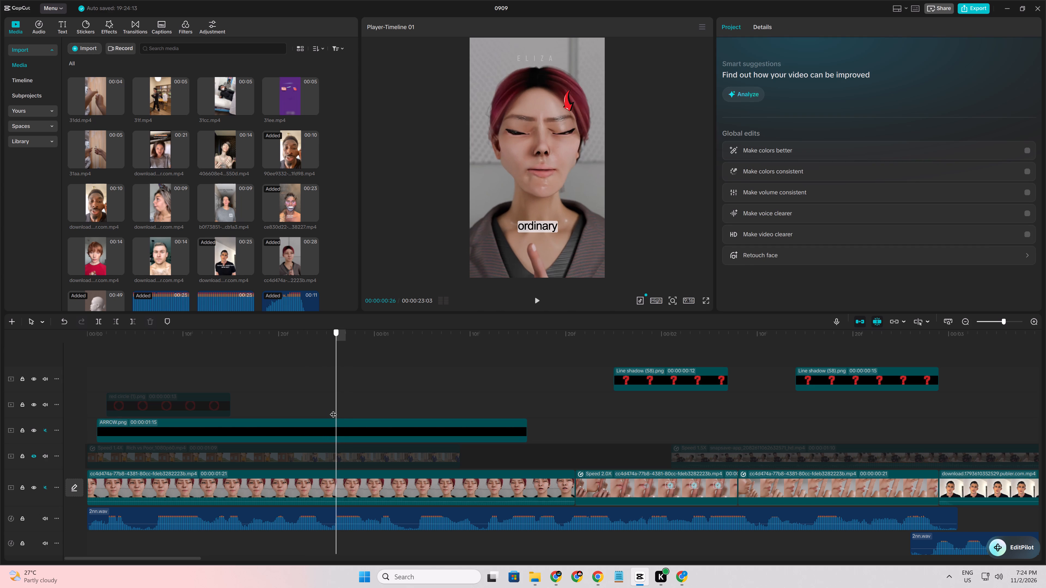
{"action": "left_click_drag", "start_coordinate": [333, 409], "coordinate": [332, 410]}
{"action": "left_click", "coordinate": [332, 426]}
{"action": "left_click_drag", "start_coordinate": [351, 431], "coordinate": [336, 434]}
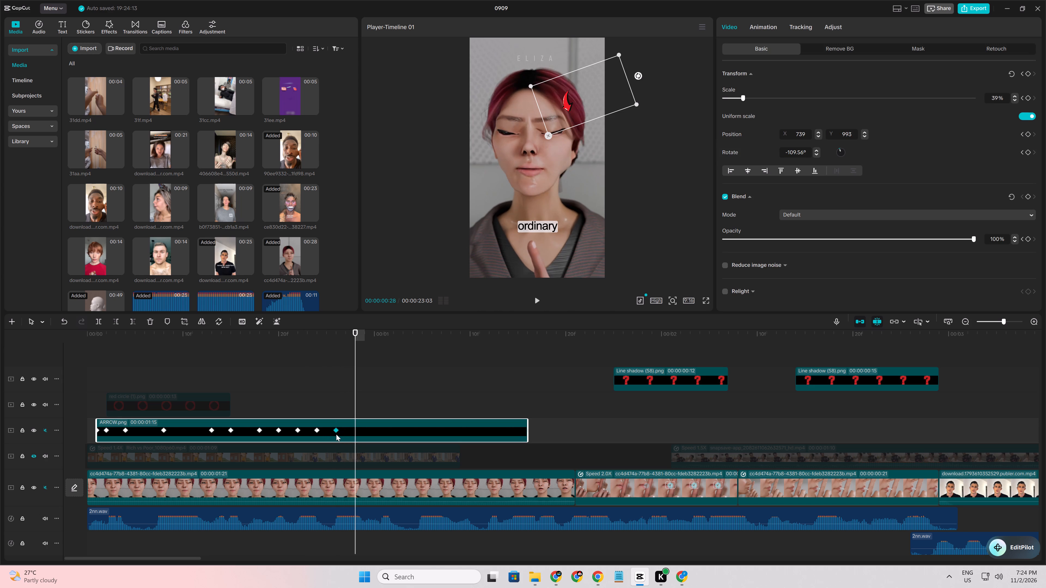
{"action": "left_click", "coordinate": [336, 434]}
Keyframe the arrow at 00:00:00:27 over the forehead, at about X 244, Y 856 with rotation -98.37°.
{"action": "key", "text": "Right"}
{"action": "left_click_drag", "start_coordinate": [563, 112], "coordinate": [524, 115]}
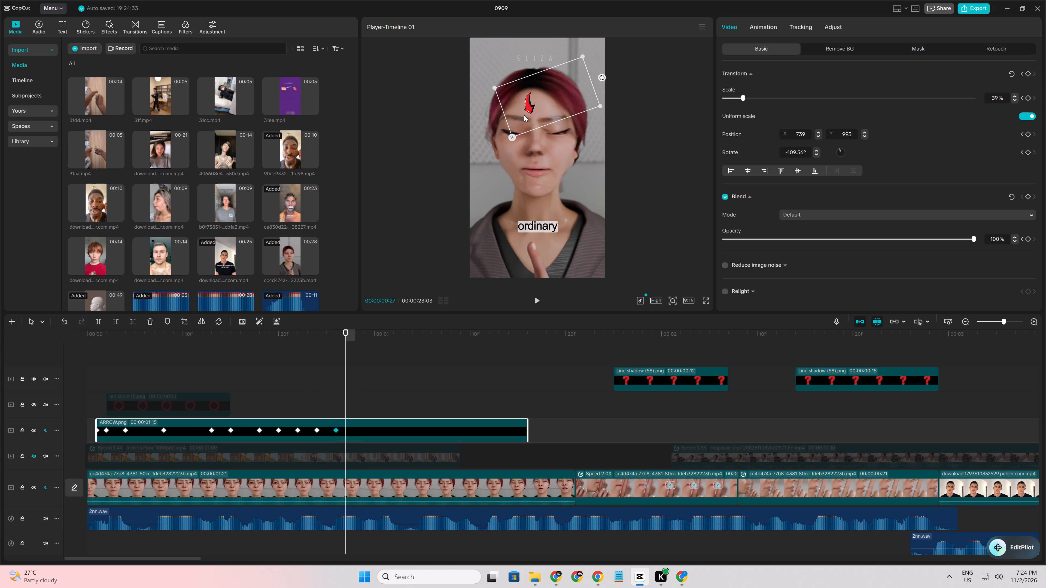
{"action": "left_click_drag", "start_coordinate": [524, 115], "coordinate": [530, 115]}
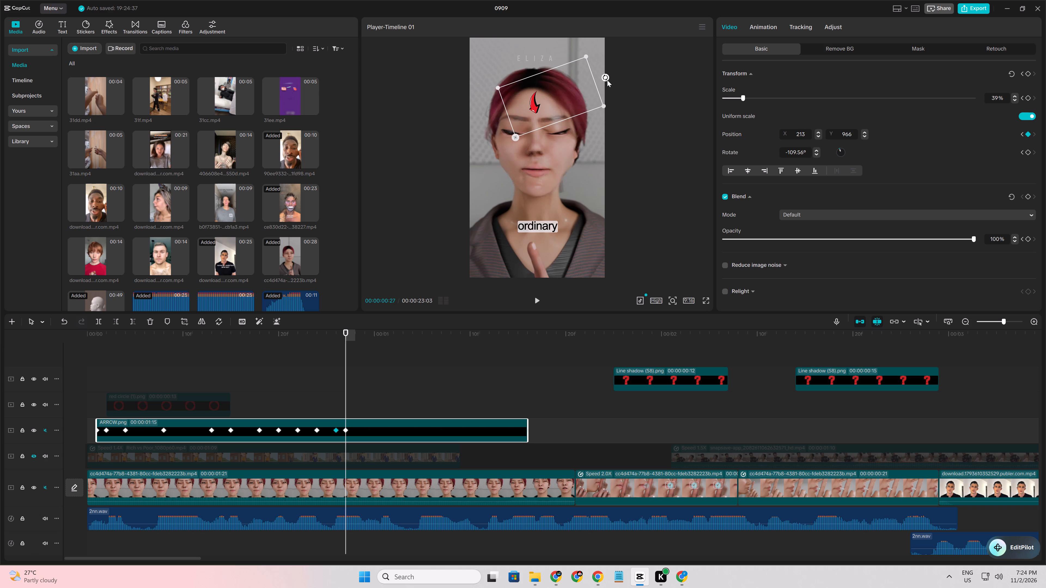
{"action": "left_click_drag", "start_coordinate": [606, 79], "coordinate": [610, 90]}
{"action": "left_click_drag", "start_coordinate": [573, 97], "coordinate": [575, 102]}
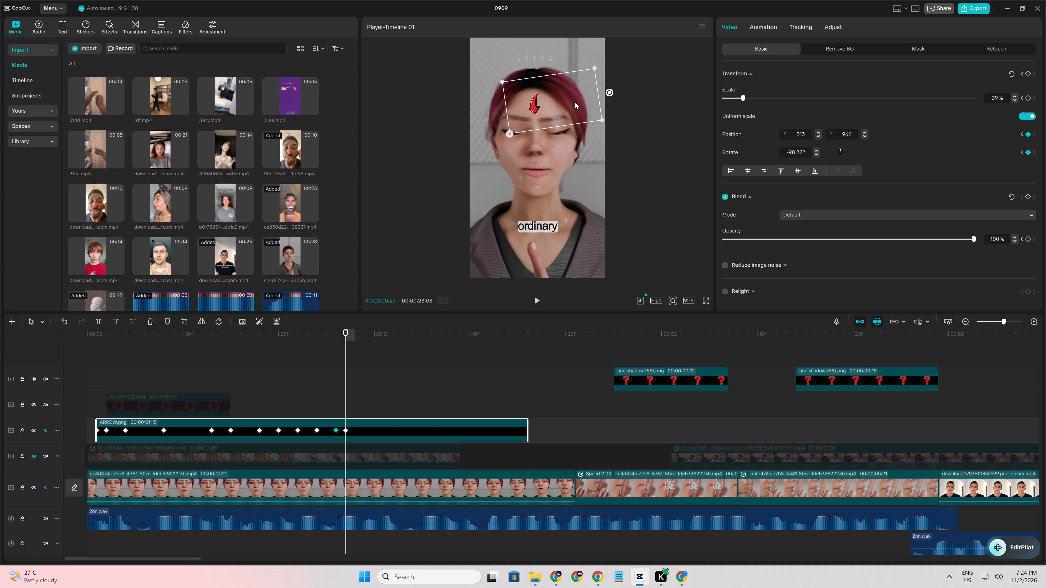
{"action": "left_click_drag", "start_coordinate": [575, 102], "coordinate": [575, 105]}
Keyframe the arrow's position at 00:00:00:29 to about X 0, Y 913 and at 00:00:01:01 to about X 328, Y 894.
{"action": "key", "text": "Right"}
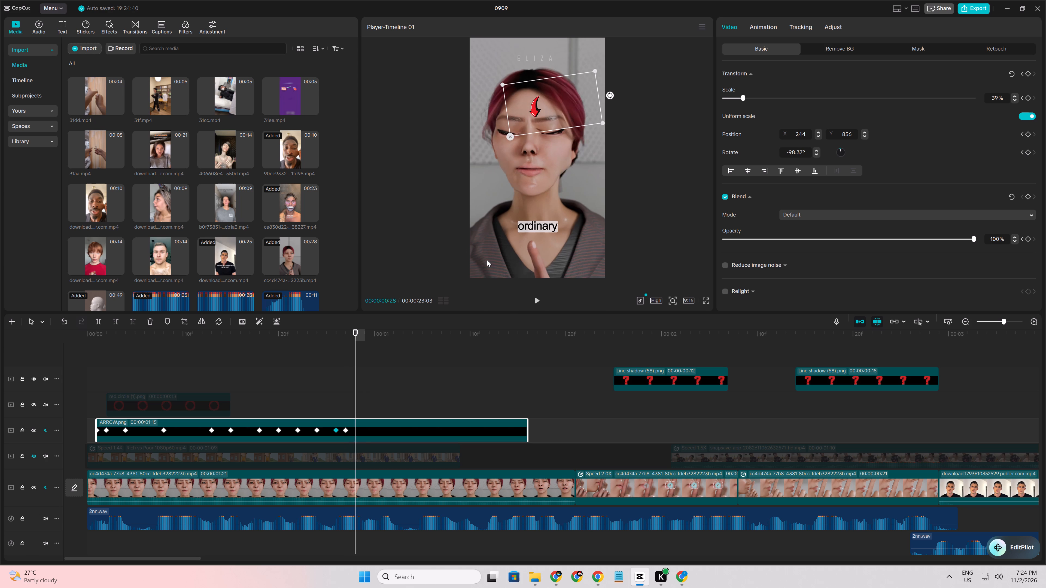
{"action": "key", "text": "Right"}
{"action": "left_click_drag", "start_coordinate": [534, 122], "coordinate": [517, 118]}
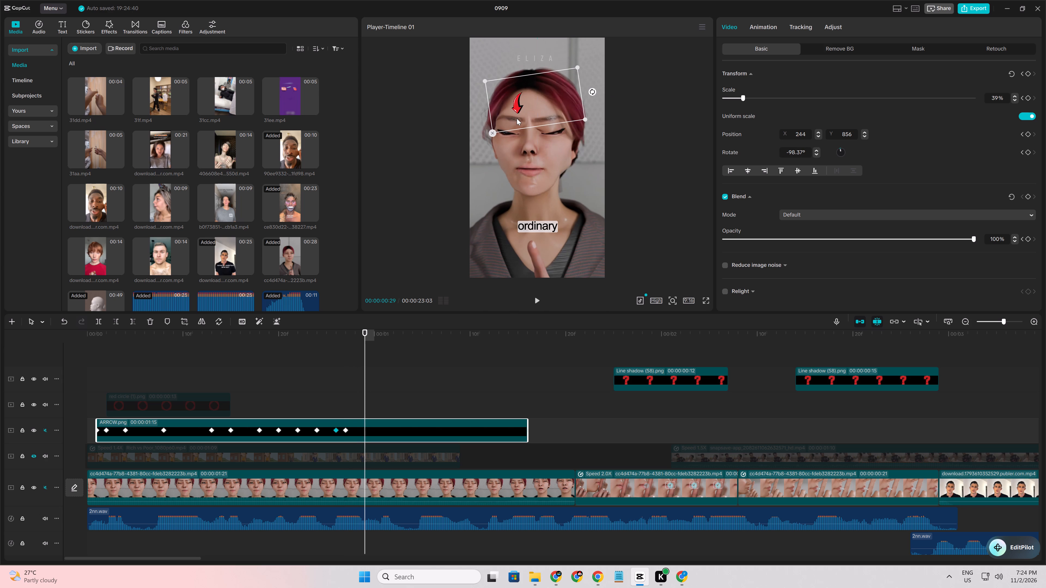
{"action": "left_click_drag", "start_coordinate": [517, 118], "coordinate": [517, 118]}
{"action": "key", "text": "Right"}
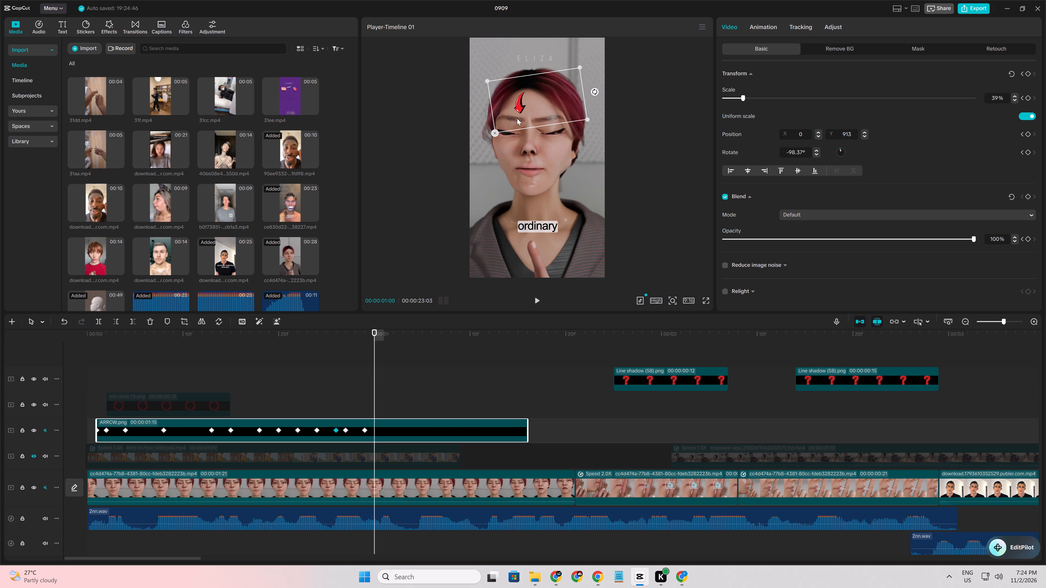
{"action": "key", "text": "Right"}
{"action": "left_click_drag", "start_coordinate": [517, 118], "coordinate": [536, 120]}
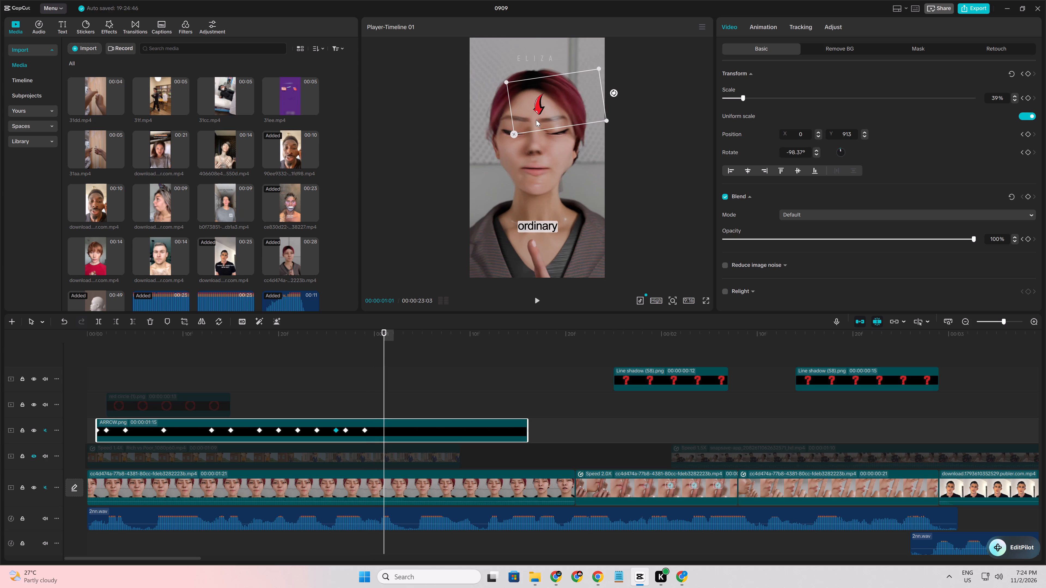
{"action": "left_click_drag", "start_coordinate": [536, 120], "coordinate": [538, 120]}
Examine the arrow's new keyframes frame by frame around 00:00:00:28 to 00:00:01:02.
{"action": "key", "text": "Right"}
{"action": "key", "text": "Right"}
{"action": "key", "text": "Left"}
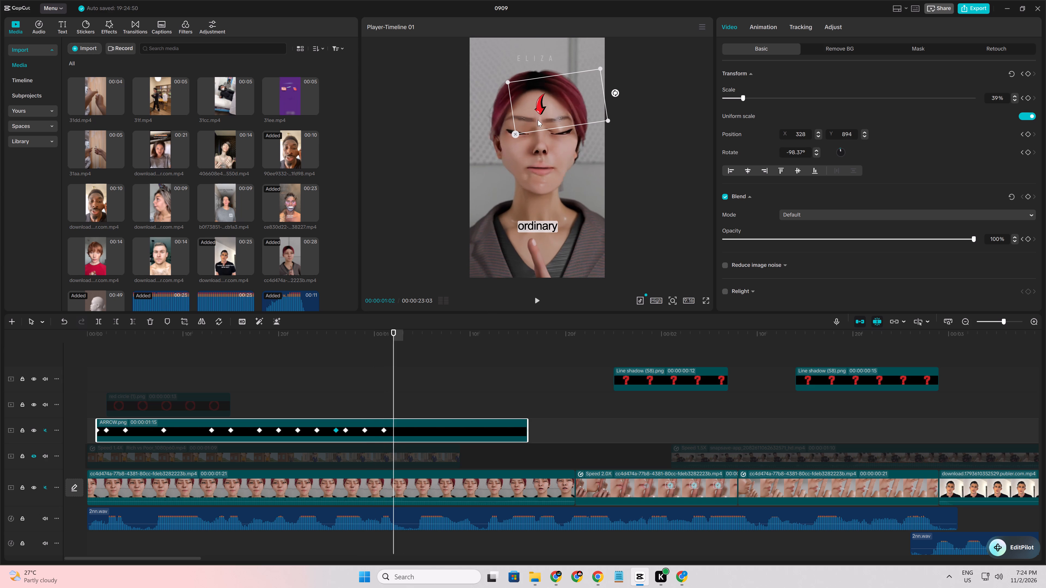
{"action": "key", "text": "Left"}
{"action": "key", "text": "Left"}
{"action": "key", "text": "Left"}
{"action": "key", "text": "Right"}
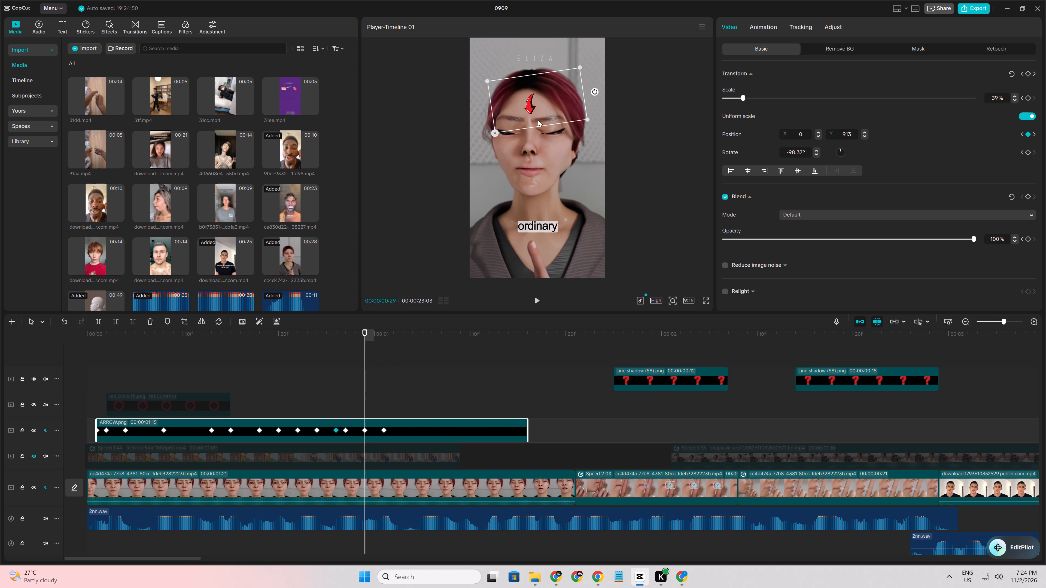
{"action": "key", "text": "Right"}
{"action": "key", "text": "Left"}
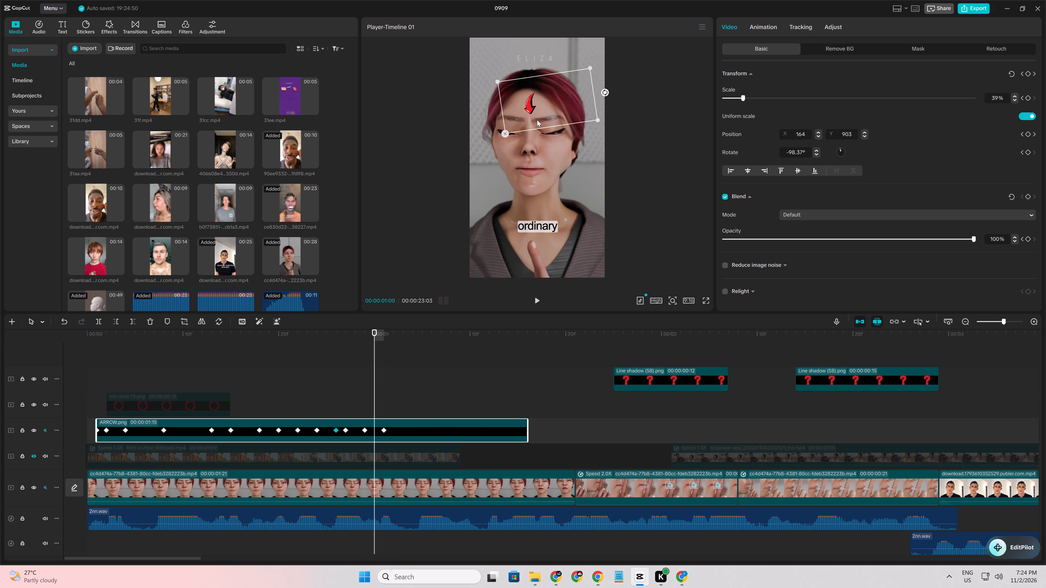
{"action": "key", "text": "Left"}
Replay the opening face clip repeatedly, including from its start, to check the arrow's motion over the forehead.
{"action": "left_click", "coordinate": [285, 403]}
{"action": "key", "text": "space"}
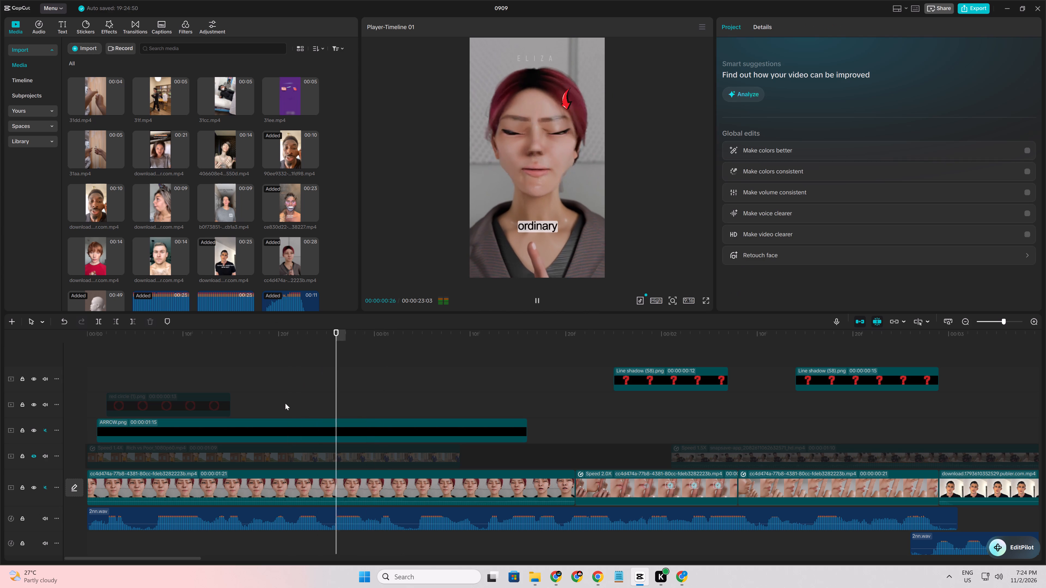
{"action": "key", "text": "space"}
{"action": "left_click", "coordinate": [304, 397]}
{"action": "key", "text": "space"}
{"action": "key", "text": "space"}
{"action": "left_click", "coordinate": [323, 421]}
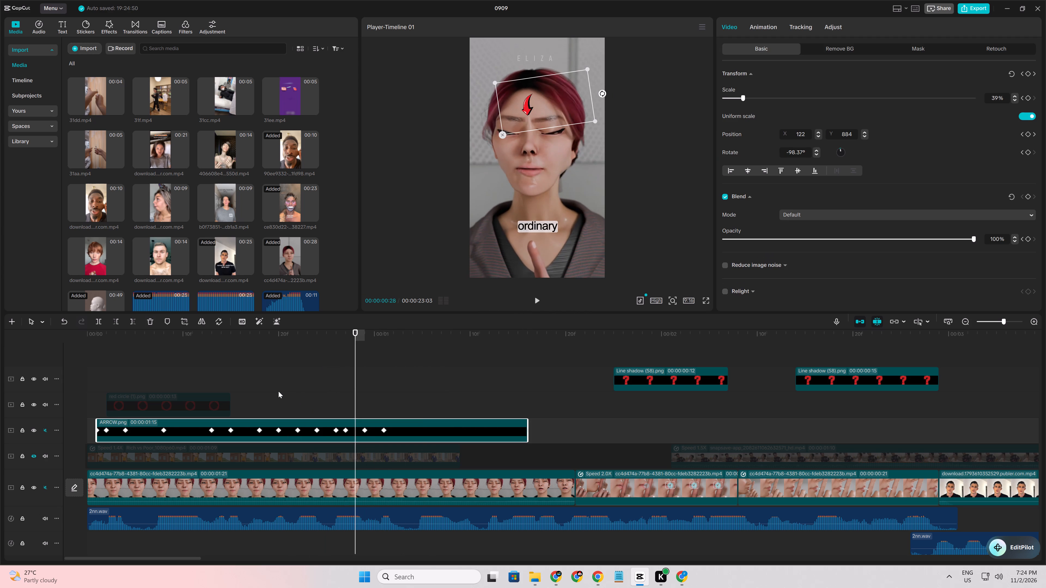
{"action": "key", "text": "space"}
{"action": "left_click", "coordinate": [278, 391]}
{"action": "key", "text": "space"}
{"action": "key", "text": "space"}
{"action": "left_click", "coordinate": [245, 384]}
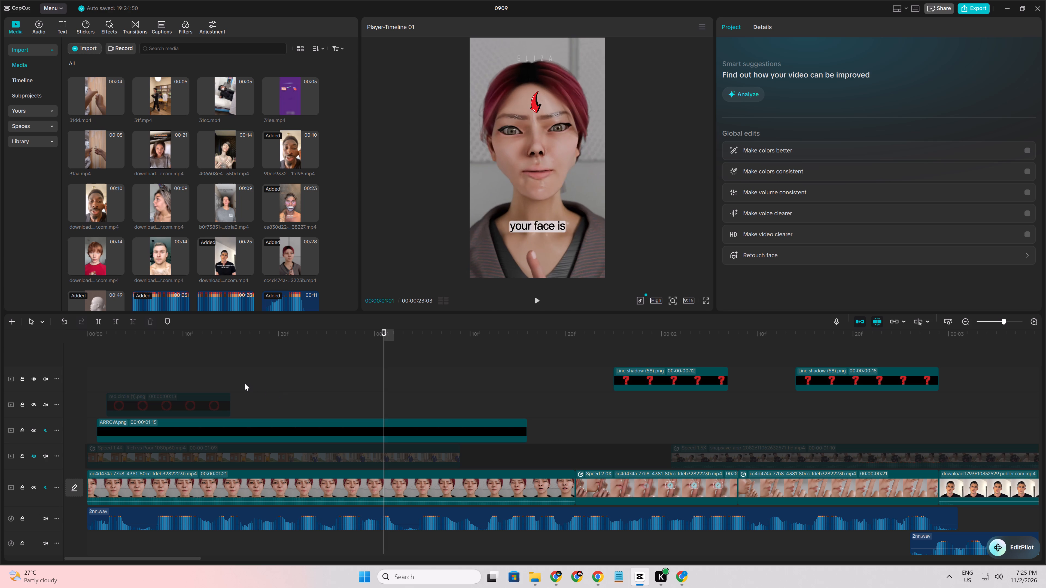
{"action": "key", "text": "space"}
{"action": "key", "text": "space"}
{"action": "left_click", "coordinate": [207, 384]}
{"action": "left_click_drag", "start_coordinate": [207, 384], "coordinate": [0, 369]}
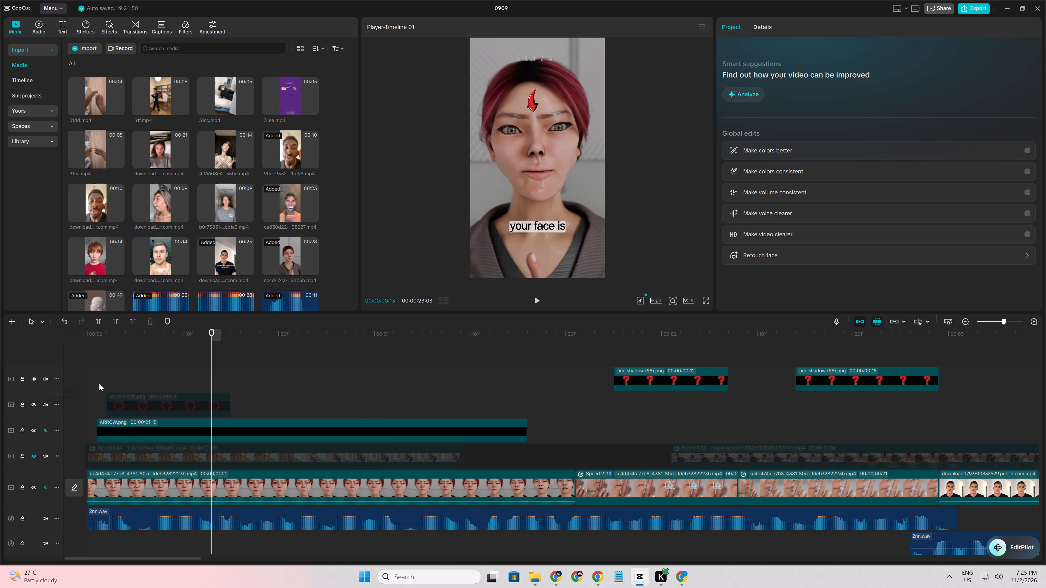
{"action": "left_click", "coordinate": [99, 384]}
{"action": "left_click_drag", "start_coordinate": [99, 384], "coordinate": [4, 390]}
{"action": "key", "text": "space"}
{"action": "key", "text": "space"}
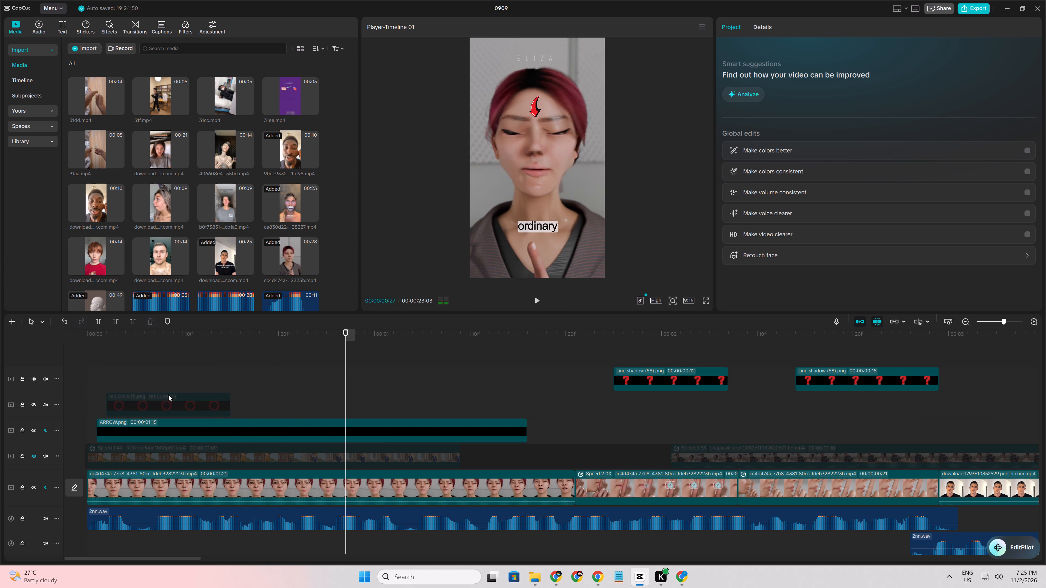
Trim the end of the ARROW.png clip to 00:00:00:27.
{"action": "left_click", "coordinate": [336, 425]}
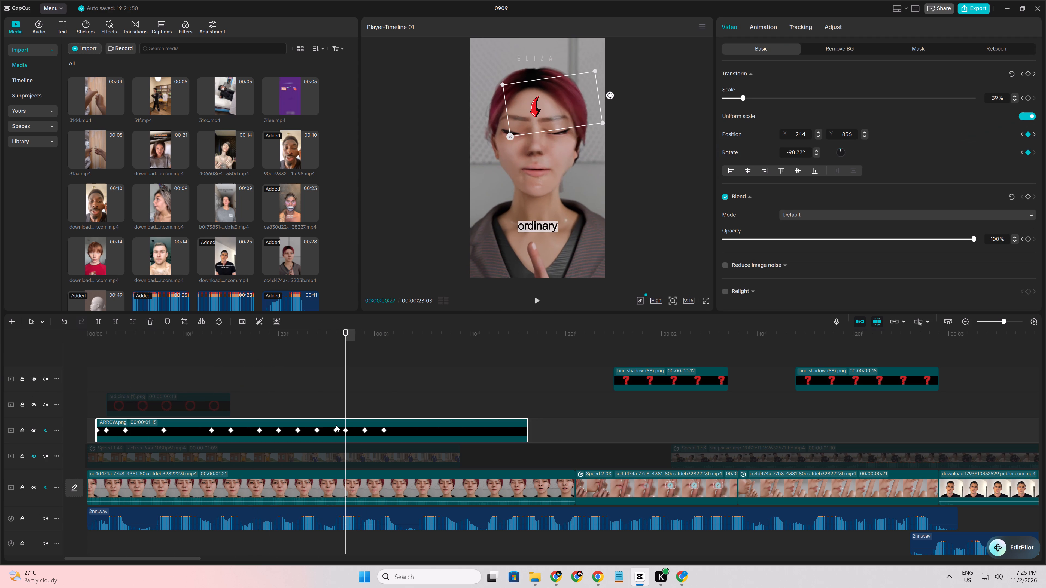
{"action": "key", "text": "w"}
Replay the opening face clip to check when the arrow disappears.
{"action": "left_click", "coordinate": [280, 391]}
{"action": "key", "text": "space"}
{"action": "left_click", "coordinate": [280, 391]}
{"action": "key", "text": "space"}
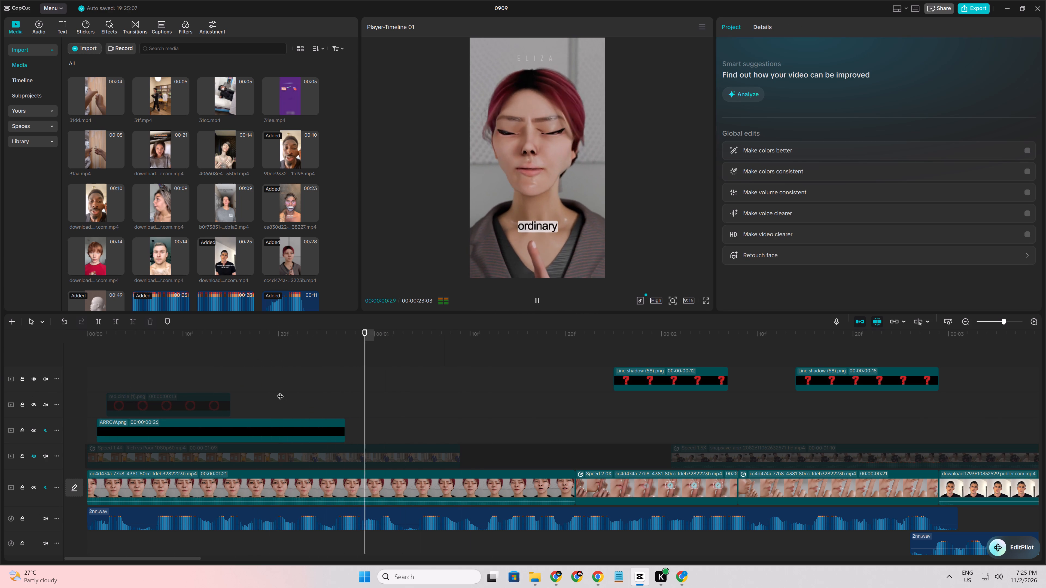
{"action": "left_click", "coordinate": [280, 391]}
{"action": "left_click_drag", "start_coordinate": [280, 391], "coordinate": [0, 391]}
{"action": "key", "text": "space"}
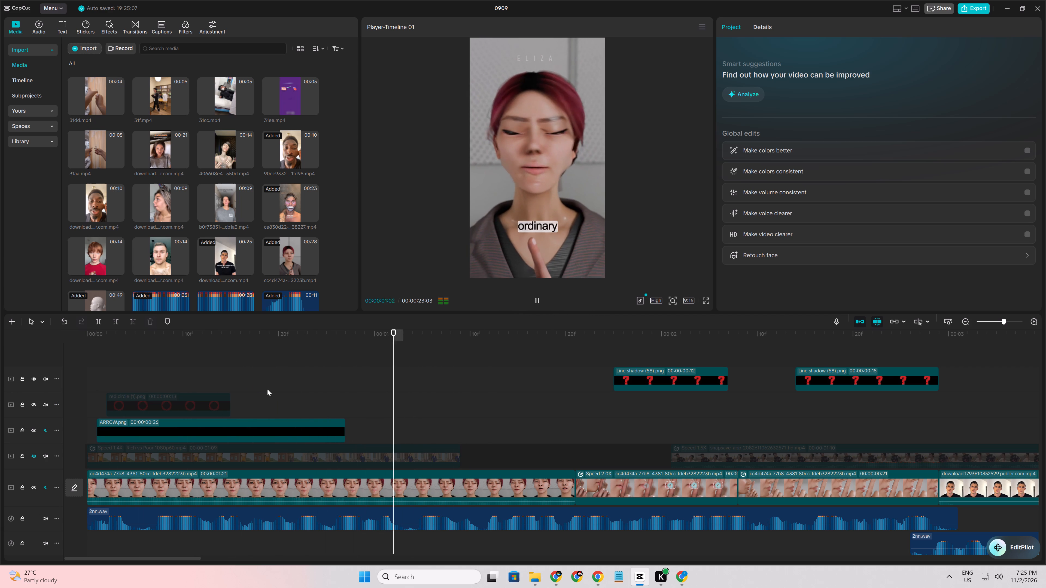
{"action": "key", "text": "space"}
{"action": "left_click", "coordinate": [278, 389]}
{"action": "key", "text": "space"}
{"action": "key", "text": "space"}
{"action": "left_click", "coordinate": [276, 389]}
{"action": "key", "text": "space"}
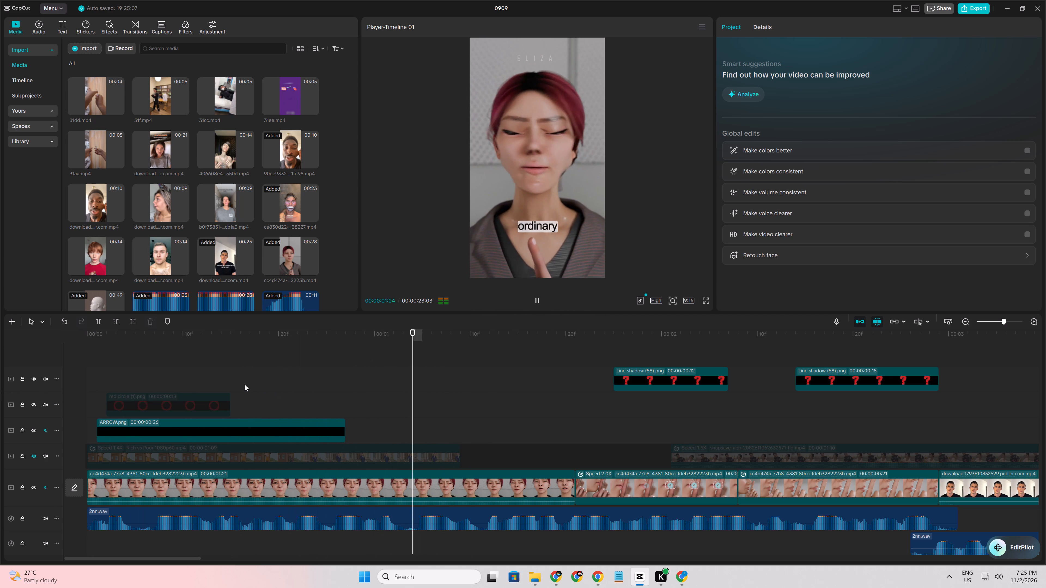
{"action": "left_click", "coordinate": [244, 384]}
{"action": "left_click", "coordinate": [180, 384]}
{"action": "key", "text": "space"}
{"action": "left_click", "coordinate": [197, 383]}
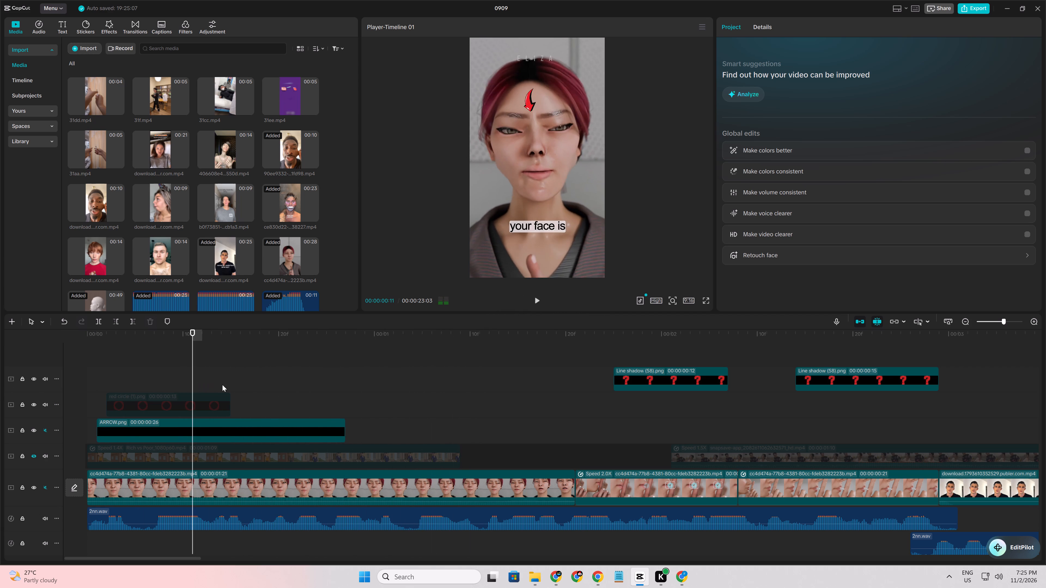
{"action": "key", "text": "space"}
{"action": "key", "text": "space"}
Trim the end of the ARROW.png clip to its keyframe at 00:00:00:24.
{"action": "left_click", "coordinate": [300, 433]}
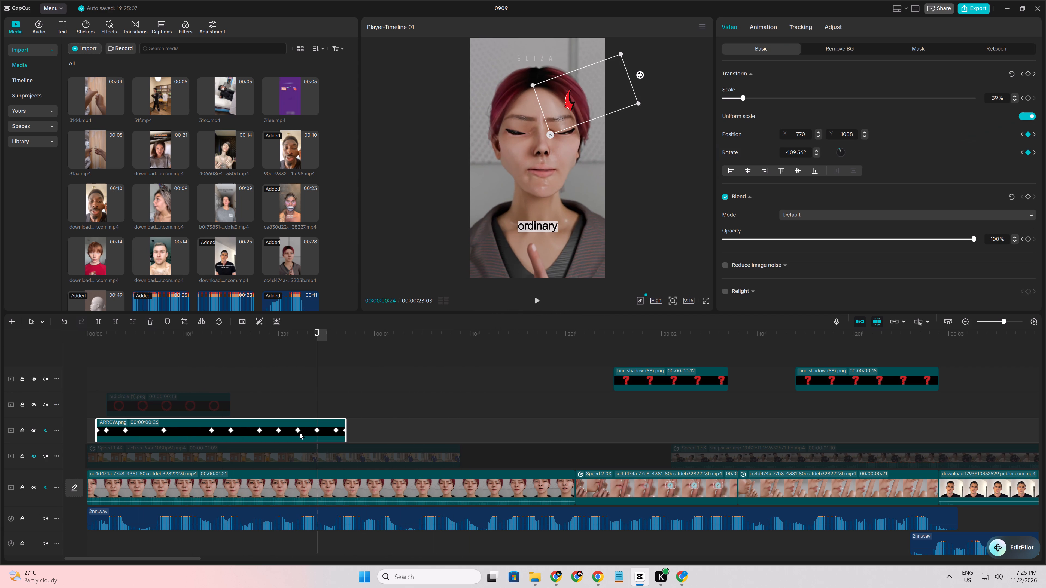
{"action": "key", "text": "w"}
Replay the opening from the start to review the shortened arrow clip.
{"action": "left_click", "coordinate": [275, 396]}
{"action": "key", "text": "space"}
{"action": "left_click", "coordinate": [275, 396]}
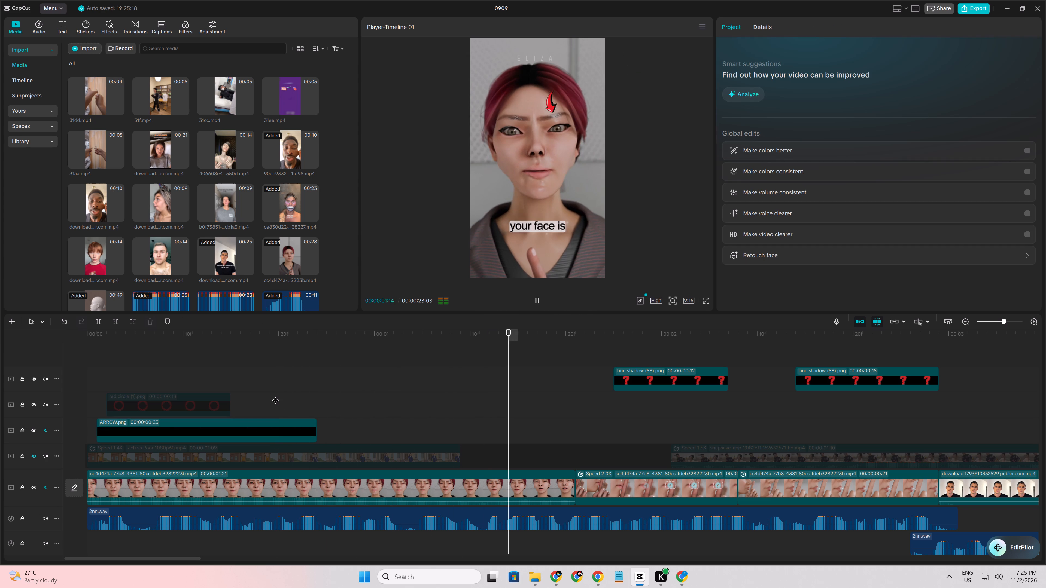
{"action": "left_click_drag", "start_coordinate": [275, 396], "coordinate": [0, 373]}
{"action": "left_click", "coordinate": [168, 376]}
{"action": "left_click_drag", "start_coordinate": [168, 377], "coordinate": [0, 367]}
{"action": "left_click", "coordinate": [159, 371]}
{"action": "left_click_drag", "start_coordinate": [159, 371], "coordinate": [0, 379]}
{"action": "scroll", "coordinate": [147, 380], "scroll_direction": "down", "scroll_amount": 5, "text": "ctrl"}
{"action": "left_click", "coordinate": [151, 362]}
{"action": "left_click_drag", "start_coordinate": [151, 362], "coordinate": [0, 365]}
{"action": "key", "text": "space"}
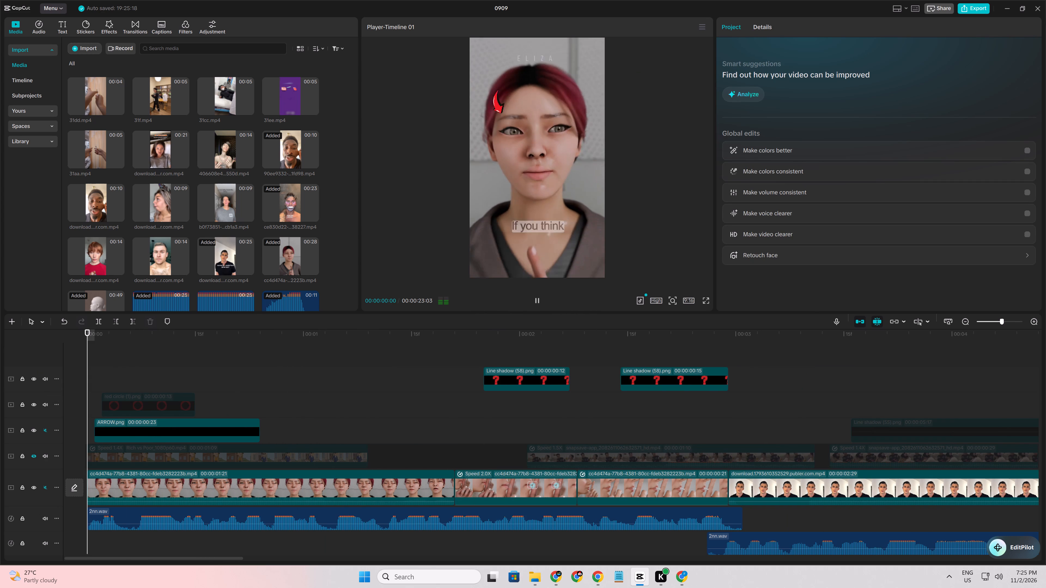
{"action": "key", "text": "space"}
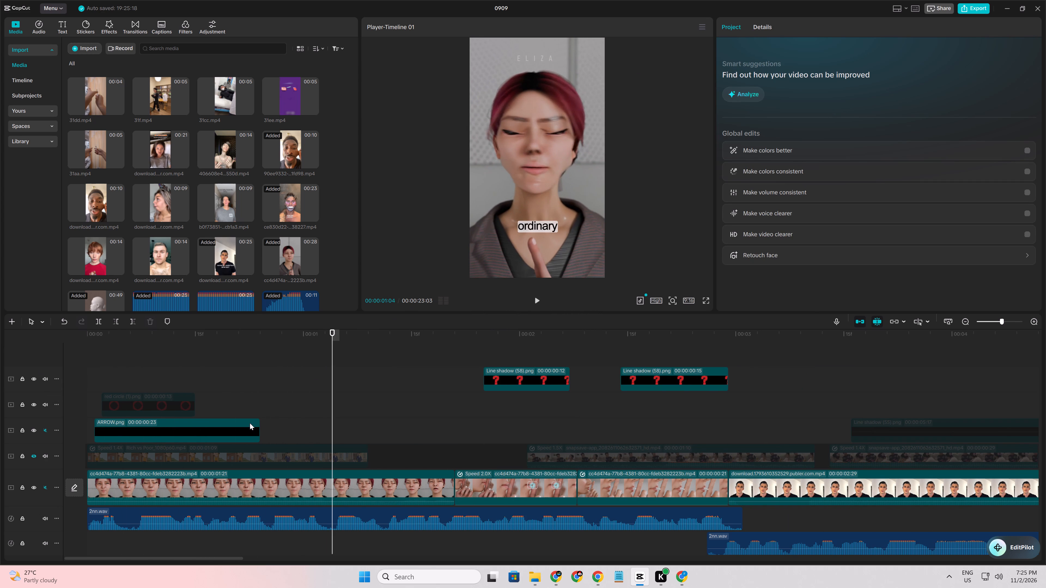
{"action": "key", "text": "space"}
Move the disabled quick-ting.mp3 sound effect to start just after 00:00:02:00 and enable it.
{"action": "scroll", "coordinate": [415, 429], "scroll_direction": "down", "scroll_amount": 10}
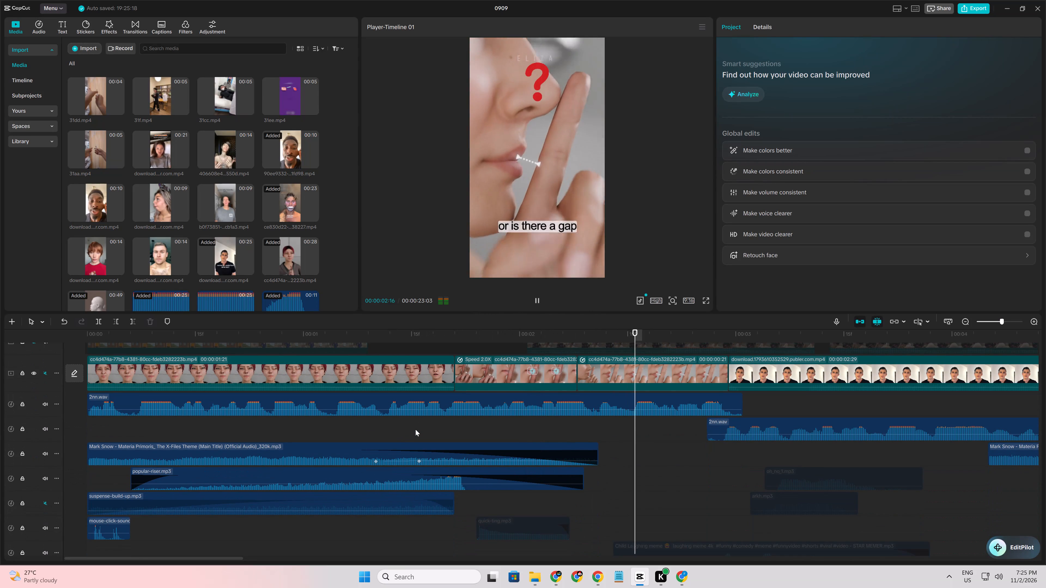
{"action": "scroll", "coordinate": [493, 445], "scroll_direction": "down", "scroll_amount": 11, "text": "ctrl"}
{"action": "left_click", "coordinate": [284, 427]}
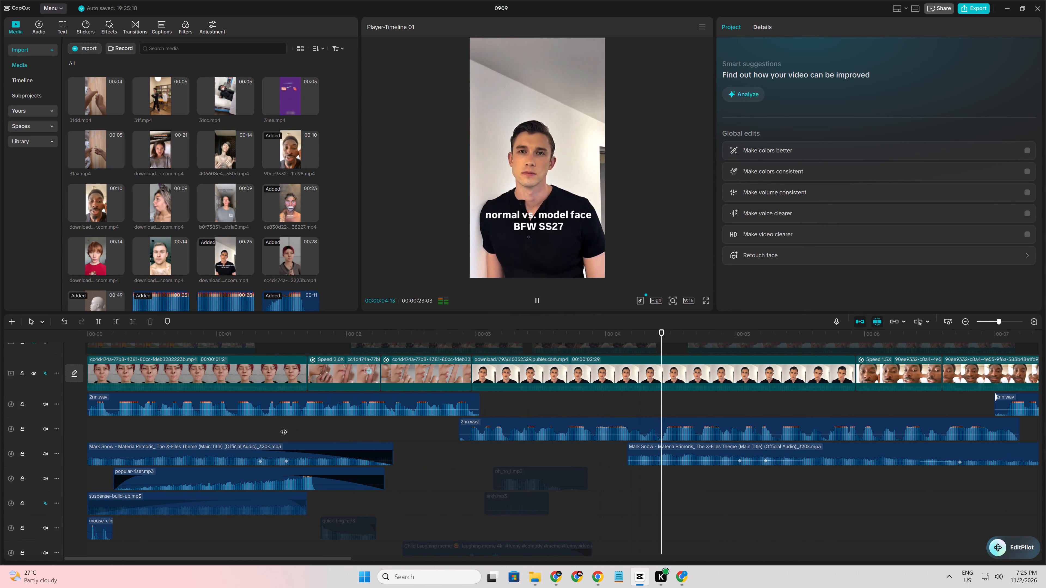
{"action": "key", "text": "space"}
{"action": "key", "text": "space"}
{"action": "scroll", "coordinate": [345, 510], "scroll_direction": "down", "scroll_amount": 4}
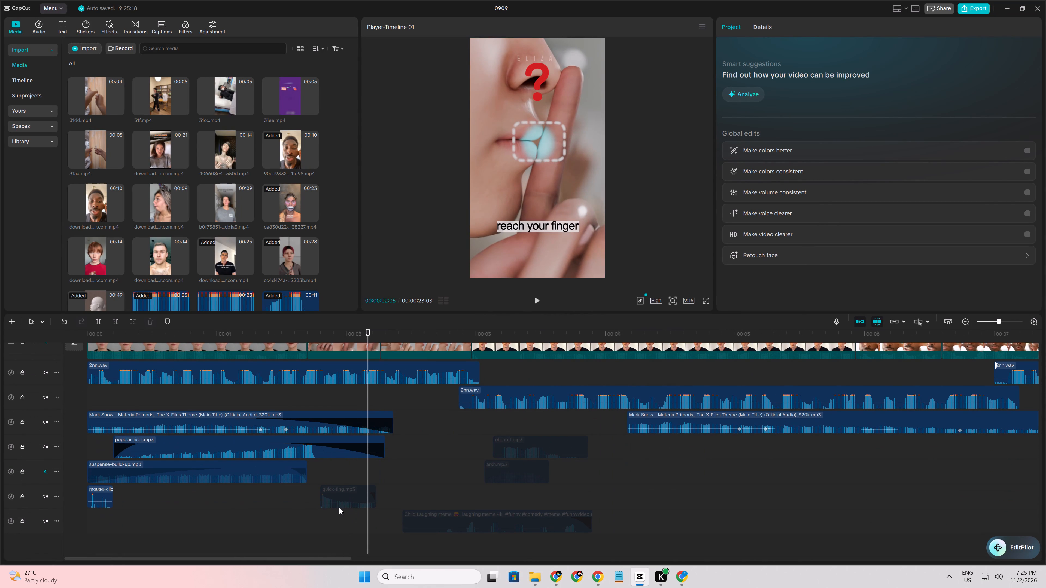
{"action": "left_click_drag", "start_coordinate": [328, 487], "coordinate": [357, 490]}
{"action": "right_click", "coordinate": [357, 490]}
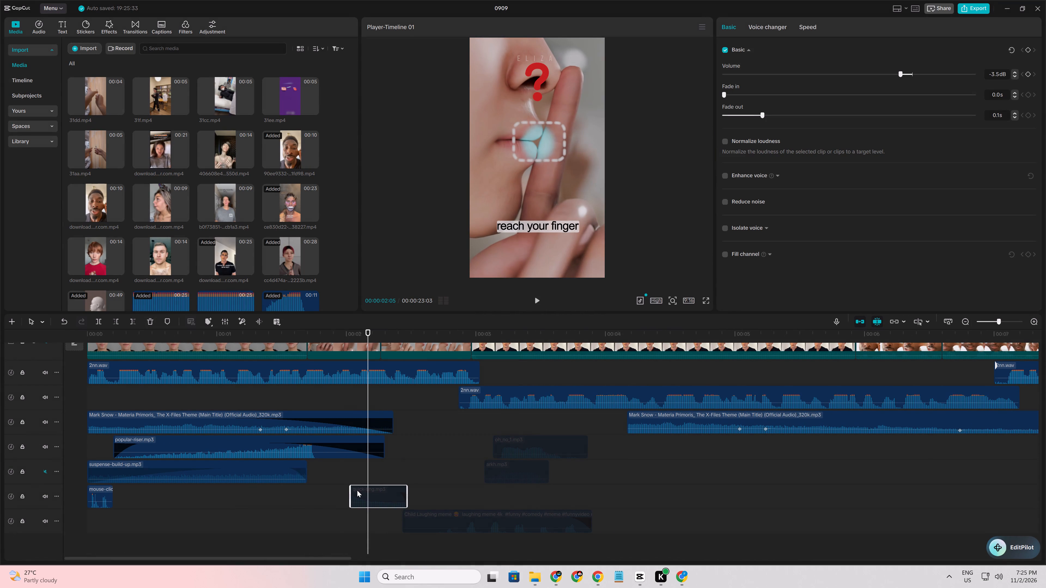
{"action": "left_click", "coordinate": [387, 512]}
Listen to quick-ting.mp3 in place and shift it slightly earlier, aligning its end with the end of the first X-Files theme clip.
{"action": "left_click", "coordinate": [322, 507]}
{"action": "key", "text": "space"}
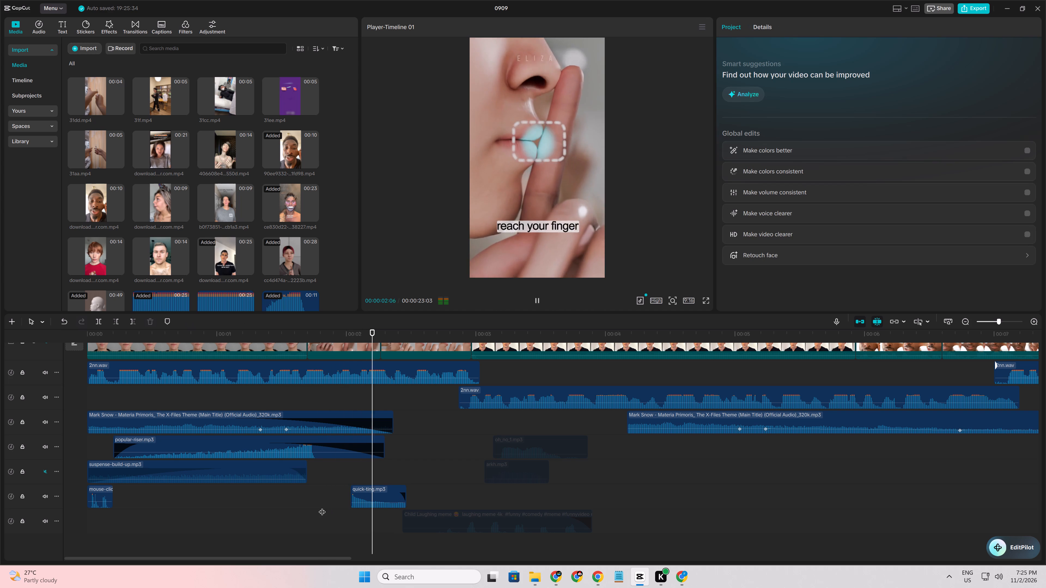
{"action": "left_click", "coordinate": [311, 505]}
{"action": "key", "text": "space"}
{"action": "key", "text": "space"}
{"action": "left_click", "coordinate": [327, 498]}
{"action": "left_click_drag", "start_coordinate": [327, 498], "coordinate": [319, 497]}
{"action": "left_click_drag", "start_coordinate": [366, 494], "coordinate": [343, 491]}
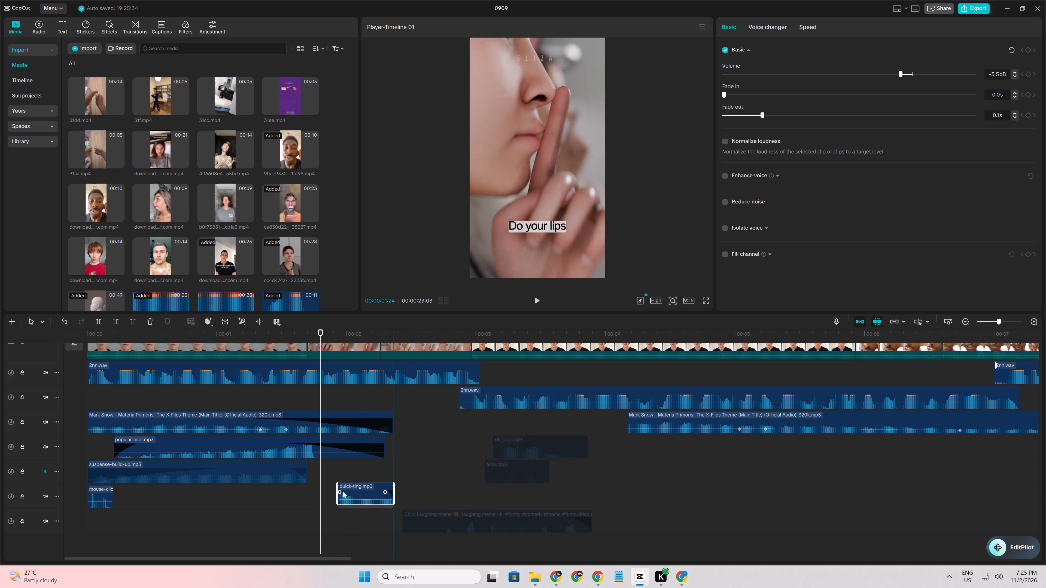
Shift the quick-ting.mp3 clip earlier to start at about 00:00:01:24 and listen to it in place.
{"action": "left_click_drag", "start_coordinate": [343, 491], "coordinate": [336, 492]}
{"action": "left_click", "coordinate": [303, 497]}
{"action": "key", "text": "space"}
{"action": "left_click", "coordinate": [303, 497]}
{"action": "key", "text": "space"}
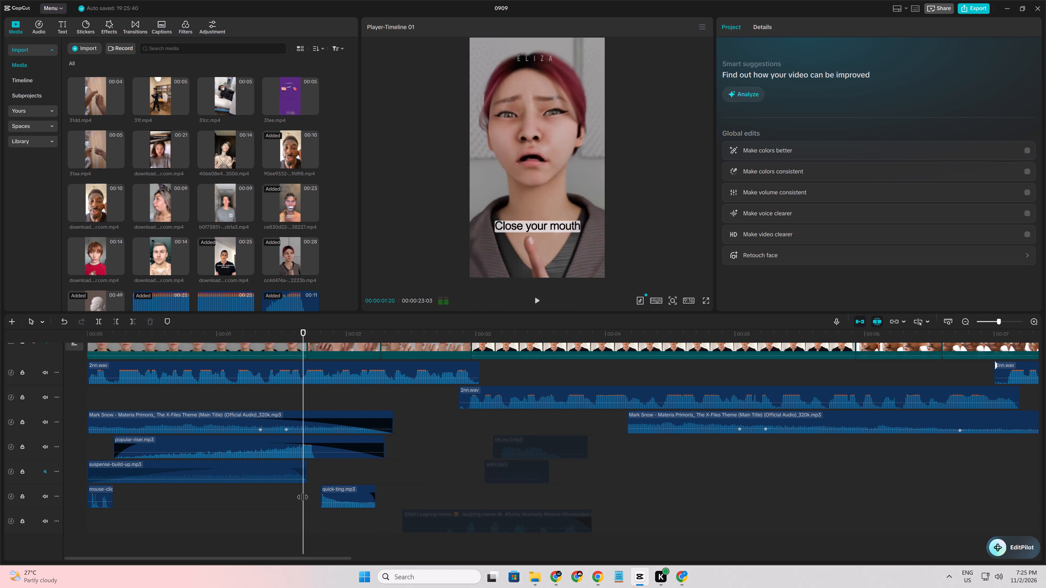
{"action": "key", "text": "space"}
{"action": "left_click", "coordinate": [302, 492]}
Align the start of quick-ting.mp3 with the first question mark's appearance at 00:00:01:25 and listen to the timing.
{"action": "left_click_drag", "start_coordinate": [302, 492], "coordinate": [321, 495]}
{"action": "left_click", "coordinate": [340, 489]}
{"action": "key", "text": "Right"}
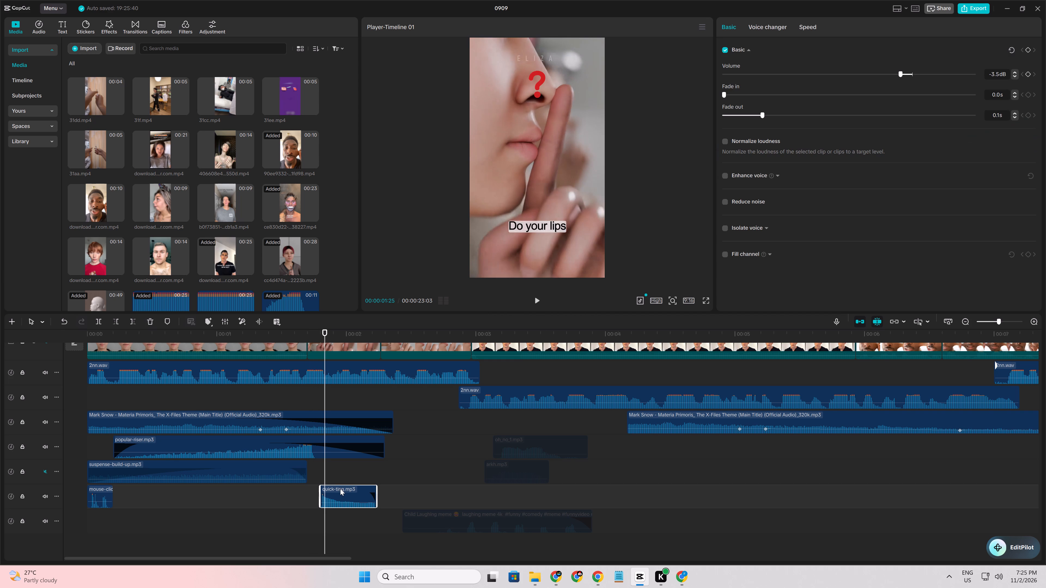
{"action": "key", "text": "Right"}
{"action": "key", "text": "Right"}
{"action": "key", "text": "Left"}
{"action": "key", "text": "Left"}
{"action": "left_click_drag", "start_coordinate": [340, 489], "coordinate": [344, 489]}
{"action": "left_click", "coordinate": [311, 491]}
{"action": "key", "text": "space"}
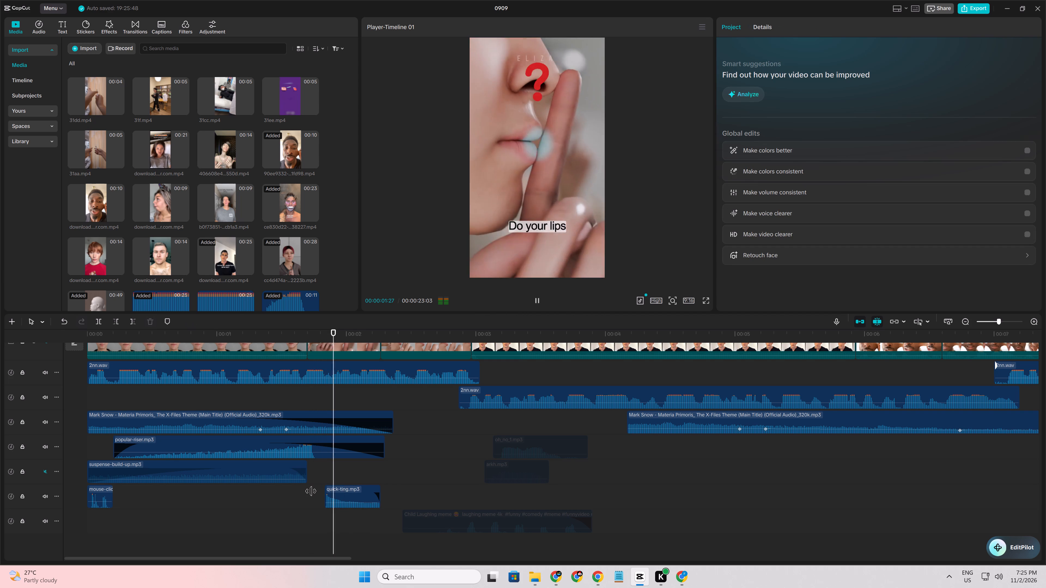
{"action": "key", "text": "space"}
{"action": "left_click", "coordinate": [311, 491]}
{"action": "key", "text": "space"}
{"action": "key", "text": "space"}
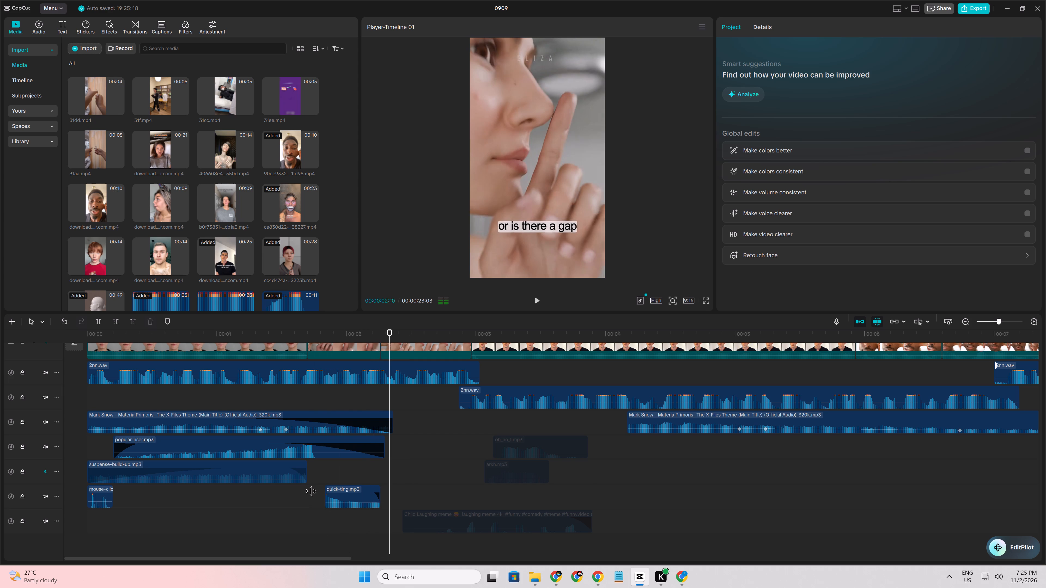
Copy quick-ting.mp3, paste the duplicate at 00:00:02:14 where the second question mark appears, and listen to both.
{"action": "left_click", "coordinate": [342, 494]}
{"action": "key", "text": "ctrl+c"}
{"action": "key", "text": "space"}
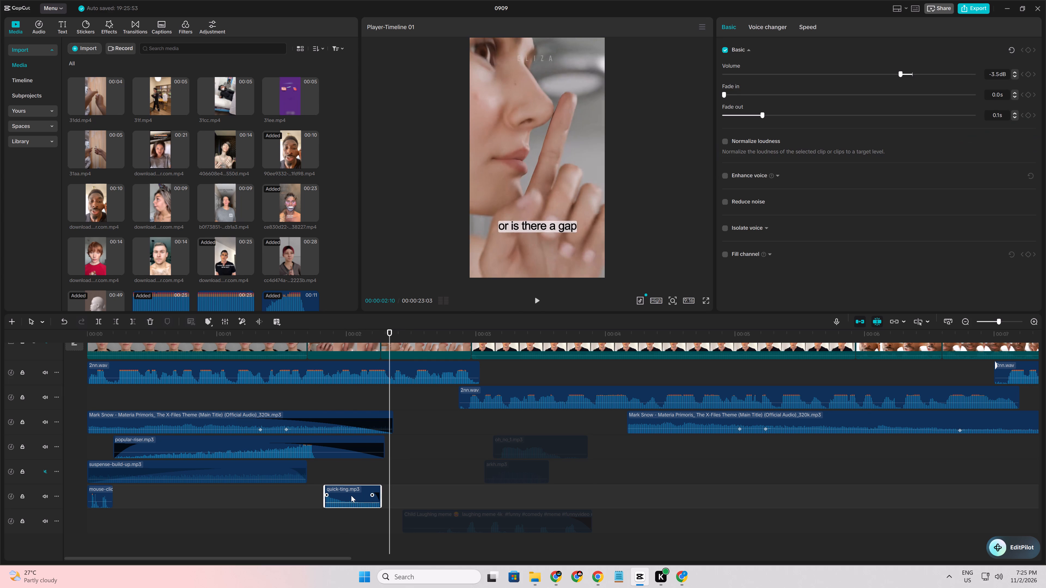
{"action": "key", "text": "space"}
{"action": "key", "text": "Left"}
{"action": "key", "text": "Right"}
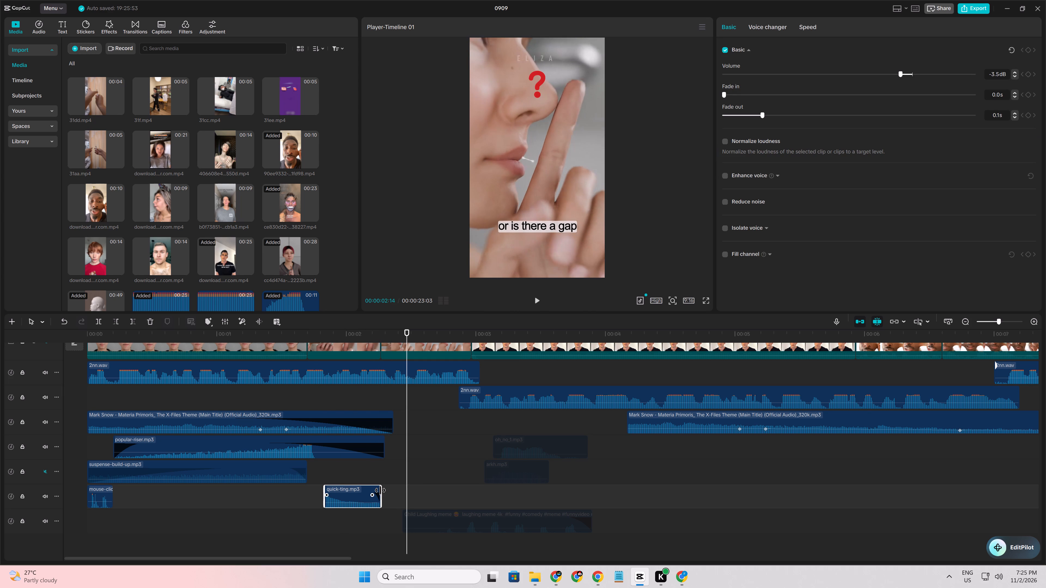
{"action": "key", "text": "ctrl+v"}
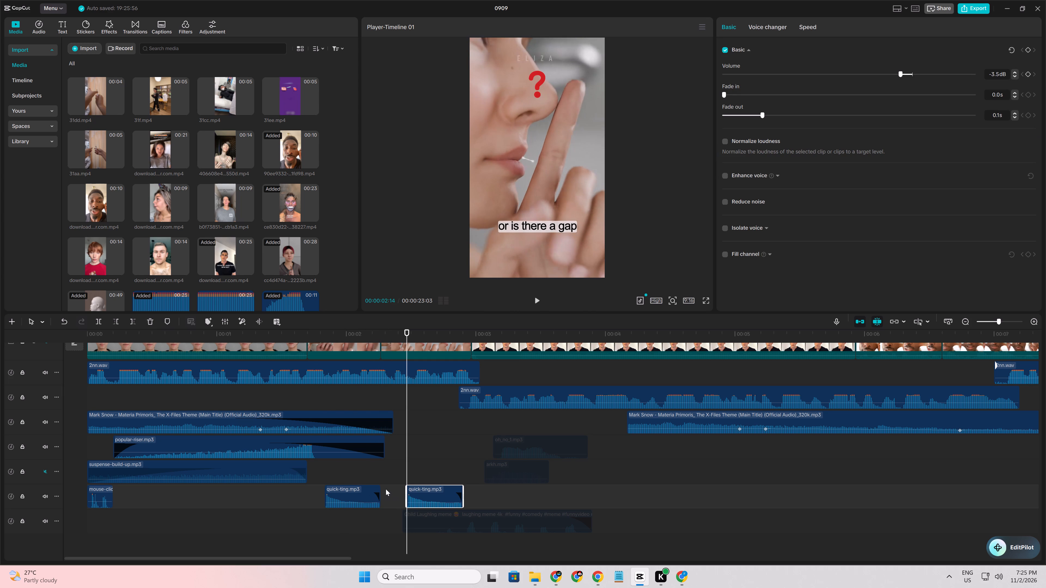
{"action": "left_click", "coordinate": [386, 489]}
{"action": "key", "text": "space"}
{"action": "left_click", "coordinate": [311, 486]}
{"action": "key", "text": "space"}
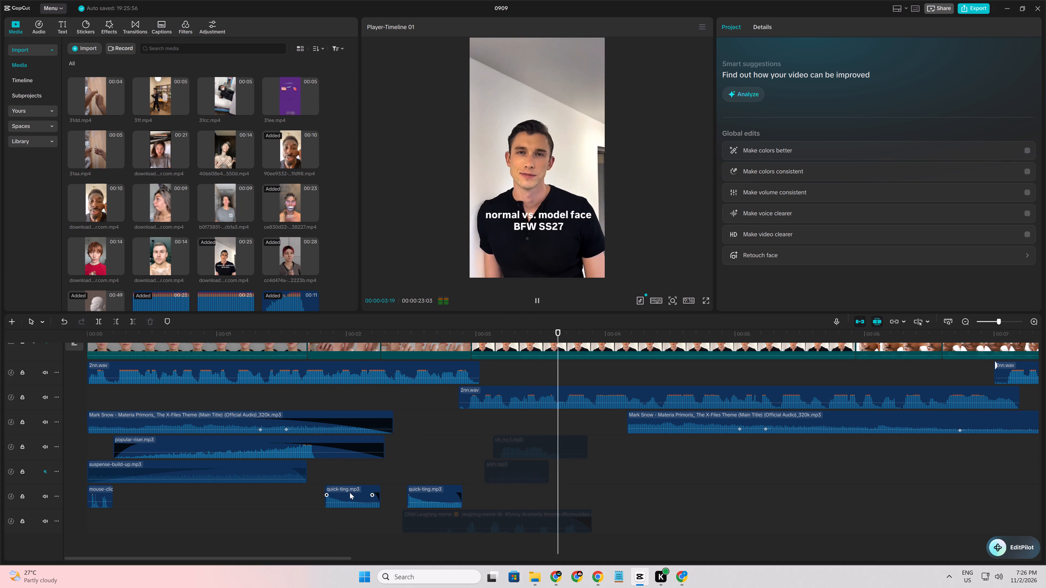
Replay the opening from the start to review the sound effects against the voice-over up to about 00:00:02:29.
{"action": "scroll", "coordinate": [376, 498], "scroll_direction": "down", "scroll_amount": 12, "text": "ctrl"}
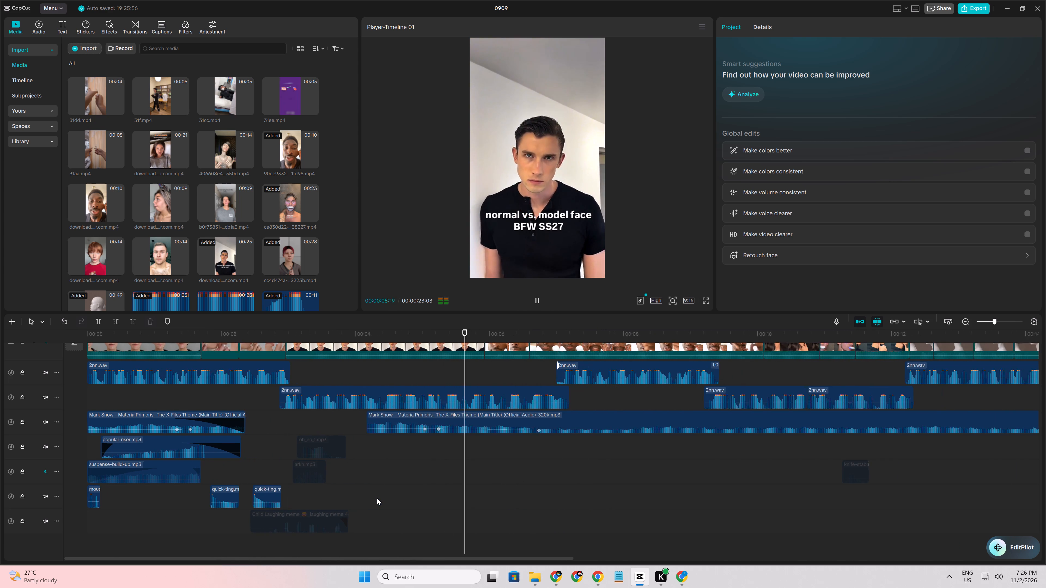
{"action": "scroll", "coordinate": [377, 498], "scroll_direction": "down", "scroll_amount": 1, "text": "ctrl"}
{"action": "left_click", "coordinate": [197, 399]}
{"action": "left_click_drag", "start_coordinate": [197, 399], "coordinate": [0, 398]}
{"action": "key", "text": "space"}
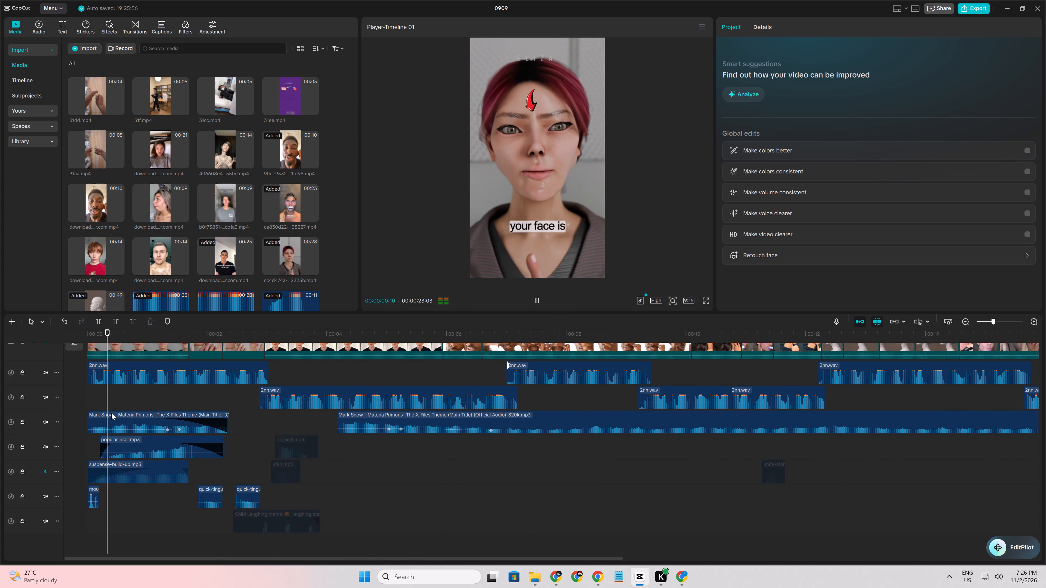
{"action": "left_click", "coordinate": [114, 408]}
{"action": "left_click", "coordinate": [114, 401]}
{"action": "left_click_drag", "start_coordinate": [114, 401], "coordinate": [0, 402]}
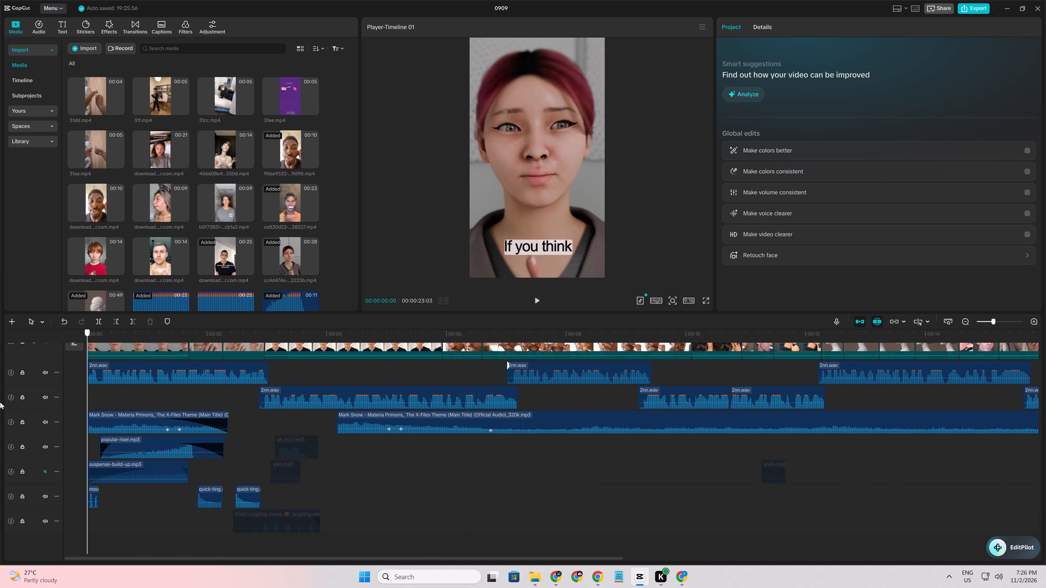
{"action": "left_click_drag", "start_coordinate": [0, 402], "coordinate": [0, 402]}
{"action": "key", "text": "space"}
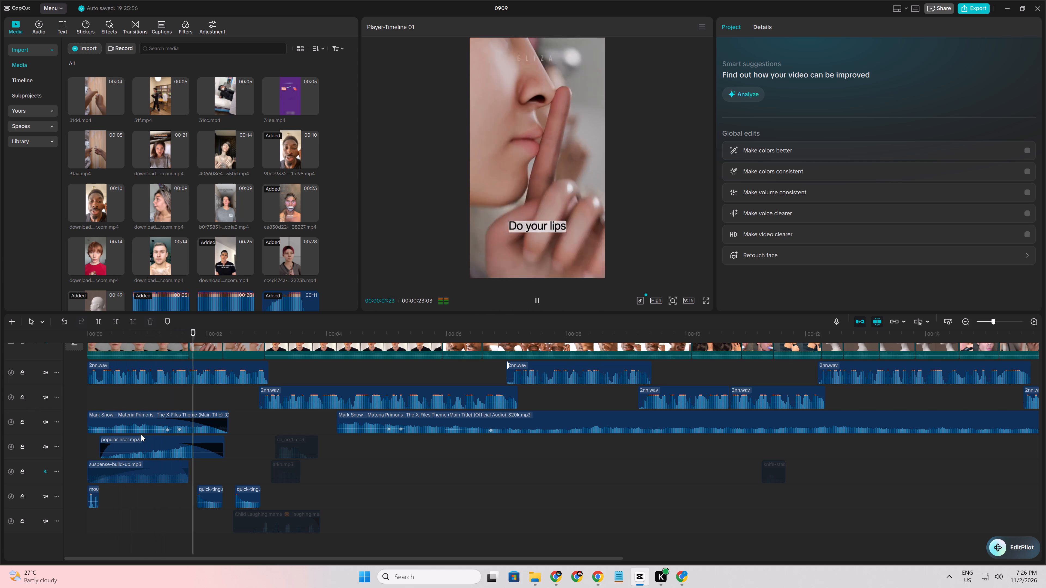
{"action": "left_click", "coordinate": [180, 410]}
{"action": "key", "text": "space"}
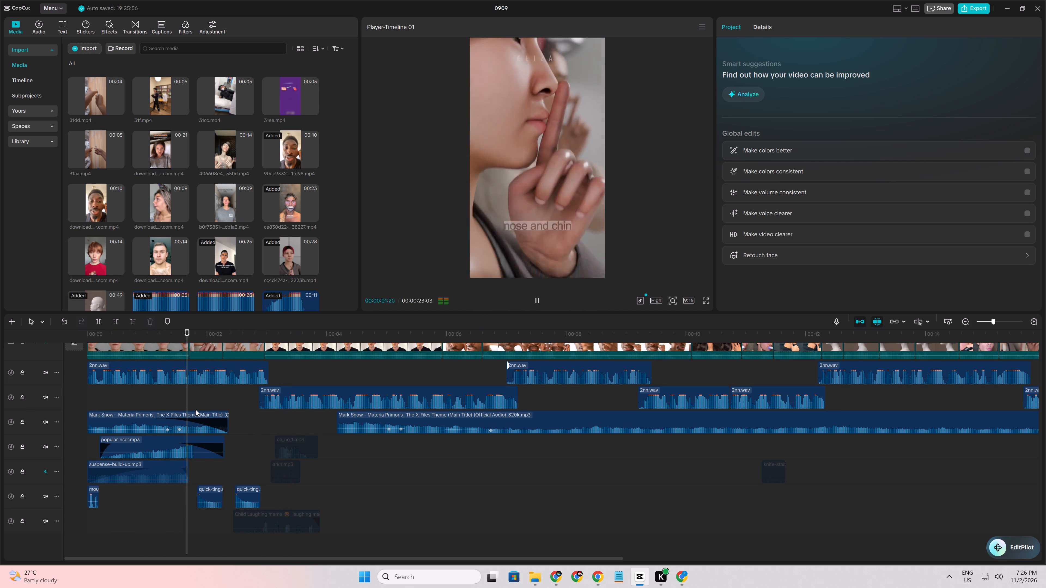
{"action": "key", "text": "space"}
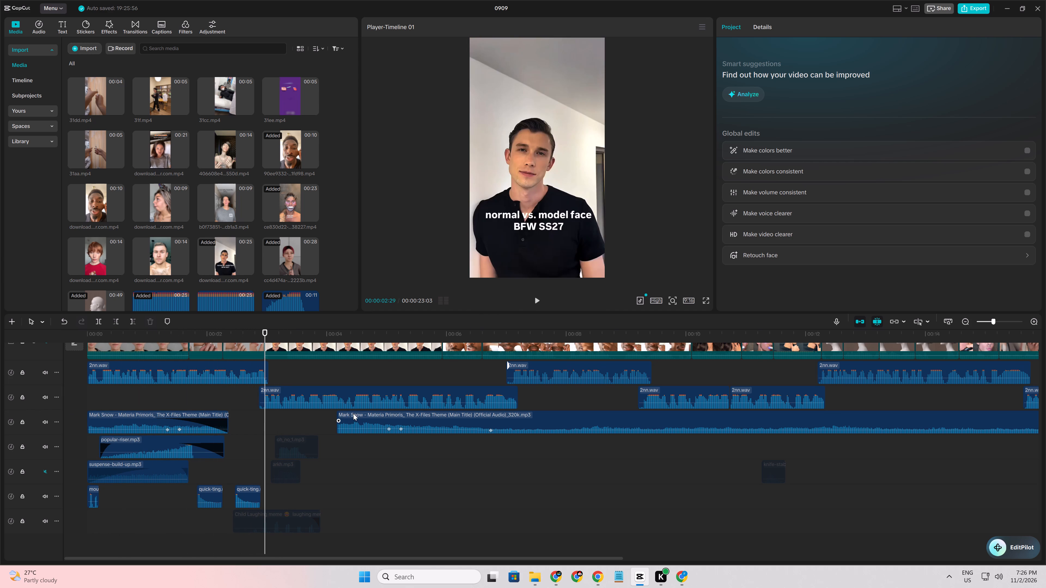
Move the second X-Files theme clip earlier to start at the beginning of the second 2nn.wav clip, and play the join.
{"action": "left_click_drag", "start_coordinate": [347, 415], "coordinate": [271, 416]}
{"action": "left_click", "coordinate": [238, 421]}
{"action": "key", "text": "space"}
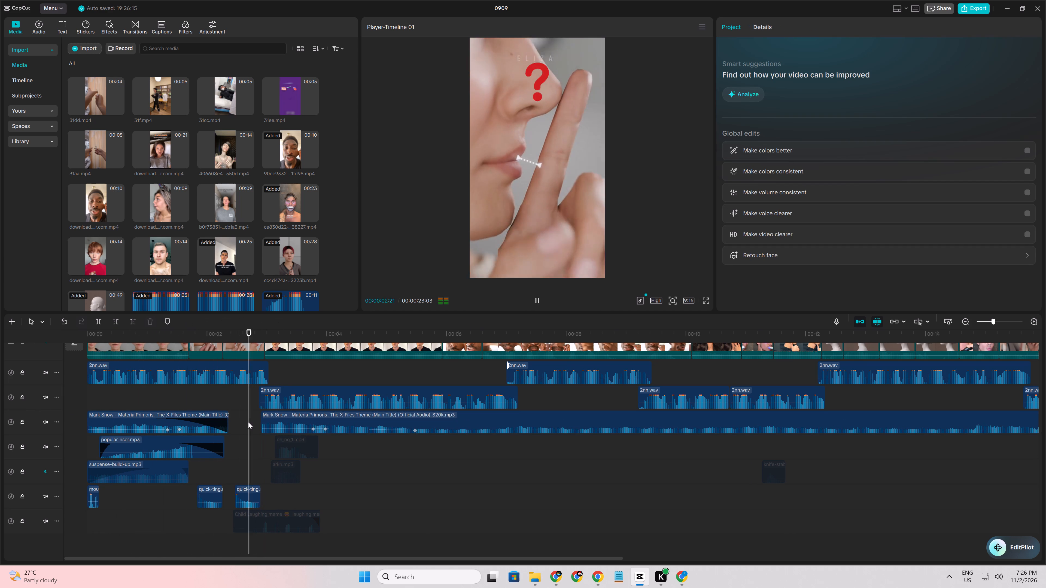
Extend the end of the second X-Files theme clip to about the end of the last 2nn.wav clip.
{"action": "scroll", "coordinate": [284, 429], "scroll_direction": "down", "scroll_amount": 13, "text": "ctrl"}
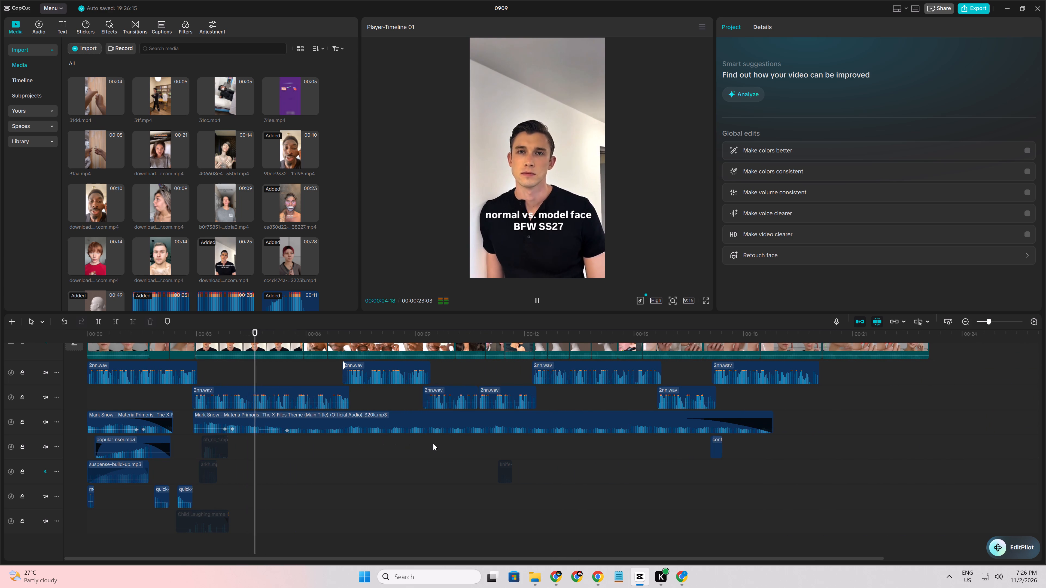
{"action": "scroll", "coordinate": [434, 444], "scroll_direction": "up", "scroll_amount": 4, "text": "ctrl"}
{"action": "left_click", "coordinate": [744, 412]}
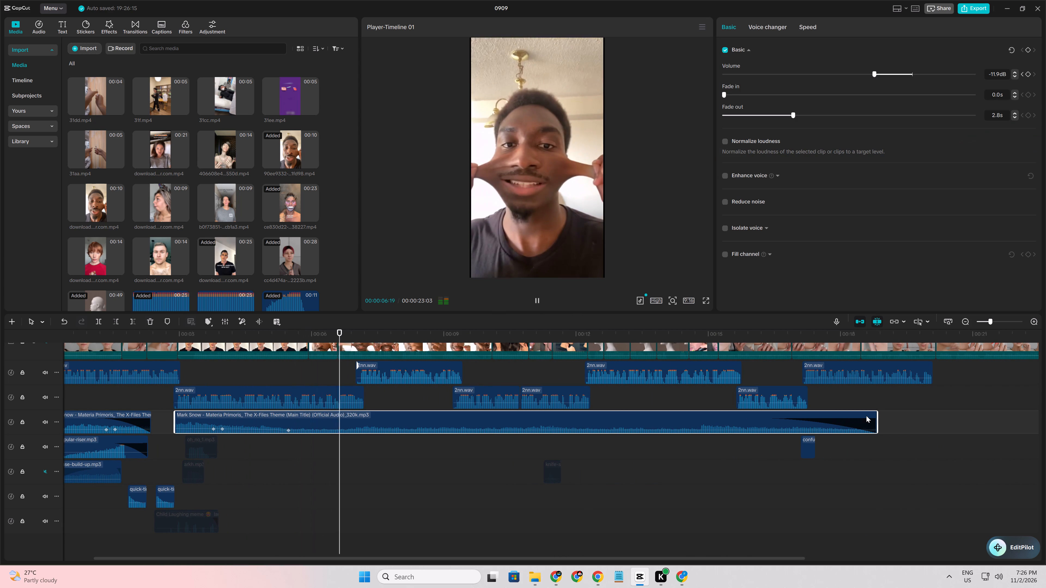
{"action": "scroll", "coordinate": [866, 416], "scroll_direction": "down", "scroll_amount": 9, "text": "ctrl"}
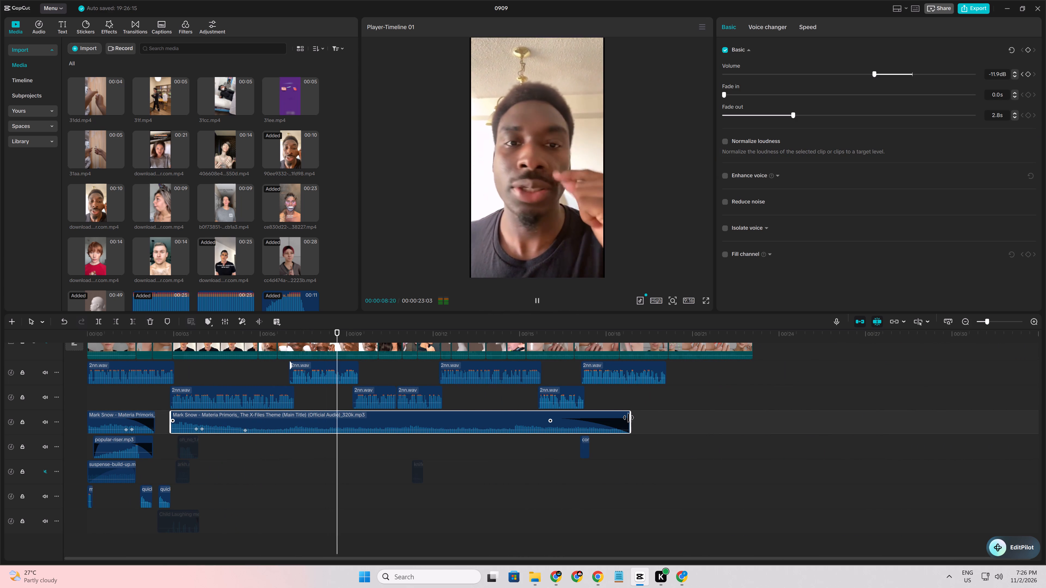
{"action": "left_click_drag", "start_coordinate": [630, 418], "coordinate": [663, 421]}
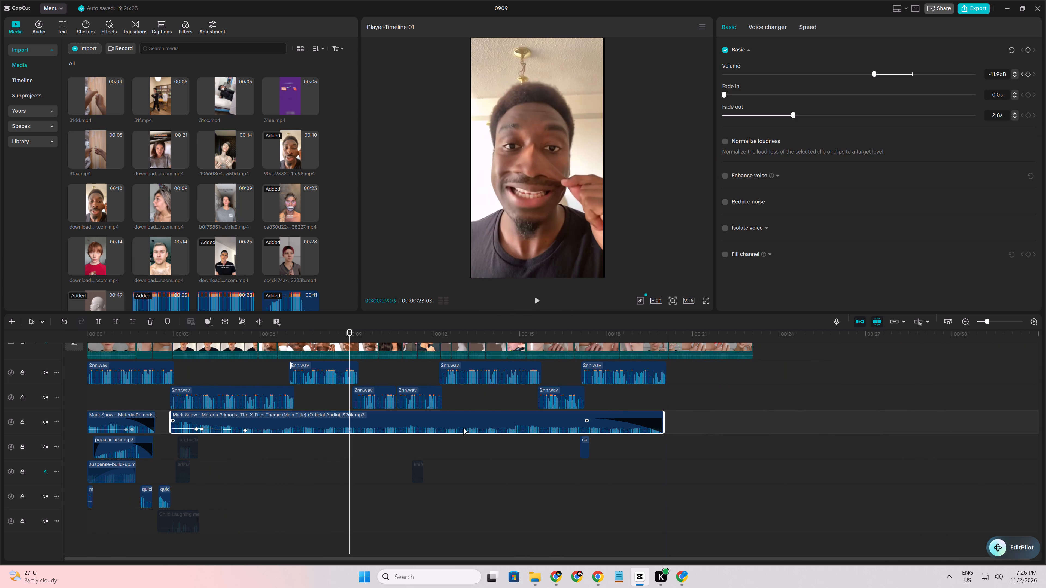
{"action": "left_click", "coordinate": [160, 396]}
{"action": "key", "text": "space"}
Delete the "normal vs. model face" clip of the man in the black T-shirt from the main video track.
{"action": "scroll", "coordinate": [176, 399], "scroll_direction": "up", "scroll_amount": 14, "text": "ctrl"}
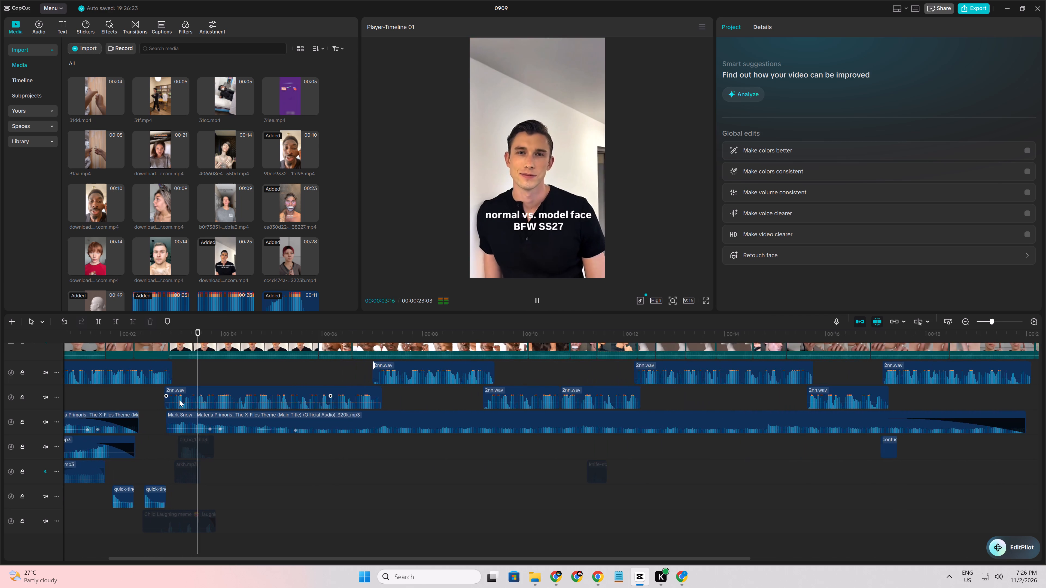
{"action": "scroll", "coordinate": [179, 400], "scroll_direction": "up", "scroll_amount": 3, "text": "ctrl"}
{"action": "scroll", "coordinate": [179, 400], "scroll_direction": "down", "scroll_amount": 5, "text": "ctrl"}
{"action": "scroll", "coordinate": [181, 400], "scroll_direction": "up", "scroll_amount": 5}
{"action": "left_click", "coordinate": [210, 407]}
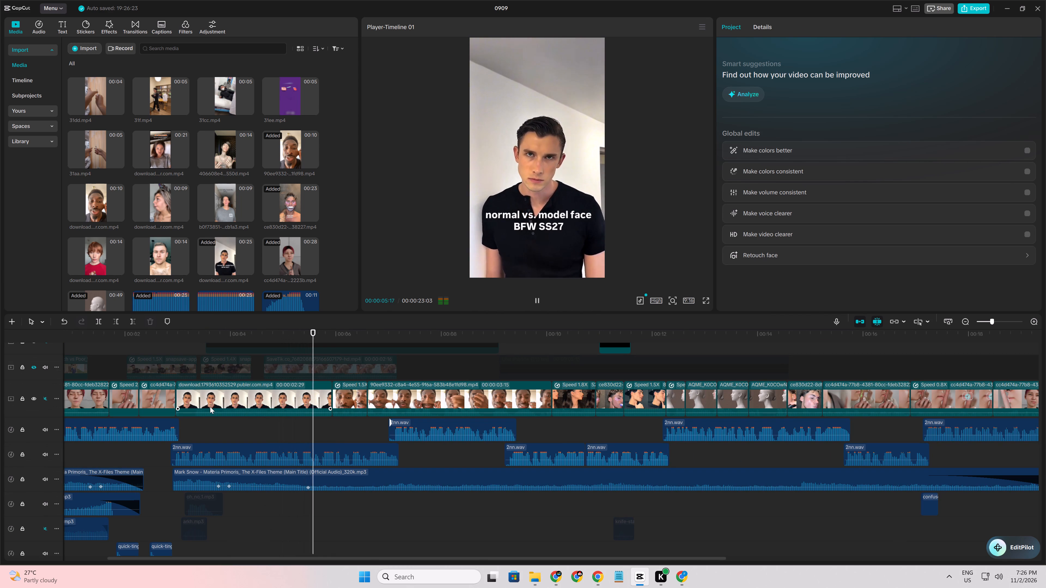
{"action": "key", "text": "Delete"}
Play the timeline from just before the deleted clip's position to check the following footage against the voice-over.
{"action": "left_click", "coordinate": [158, 458]}
{"action": "key", "text": "space"}
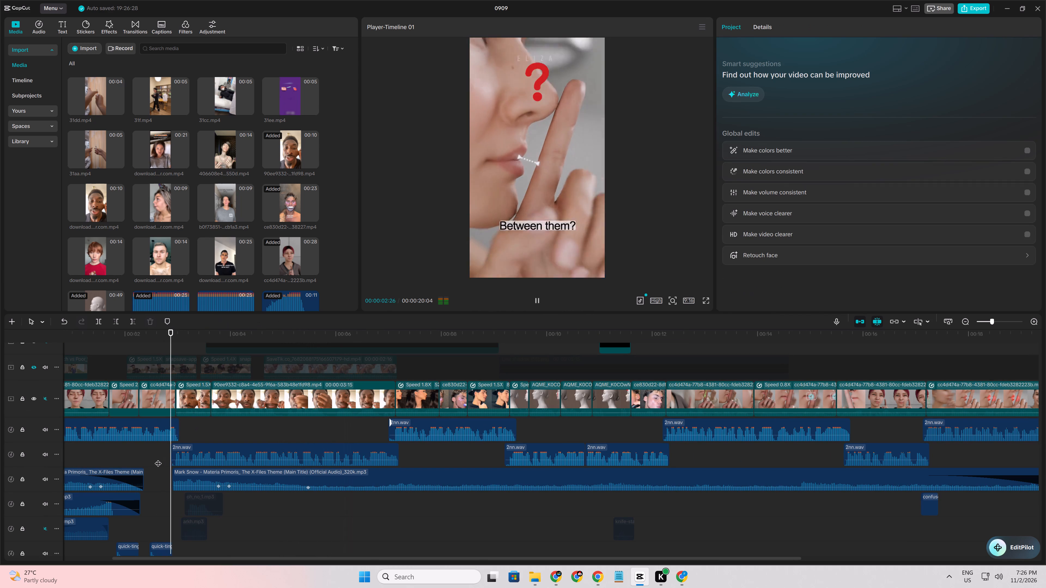
{"action": "key", "text": "space"}
{"action": "left_click", "coordinate": [158, 458]}
{"action": "key", "text": "space"}
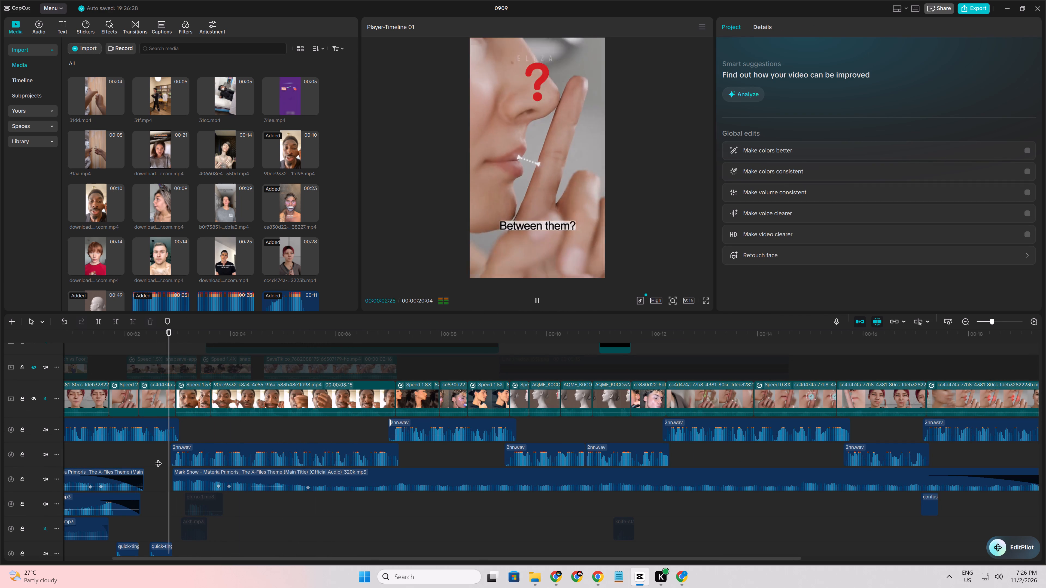
{"action": "key", "text": "space"}
{"action": "key", "text": "space"}
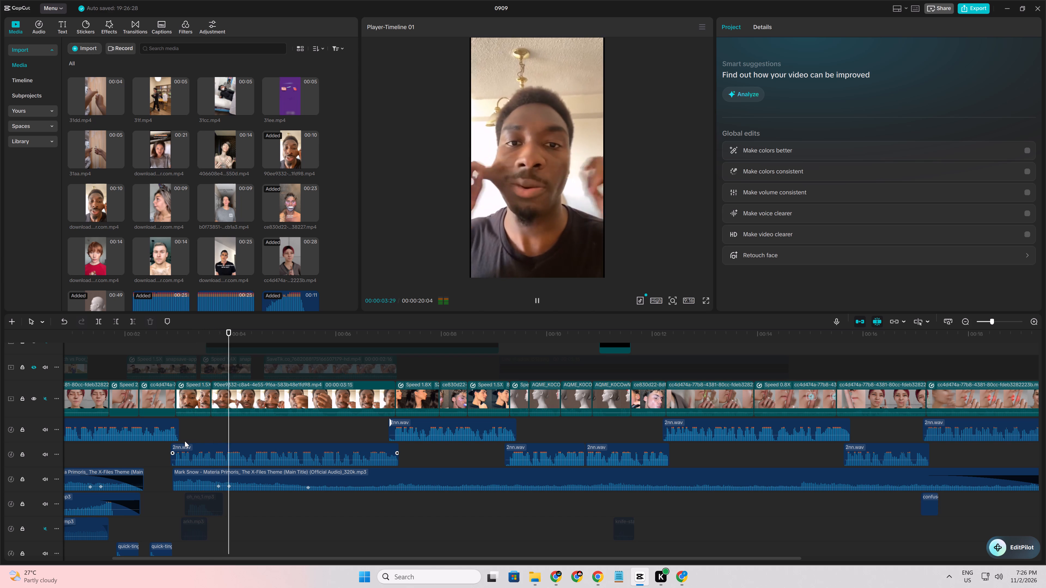
{"action": "key", "text": "space"}
{"action": "key", "text": "space"}
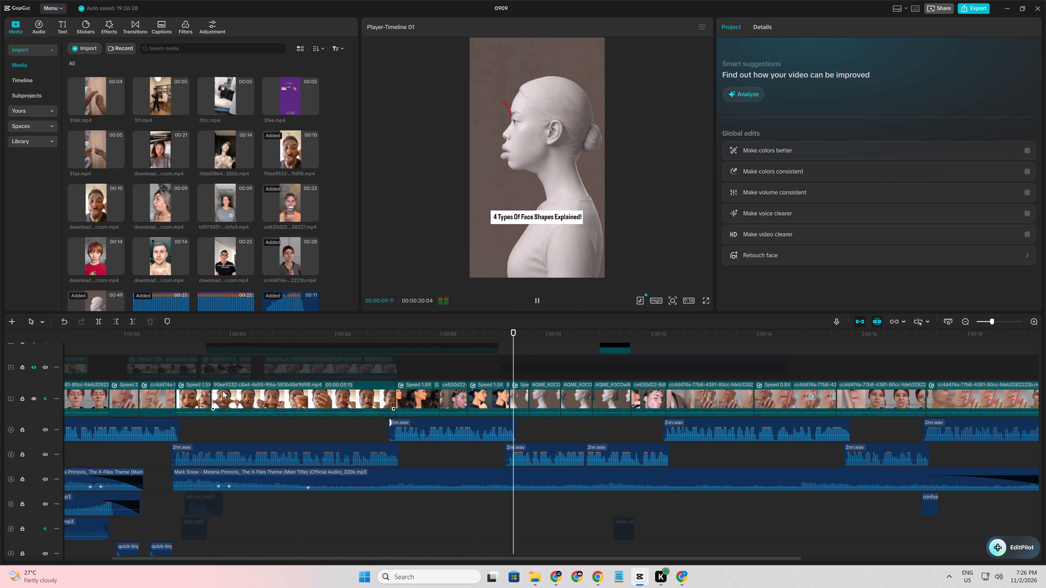
{"action": "scroll", "coordinate": [412, 434], "scroll_direction": "down", "scroll_amount": 5}
{"action": "scroll", "coordinate": [457, 439], "scroll_direction": "down", "scroll_amount": 4, "text": "ctrl"}
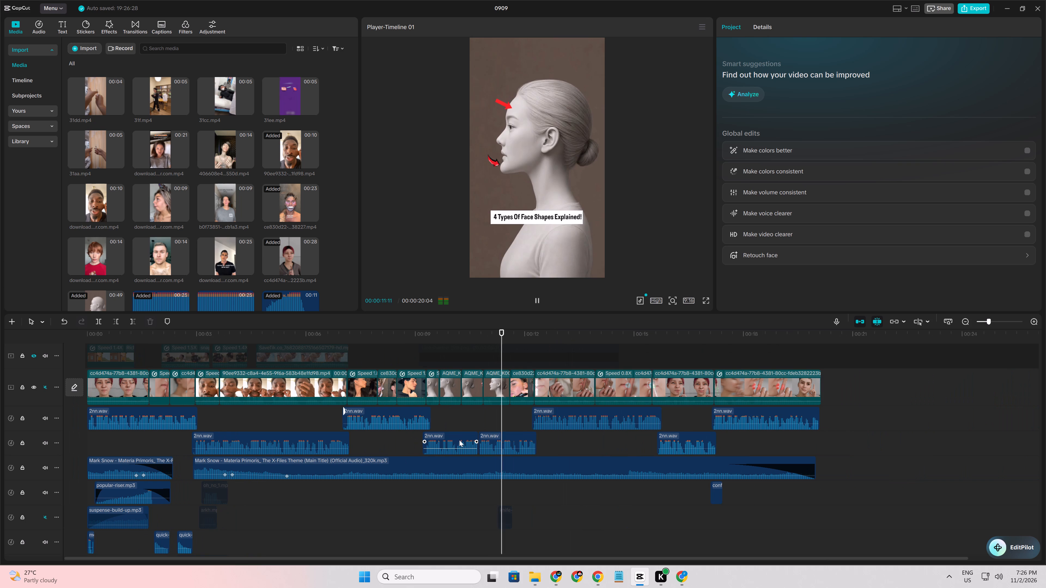
{"action": "key", "text": "space"}
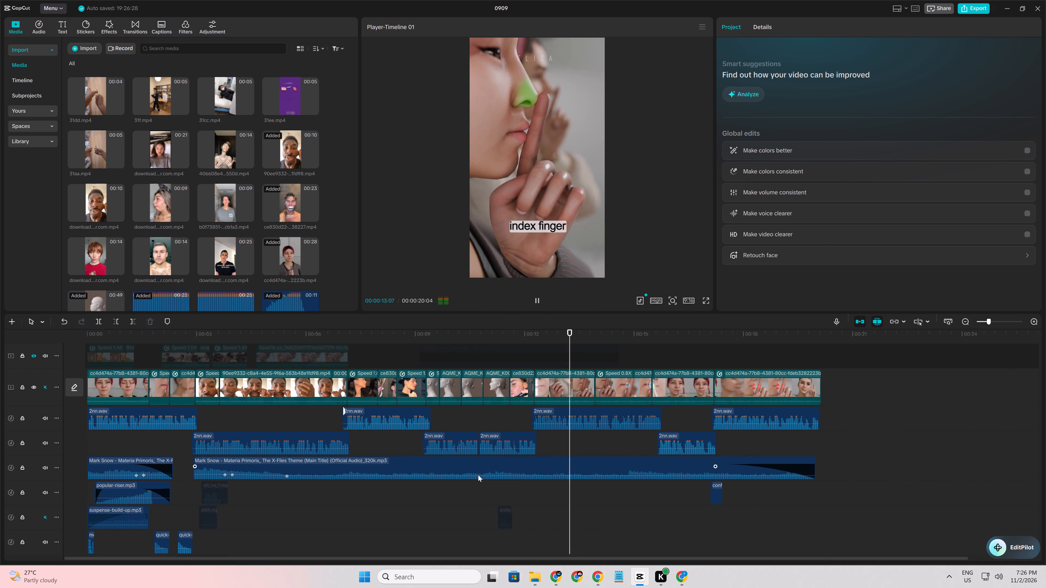
{"action": "left_click", "coordinate": [181, 445]}
{"action": "key", "text": "space"}
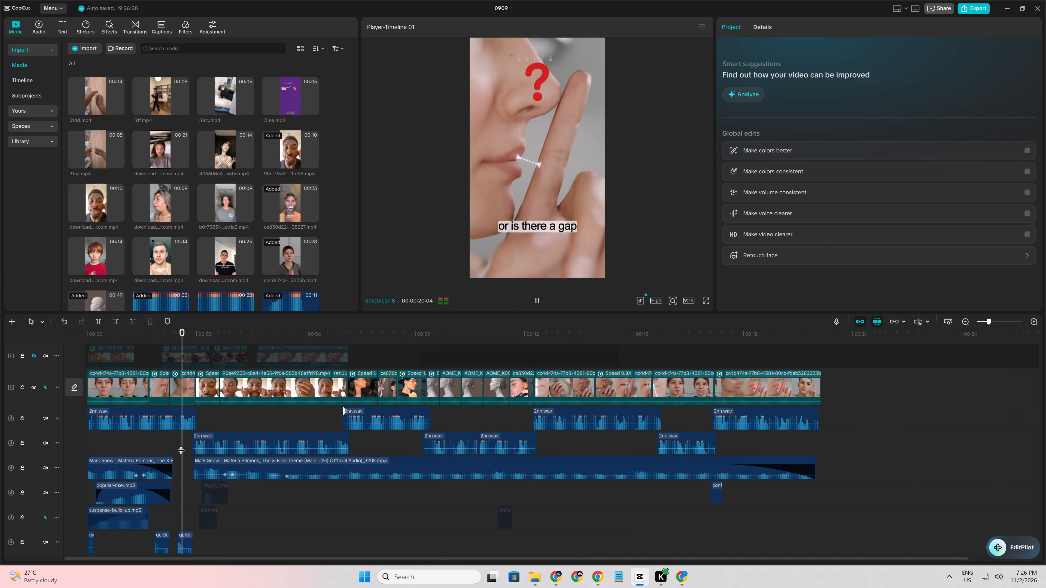
{"action": "key", "text": "space"}
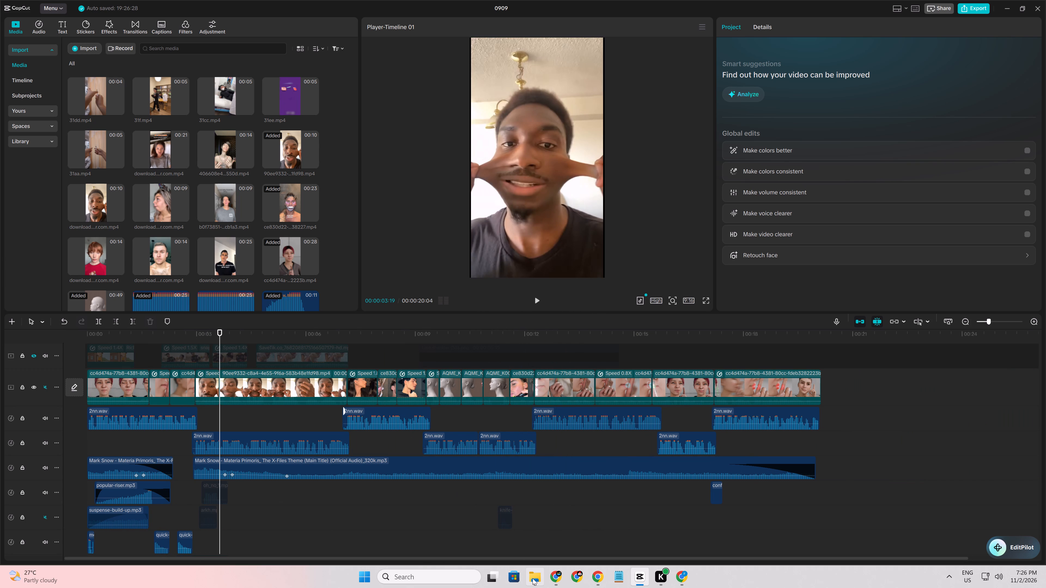
Switch to Chrome and return from the open TikTok video to the "sharp jawline" search results.
{"action": "left_click", "coordinate": [557, 577]}
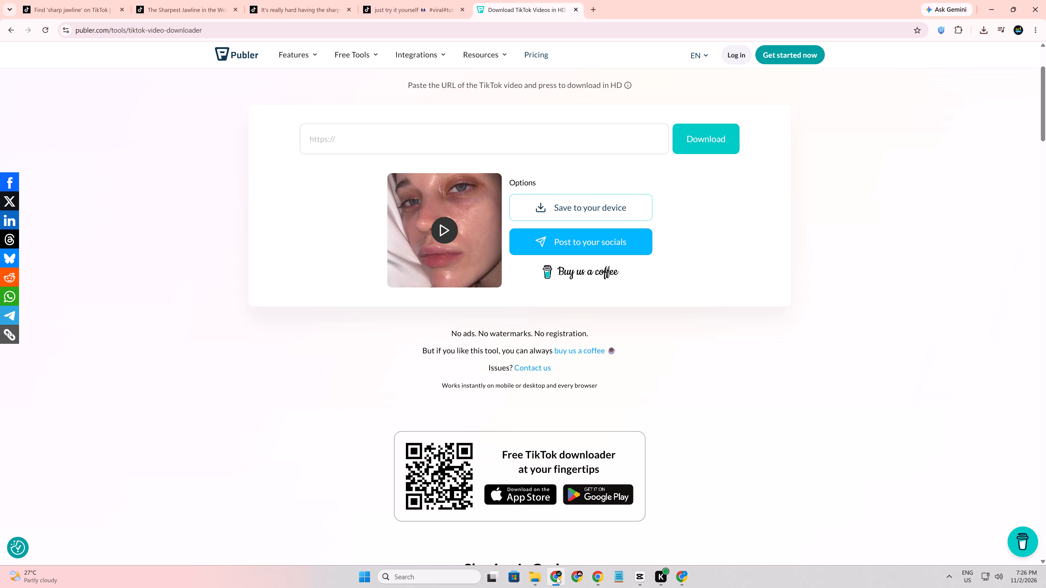
{"action": "left_click", "coordinate": [54, 9]}
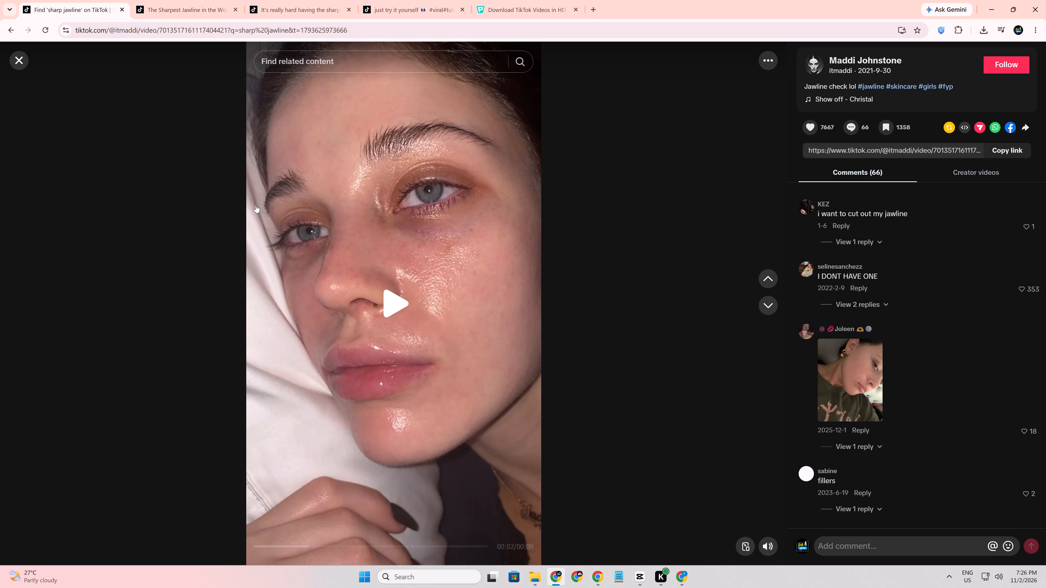
{"action": "left_click", "coordinate": [11, 56]}
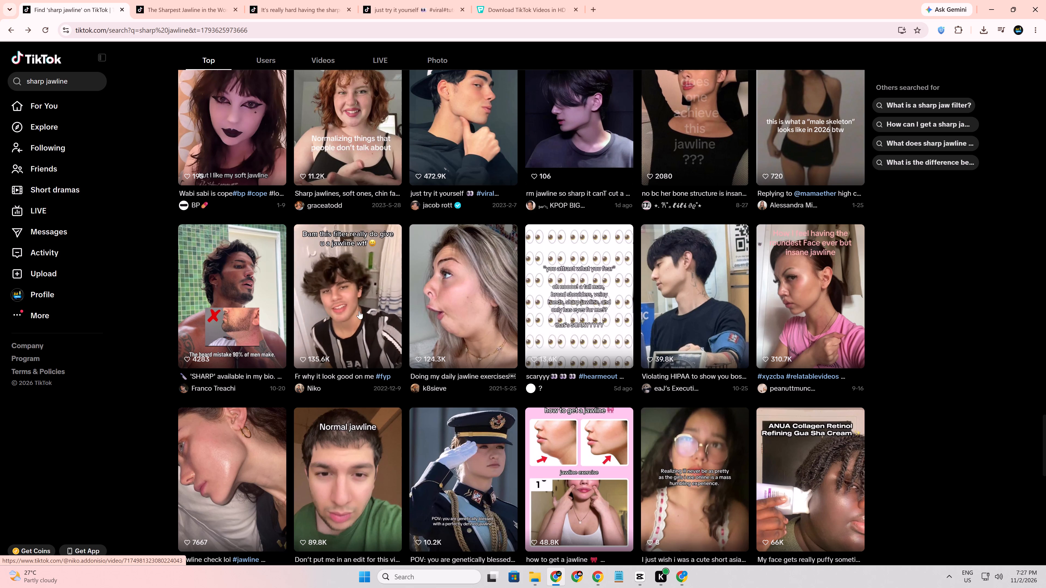
Open the daily jawline exercises, jawline trick and "The proof that mewing is real" videos in separate new tabs.
{"action": "middle_click", "coordinate": [466, 304]}
{"action": "scroll", "coordinate": [466, 304], "scroll_direction": "down", "scroll_amount": 3}
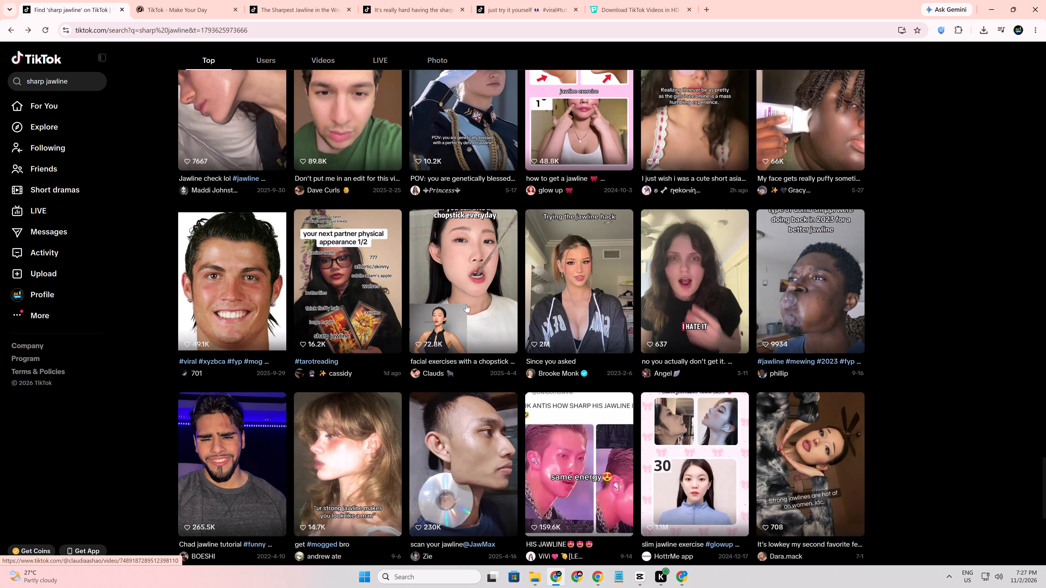
{"action": "scroll", "coordinate": [466, 304], "scroll_direction": "down", "scroll_amount": 5}
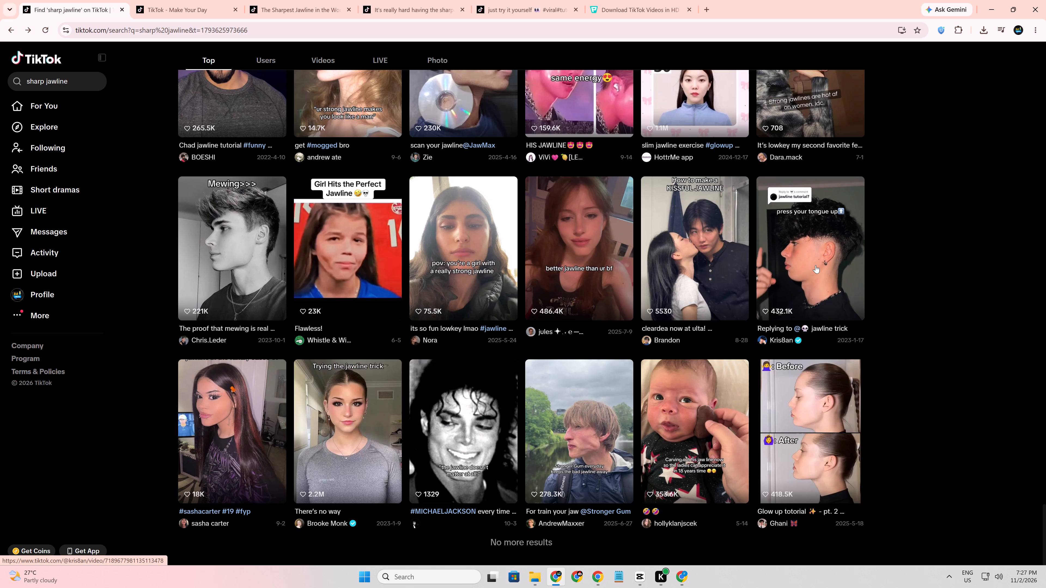
{"action": "middle_click", "coordinate": [816, 265]}
{"action": "scroll", "coordinate": [816, 265], "scroll_direction": "down", "scroll_amount": 2}
{"action": "scroll", "coordinate": [254, 360], "scroll_direction": "down", "scroll_amount": 2}
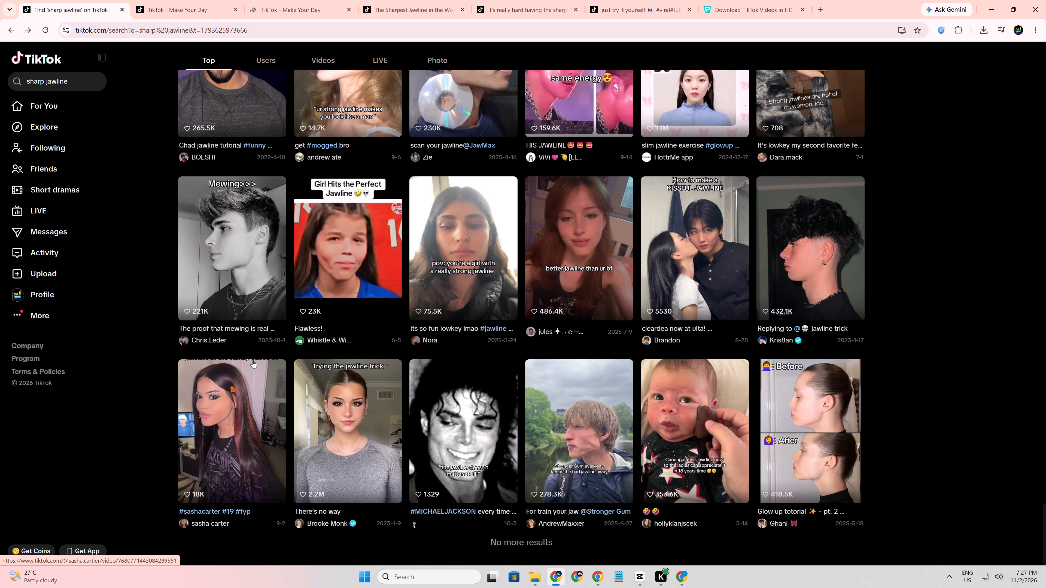
{"action": "scroll", "coordinate": [250, 353], "scroll_direction": "down", "scroll_amount": 3}
{"action": "scroll", "coordinate": [405, 348], "scroll_direction": "down", "scroll_amount": 2}
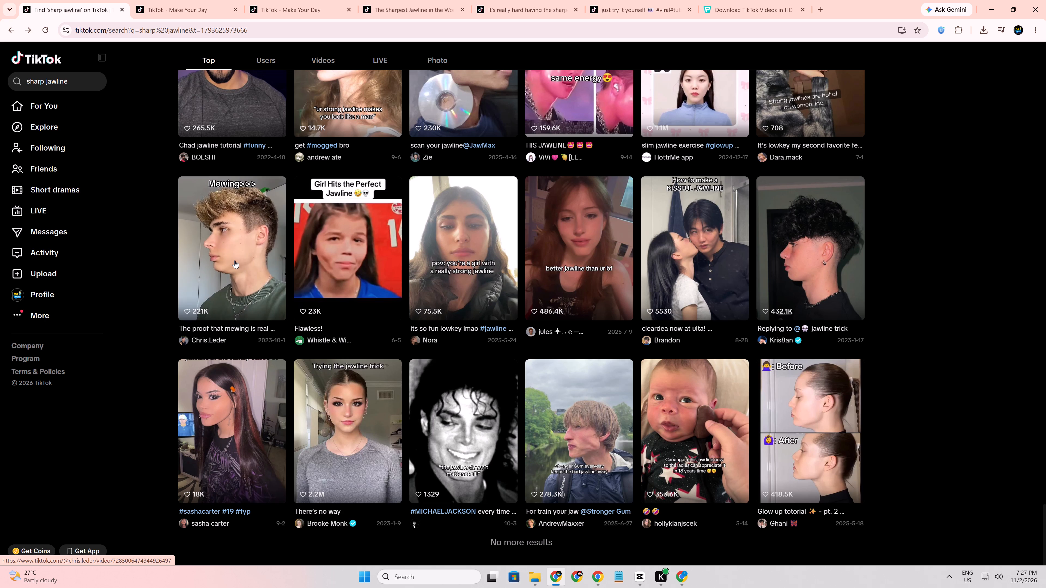
{"action": "middle_click", "coordinate": [235, 260]}
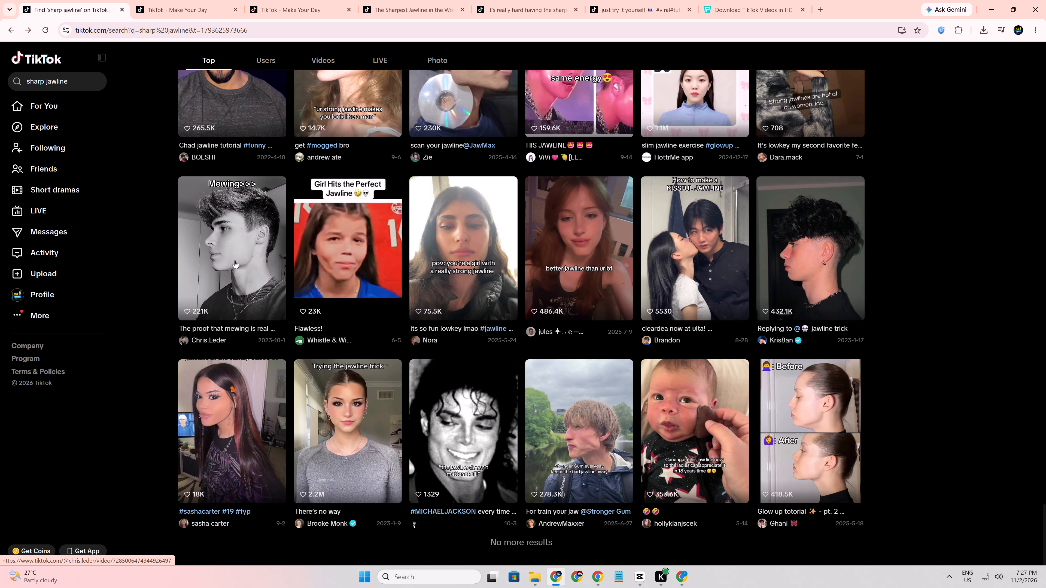
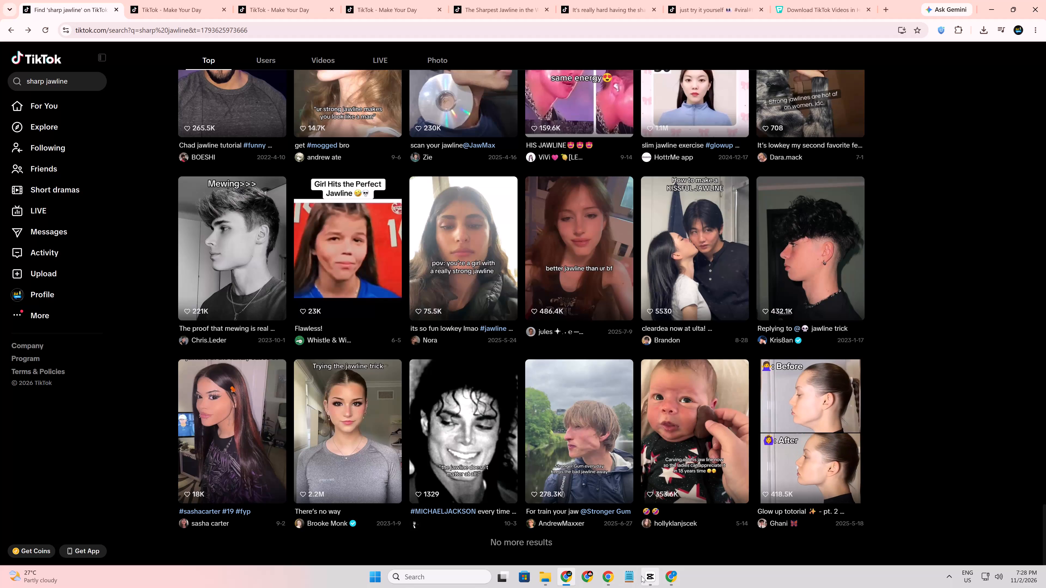
Switch to CapCut and play back the face-stretching clips from about 00:00:03.
{"action": "left_click", "coordinate": [642, 576]}
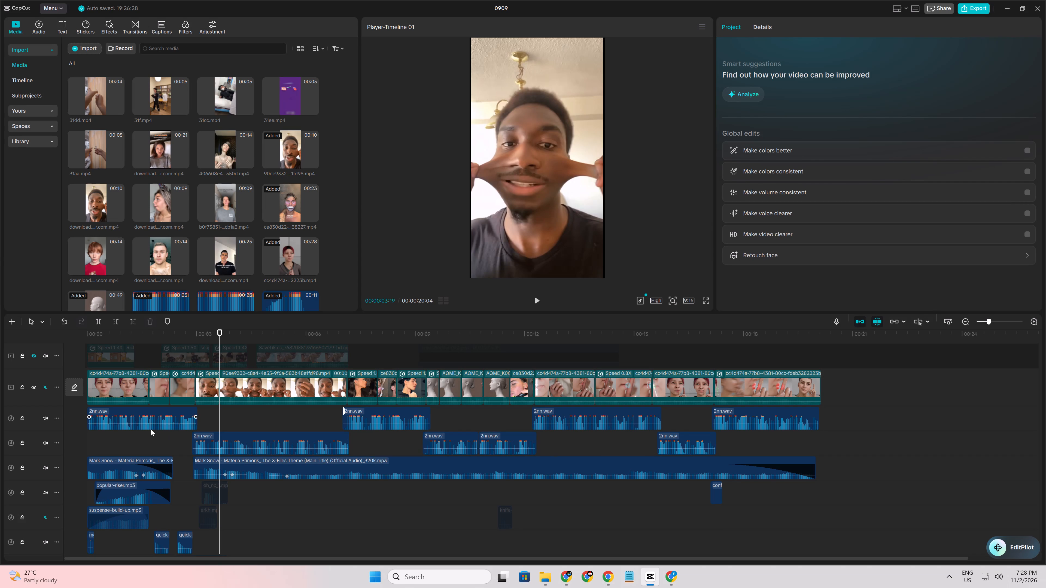
{"action": "left_click", "coordinate": [182, 442]}
{"action": "key", "text": "space"}
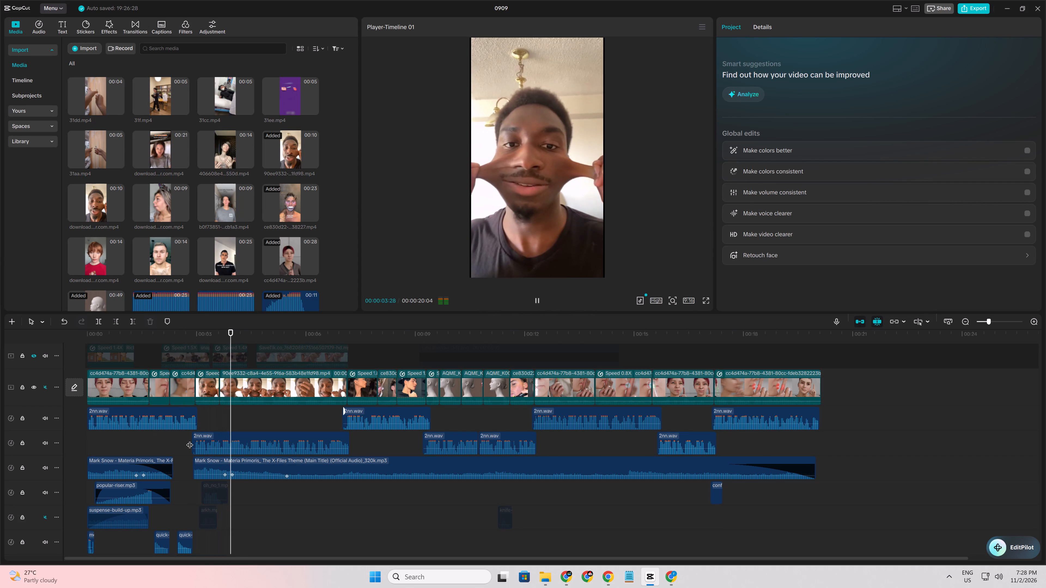
{"action": "key", "text": "space"}
{"action": "left_click", "coordinate": [194, 434]}
{"action": "left_click", "coordinate": [188, 436]}
{"action": "key", "text": "space"}
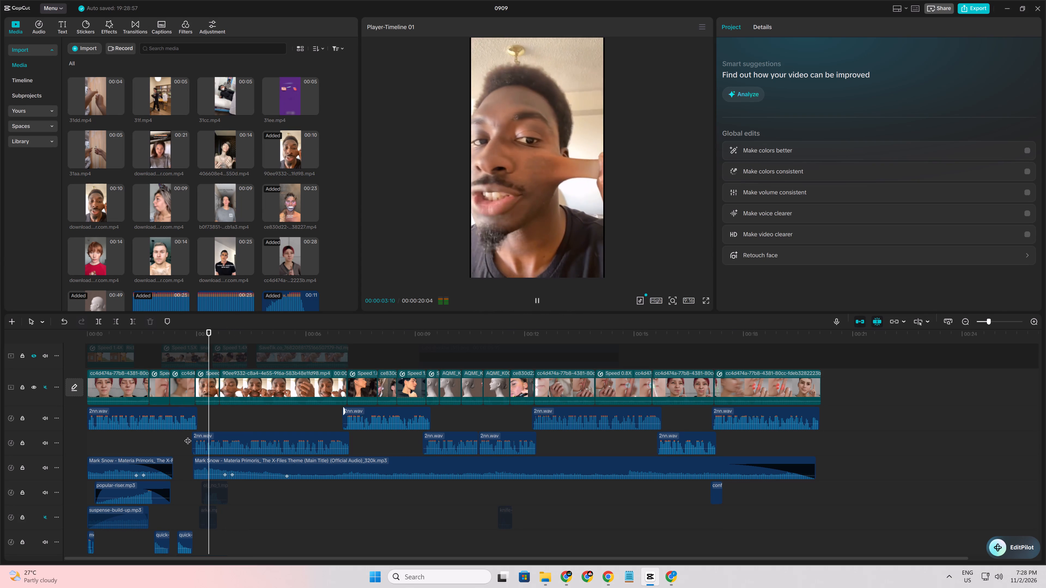
{"action": "key", "text": "space"}
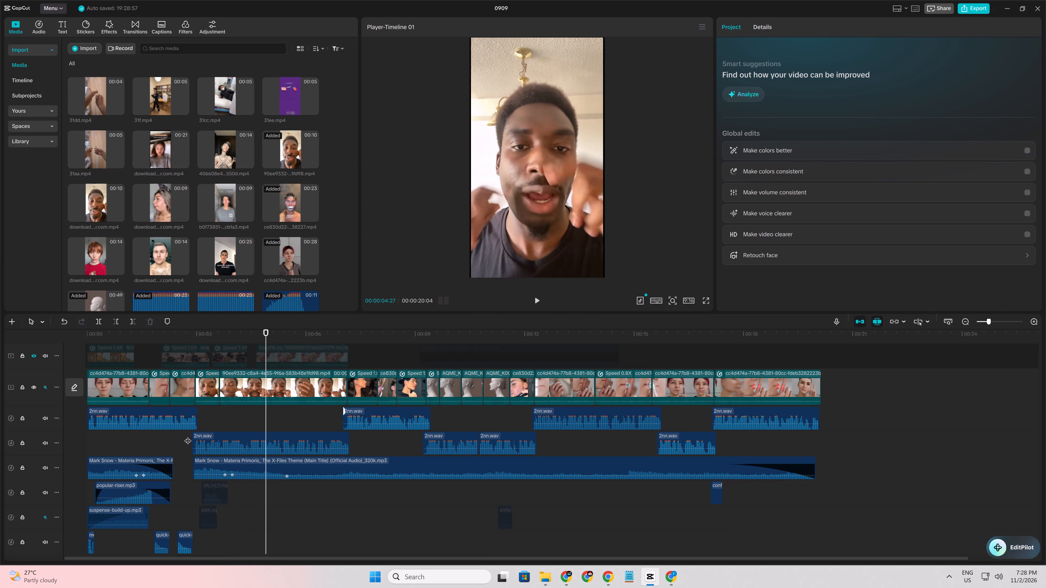
{"action": "key", "text": "space"}
{"action": "key", "text": "space"}
{"action": "double_click", "coordinate": [218, 415]}
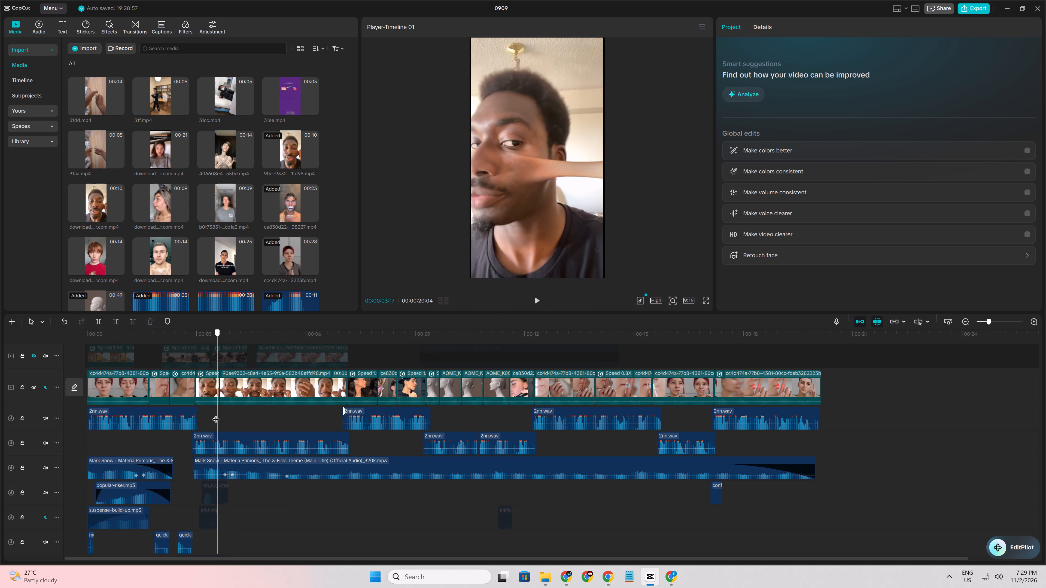
{"action": "key", "text": "space"}
{"action": "key", "text": "space"}
Extend the start of the second face-stretching clip (90ee9332) about 11 frames earlier.
{"action": "left_click", "coordinate": [226, 386]}
{"action": "left_click_drag", "start_coordinate": [219, 386], "coordinate": [212, 386]}
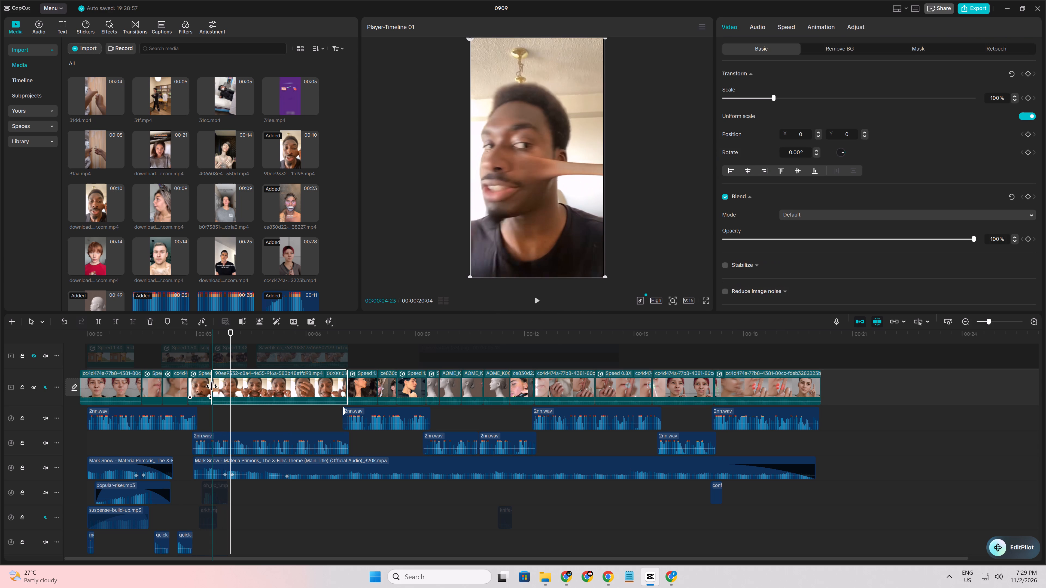
{"action": "left_click_drag", "start_coordinate": [212, 386], "coordinate": [207, 387]}
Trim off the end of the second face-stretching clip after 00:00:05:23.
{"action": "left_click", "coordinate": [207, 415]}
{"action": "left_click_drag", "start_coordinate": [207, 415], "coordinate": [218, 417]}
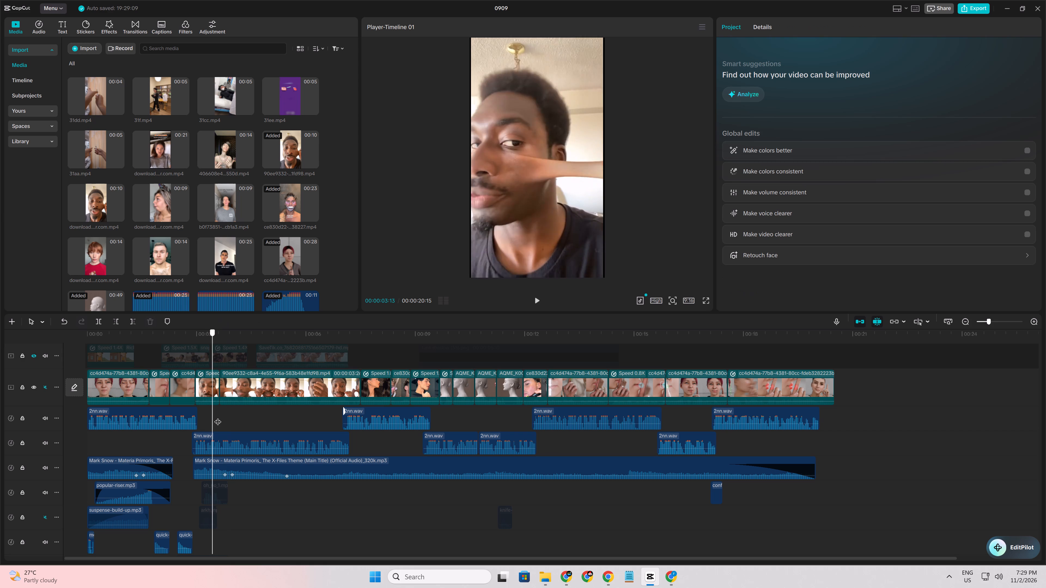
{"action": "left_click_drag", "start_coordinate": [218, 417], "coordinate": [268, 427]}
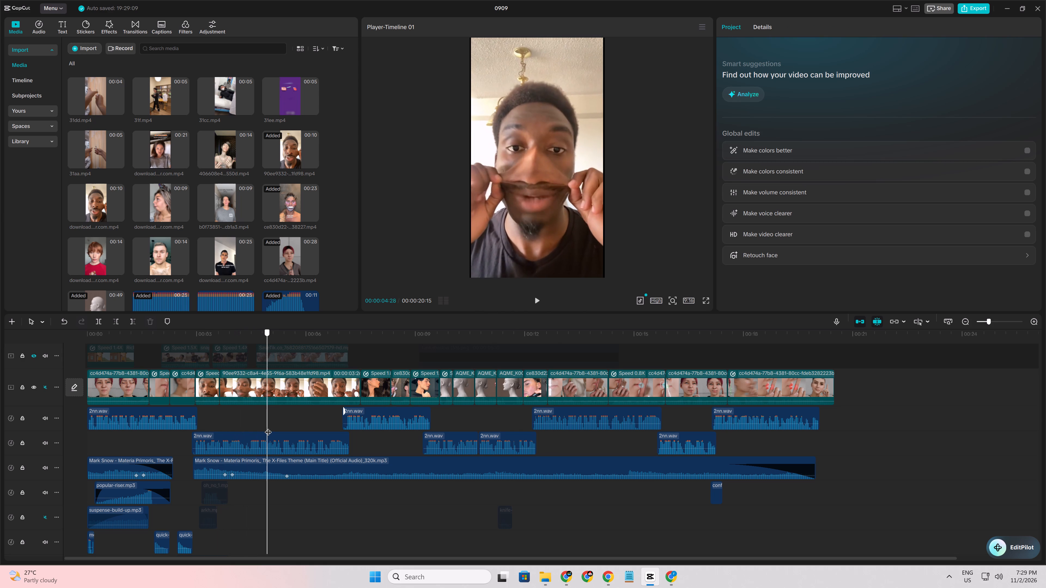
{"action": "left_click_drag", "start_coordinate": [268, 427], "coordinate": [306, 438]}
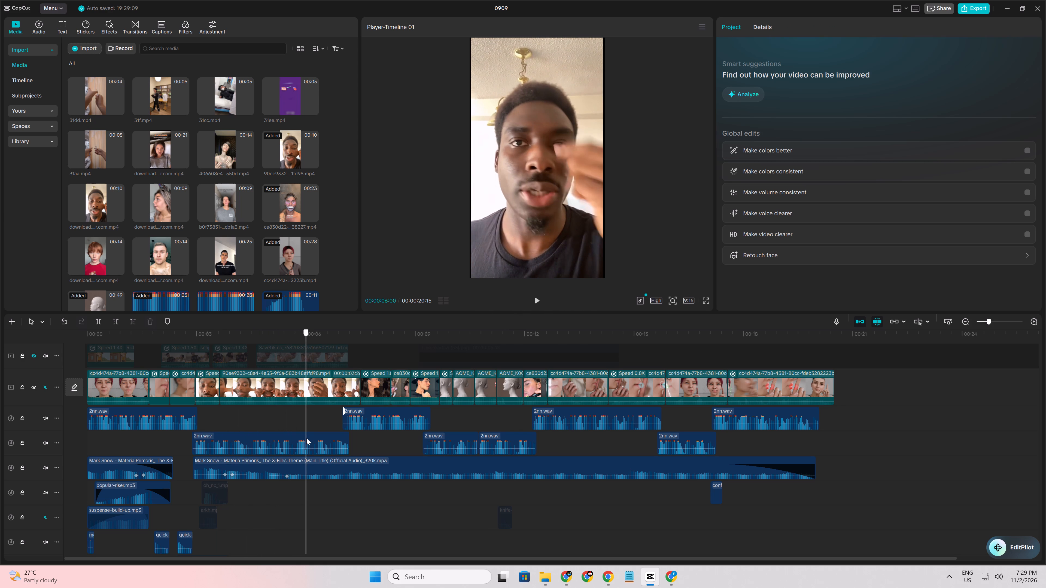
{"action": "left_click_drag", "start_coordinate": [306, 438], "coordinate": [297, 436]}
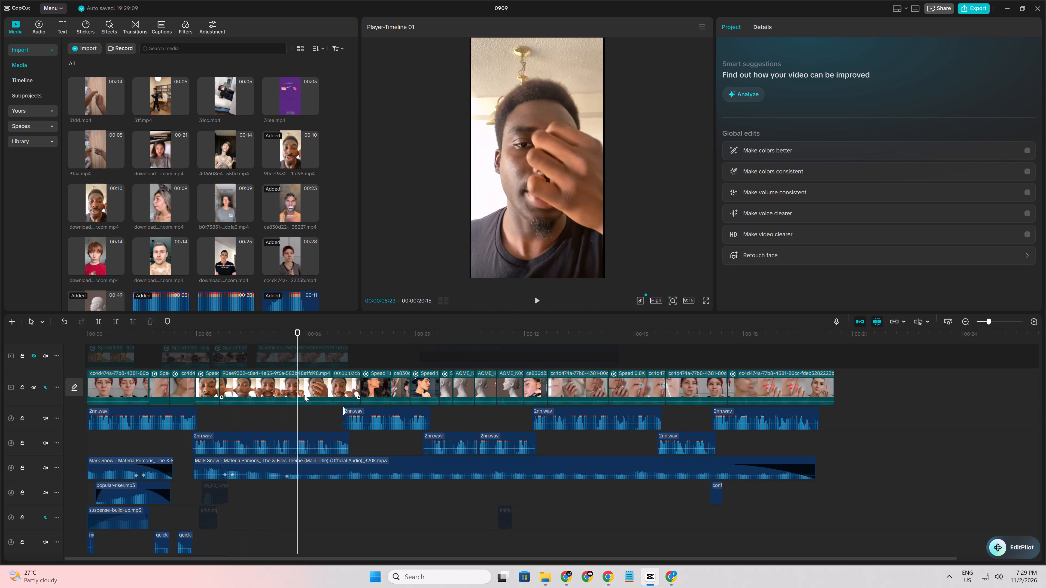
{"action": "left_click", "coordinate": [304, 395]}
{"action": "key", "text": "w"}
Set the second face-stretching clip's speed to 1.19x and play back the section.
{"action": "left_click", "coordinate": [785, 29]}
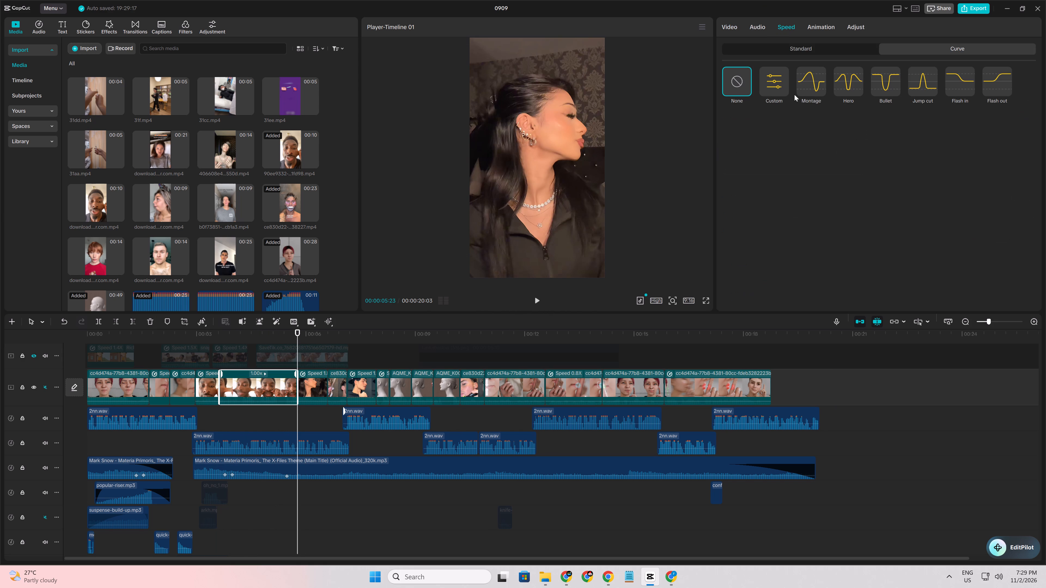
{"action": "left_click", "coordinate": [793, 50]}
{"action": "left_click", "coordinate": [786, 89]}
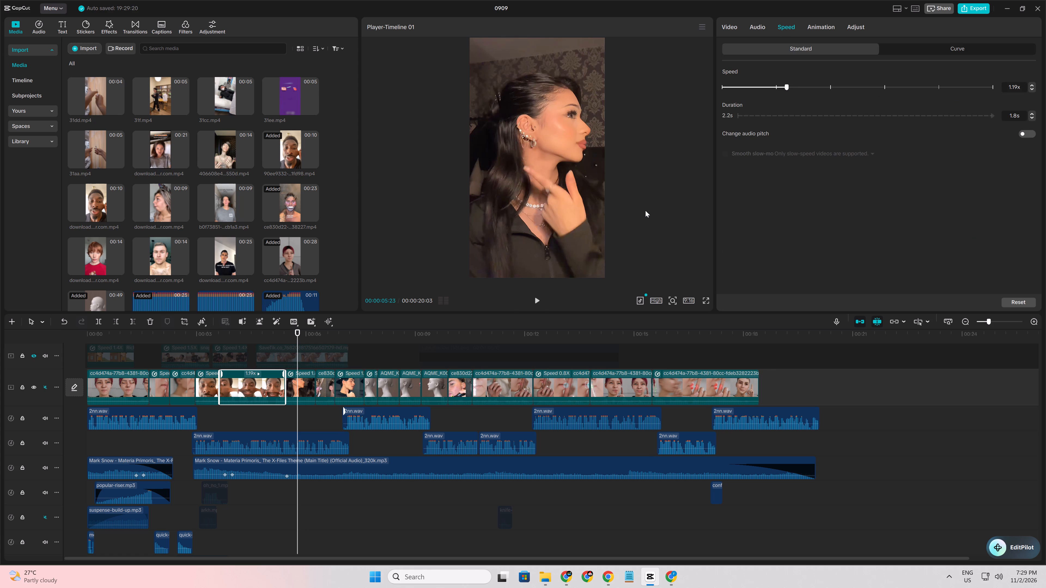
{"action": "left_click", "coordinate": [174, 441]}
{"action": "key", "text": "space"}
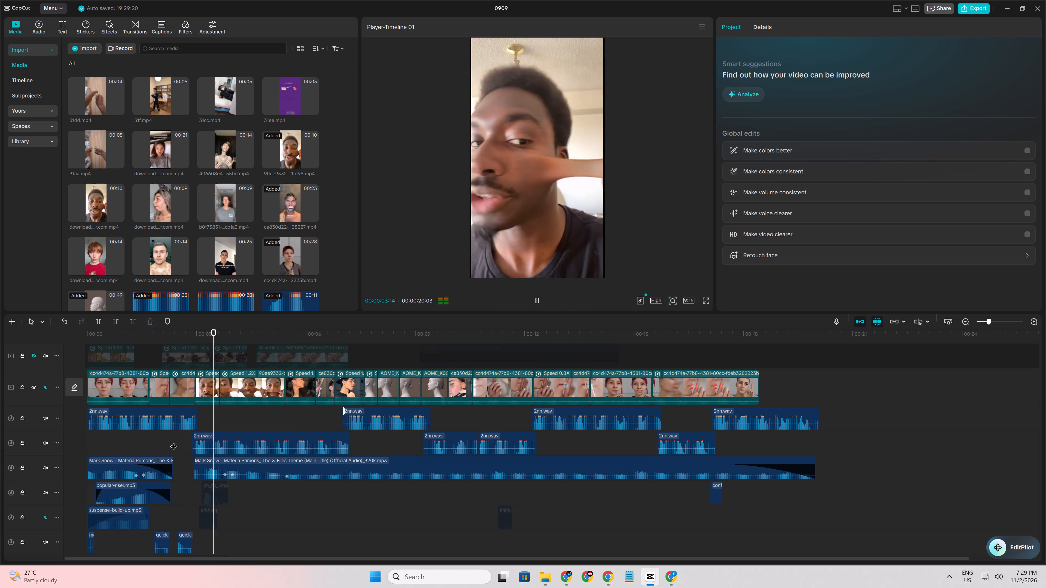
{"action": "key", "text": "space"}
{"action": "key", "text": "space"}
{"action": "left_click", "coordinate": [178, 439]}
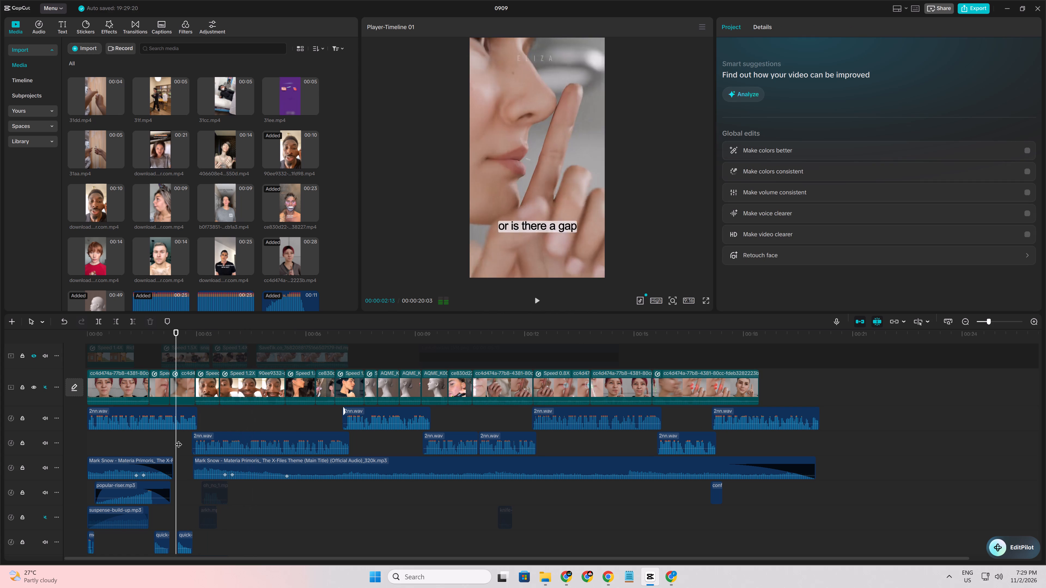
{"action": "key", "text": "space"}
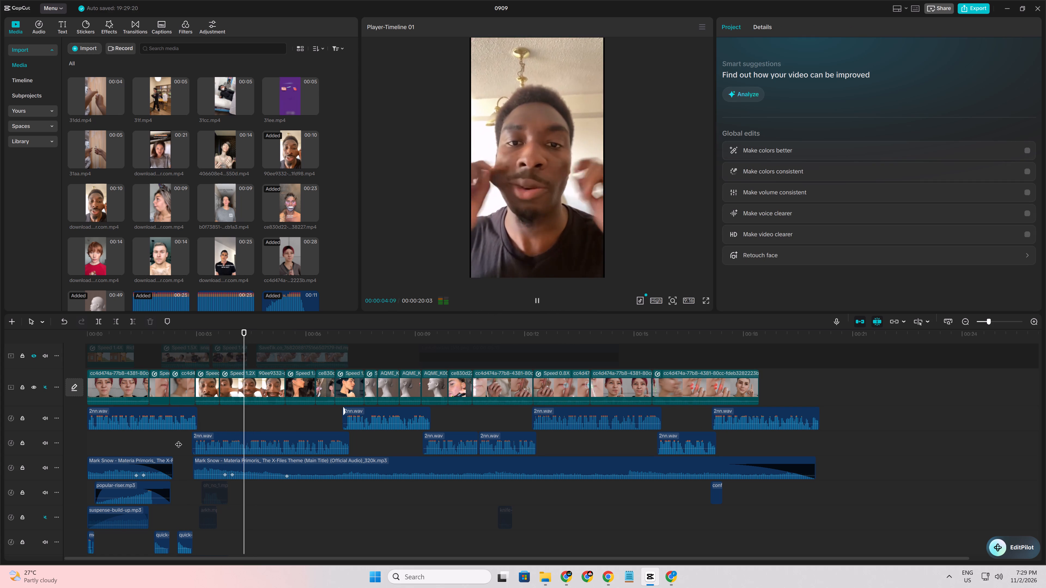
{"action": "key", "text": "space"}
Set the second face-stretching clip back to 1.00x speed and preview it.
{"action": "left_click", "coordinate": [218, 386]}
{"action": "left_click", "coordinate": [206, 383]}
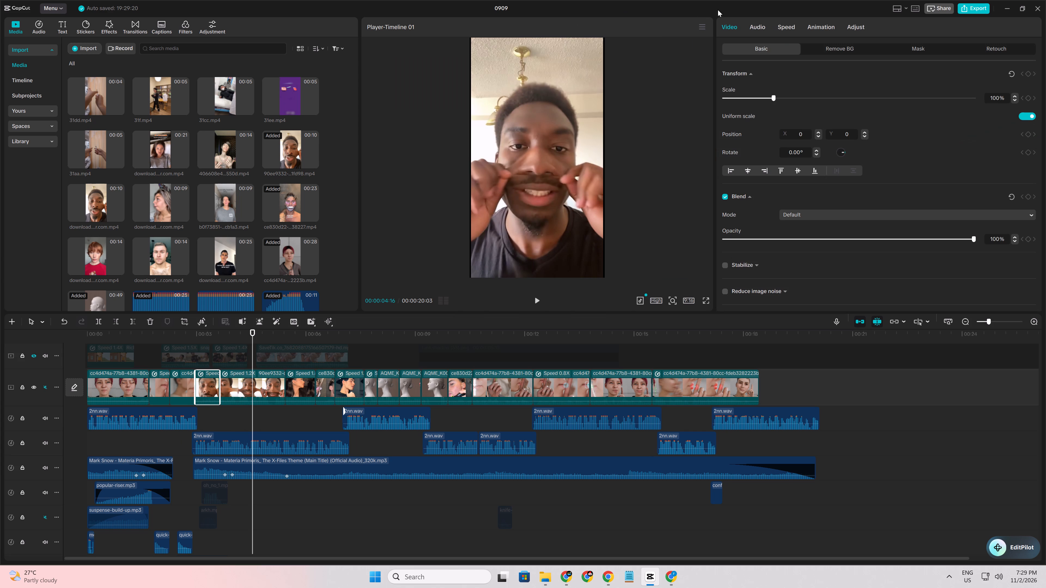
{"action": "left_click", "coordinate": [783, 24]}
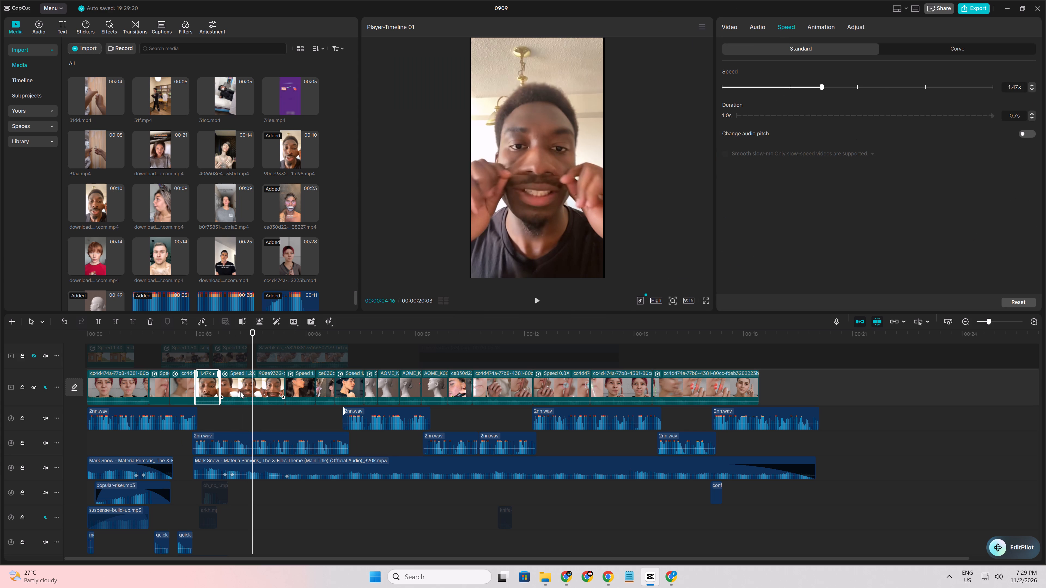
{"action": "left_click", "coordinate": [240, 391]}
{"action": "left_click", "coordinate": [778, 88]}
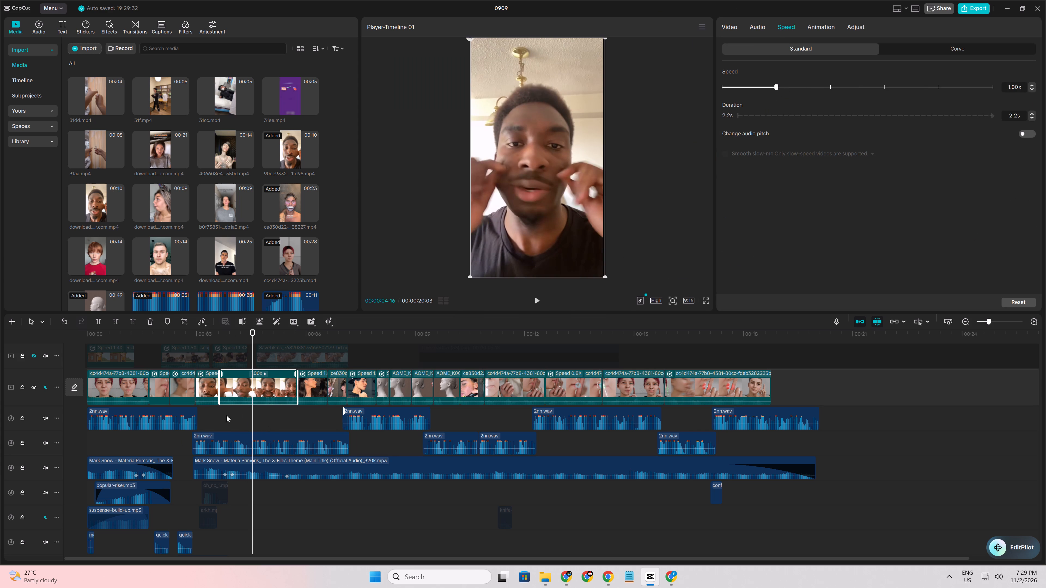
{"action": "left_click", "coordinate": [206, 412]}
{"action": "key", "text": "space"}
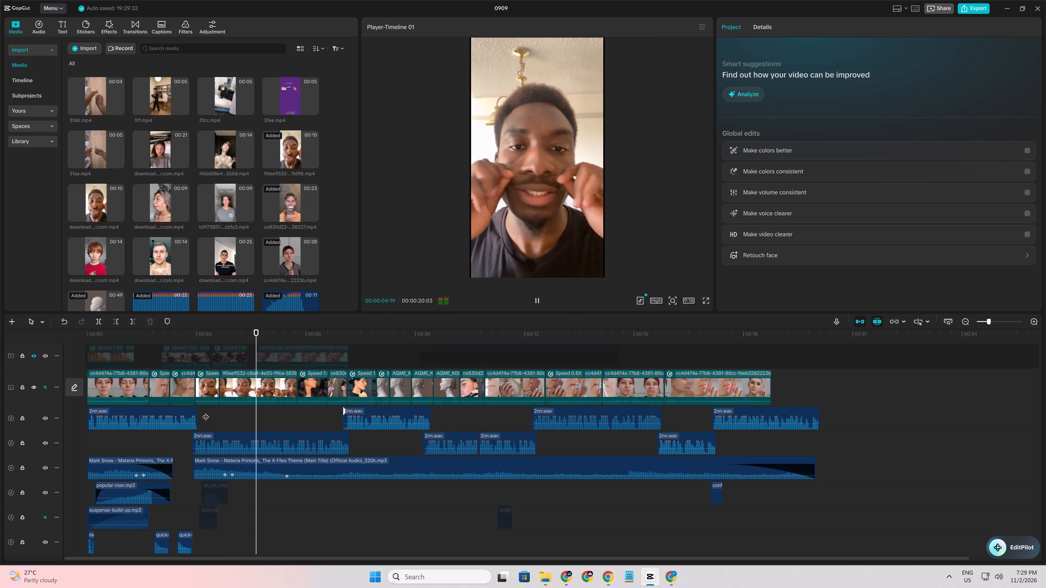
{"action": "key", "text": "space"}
Speed up the second face-stretching clip to 1.23x and play back the result.
{"action": "left_click", "coordinate": [260, 389]}
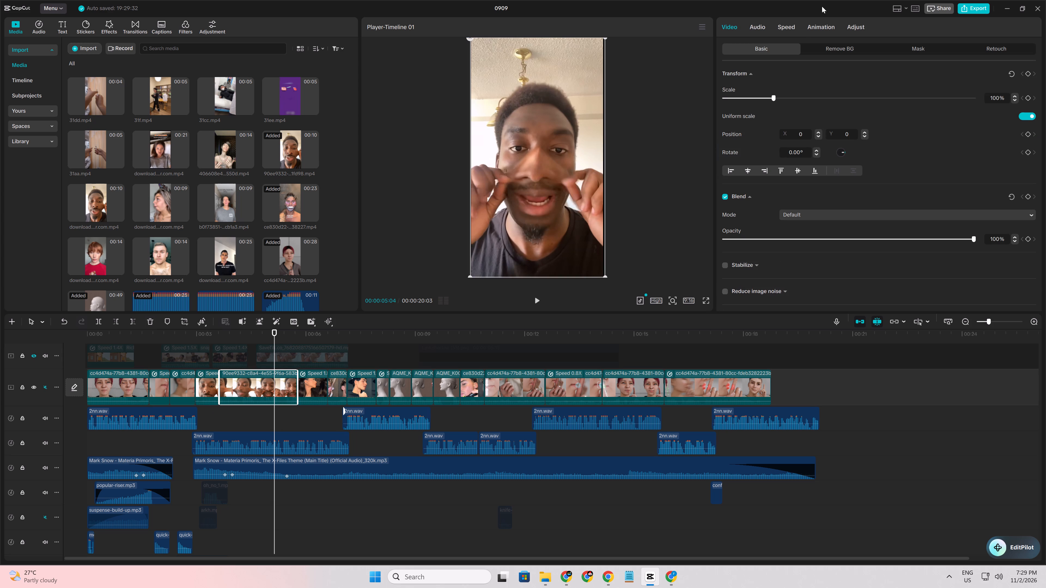
{"action": "left_click", "coordinate": [787, 25]}
{"action": "left_click", "coordinate": [782, 85]}
{"action": "left_click", "coordinate": [789, 87]}
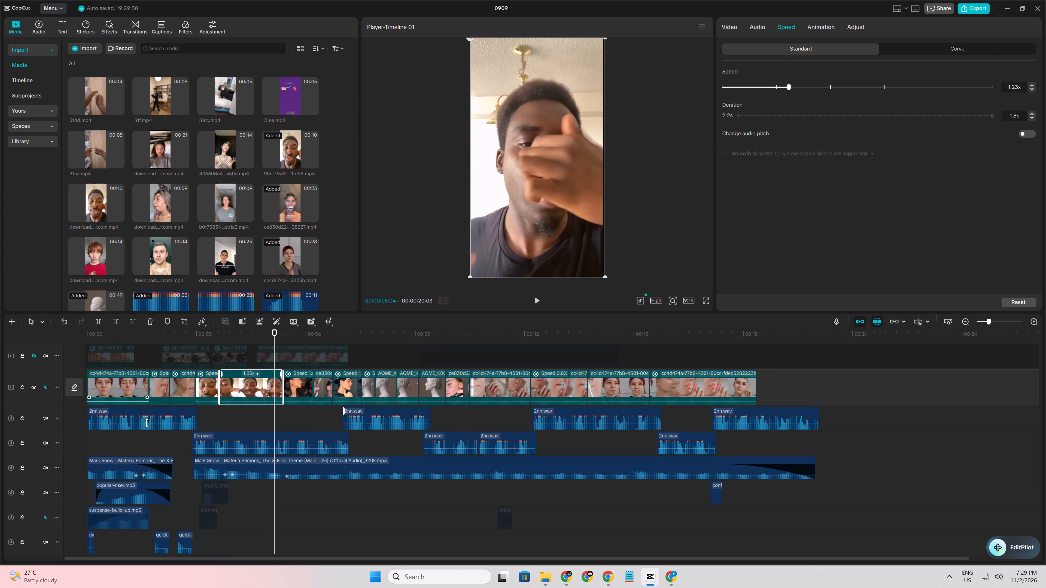
{"action": "left_click", "coordinate": [213, 419]}
{"action": "key", "text": "space"}
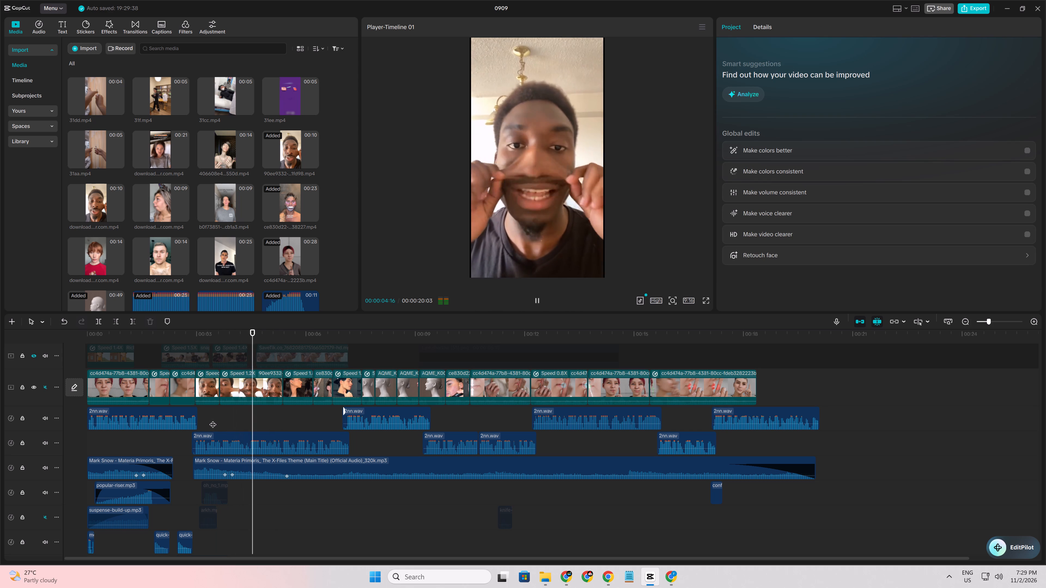
{"action": "key", "text": "space"}
Extend the end of the 1.23x face-stretching clip to a duration of about 00:00:06:19.
{"action": "left_click", "coordinate": [251, 411]}
{"action": "left_click_drag", "start_coordinate": [251, 411], "coordinate": [276, 415]}
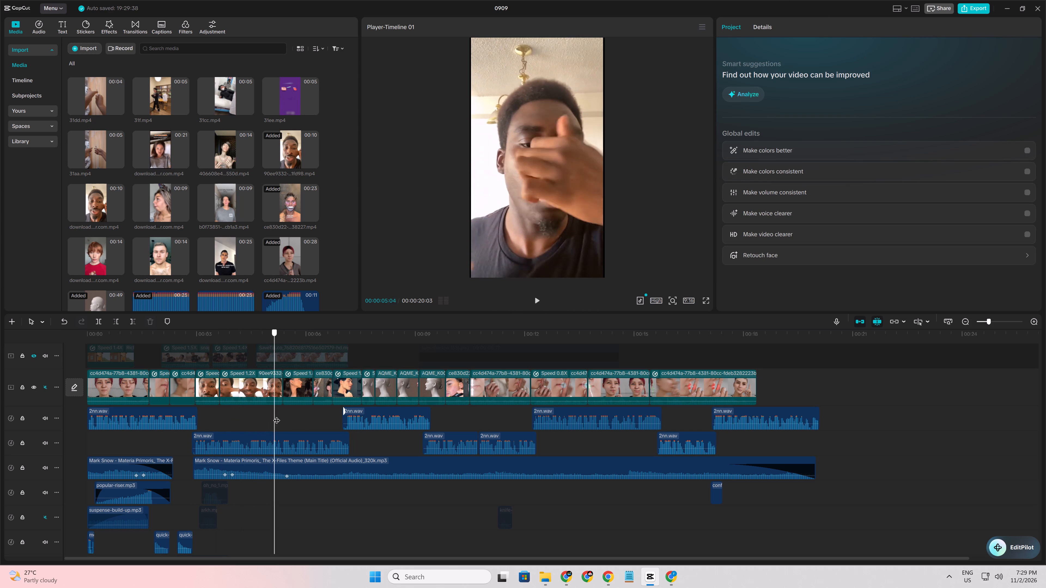
{"action": "left_click_drag", "start_coordinate": [276, 415], "coordinate": [291, 419]}
{"action": "left_click", "coordinate": [278, 382]}
{"action": "left_click_drag", "start_coordinate": [281, 382], "coordinate": [383, 397]}
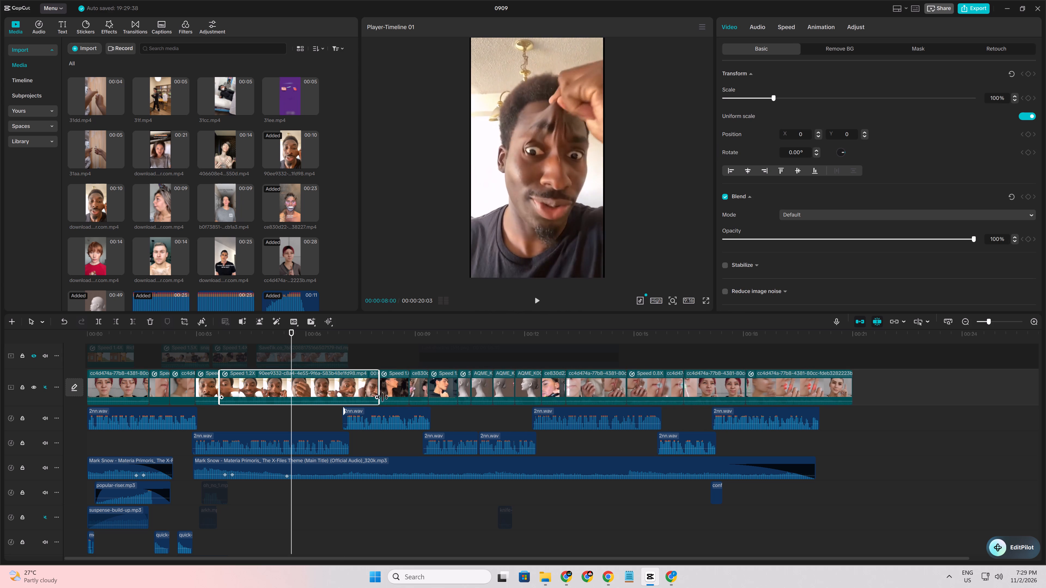
{"action": "left_click_drag", "start_coordinate": [383, 397], "coordinate": [491, 406]}
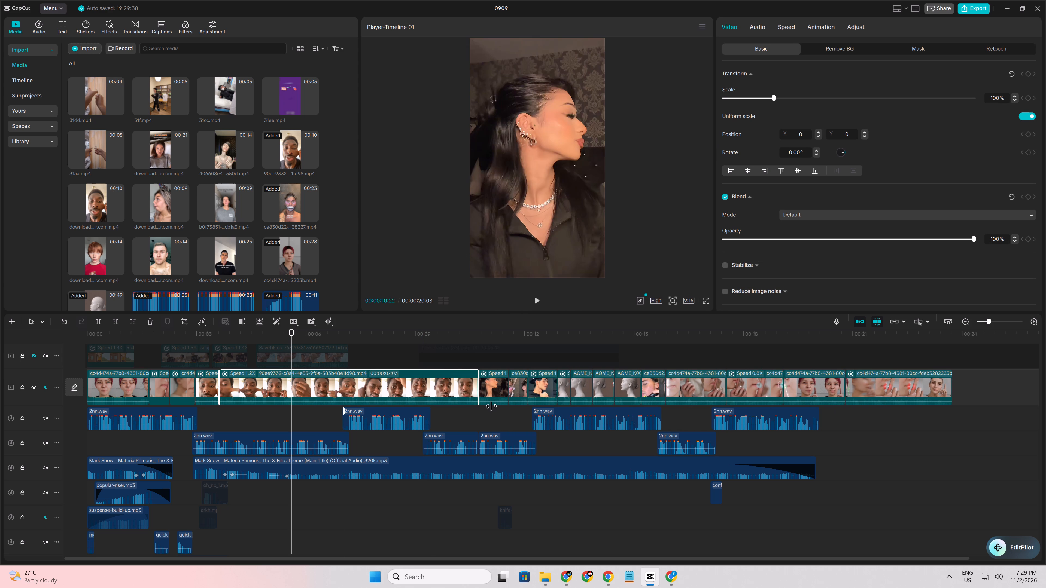
{"action": "left_click_drag", "start_coordinate": [491, 406], "coordinate": [460, 399]}
Scrub through the extended face-stretching clip and split it at 00:00:07:20.
{"action": "left_click", "coordinate": [269, 412]}
{"action": "left_click_drag", "start_coordinate": [269, 412], "coordinate": [332, 412]}
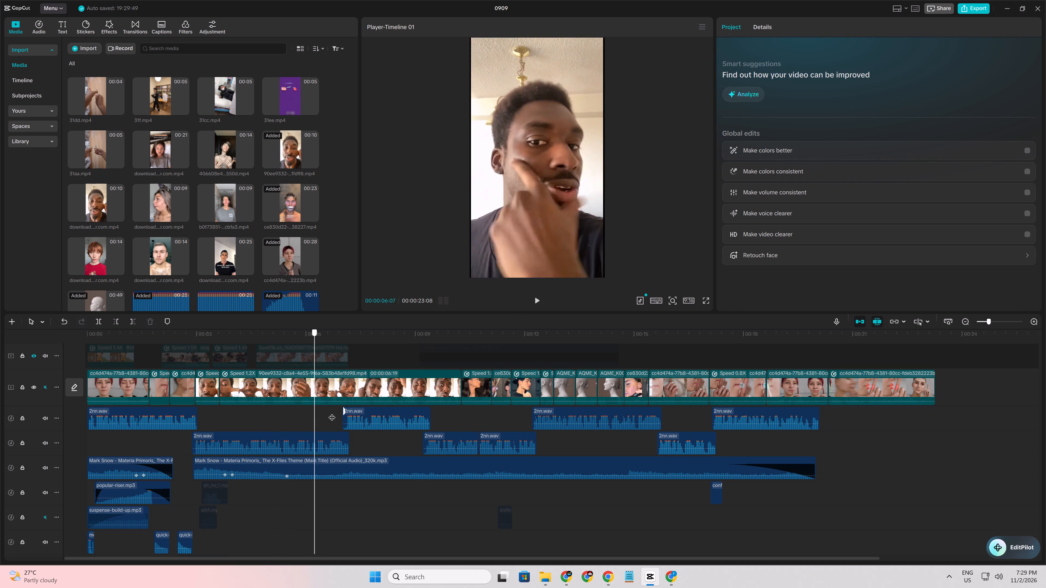
{"action": "left_click_drag", "start_coordinate": [332, 412], "coordinate": [359, 406]}
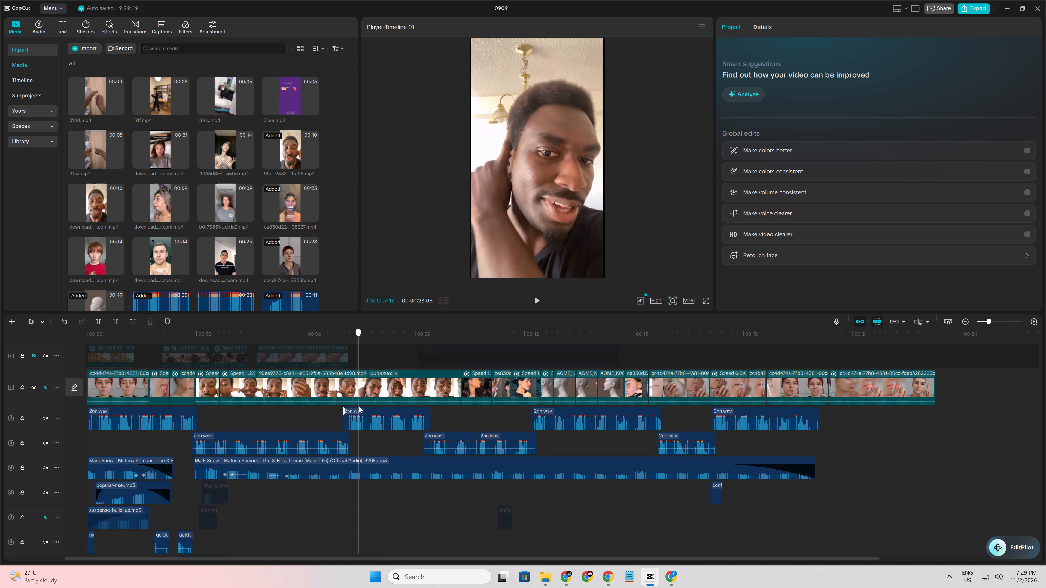
{"action": "left_click_drag", "start_coordinate": [359, 406], "coordinate": [367, 407]}
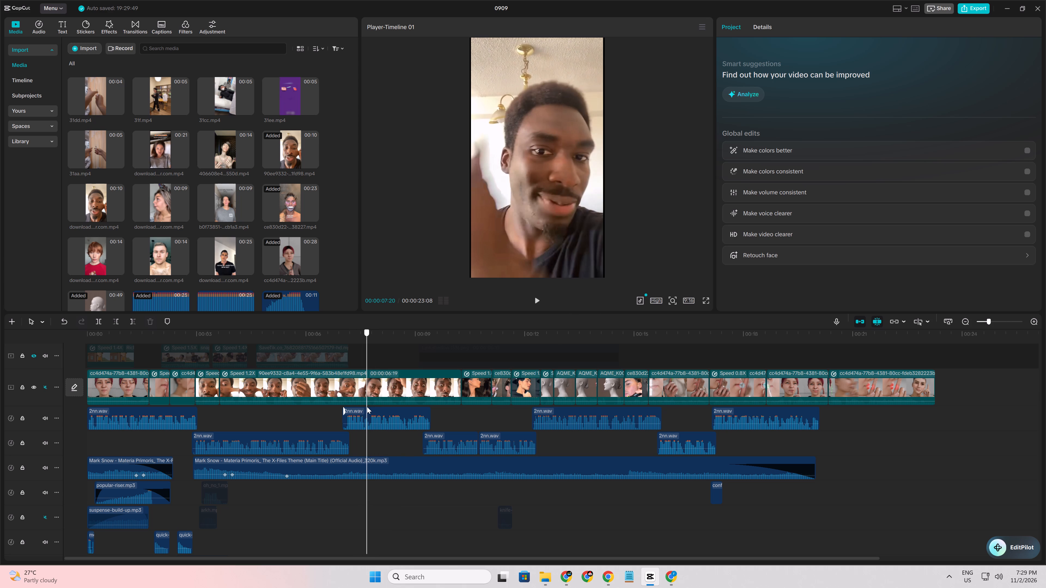
{"action": "left_click", "coordinate": [367, 389]}
{"action": "key", "text": "ctrl+b"}
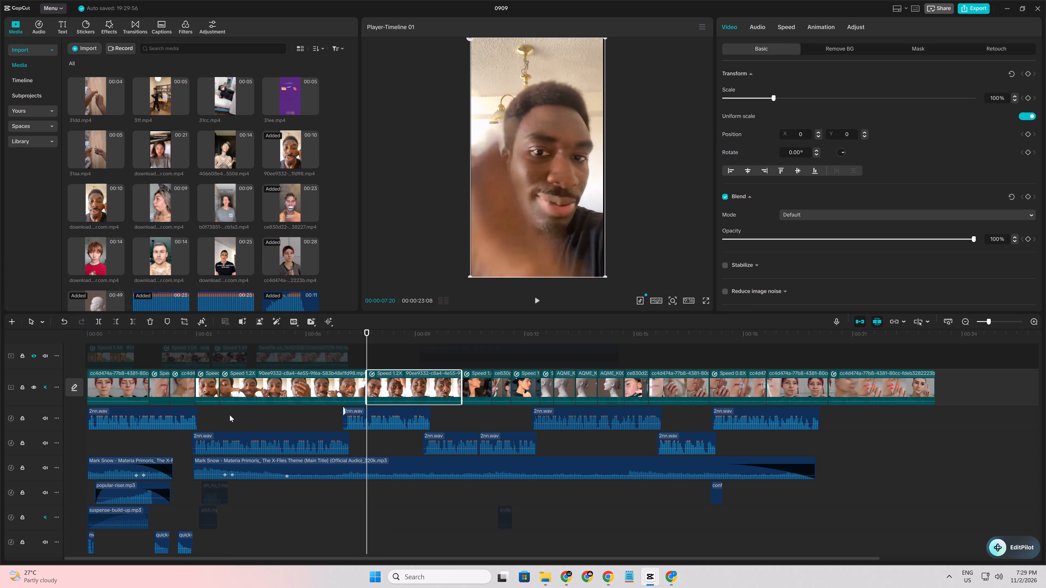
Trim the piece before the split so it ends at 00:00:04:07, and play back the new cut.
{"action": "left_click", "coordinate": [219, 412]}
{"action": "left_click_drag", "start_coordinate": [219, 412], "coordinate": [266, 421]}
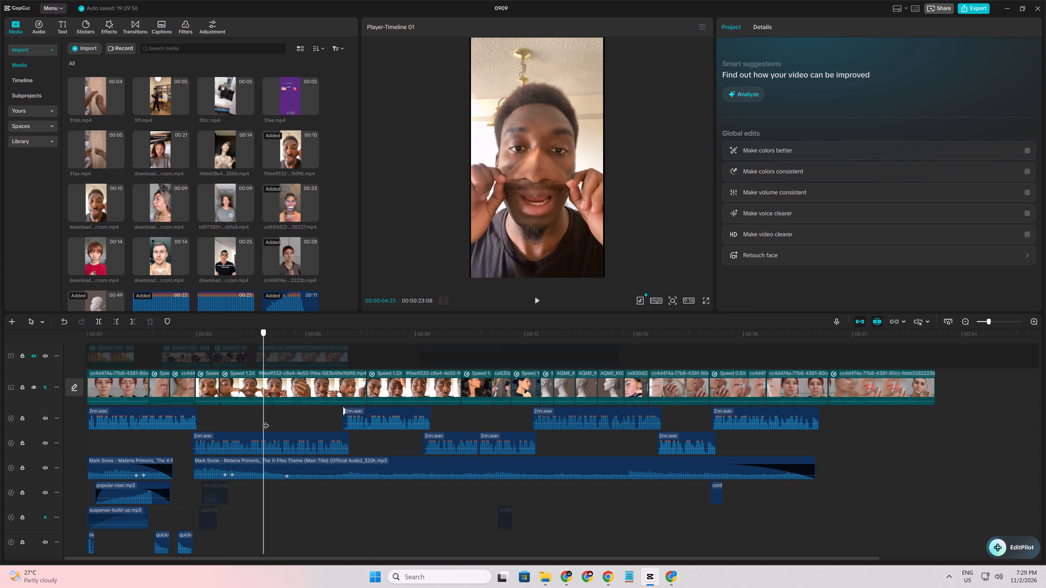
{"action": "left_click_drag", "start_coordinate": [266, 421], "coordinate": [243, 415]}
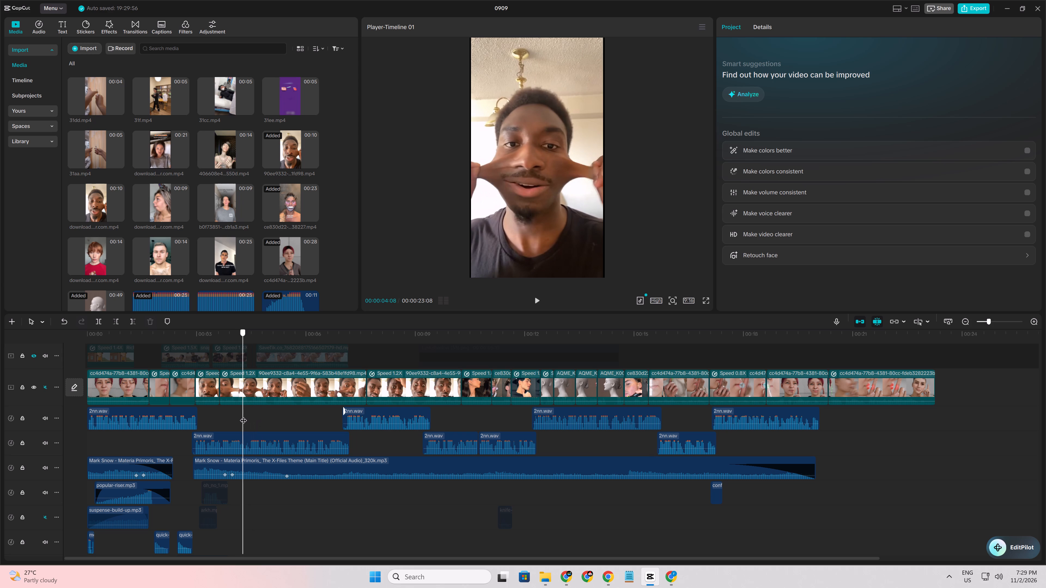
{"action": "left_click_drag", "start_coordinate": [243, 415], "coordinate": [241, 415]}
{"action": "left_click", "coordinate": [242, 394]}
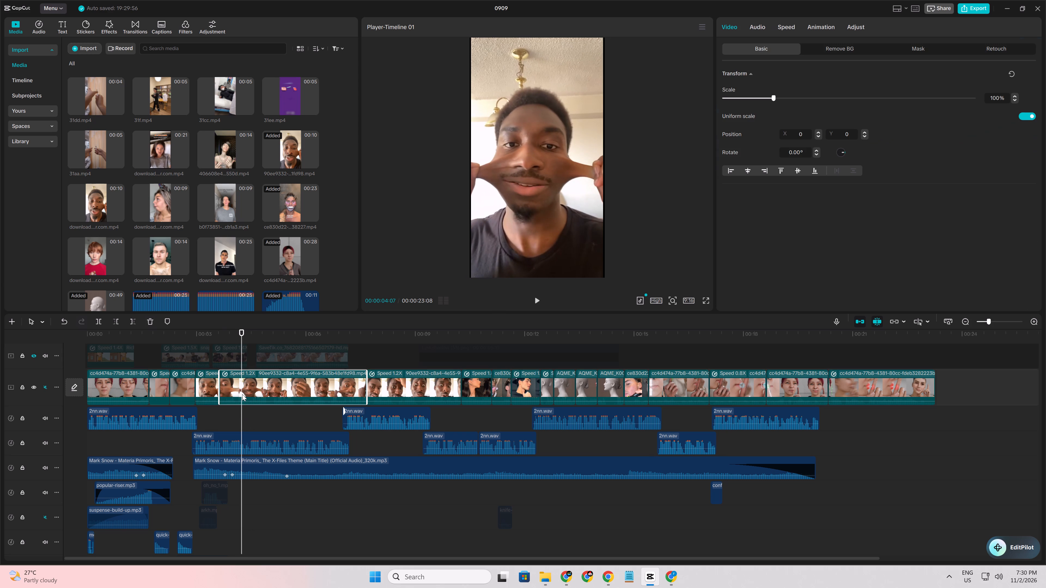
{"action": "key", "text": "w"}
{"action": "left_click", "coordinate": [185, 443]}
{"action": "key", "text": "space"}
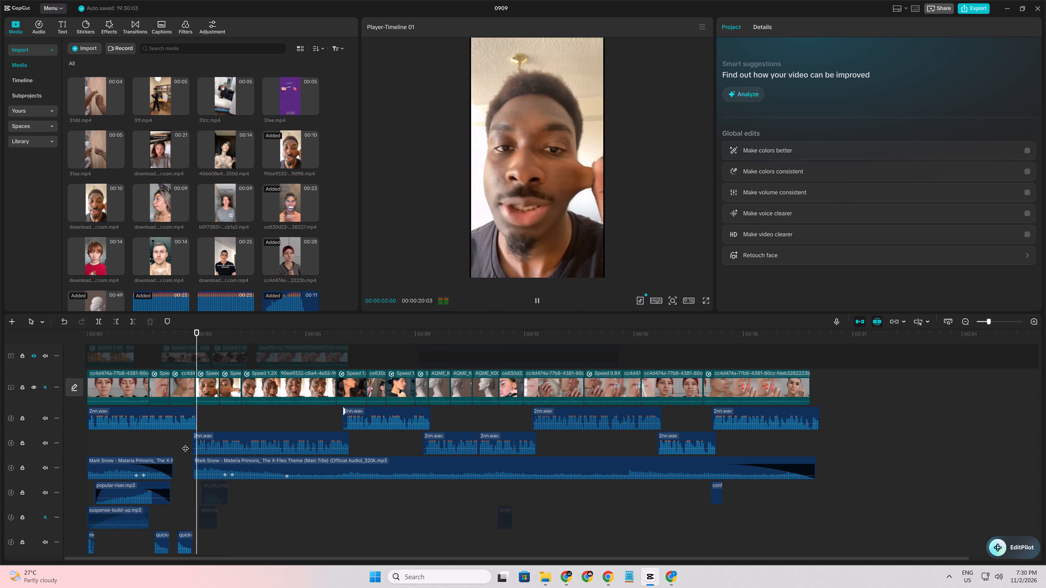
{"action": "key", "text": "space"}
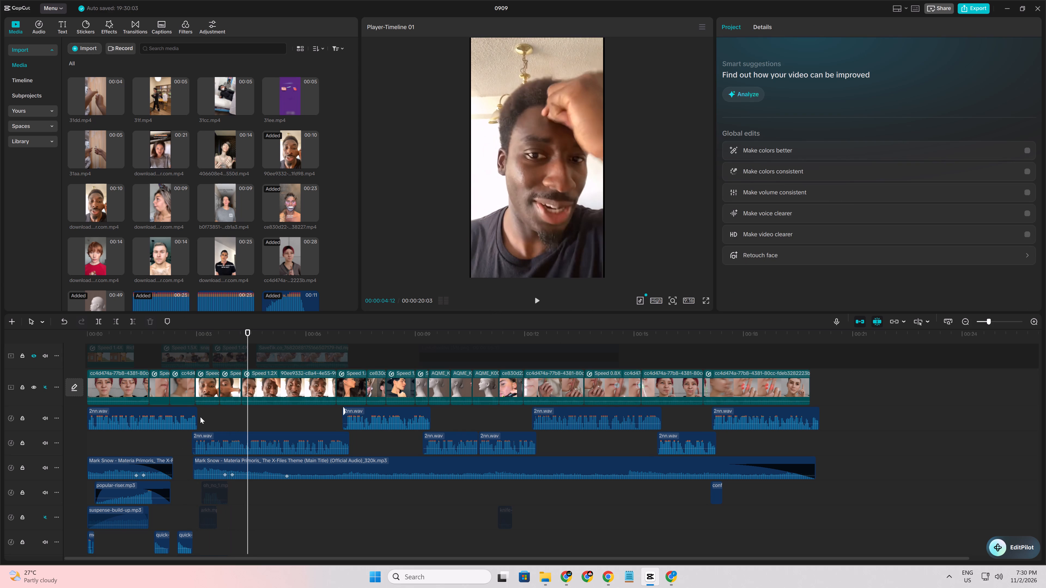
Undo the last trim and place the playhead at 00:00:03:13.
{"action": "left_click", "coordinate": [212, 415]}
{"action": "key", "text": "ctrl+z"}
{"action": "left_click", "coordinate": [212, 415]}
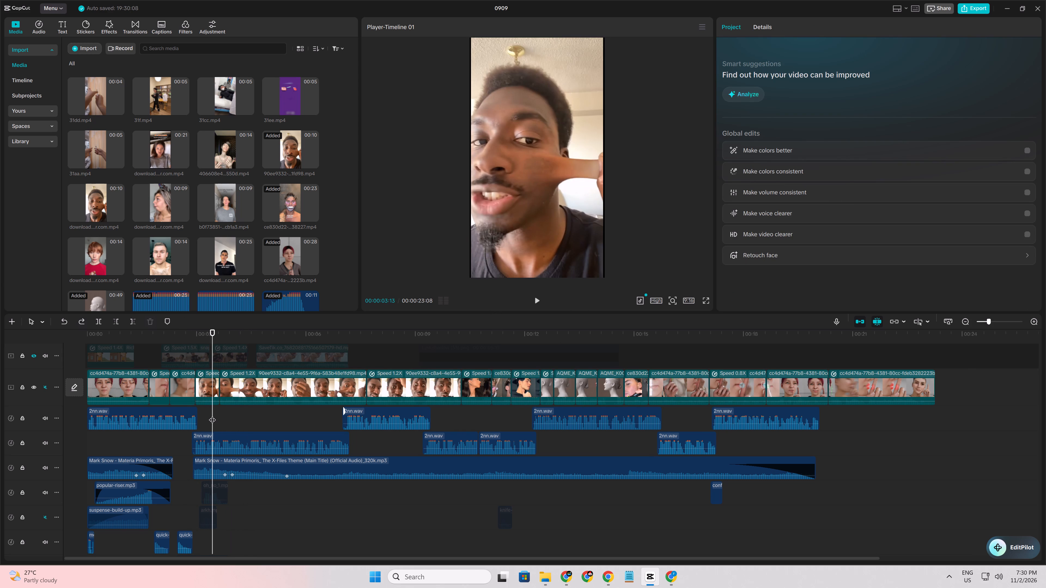
Trim away the start of the long second face-stretching clip up to 00:00:04:14 and play back the cut.
{"action": "left_click_drag", "start_coordinate": [212, 415], "coordinate": [260, 424]}
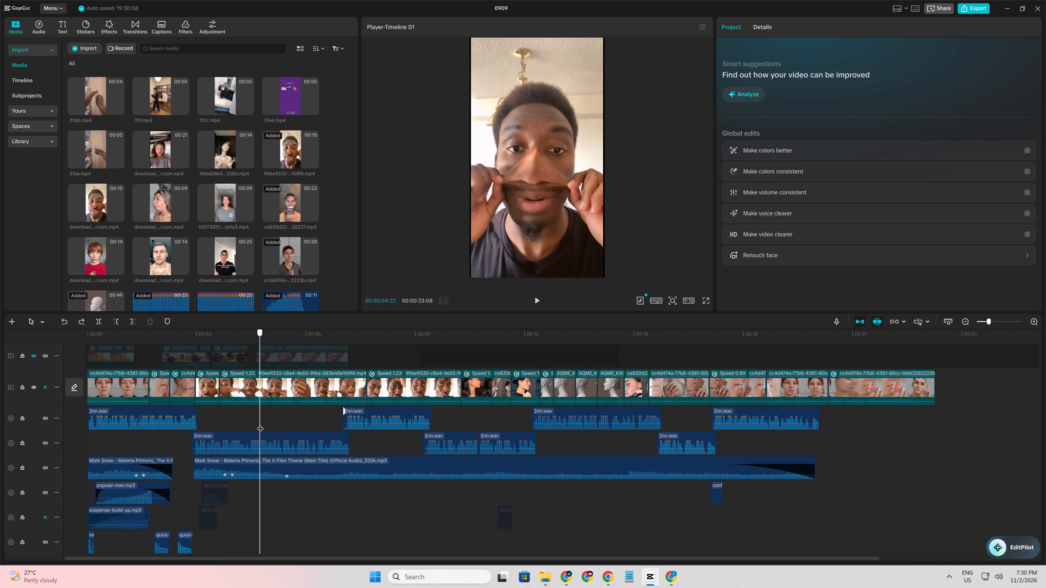
{"action": "left_click_drag", "start_coordinate": [260, 424], "coordinate": [251, 418]}
{"action": "left_click", "coordinate": [248, 393]}
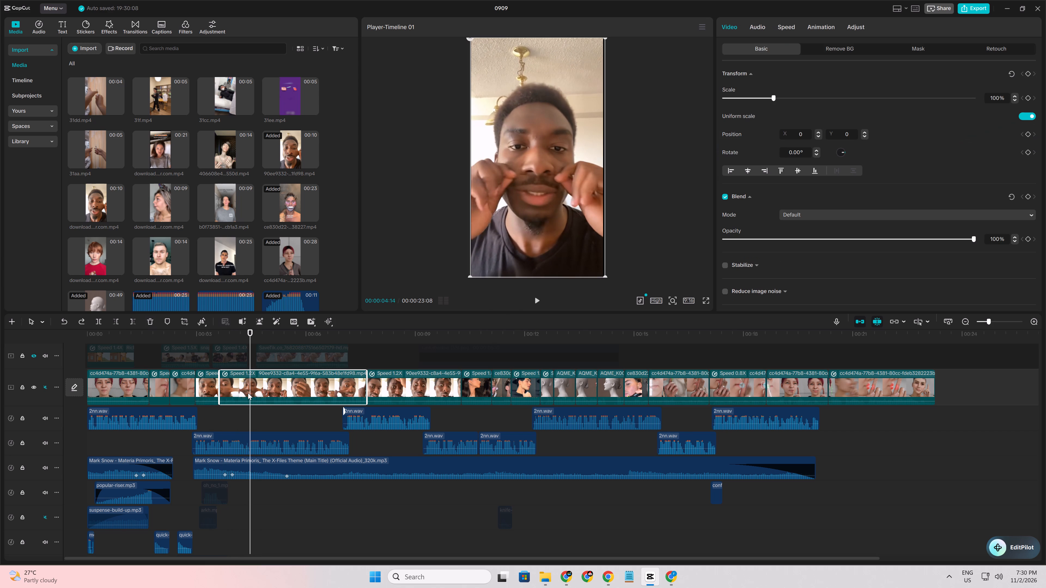
{"action": "key", "text": "q"}
{"action": "left_click", "coordinate": [184, 440]}
{"action": "key", "text": "space"}
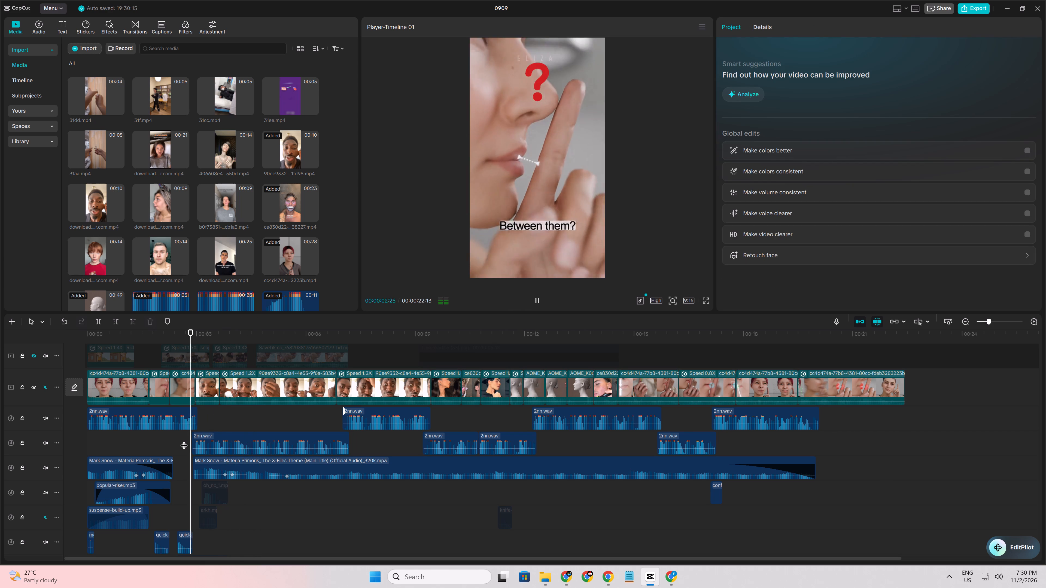
{"action": "key", "text": "space"}
{"action": "left_click", "coordinate": [184, 440]}
Scrub through the trimmed face-stretching clip and extend its start slightly to restore a little earlier footage.
{"action": "left_click_drag", "start_coordinate": [184, 440], "coordinate": [222, 445]}
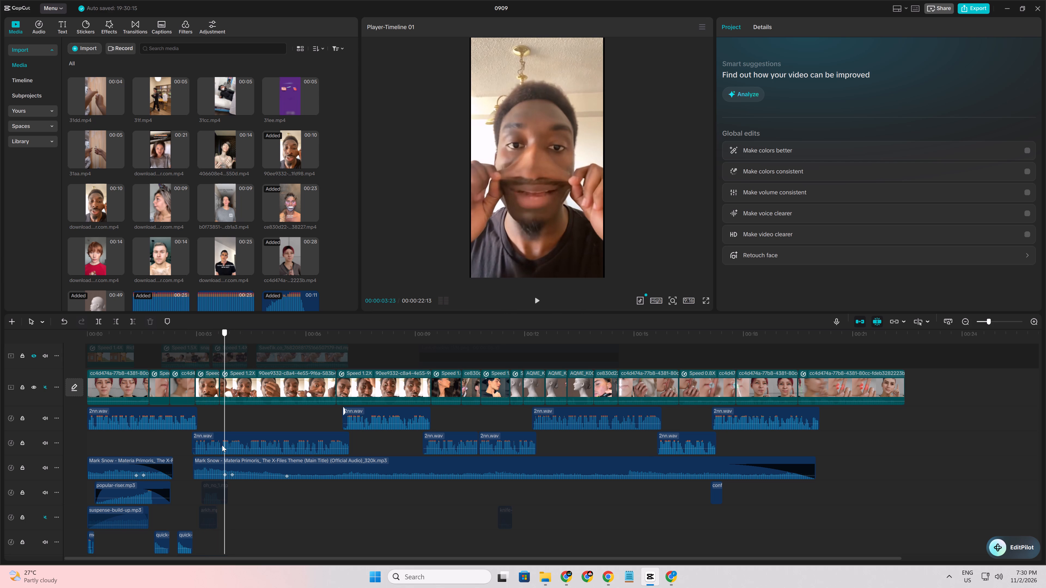
{"action": "left_click_drag", "start_coordinate": [222, 445], "coordinate": [235, 448]}
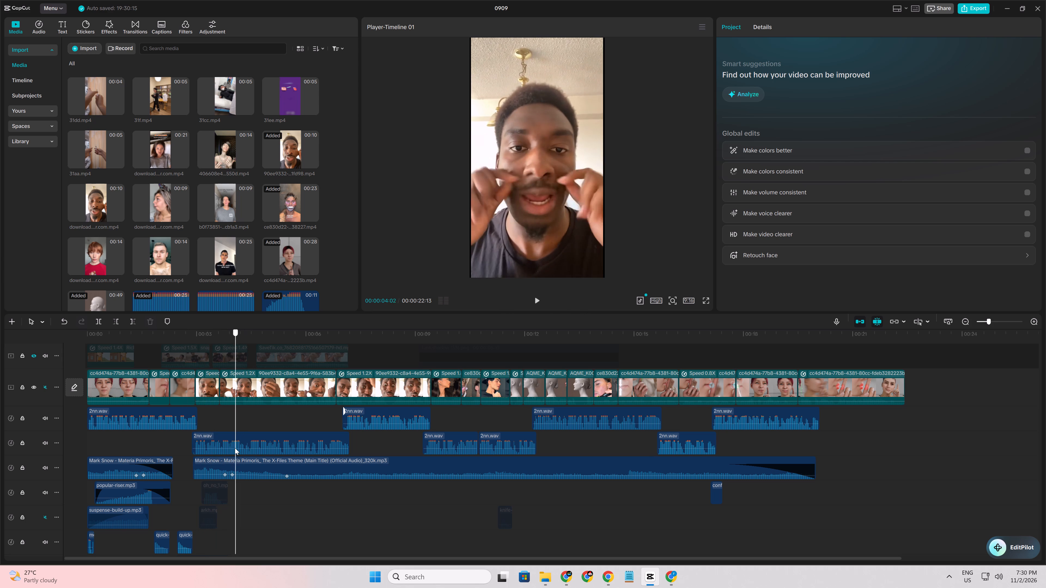
{"action": "left_click_drag", "start_coordinate": [235, 448], "coordinate": [246, 450]}
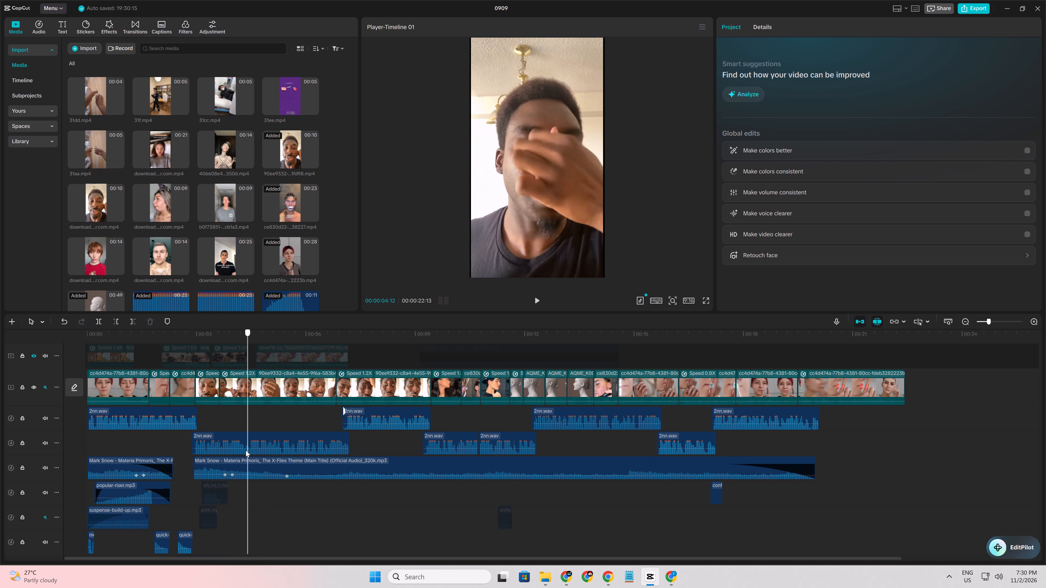
{"action": "left_click_drag", "start_coordinate": [246, 450], "coordinate": [220, 441]}
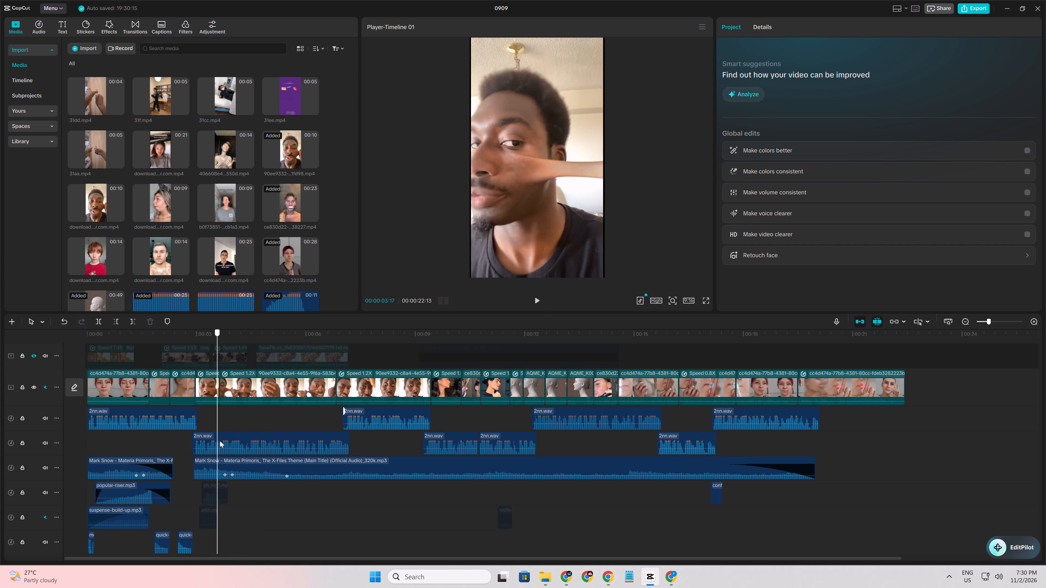
{"action": "left_click_drag", "start_coordinate": [220, 441], "coordinate": [235, 445]}
{"action": "left_click", "coordinate": [247, 397]}
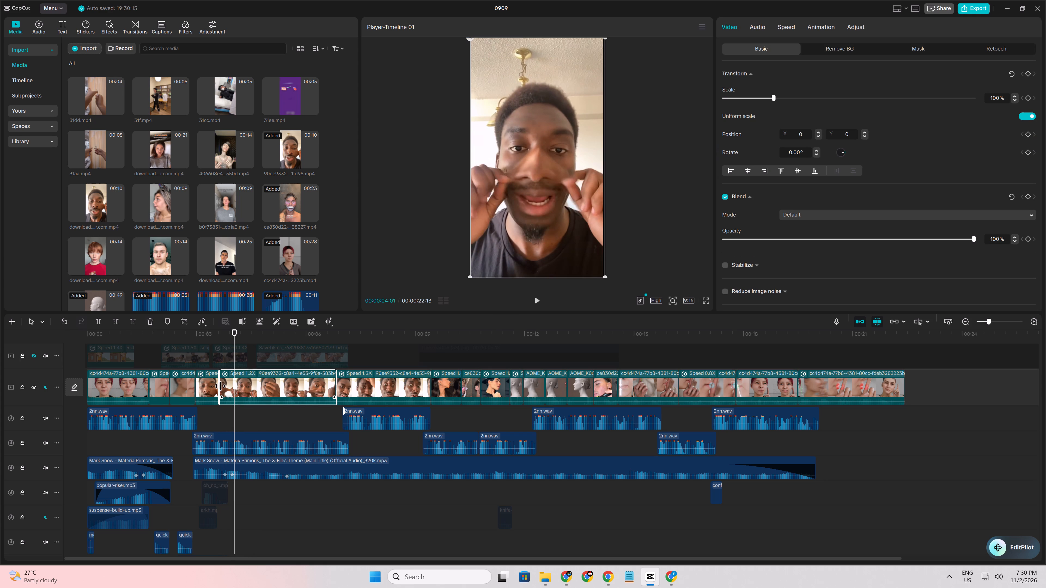
{"action": "left_click", "coordinate": [220, 386]}
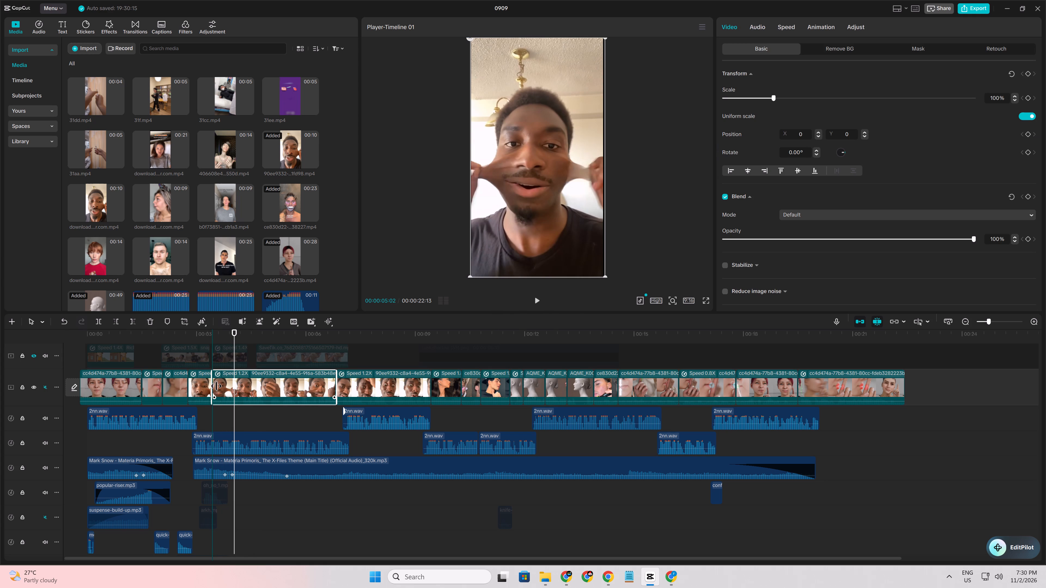
Scrub through the extended clip and set its speed to 1.00x.
{"action": "left_click", "coordinate": [213, 410]}
{"action": "left_click_drag", "start_coordinate": [213, 410], "coordinate": [226, 413]}
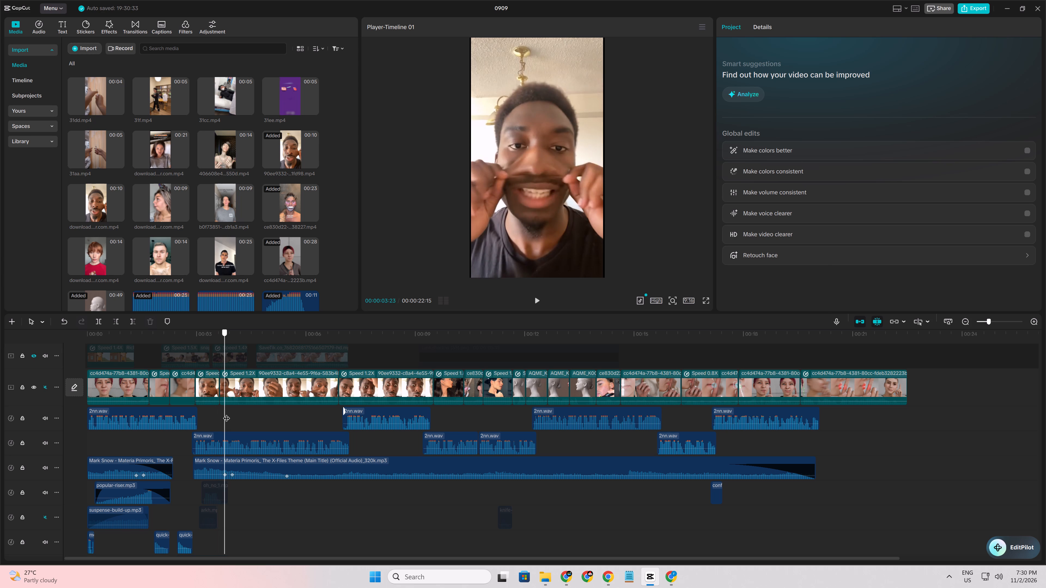
{"action": "left_click_drag", "start_coordinate": [226, 413], "coordinate": [237, 416]}
{"action": "left_click", "coordinate": [235, 394]}
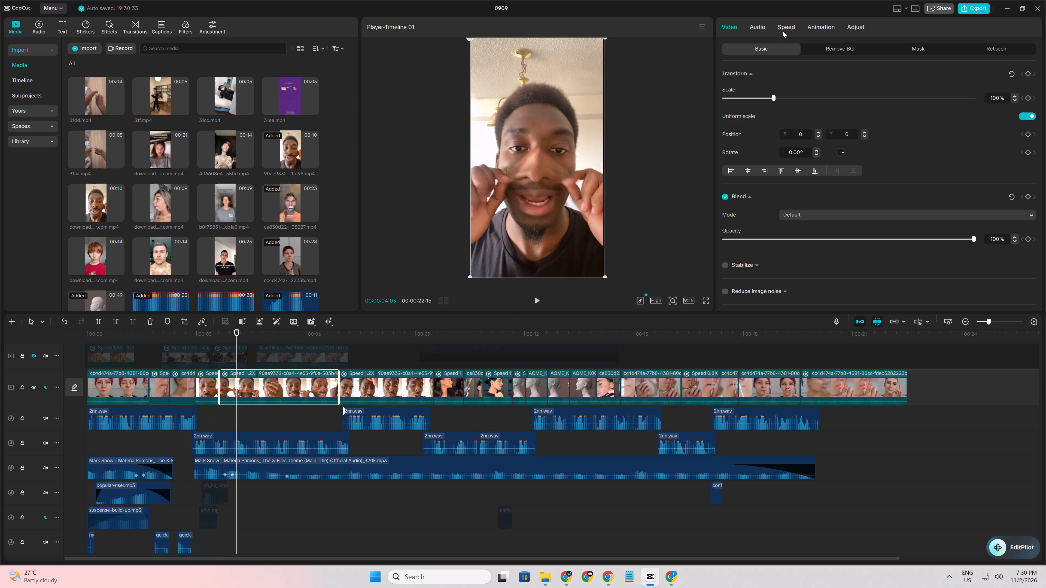
{"action": "left_click", "coordinate": [782, 31]}
{"action": "left_click", "coordinate": [775, 93]}
{"action": "left_click", "coordinate": [776, 90]}
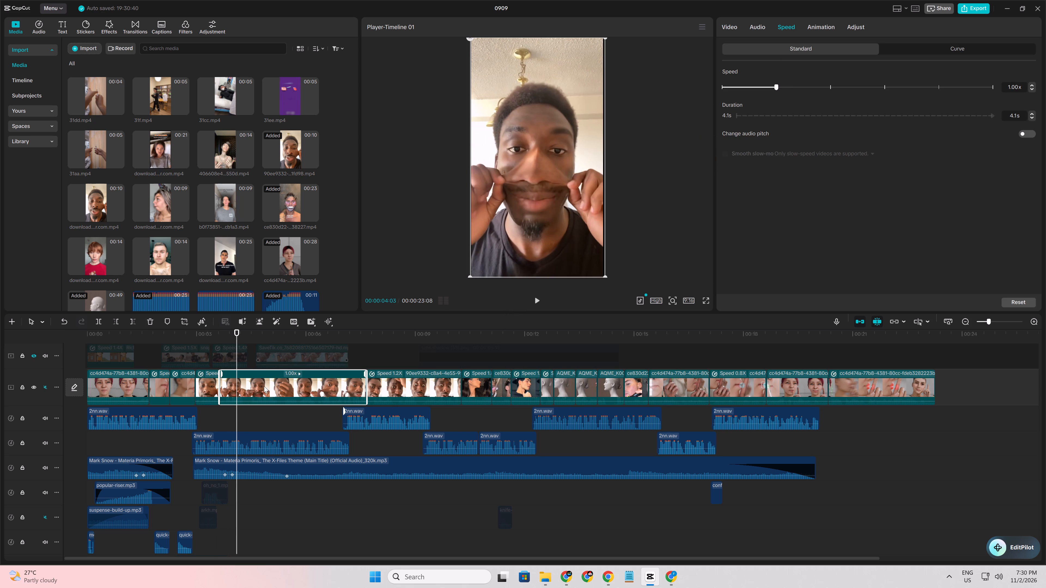
Split the 1.00x clip at about 00:00:04:09, after the two-handed upper-lip pinch.
{"action": "left_click", "coordinate": [220, 410]}
{"action": "left_click", "coordinate": [210, 410]}
{"action": "left_click_drag", "start_coordinate": [210, 410], "coordinate": [229, 414]}
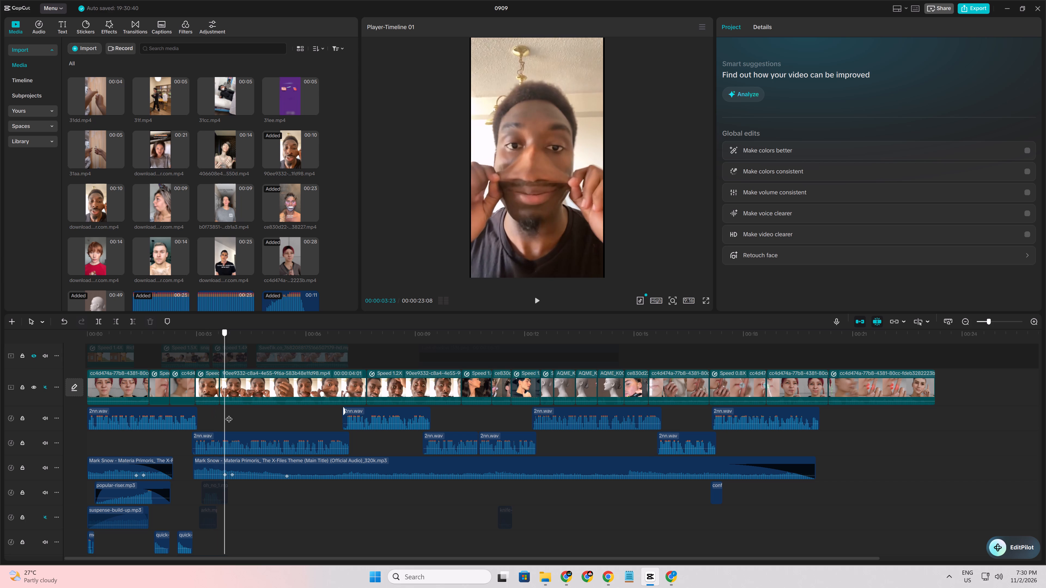
{"action": "left_click_drag", "start_coordinate": [229, 414], "coordinate": [244, 419]}
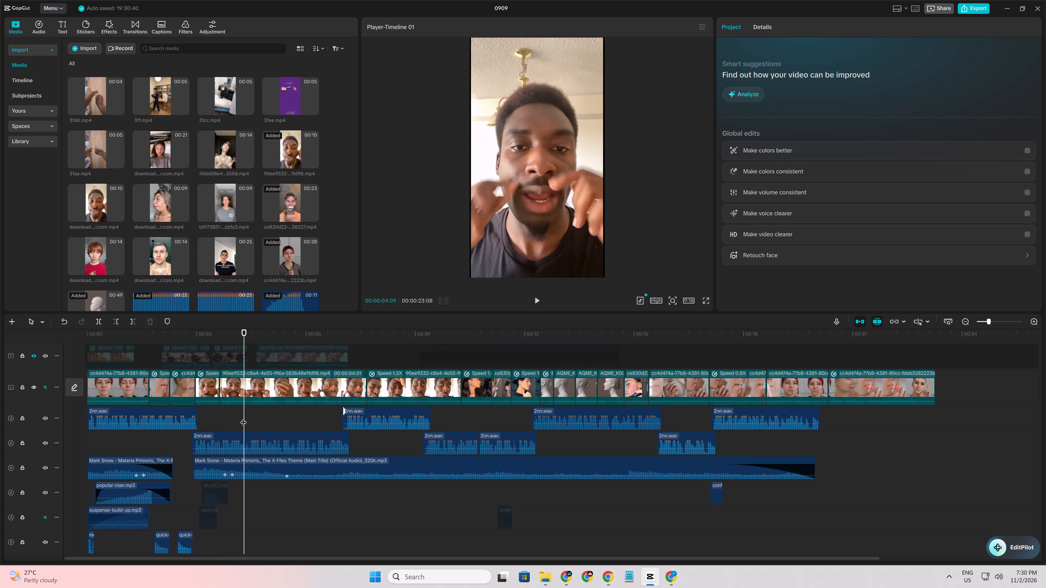
{"action": "left_click", "coordinate": [249, 395]}
{"action": "key", "text": "ctrl+b"}
Scrub through the footage after the split and delete the long remaining piece of the 1.00x clip.
{"action": "left_click", "coordinate": [253, 412]}
{"action": "left_click_drag", "start_coordinate": [253, 413], "coordinate": [274, 417]}
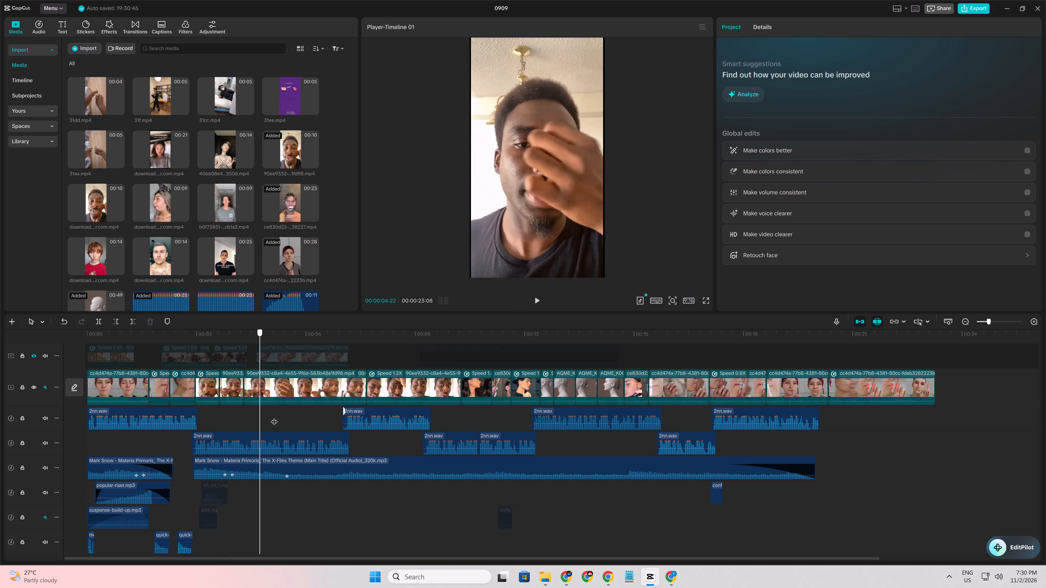
{"action": "left_click_drag", "start_coordinate": [274, 417], "coordinate": [321, 430]}
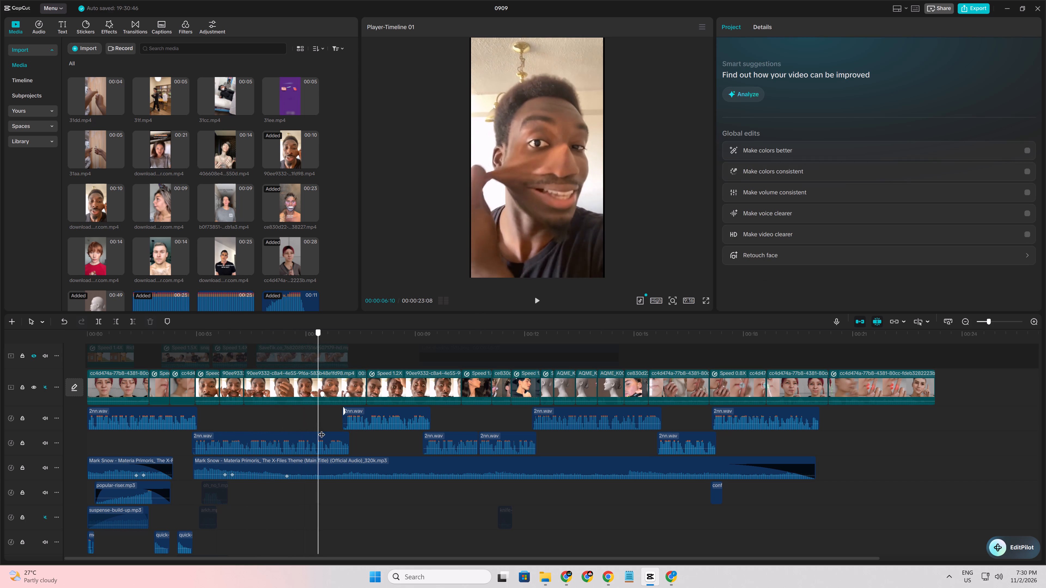
{"action": "left_click_drag", "start_coordinate": [321, 430], "coordinate": [354, 440]}
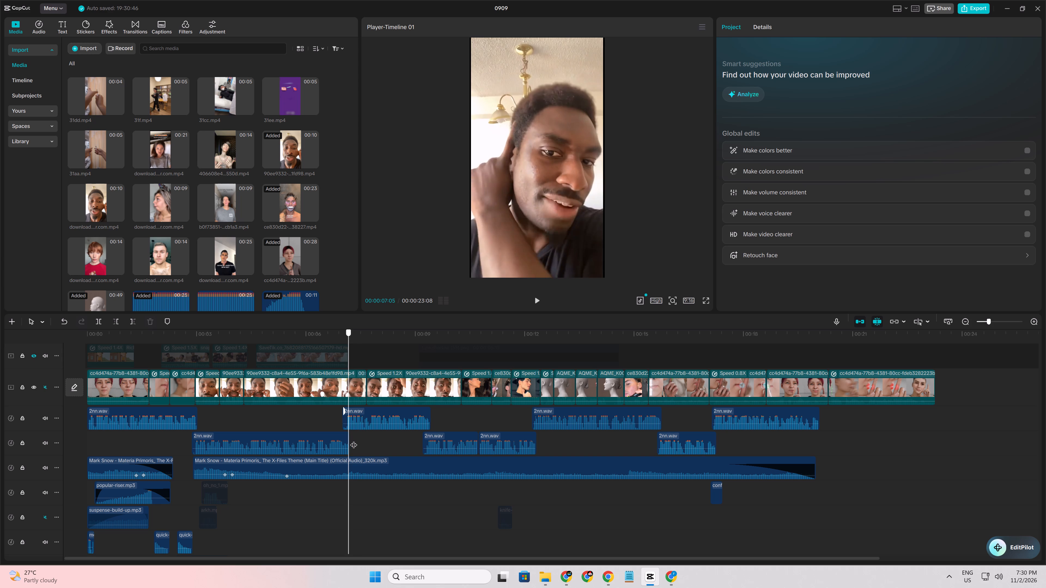
{"action": "left_click_drag", "start_coordinate": [354, 440], "coordinate": [363, 442]}
{"action": "left_click", "coordinate": [327, 375]}
{"action": "key", "text": "Delete"}
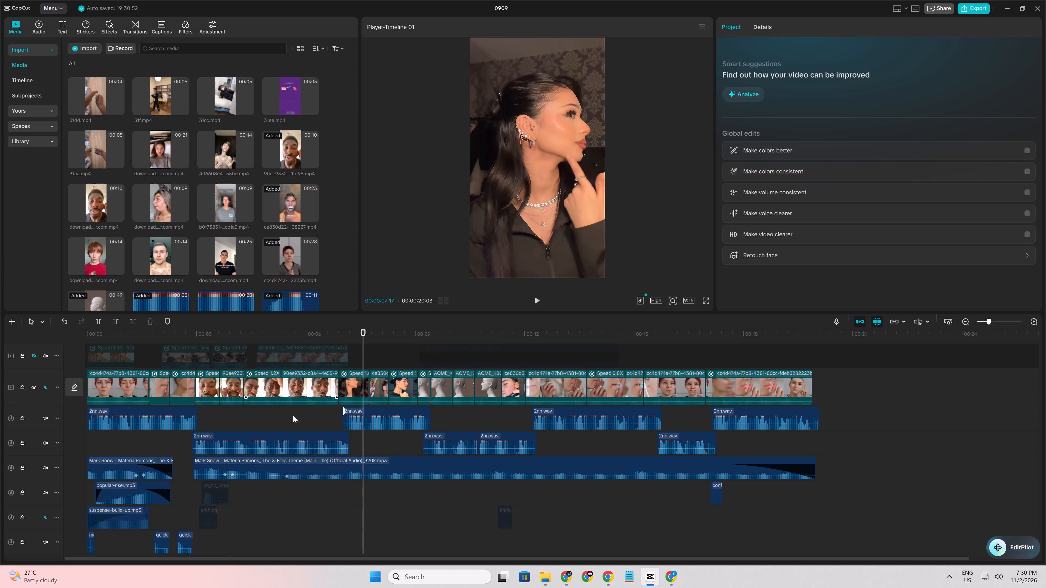
Trim the end of the 1.23x forehead-pulling clip to 00:00:05:23 and play back the sequence.
{"action": "left_click", "coordinate": [225, 413]}
{"action": "left_click_drag", "start_coordinate": [225, 413], "coordinate": [279, 425]}
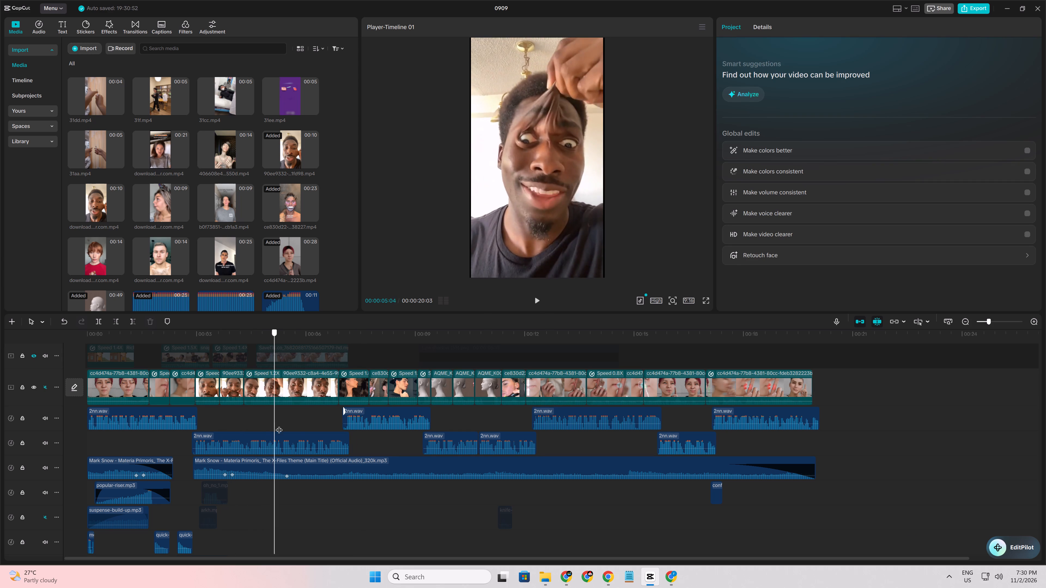
{"action": "left_click_drag", "start_coordinate": [279, 425], "coordinate": [300, 423]}
{"action": "left_click", "coordinate": [298, 389]}
{"action": "key", "text": "w"}
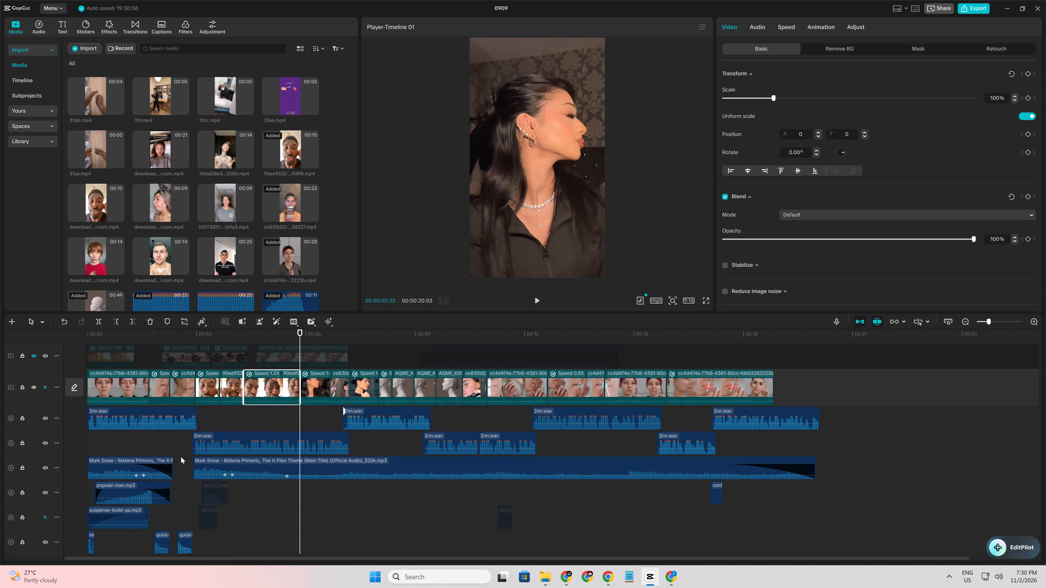
{"action": "left_click", "coordinate": [178, 451]}
{"action": "key", "text": "space"}
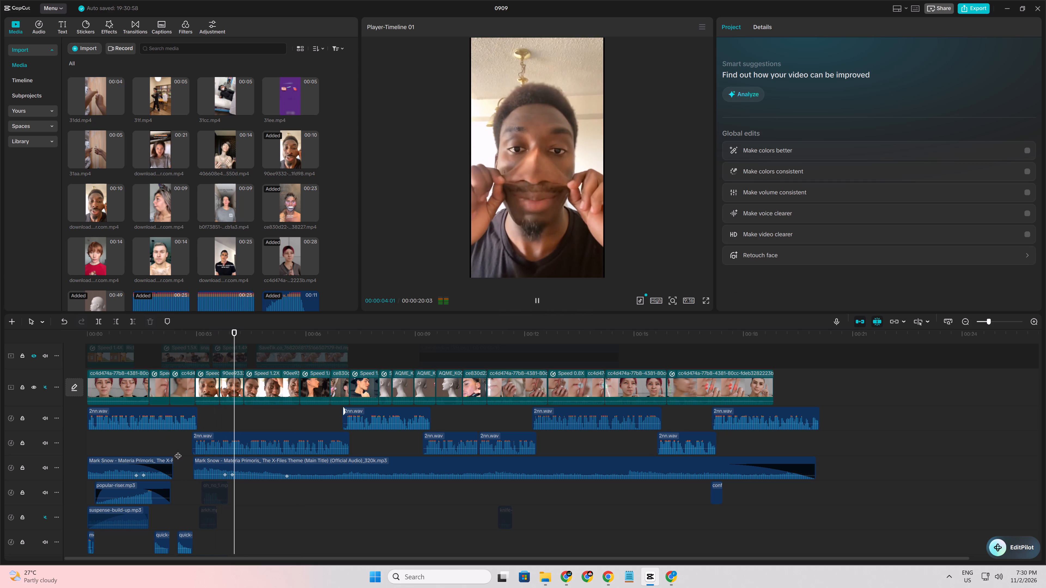
{"action": "key", "text": "space"}
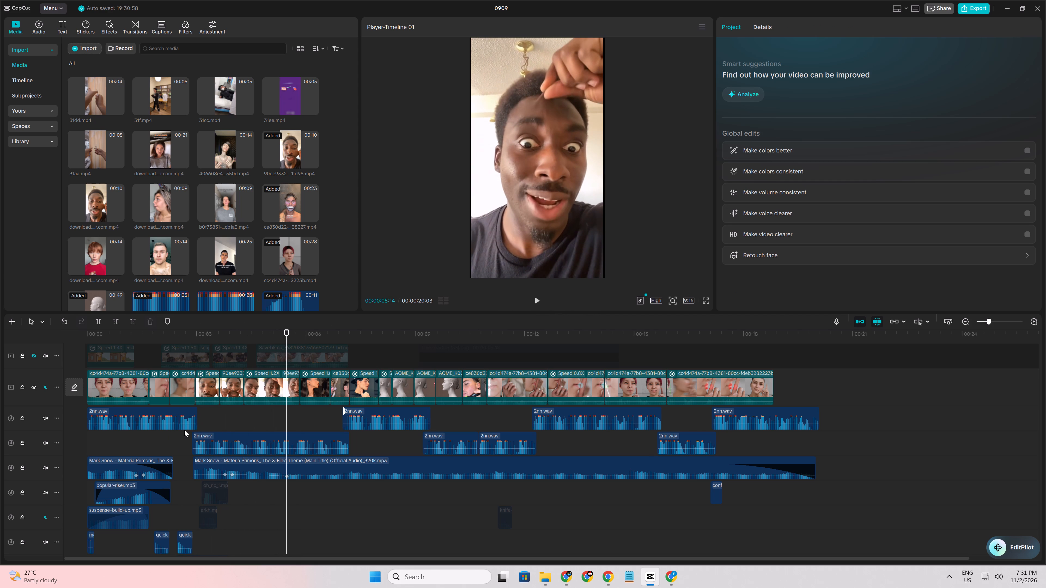
Reorder the face-stretching clips as forehead pull first, upper-lip pinch second and cheek pull last, and play them back.
{"action": "left_click_drag", "start_coordinate": [265, 388], "coordinate": [212, 386]}
{"action": "left_click_drag", "start_coordinate": [207, 390], "coordinate": [262, 394]}
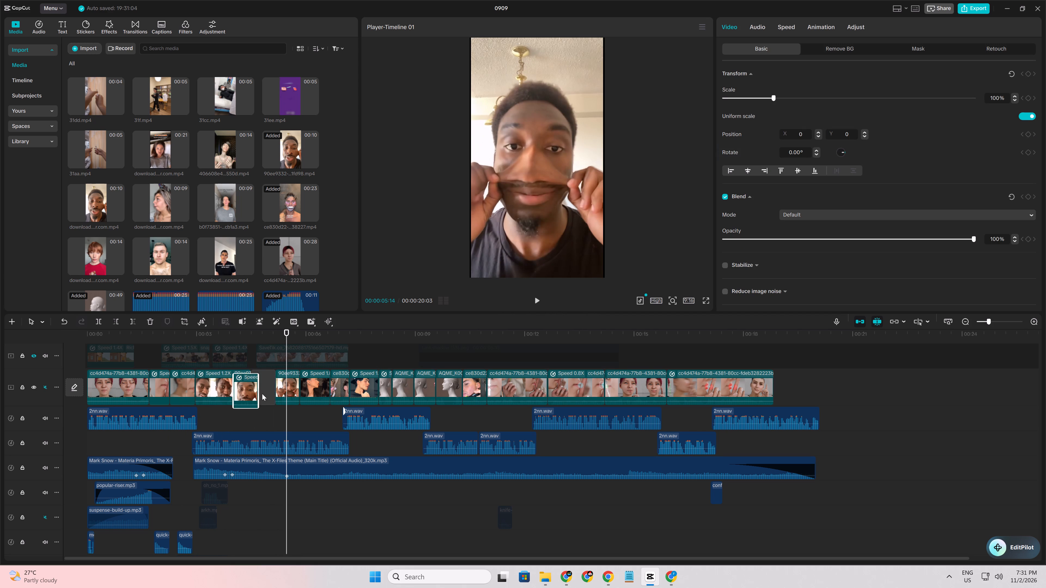
{"action": "left_click_drag", "start_coordinate": [262, 394], "coordinate": [265, 393]}
{"action": "left_click", "coordinate": [186, 441]}
{"action": "key", "text": "space"}
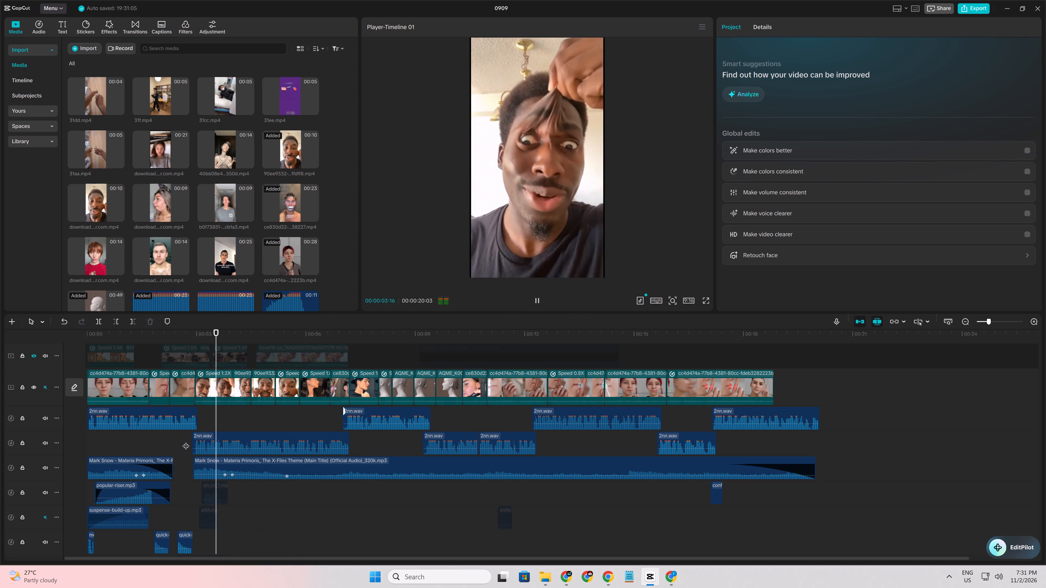
{"action": "key", "text": "space"}
{"action": "left_click", "coordinate": [186, 441]}
{"action": "key", "text": "space"}
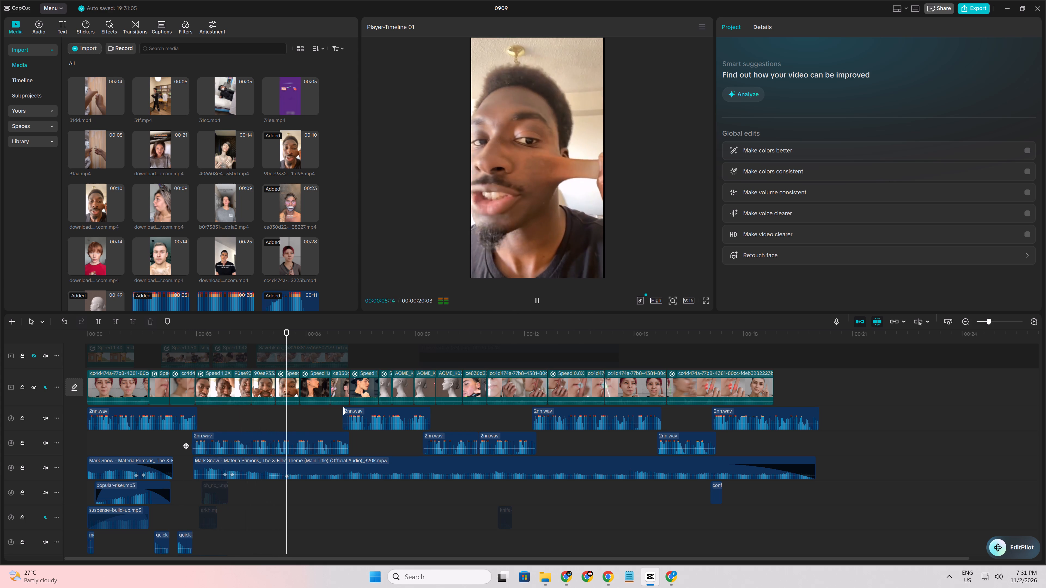
{"action": "key", "text": "space"}
{"action": "left_click", "coordinate": [229, 414]}
{"action": "key", "text": "space"}
{"action": "key", "text": "space"}
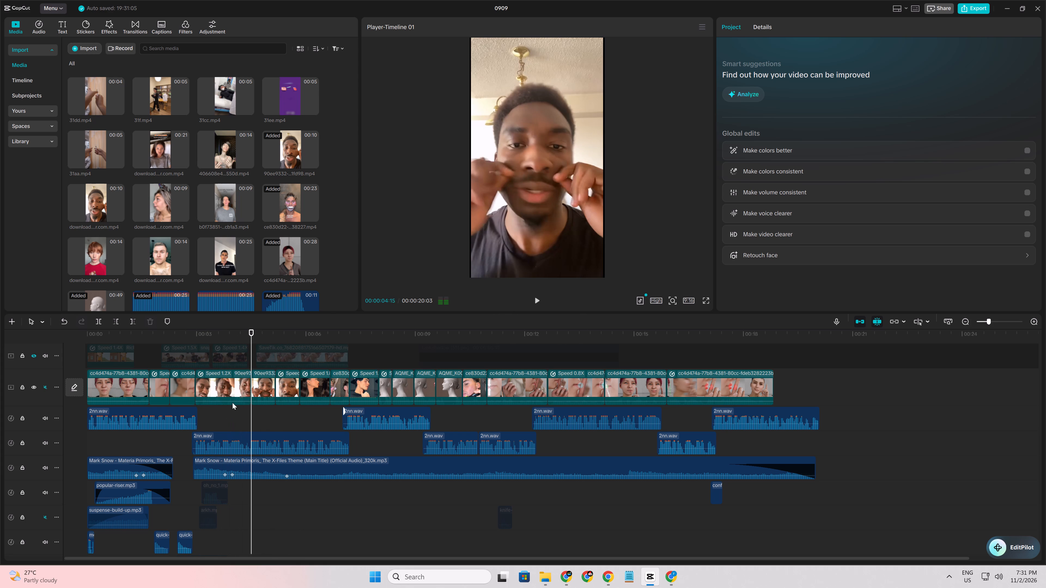
Extend the end of the forehead-pulling clip to a duration of about 2.4 s and play it back.
{"action": "left_click", "coordinate": [235, 390]}
{"action": "left_click_drag", "start_coordinate": [253, 388], "coordinate": [276, 393]}
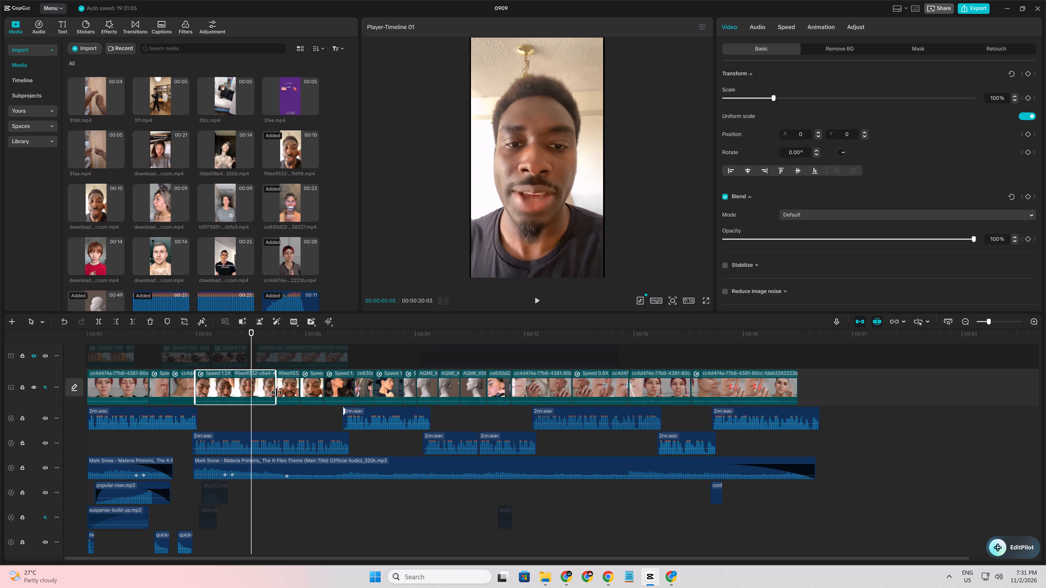
{"action": "left_click_drag", "start_coordinate": [276, 393], "coordinate": [281, 395]}
{"action": "left_click", "coordinate": [210, 415]}
{"action": "key", "text": "space"}
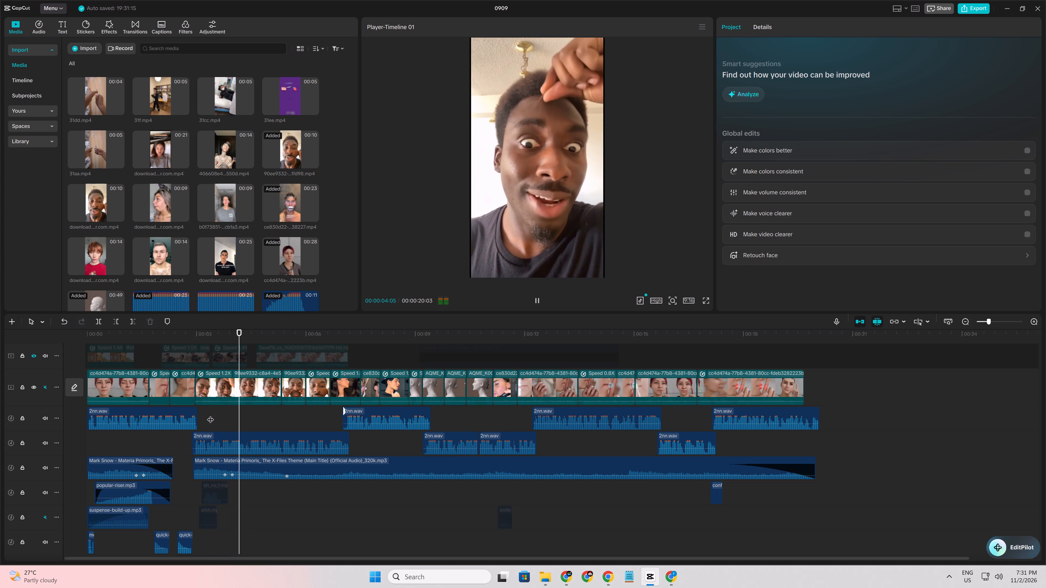
{"action": "key", "text": "space"}
Raise the forehead-pulling clip's speed to about 1.4x and play back the result.
{"action": "left_click", "coordinate": [226, 386]}
{"action": "left_click", "coordinate": [781, 31]}
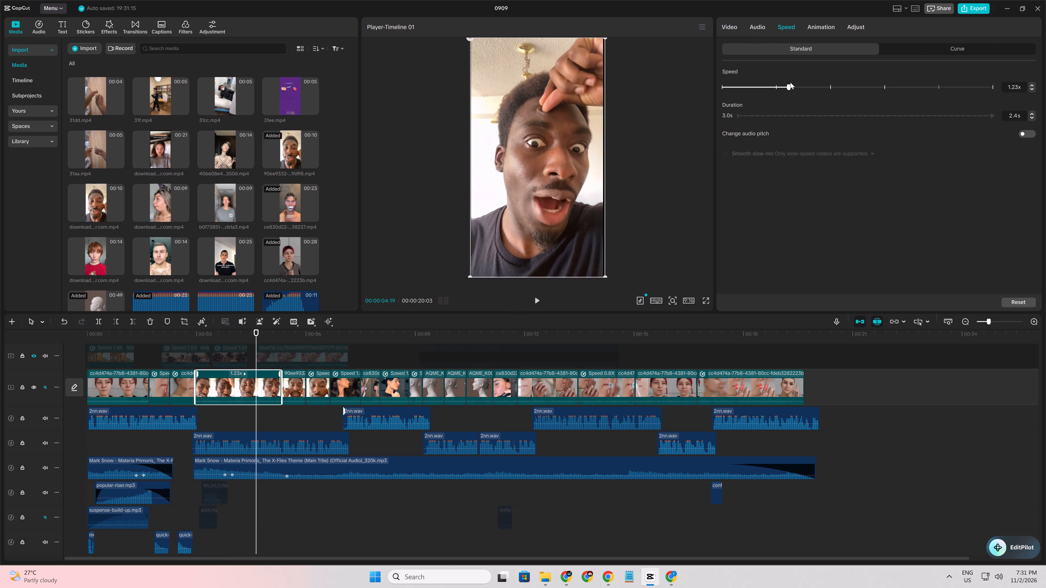
{"action": "left_click", "coordinate": [798, 87]}
{"action": "left_click", "coordinate": [178, 436]}
{"action": "key", "text": "space"}
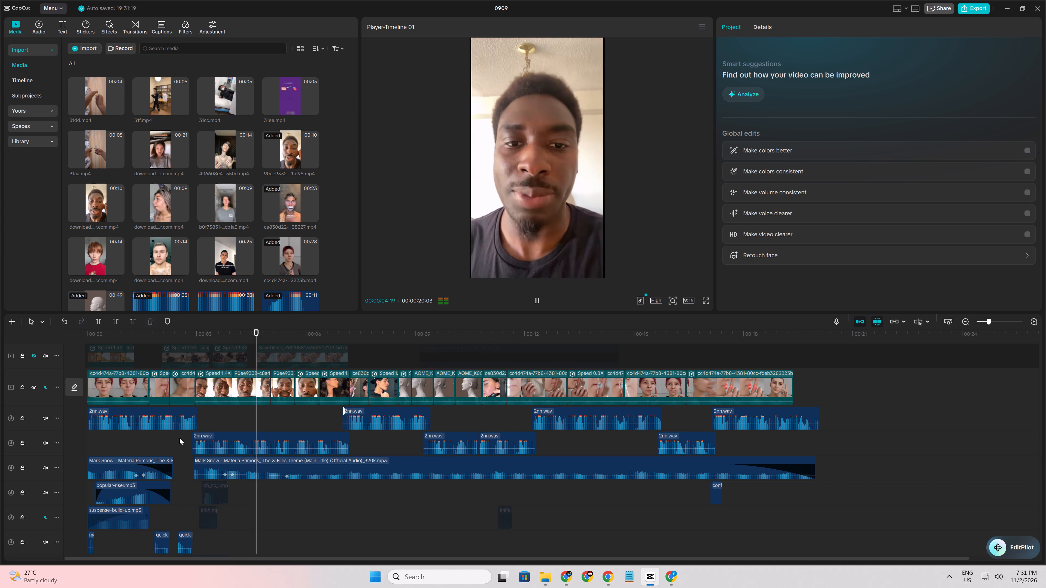
{"action": "key", "text": "space"}
Trim the end of the forehead-pulling clip to about 00:00:04:11 and play back the three face-stretching clips.
{"action": "left_click", "coordinate": [224, 408]}
{"action": "key", "text": "space"}
{"action": "key", "text": "space"}
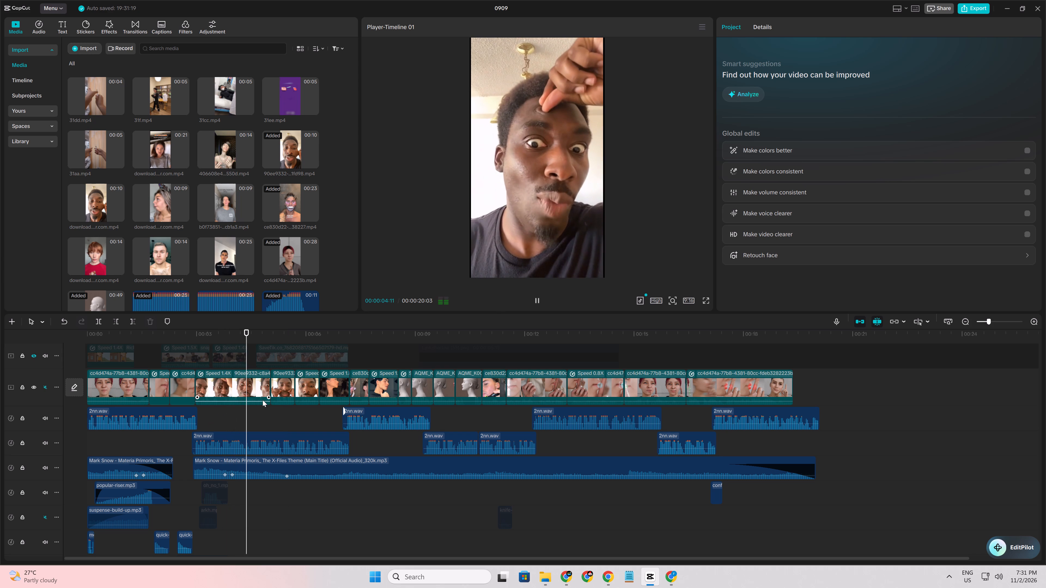
{"action": "left_click", "coordinate": [266, 391]}
{"action": "key", "text": "w"}
{"action": "left_click", "coordinate": [221, 414]}
{"action": "key", "text": "space"}
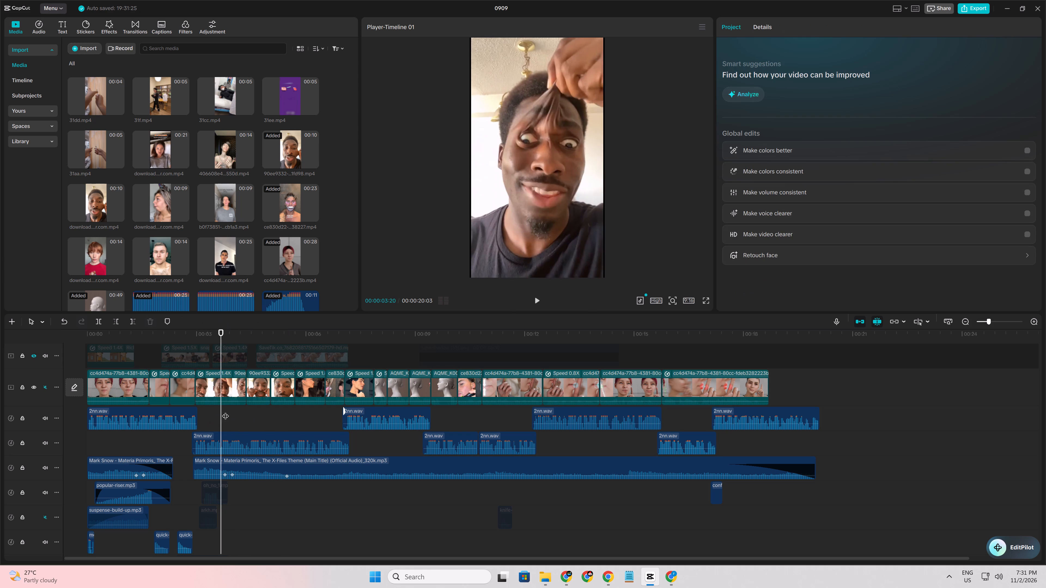
{"action": "key", "text": "space"}
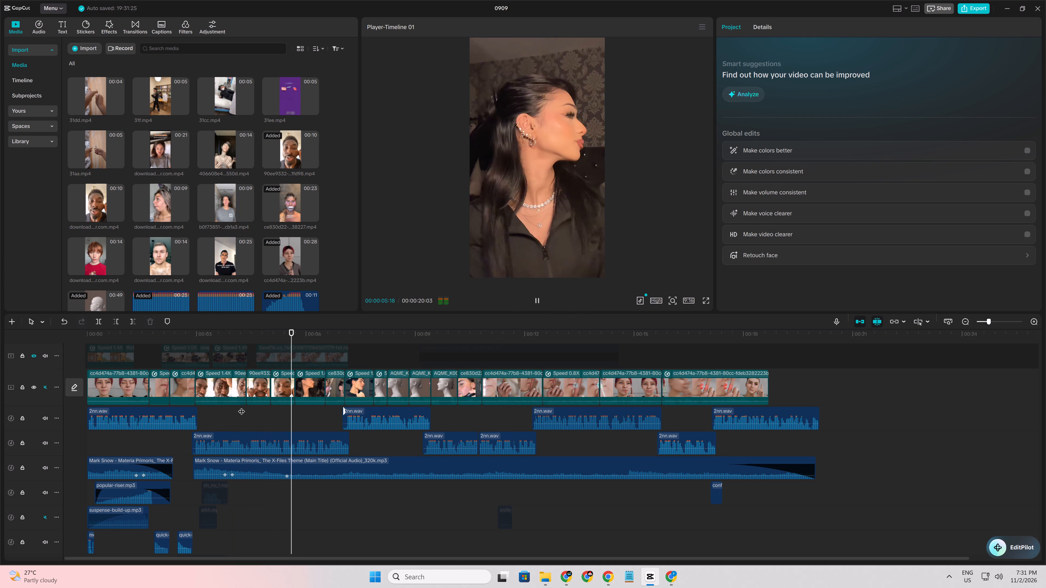
{"action": "left_click", "coordinate": [276, 417]}
{"action": "key", "text": "space"}
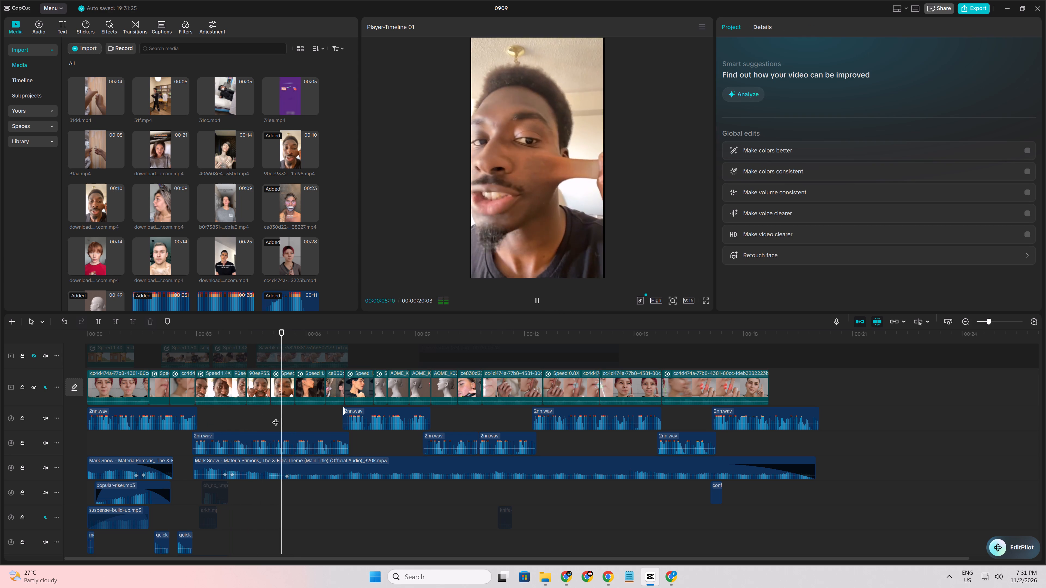
{"action": "left_click", "coordinate": [235, 411]}
{"action": "key", "text": "space"}
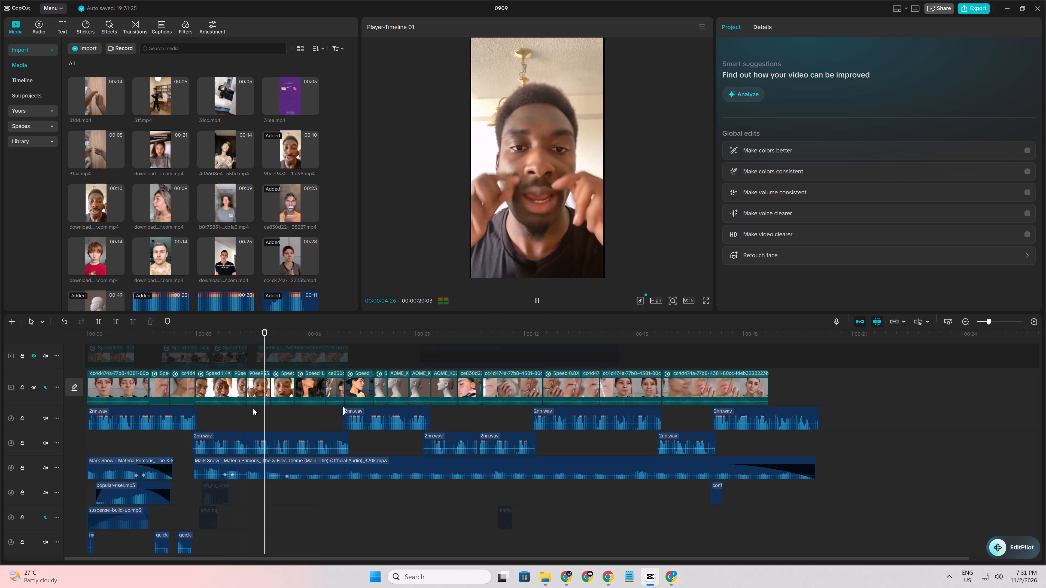
Open the speed settings of the upper-lip pinch clip and play back the face-stretching clips.
{"action": "key", "text": "space"}
{"action": "left_click", "coordinate": [255, 396]}
{"action": "left_click", "coordinate": [795, 29]}
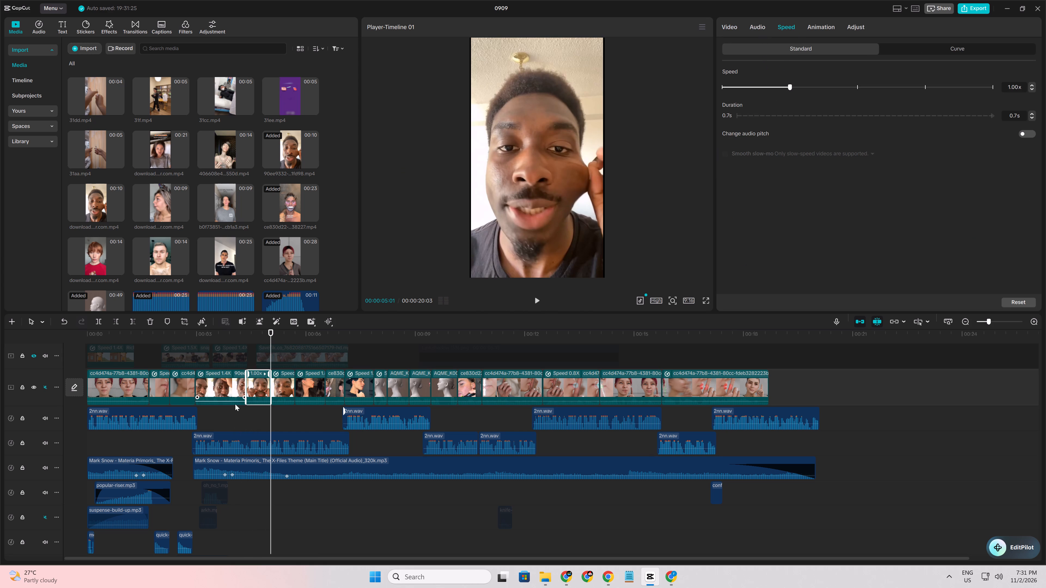
{"action": "left_click", "coordinate": [225, 419]}
{"action": "key", "text": "space"}
{"action": "key", "text": "space"}
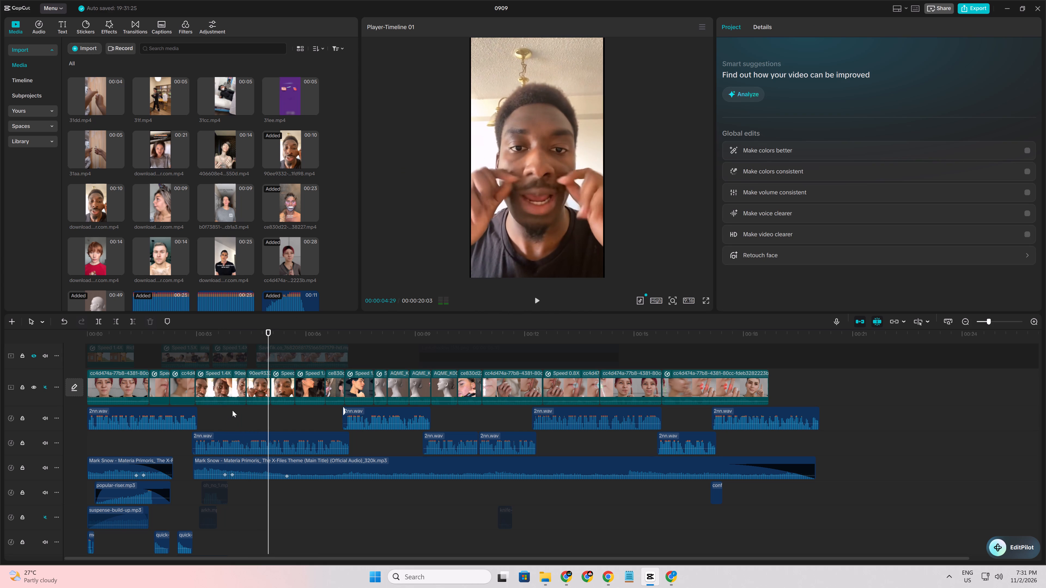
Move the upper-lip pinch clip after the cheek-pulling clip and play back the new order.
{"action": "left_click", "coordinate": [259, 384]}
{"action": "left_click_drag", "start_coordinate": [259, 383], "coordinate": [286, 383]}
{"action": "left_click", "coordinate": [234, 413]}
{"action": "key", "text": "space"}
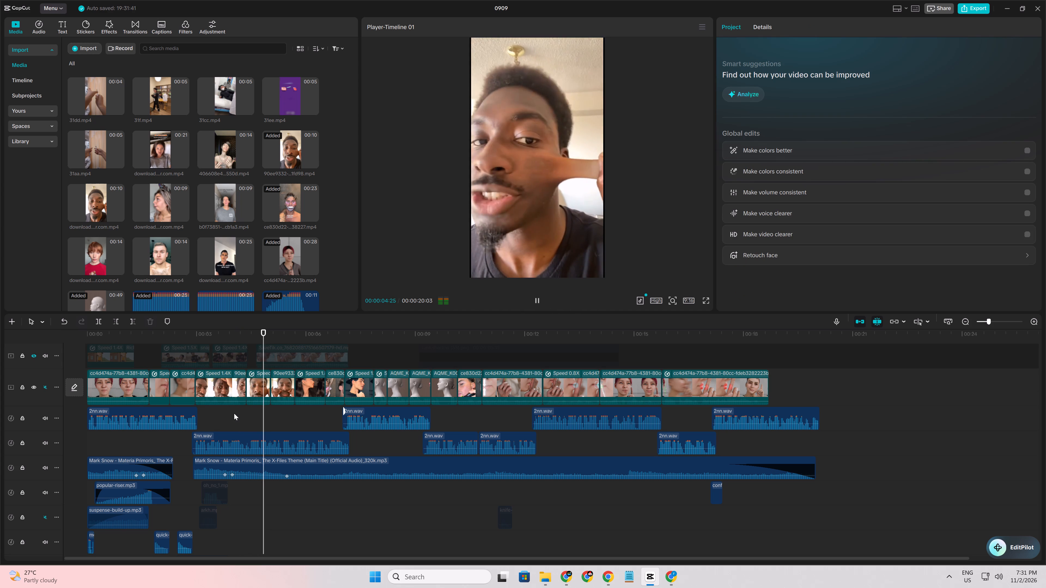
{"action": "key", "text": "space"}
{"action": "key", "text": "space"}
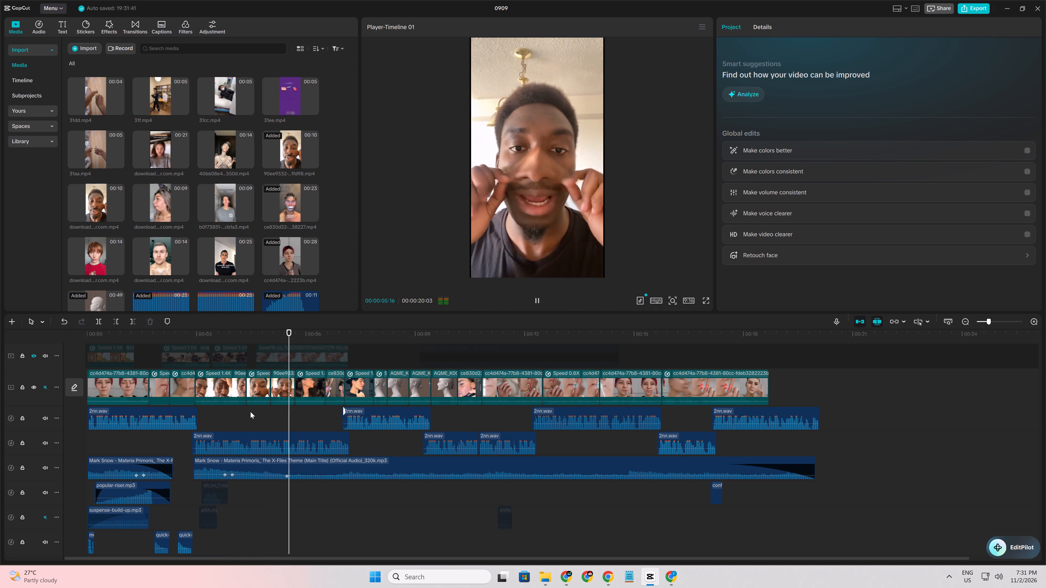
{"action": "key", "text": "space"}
Extend the end of the cheek-pulling clip to about 5.2 s on the timeline and play it back.
{"action": "left_click", "coordinate": [255, 384]}
{"action": "left_click_drag", "start_coordinate": [270, 386], "coordinate": [275, 386]}
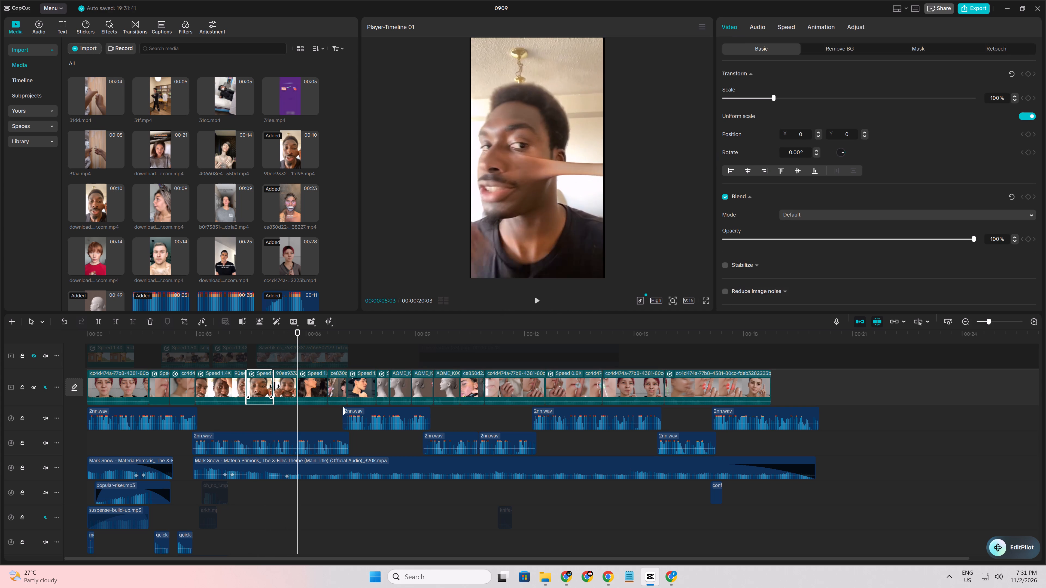
{"action": "left_click_drag", "start_coordinate": [275, 386], "coordinate": [276, 386]}
{"action": "left_click", "coordinate": [243, 413]}
{"action": "key", "text": "space"}
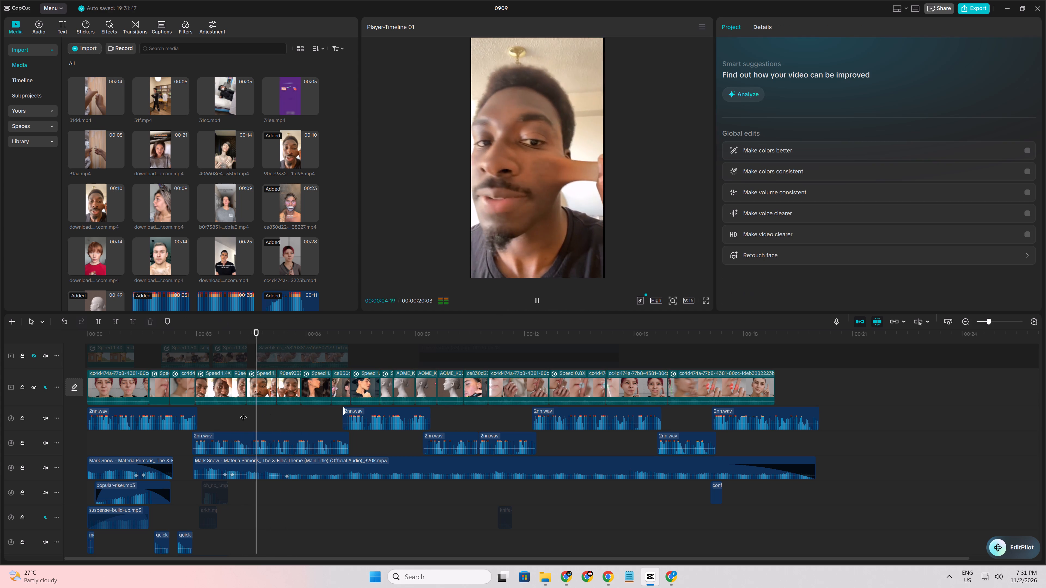
{"action": "key", "text": "space"}
Delete the upper-lip pinch clip from the main track and play back the sequence that follows.
{"action": "left_click", "coordinate": [282, 394]}
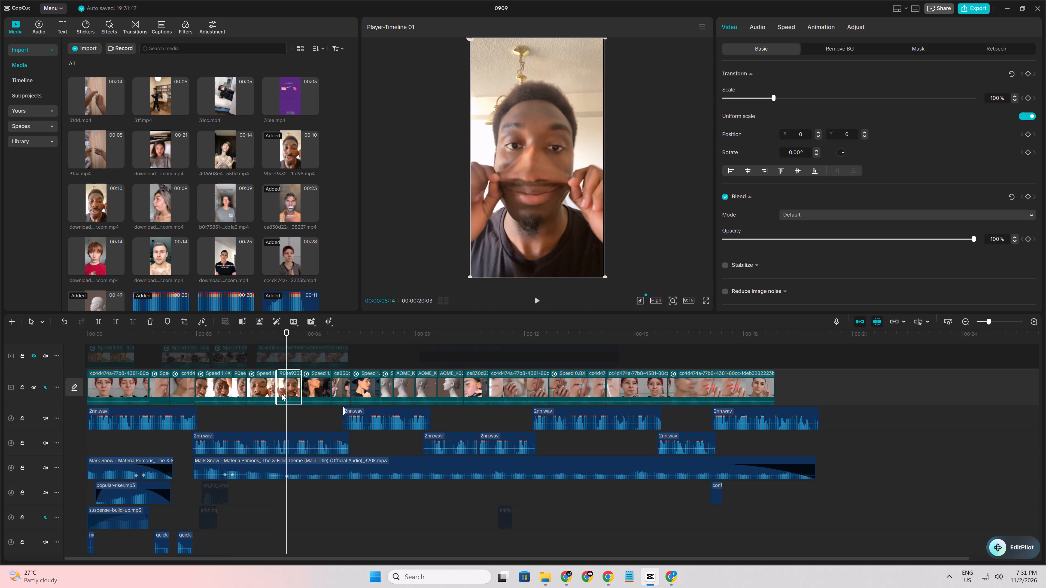
{"action": "key", "text": "Delete"}
{"action": "left_click", "coordinate": [272, 411]}
{"action": "key", "text": "space"}
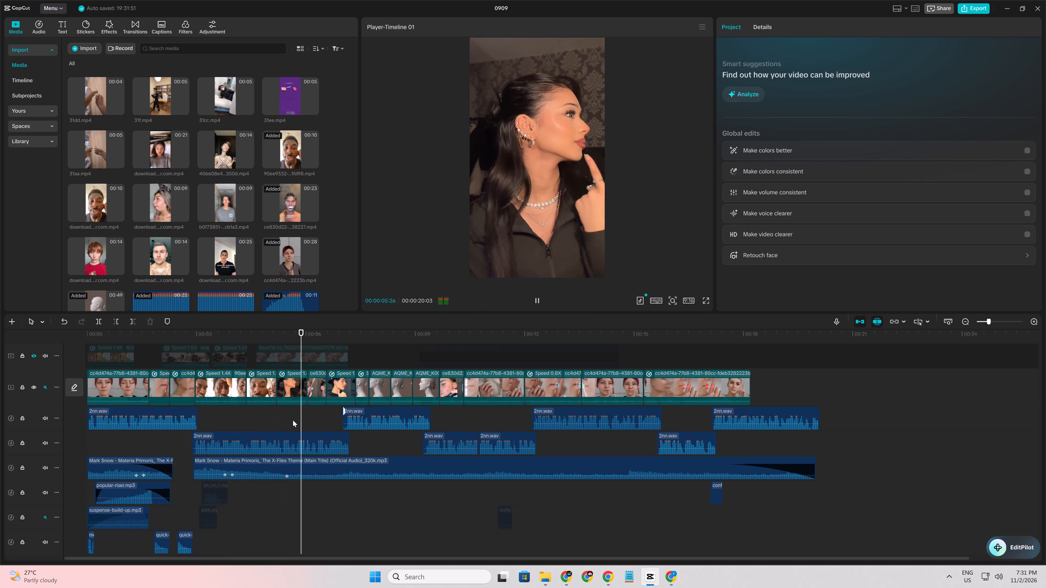
{"action": "scroll", "coordinate": [293, 420], "scroll_direction": "up", "scroll_amount": 9, "text": "ctrl"}
{"action": "key", "text": "space"}
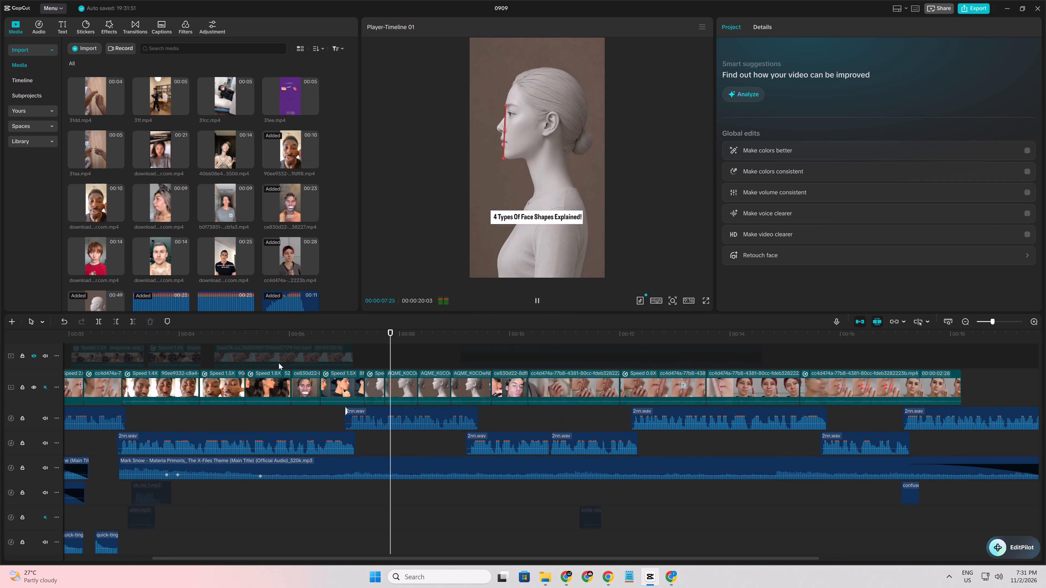
Preview the footage in the media library and insert the 10-second close-up face clip right after the dark-haired woman's side-profile clip.
{"action": "scroll", "coordinate": [249, 253], "scroll_direction": "down", "scroll_amount": 7}
{"action": "left_click", "coordinate": [158, 274]}
{"action": "left_click", "coordinate": [224, 281]}
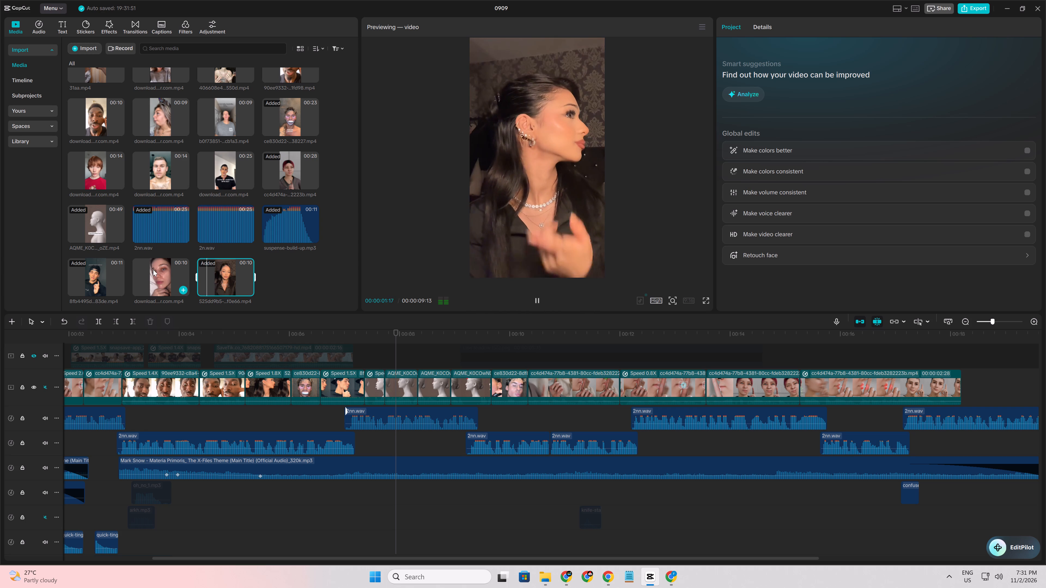
{"action": "left_click", "coordinate": [143, 268]}
{"action": "left_click_drag", "start_coordinate": [145, 273], "coordinate": [293, 392]}
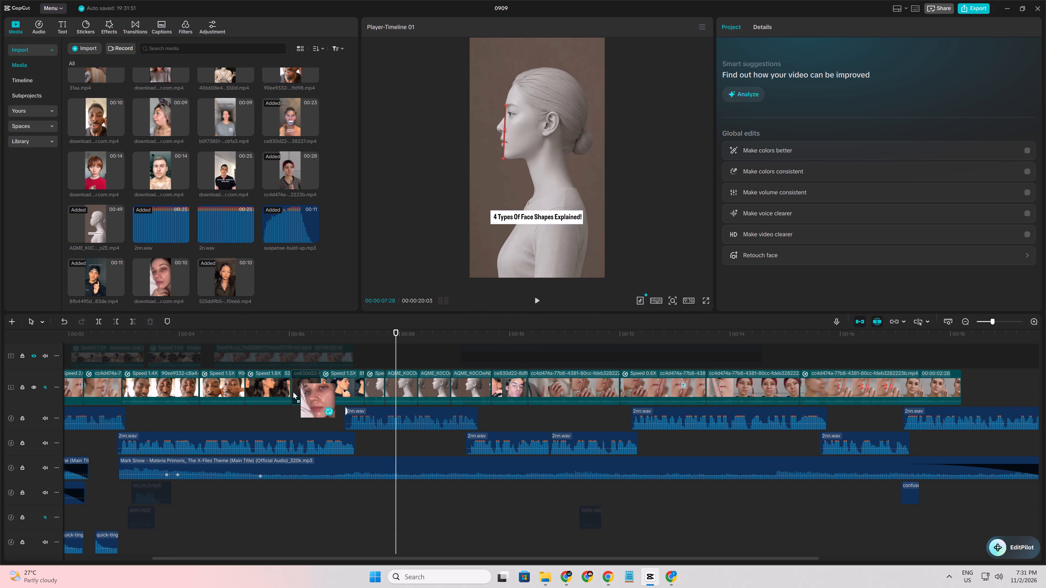
{"action": "left_click_drag", "start_coordinate": [293, 392], "coordinate": [288, 388]}
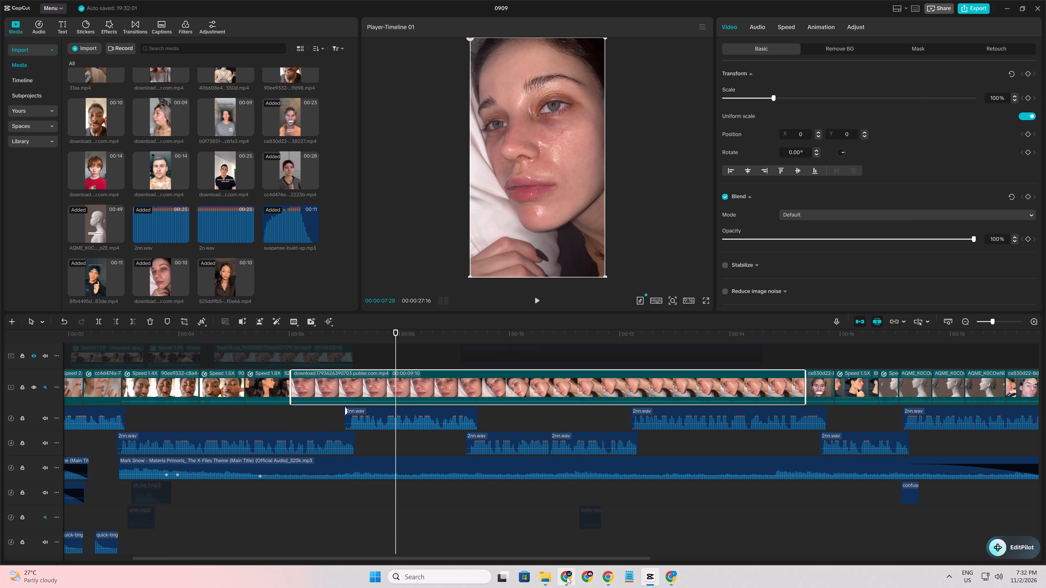
Switch to Chrome and watch the open TikTok videos on the jawline trick and the mewing side profile.
{"action": "left_click", "coordinate": [551, 576]}
{"action": "left_click", "coordinate": [566, 577]}
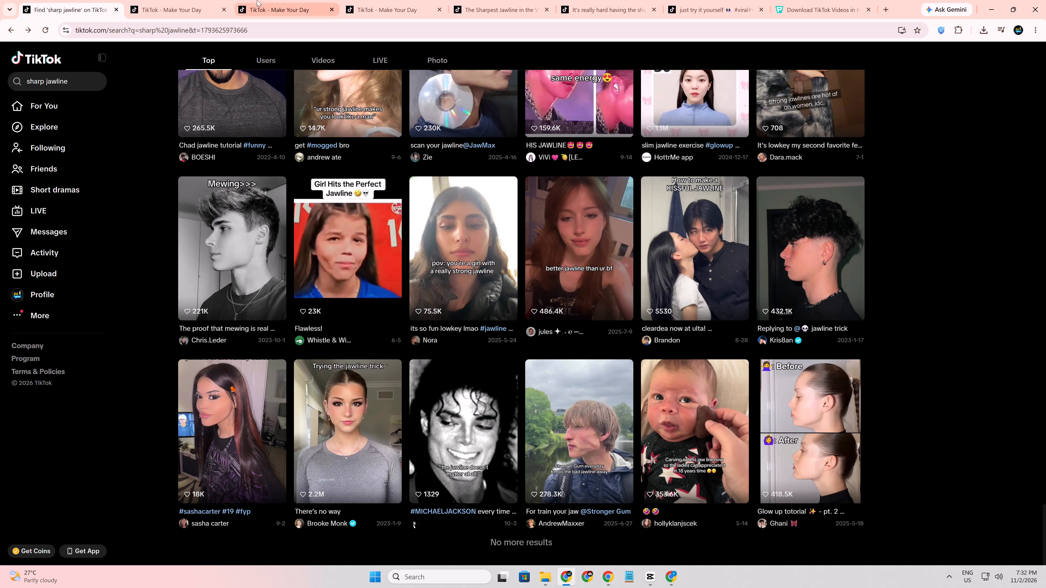
{"action": "left_click", "coordinate": [170, 0]}
{"action": "left_click", "coordinate": [260, 16]}
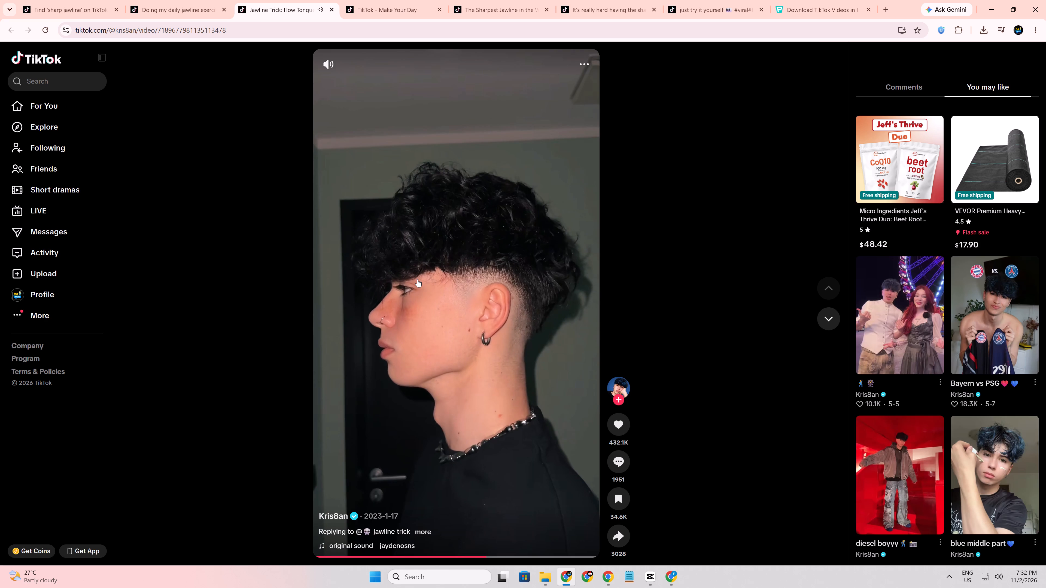
{"action": "left_click", "coordinate": [418, 279]}
{"action": "left_click", "coordinate": [407, 14]}
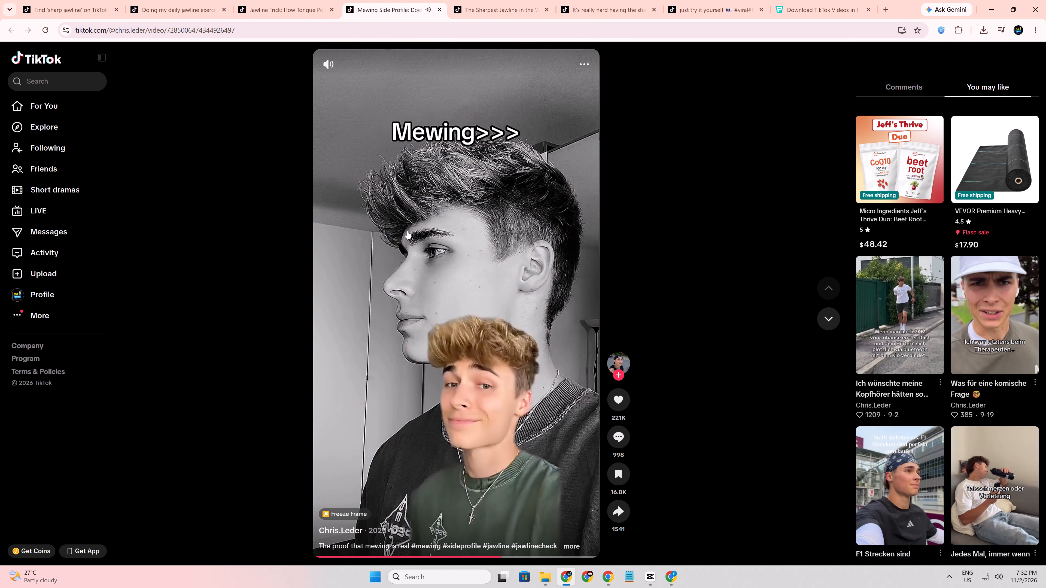
{"action": "left_click", "coordinate": [407, 231]}
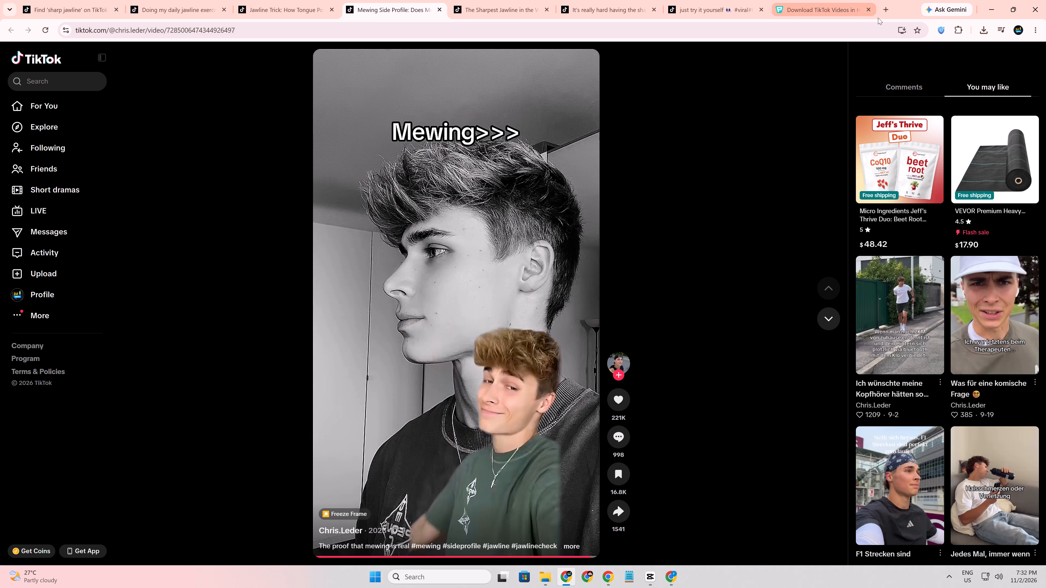
Search YouTube for "jawline trick" and open the "How to Get a More Defined Jawline" and "HOW TO GET A JAWLINE INSTANTLY" Shorts in new tabs.
{"action": "left_click", "coordinate": [889, 12]}
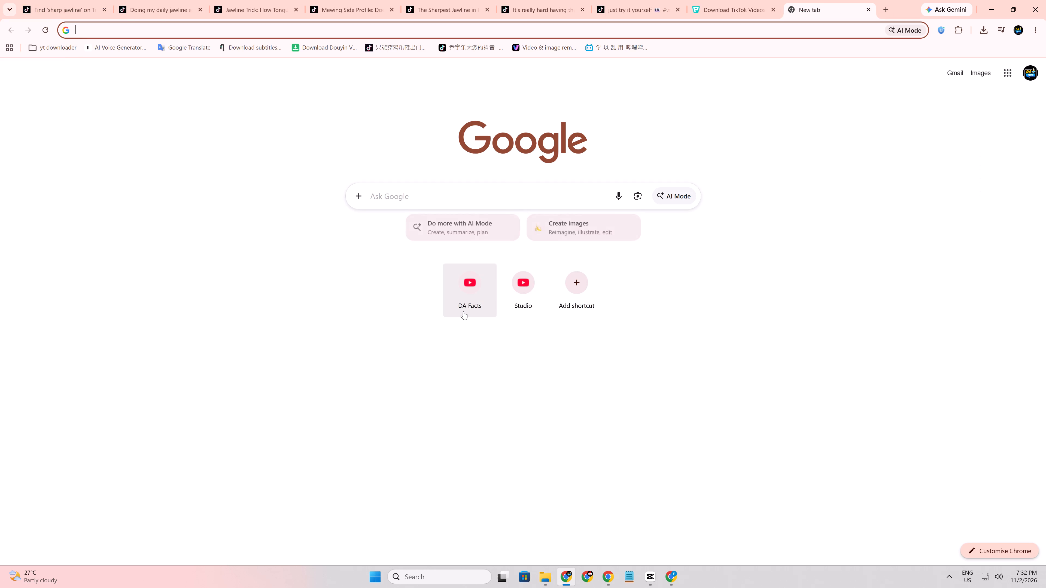
{"action": "left_click", "coordinate": [463, 311]}
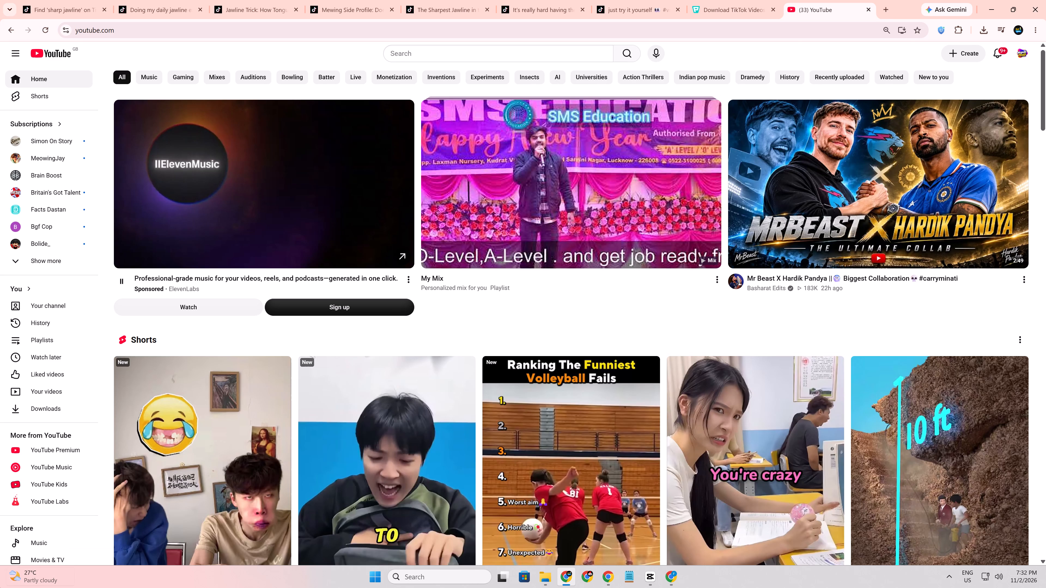
{"action": "left_click", "coordinate": [448, 54]}
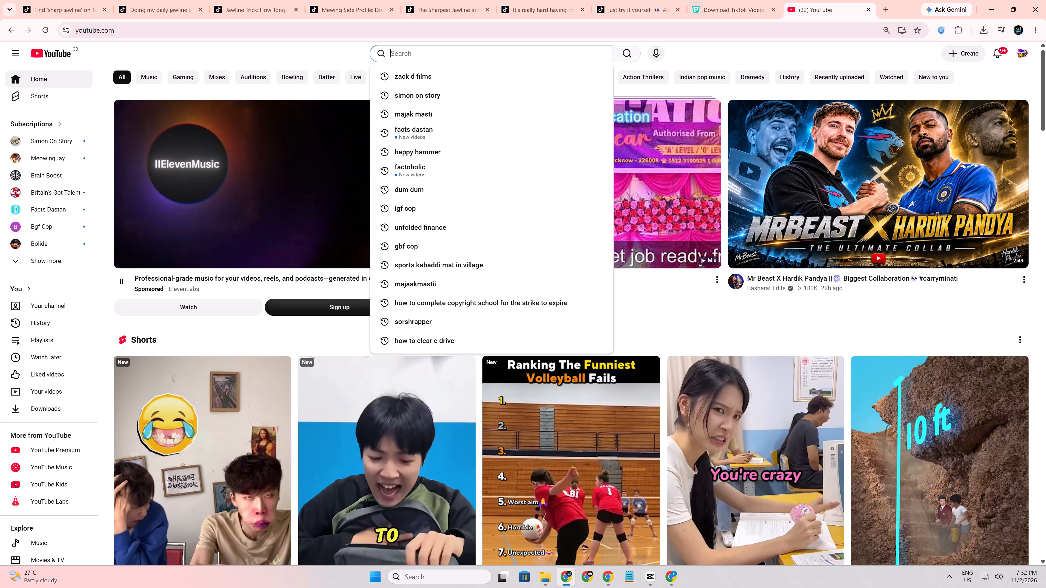
{"action": "type", "text": "jawline trick"}
{"action": "key", "text": "Return"}
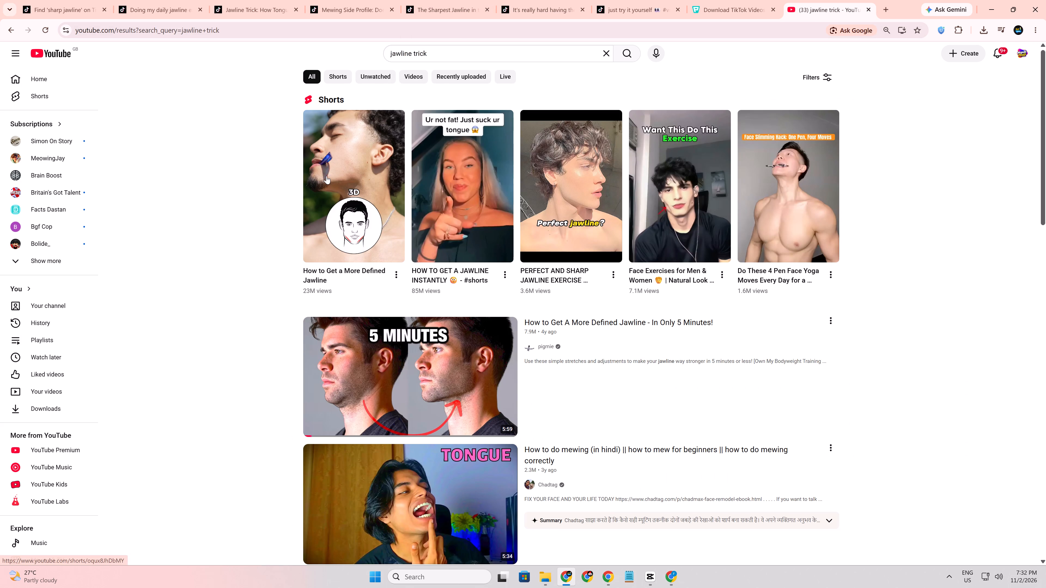
{"action": "middle_click", "coordinate": [326, 176]}
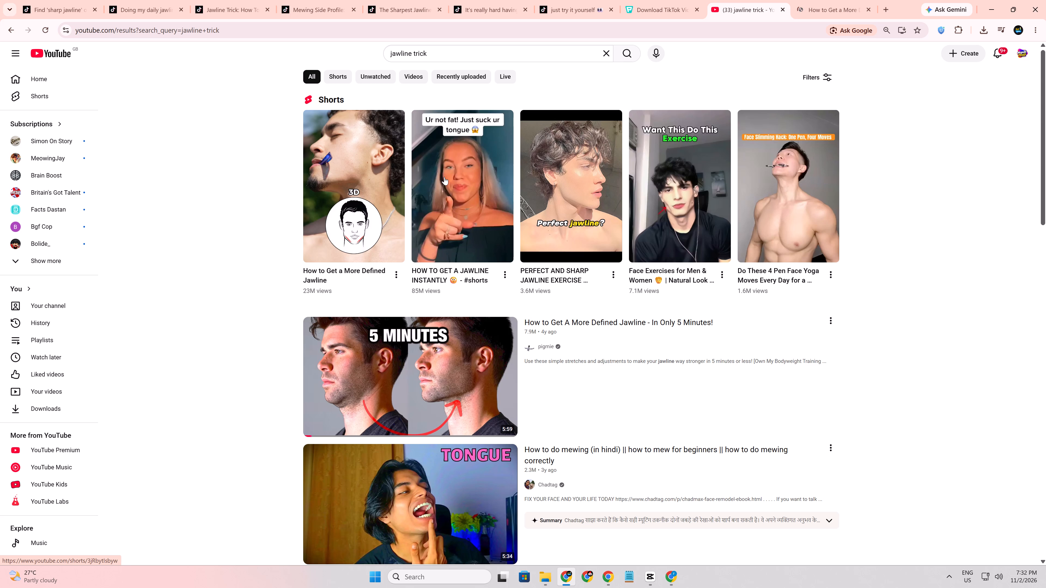
{"action": "middle_click", "coordinate": [444, 177]}
Change the YouTube search to "jow to jawline trick" and run it.
{"action": "left_click", "coordinate": [409, 50]}
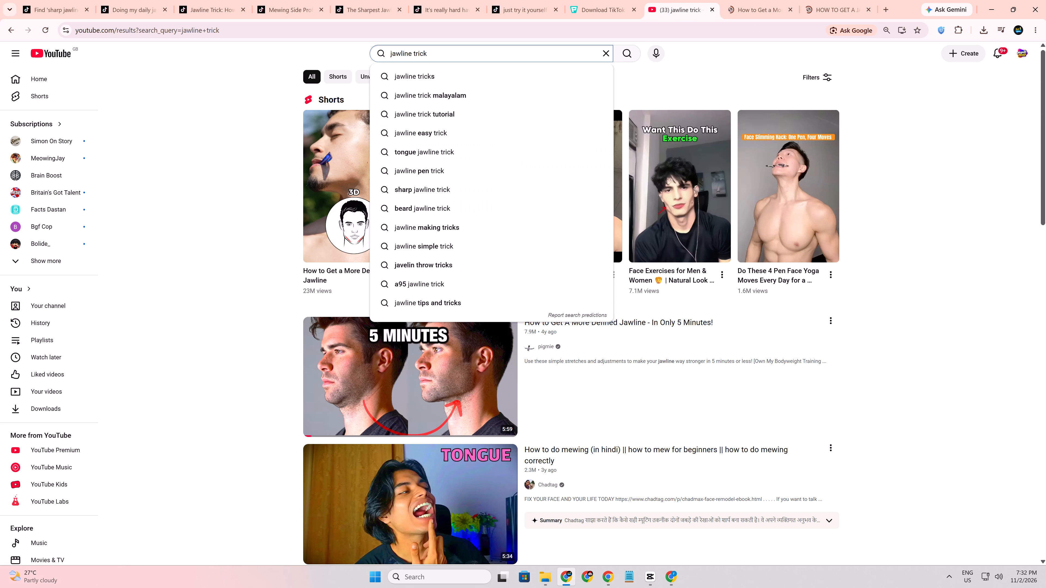
{"action": "key", "text": "Left"}
{"action": "key", "text": "Left"}
{"action": "key", "text": "Left"}
{"action": "key", "text": "Left"}
{"action": "key", "text": "Left"}
{"action": "key", "text": "Left"}
{"action": "key", "text": "Left"}
{"action": "key", "text": "Left"}
{"action": "key", "text": "Left"}
{"action": "key", "text": "Left"}
{"action": "key", "text": "Left"}
{"action": "type", "text": "jow to"}
{"action": "key", "text": "space"}
{"action": "key", "text": "Return"}
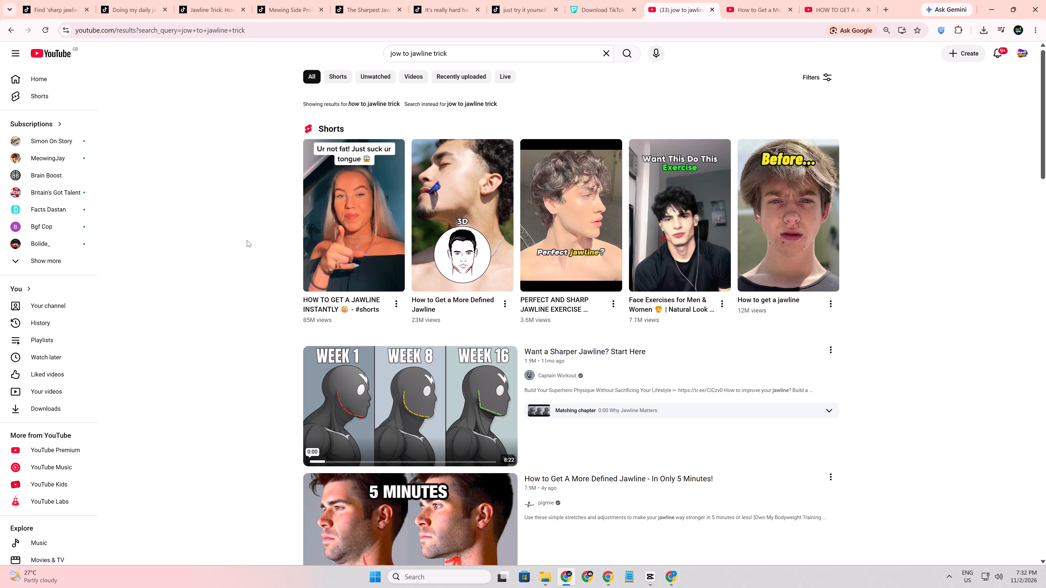
Browse the search results for jawline footage and open the "Jawline trainer" Short in a new tab.
{"action": "scroll", "coordinate": [428, 257], "scroll_direction": "down", "scroll_amount": 2}
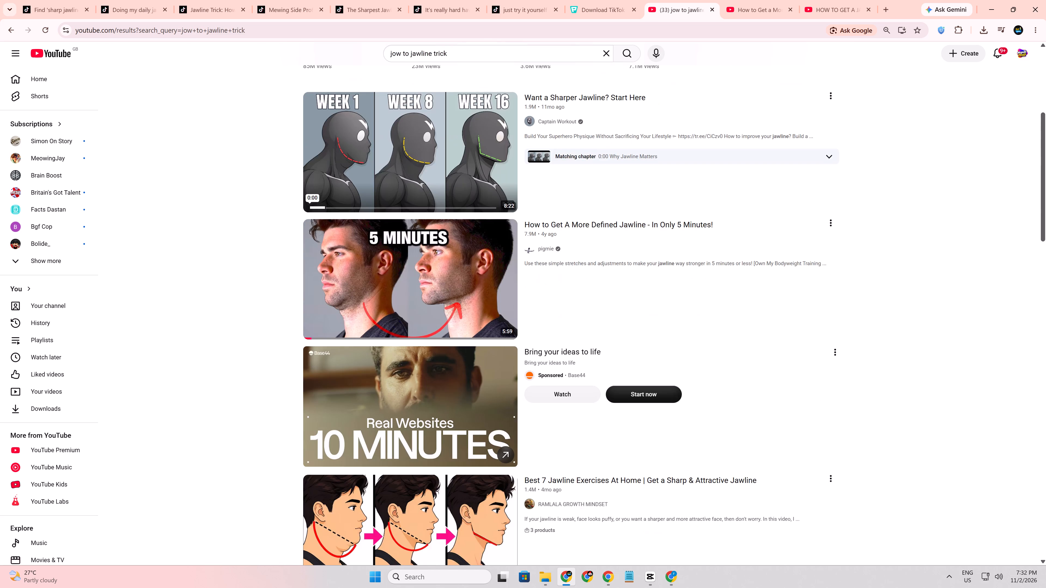
{"action": "scroll", "coordinate": [449, 262], "scroll_direction": "down", "scroll_amount": 4}
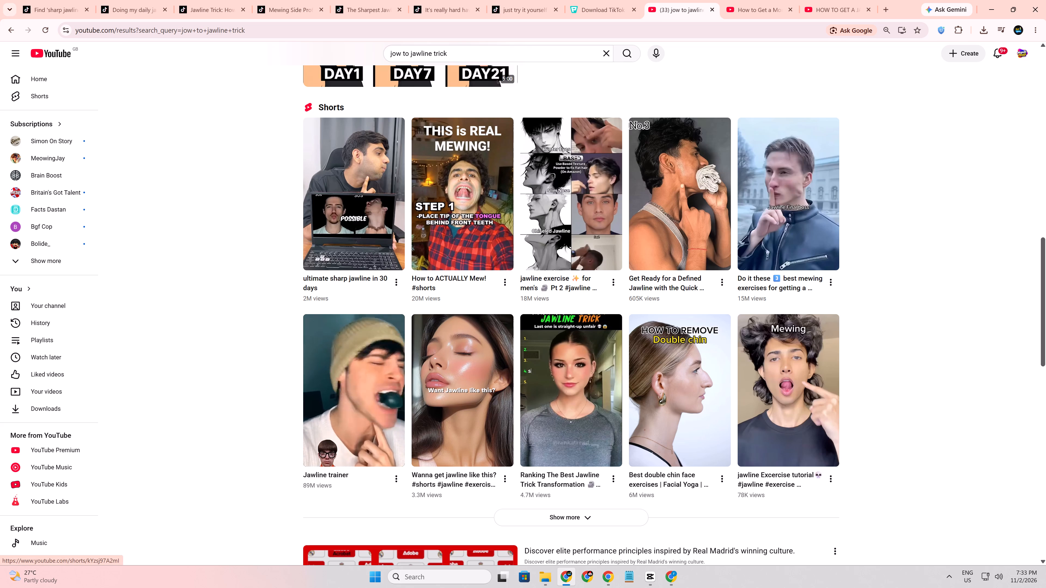
{"action": "middle_click", "coordinate": [347, 382]}
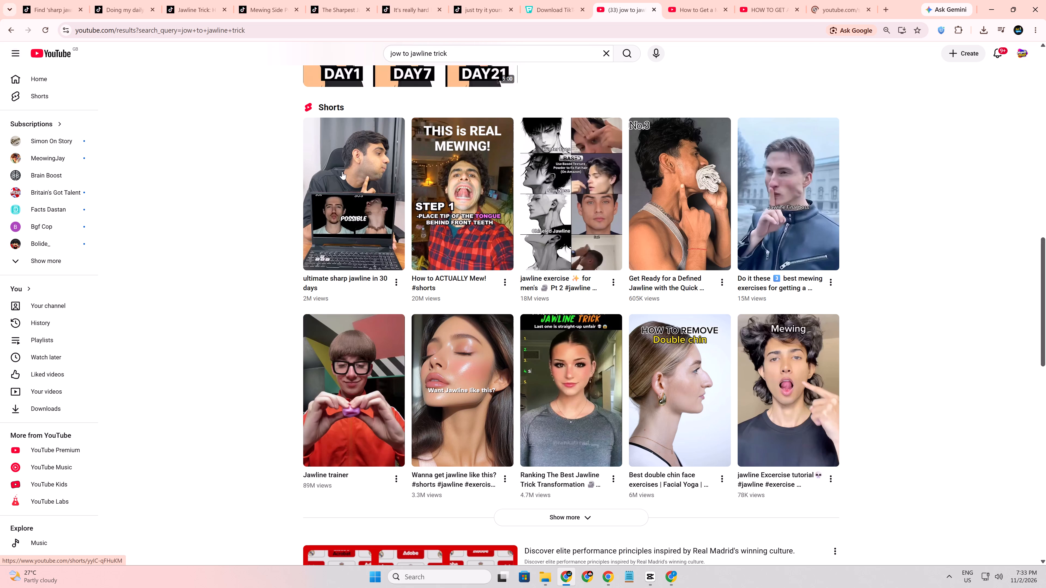
{"action": "scroll", "coordinate": [350, 189], "scroll_direction": "up", "scroll_amount": 2}
{"action": "scroll", "coordinate": [353, 320], "scroll_direction": "up", "scroll_amount": 2}
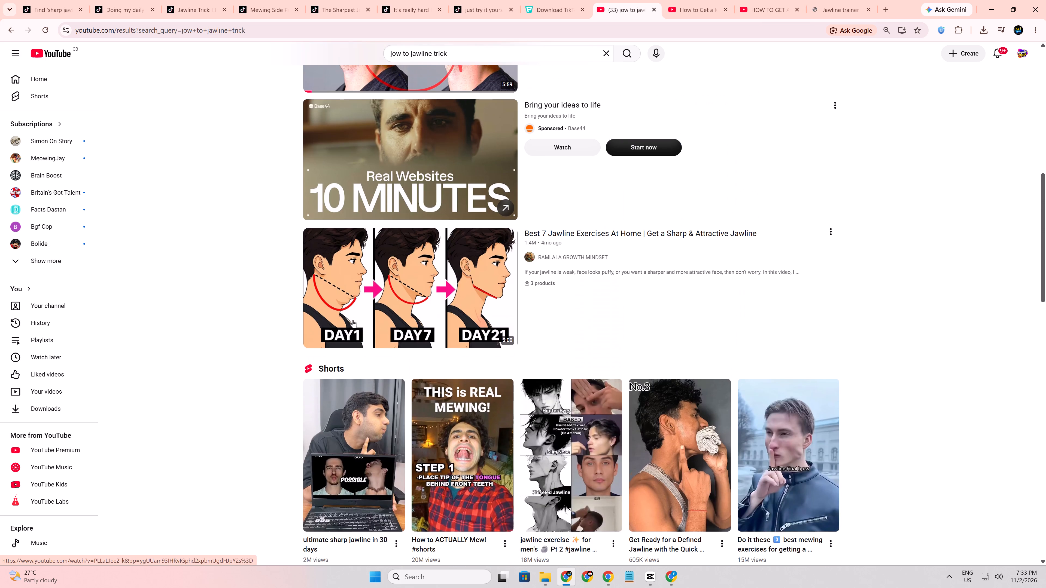
{"action": "scroll", "coordinate": [353, 320], "scroll_direction": "up", "scroll_amount": 4}
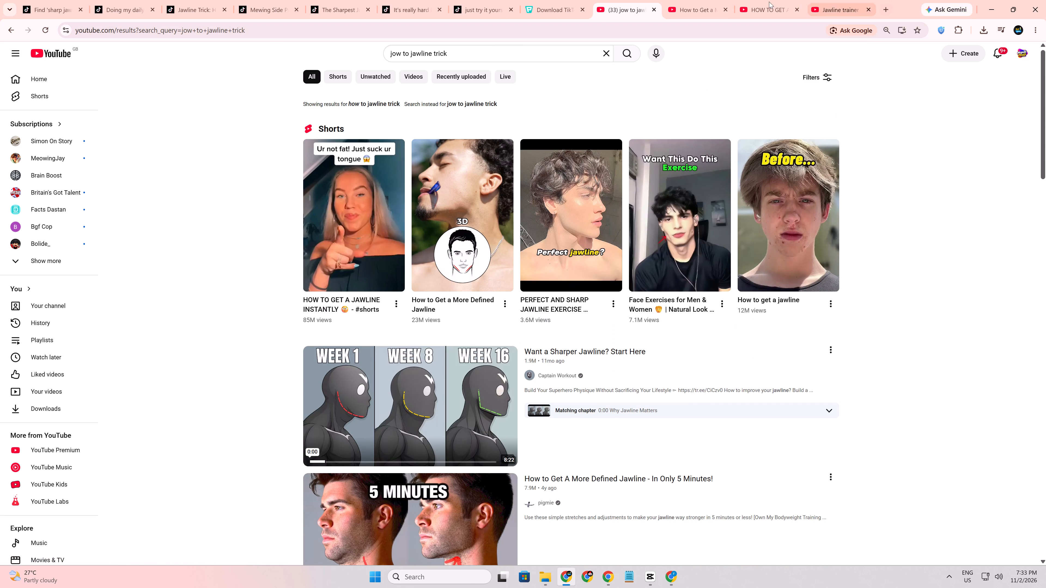
Watch the "More Defined Jawline" and "JAWLINE INSTANTLY" Shorts, then close all three opened Shorts tabs.
{"action": "left_click", "coordinate": [702, 2]}
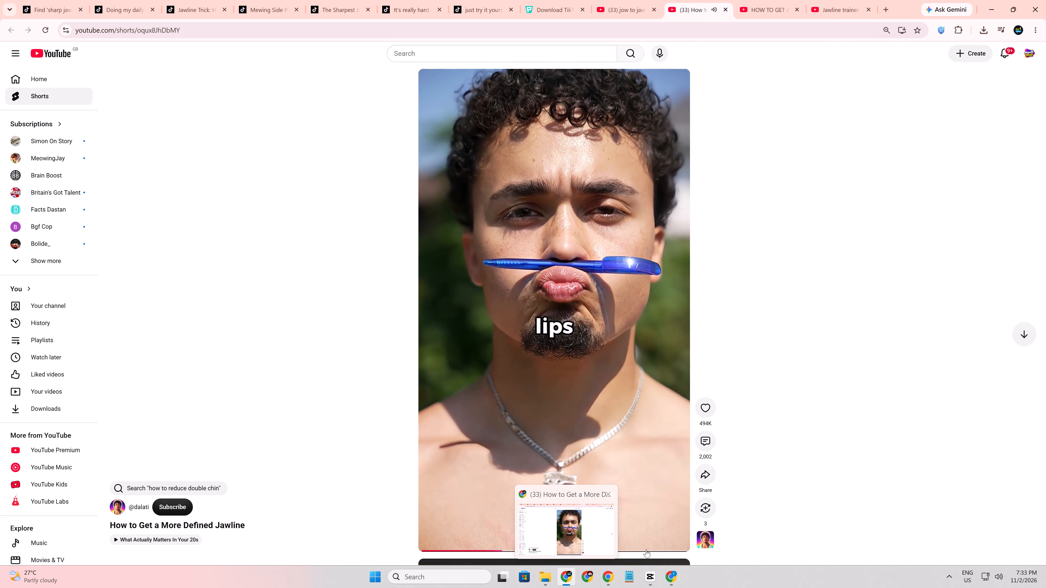
{"action": "left_click", "coordinate": [632, 550]}
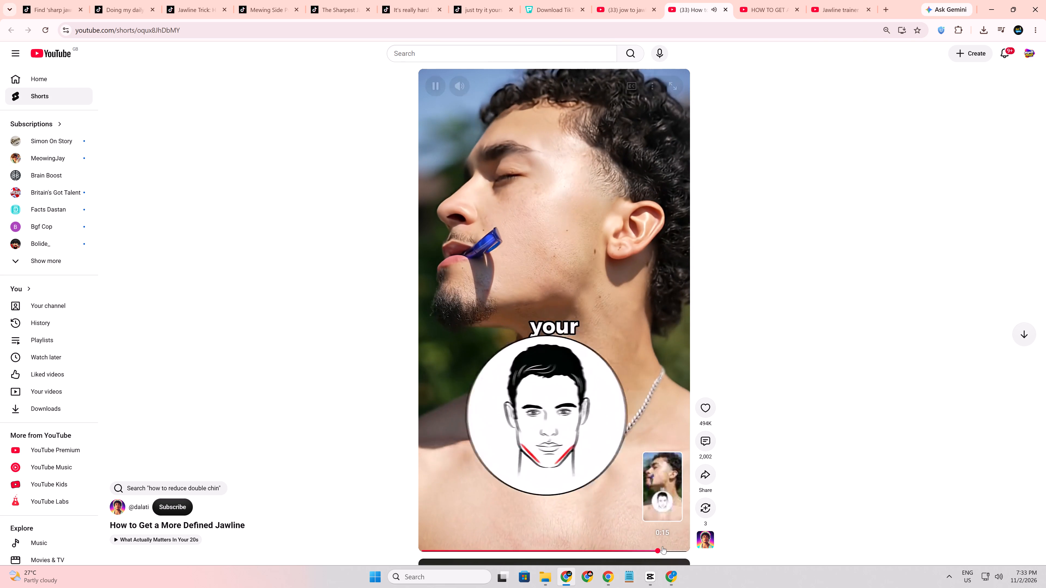
{"action": "left_click", "coordinate": [627, 369]}
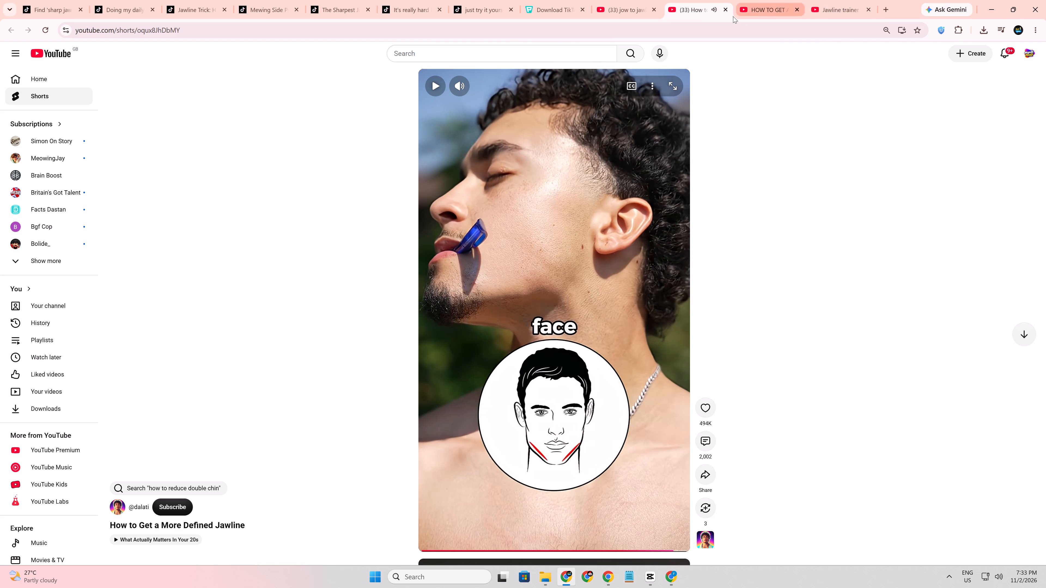
{"action": "middle_click", "coordinate": [700, 5]}
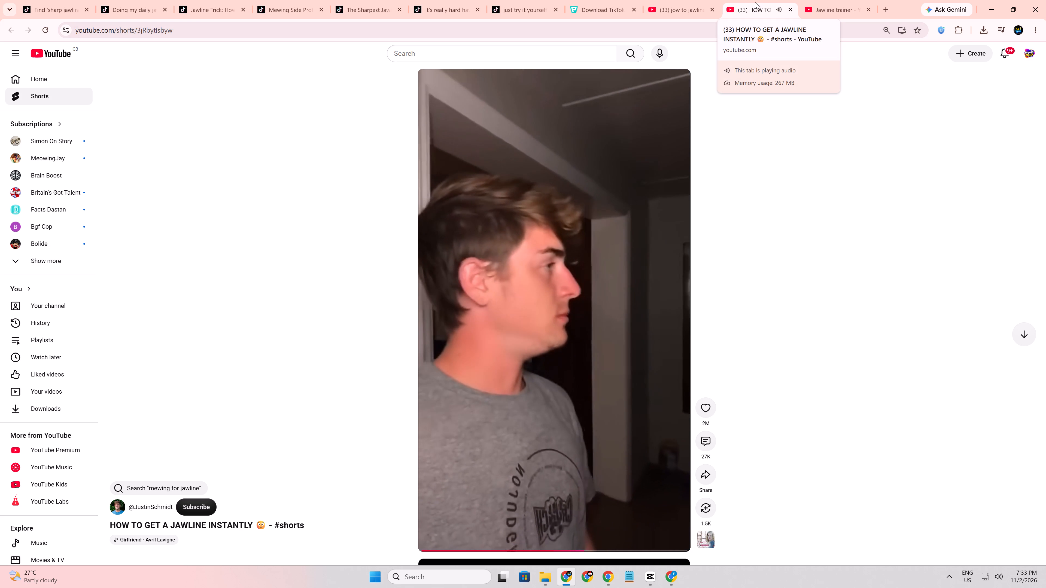
{"action": "middle_click", "coordinate": [755, 2]}
{"action": "middle_click", "coordinate": [755, 2]}
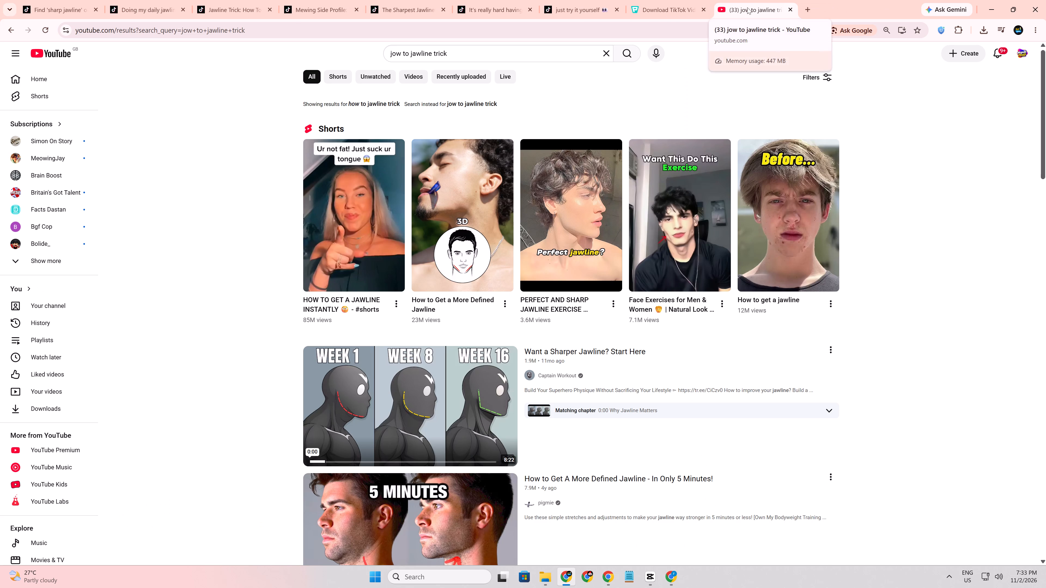
Open the "Jawline trainer" Short from the search results, rewind it slightly, and pause on the man biting the trainer.
{"action": "left_click", "coordinate": [747, 7]}
{"action": "scroll", "coordinate": [576, 306], "scroll_direction": "down", "scroll_amount": 8}
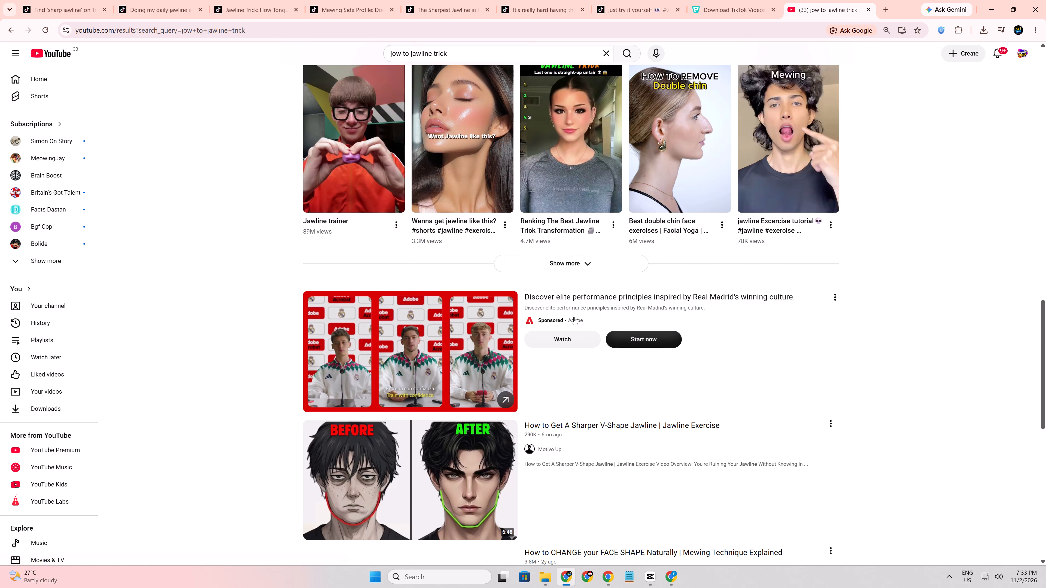
{"action": "left_click", "coordinate": [345, 155]}
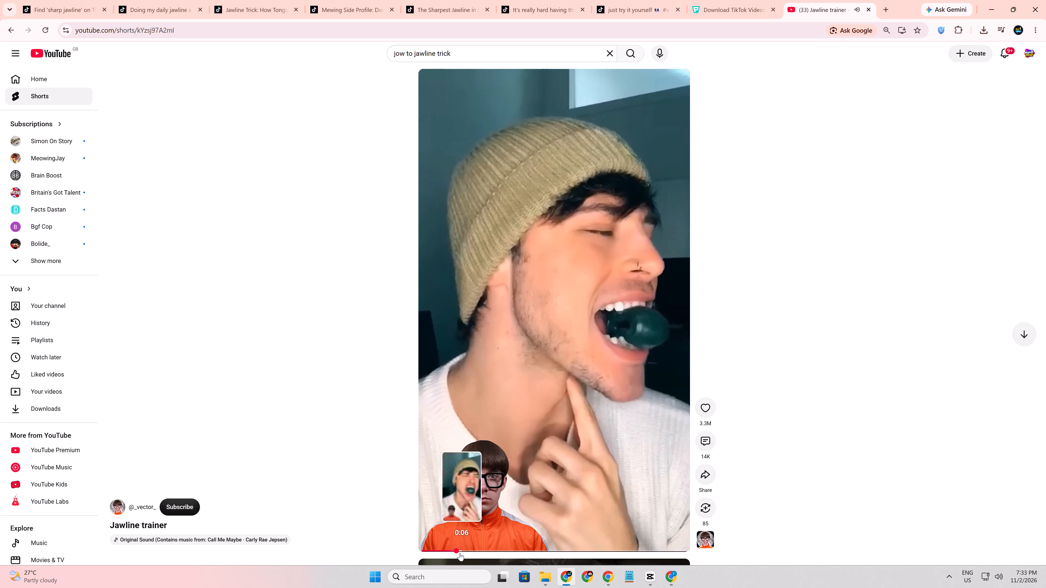
{"action": "left_click_drag", "start_coordinate": [454, 552], "coordinate": [448, 552]}
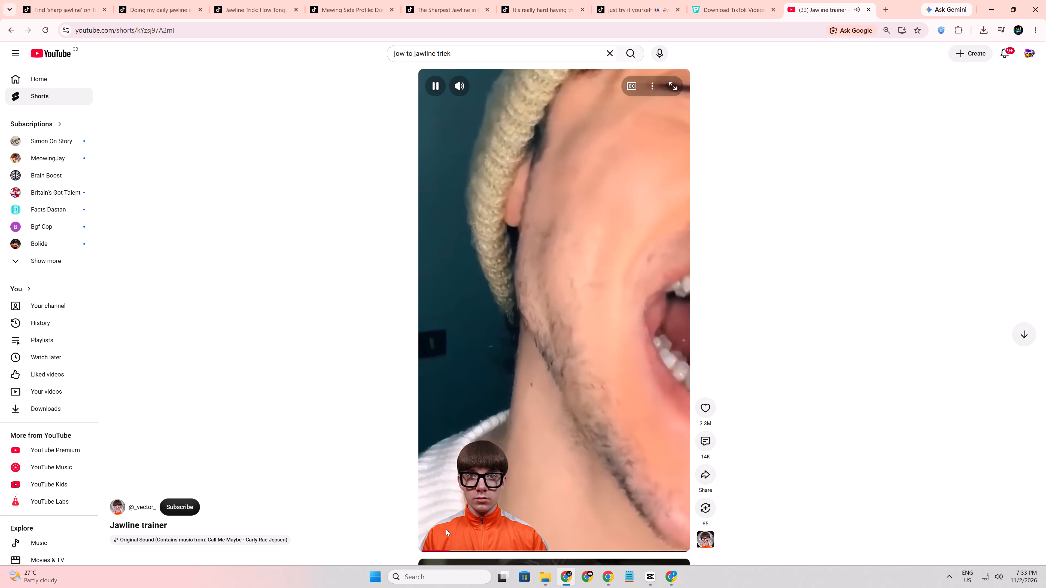
{"action": "left_click", "coordinate": [493, 338]}
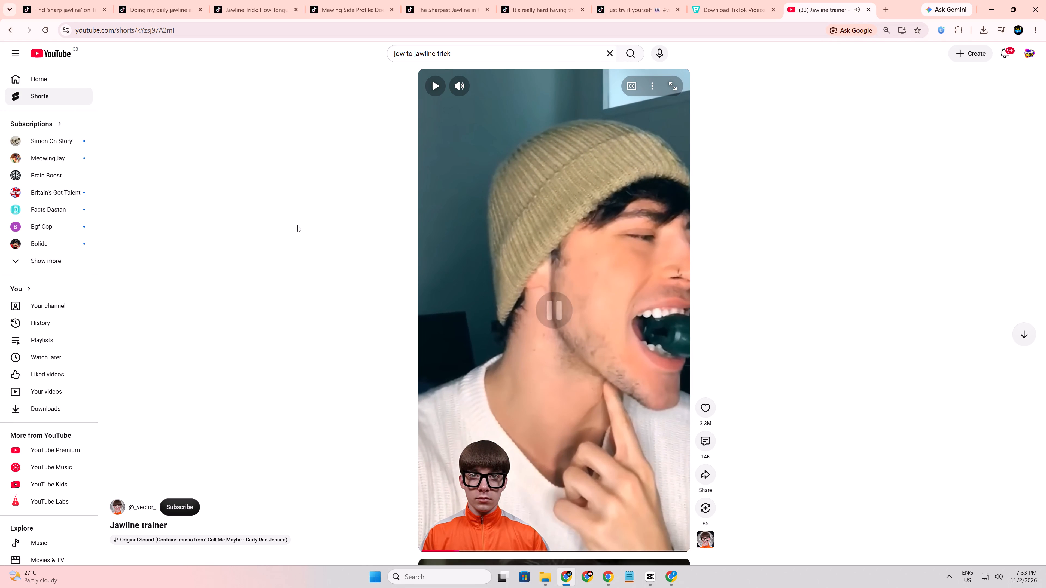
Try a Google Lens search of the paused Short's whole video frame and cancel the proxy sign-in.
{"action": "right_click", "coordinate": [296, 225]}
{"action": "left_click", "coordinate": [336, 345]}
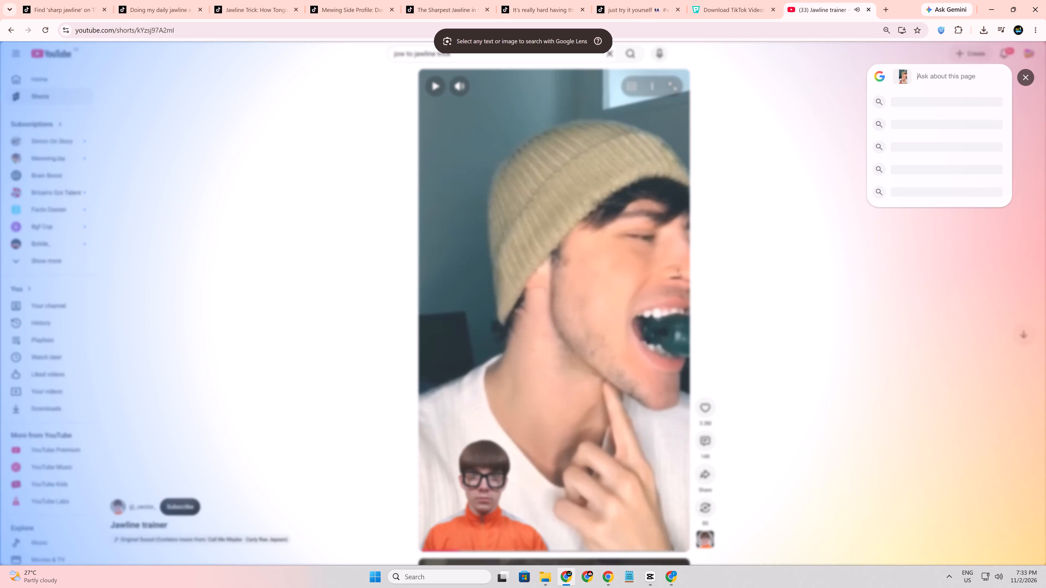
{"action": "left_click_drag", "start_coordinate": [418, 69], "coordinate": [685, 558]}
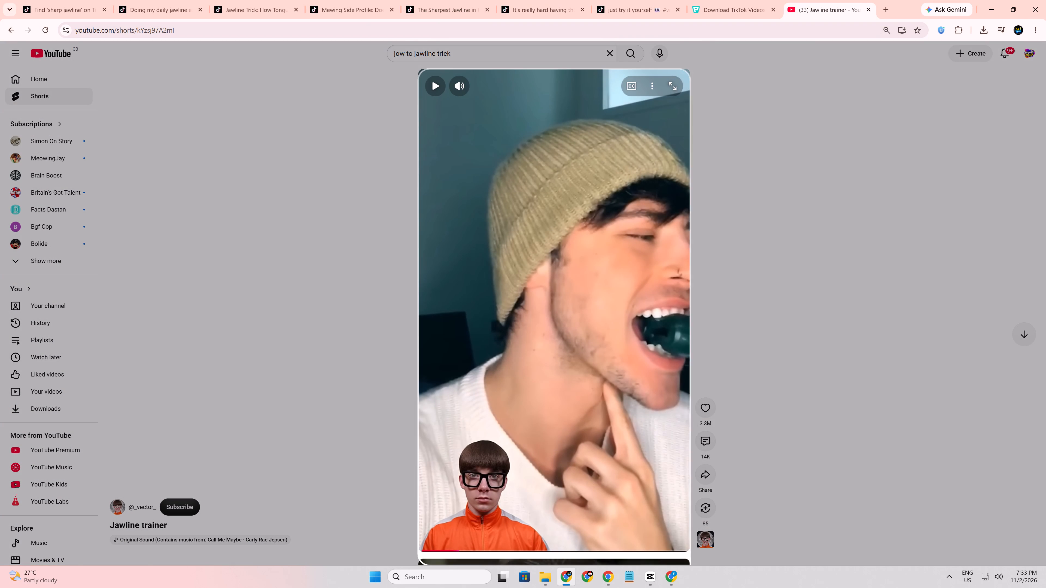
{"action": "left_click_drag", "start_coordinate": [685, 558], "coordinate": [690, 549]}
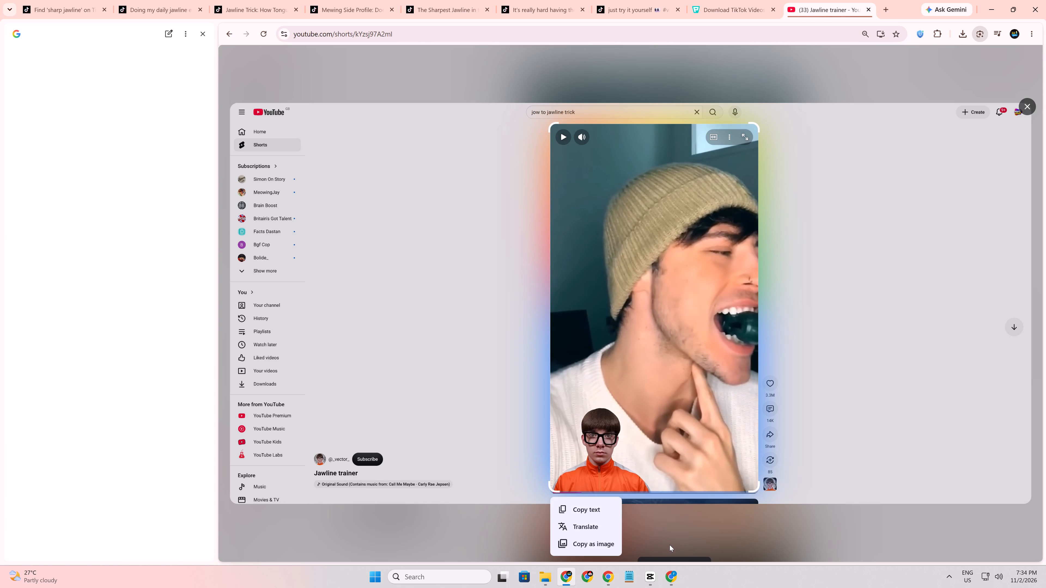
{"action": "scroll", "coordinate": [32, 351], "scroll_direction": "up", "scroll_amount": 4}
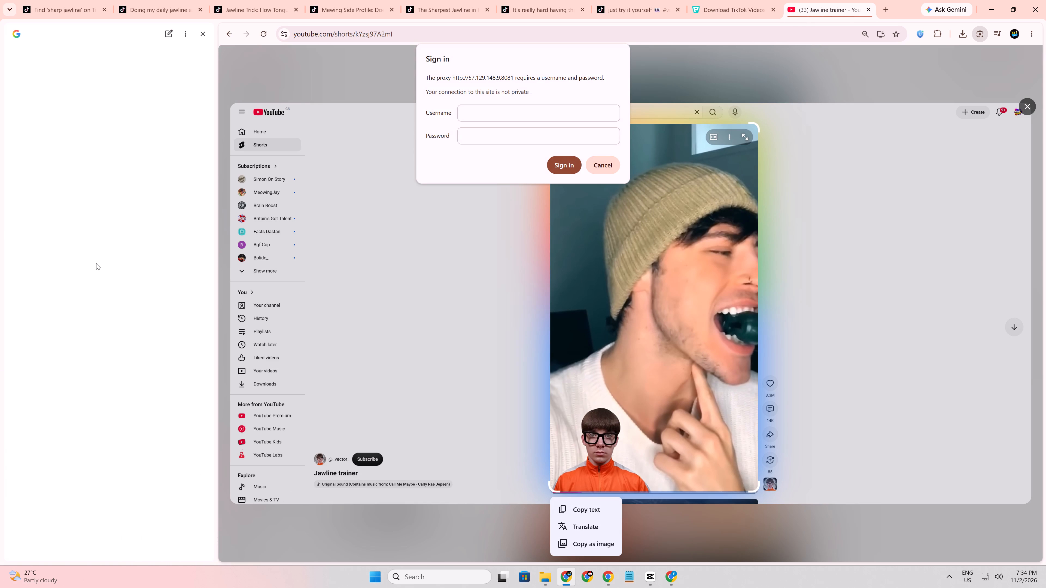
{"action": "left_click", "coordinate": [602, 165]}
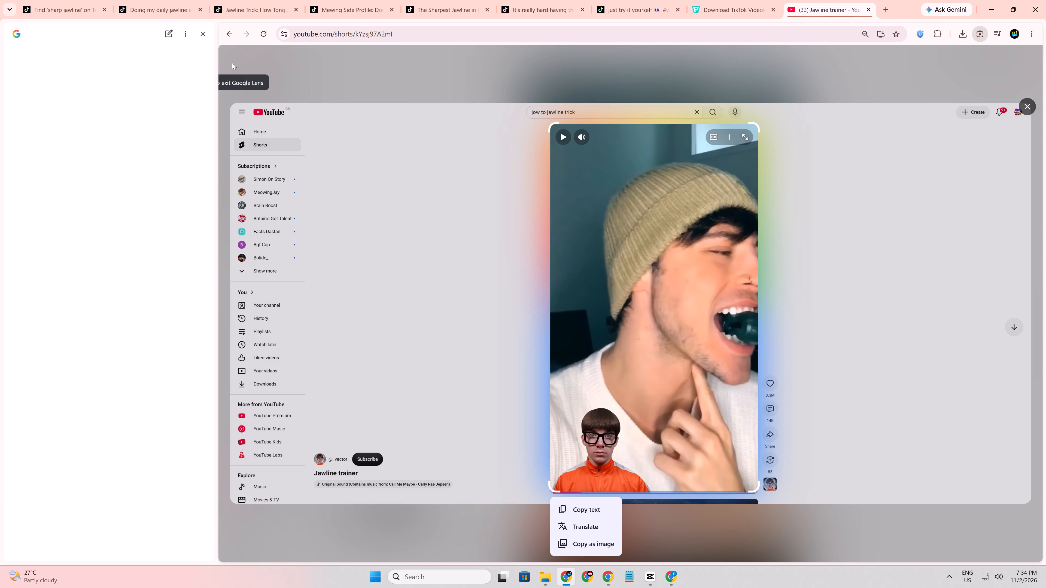
Copy the "Jawline trainer" Short's URL and open it in the other Chrome window, replacing the Myinstants page.
{"action": "triple_click", "coordinate": [310, 30]}
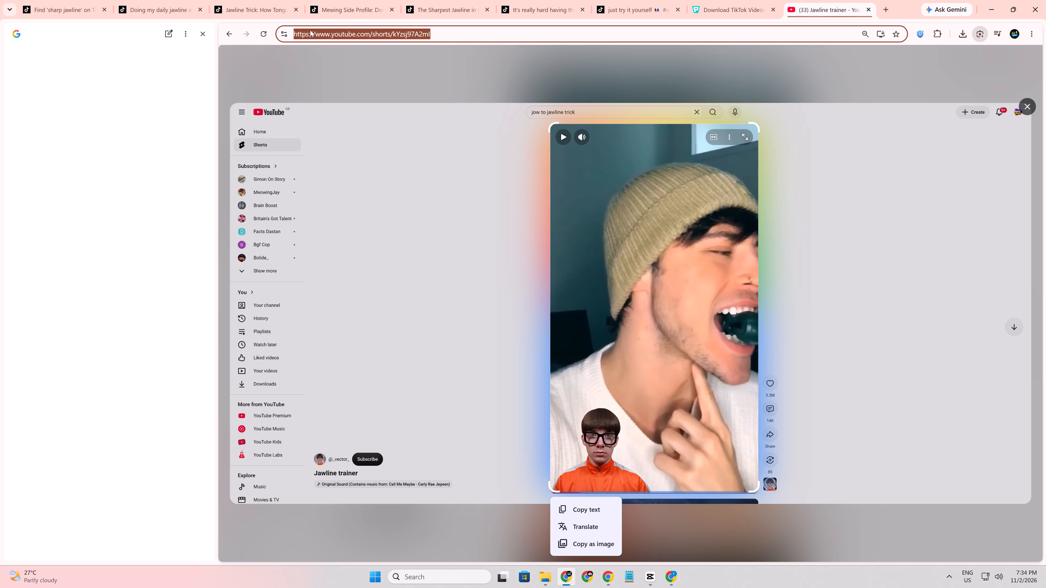
{"action": "key", "text": "ctrl+c"}
{"action": "left_click", "coordinate": [603, 571]}
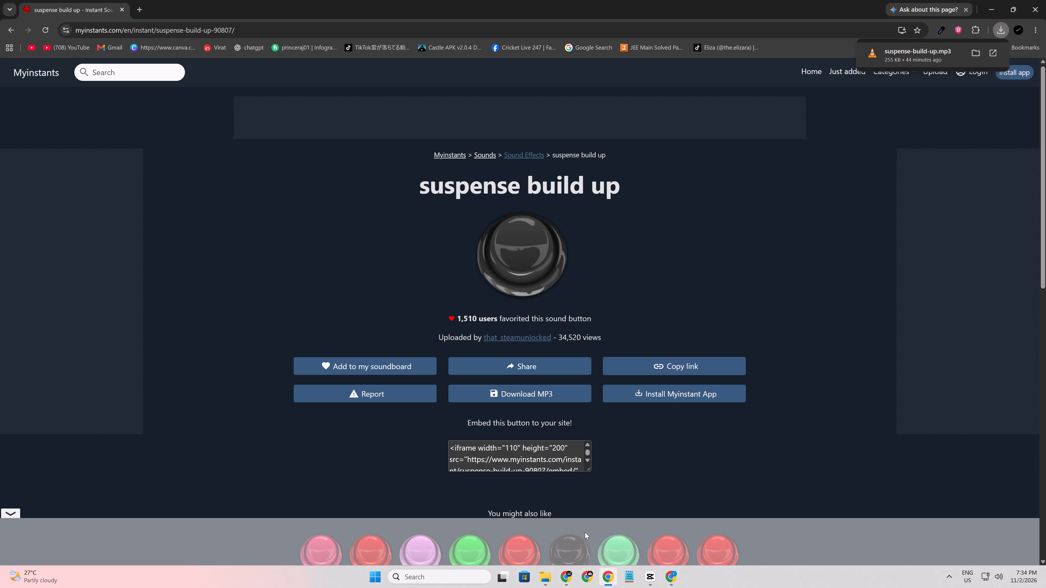
{"action": "triple_click", "coordinate": [139, 31]}
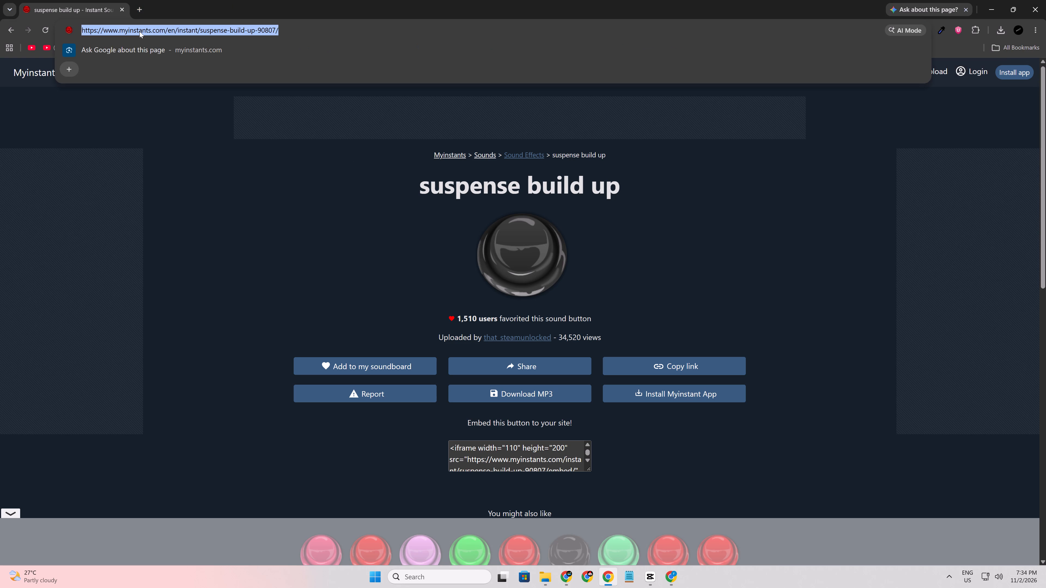
{"action": "key", "text": "ctrl+v"}
{"action": "key", "text": "Return"}
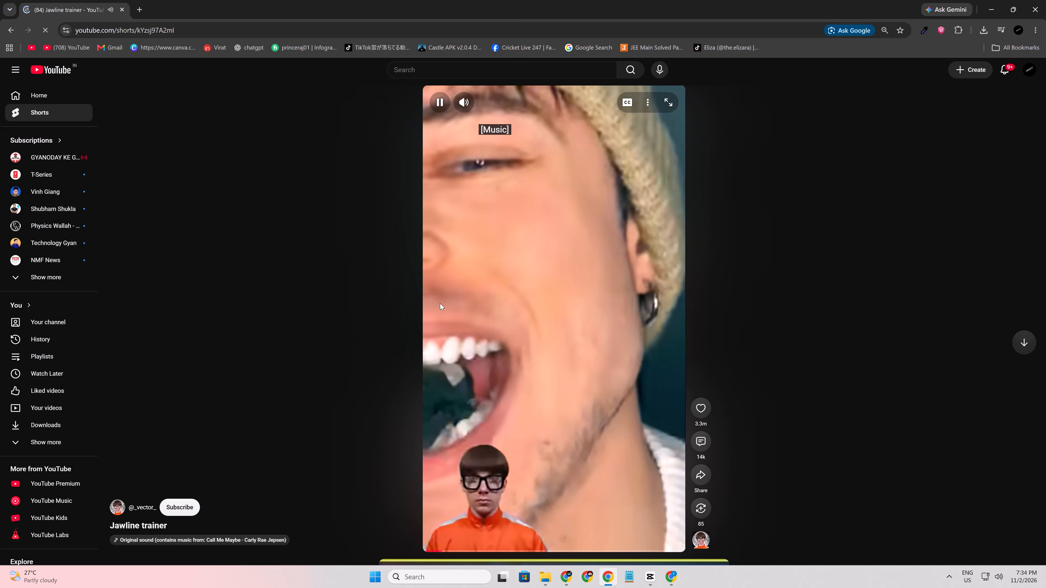
Pause the Short at its very beginning and search the full video frame with Google Lens for the original source.
{"action": "left_click", "coordinate": [440, 303]}
{"action": "left_click_drag", "start_coordinate": [448, 549], "coordinate": [439, 551]}
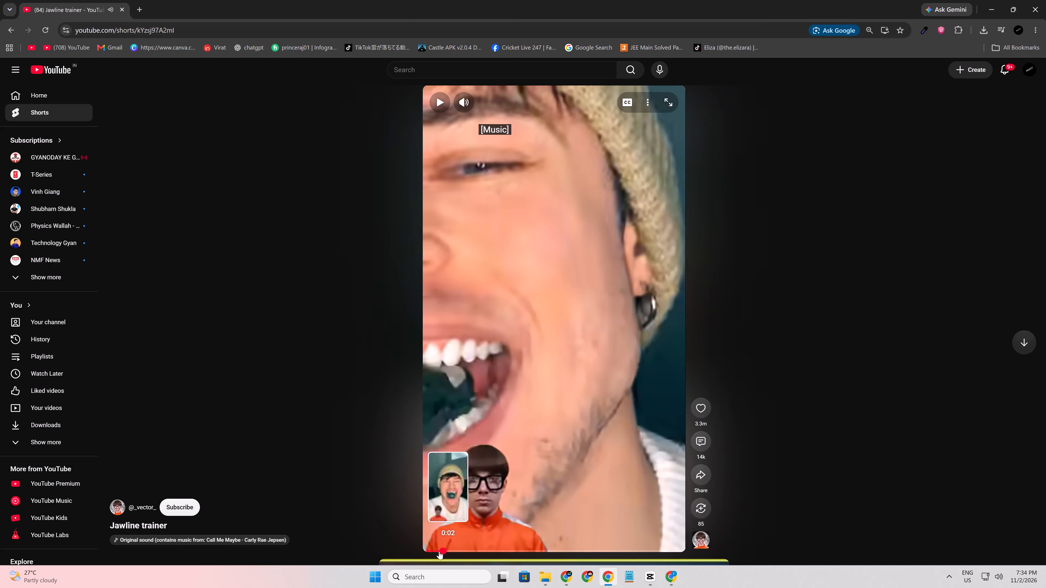
{"action": "left_click_drag", "start_coordinate": [439, 551], "coordinate": [424, 554]}
{"action": "right_click", "coordinate": [365, 233]}
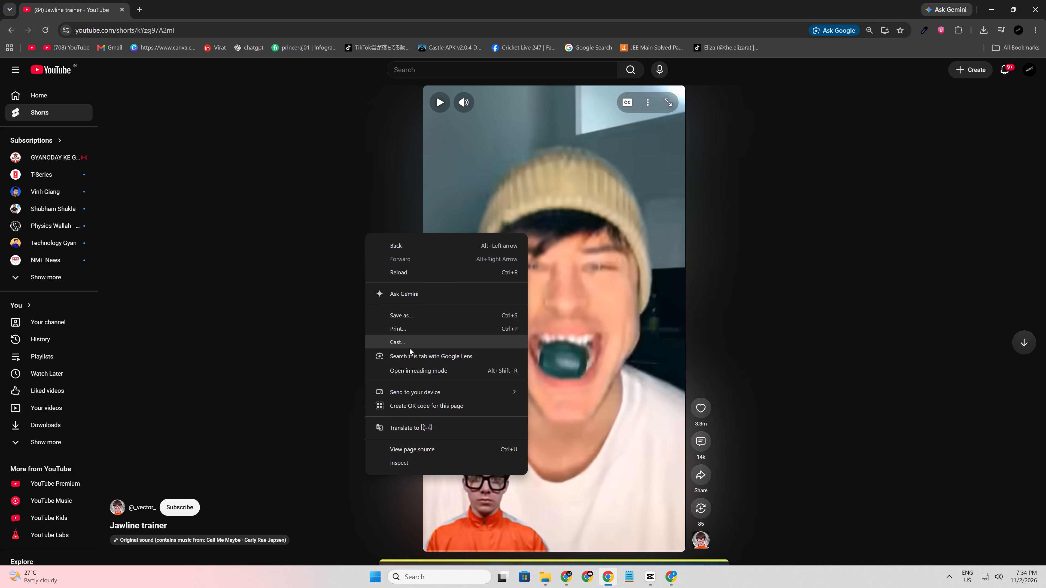
{"action": "left_click", "coordinate": [409, 348]}
{"action": "right_click", "coordinate": [318, 238]}
{"action": "left_click", "coordinate": [383, 357]}
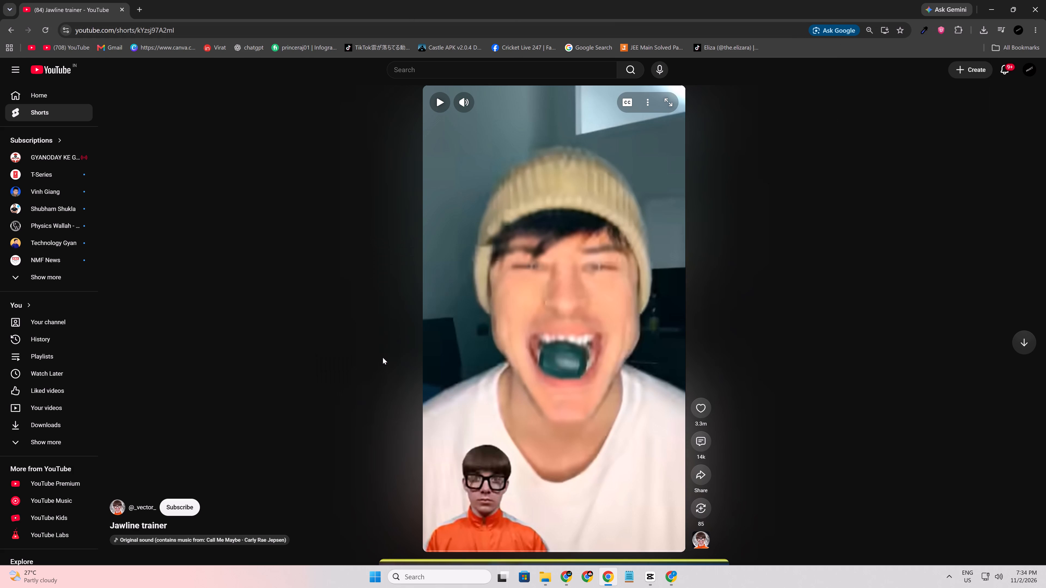
{"action": "left_click_drag", "start_coordinate": [425, 82], "coordinate": [669, 587]}
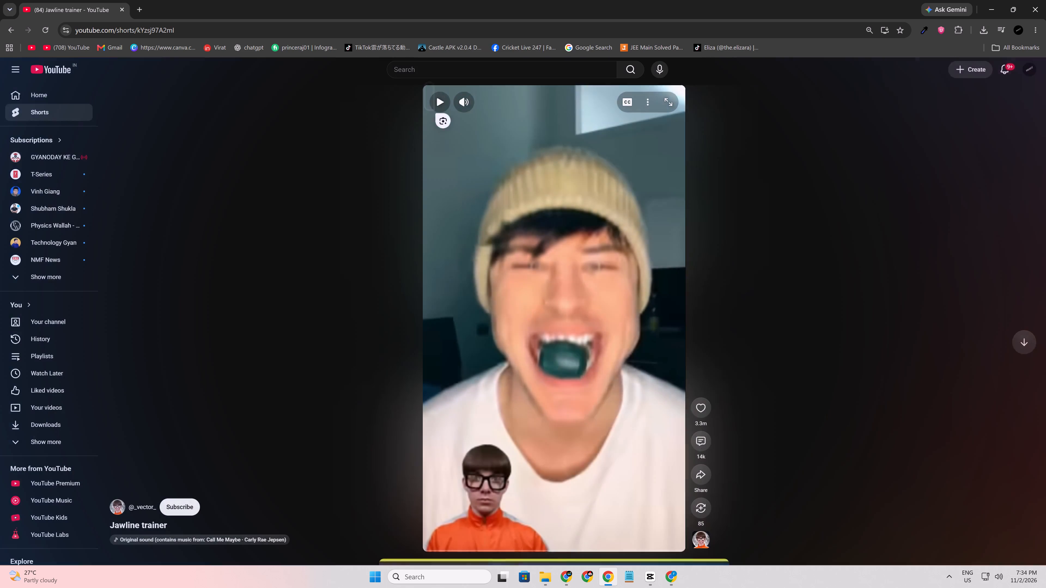
{"action": "left_click_drag", "start_coordinate": [669, 587], "coordinate": [682, 532]}
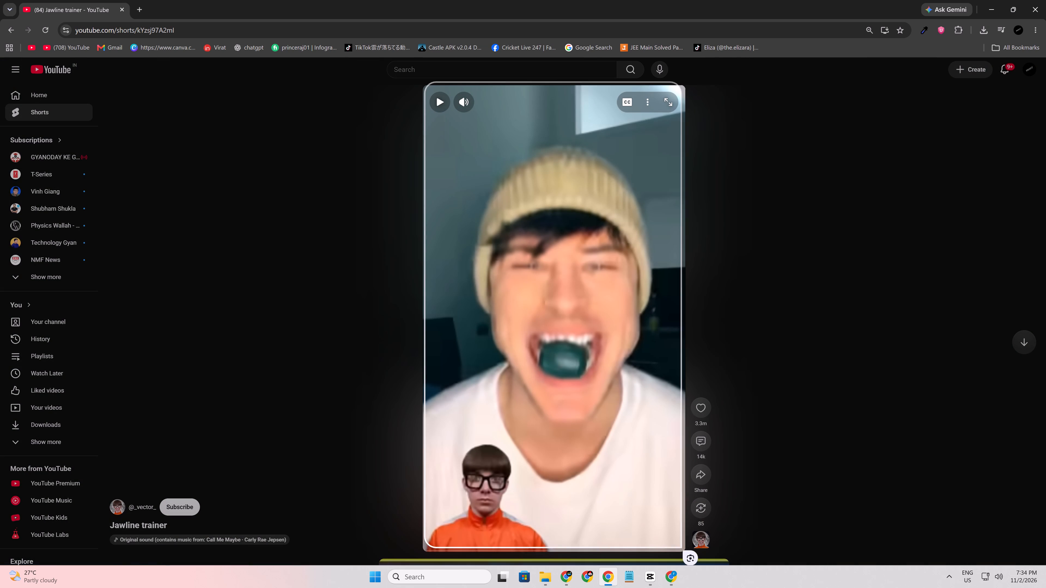
{"action": "left_click_drag", "start_coordinate": [682, 532], "coordinate": [687, 422]}
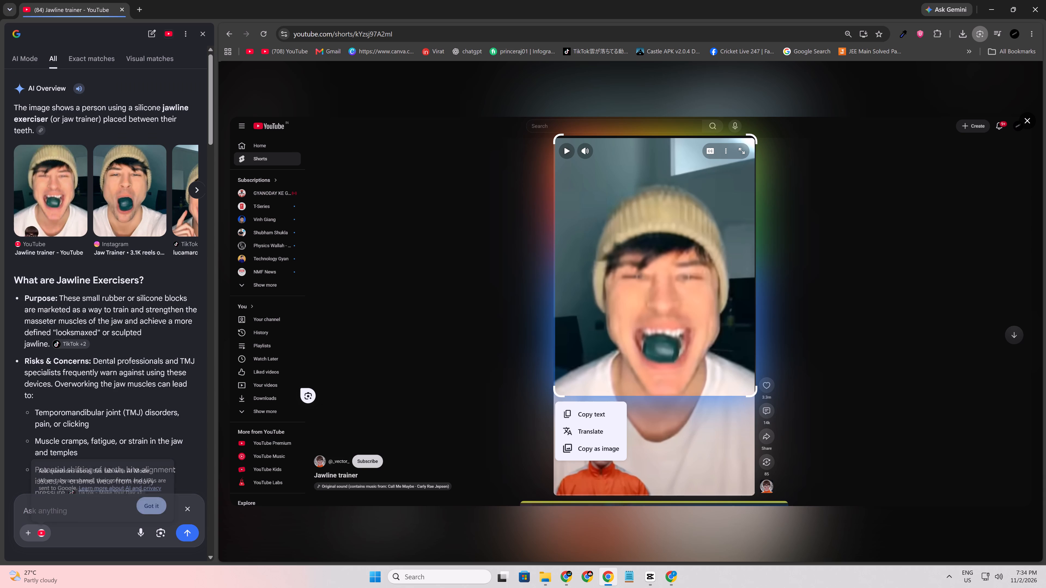
Open the Lens results' Instagram "Jaw Trainer" page in a new tab and, from its matching reel, open the thebentistofficial profile in another tab.
{"action": "middle_click", "coordinate": [123, 256]}
{"action": "left_click", "coordinate": [188, 0]}
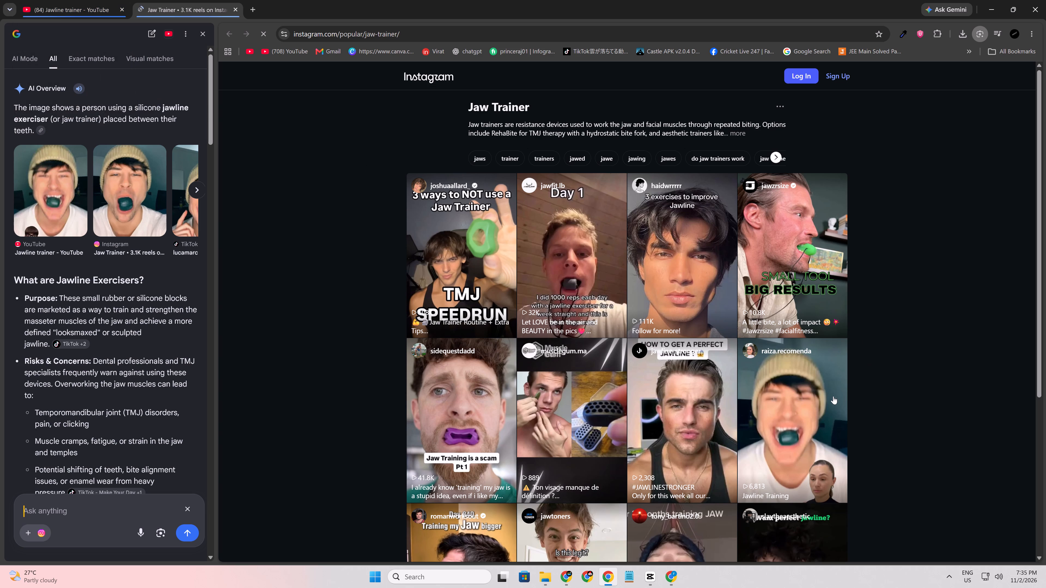
{"action": "scroll", "coordinate": [627, 408], "scroll_direction": "down", "scroll_amount": 3}
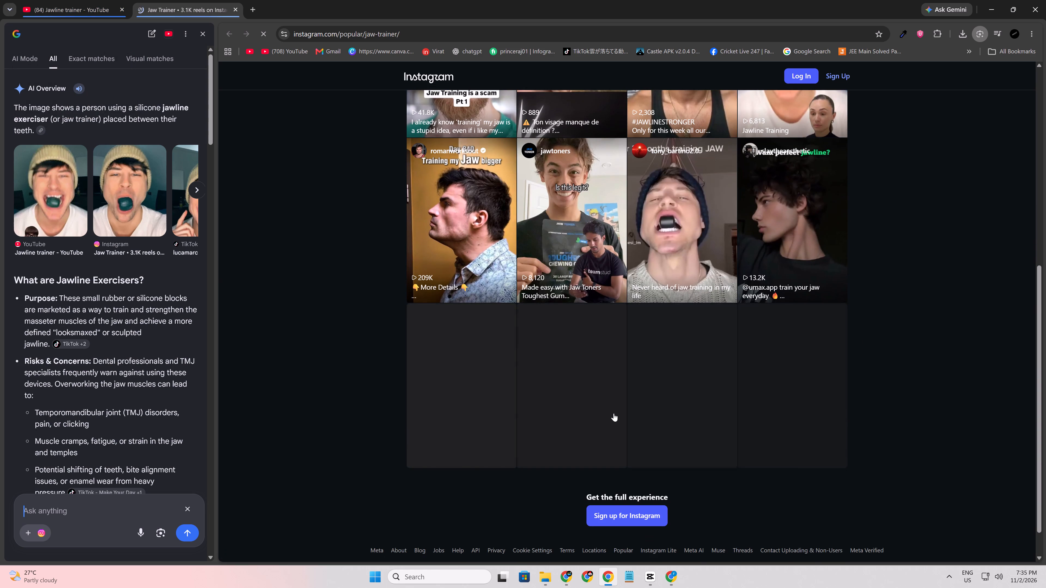
{"action": "scroll", "coordinate": [614, 413], "scroll_direction": "up", "scroll_amount": 1}
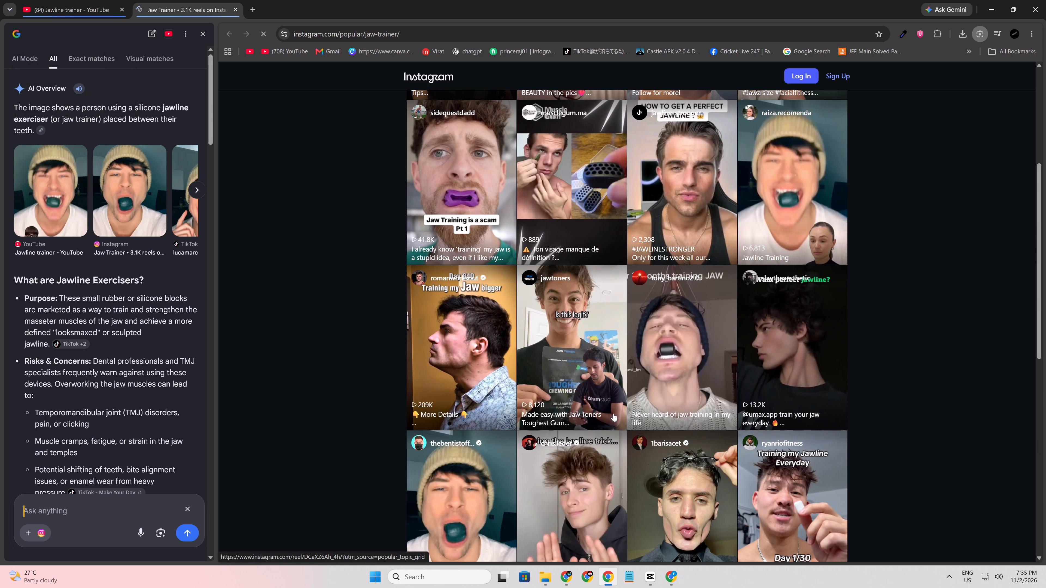
{"action": "scroll", "coordinate": [609, 409], "scroll_direction": "down", "scroll_amount": 1}
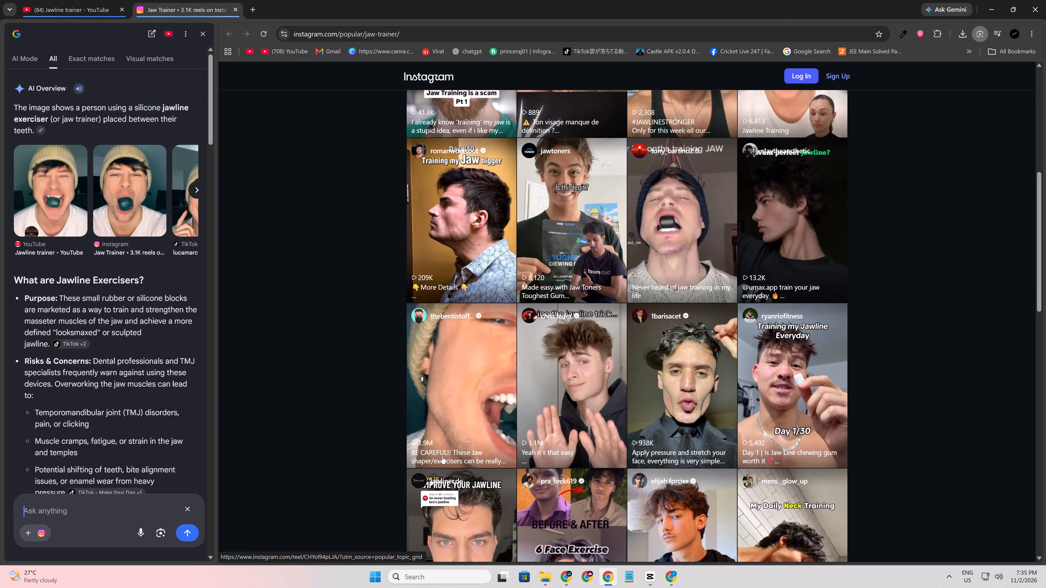
{"action": "scroll", "coordinate": [442, 456], "scroll_direction": "down", "scroll_amount": 1}
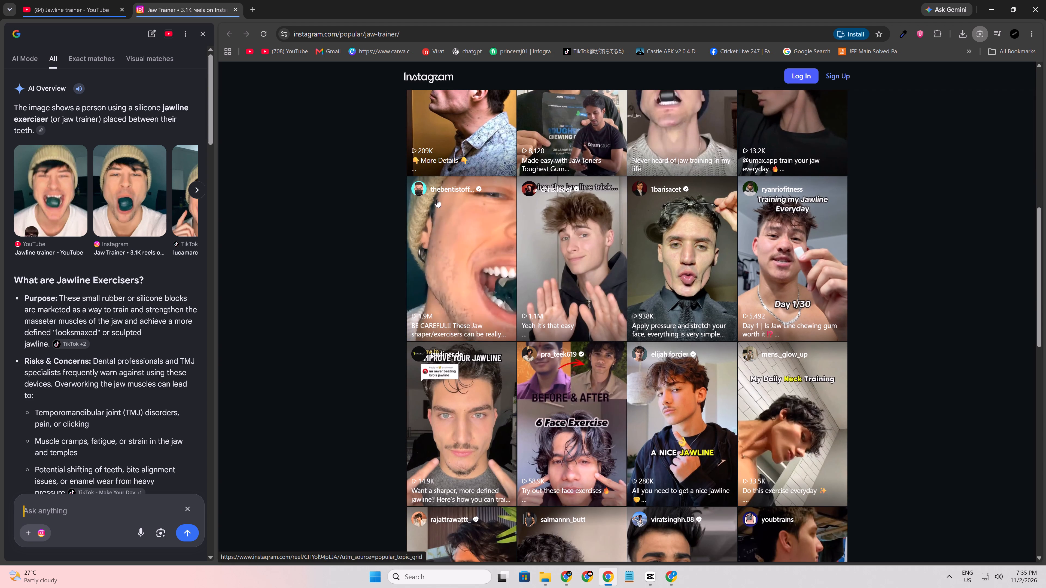
{"action": "middle_click", "coordinate": [440, 187]}
Browse the rest of the Instagram "Jaw Trainer" reels grid for other clips of the man in the beanie.
{"action": "scroll", "coordinate": [460, 376], "scroll_direction": "down", "scroll_amount": 1}
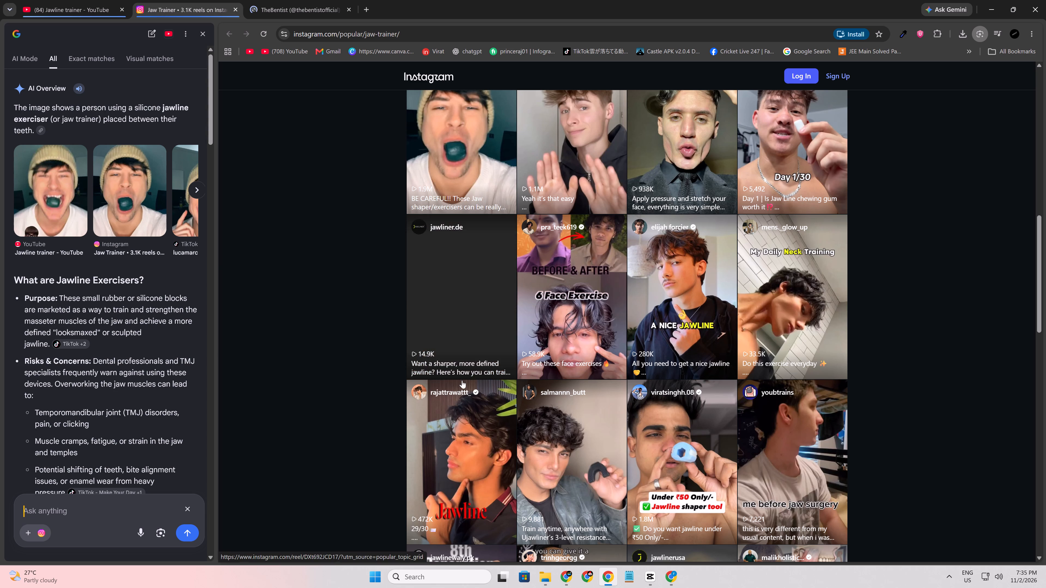
{"action": "scroll", "coordinate": [754, 319], "scroll_direction": "down", "scroll_amount": 1}
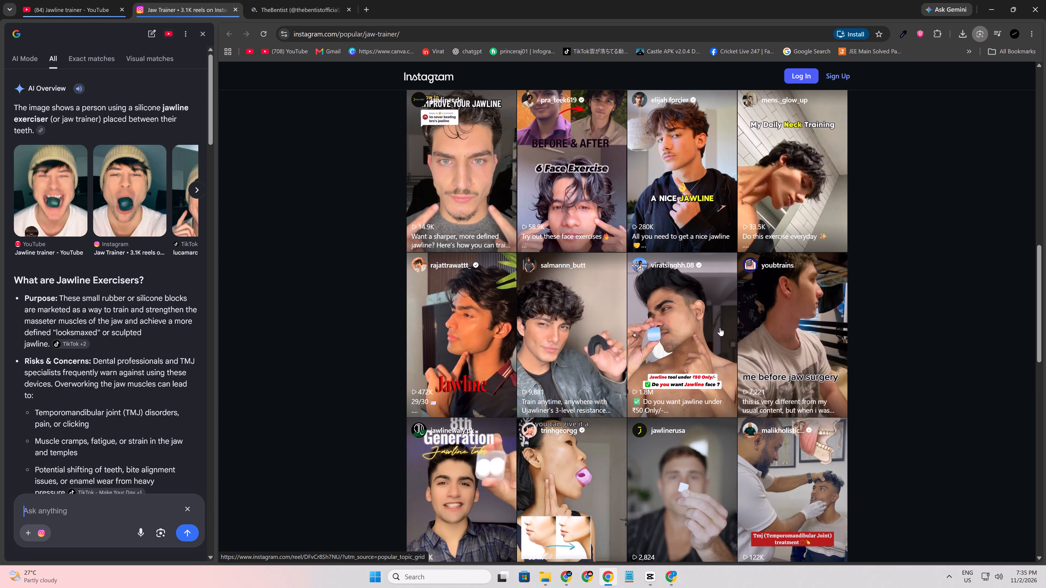
{"action": "scroll", "coordinate": [720, 328], "scroll_direction": "down", "scroll_amount": 1}
{"action": "scroll", "coordinate": [693, 343], "scroll_direction": "down", "scroll_amount": 1}
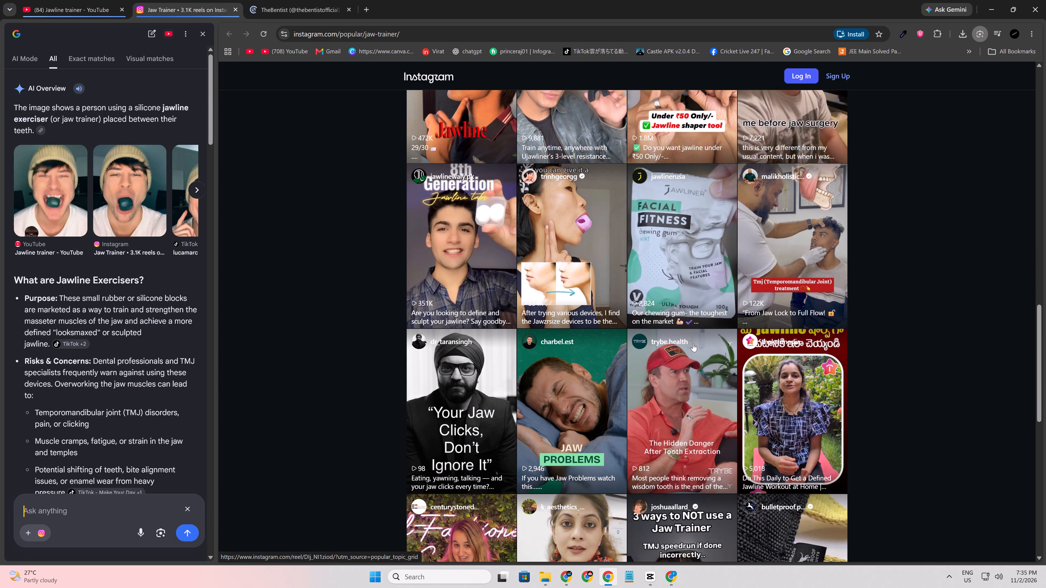
{"action": "scroll", "coordinate": [693, 344], "scroll_direction": "down", "scroll_amount": 3}
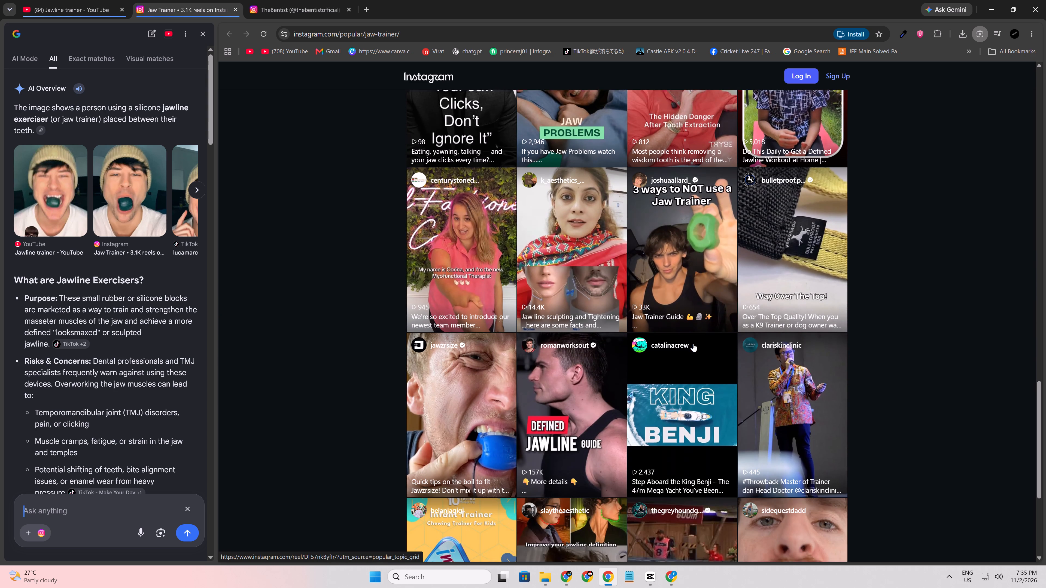
{"action": "scroll", "coordinate": [693, 344], "scroll_direction": "up", "scroll_amount": 8}
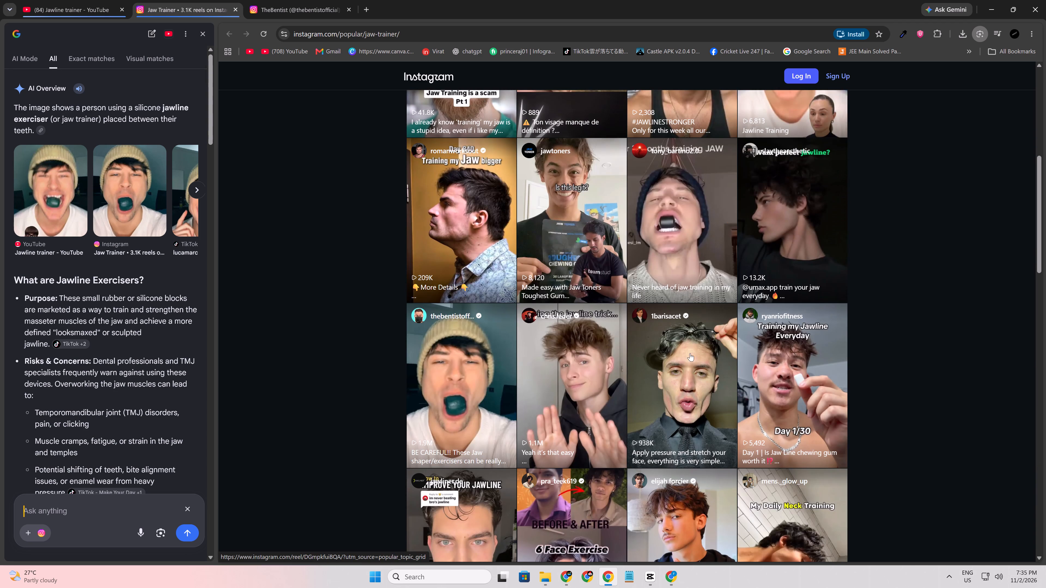
{"action": "scroll", "coordinate": [683, 395], "scroll_direction": "down", "scroll_amount": 1}
{"action": "scroll", "coordinate": [618, 304], "scroll_direction": "up", "scroll_amount": 3}
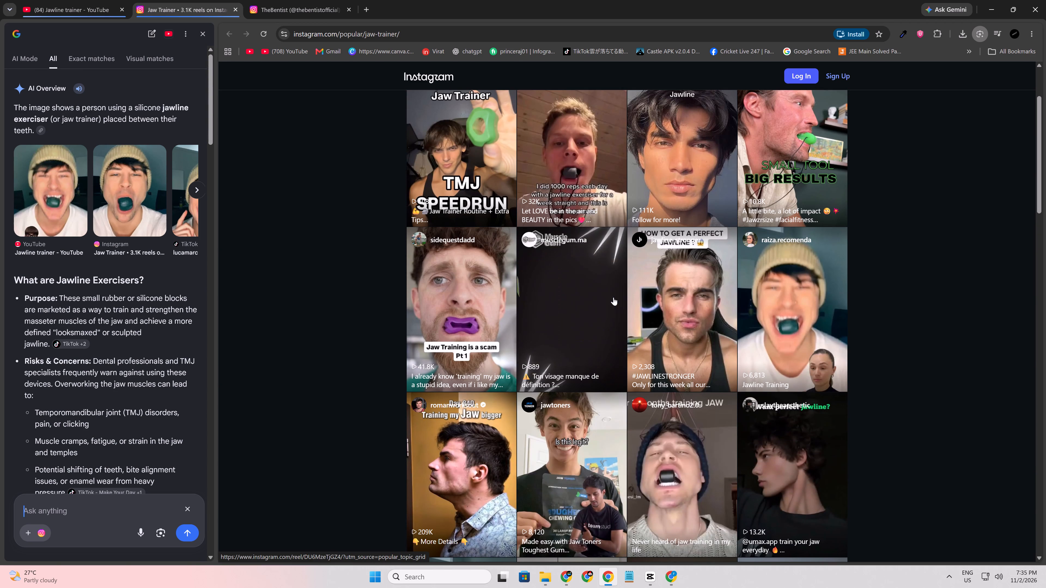
{"action": "scroll", "coordinate": [613, 298], "scroll_direction": "up", "scroll_amount": 5}
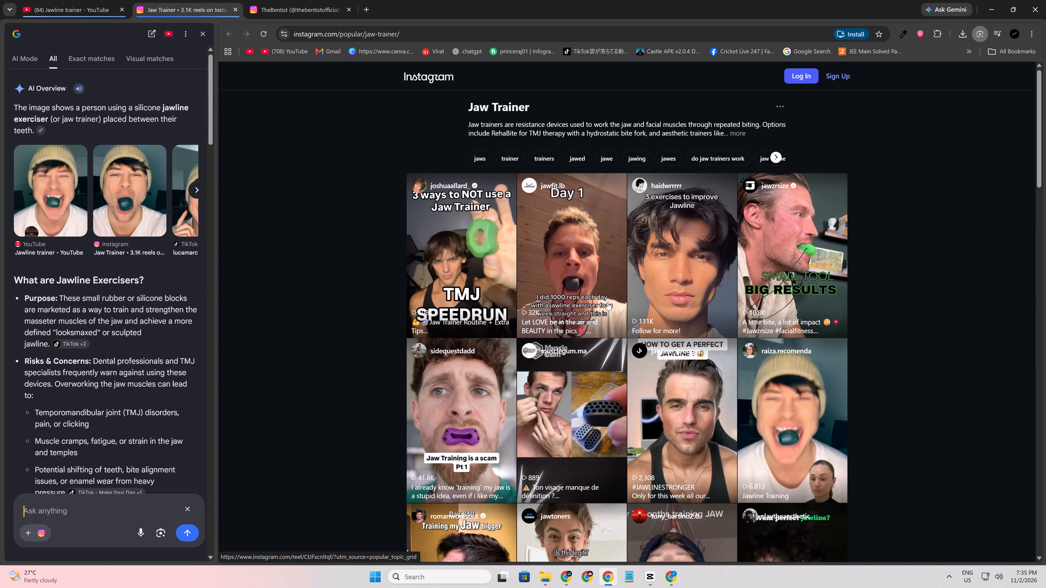
{"action": "scroll", "coordinate": [601, 301], "scroll_direction": "up", "scroll_amount": 2}
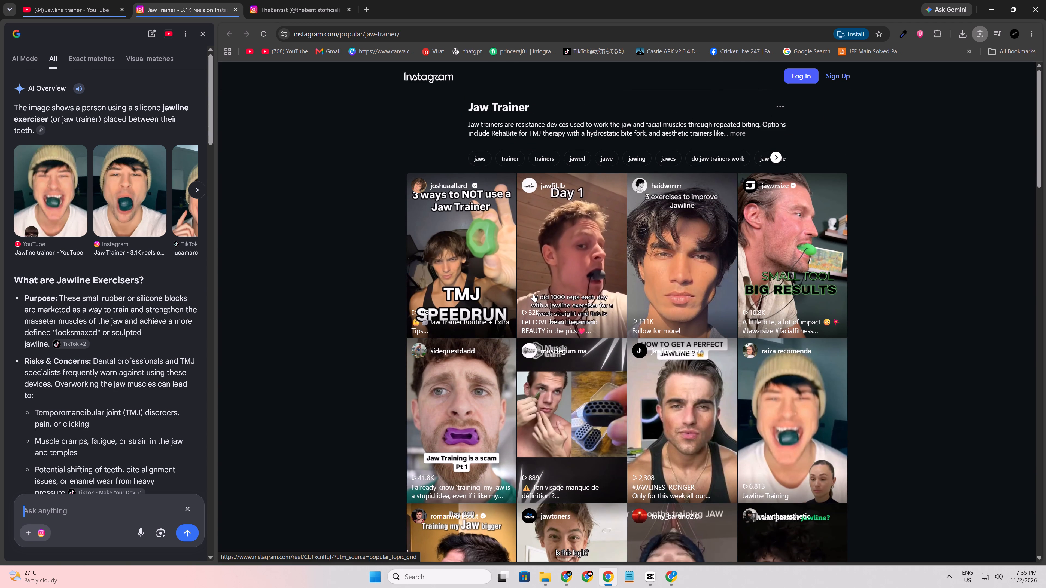
Check the thebentistofficial profile's posts for the source clip, dismissing the sign-up prompt, and close its tab.
{"action": "left_click", "coordinate": [297, 2]}
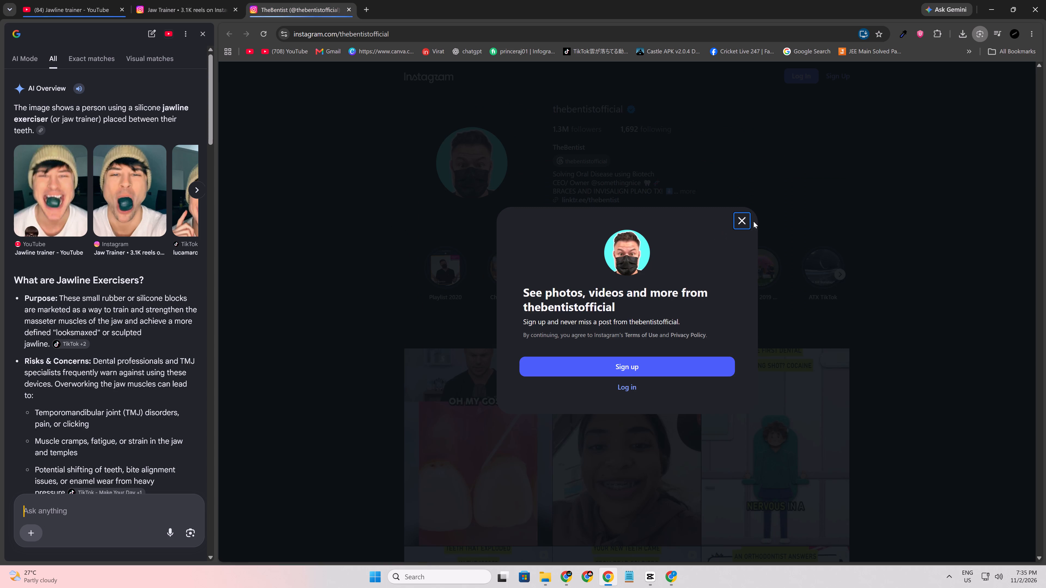
{"action": "left_click", "coordinate": [741, 219]}
{"action": "scroll", "coordinate": [602, 333], "scroll_direction": "down", "scroll_amount": 1}
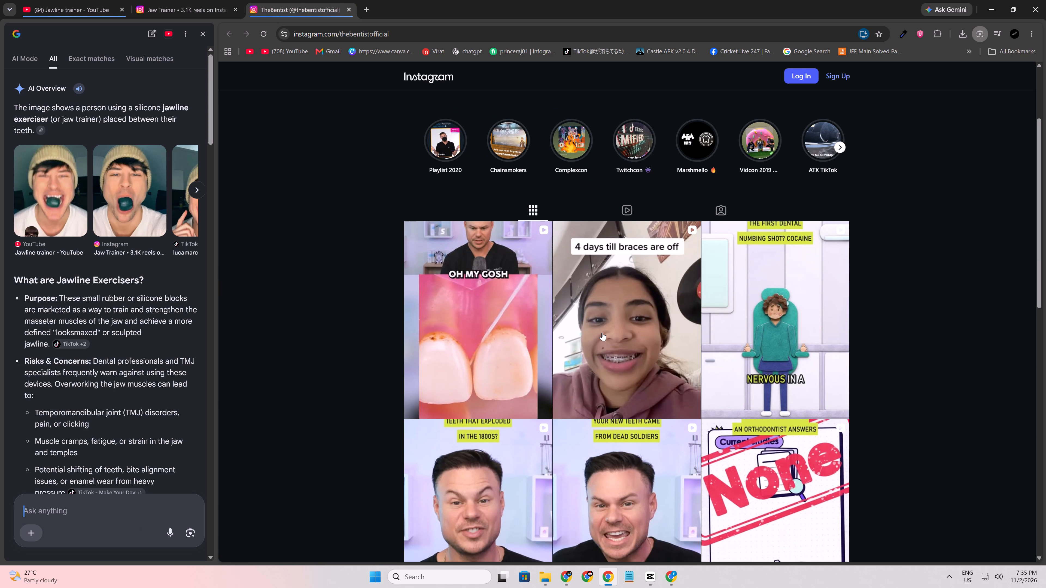
{"action": "scroll", "coordinate": [602, 332], "scroll_direction": "down", "scroll_amount": 1}
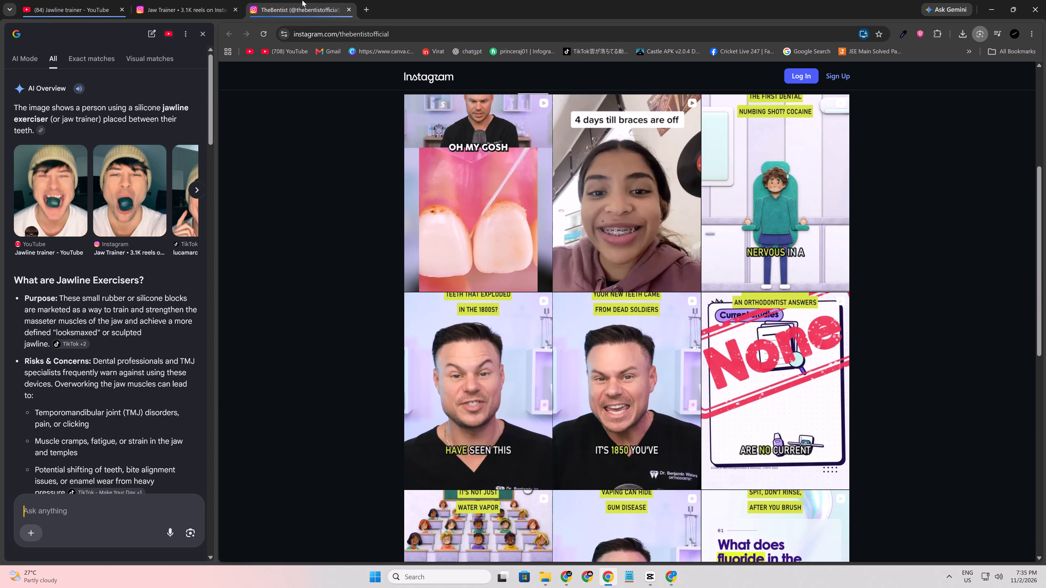
{"action": "middle_click", "coordinate": [302, 0]}
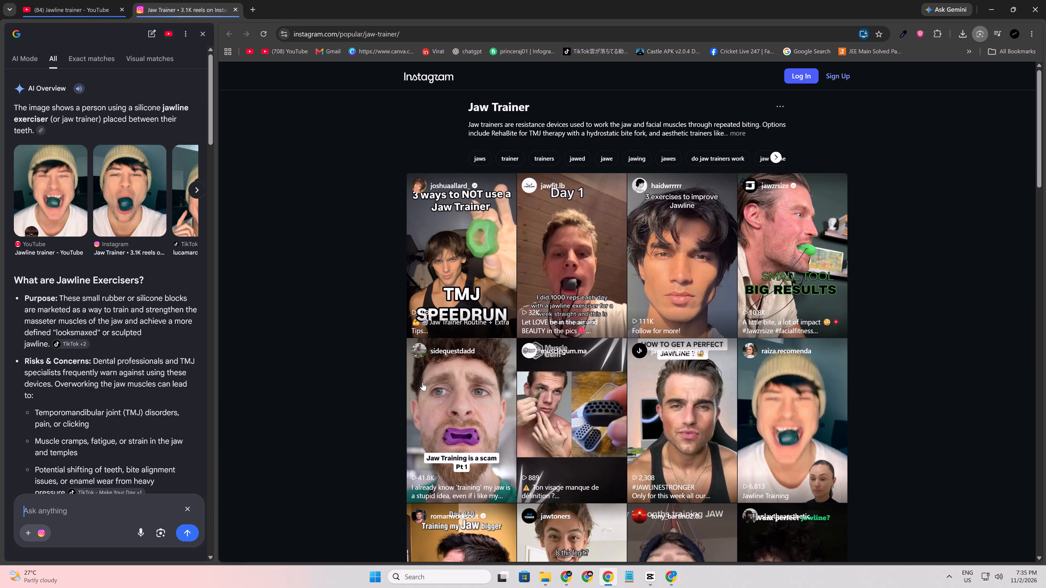
Open thebentistofficial's "BE CAREFUL!!" jaw-shaper reel from the Jaw Trainer grid, dismiss the sign-up prompt, watch it and pause.
{"action": "scroll", "coordinate": [492, 370], "scroll_direction": "down", "scroll_amount": 2}
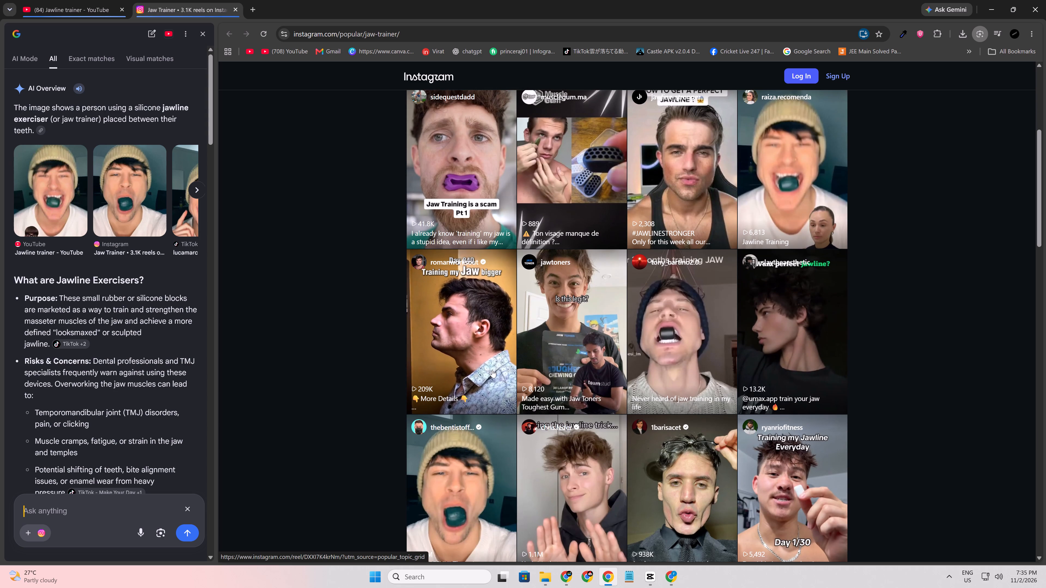
{"action": "scroll", "coordinate": [476, 364], "scroll_direction": "down", "scroll_amount": 1}
{"action": "left_click", "coordinate": [454, 375]}
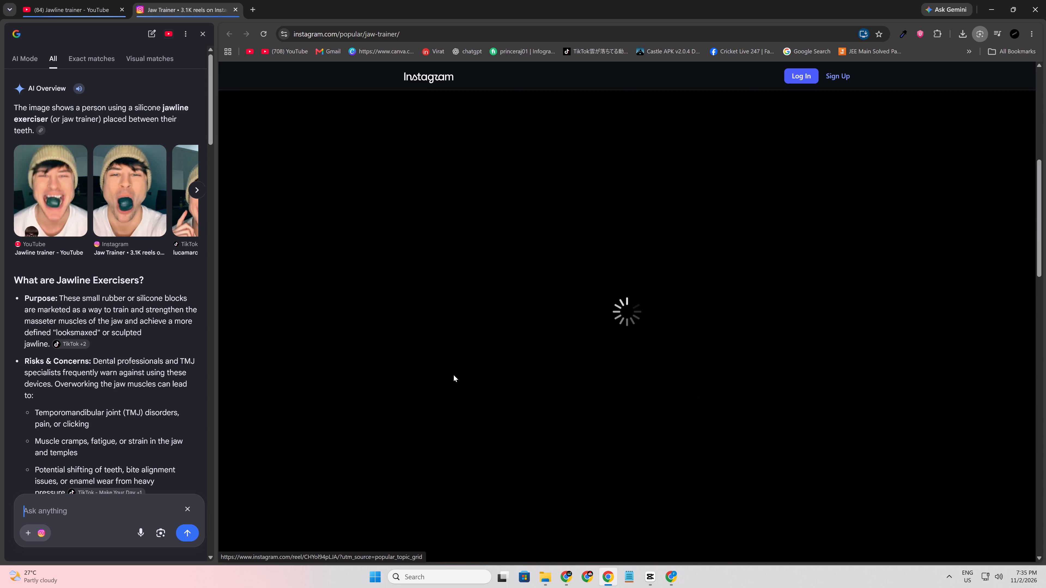
{"action": "left_click", "coordinate": [740, 219]}
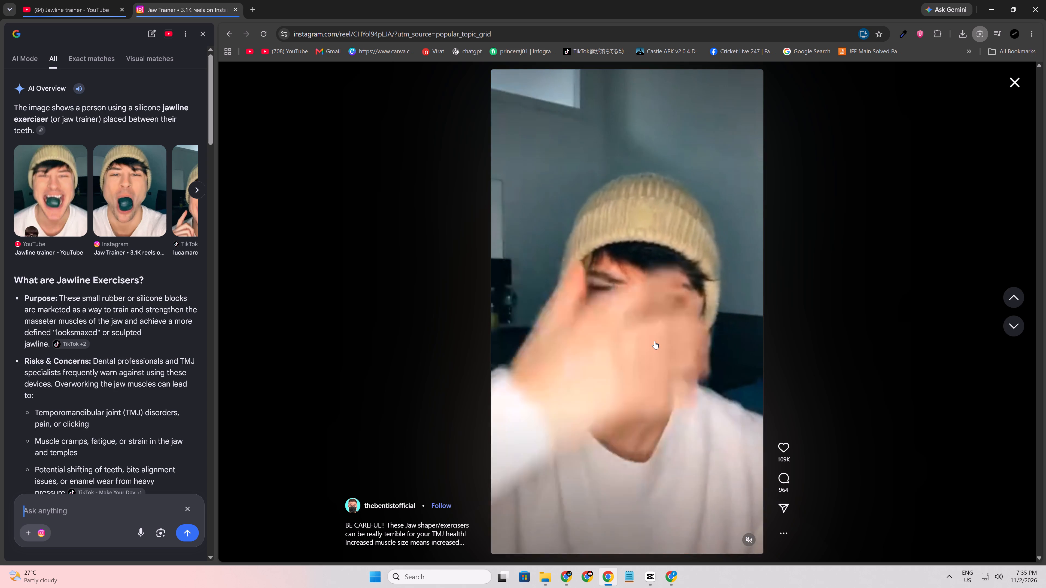
{"action": "left_click", "coordinate": [655, 341]}
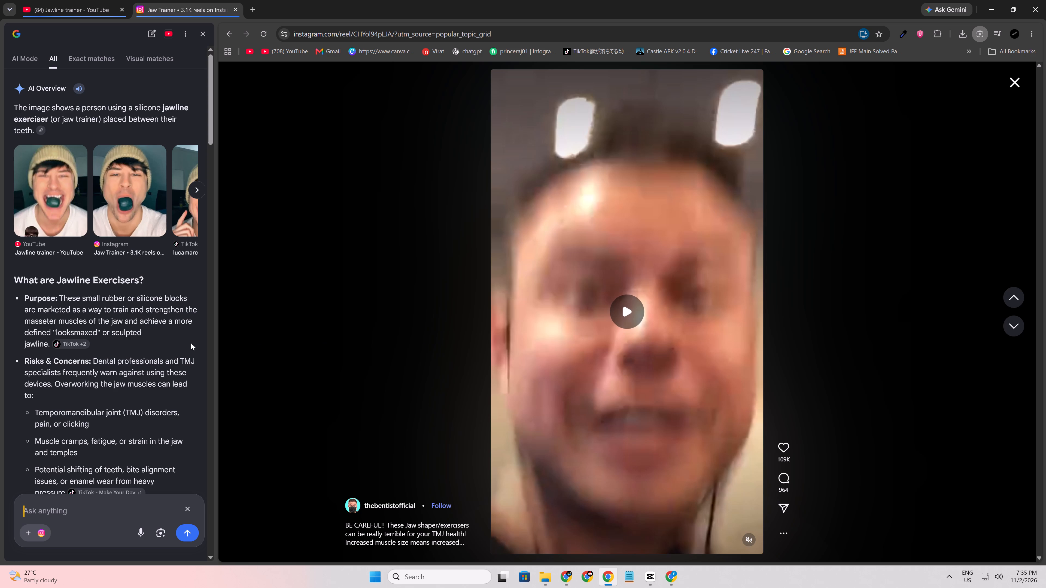
Copy the link of the "BE CAREFUL!" TikTok visual match from the Lens results and switch to the other Chrome window.
{"action": "scroll", "coordinate": [196, 343], "scroll_direction": "down", "scroll_amount": 2}
{"action": "scroll", "coordinate": [116, 352], "scroll_direction": "down", "scroll_amount": 1}
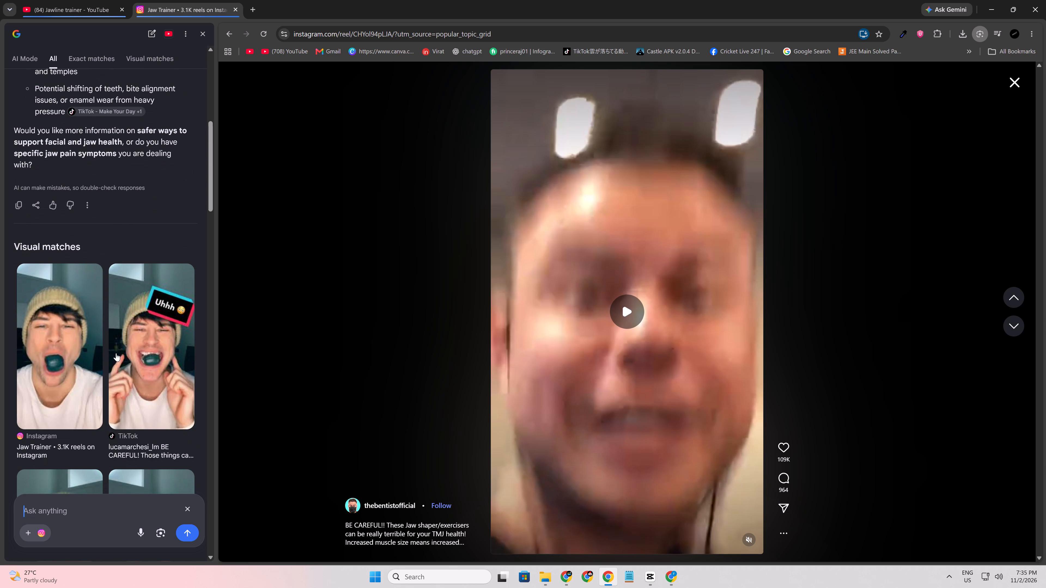
{"action": "right_click", "coordinate": [131, 446]}
{"action": "left_click", "coordinate": [158, 415]}
{"action": "left_click", "coordinate": [568, 578]}
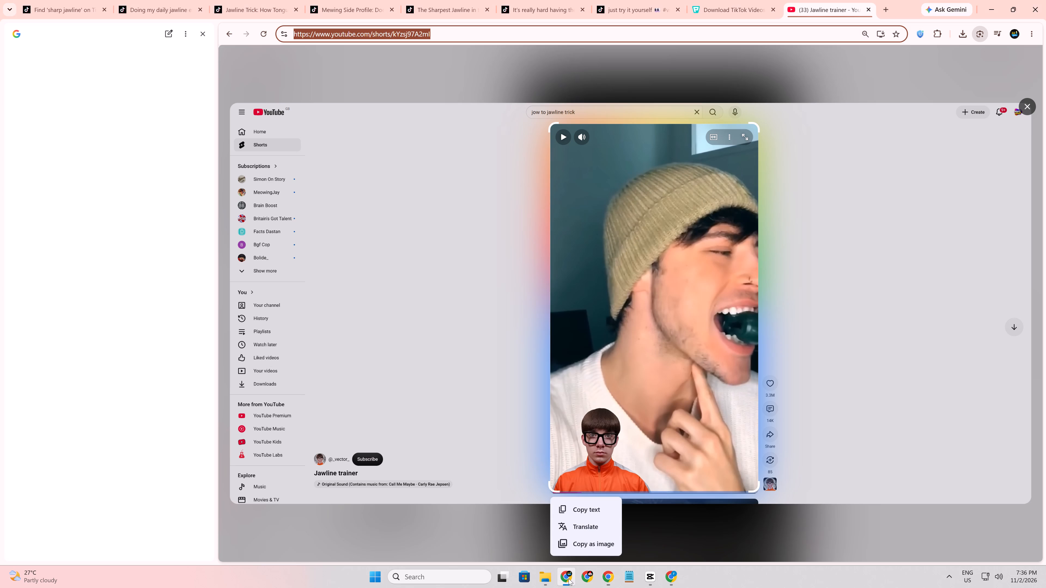
Return to the first Chrome window and load the copied TikTok video link in the "sharp jawline" search tab.
{"action": "left_click", "coordinate": [10, 4]}
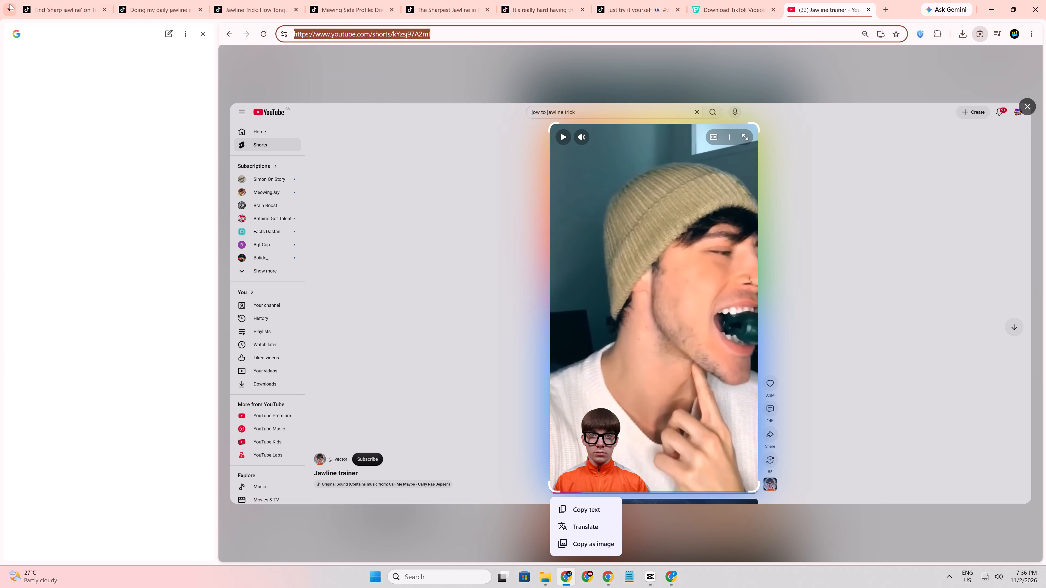
{"action": "left_click", "coordinate": [50, 7]}
{"action": "triple_click", "coordinate": [115, 30]}
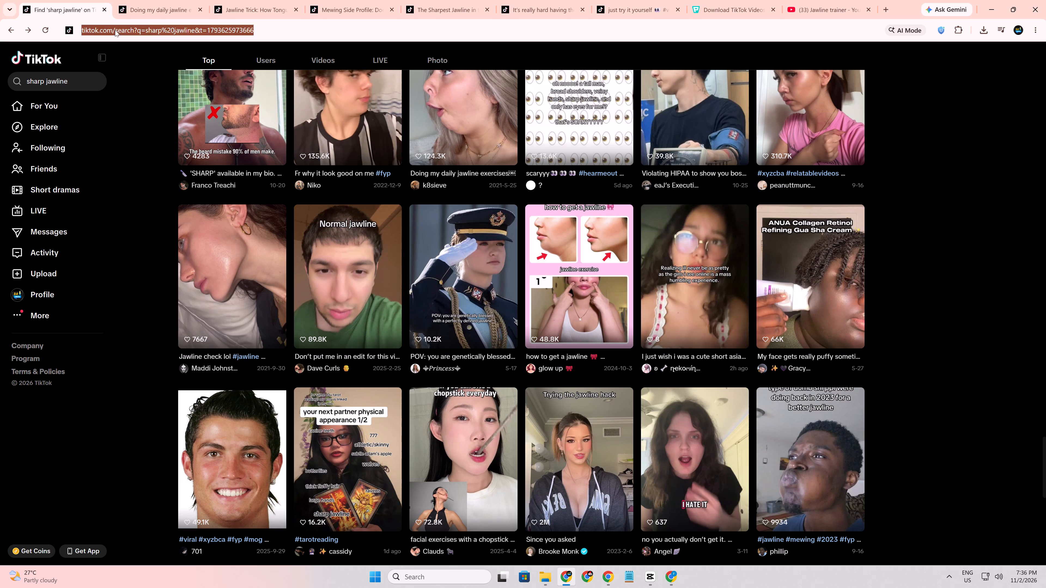
{"action": "key", "text": "ctrl+v"}
{"action": "key", "text": "Delete"}
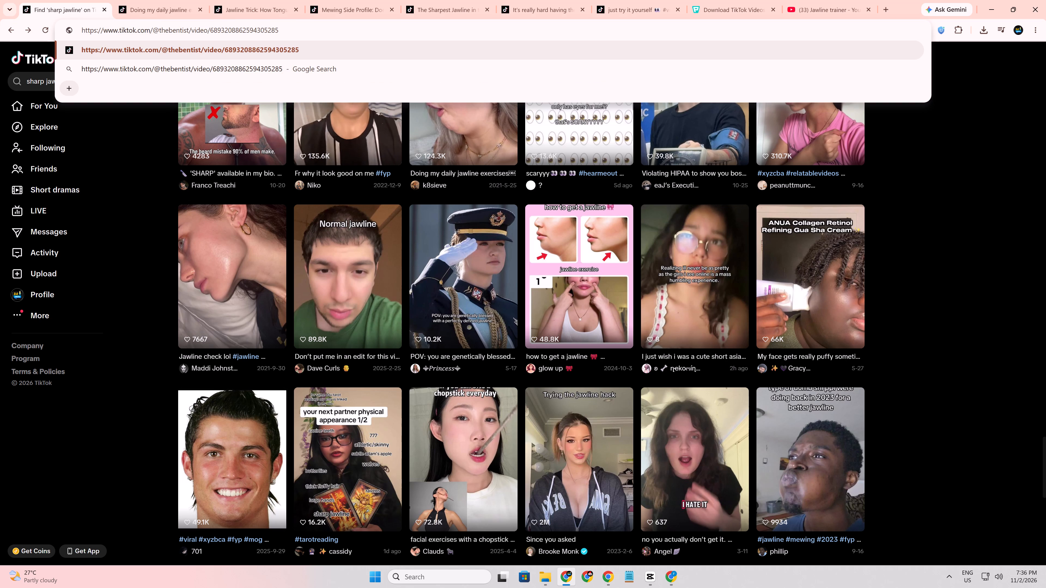
{"action": "key", "text": "Return"}
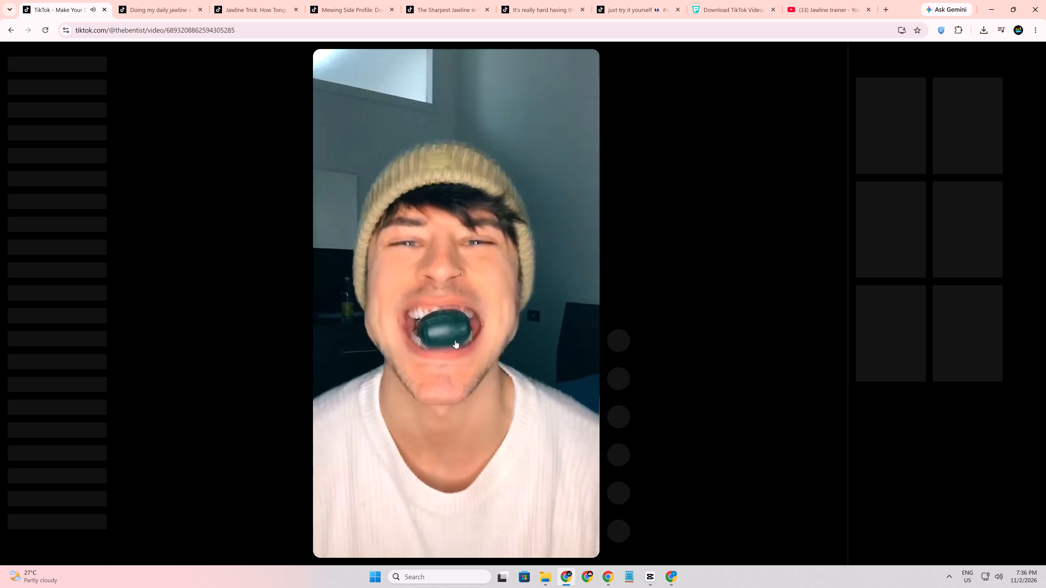
Copy the link of thebentist's TikTok video showing the man in a beanie biting the jaw trainer.
{"action": "right_click", "coordinate": [426, 243]}
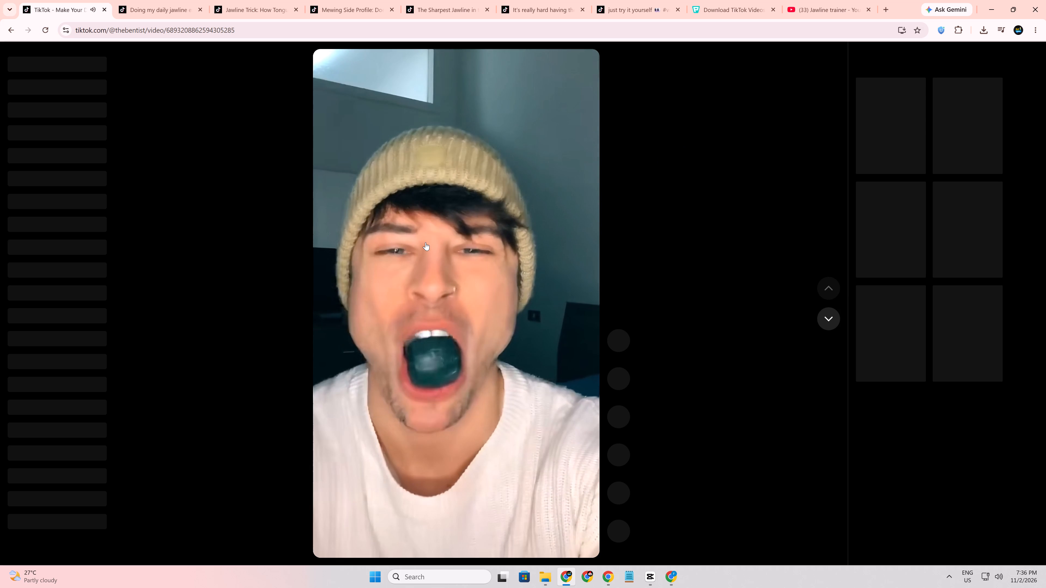
{"action": "right_click", "coordinate": [425, 242]}
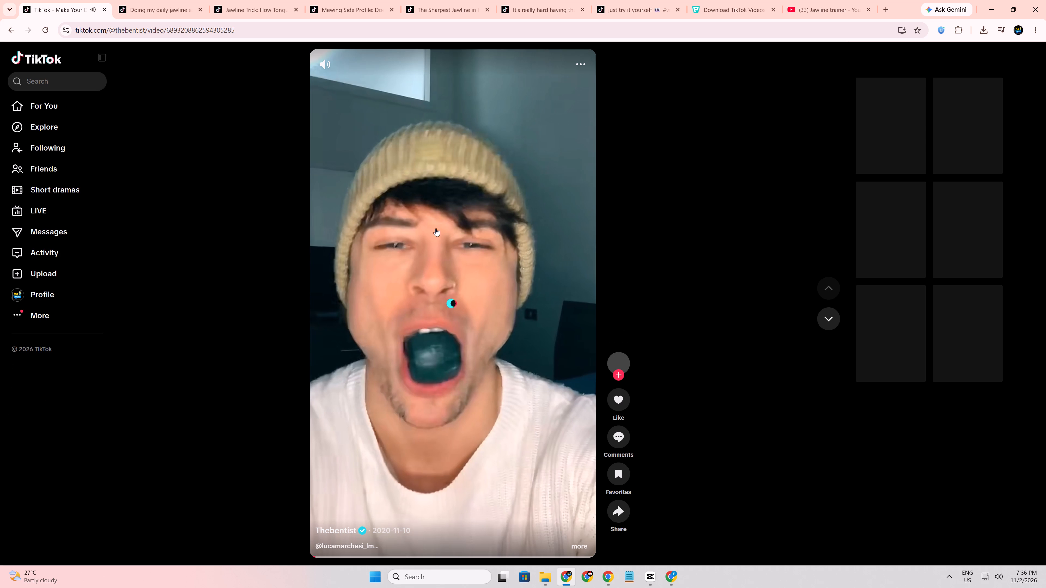
{"action": "right_click", "coordinate": [403, 241]}
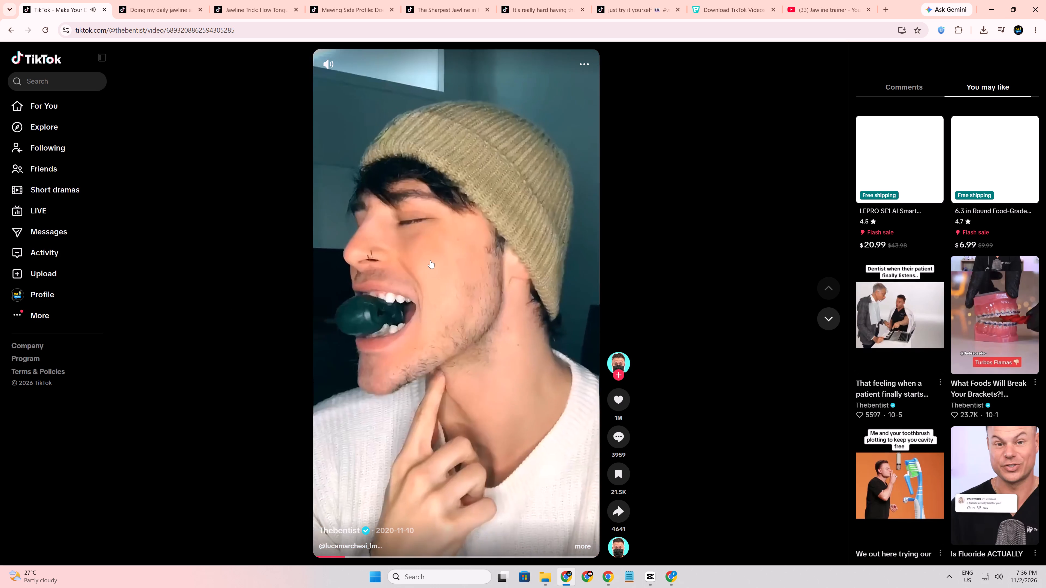
{"action": "right_click", "coordinate": [430, 260]}
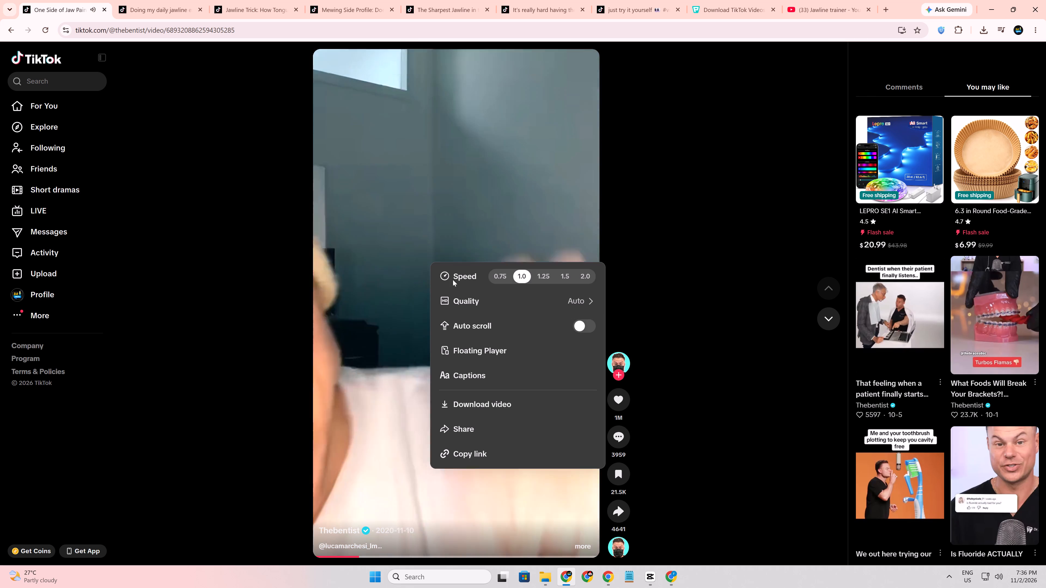
{"action": "left_click", "coordinate": [462, 455]}
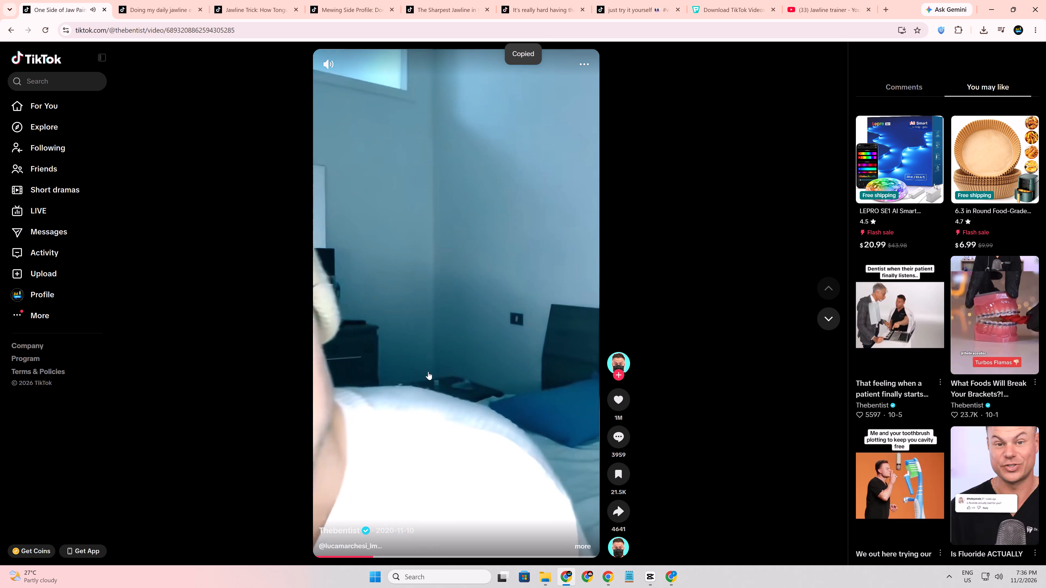
{"action": "left_click", "coordinate": [428, 370]}
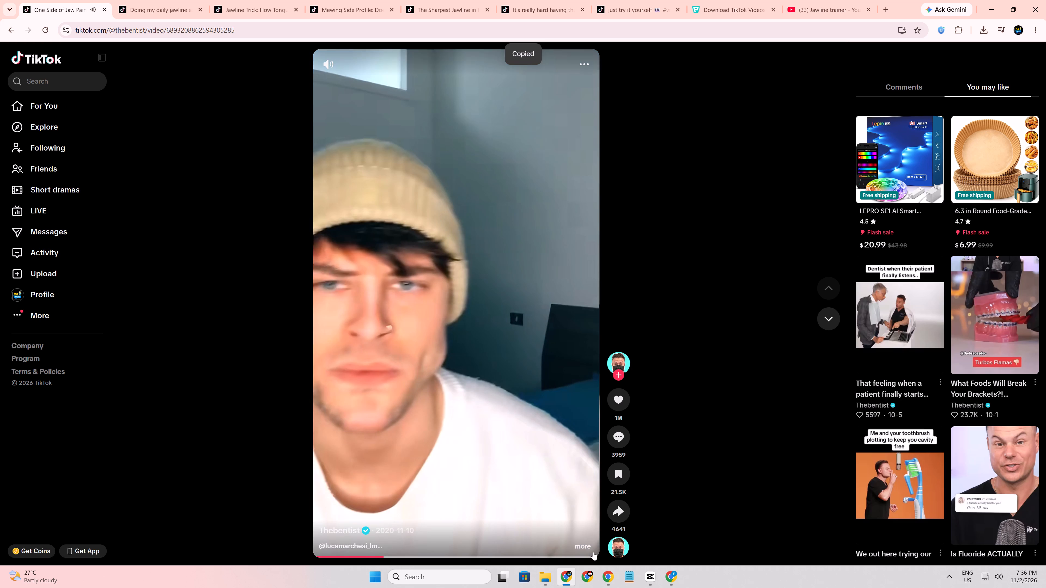
Switch to the Google Lens window, look through the visual matches and open the Instagram match "Narrow Palate Looksmax".
{"action": "left_click", "coordinate": [606, 573]}
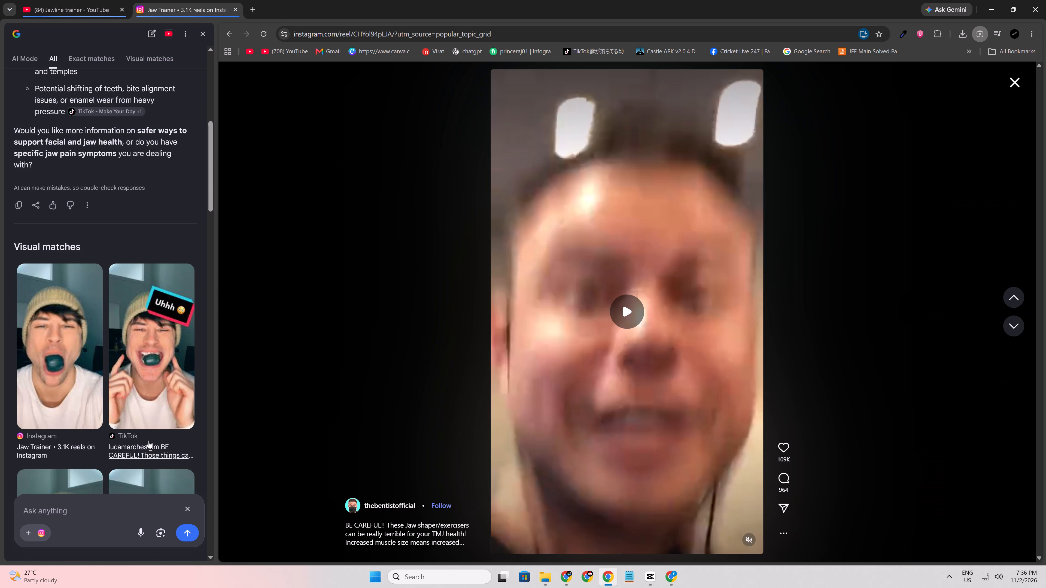
{"action": "scroll", "coordinate": [121, 440], "scroll_direction": "down", "scroll_amount": 1}
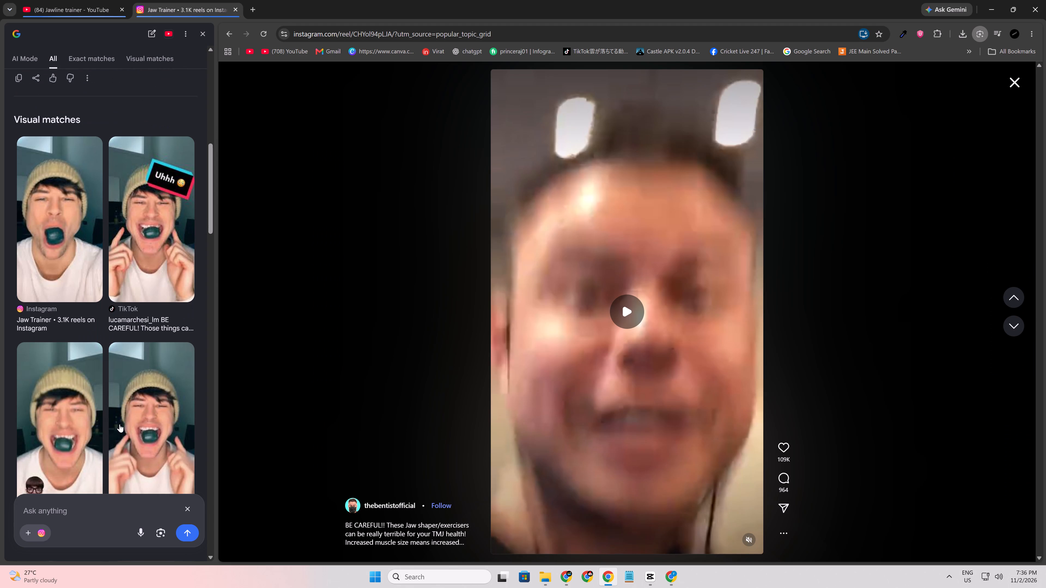
{"action": "scroll", "coordinate": [120, 424], "scroll_direction": "down", "scroll_amount": 1}
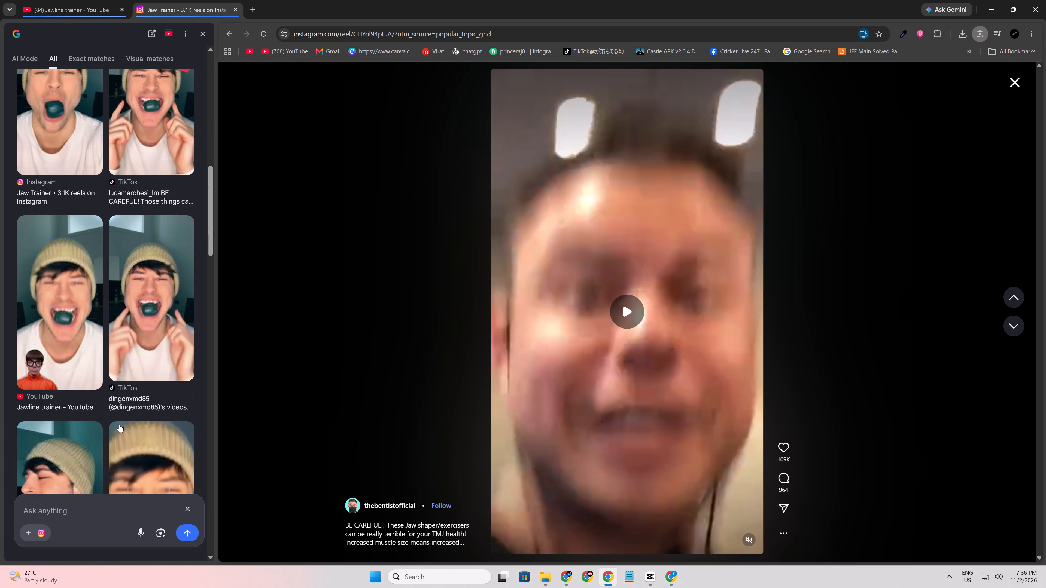
{"action": "scroll", "coordinate": [46, 442], "scroll_direction": "down", "scroll_amount": 1}
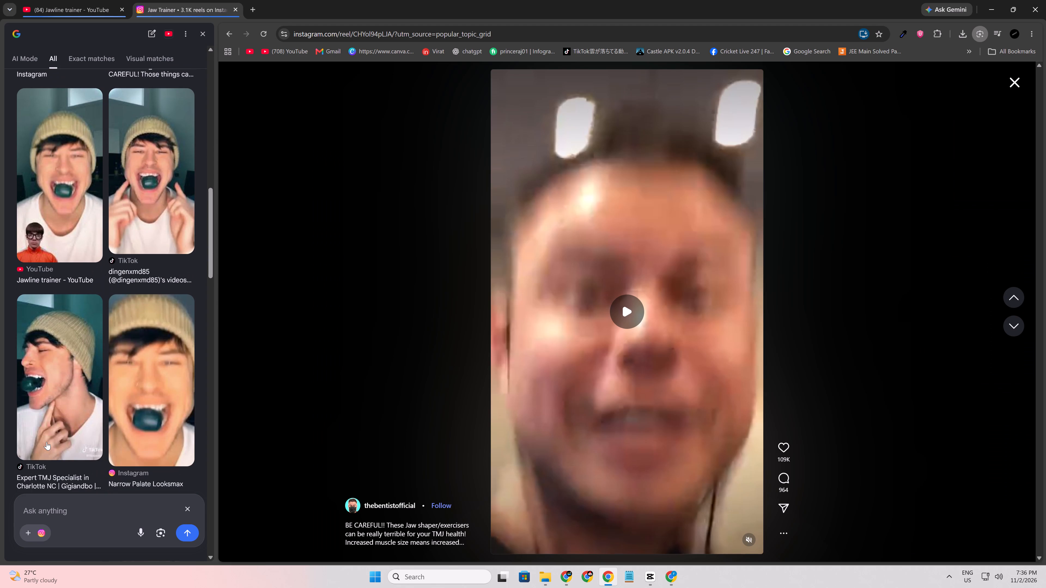
{"action": "scroll", "coordinate": [47, 442], "scroll_direction": "down", "scroll_amount": 2}
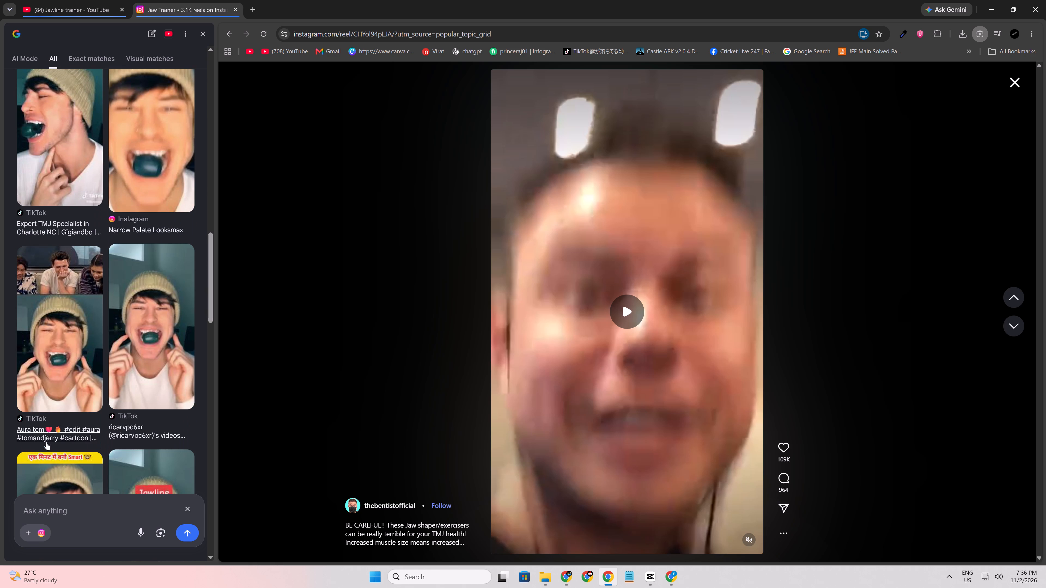
{"action": "scroll", "coordinate": [98, 348], "scroll_direction": "up", "scroll_amount": 1}
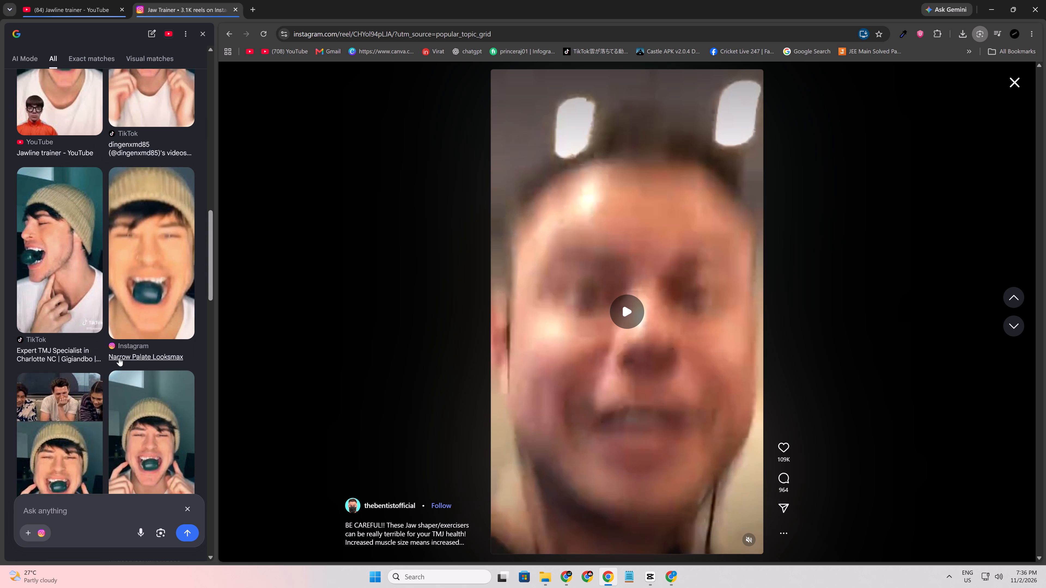
{"action": "left_click", "coordinate": [126, 355]}
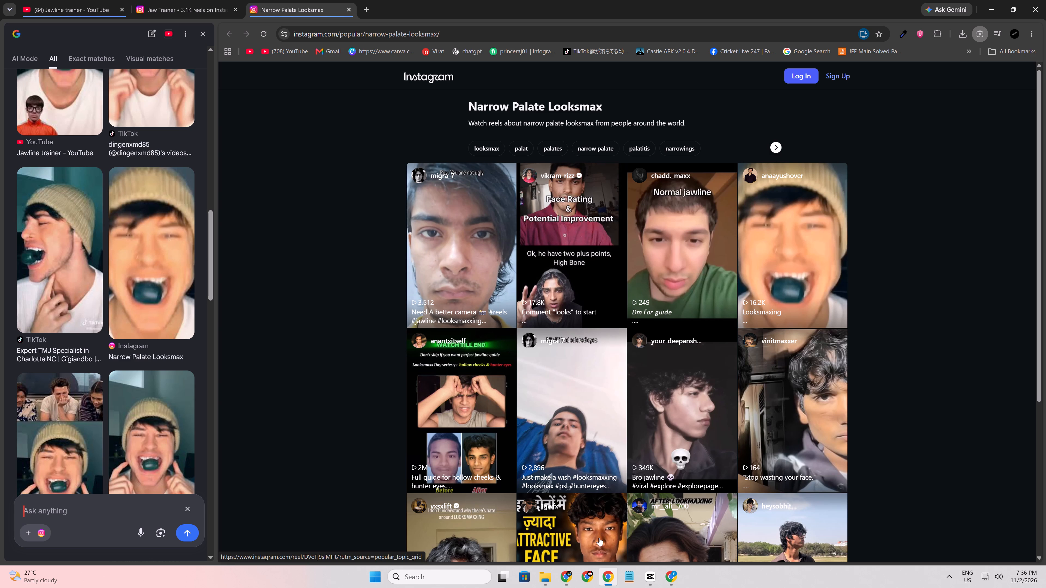
Return to the first Chrome window and download the copied TikTok video through Publer's TikTok downloader, saving it to the device.
{"action": "left_click", "coordinate": [568, 573]}
{"action": "left_click", "coordinate": [747, 6]}
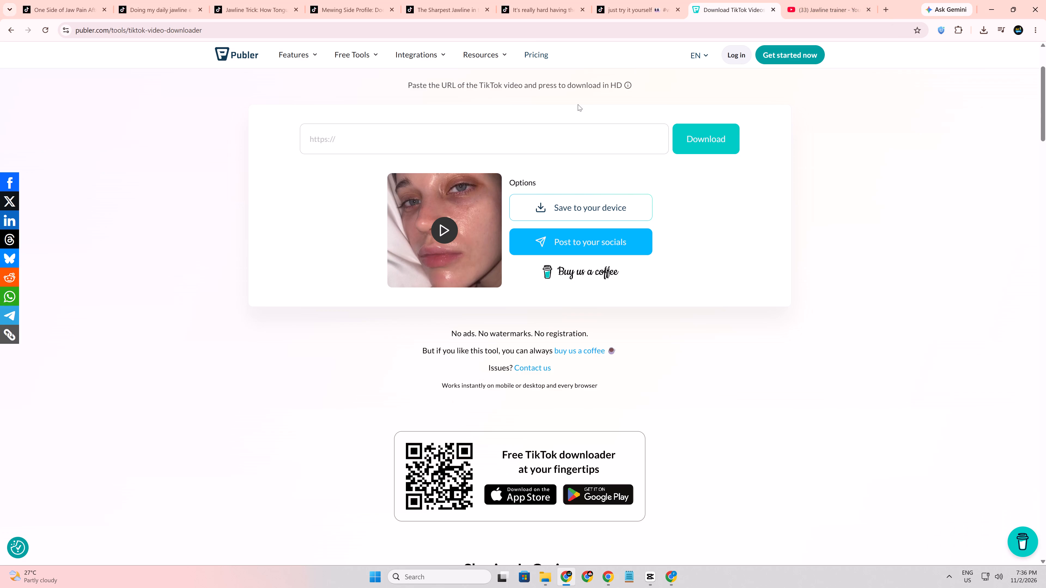
{"action": "left_click", "coordinate": [517, 138]}
{"action": "key", "text": "ctrl+v"}
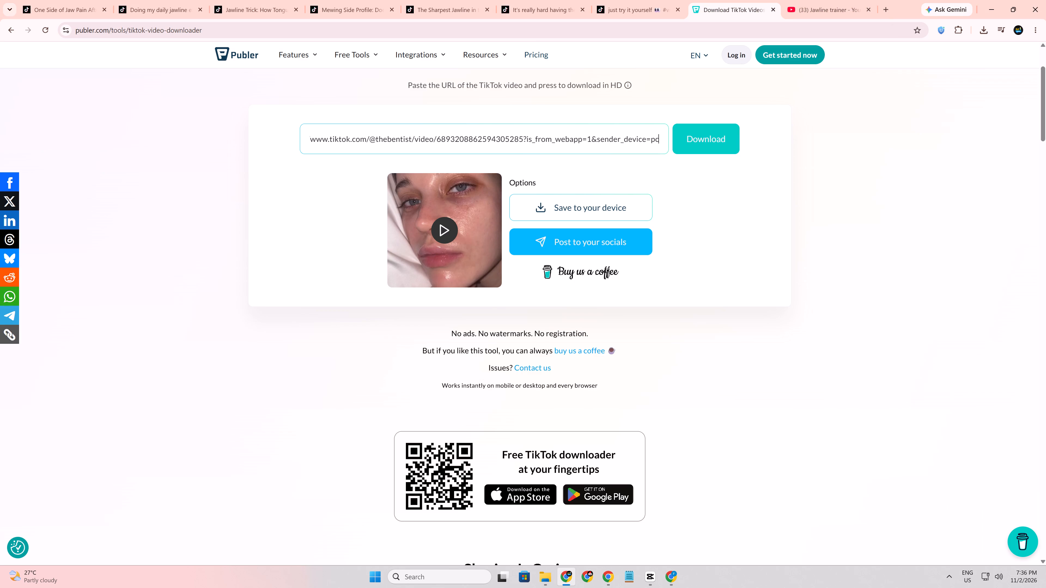
{"action": "left_click", "coordinate": [711, 149]}
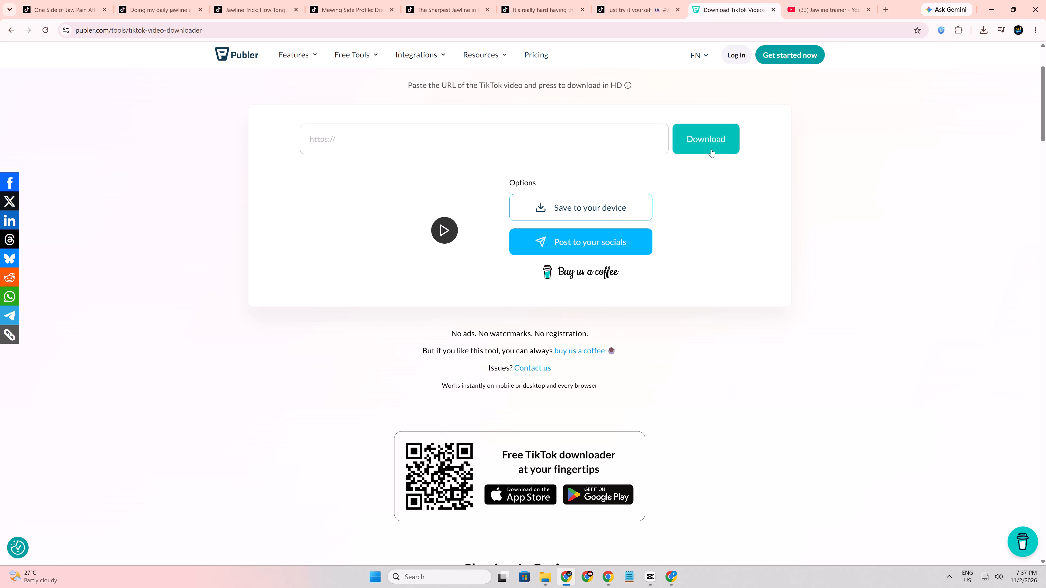
{"action": "left_click", "coordinate": [605, 207]}
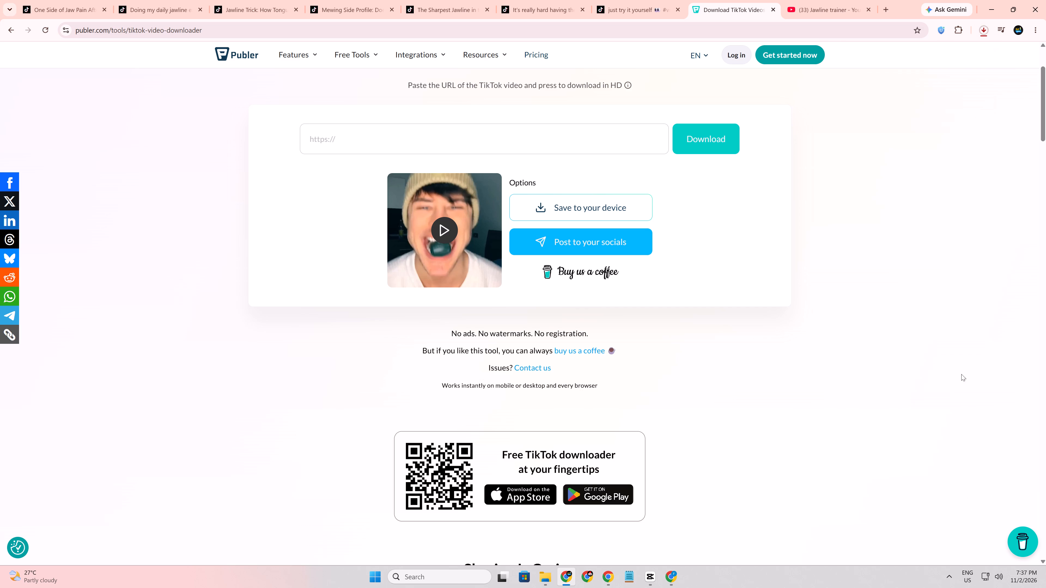
Open the recent download history to access the newly saved TikTok video.
{"action": "left_click", "coordinate": [986, 35]}
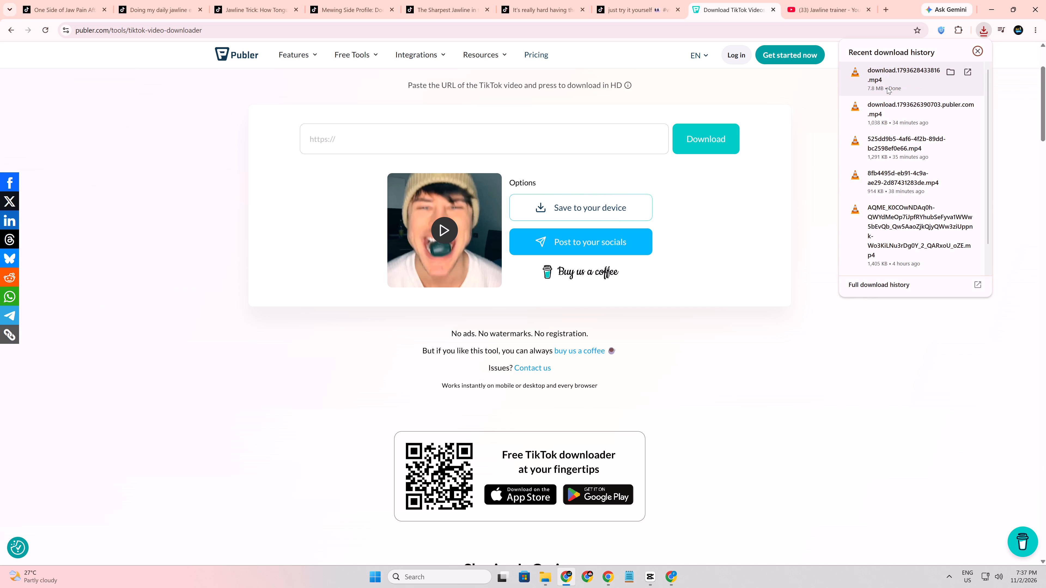
Import the downloaded video download.1793628433816.mp4 into the CapCut project's media.
{"action": "left_click_drag", "start_coordinate": [884, 80], "coordinate": [653, 516]}
{"action": "left_click_drag", "start_coordinate": [653, 516], "coordinate": [228, 260]}
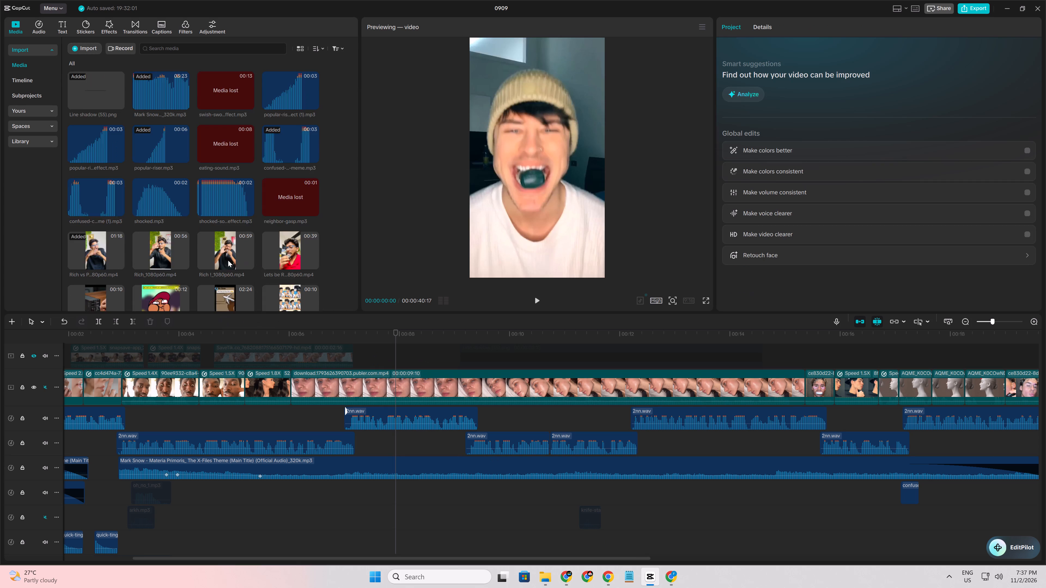
Play the edit from the start, then insert the new beanie-man clip on the main track before the reclining woman's close-up.
{"action": "left_click", "coordinate": [283, 421]}
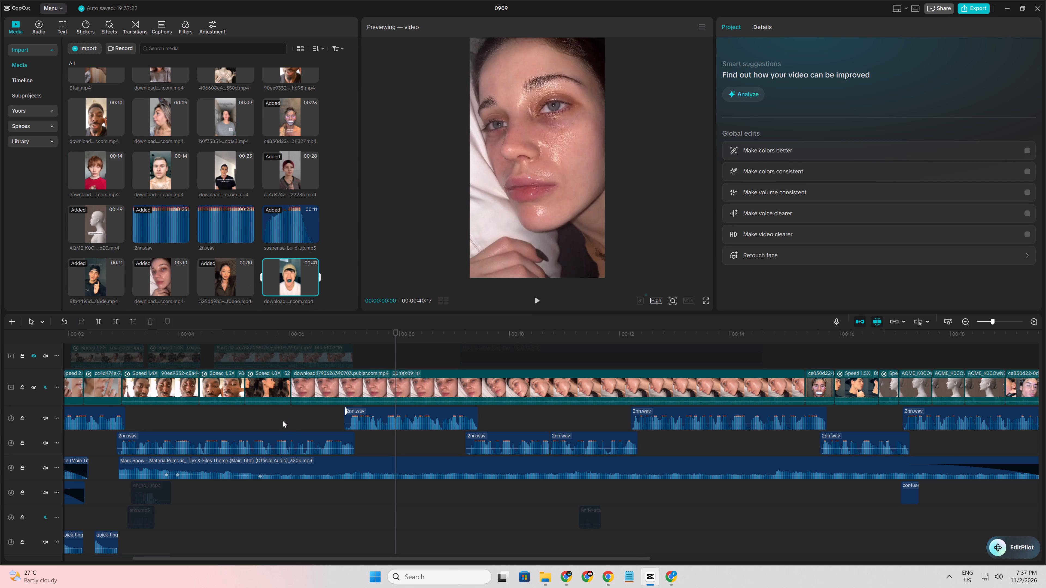
{"action": "left_click_drag", "start_coordinate": [283, 421], "coordinate": [0, 397]}
{"action": "key", "text": "space"}
{"action": "scroll", "coordinate": [195, 460], "scroll_direction": "up", "scroll_amount": 5, "text": "ctrl"}
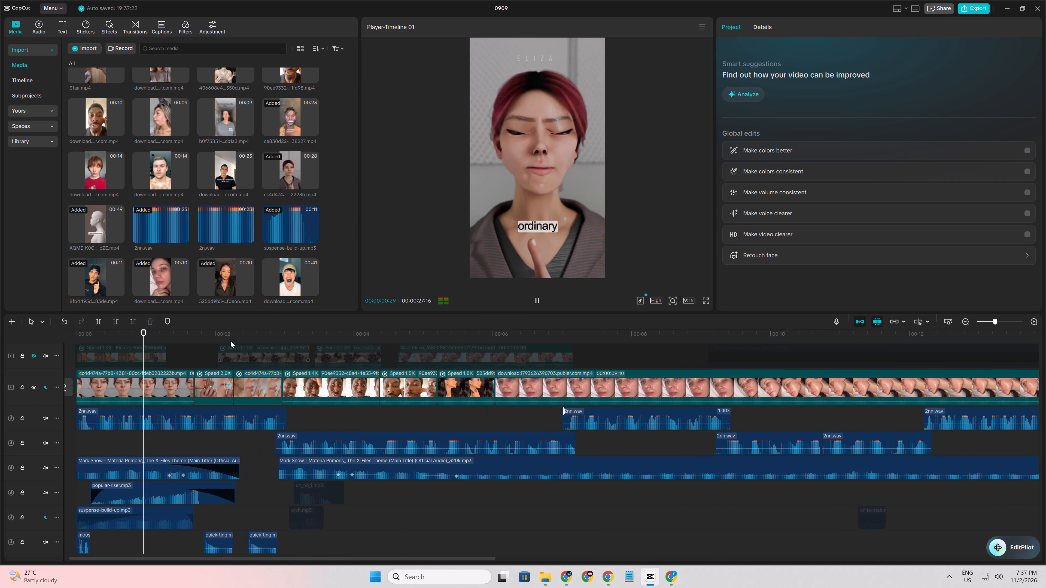
{"action": "scroll", "coordinate": [230, 341], "scroll_direction": "up", "scroll_amount": 2, "text": "ctrl"}
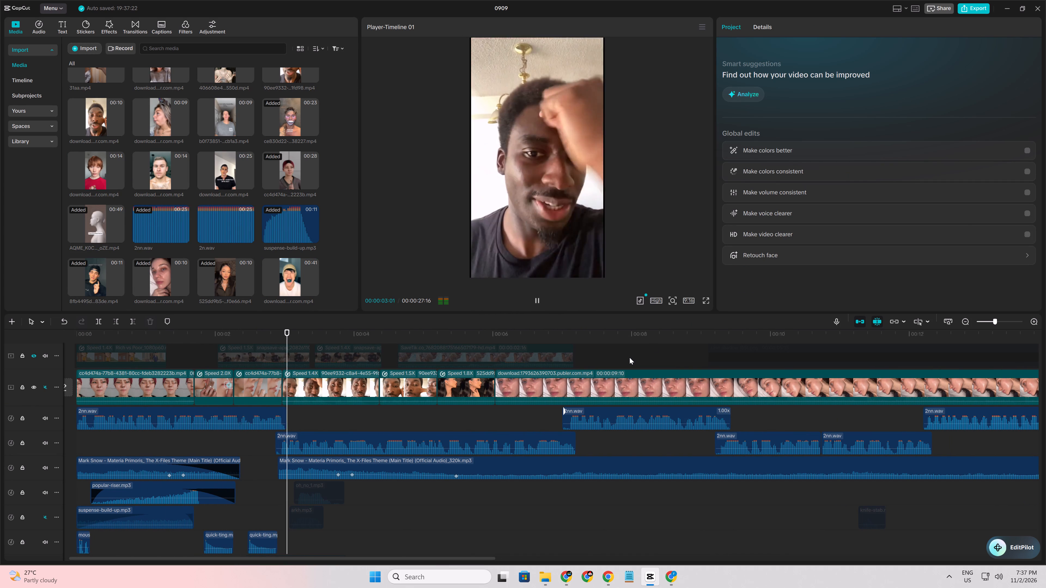
{"action": "scroll", "coordinate": [359, 416], "scroll_direction": "up", "scroll_amount": 3, "text": "ctrl"}
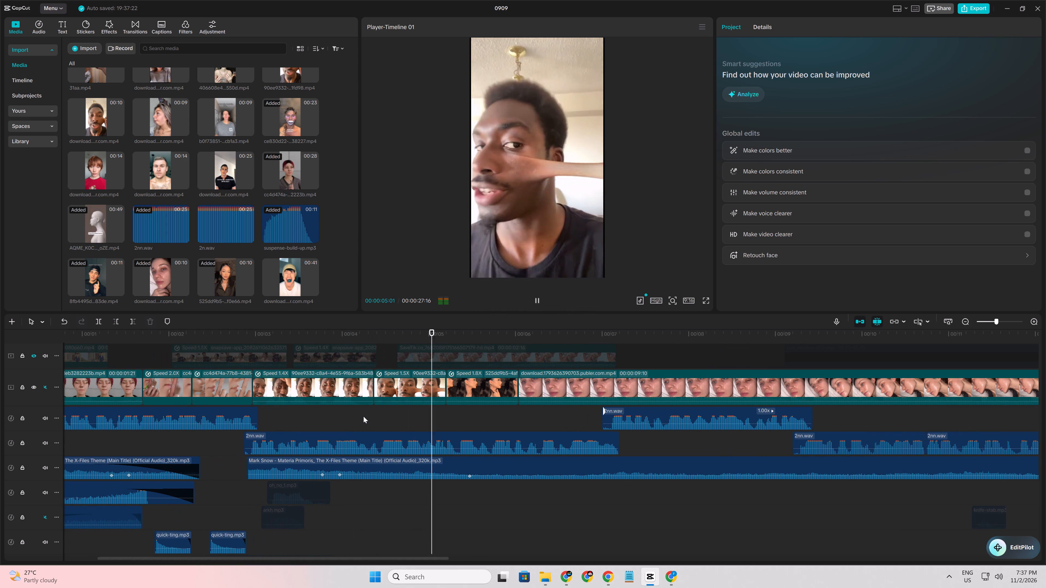
{"action": "scroll", "coordinate": [387, 416], "scroll_direction": "up", "scroll_amount": 3, "text": "ctrl"}
{"action": "key", "text": "space"}
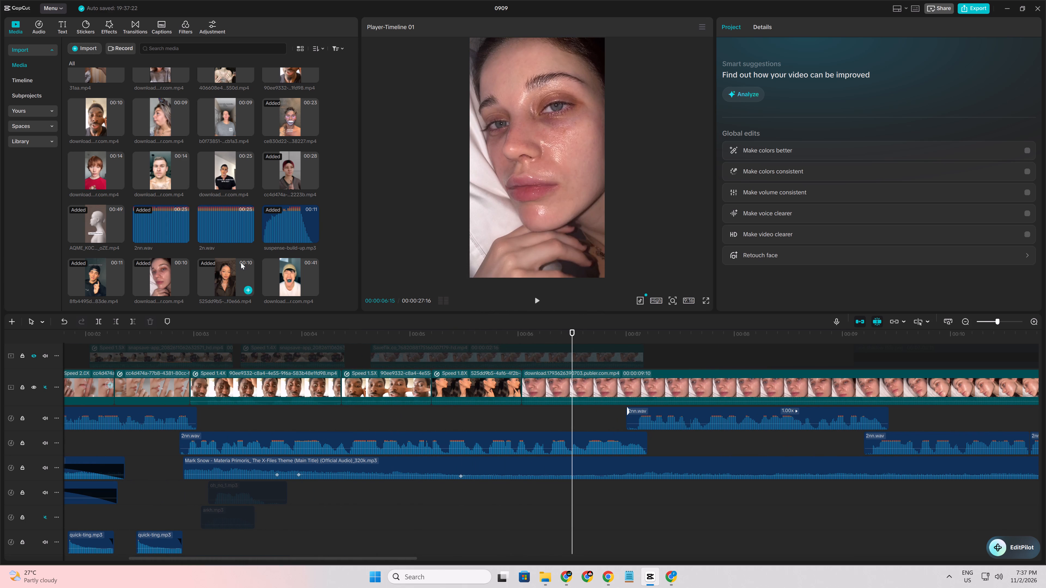
{"action": "left_click_drag", "start_coordinate": [286, 276], "coordinate": [528, 390]}
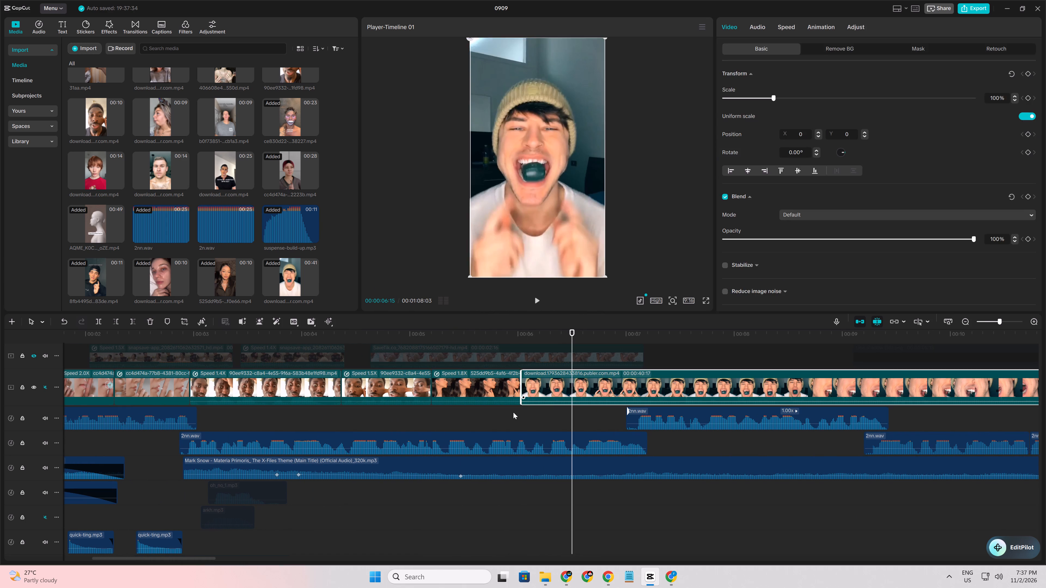
Play the inserted beanie-man clip against the voice-over and trim its end at 00:00:07:25, making it 00:00:01:24 long.
{"action": "left_click", "coordinate": [513, 412]}
{"action": "key", "text": "space"}
{"action": "scroll", "coordinate": [533, 418], "scroll_direction": "up", "scroll_amount": 2, "text": "ctrl"}
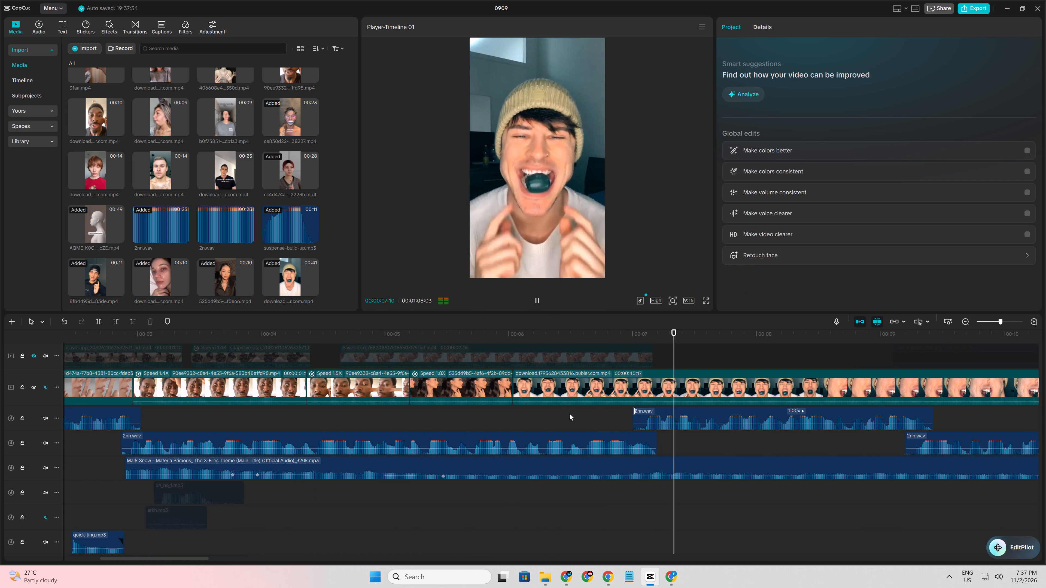
{"action": "left_click", "coordinate": [616, 412]}
{"action": "left_click_drag", "start_coordinate": [616, 412], "coordinate": [736, 423]}
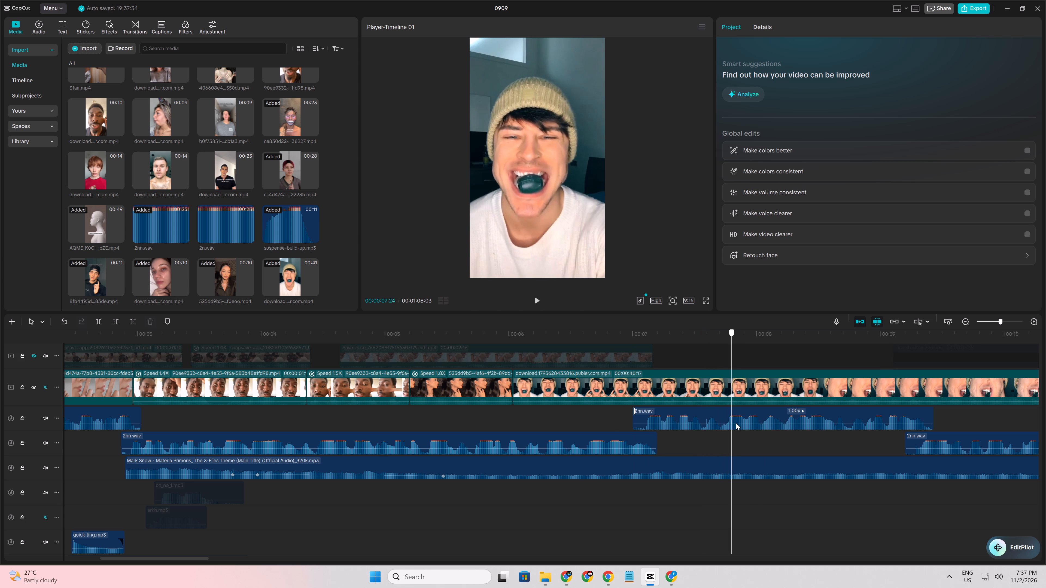
{"action": "left_click_drag", "start_coordinate": [736, 423], "coordinate": [735, 423]}
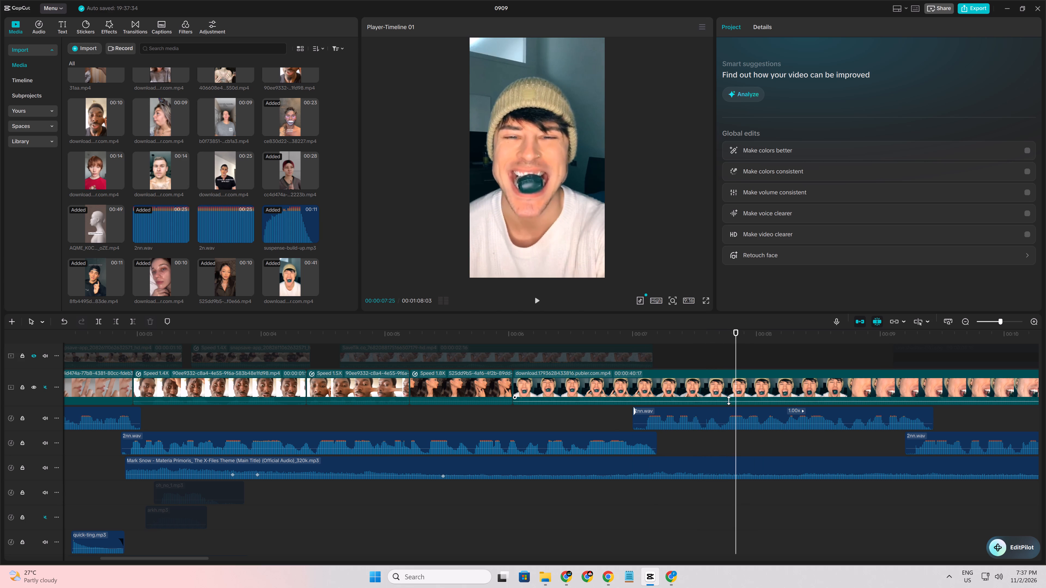
{"action": "left_click", "coordinate": [731, 398]}
{"action": "key", "text": "w"}
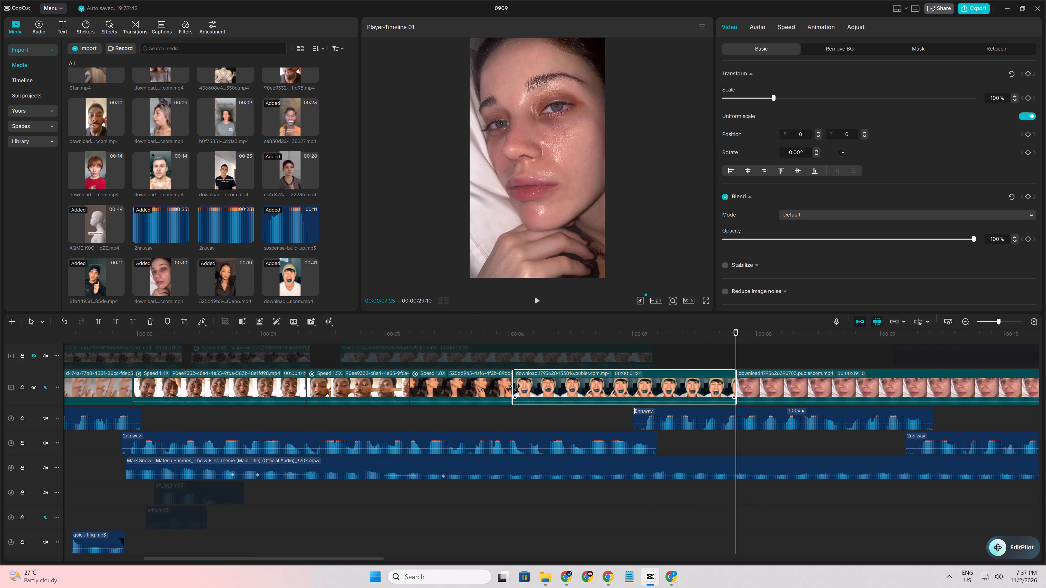
Trim the start of the beanie-man clip on the main track against the voice-over, leaving it 1.5 s long.
{"action": "left_click_drag", "start_coordinate": [513, 385], "coordinate": [577, 401]}
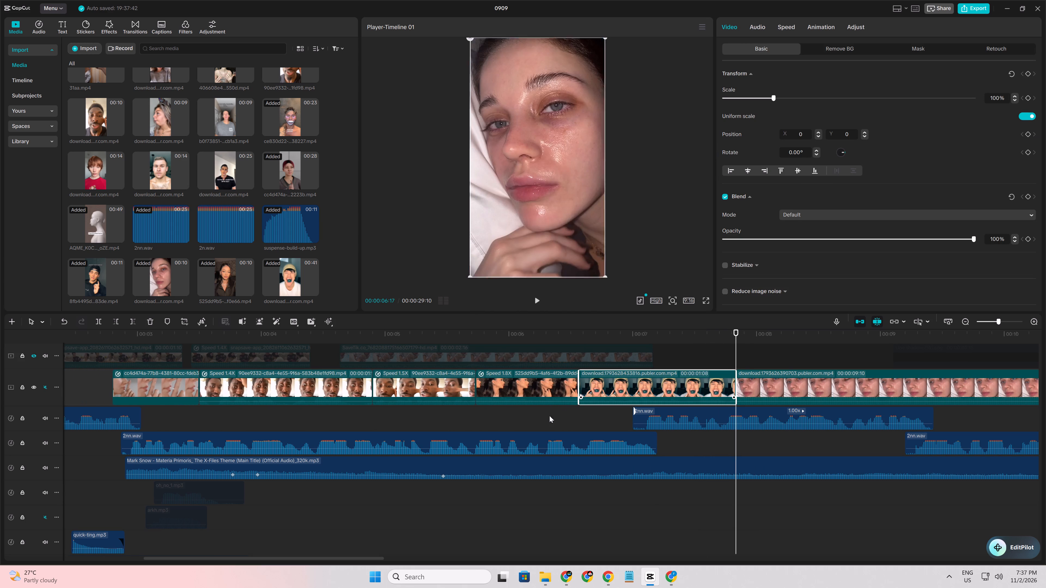
{"action": "left_click", "coordinate": [524, 421]}
{"action": "left_click", "coordinate": [483, 414]}
{"action": "key", "text": "space"}
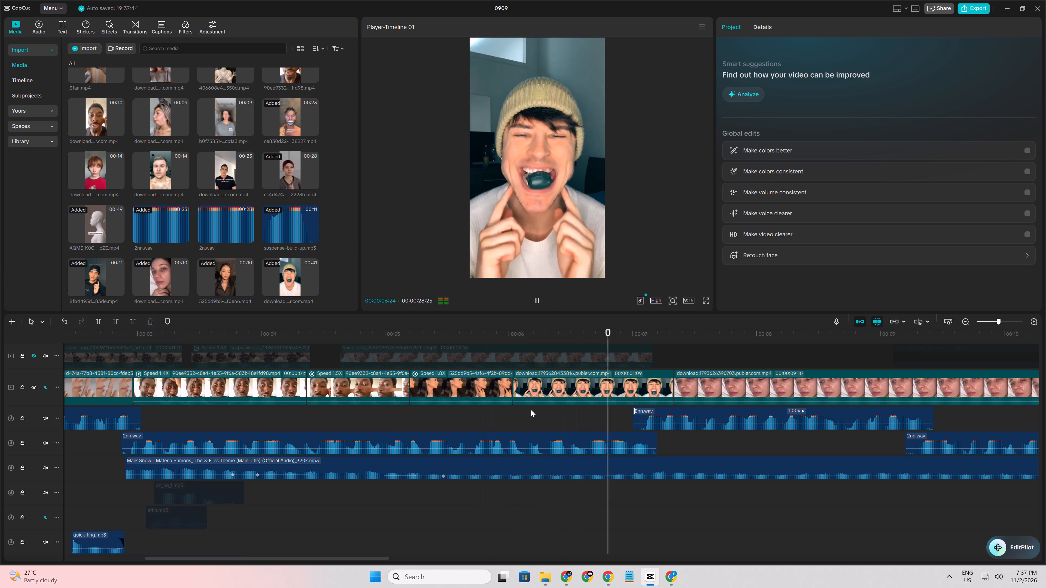
{"action": "key", "text": "space"}
{"action": "left_click", "coordinate": [513, 377]}
{"action": "left_click", "coordinate": [523, 387]}
{"action": "left_click_drag", "start_coordinate": [513, 385], "coordinate": [498, 387]}
Set the beanie-man clip's speed to 1.29x and play it against the voice-over into the reclining woman's close-up.
{"action": "left_click", "coordinate": [790, 29]}
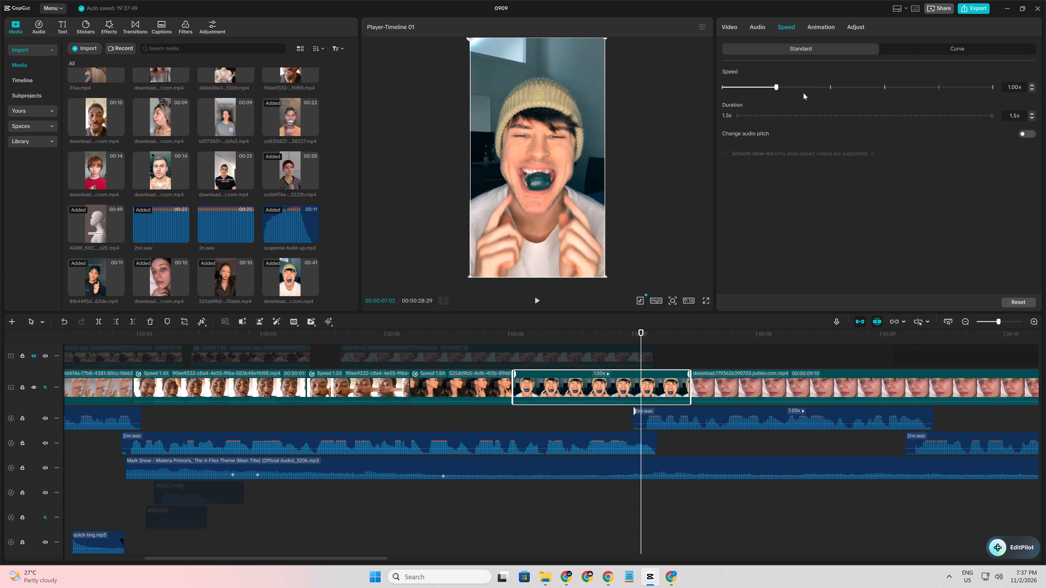
{"action": "left_click", "coordinate": [792, 87]}
{"action": "left_click", "coordinate": [494, 420]}
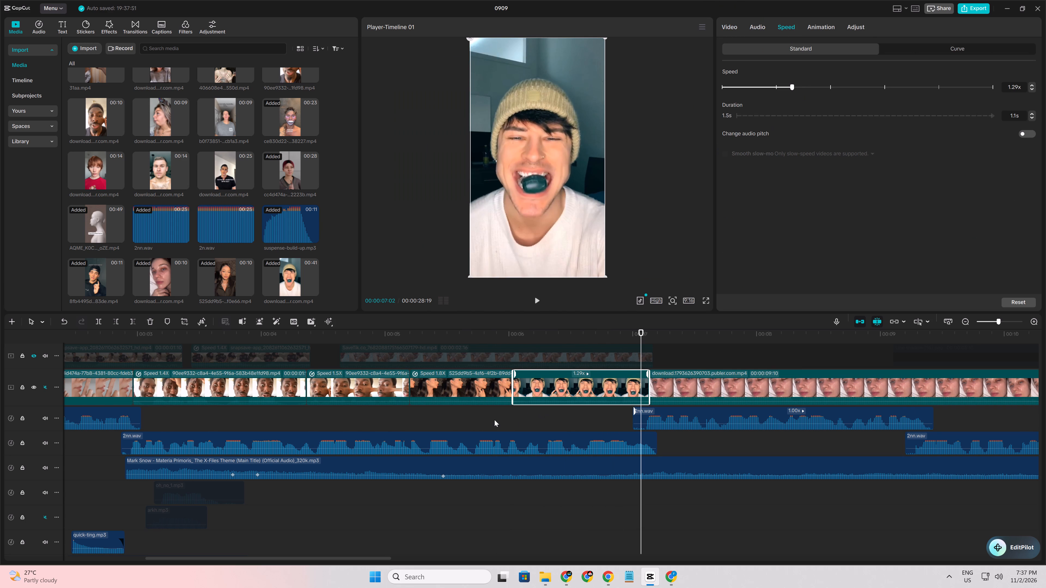
{"action": "key", "text": "space"}
{"action": "left_click", "coordinate": [501, 419]}
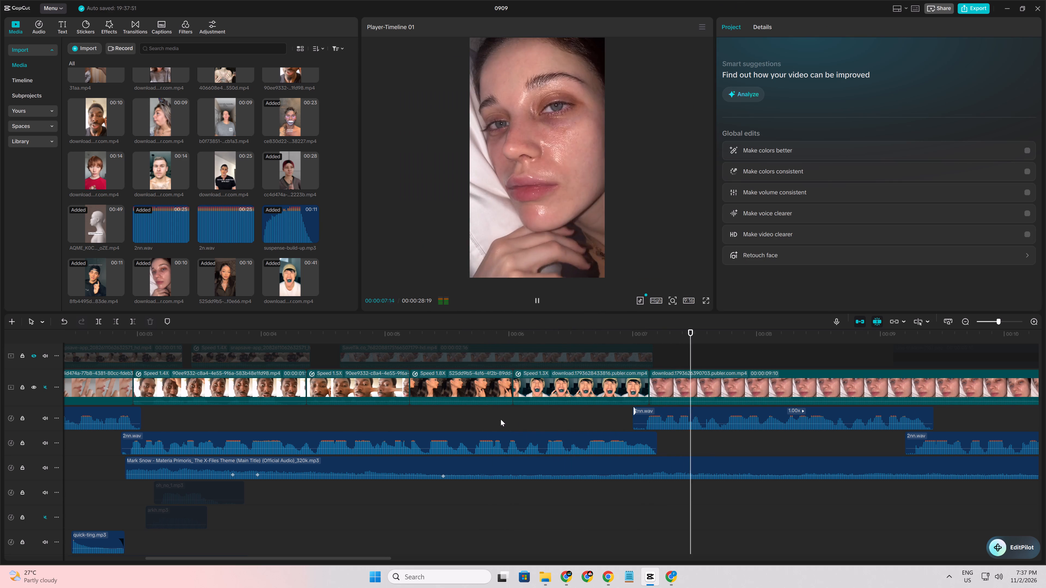
{"action": "key", "text": "space"}
{"action": "key", "text": "space"}
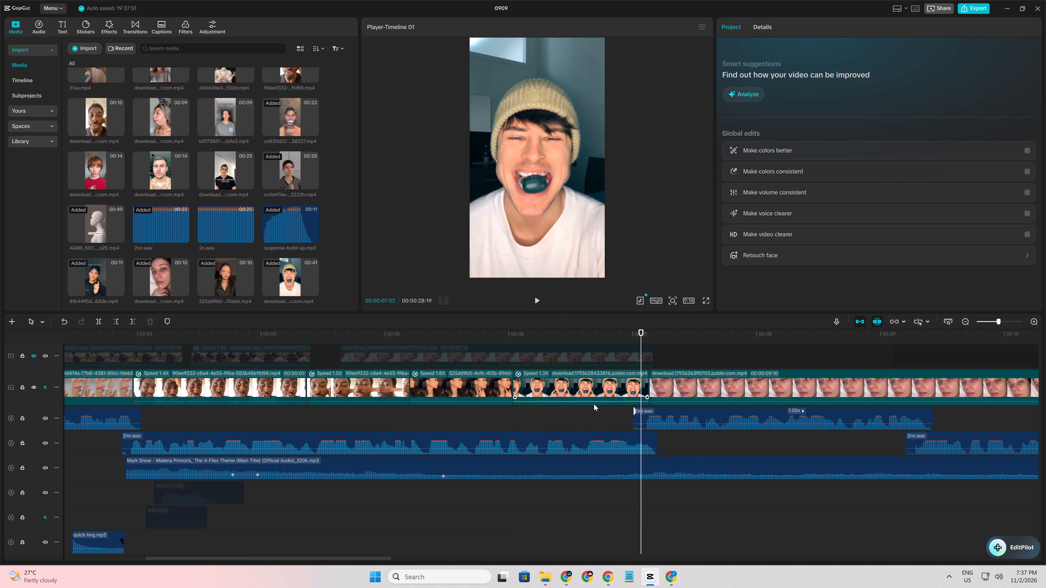
{"action": "key", "text": "space"}
{"action": "scroll", "coordinate": [388, 441], "scroll_direction": "down", "scroll_amount": 4, "text": "ctrl"}
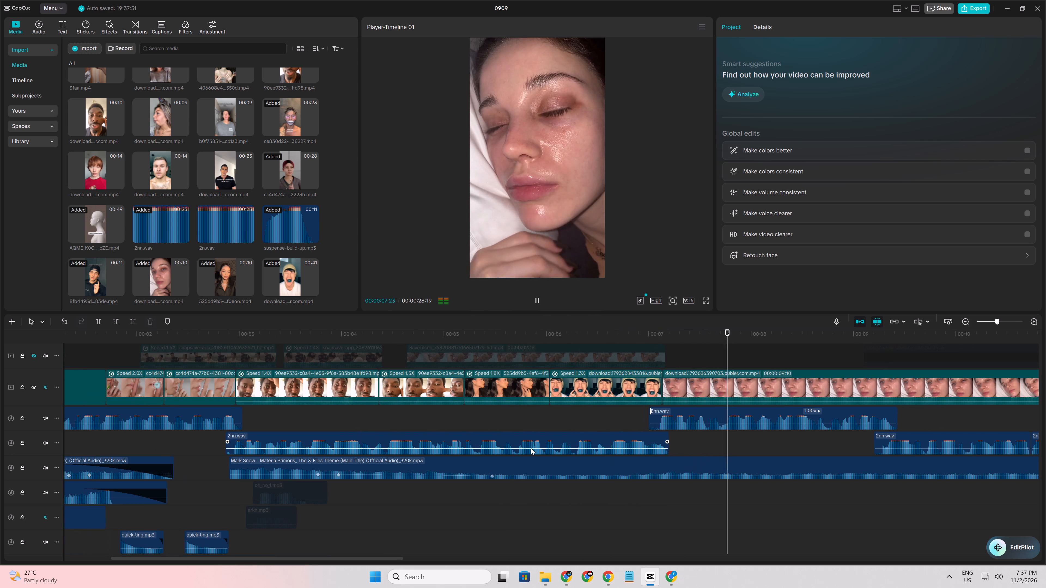
{"action": "scroll", "coordinate": [531, 448], "scroll_direction": "down", "scroll_amount": 8, "text": "ctrl"}
{"action": "key", "text": "space"}
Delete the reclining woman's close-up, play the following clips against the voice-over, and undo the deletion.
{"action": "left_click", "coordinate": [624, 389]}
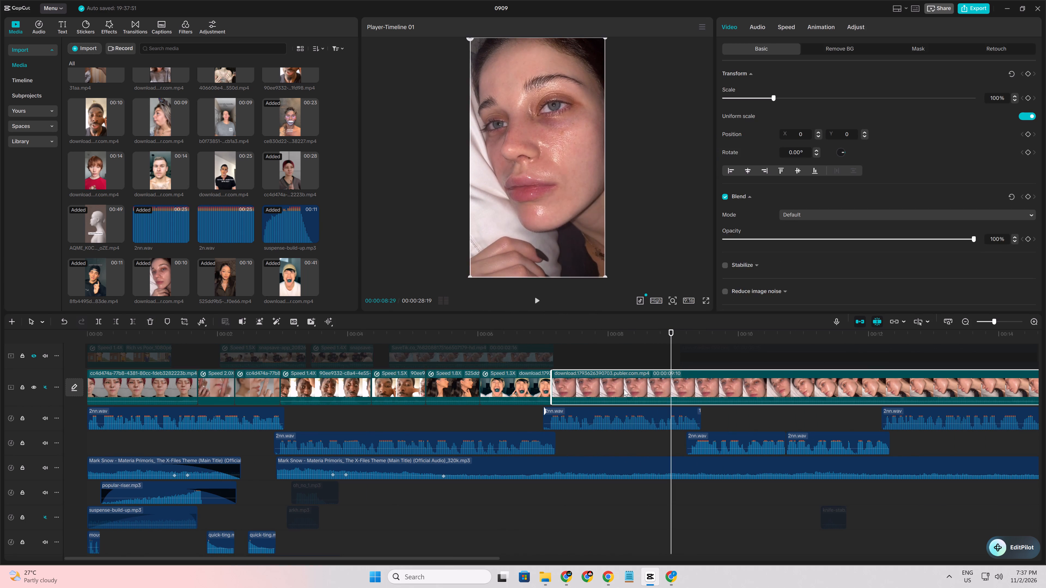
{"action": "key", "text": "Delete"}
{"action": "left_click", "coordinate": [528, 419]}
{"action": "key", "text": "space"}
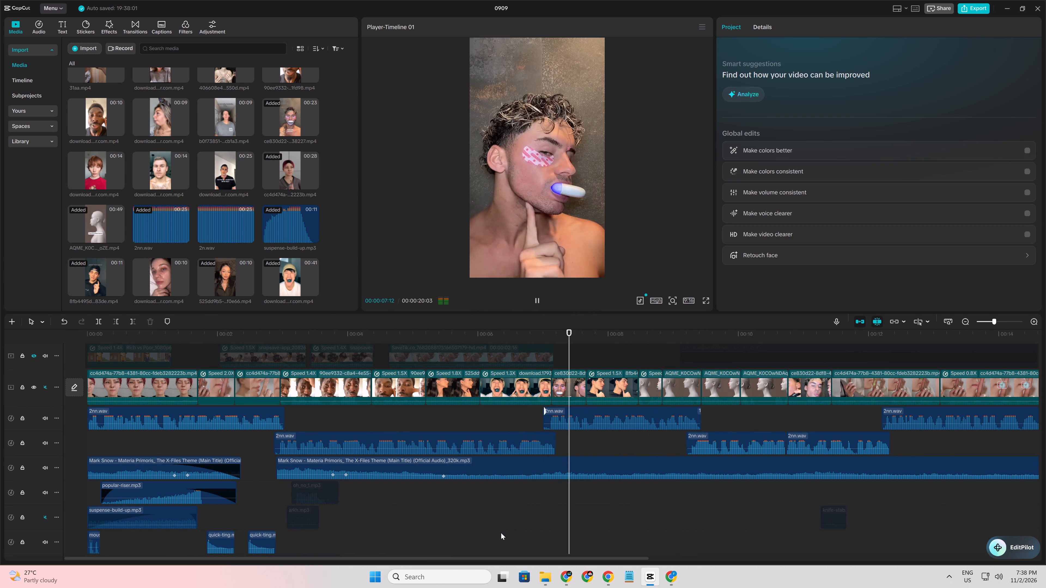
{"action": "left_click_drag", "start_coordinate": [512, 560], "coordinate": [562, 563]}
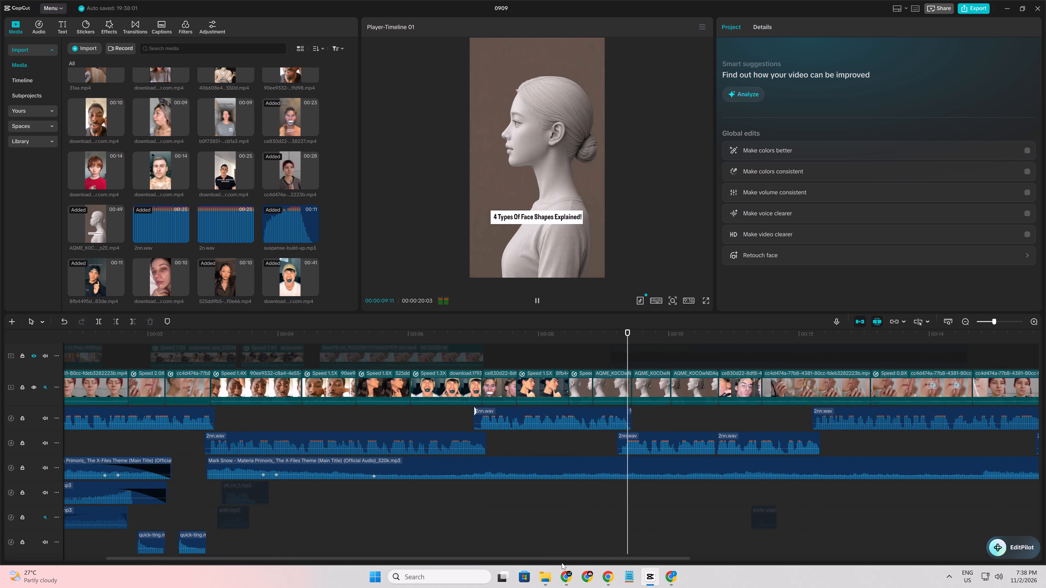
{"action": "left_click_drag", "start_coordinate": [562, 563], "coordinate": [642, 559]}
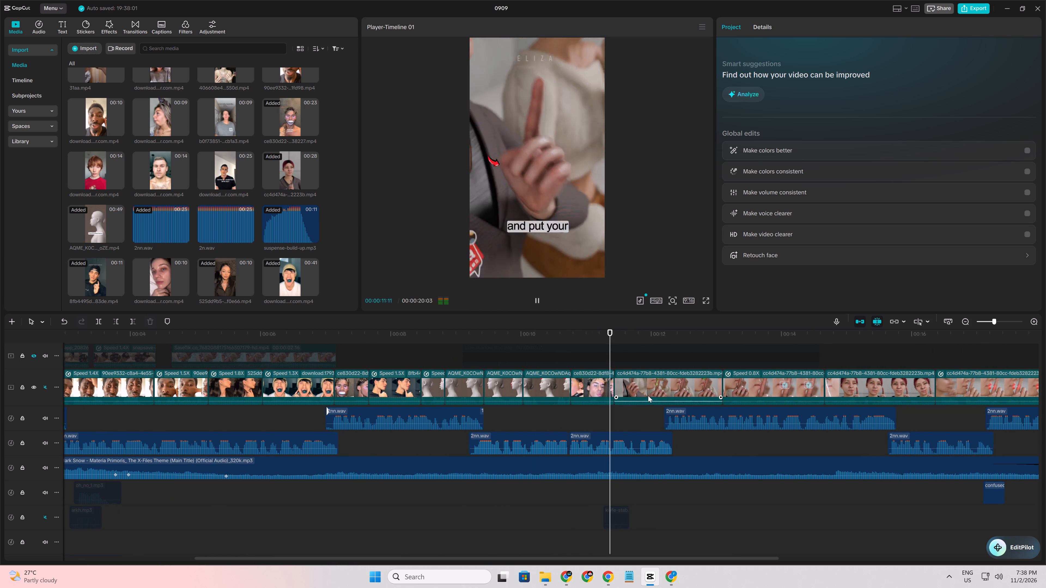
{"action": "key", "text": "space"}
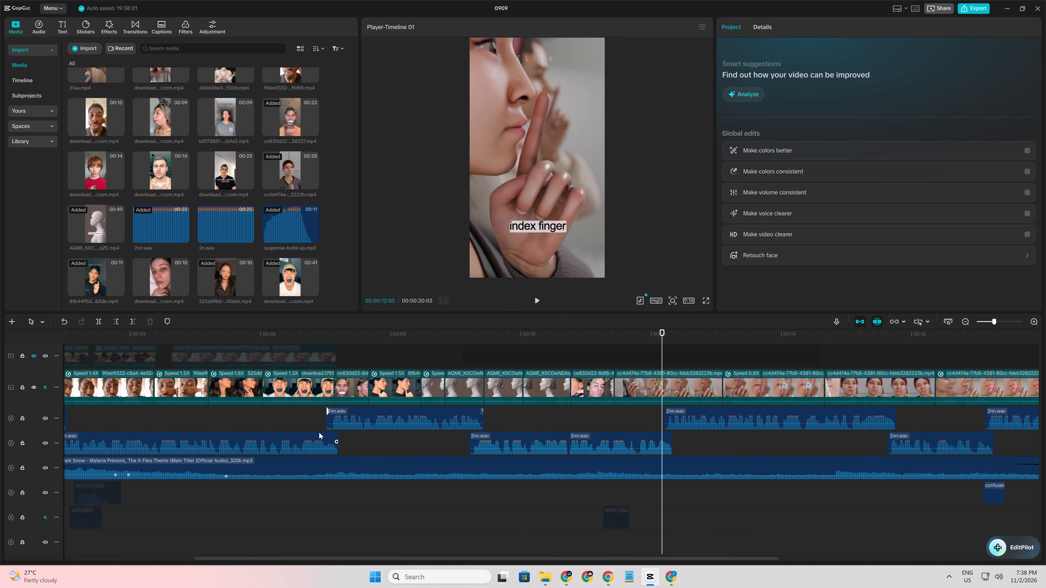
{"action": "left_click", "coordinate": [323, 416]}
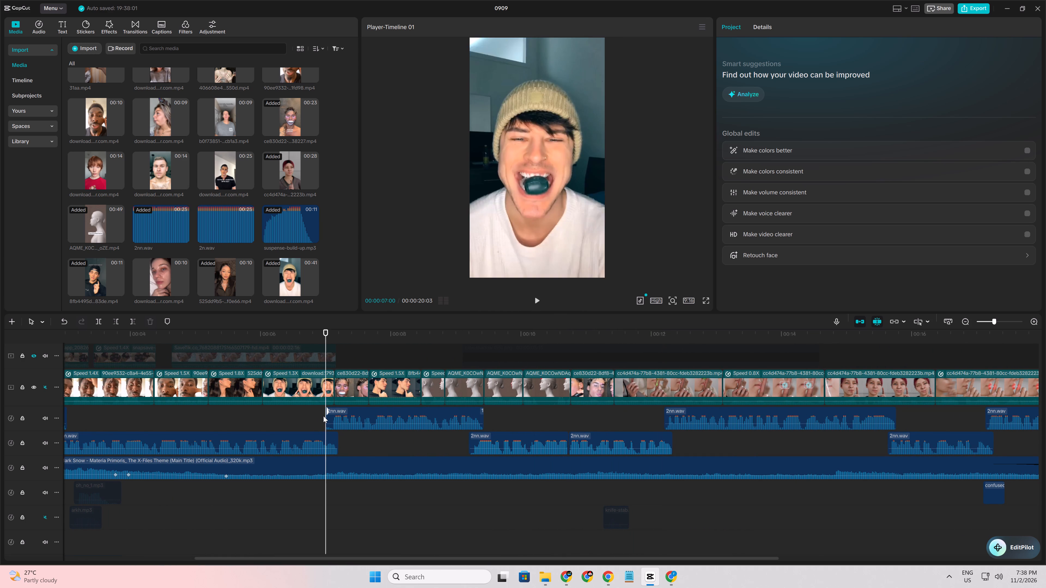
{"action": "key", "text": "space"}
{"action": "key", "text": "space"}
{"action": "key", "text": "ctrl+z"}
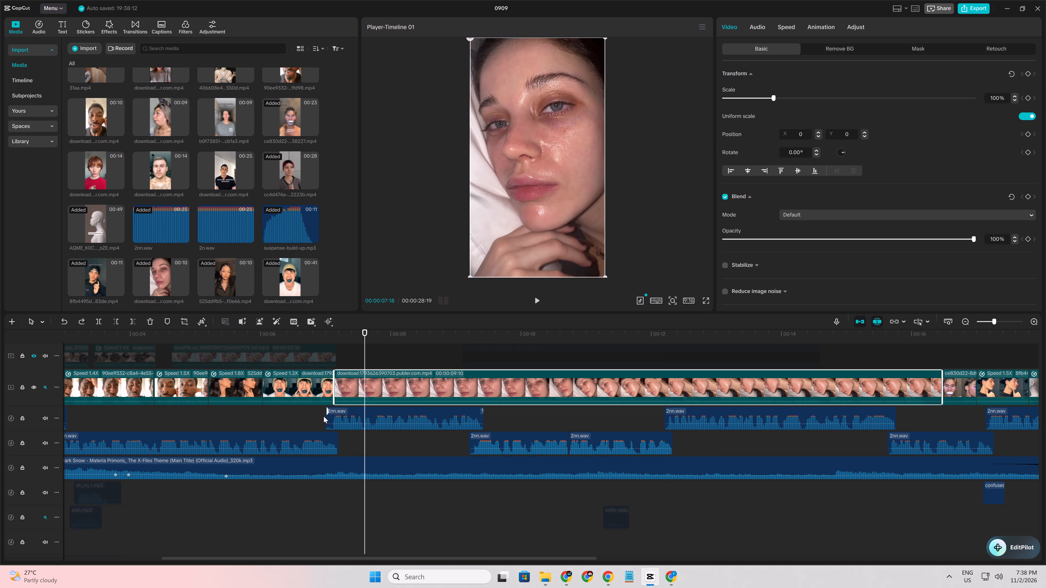
Play the reclining woman's close-up against the voice-over and delete it from the main track.
{"action": "key", "text": "space"}
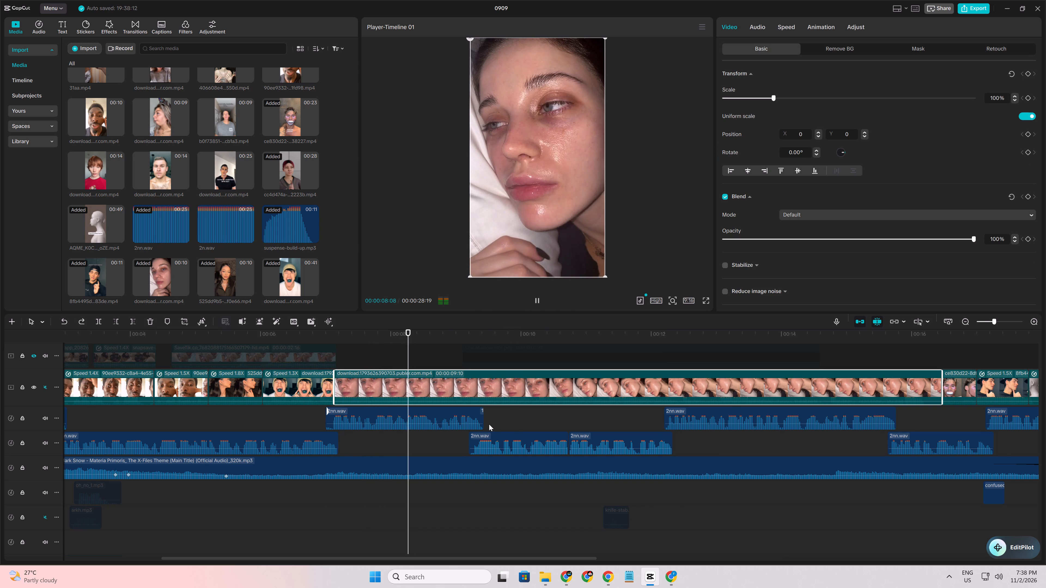
{"action": "scroll", "coordinate": [489, 424], "scroll_direction": "up", "scroll_amount": 6, "text": "ctrl"}
{"action": "key", "text": "space"}
{"action": "scroll", "coordinate": [503, 404], "scroll_direction": "down", "scroll_amount": 2, "text": "ctrl"}
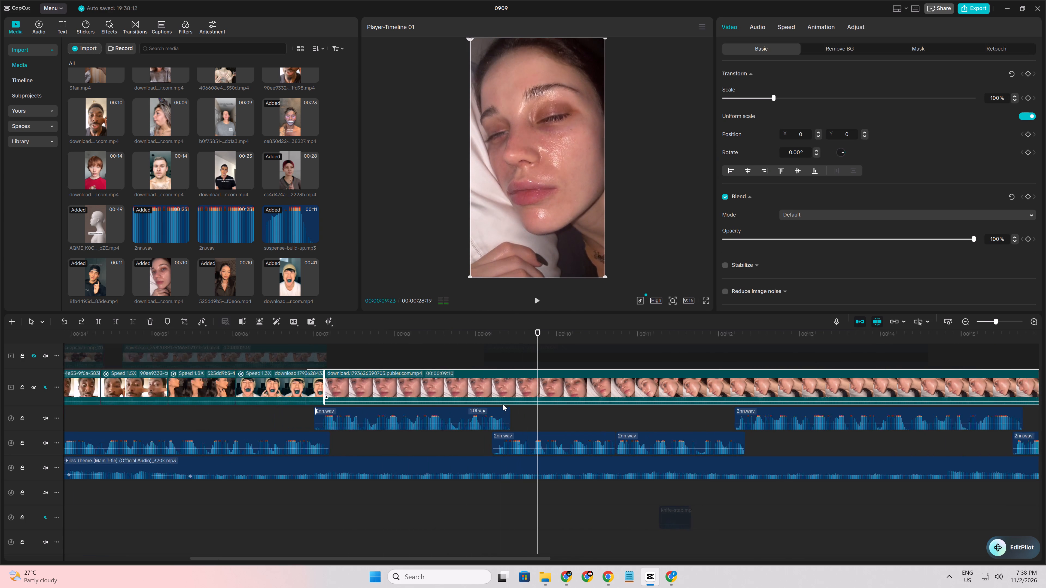
{"action": "scroll", "coordinate": [503, 404], "scroll_direction": "down", "scroll_amount": 6, "text": "ctrl"}
{"action": "left_click", "coordinate": [596, 381]}
{"action": "key", "text": "Delete"}
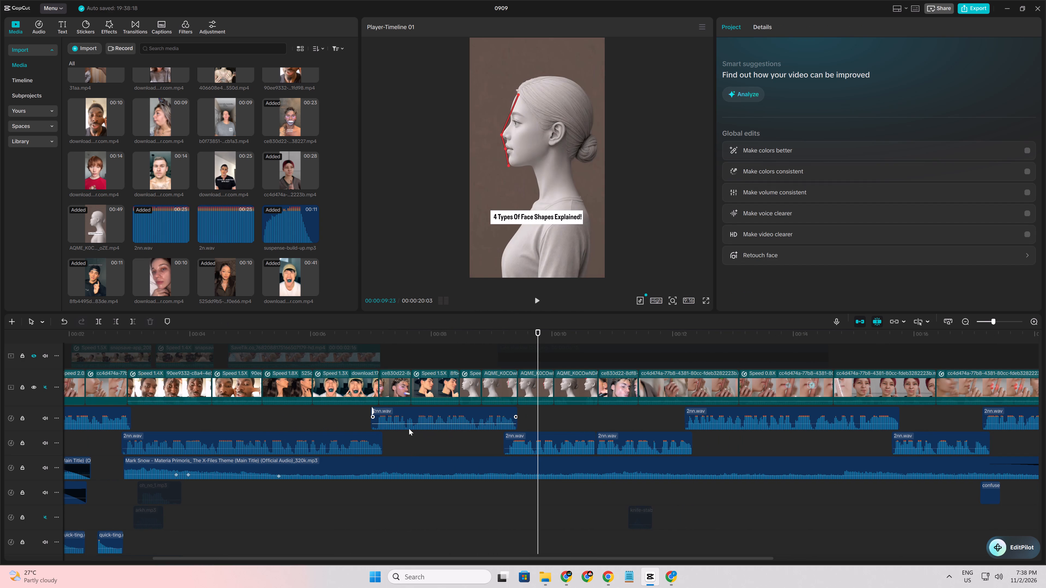
Move the later curly-haired man's clip (ce830d22) ahead of the mannequin clips, directly after the black-cap man's clip.
{"action": "left_click", "coordinate": [369, 420]}
{"action": "left_click_drag", "start_coordinate": [369, 420], "coordinate": [391, 424]}
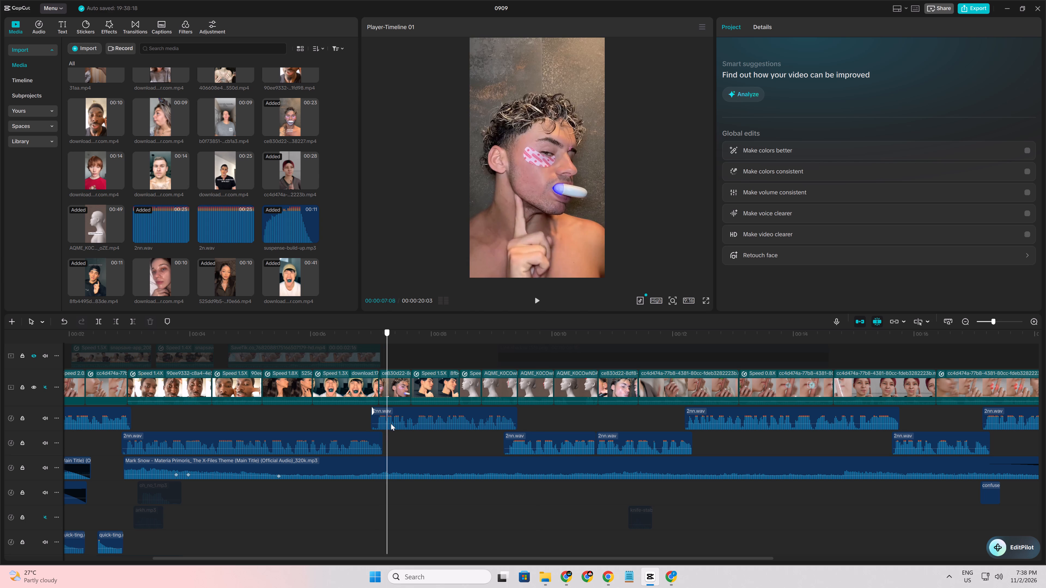
{"action": "left_click_drag", "start_coordinate": [391, 424], "coordinate": [397, 424]}
{"action": "left_click_drag", "start_coordinate": [614, 382], "coordinate": [487, 390]}
{"action": "left_click_drag", "start_coordinate": [472, 385], "coordinate": [506, 390]}
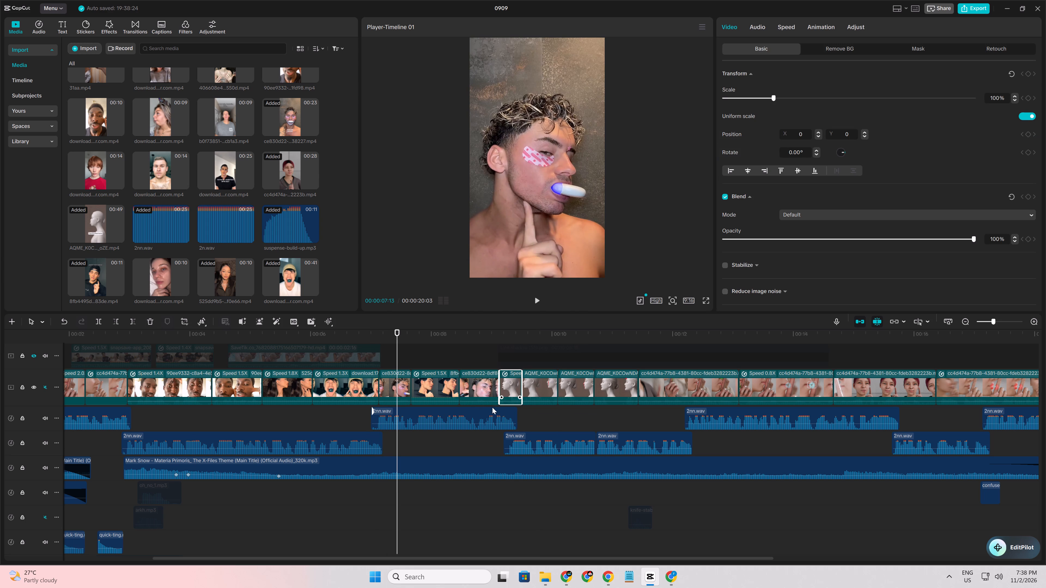
Play the reordered section from the beanie-man clip to the first mannequin clip and check the cuts against the voice-over.
{"action": "left_click", "coordinate": [353, 415]}
{"action": "key", "text": "space"}
{"action": "key", "text": "space"}
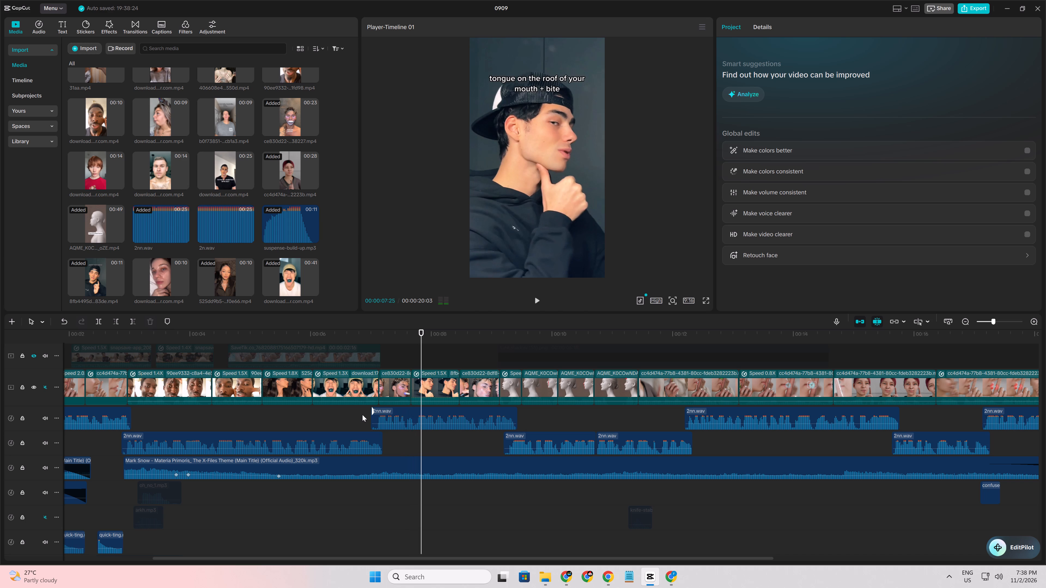
{"action": "left_click", "coordinate": [362, 415]}
{"action": "key", "text": "space"}
{"action": "key", "text": "space"}
{"action": "key", "text": "space"}
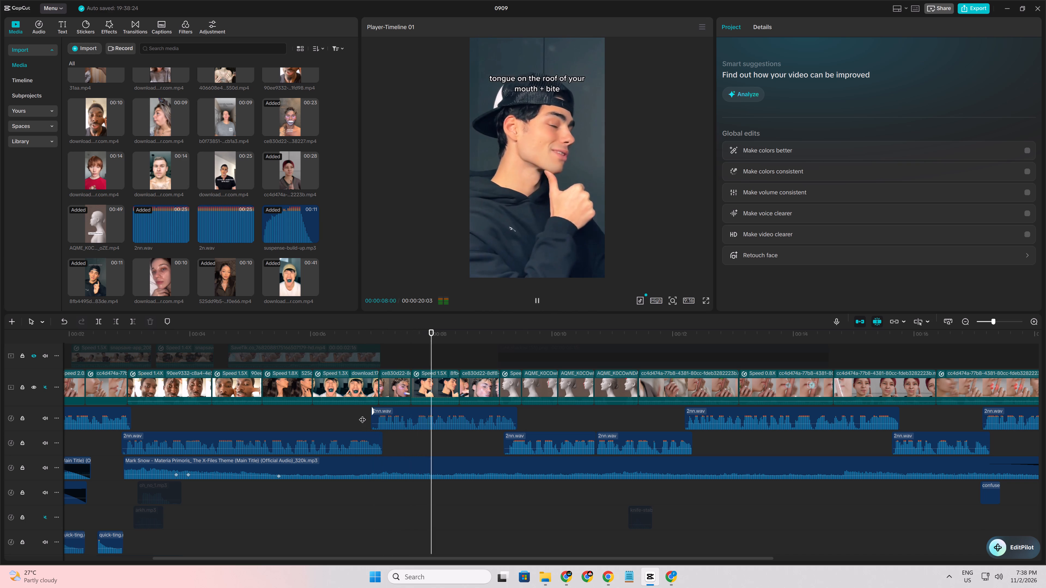
{"action": "key", "text": "space"}
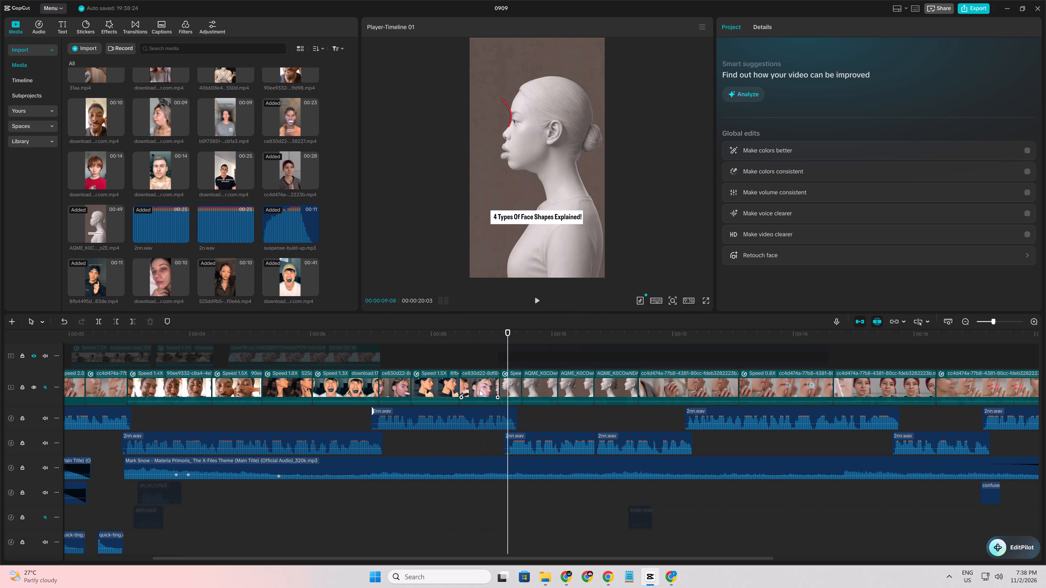
{"action": "left_click", "coordinate": [481, 389]}
{"action": "left_click", "coordinate": [355, 421]}
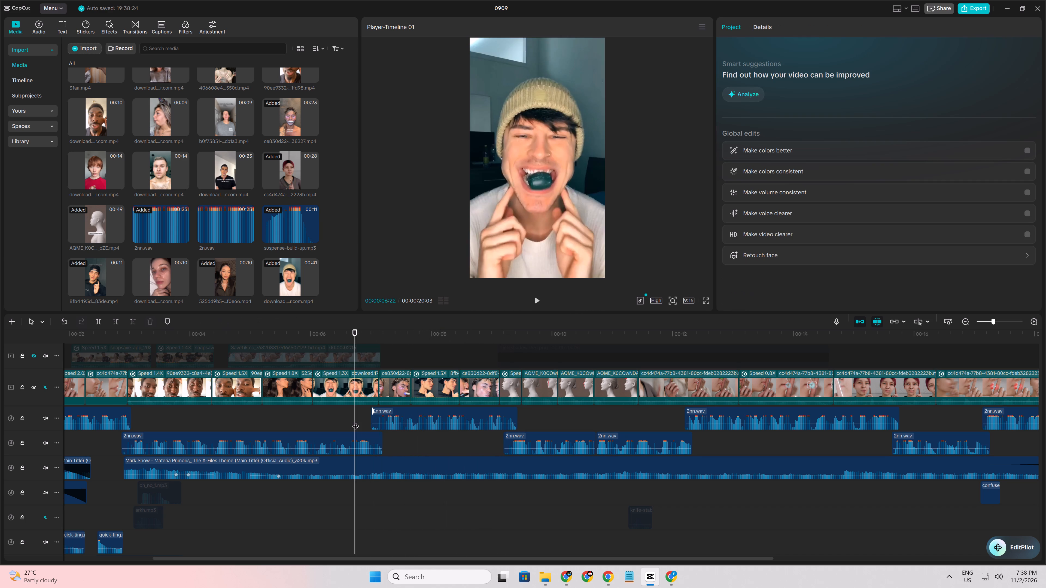
{"action": "key", "text": "space"}
{"action": "key", "text": "space"}
{"action": "left_click", "coordinate": [365, 390]}
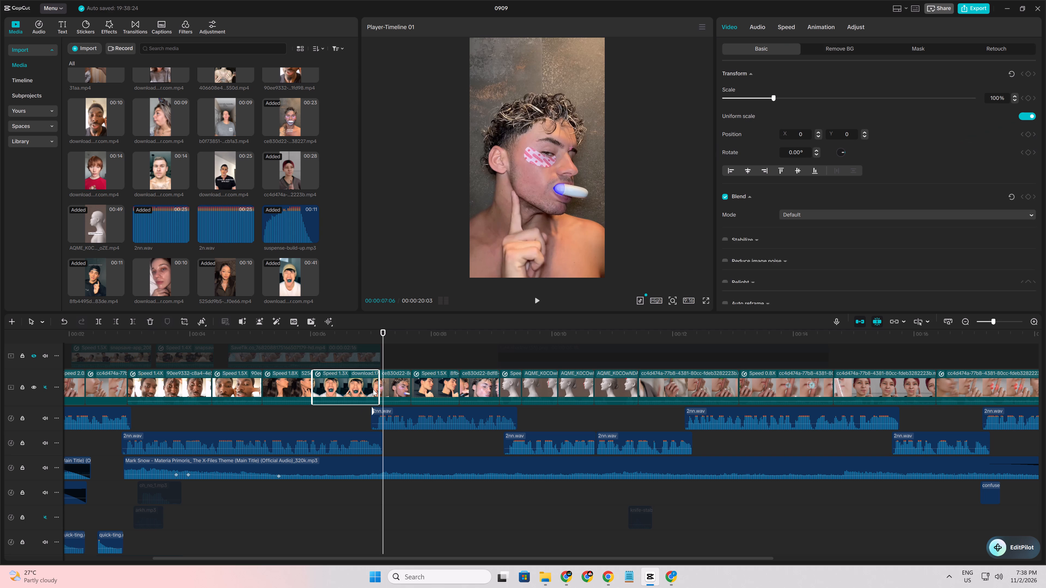
{"action": "key", "text": "space"}
{"action": "key", "text": "space"}
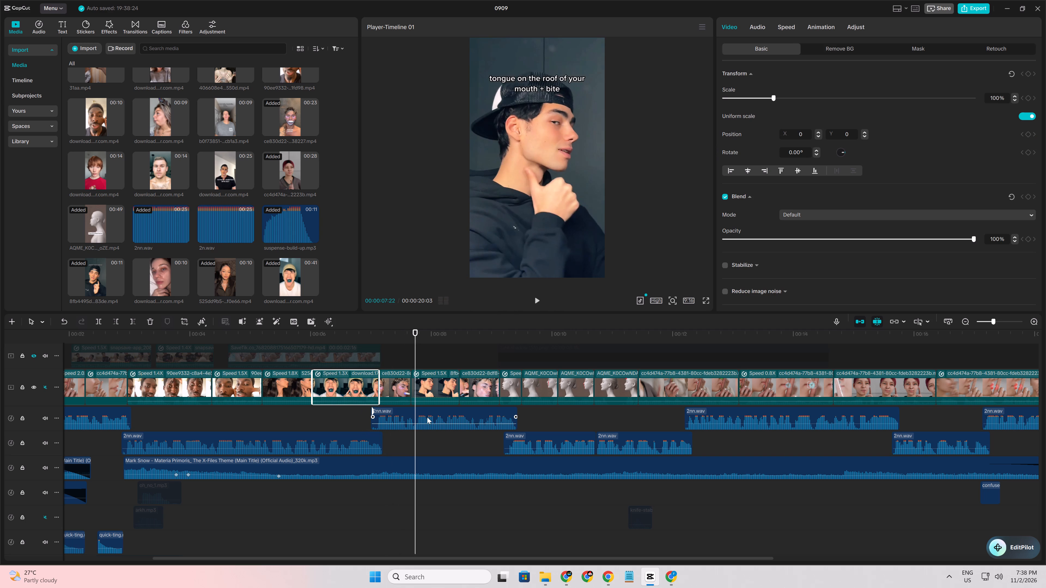
{"action": "key", "text": "space"}
{"action": "key", "text": "space"}
Scrub through the main track's clips and preview the dark-haired woman's clip in the media library to check the footage choices.
{"action": "left_click", "coordinate": [399, 439]}
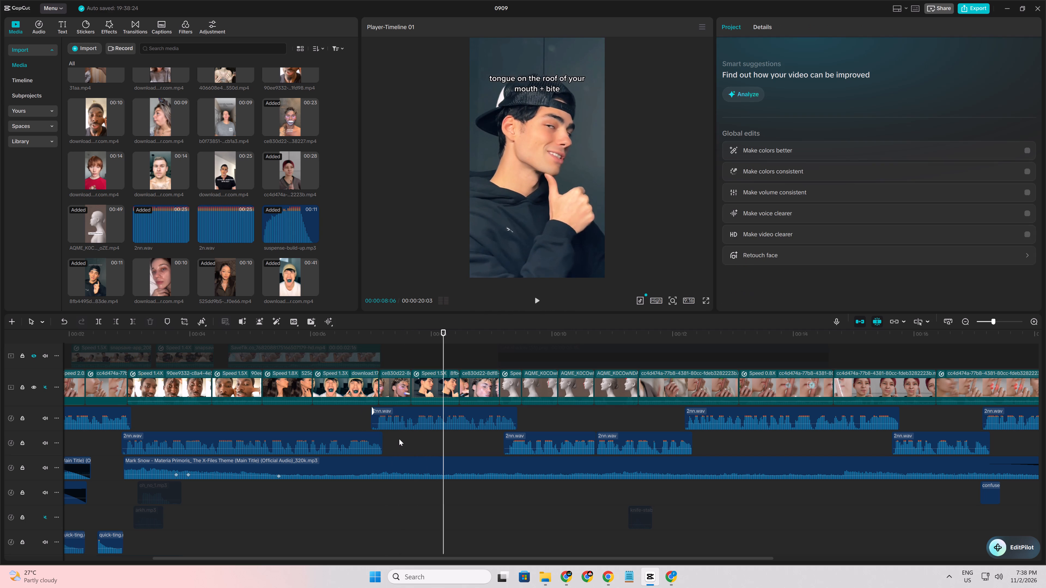
{"action": "left_click_drag", "start_coordinate": [399, 439], "coordinate": [440, 440]}
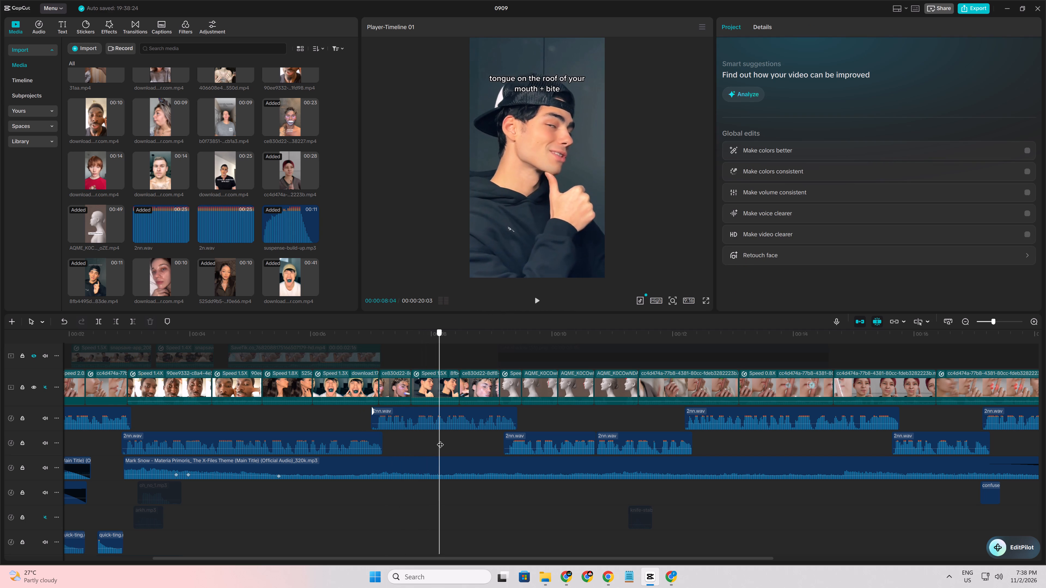
{"action": "left_click_drag", "start_coordinate": [440, 440], "coordinate": [497, 450]}
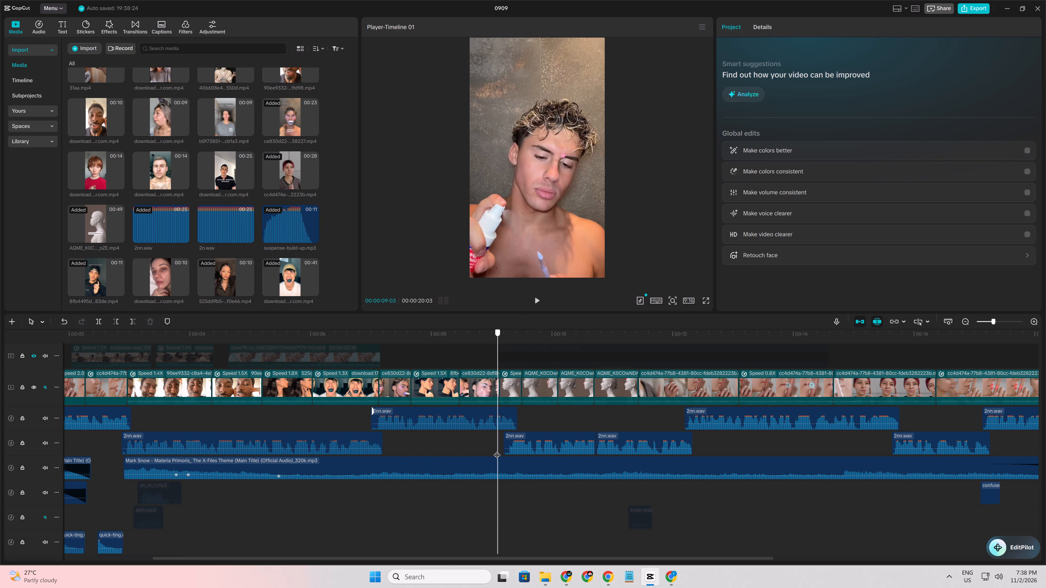
{"action": "left_click_drag", "start_coordinate": [497, 450], "coordinate": [509, 453]}
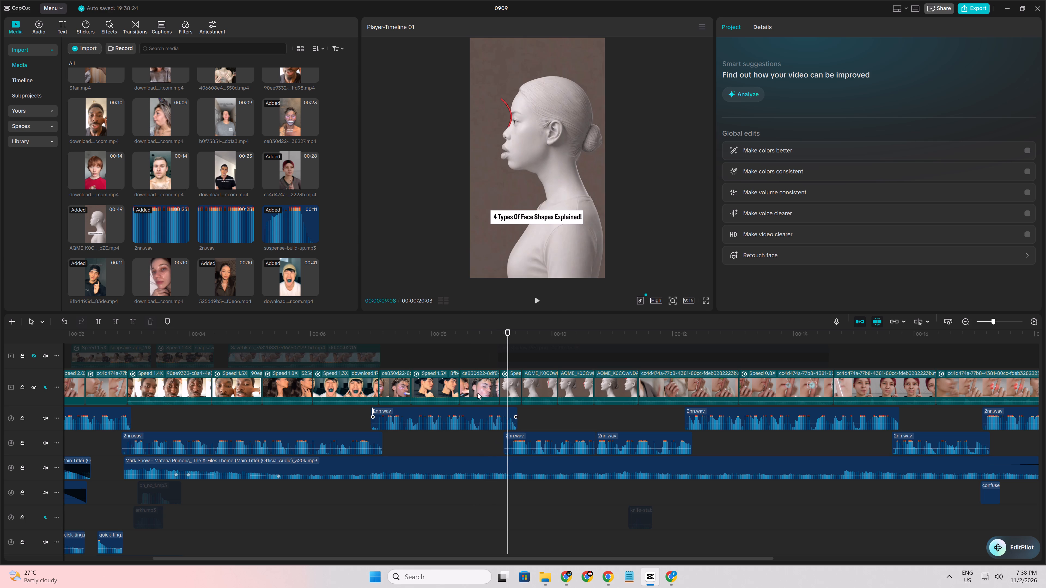
{"action": "left_click", "coordinate": [396, 443]}
{"action": "left_click_drag", "start_coordinate": [396, 443], "coordinate": [422, 448]}
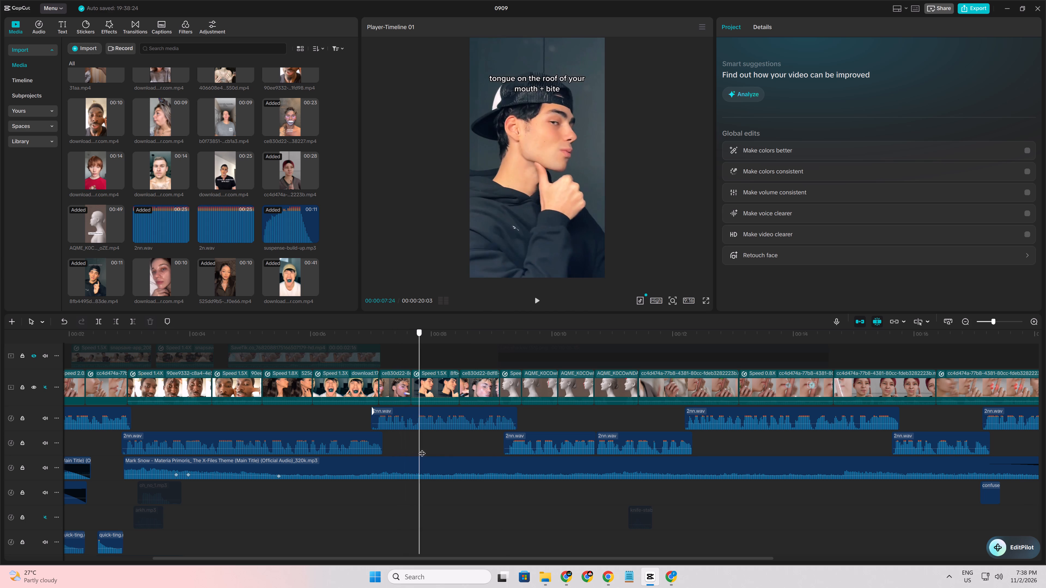
{"action": "left_click_drag", "start_coordinate": [422, 448], "coordinate": [497, 456]}
{"action": "left_click", "coordinate": [224, 270]}
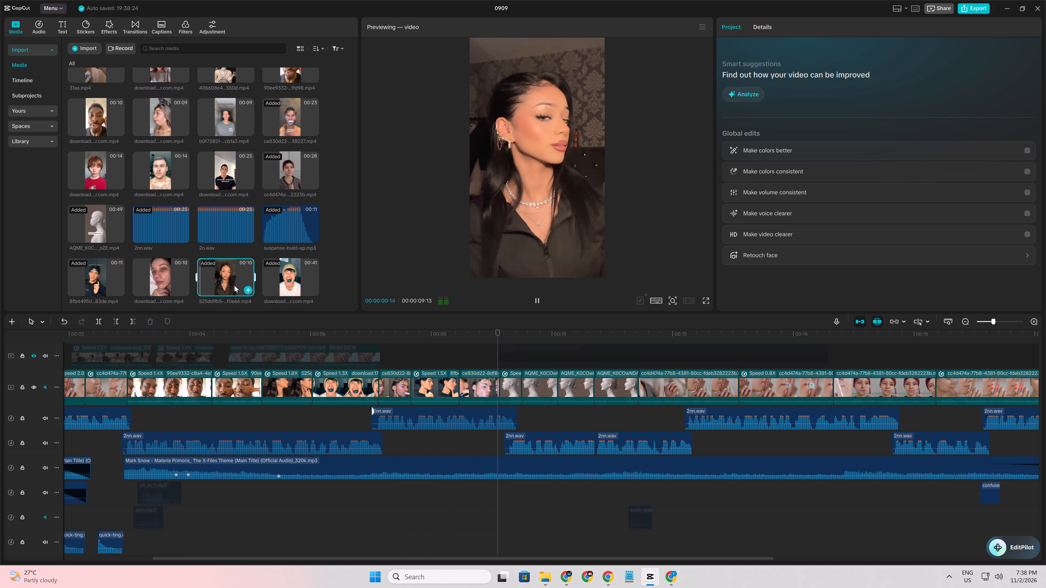
{"action": "scroll", "coordinate": [628, 408], "scroll_direction": "down", "scroll_amount": 11, "text": "ctrl"}
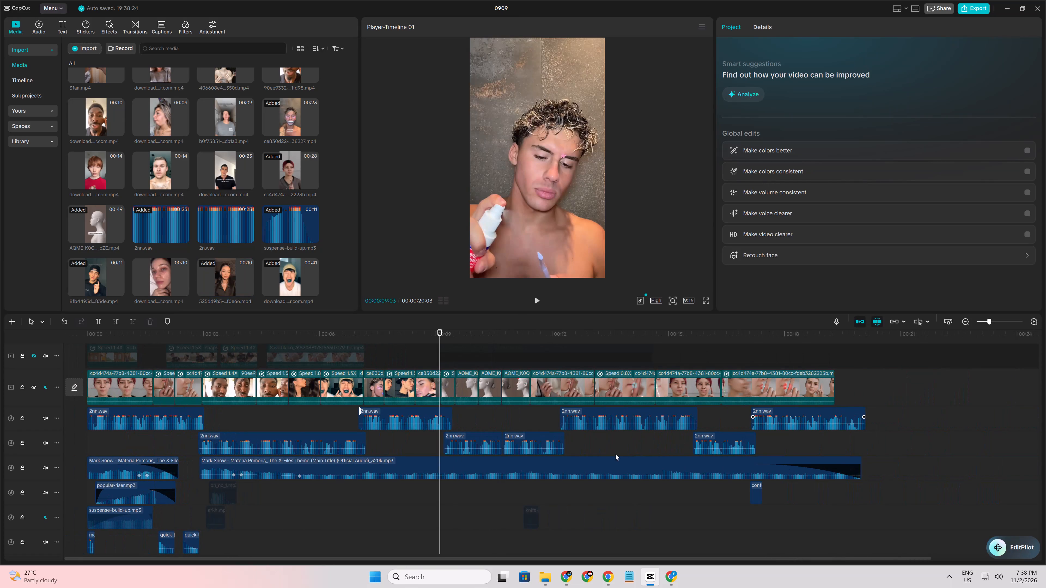
{"action": "scroll", "coordinate": [439, 471], "scroll_direction": "up", "scroll_amount": 7, "text": "ctrl"}
{"action": "left_click", "coordinate": [232, 417]}
{"action": "left_click_drag", "start_coordinate": [232, 417], "coordinate": [241, 418]}
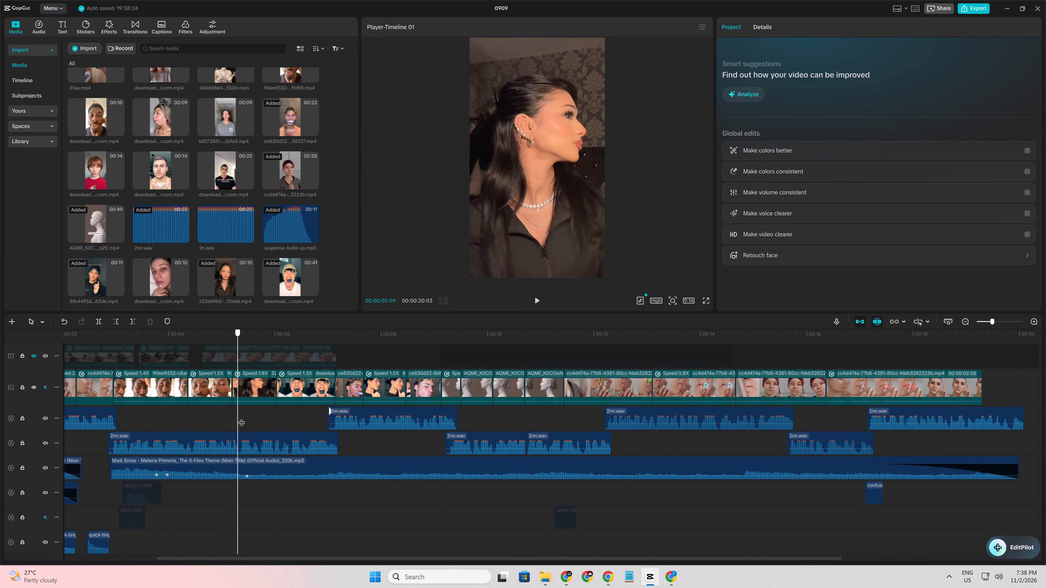
{"action": "left_click_drag", "start_coordinate": [241, 418], "coordinate": [207, 428]}
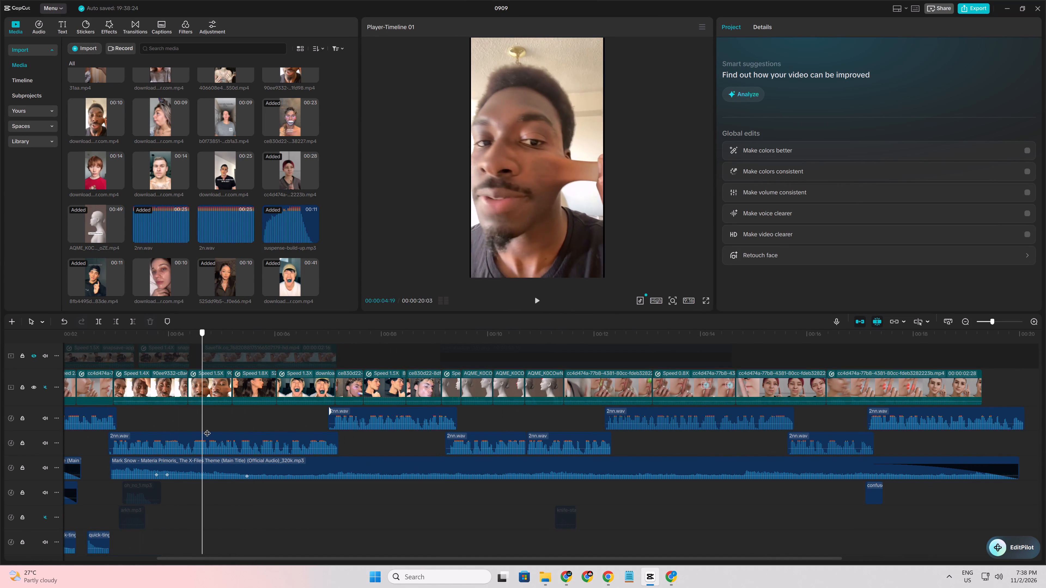
{"action": "left_click_drag", "start_coordinate": [207, 428], "coordinate": [302, 441]}
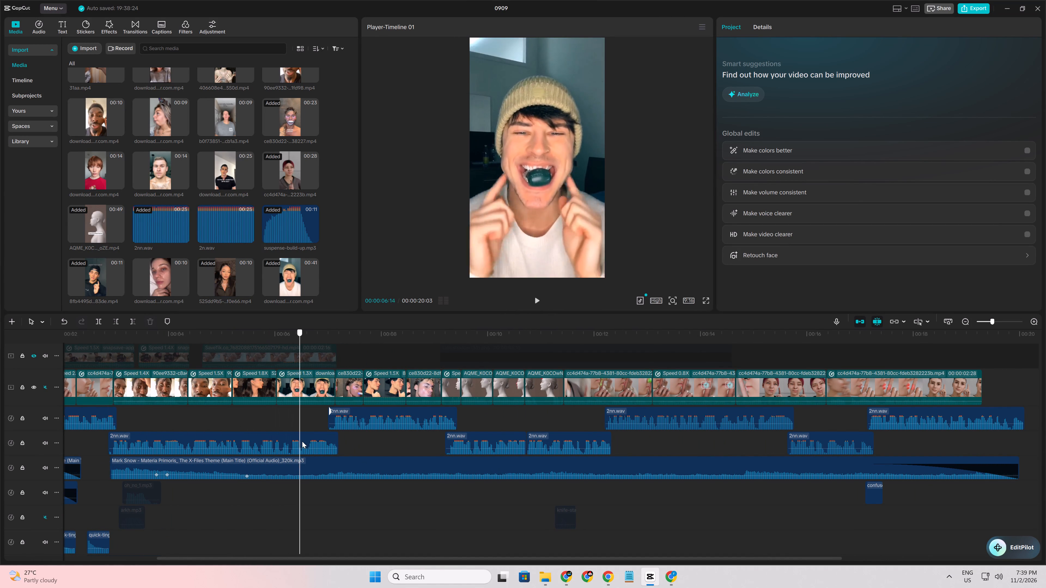
Move the dark-haired woman's clip to directly after the curly-haired man's first clip (ce830d22) on the main track.
{"action": "left_click_drag", "start_coordinate": [302, 441], "coordinate": [314, 444]}
{"action": "left_click_drag", "start_coordinate": [241, 391], "coordinate": [343, 390]}
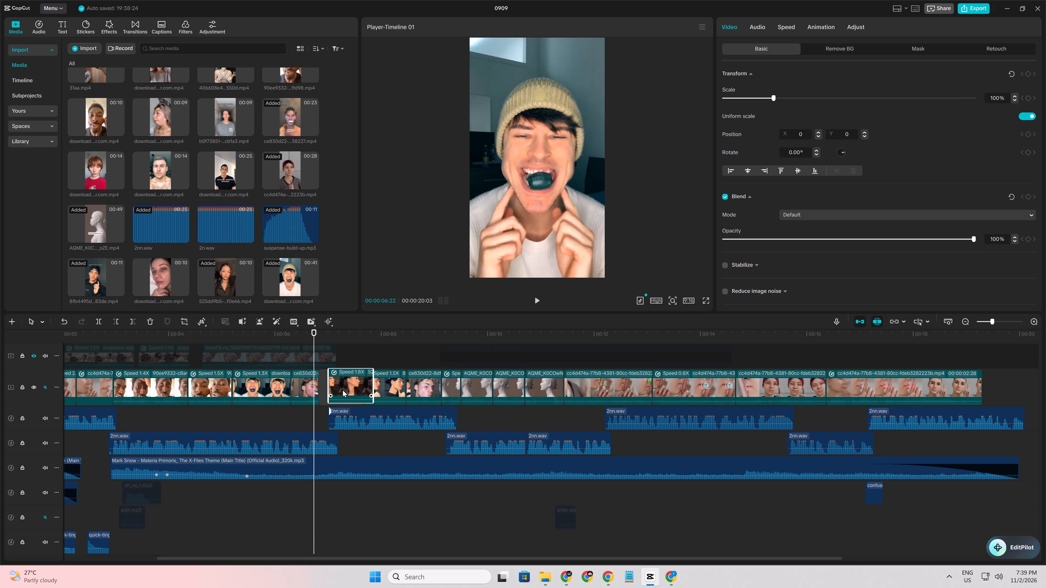
{"action": "left_click_drag", "start_coordinate": [343, 390], "coordinate": [324, 390]}
{"action": "left_click", "coordinate": [312, 414]}
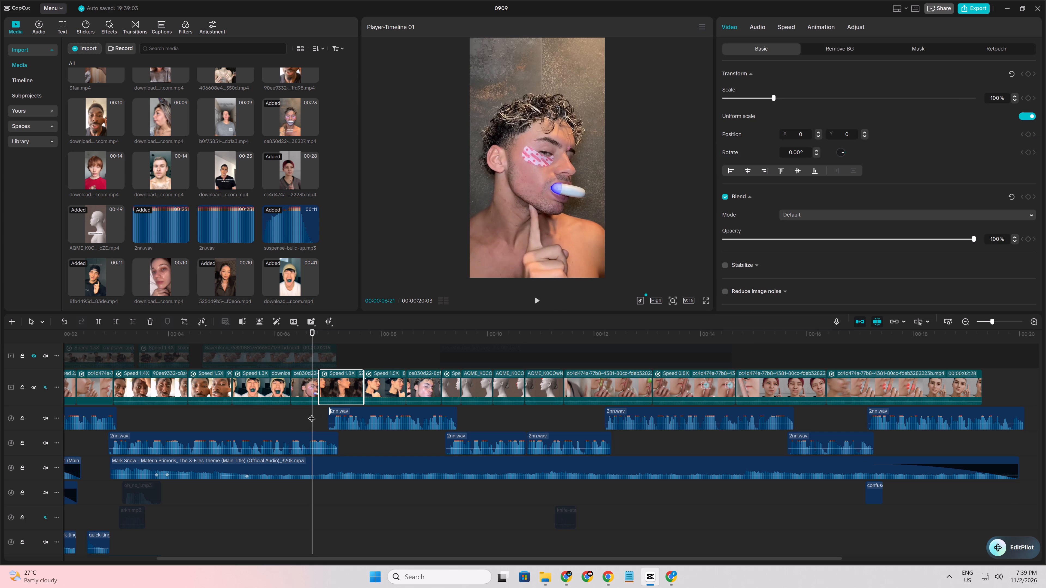
Play the beanie-man's clip and extend its start so it runs about 00:00:01:11 on the main track.
{"action": "scroll", "coordinate": [312, 414], "scroll_direction": "up", "scroll_amount": 9, "text": "ctrl"}
{"action": "left_click", "coordinate": [176, 413]}
{"action": "key", "text": "space"}
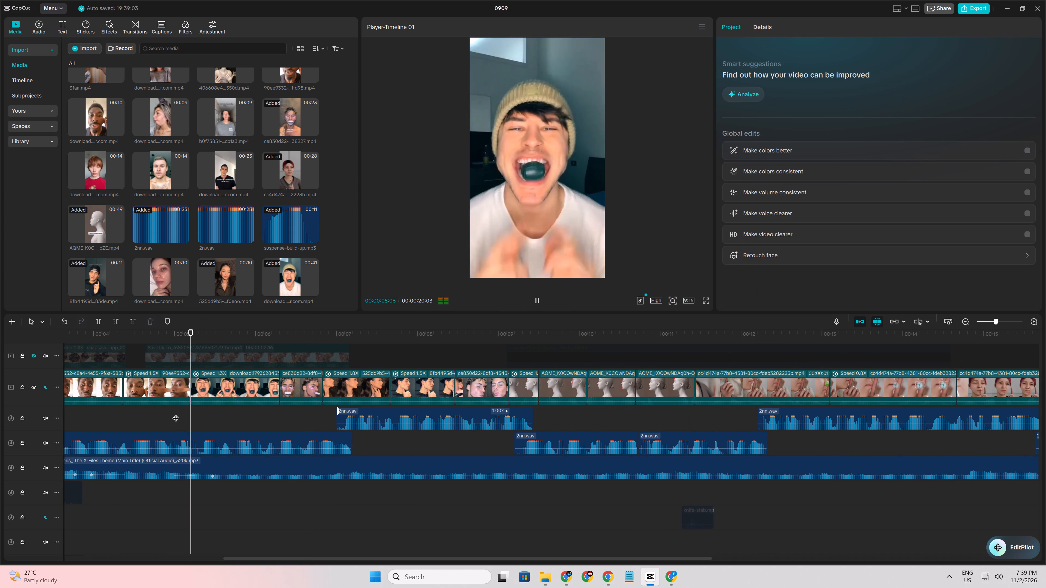
{"action": "scroll", "coordinate": [177, 413], "scroll_direction": "up", "scroll_amount": 4, "text": "ctrl"}
{"action": "key", "text": "space"}
{"action": "left_click", "coordinate": [212, 382]}
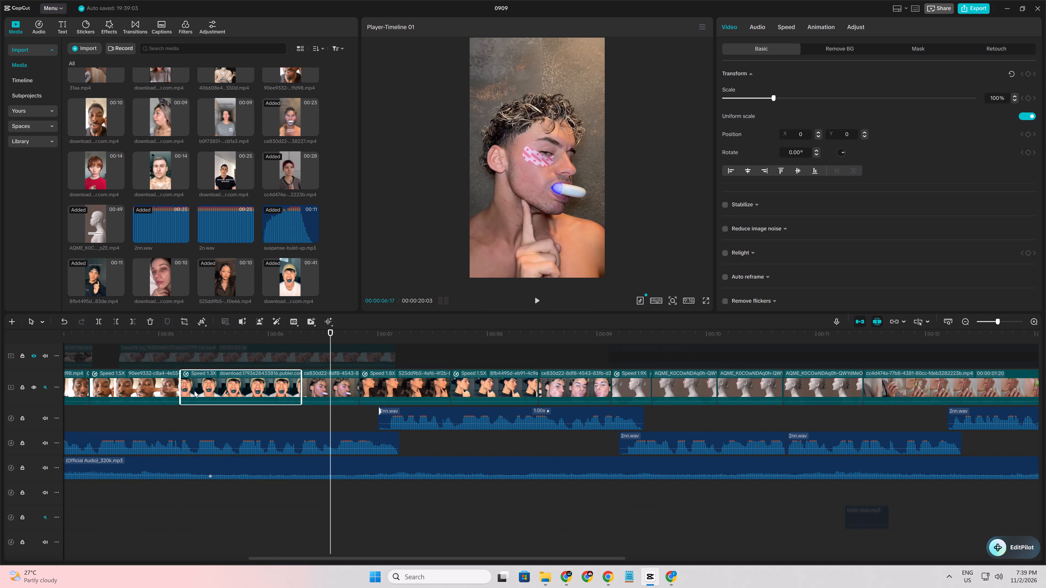
{"action": "left_click_drag", "start_coordinate": [183, 389], "coordinate": [148, 391]}
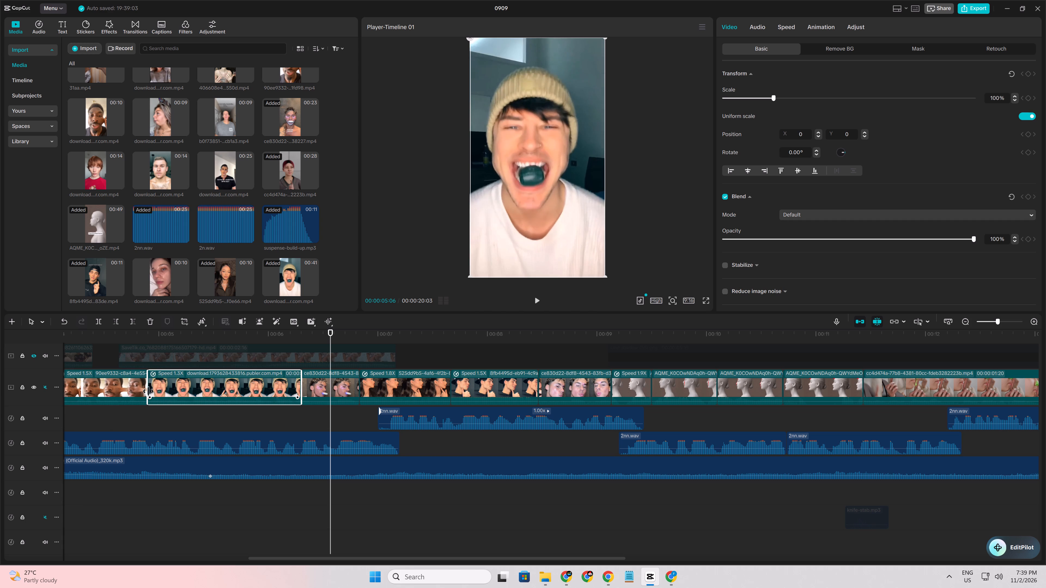
{"action": "left_click_drag", "start_coordinate": [148, 391], "coordinate": [132, 391]}
Play the extended beanie-man clip through to the dark-haired woman's clip and check the cuts against the voice-over.
{"action": "left_click", "coordinate": [182, 419]}
{"action": "left_click_drag", "start_coordinate": [182, 419], "coordinate": [217, 417]}
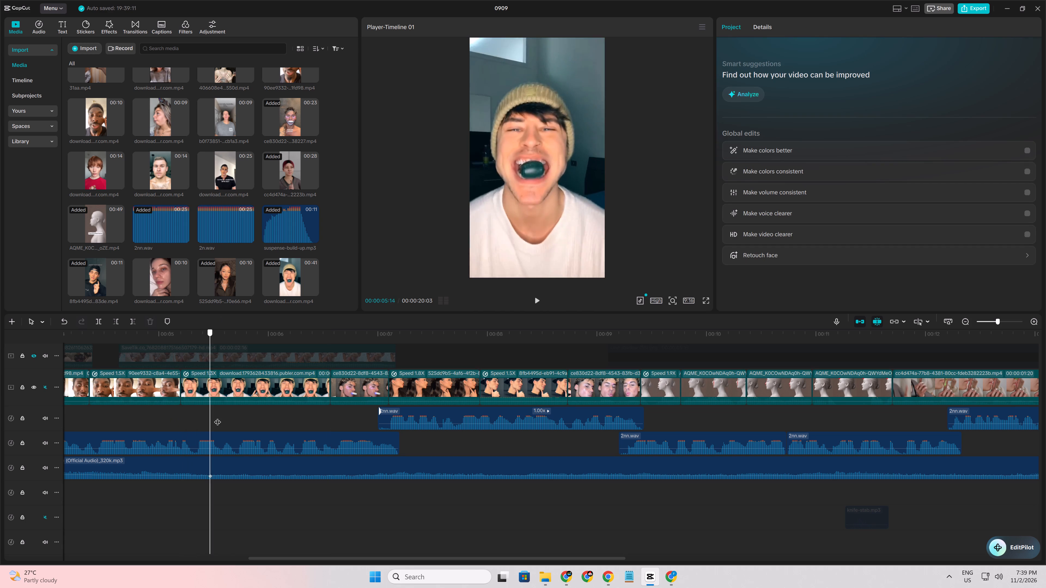
{"action": "left_click_drag", "start_coordinate": [217, 417], "coordinate": [221, 429]}
{"action": "left_click", "coordinate": [161, 410]}
{"action": "key", "text": "space"}
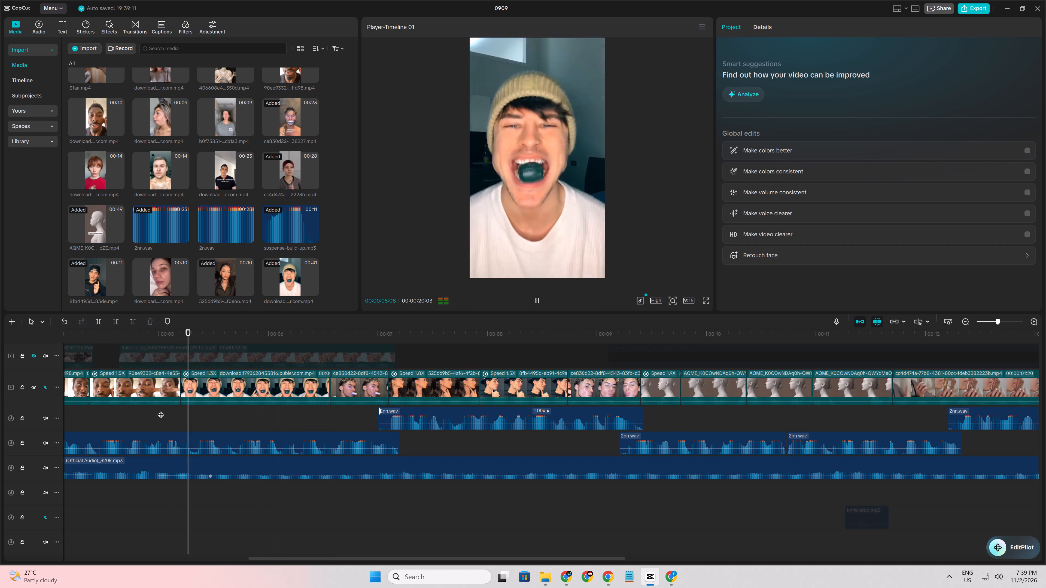
{"action": "key", "text": "space"}
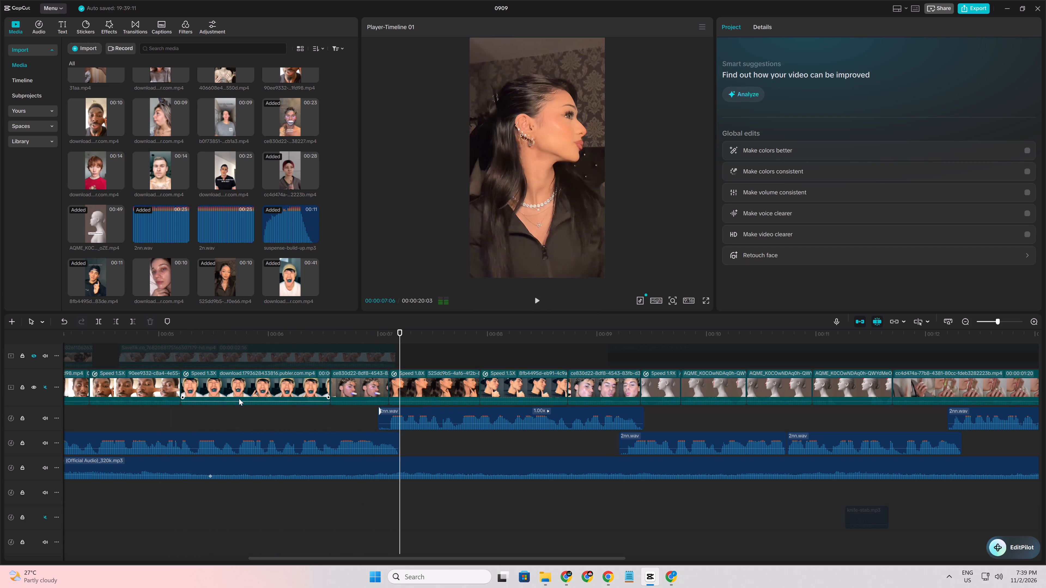
{"action": "left_click", "coordinate": [292, 408]}
{"action": "key", "text": "space"}
{"action": "key", "text": "space"}
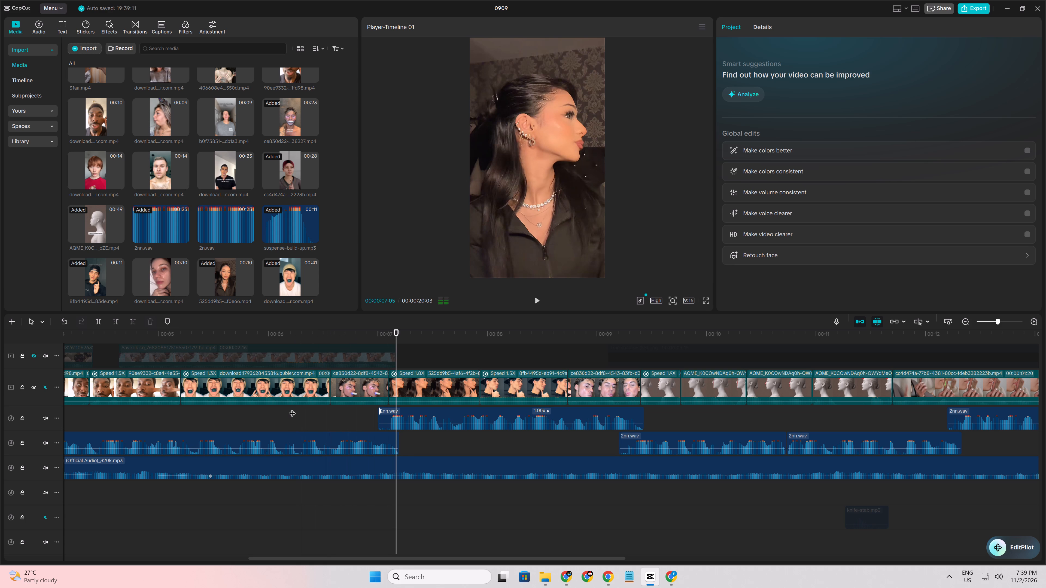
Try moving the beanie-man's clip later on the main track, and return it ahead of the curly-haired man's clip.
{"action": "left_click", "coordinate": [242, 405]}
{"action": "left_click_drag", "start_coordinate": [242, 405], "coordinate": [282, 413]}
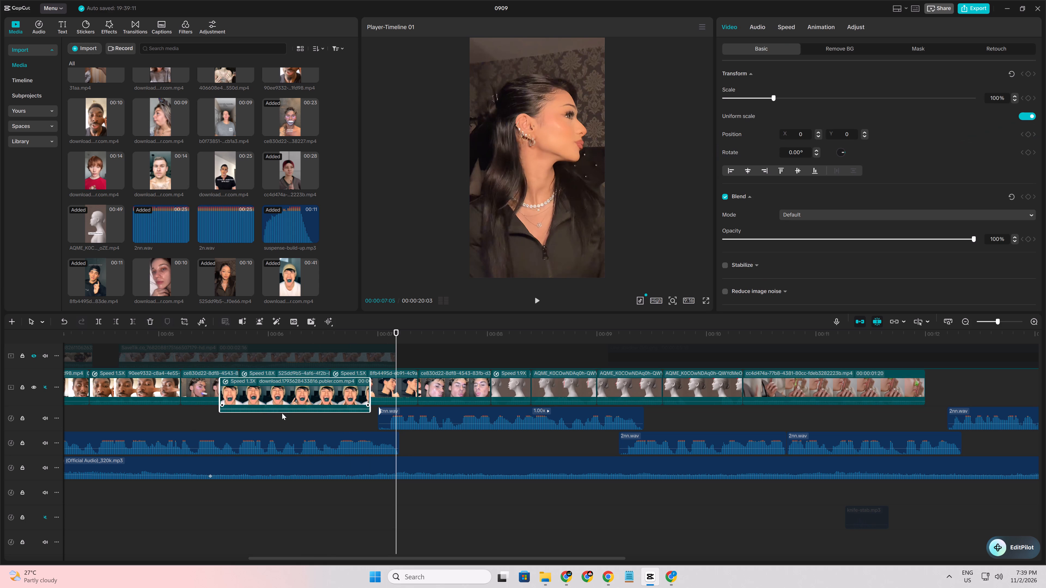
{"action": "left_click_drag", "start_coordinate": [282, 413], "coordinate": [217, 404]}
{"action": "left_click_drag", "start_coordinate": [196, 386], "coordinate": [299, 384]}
Play the face-stretching man's clips (90ee9332) and the beanie-man clip and check their timing against the voice-over.
{"action": "left_click", "coordinate": [130, 416]}
{"action": "key", "text": "space"}
{"action": "scroll", "coordinate": [130, 416], "scroll_direction": "up", "scroll_amount": 4, "text": "ctrl"}
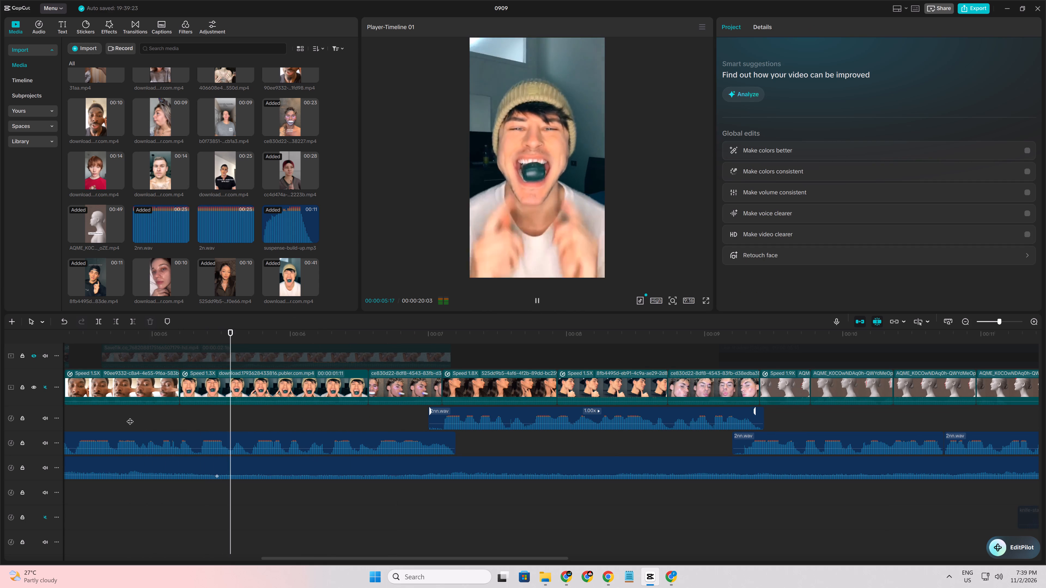
{"action": "scroll", "coordinate": [130, 416], "scroll_direction": "up", "scroll_amount": 1}
{"action": "key", "text": "space"}
{"action": "scroll", "coordinate": [130, 416], "scroll_direction": "up", "scroll_amount": 4, "text": "ctrl"}
{"action": "left_click", "coordinate": [106, 405]}
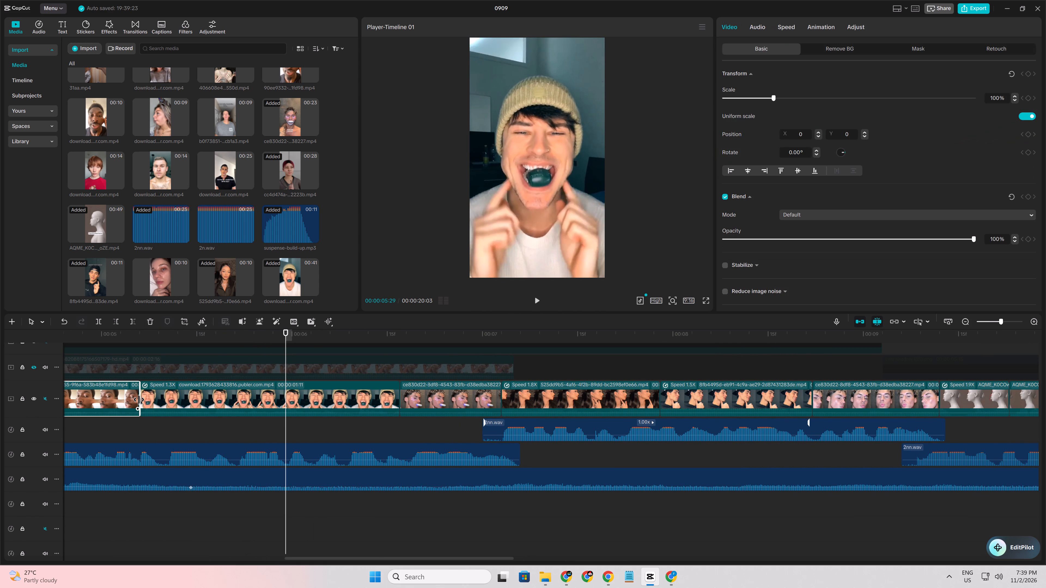
{"action": "left_click_drag", "start_coordinate": [391, 558], "coordinate": [390, 558]}
{"action": "left_click_drag", "start_coordinate": [390, 558], "coordinate": [324, 551]}
{"action": "scroll", "coordinate": [254, 503], "scroll_direction": "down", "scroll_amount": 2, "text": "ctrl"}
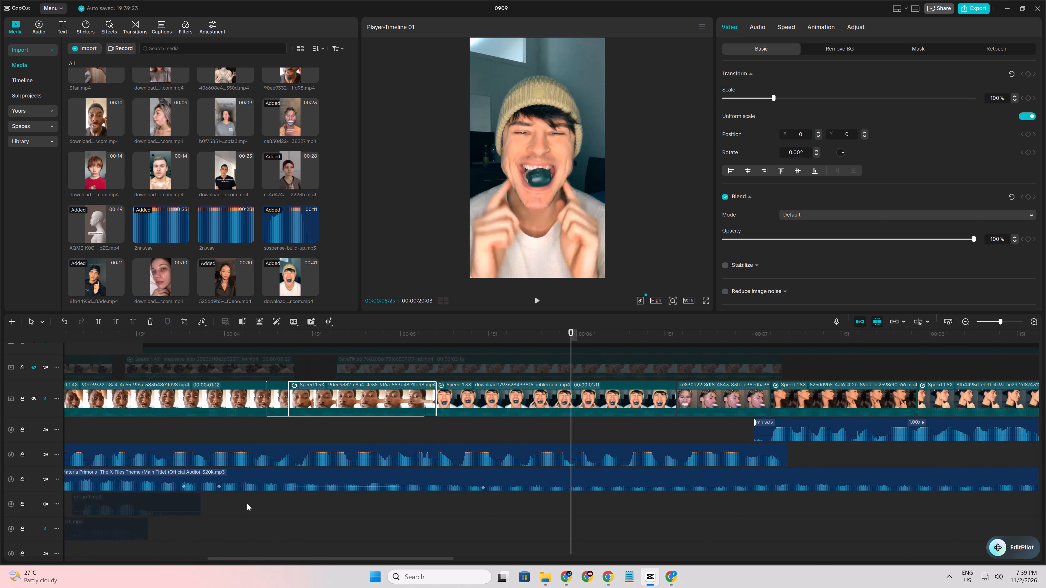
{"action": "scroll", "coordinate": [247, 504], "scroll_direction": "down", "scroll_amount": 6, "text": "ctrl"}
{"action": "left_click", "coordinate": [316, 429]}
{"action": "key", "text": "space"}
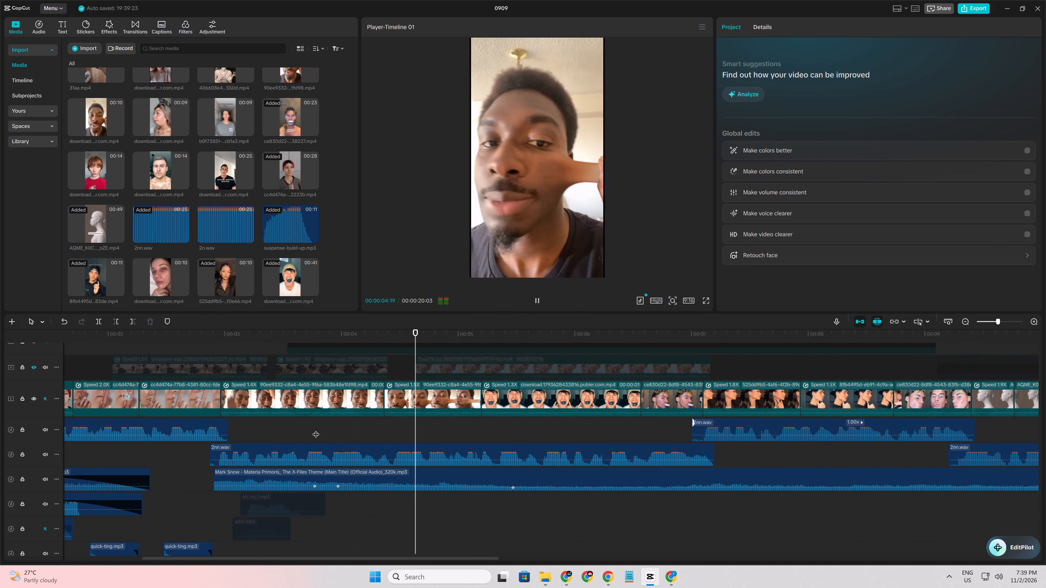
{"action": "key", "text": "space"}
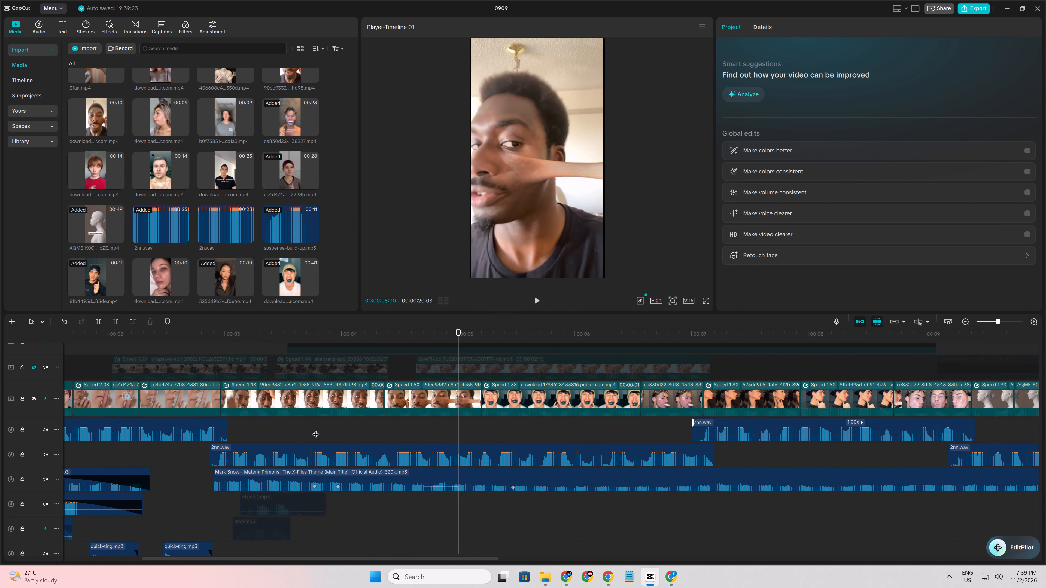
{"action": "left_click", "coordinate": [204, 459]}
{"action": "key", "text": "space"}
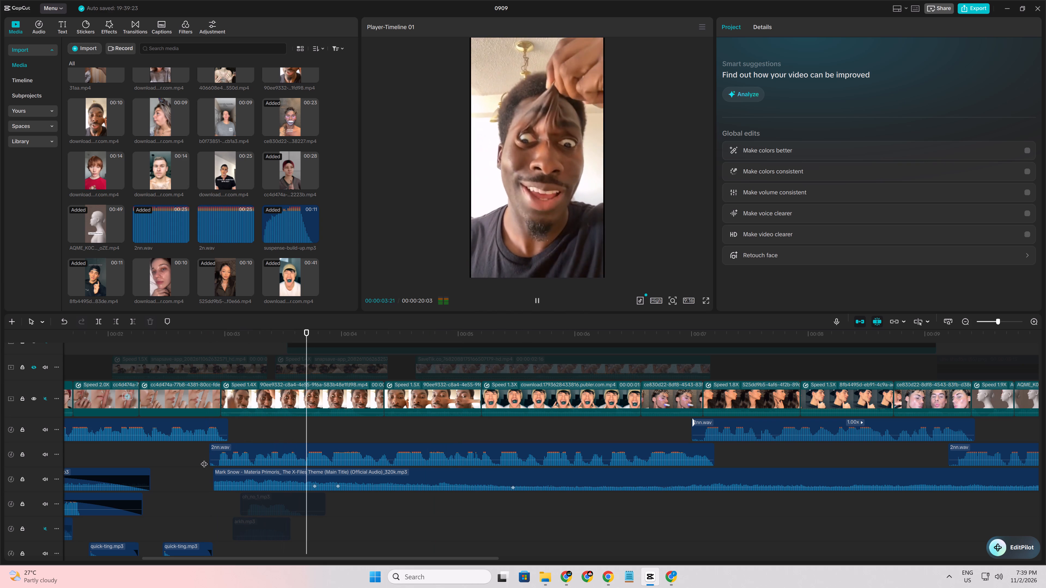
{"action": "key", "text": "space"}
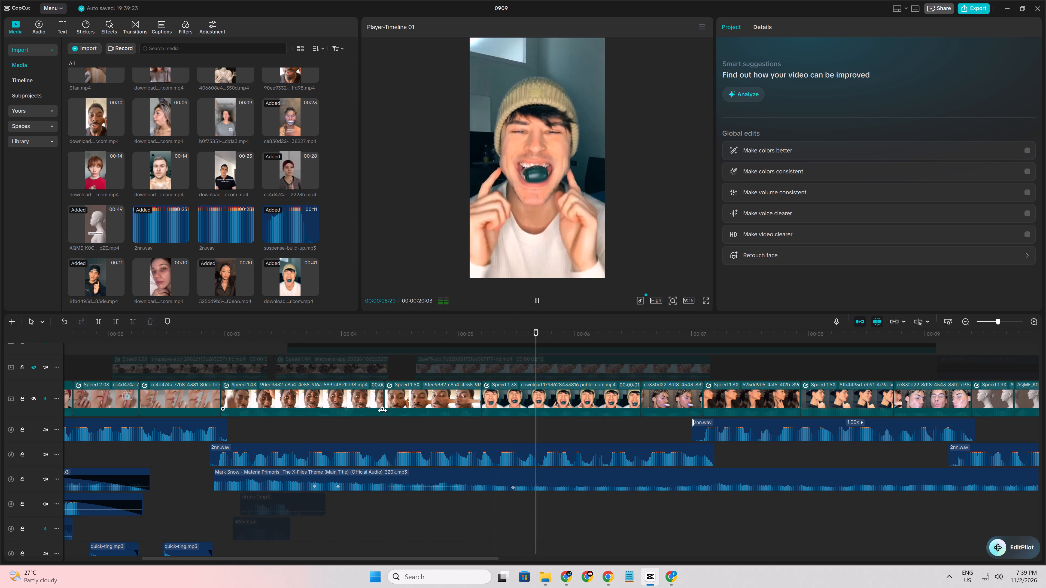
Duplicate the face-stretching man's 1.5X clip (90ee9332) and insert the copy before the beanie-man's clip on the main track.
{"action": "left_click", "coordinate": [408, 406]}
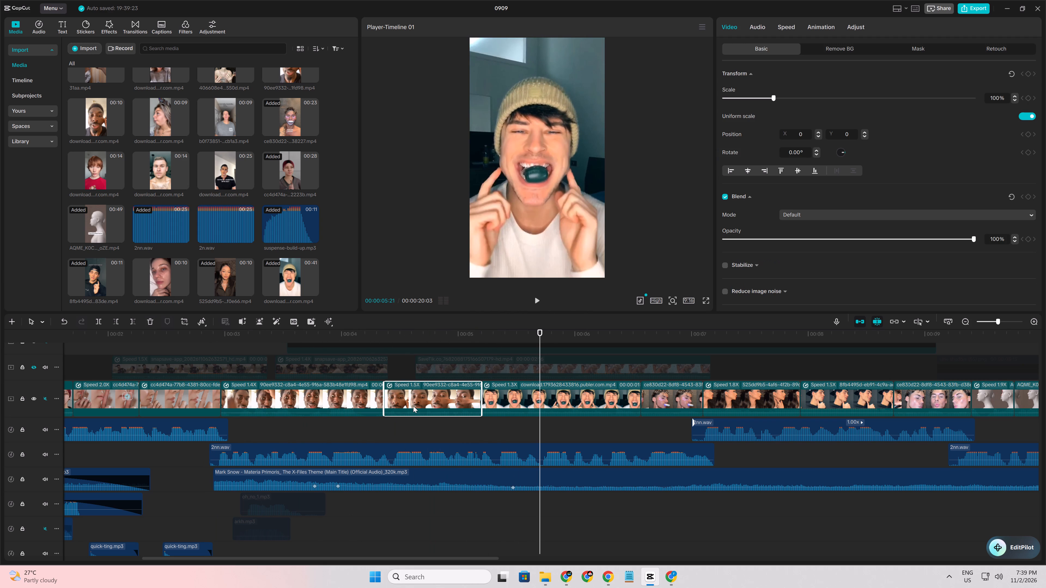
{"action": "scroll", "coordinate": [413, 406], "scroll_direction": "down", "scroll_amount": 19, "text": "ctrl"}
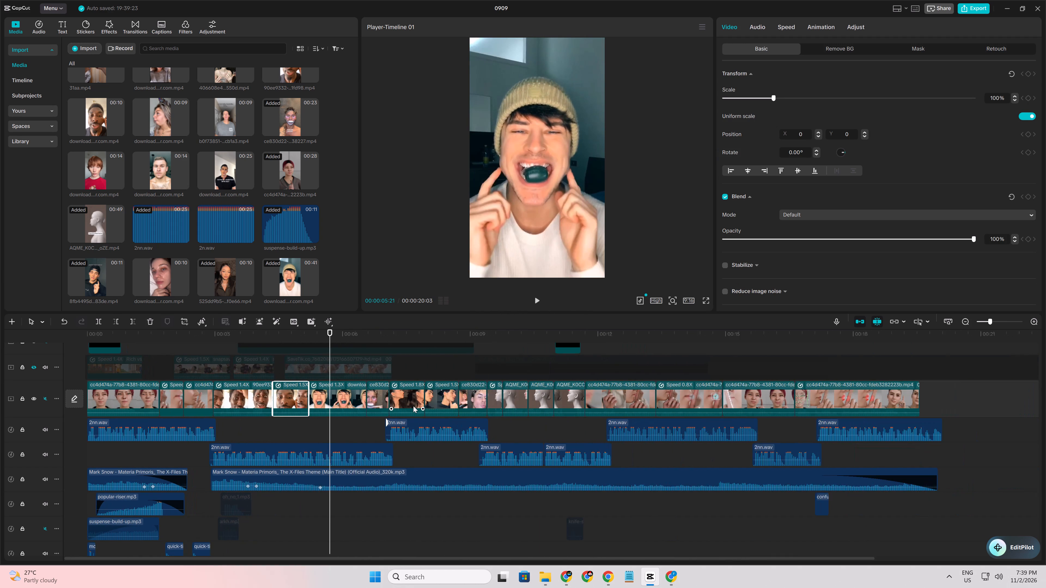
{"action": "scroll", "coordinate": [413, 406], "scroll_direction": "down", "scroll_amount": 3, "text": "ctrl"}
{"action": "scroll", "coordinate": [413, 406], "scroll_direction": "up", "scroll_amount": 9, "text": "ctrl"}
{"action": "scroll", "coordinate": [412, 406], "scroll_direction": "up", "scroll_amount": 10}
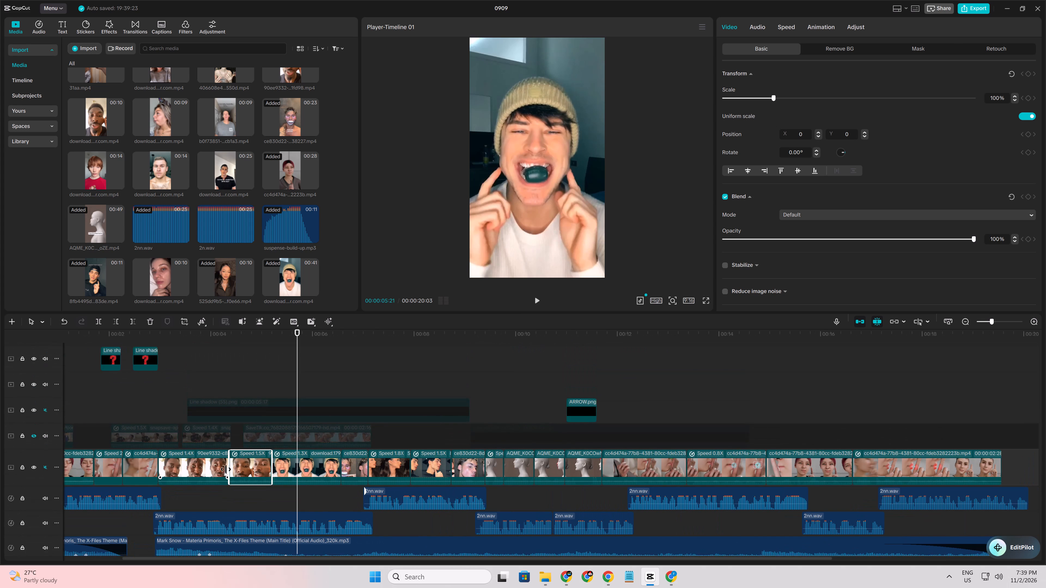
{"action": "scroll", "coordinate": [226, 469], "scroll_direction": "up", "scroll_amount": 5}
{"action": "left_click", "coordinate": [230, 474]}
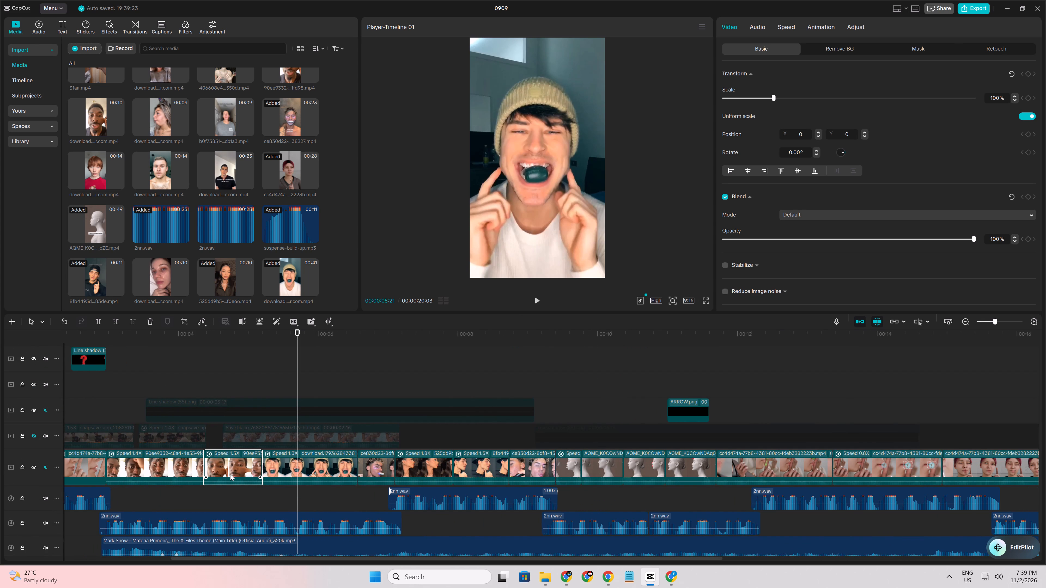
{"action": "key", "text": "ctrl+c"}
{"action": "key", "text": "ctrl+v"}
{"action": "scroll", "coordinate": [264, 477], "scroll_direction": "up", "scroll_amount": 4, "text": "ctrl"}
{"action": "left_click_drag", "start_coordinate": [339, 454], "coordinate": [295, 489]}
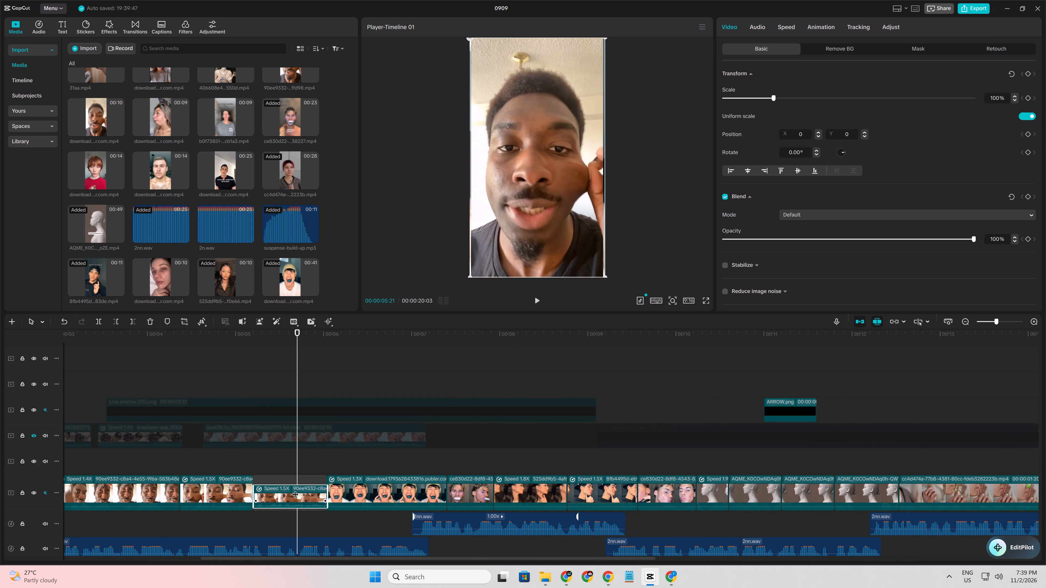
Extend the end of the duplicated face-stretching clip to 00:00:01:22, and trim its start to keep only the later footage.
{"action": "scroll", "coordinate": [299, 488], "scroll_direction": "up", "scroll_amount": 4, "text": "ctrl"}
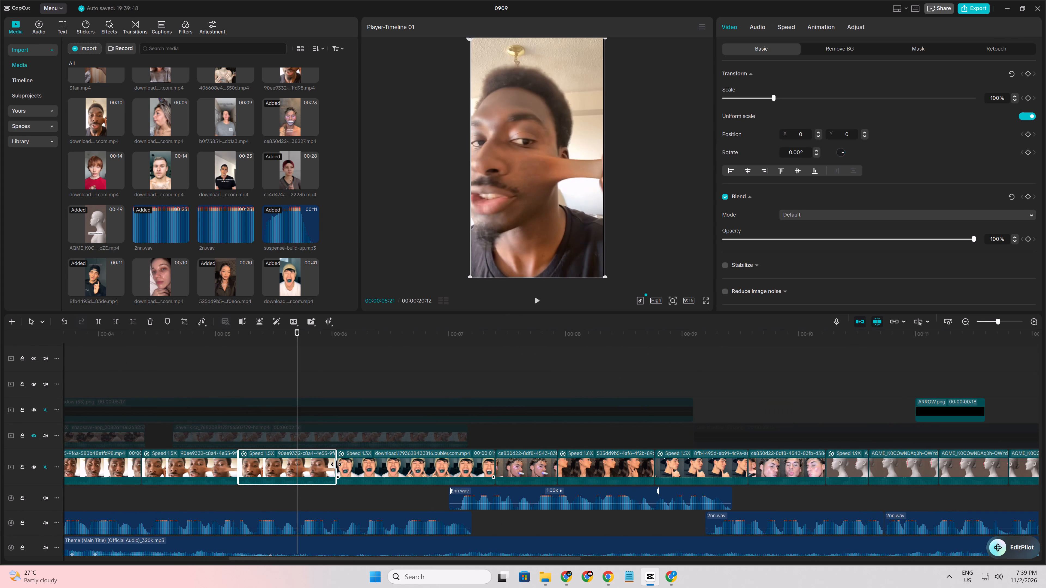
{"action": "left_click_drag", "start_coordinate": [336, 464], "coordinate": [439, 479]}
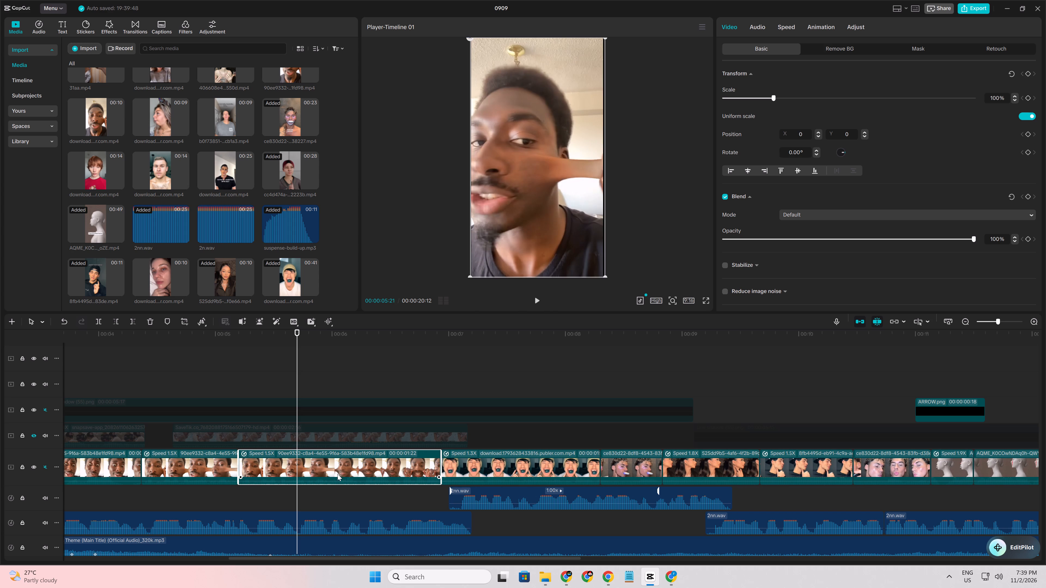
{"action": "left_click_drag", "start_coordinate": [237, 458], "coordinate": [342, 467]}
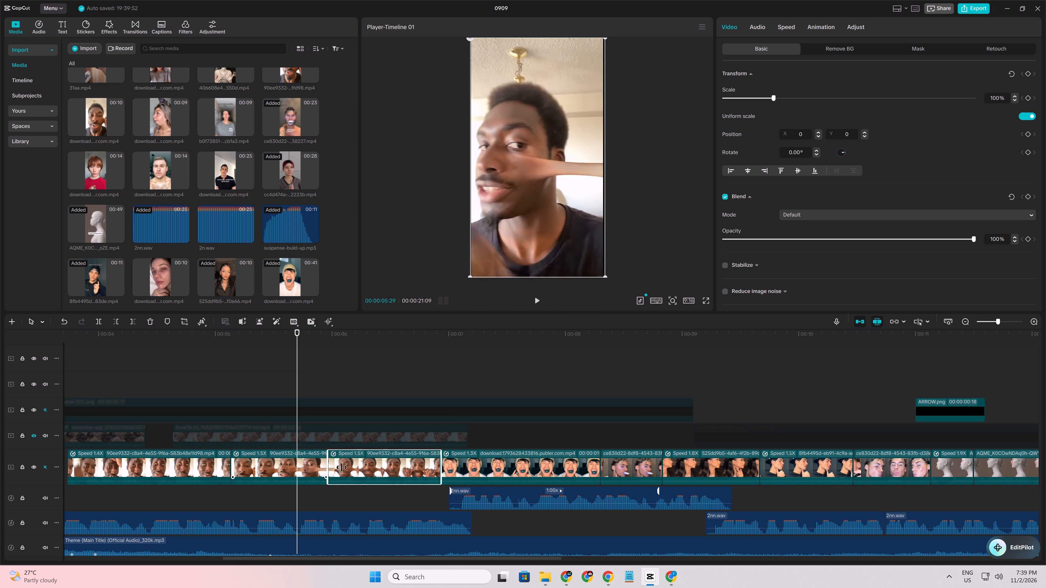
{"action": "left_click_drag", "start_coordinate": [342, 467], "coordinate": [372, 469]}
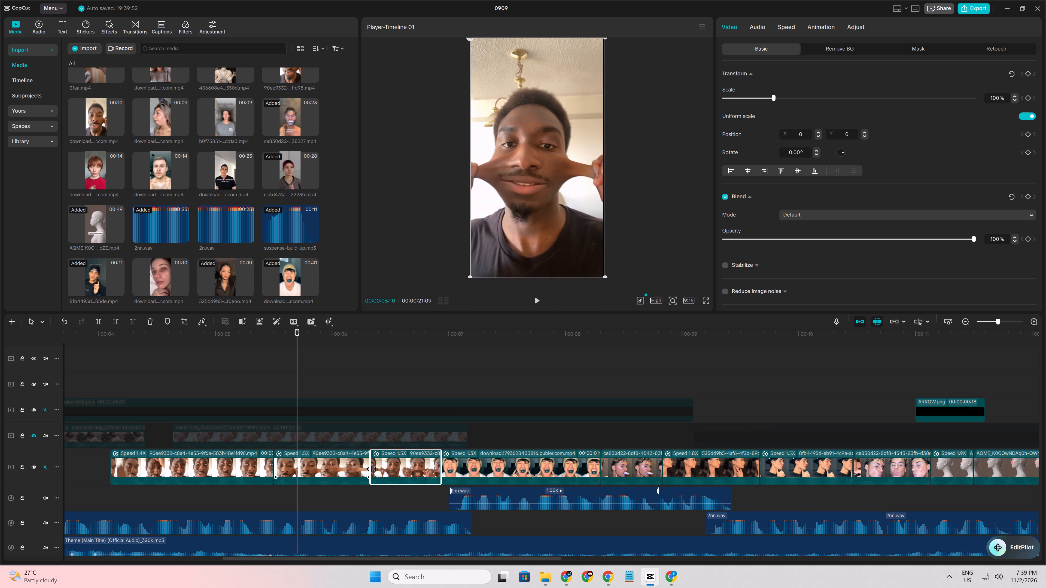
{"action": "left_click_drag", "start_coordinate": [372, 469], "coordinate": [370, 470]}
Play the duplicated face-stretching clip and retrim its start and end to a later moment lasting about 0.6 s.
{"action": "left_click", "coordinate": [196, 495]}
{"action": "key", "text": "space"}
{"action": "scroll", "coordinate": [240, 489], "scroll_direction": "up", "scroll_amount": 5, "text": "ctrl"}
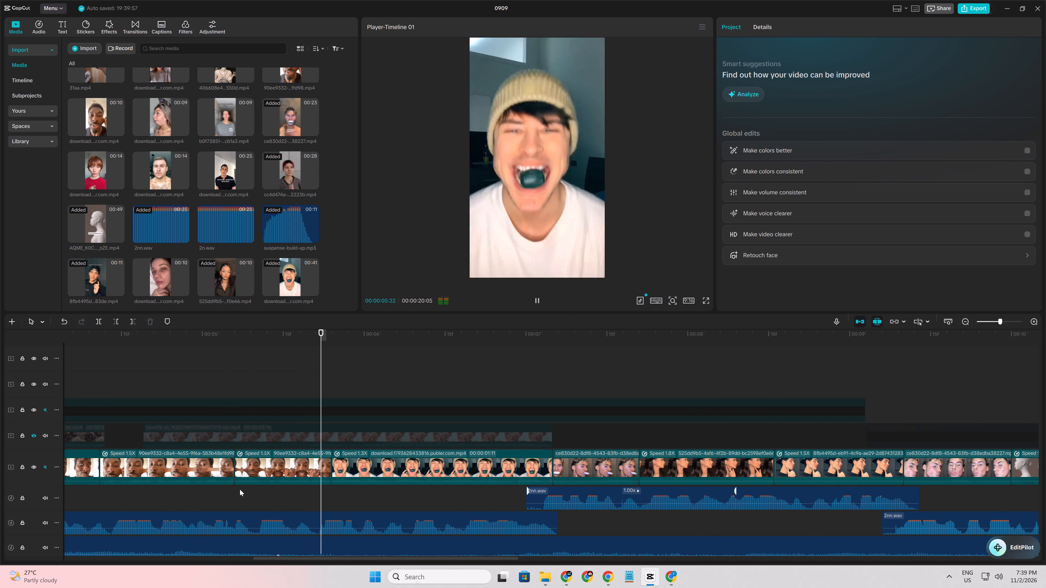
{"action": "key", "text": "space"}
{"action": "scroll", "coordinate": [256, 495], "scroll_direction": "up", "scroll_amount": 3, "text": "ctrl"}
{"action": "left_click", "coordinate": [107, 492]}
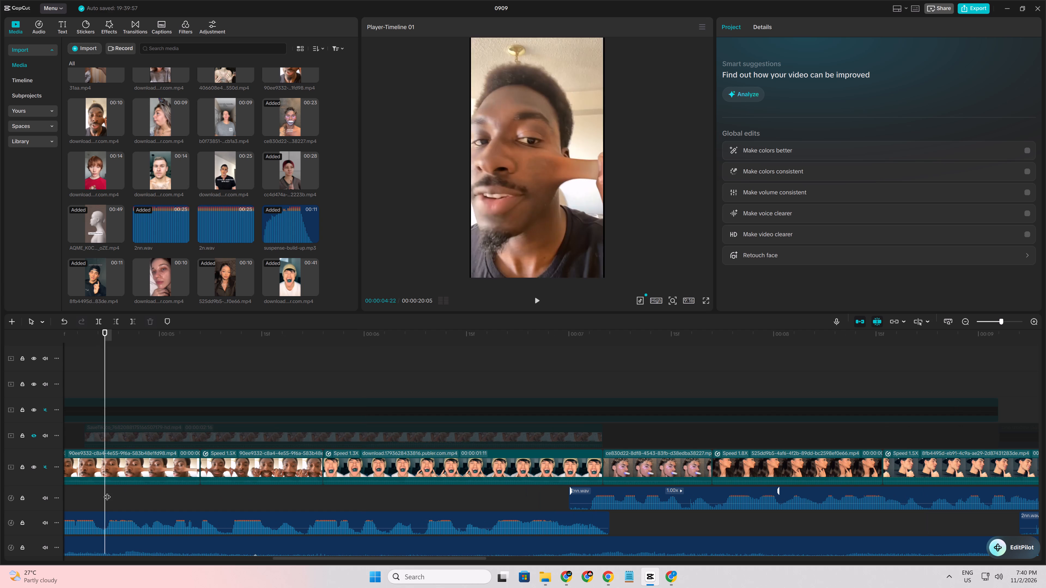
{"action": "key", "text": "space"}
{"action": "key", "text": "space"}
{"action": "left_click", "coordinate": [214, 473]}
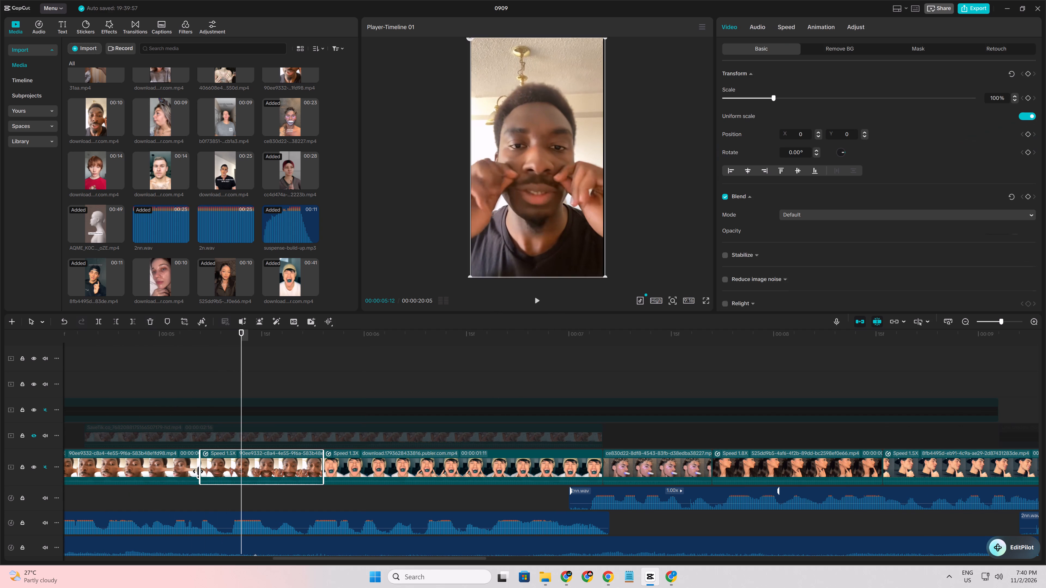
{"action": "left_click_drag", "start_coordinate": [199, 465], "coordinate": [230, 465]}
{"action": "left_click_drag", "start_coordinate": [296, 460], "coordinate": [320, 464]}
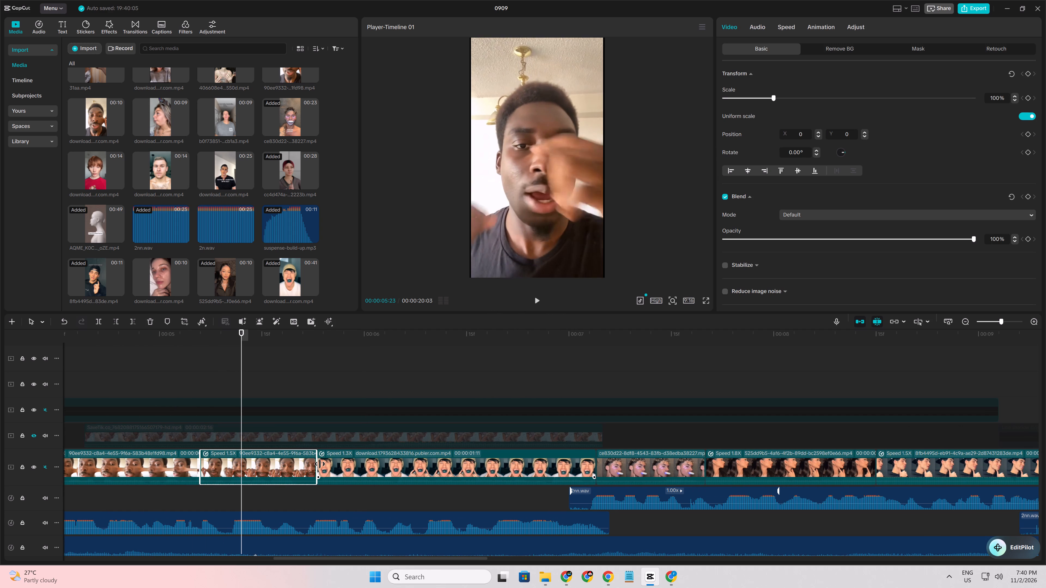
{"action": "left_click_drag", "start_coordinate": [320, 464], "coordinate": [312, 464]}
Set the speed of the duplicated face-stretching clip to 1.00x.
{"action": "left_click_drag", "start_coordinate": [782, 32], "coordinate": [782, 36]}
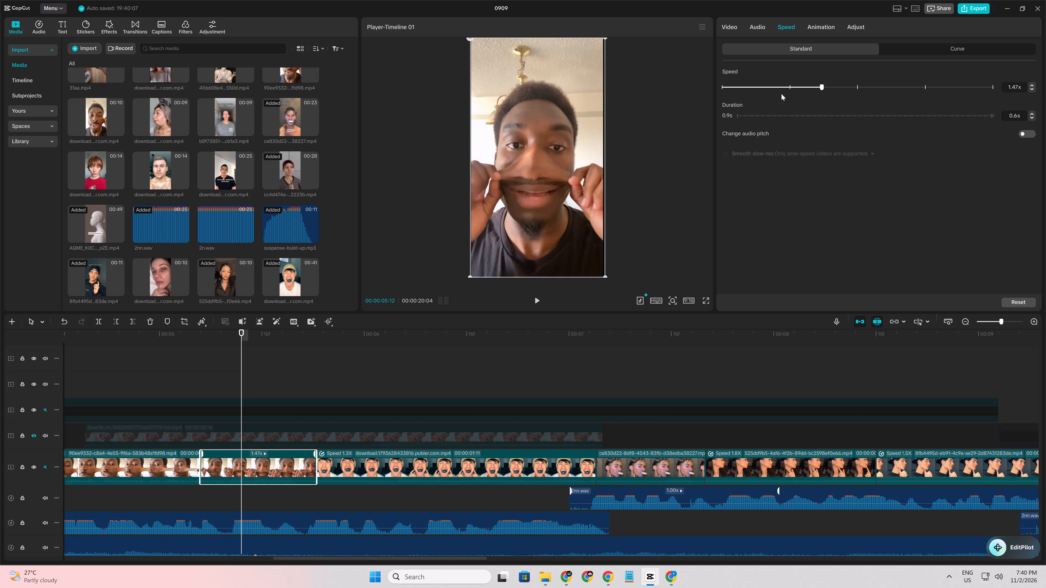
{"action": "left_click", "coordinate": [790, 93]}
{"action": "left_click", "coordinate": [790, 89]}
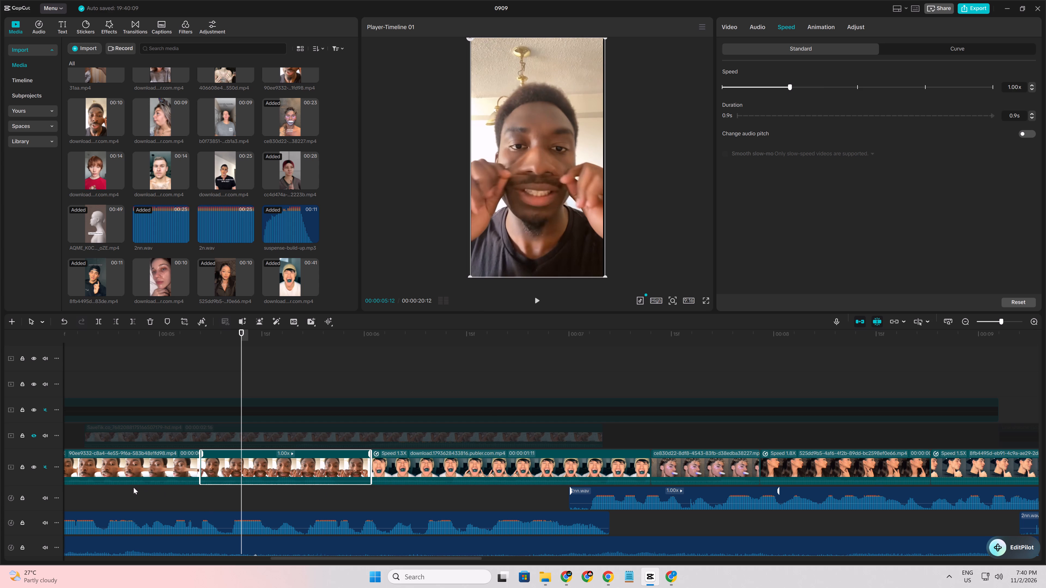
Play the main track from the opening through both face-stretching clips to check their timing against the voice-over.
{"action": "left_click", "coordinate": [133, 487]}
{"action": "scroll", "coordinate": [133, 487], "scroll_direction": "down", "scroll_amount": 6, "text": "ctrl"}
{"action": "left_click", "coordinate": [120, 506]}
{"action": "left_click_drag", "start_coordinate": [120, 506], "coordinate": [109, 494]}
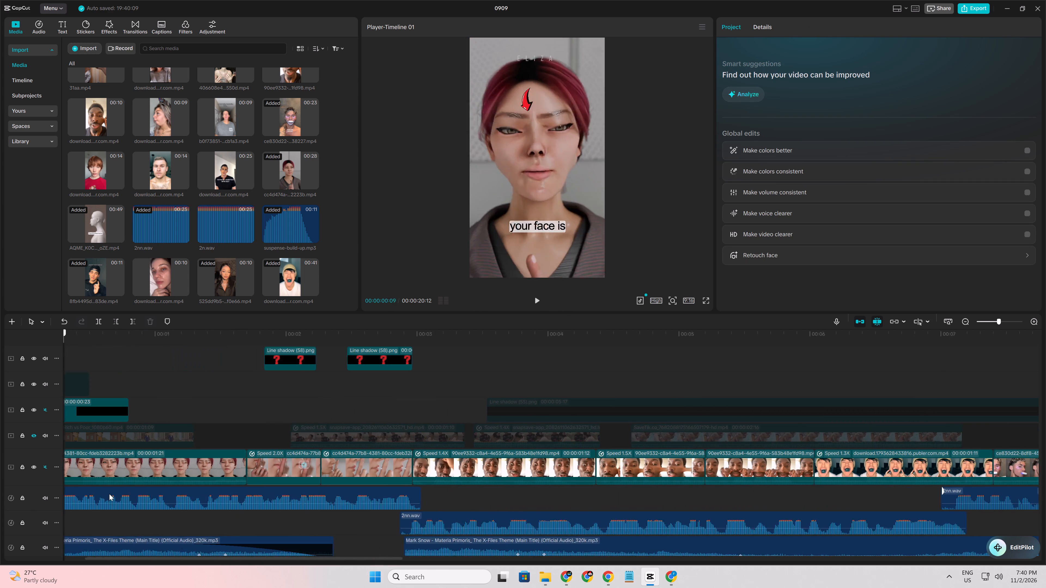
{"action": "left_click_drag", "start_coordinate": [109, 494], "coordinate": [424, 477]}
{"action": "scroll", "coordinate": [433, 476], "scroll_direction": "down", "scroll_amount": 5, "text": "ctrl"}
{"action": "key", "text": "space"}
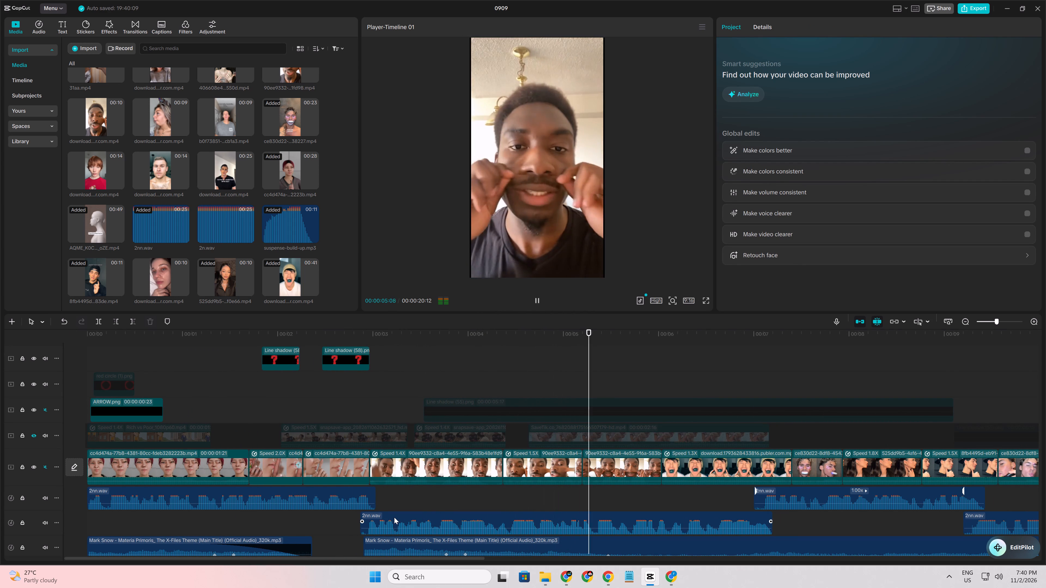
{"action": "key", "text": "space"}
{"action": "left_click", "coordinate": [622, 498]}
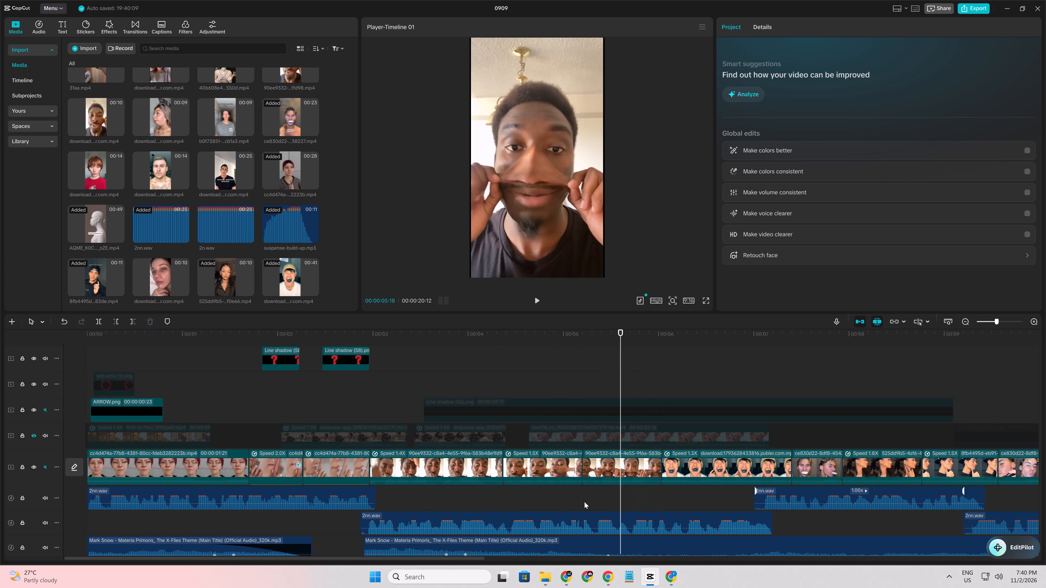
{"action": "left_click", "coordinate": [556, 501]}
{"action": "key", "text": "space"}
{"action": "key", "text": "space"}
{"action": "left_click", "coordinate": [501, 495]}
{"action": "key", "text": "space"}
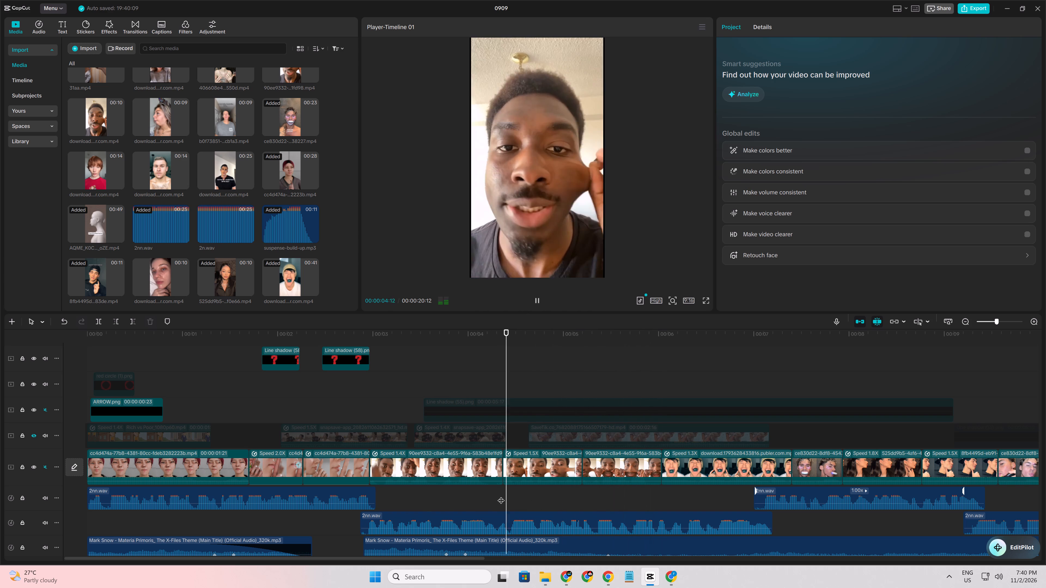
{"action": "key", "text": "space"}
Trim the end of the face-stretching man's 1.5X clip back to 00:00:05:03 on the main track.
{"action": "left_click", "coordinate": [567, 487]}
{"action": "left_click_drag", "start_coordinate": [567, 487], "coordinate": [570, 487]}
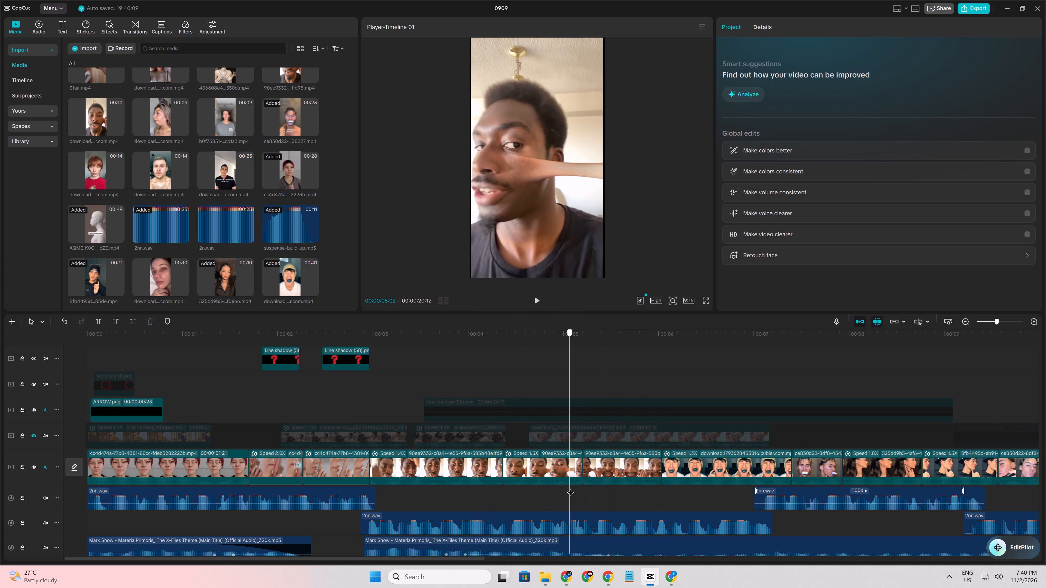
{"action": "left_click_drag", "start_coordinate": [570, 487], "coordinate": [574, 488]}
{"action": "left_click", "coordinate": [573, 470]}
{"action": "key", "text": "w"}
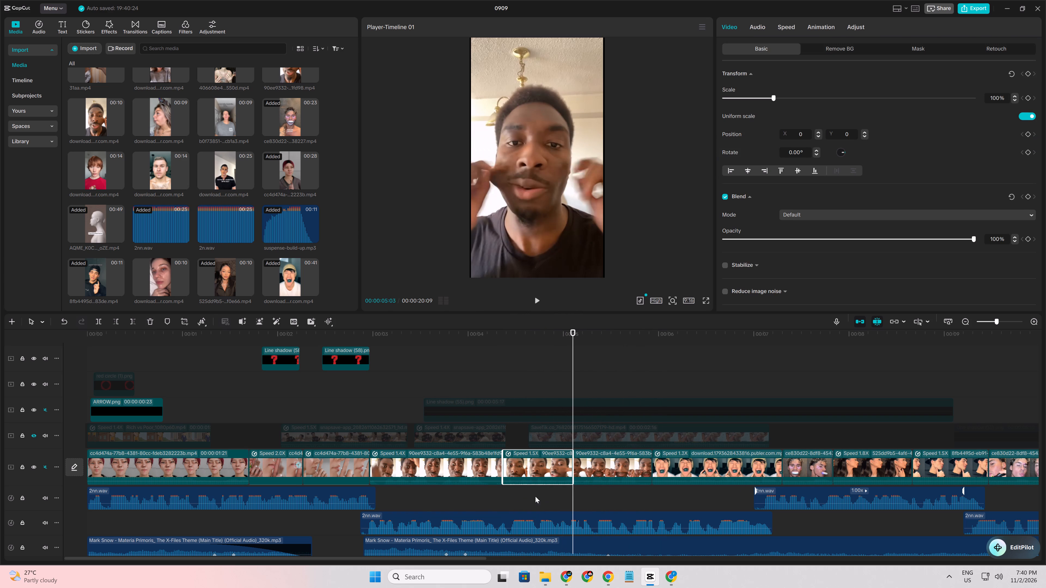
Play on into the beanie-man's clip and trim about five frames off its start.
{"action": "left_click", "coordinate": [535, 496]}
{"action": "key", "text": "space"}
{"action": "key", "text": "space"}
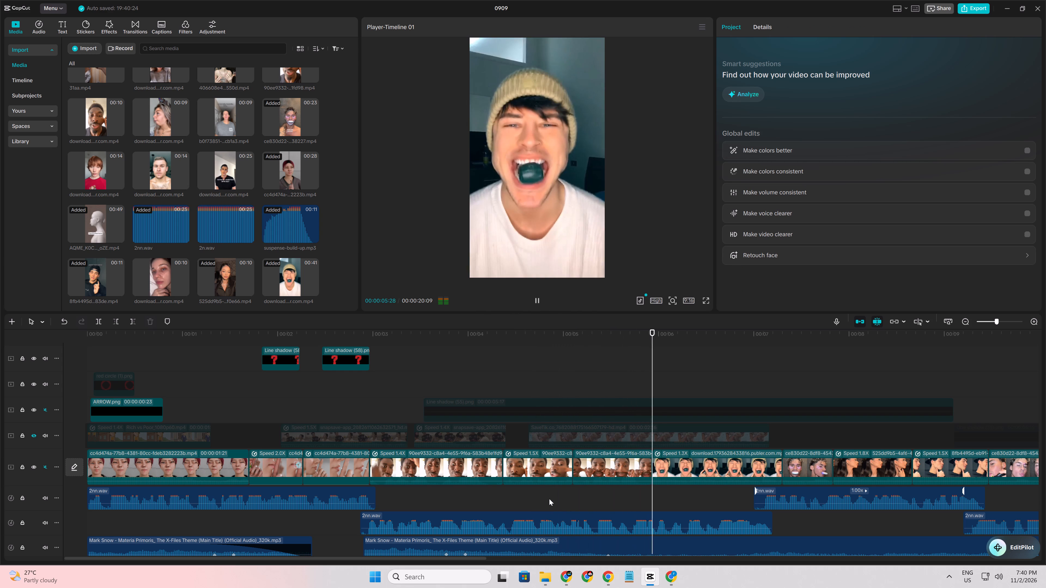
{"action": "key", "text": "space"}
{"action": "key", "text": "space"}
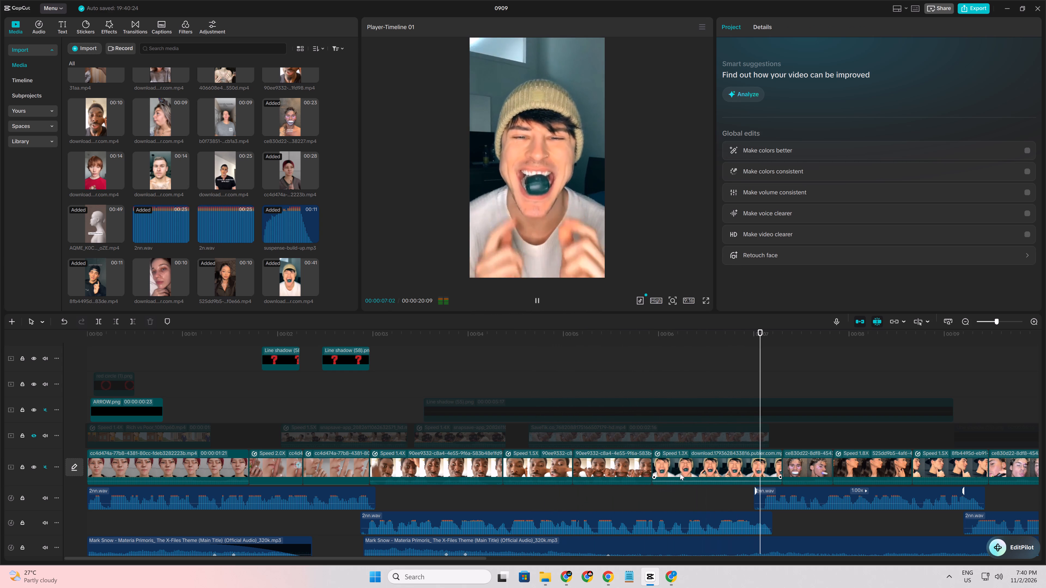
{"action": "left_click", "coordinate": [681, 464]}
{"action": "left_click_drag", "start_coordinate": [651, 462], "coordinate": [669, 463]}
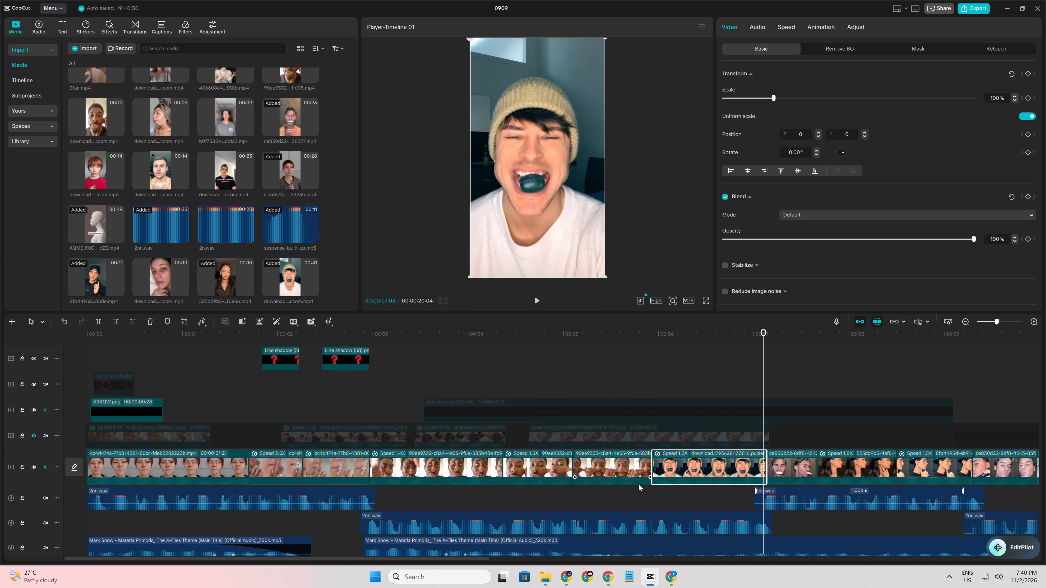
Play the main track from the face-stretching footage through the statue profile shots to the index-finger shot to review the cuts.
{"action": "left_click", "coordinate": [641, 491]}
{"action": "key", "text": "space"}
{"action": "key", "text": "space"}
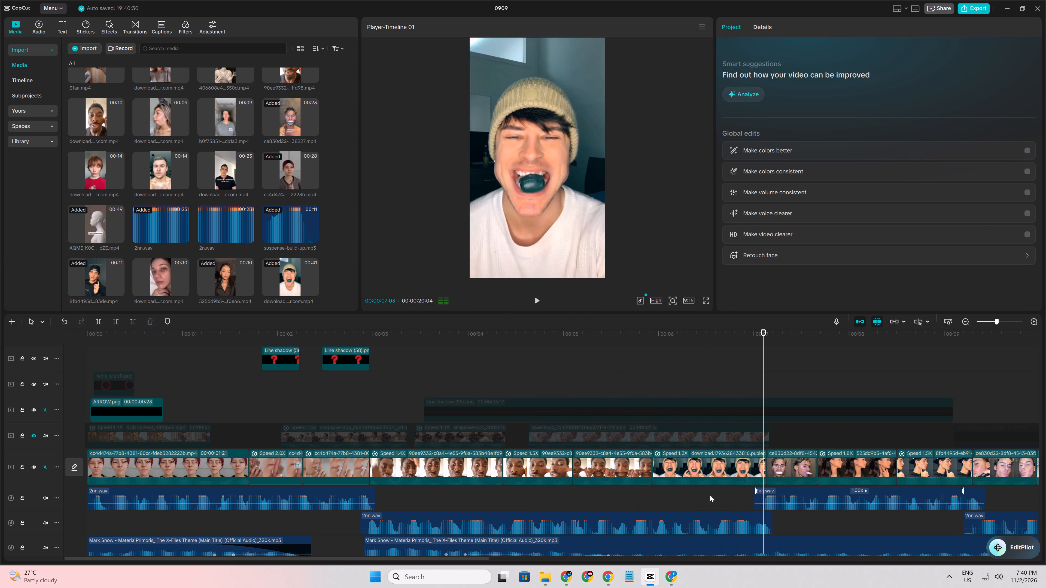
{"action": "key", "text": "space"}
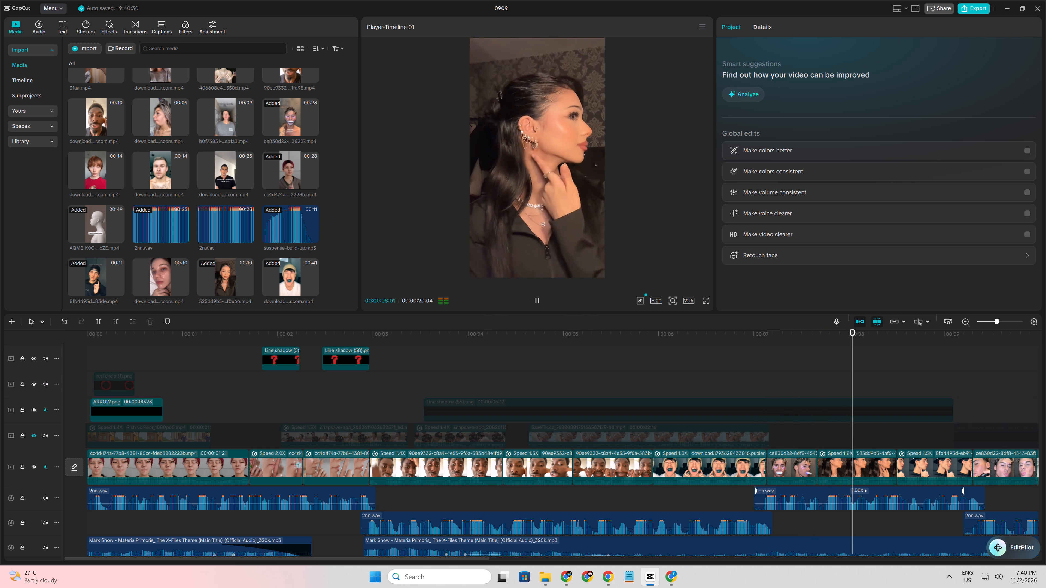
{"action": "scroll", "coordinate": [438, 575], "scroll_direction": "down", "scroll_amount": 10, "text": "ctrl"}
{"action": "scroll", "coordinate": [727, 524], "scroll_direction": "down", "scroll_amount": 3, "text": "ctrl"}
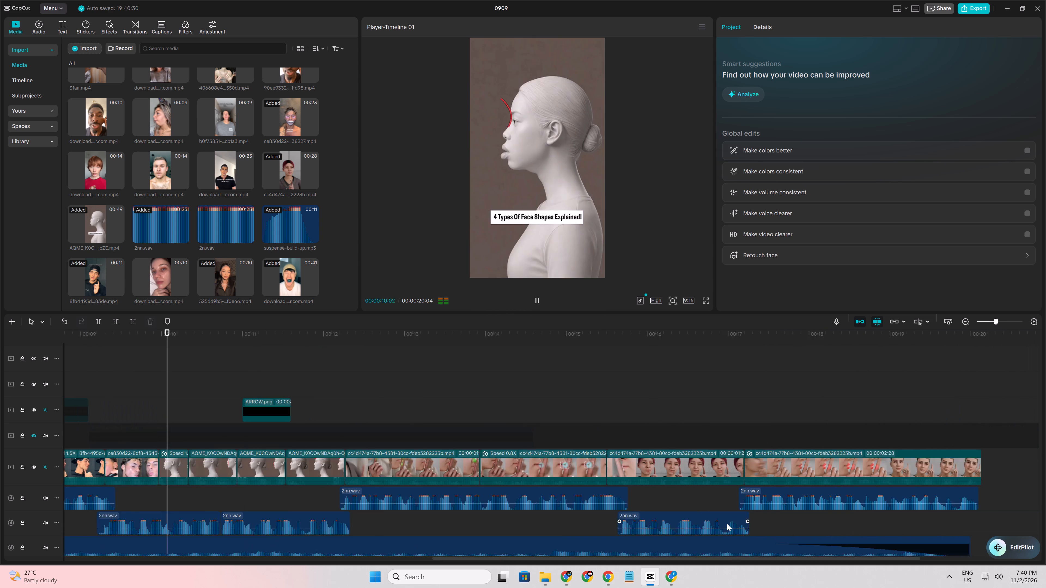
{"action": "scroll", "coordinate": [727, 524], "scroll_direction": "down", "scroll_amount": 5, "text": "ctrl"}
{"action": "scroll", "coordinate": [292, 543], "scroll_direction": "up", "scroll_amount": 4, "text": "ctrl"}
{"action": "scroll", "coordinate": [169, 519], "scroll_direction": "up", "scroll_amount": 3, "text": "ctrl"}
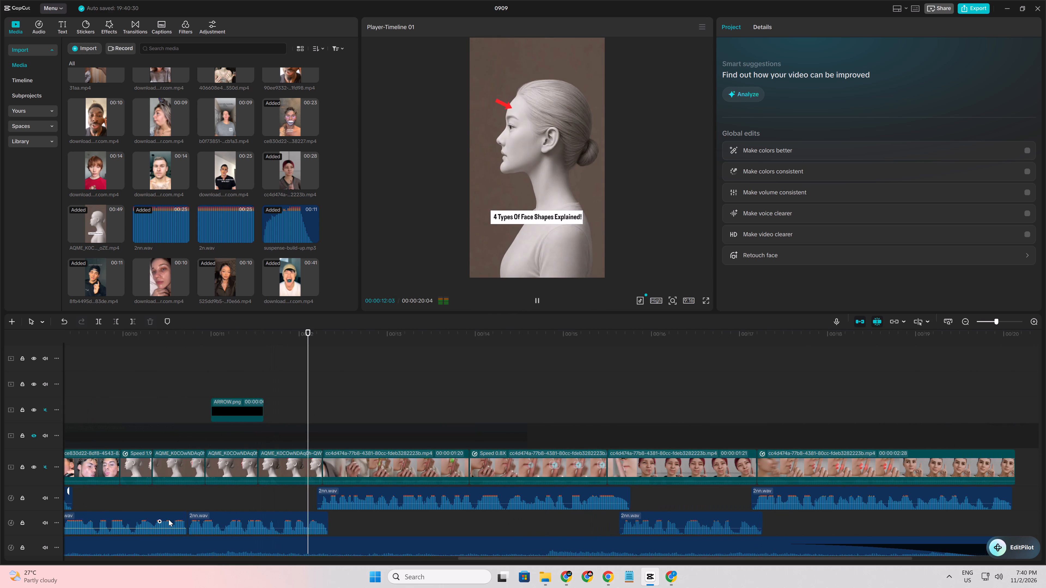
{"action": "scroll", "coordinate": [169, 519], "scroll_direction": "up", "scroll_amount": 4, "text": "ctrl"}
{"action": "key", "text": "space"}
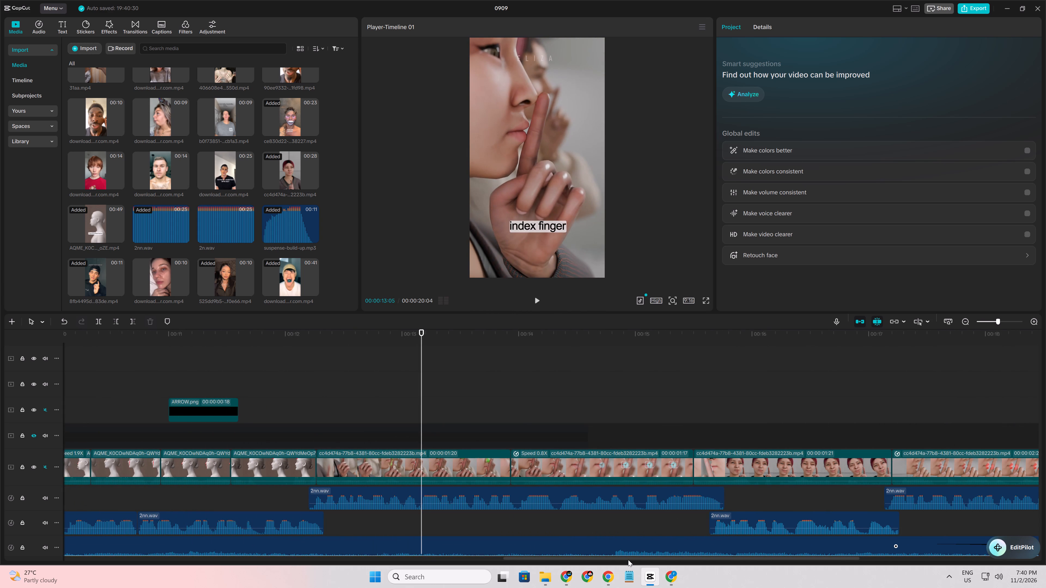
{"action": "left_click_drag", "start_coordinate": [628, 560], "coordinate": [525, 561]}
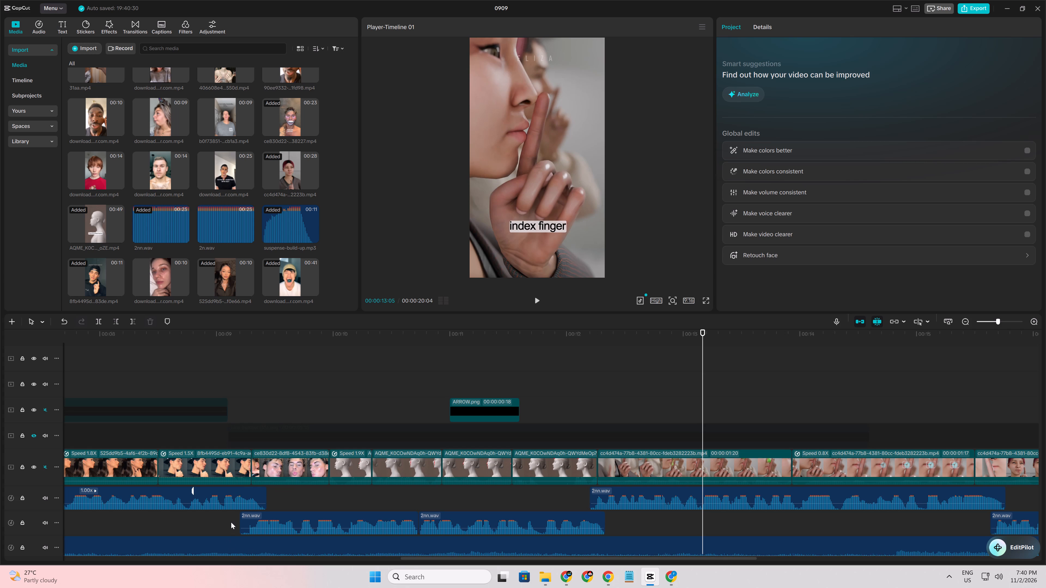
Preview the red-haired man's, face-stretching man's and shirtless man's source clips in the media library for usable moments.
{"action": "left_click", "coordinate": [84, 163]}
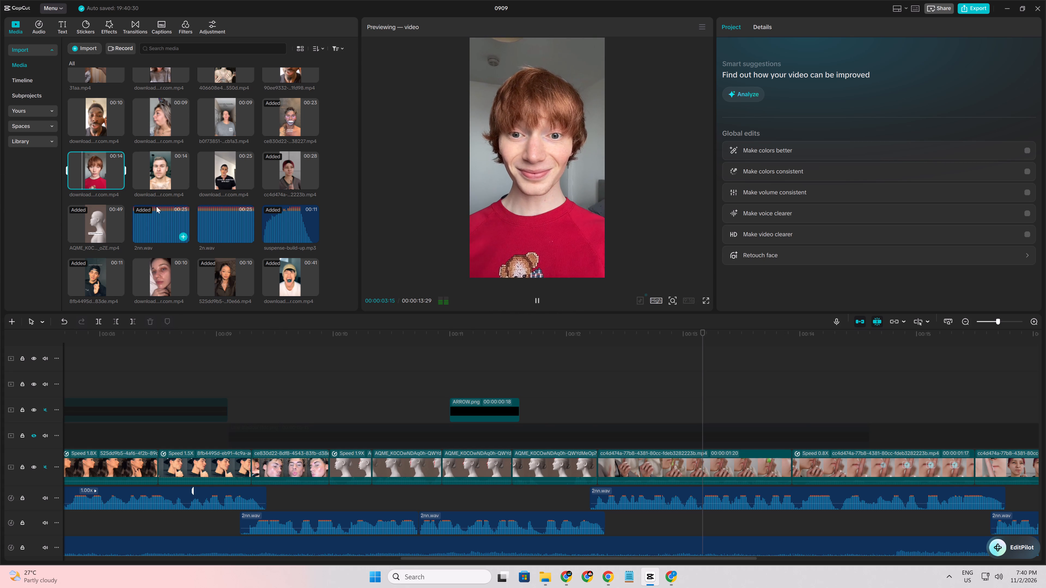
{"action": "scroll", "coordinate": [158, 209], "scroll_direction": "up", "scroll_amount": 1}
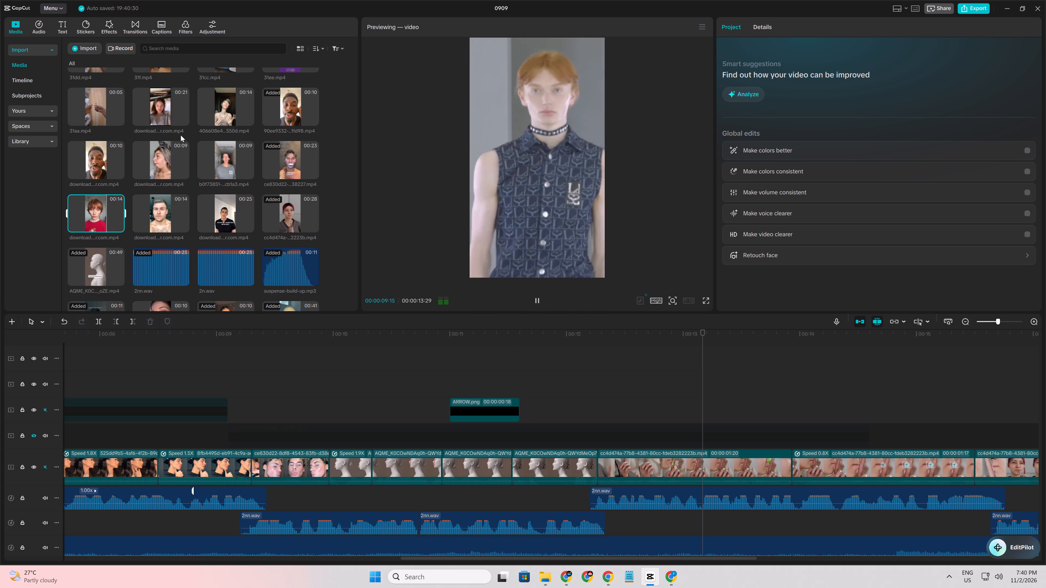
{"action": "left_click", "coordinate": [277, 108]}
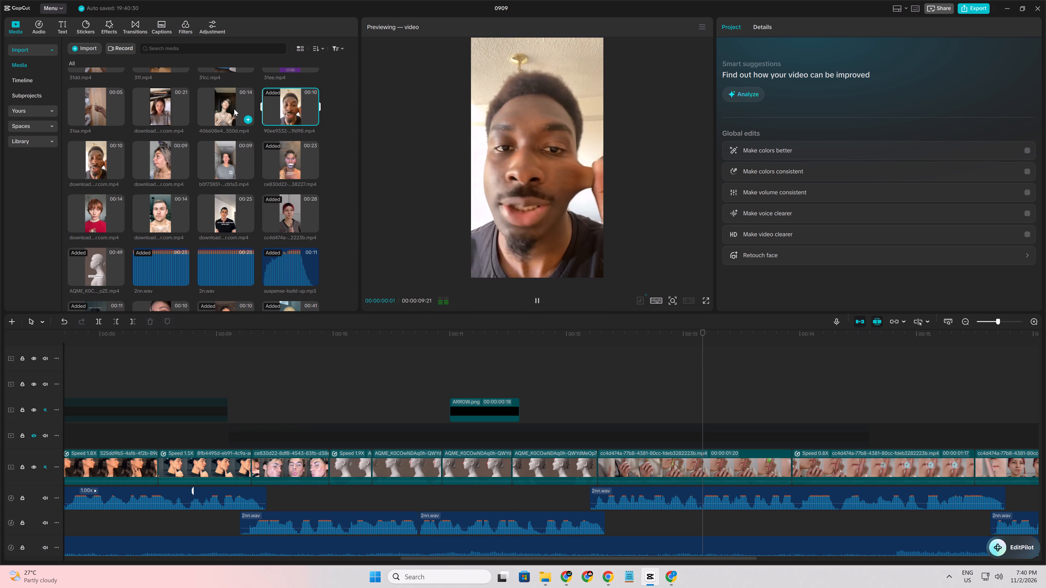
{"action": "left_click", "coordinate": [234, 109]}
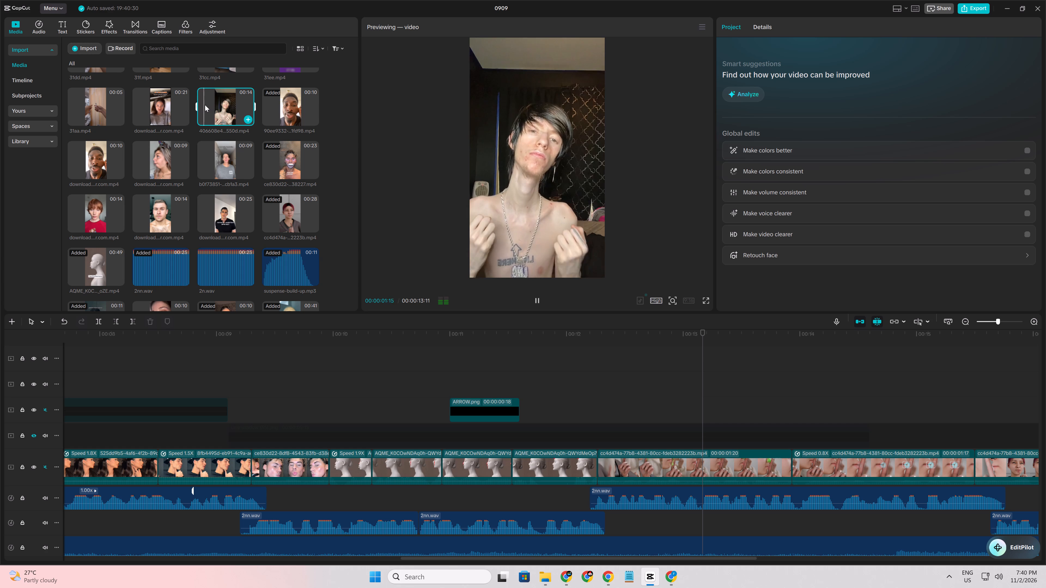
{"action": "left_click", "coordinate": [205, 105]}
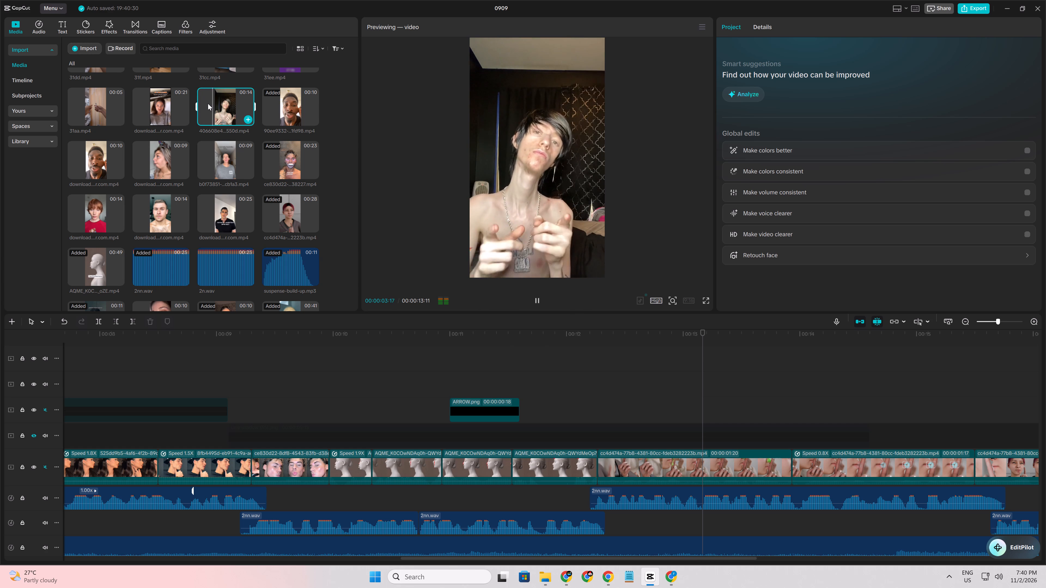
{"action": "left_click_drag", "start_coordinate": [213, 101], "coordinate": [217, 101]}
{"action": "left_click", "coordinate": [227, 103]}
{"action": "left_click", "coordinate": [232, 105]}
{"action": "left_click_drag", "start_coordinate": [213, 107], "coordinate": [221, 108]}
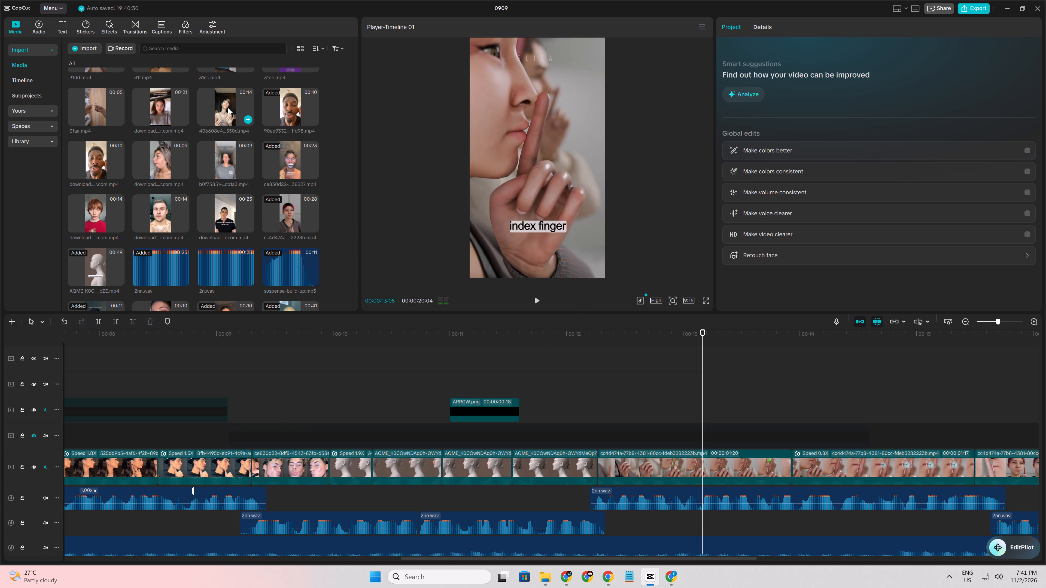
{"action": "left_click", "coordinate": [231, 107]}
{"action": "left_click", "coordinate": [238, 107]}
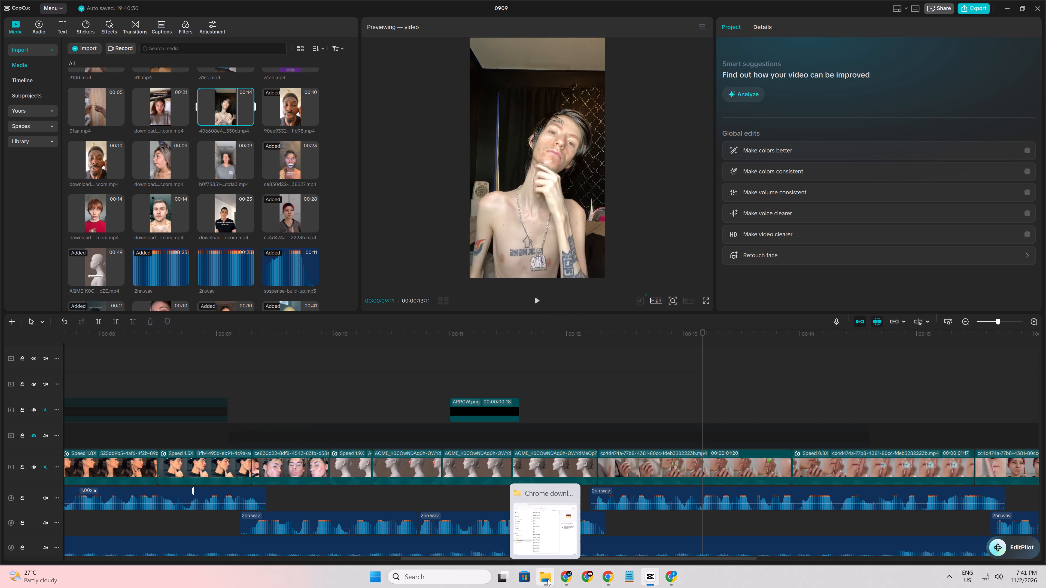
Switch to Chrome and search TikTok for "look maxing exercise".
{"action": "left_click", "coordinate": [565, 577]}
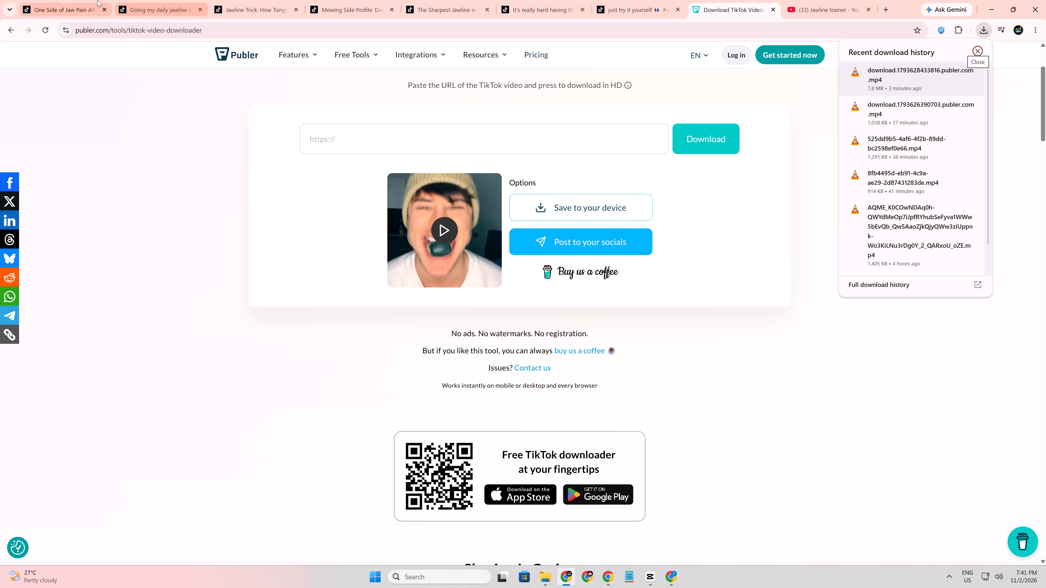
{"action": "left_click", "coordinate": [80, 4]}
{"action": "left_click", "coordinate": [75, 88]}
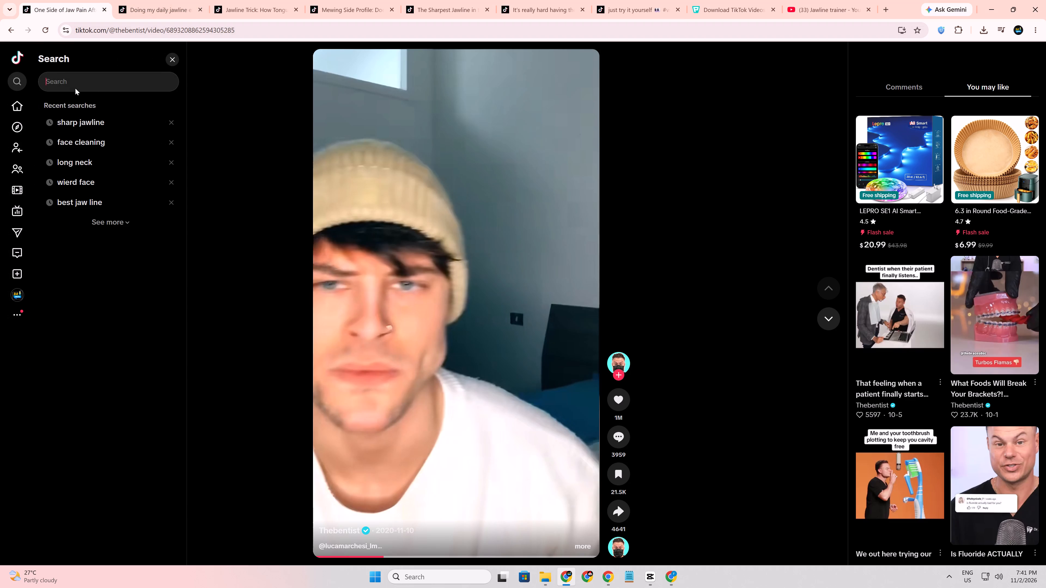
{"action": "type", "text": "look"}
{"action": "key", "text": "space"}
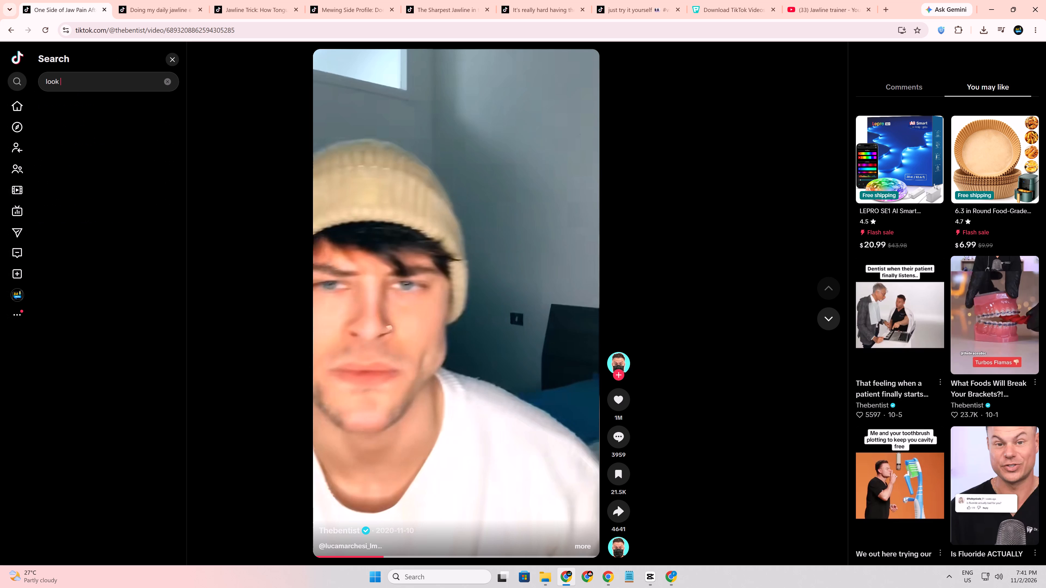
{"action": "type", "text": "maxing exercise"}
{"action": "key", "text": "Return"}
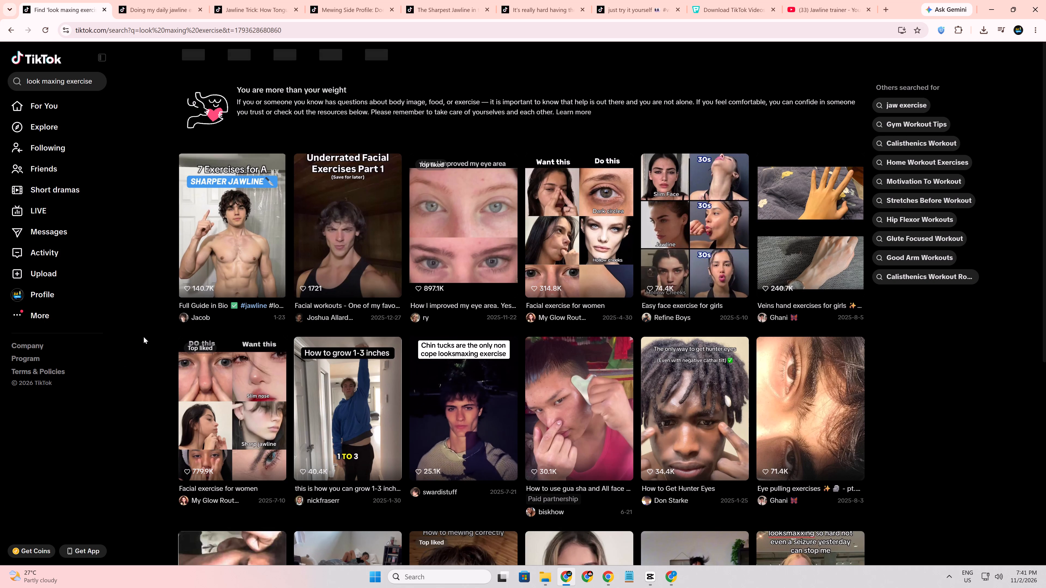
Browse the search results and open the "Day 10 looksmaxing facial exercises" video in a new tab.
{"action": "scroll", "coordinate": [269, 279], "scroll_direction": "down", "scroll_amount": 2}
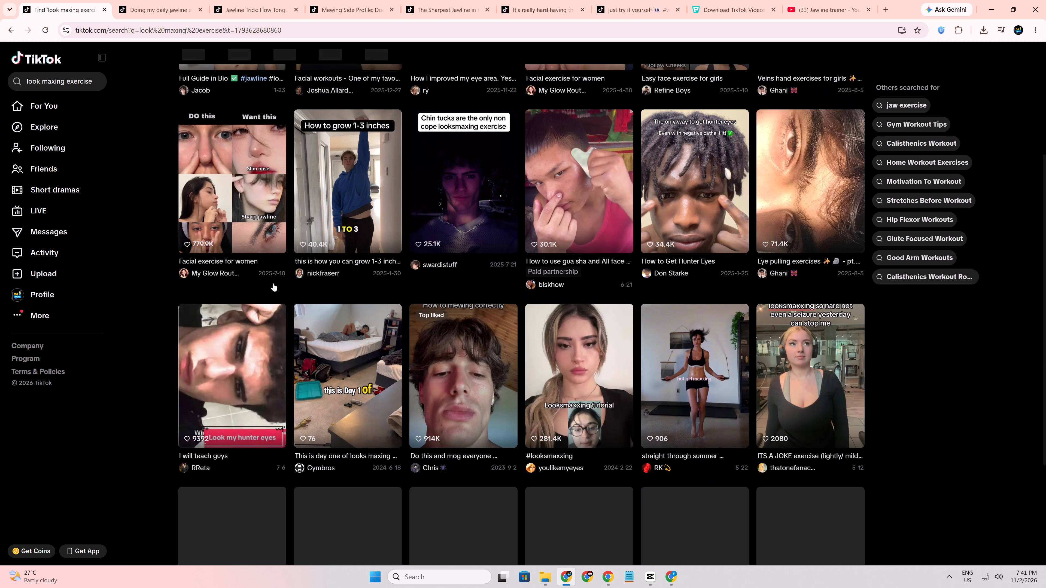
{"action": "scroll", "coordinate": [279, 324], "scroll_direction": "down", "scroll_amount": 1}
{"action": "scroll", "coordinate": [421, 392], "scroll_direction": "down", "scroll_amount": 2}
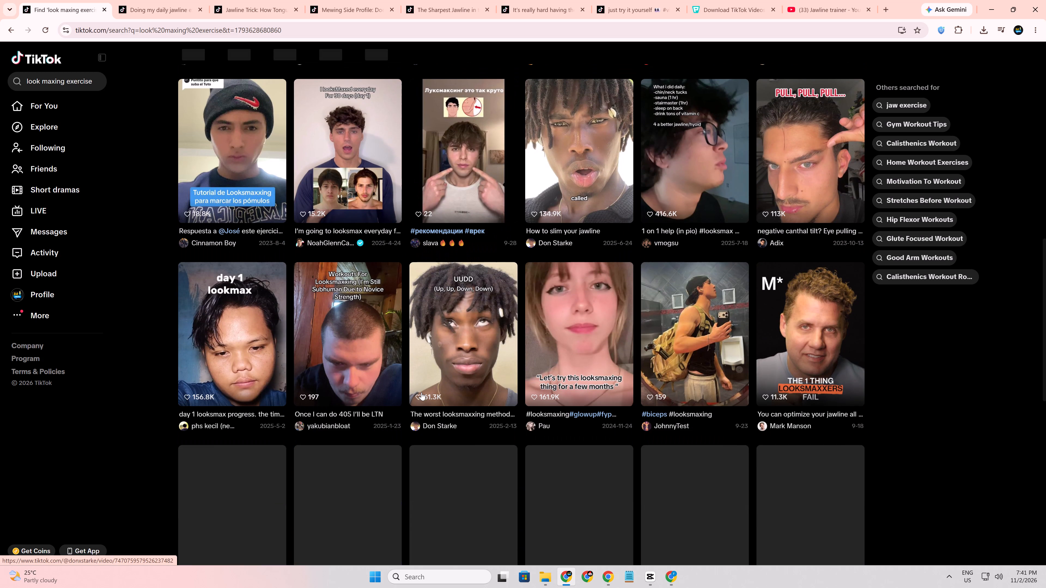
{"action": "scroll", "coordinate": [423, 378], "scroll_direction": "up", "scroll_amount": 2}
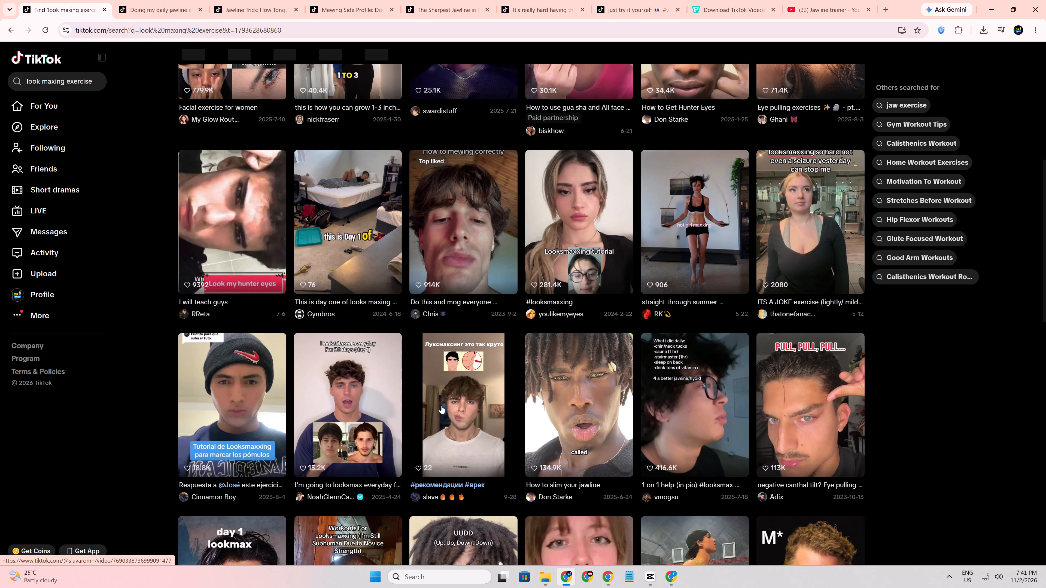
{"action": "middle_click", "coordinate": [441, 406]}
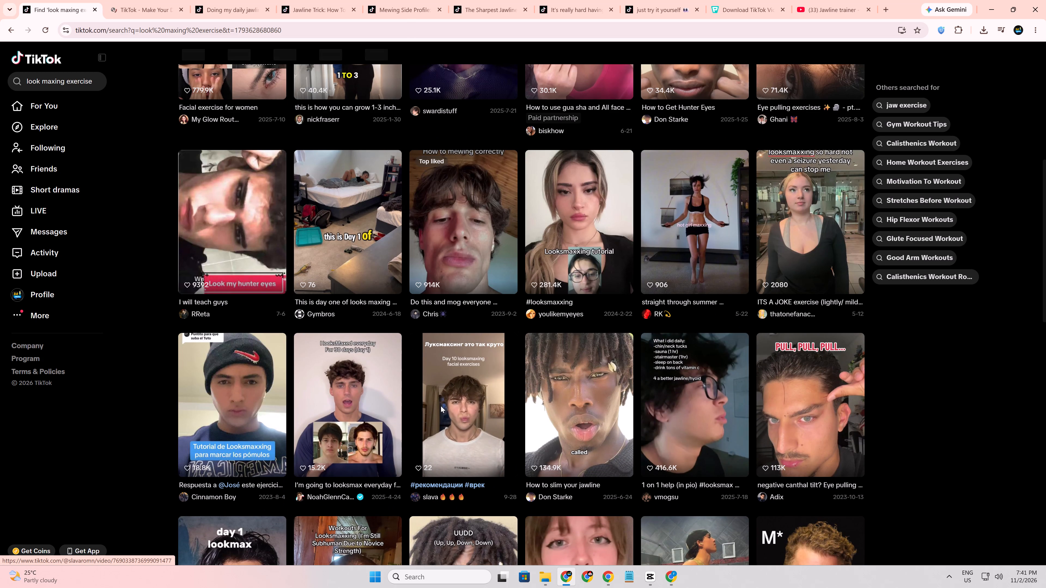
Browse the remaining "look maxing exercise" results down to the end of the list for usable face-exercise clips.
{"action": "scroll", "coordinate": [439, 405], "scroll_direction": "down", "scroll_amount": 2}
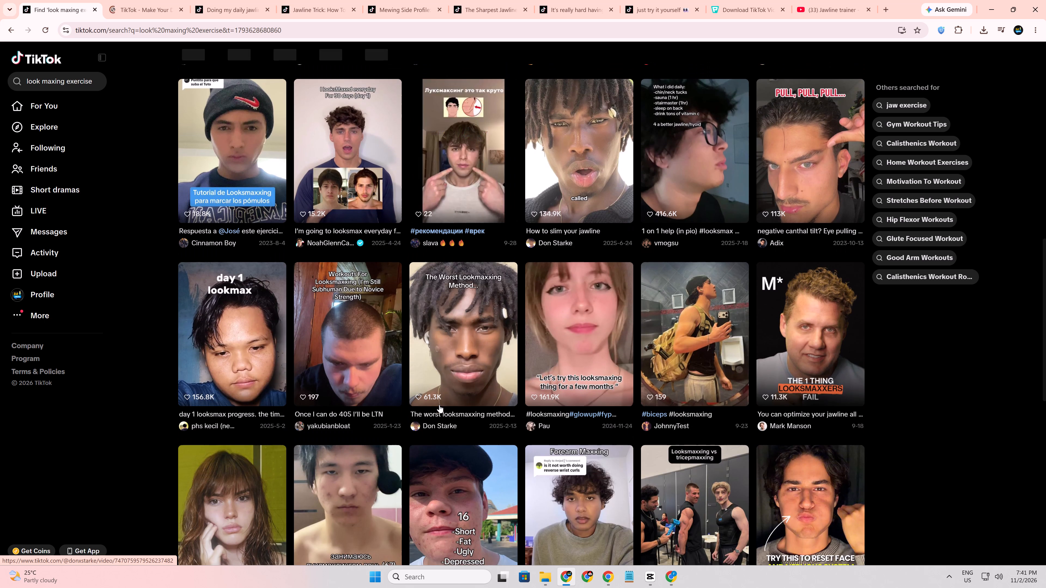
{"action": "scroll", "coordinate": [439, 405], "scroll_direction": "down", "scroll_amount": 2}
{"action": "scroll", "coordinate": [439, 405], "scroll_direction": "up", "scroll_amount": 1}
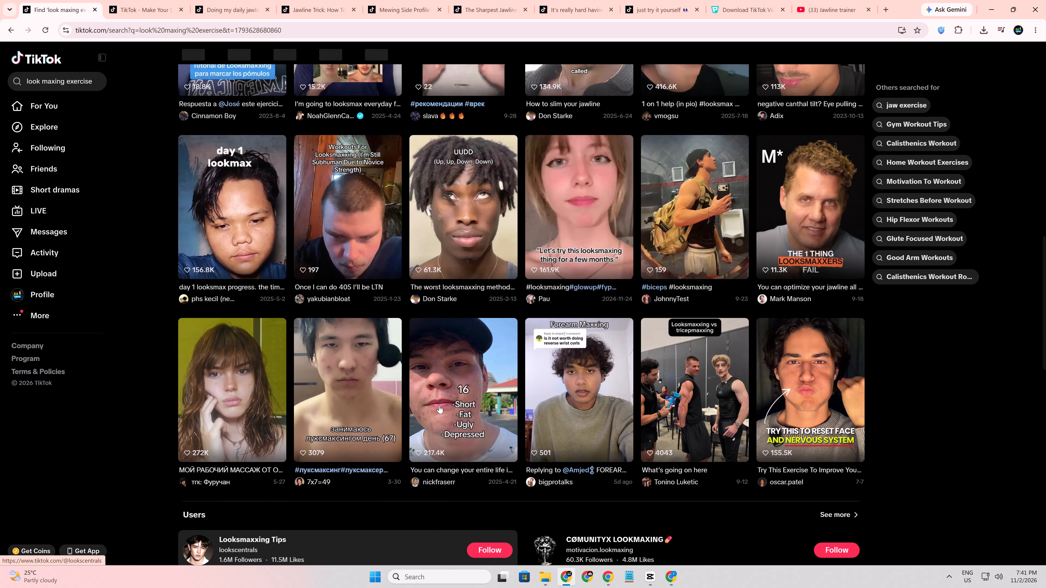
{"action": "scroll", "coordinate": [439, 405], "scroll_direction": "up", "scroll_amount": 1}
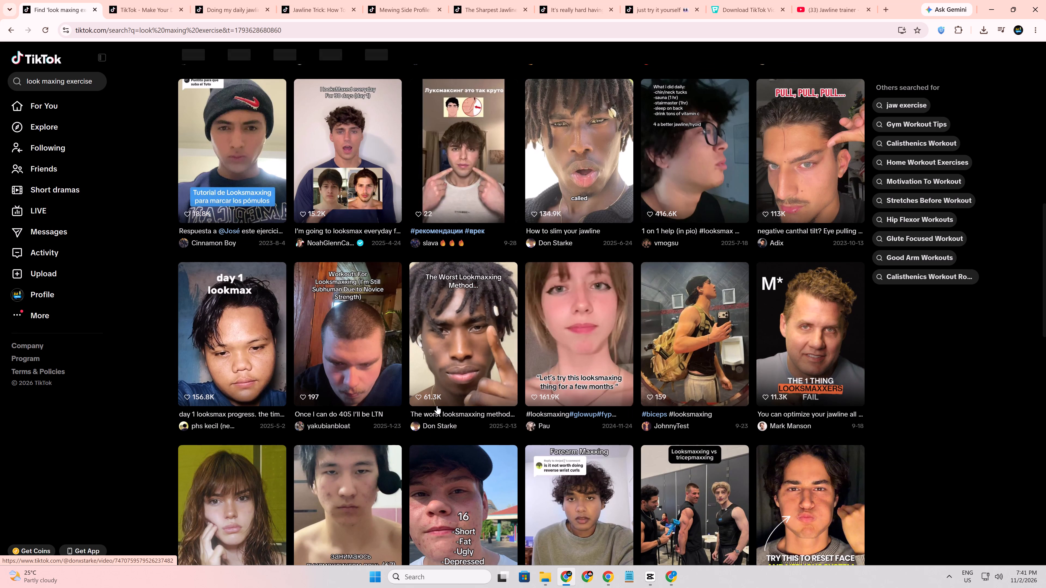
{"action": "scroll", "coordinate": [437, 406], "scroll_direction": "down", "scroll_amount": 4}
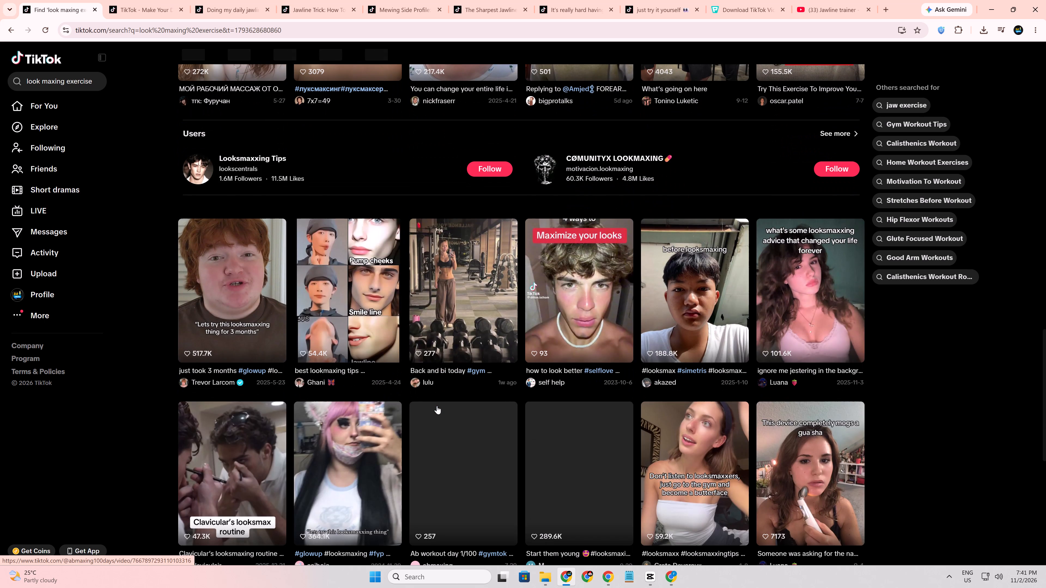
{"action": "scroll", "coordinate": [437, 406], "scroll_direction": "down", "scroll_amount": 2}
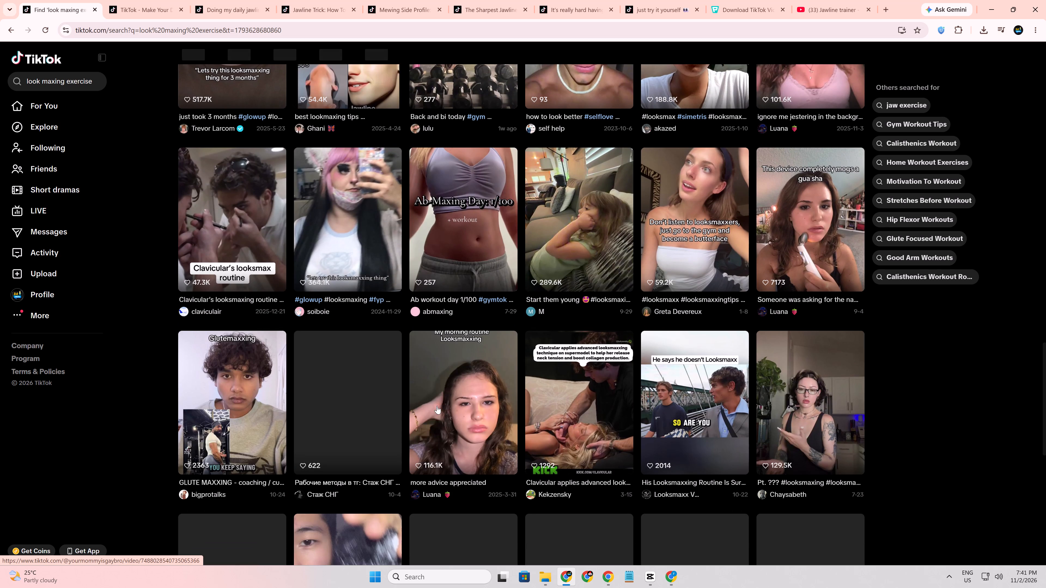
{"action": "scroll", "coordinate": [437, 406], "scroll_direction": "down", "scroll_amount": 2}
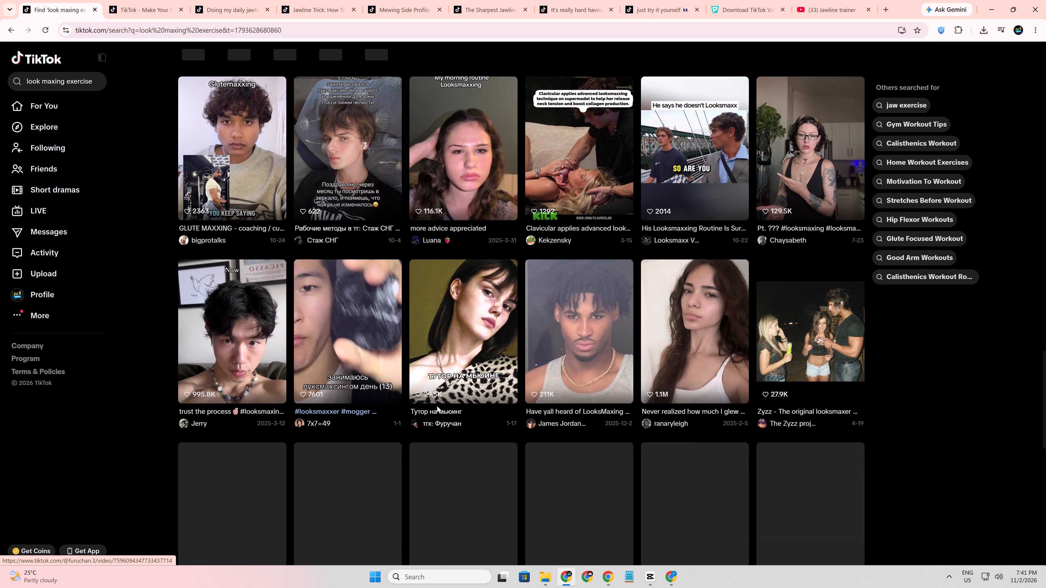
{"action": "scroll", "coordinate": [437, 406], "scroll_direction": "down", "scroll_amount": 3}
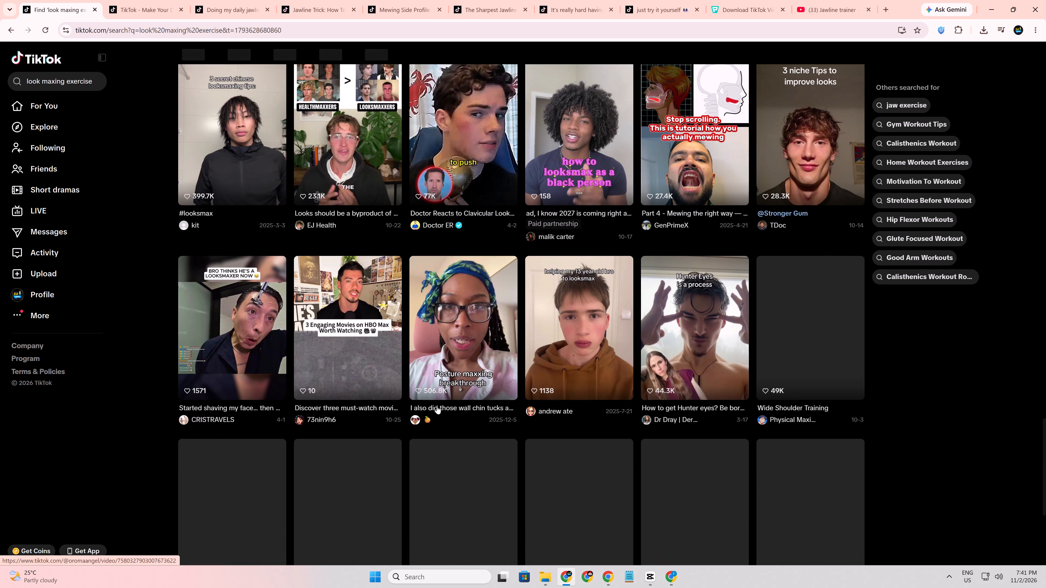
{"action": "scroll", "coordinate": [437, 406], "scroll_direction": "down", "scroll_amount": 2}
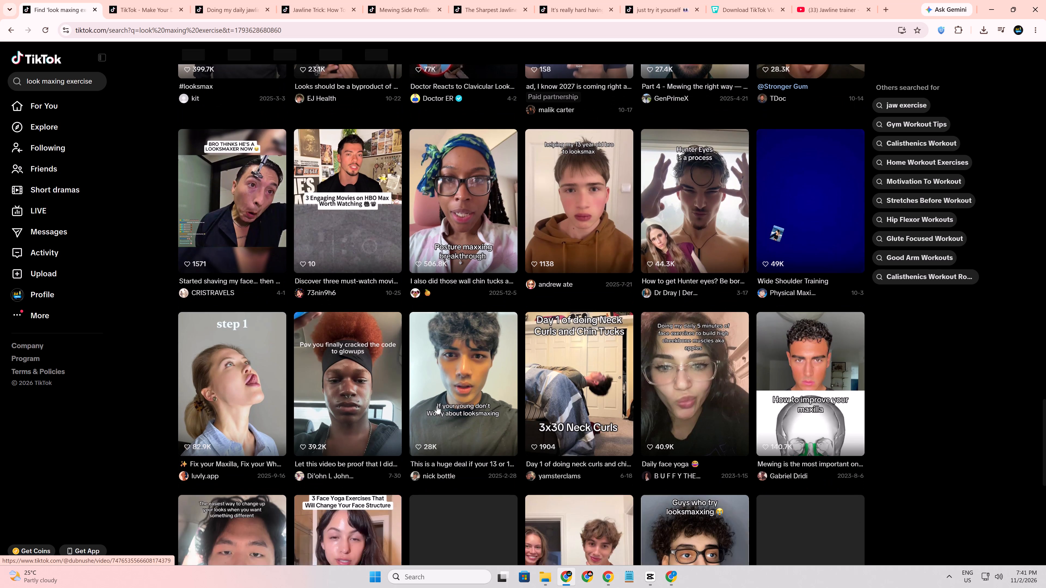
{"action": "scroll", "coordinate": [437, 406], "scroll_direction": "down", "scroll_amount": 1}
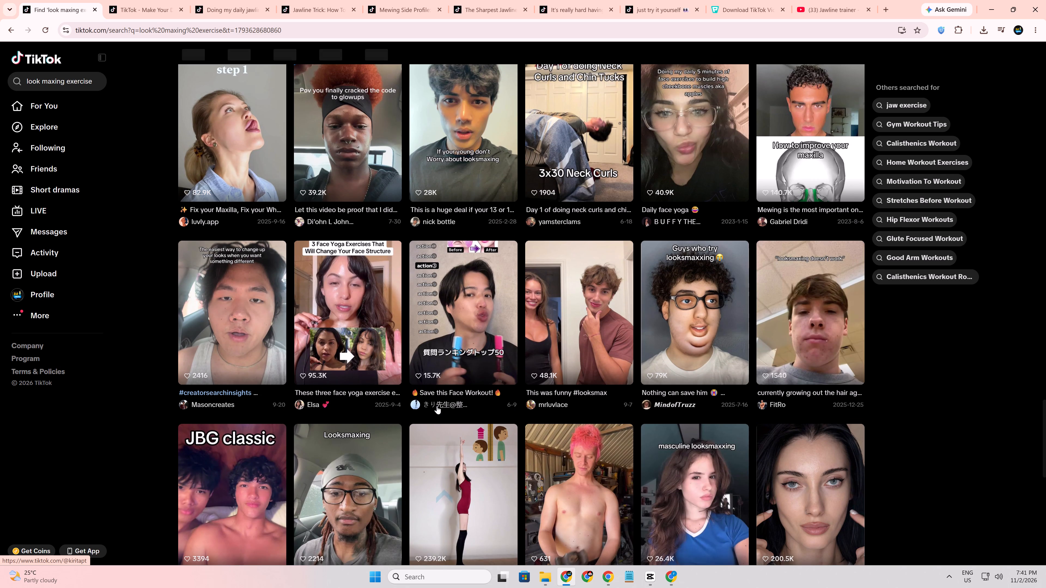
{"action": "scroll", "coordinate": [437, 406], "scroll_direction": "down", "scroll_amount": 2}
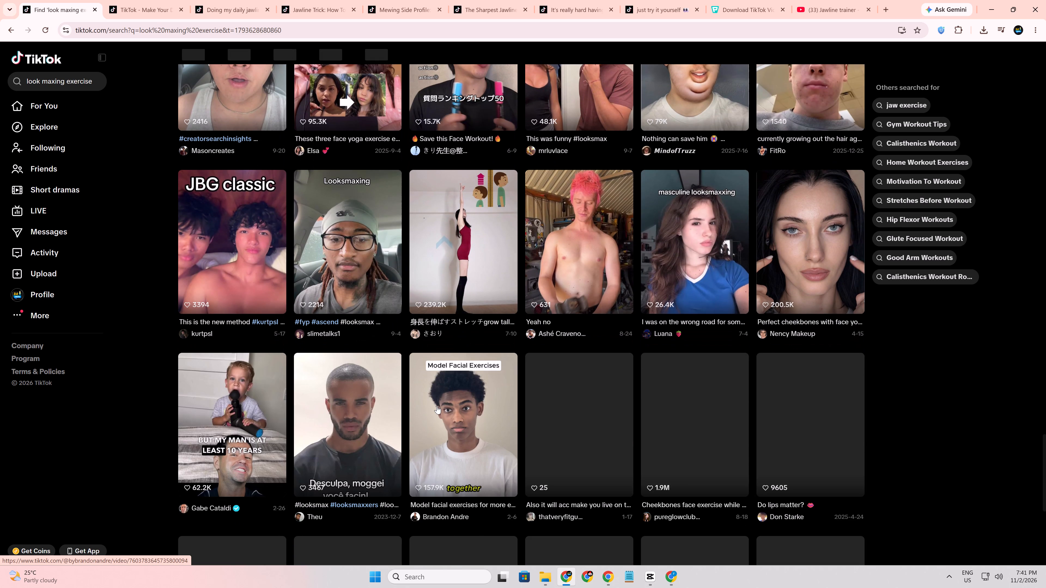
{"action": "scroll", "coordinate": [431, 407], "scroll_direction": "down", "scroll_amount": 1}
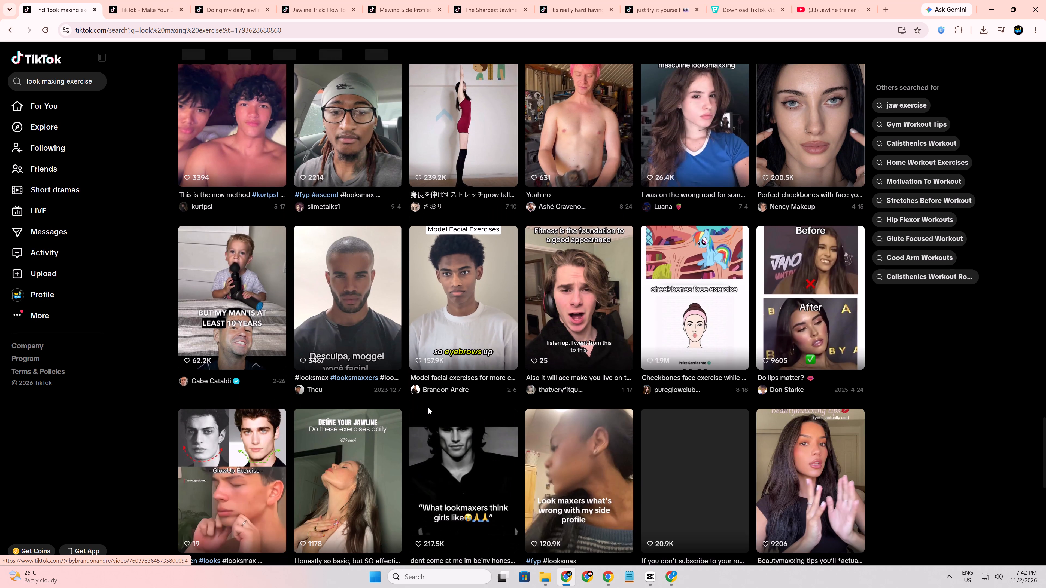
{"action": "scroll", "coordinate": [411, 403], "scroll_direction": "down", "scroll_amount": 2}
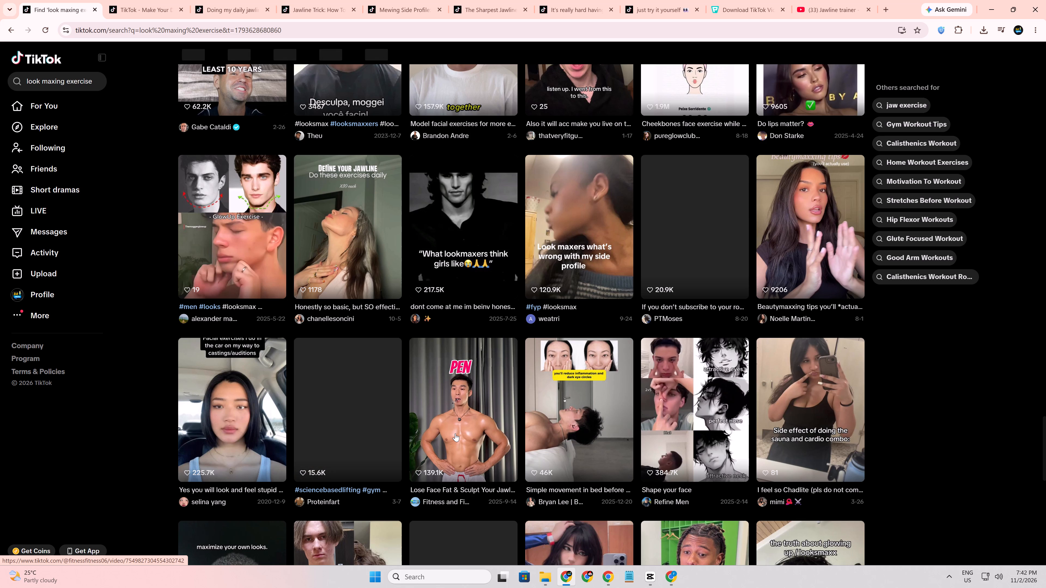
{"action": "scroll", "coordinate": [455, 433], "scroll_direction": "down", "scroll_amount": 1}
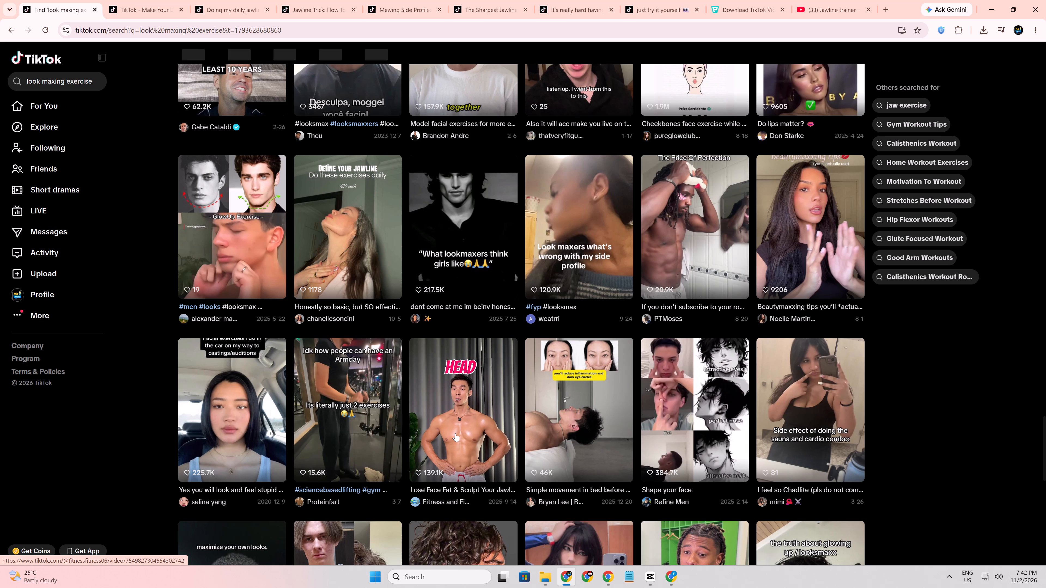
{"action": "scroll", "coordinate": [455, 433], "scroll_direction": "down", "scroll_amount": 2}
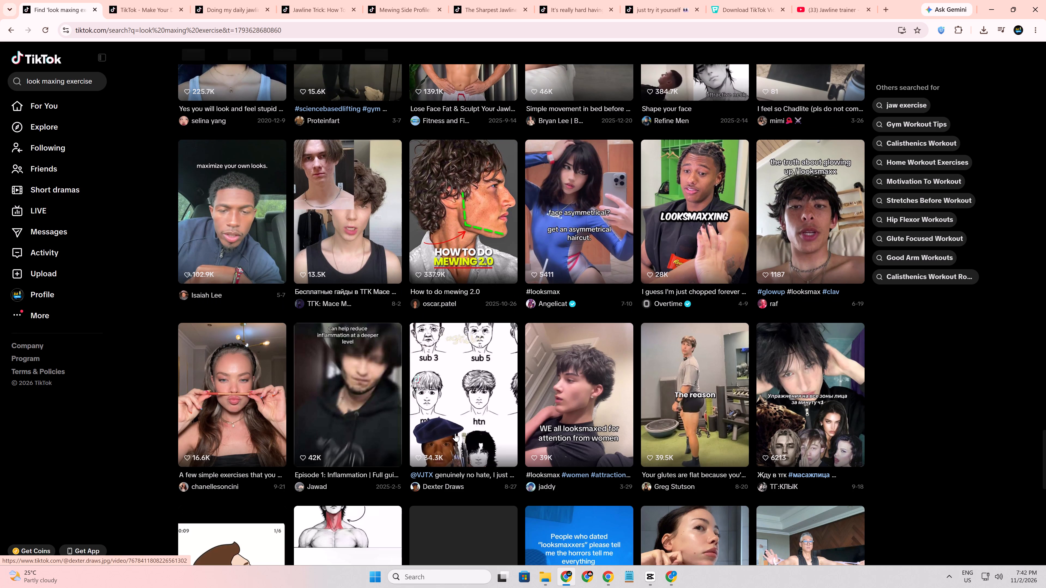
{"action": "scroll", "coordinate": [455, 433], "scroll_direction": "down", "scroll_amount": 3}
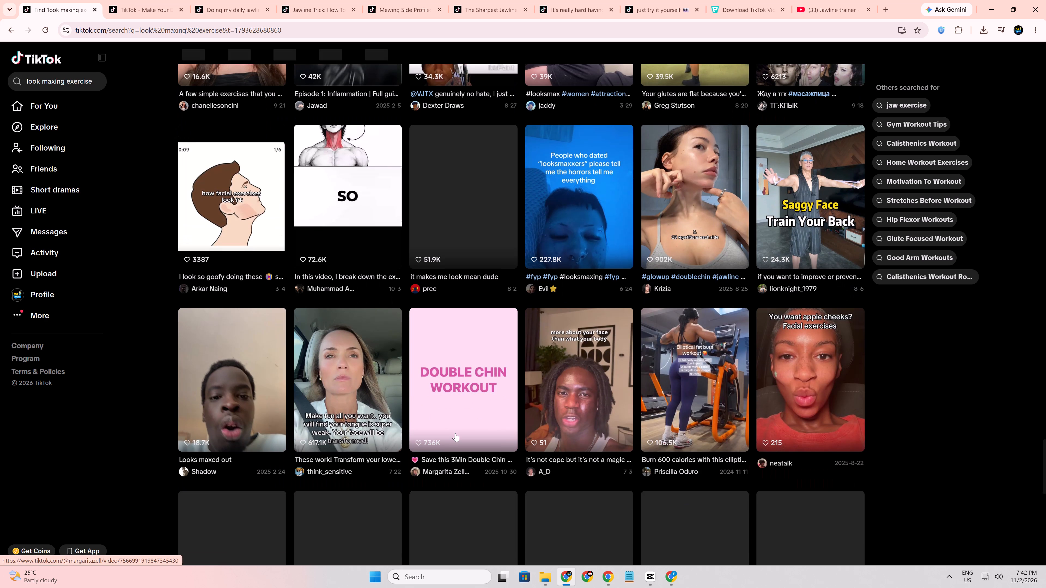
{"action": "scroll", "coordinate": [455, 433], "scroll_direction": "down", "scroll_amount": 2}
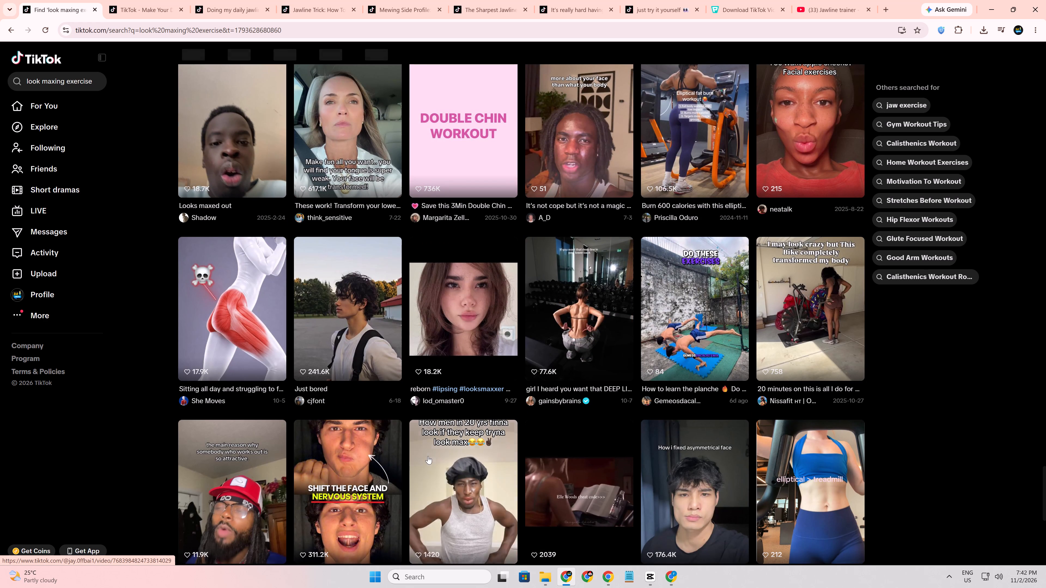
{"action": "scroll", "coordinate": [426, 458], "scroll_direction": "down", "scroll_amount": 2}
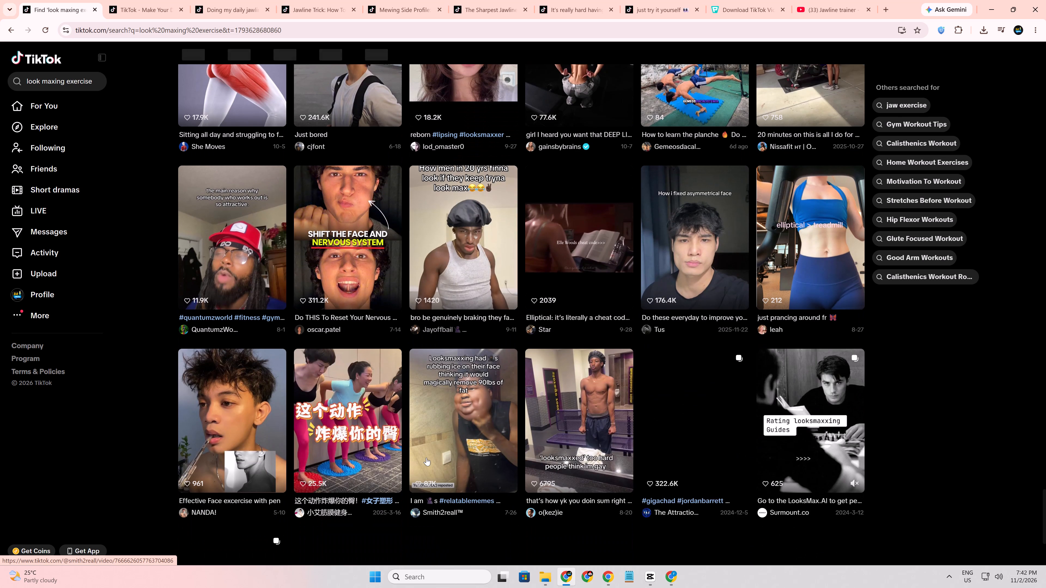
{"action": "scroll", "coordinate": [426, 458], "scroll_direction": "down", "scroll_amount": 3}
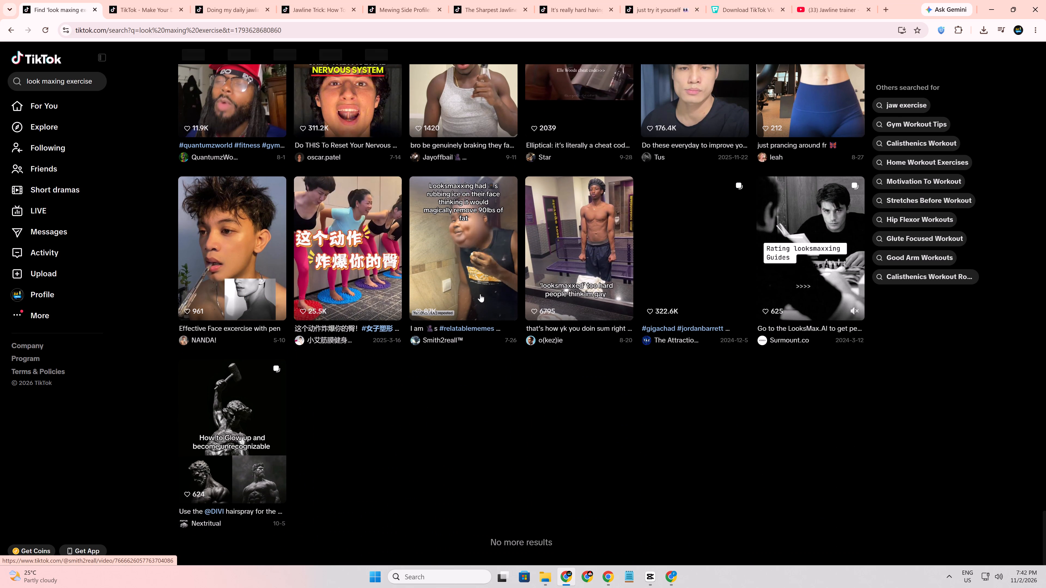
{"action": "scroll", "coordinate": [480, 294], "scroll_direction": "up", "scroll_amount": 1}
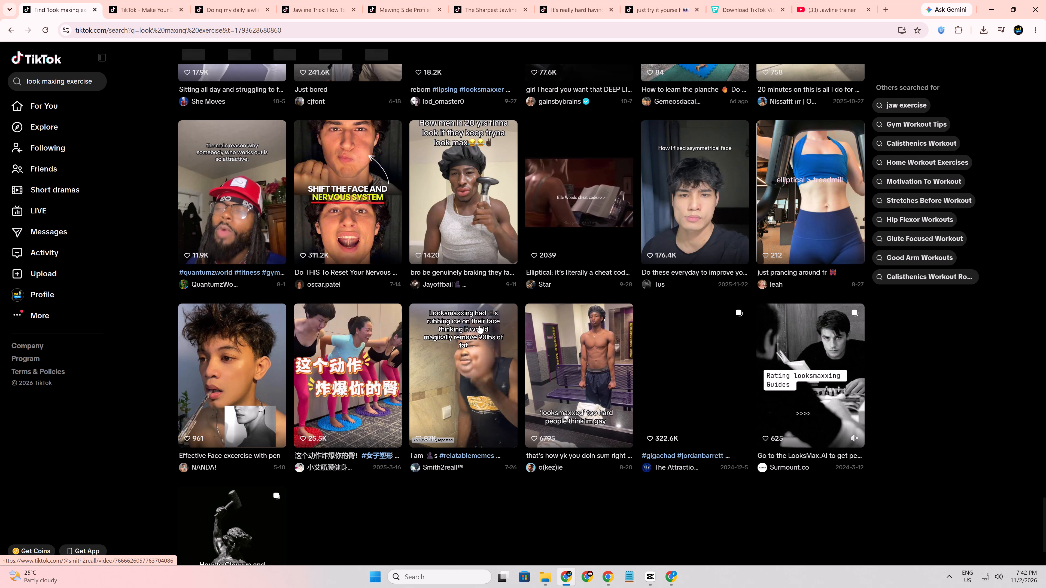
{"action": "scroll", "coordinate": [479, 326], "scroll_direction": "up", "scroll_amount": 2}
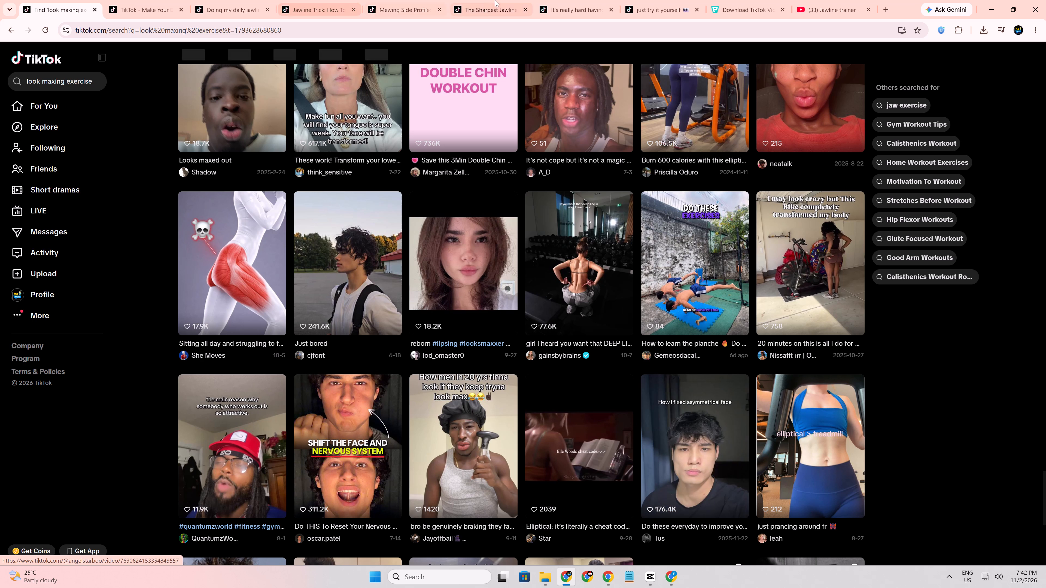
Preview the "Day 10 looksmaxing facial exercises" video opened in the separate tab.
{"action": "left_click", "coordinate": [170, 11]}
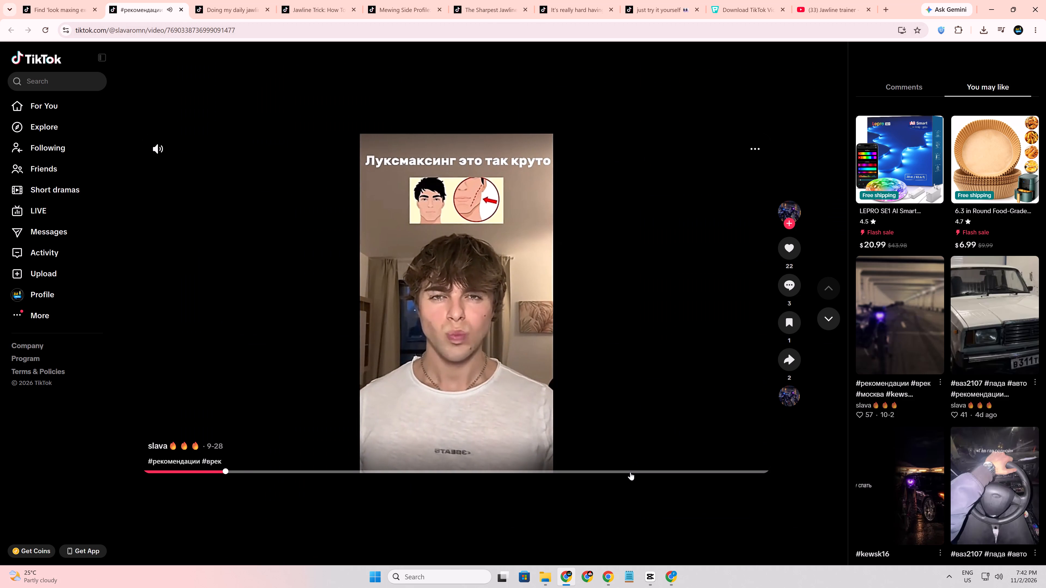
{"action": "scroll", "coordinate": [630, 472], "scroll_direction": "down", "scroll_amount": 1}
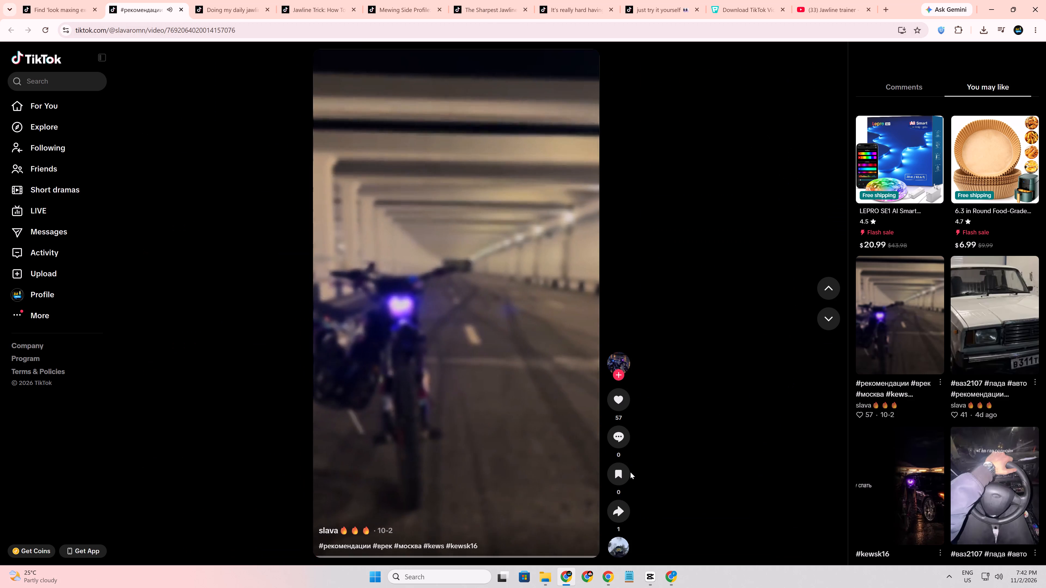
{"action": "scroll", "coordinate": [633, 442], "scroll_direction": "up", "scroll_amount": 1}
Return to the TikTok search results tab and run a new search for "bestexercise".
{"action": "left_click", "coordinate": [59, 8]}
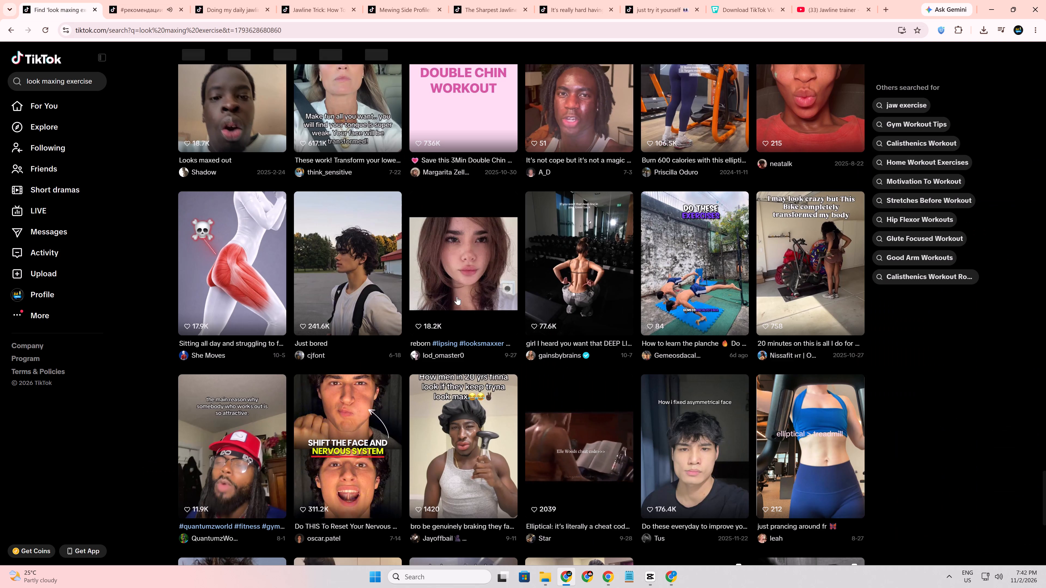
{"action": "scroll", "coordinate": [443, 393], "scroll_direction": "up", "scroll_amount": 5}
{"action": "scroll", "coordinate": [260, 267], "scroll_direction": "up", "scroll_amount": 4}
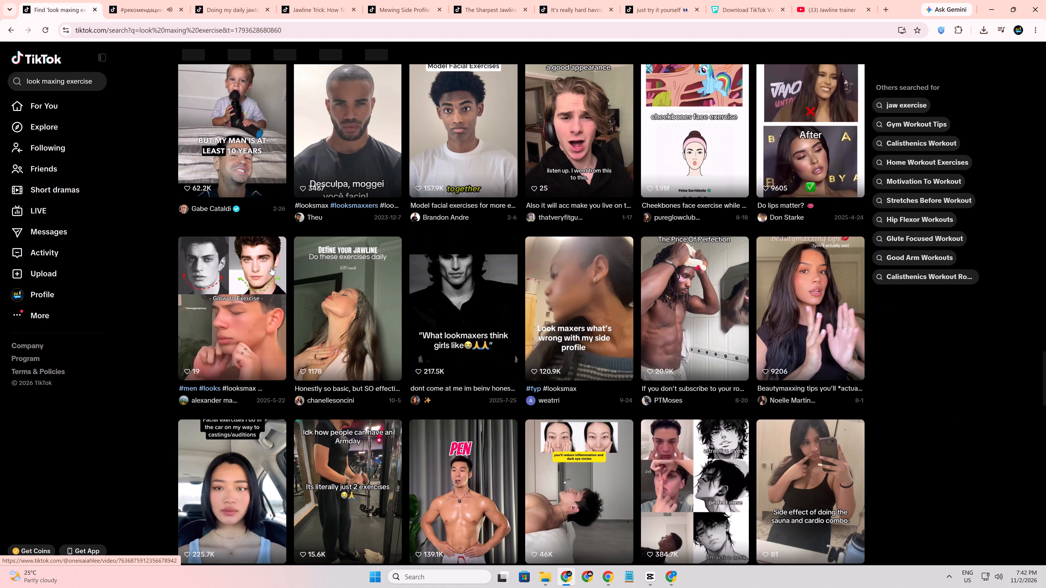
{"action": "scroll", "coordinate": [271, 267], "scroll_direction": "up", "scroll_amount": 5}
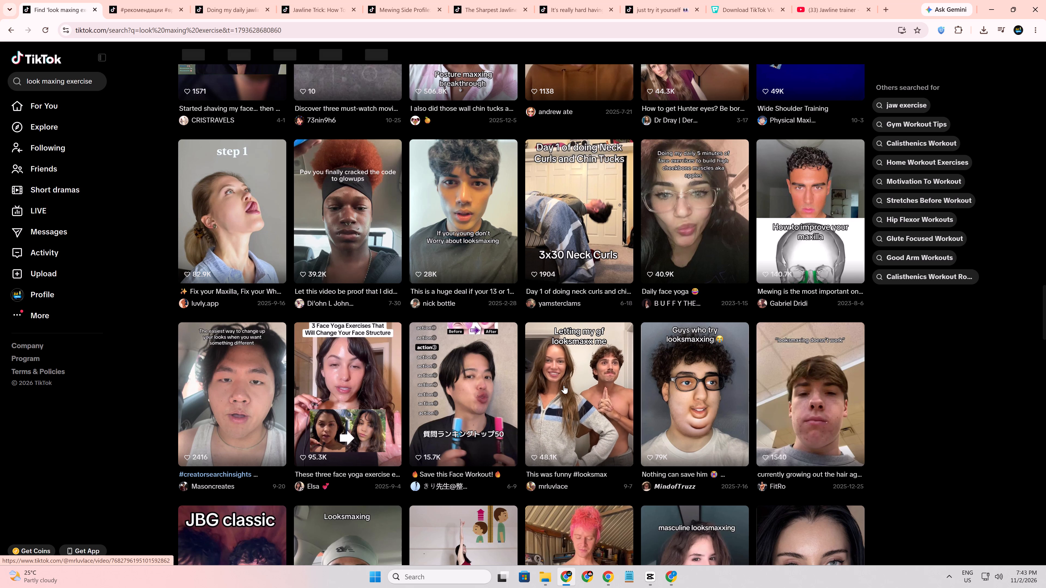
{"action": "left_click", "coordinate": [61, 84]}
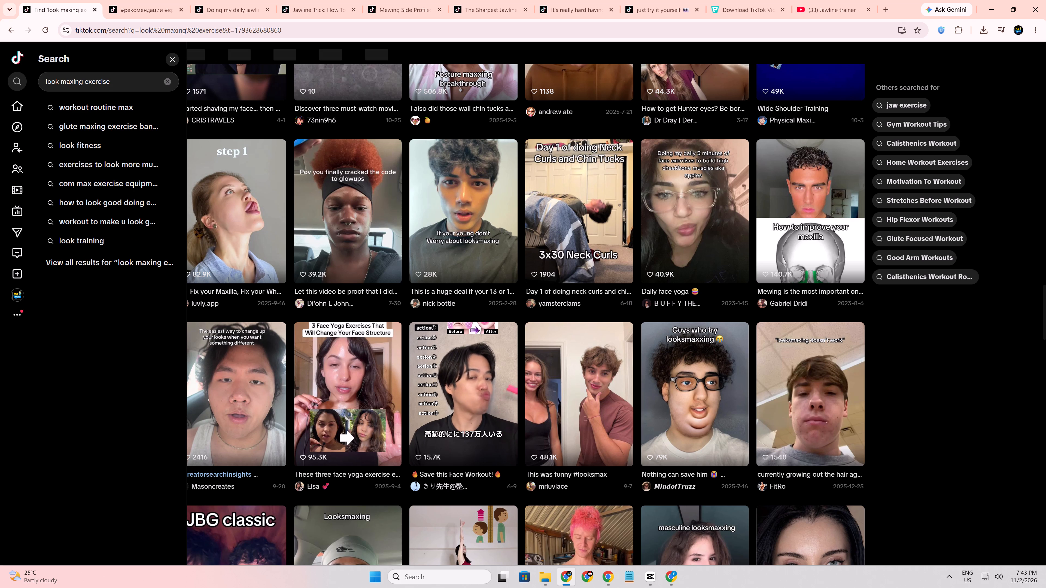
{"action": "left_click_drag", "start_coordinate": [85, 82], "coordinate": [0, 89]}
{"action": "type", "text": "best"}
{"action": "key", "text": "Return"}
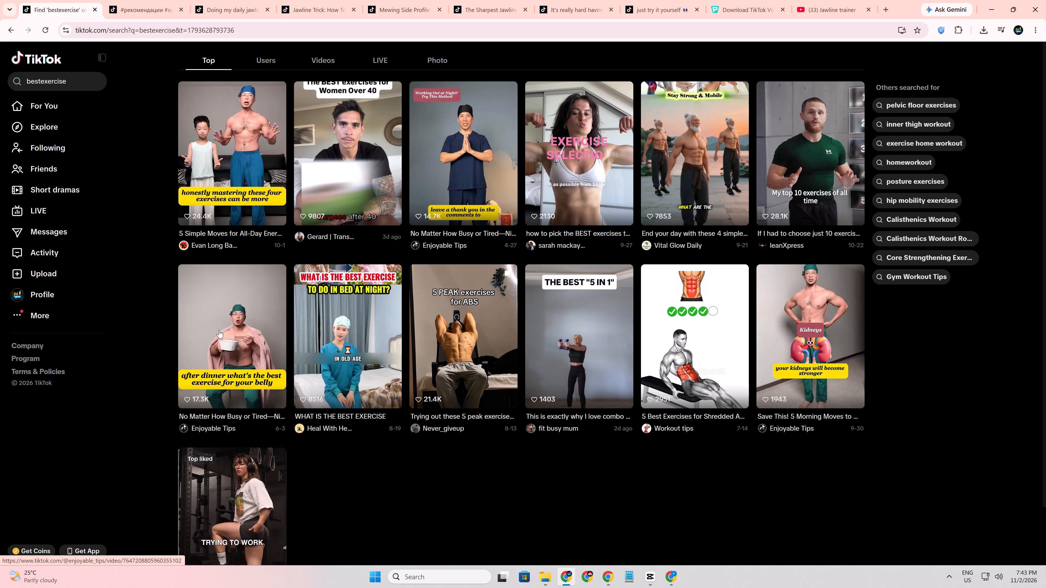
Browse the "bestexercise" search results for a usable exercise clip.
{"action": "scroll", "coordinate": [219, 330], "scroll_direction": "down", "scroll_amount": 1}
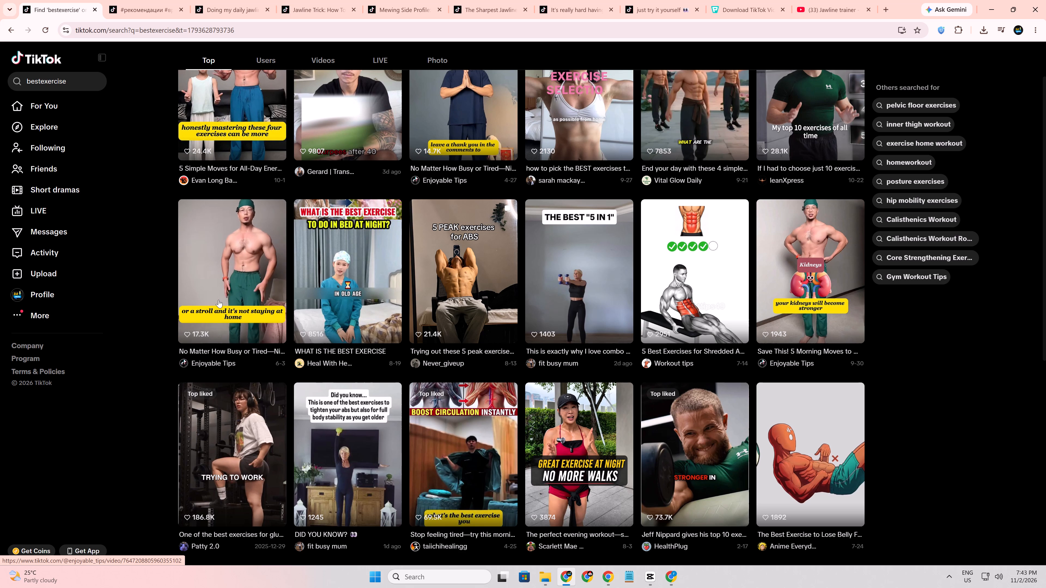
{"action": "scroll", "coordinate": [469, 367], "scroll_direction": "down", "scroll_amount": 1}
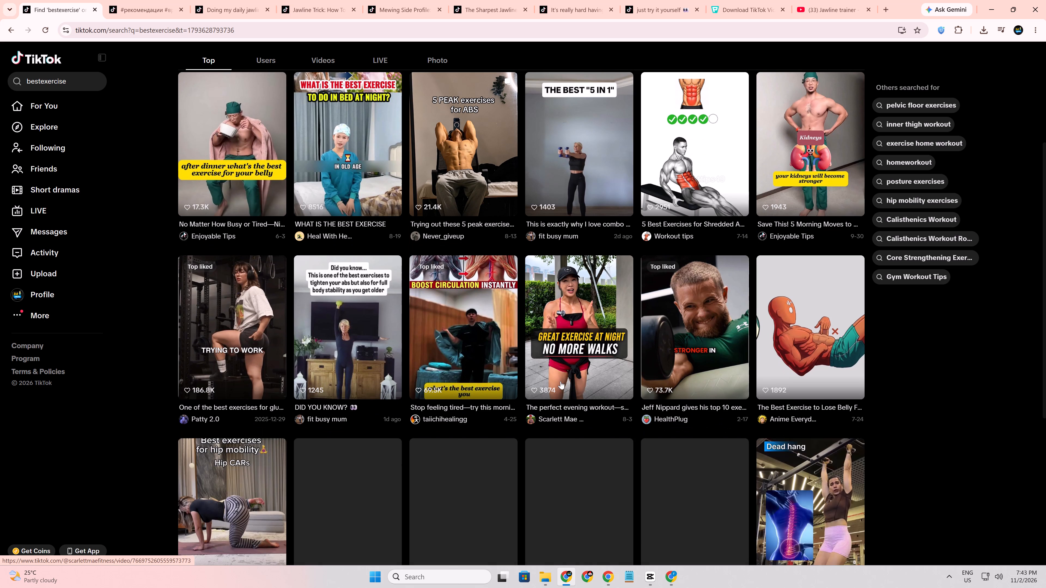
{"action": "scroll", "coordinate": [561, 381], "scroll_direction": "down", "scroll_amount": 1}
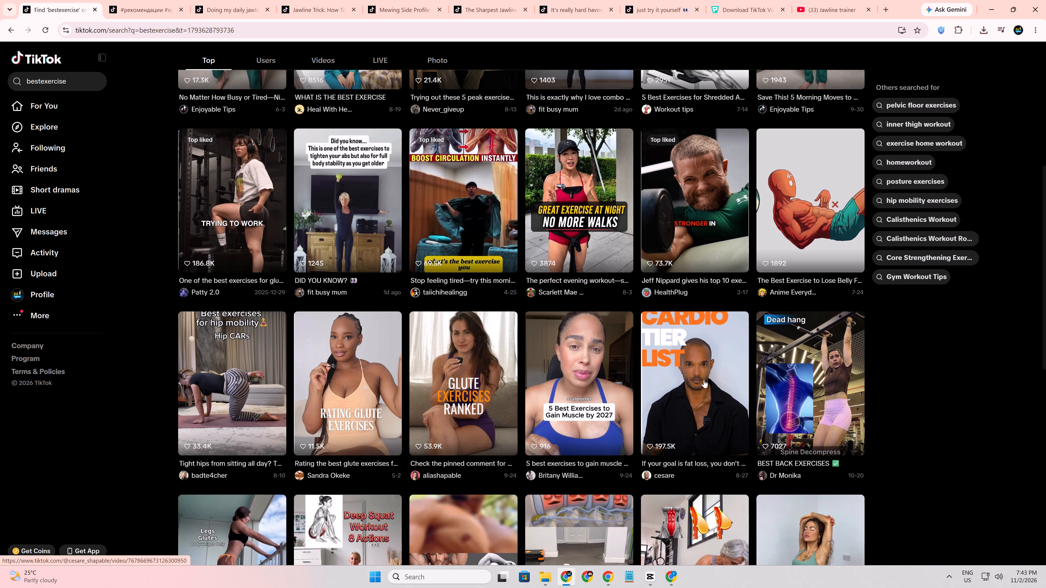
{"action": "scroll", "coordinate": [704, 379], "scroll_direction": "down", "scroll_amount": 2}
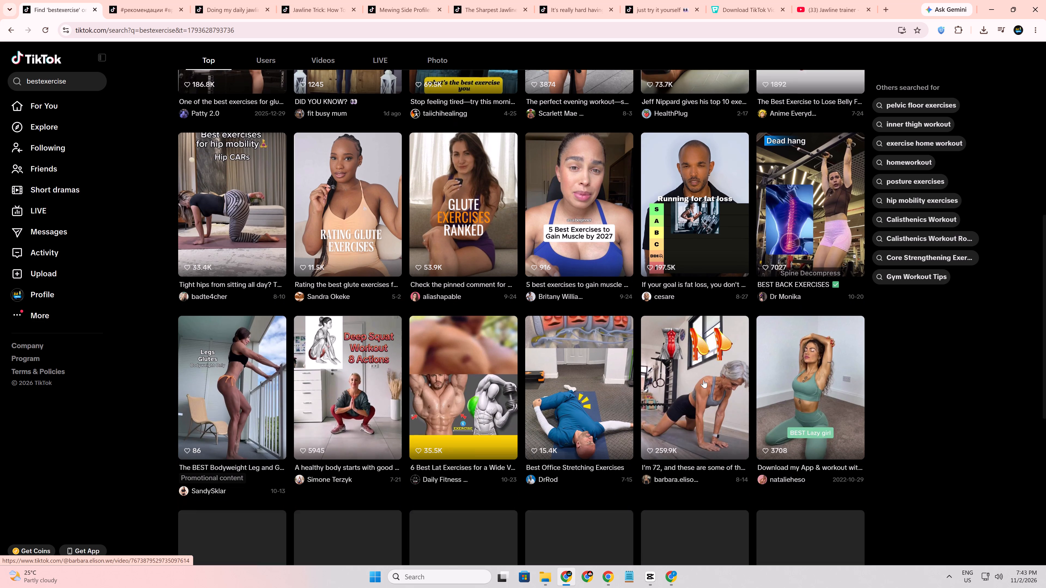
{"action": "scroll", "coordinate": [410, 419], "scroll_direction": "down", "scroll_amount": 2}
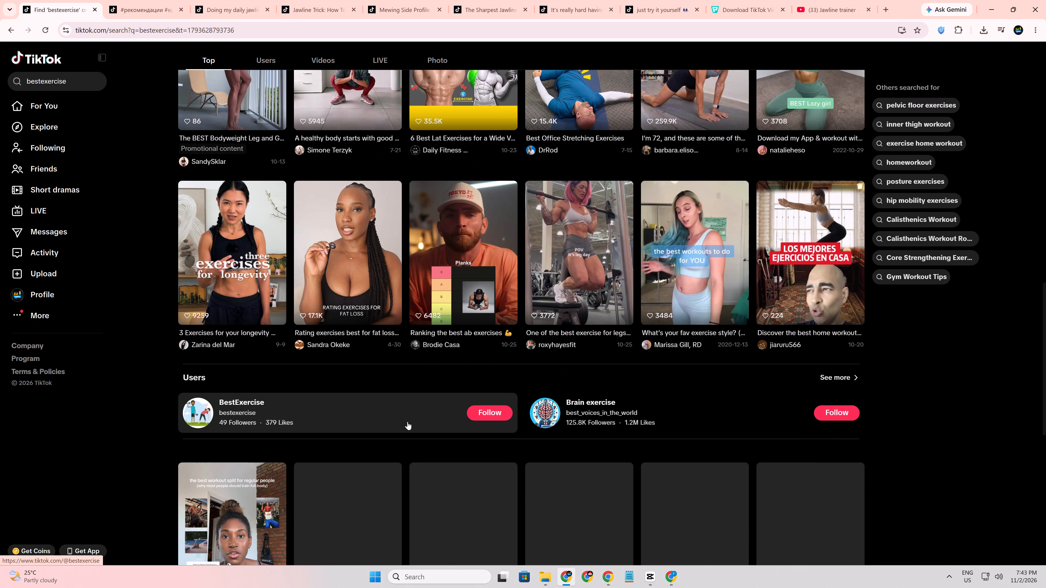
{"action": "scroll", "coordinate": [408, 422], "scroll_direction": "down", "scroll_amount": 1}
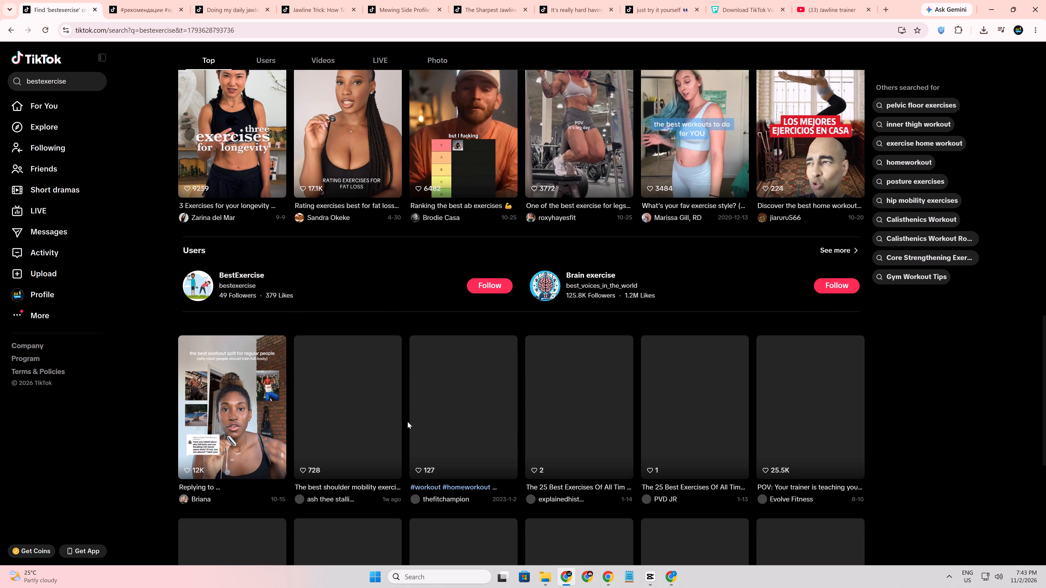
{"action": "scroll", "coordinate": [408, 422], "scroll_direction": "down", "scroll_amount": 2}
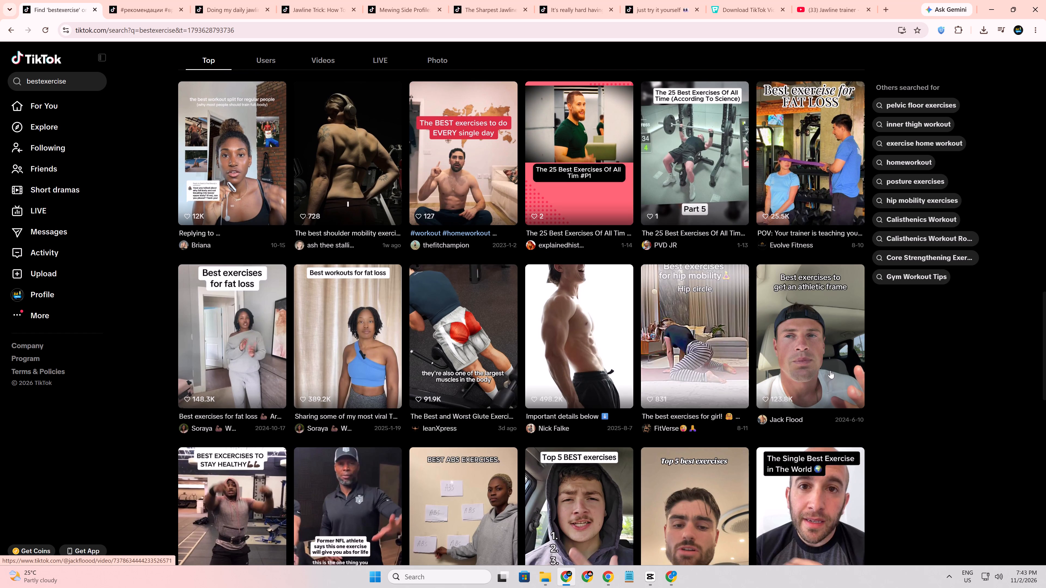
{"action": "scroll", "coordinate": [830, 369], "scroll_direction": "down", "scroll_amount": 2}
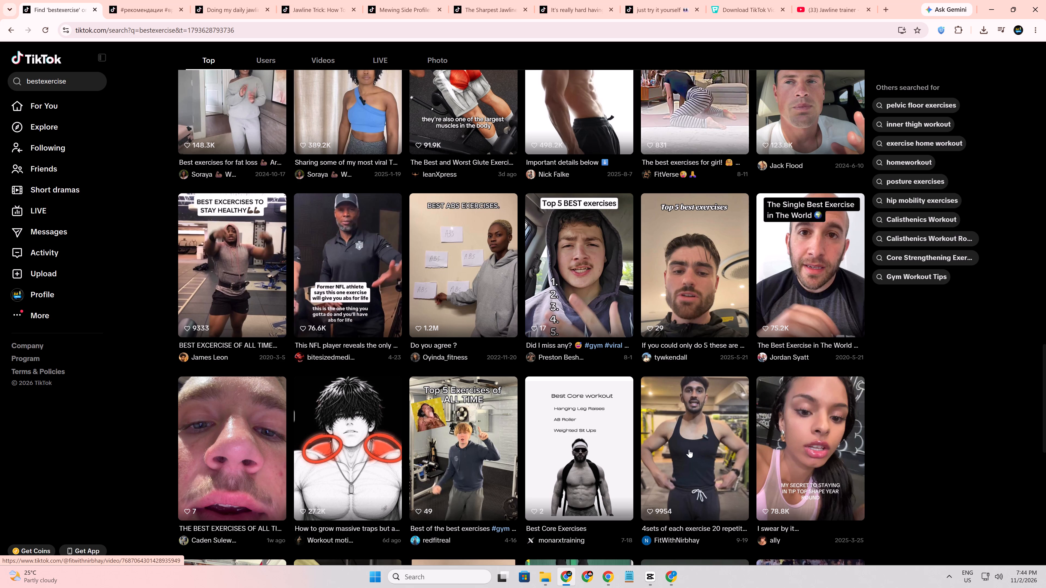
{"action": "scroll", "coordinate": [689, 449], "scroll_direction": "down", "scroll_amount": 1}
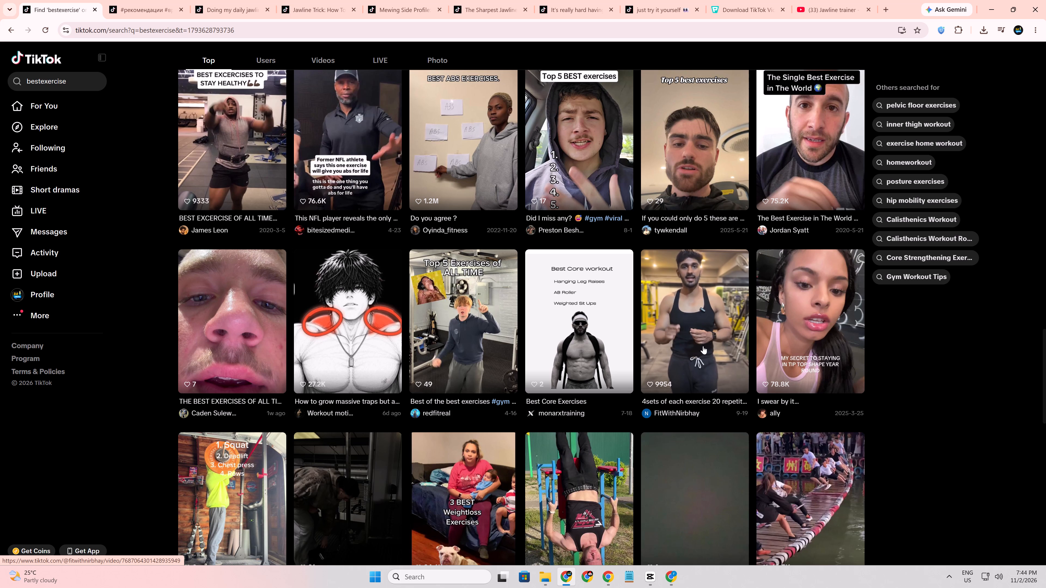
Open the gym video captioned "4sets of each exercise 20 repetitions", copy its link and pause playback.
{"action": "left_click", "coordinate": [692, 344]}
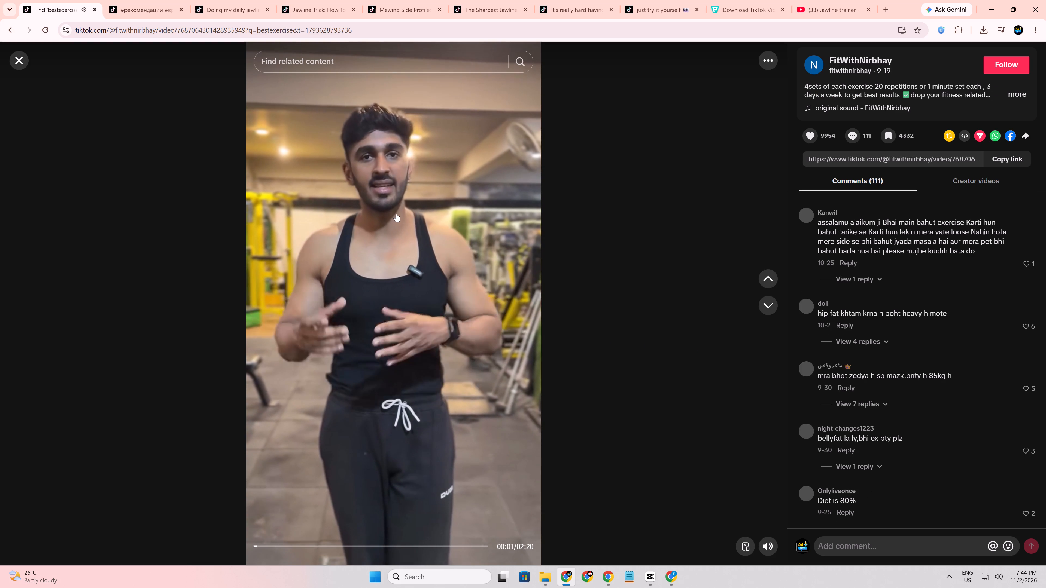
{"action": "right_click", "coordinate": [396, 214]}
{"action": "left_click", "coordinate": [410, 359]}
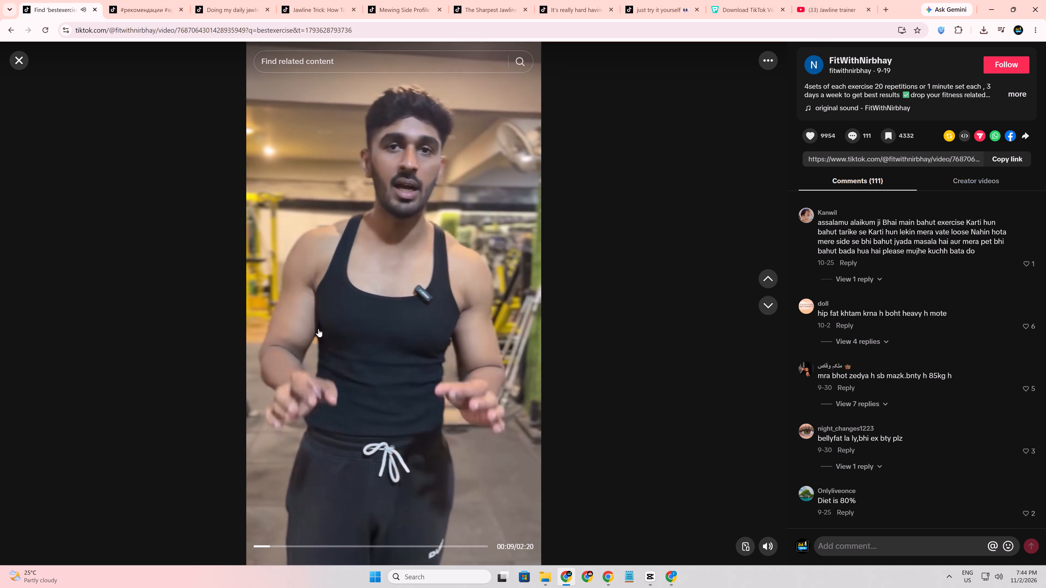
{"action": "left_click", "coordinate": [318, 329]}
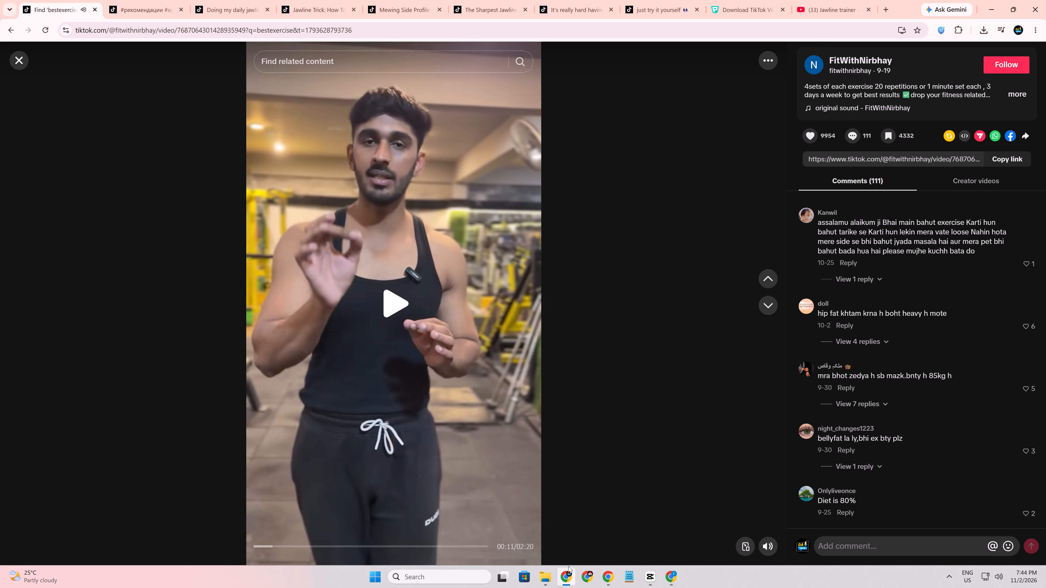
Fetch the copied gym video link in the Publer TikTok downloader tab and save the video to the device.
{"action": "left_click", "coordinate": [728, 18]}
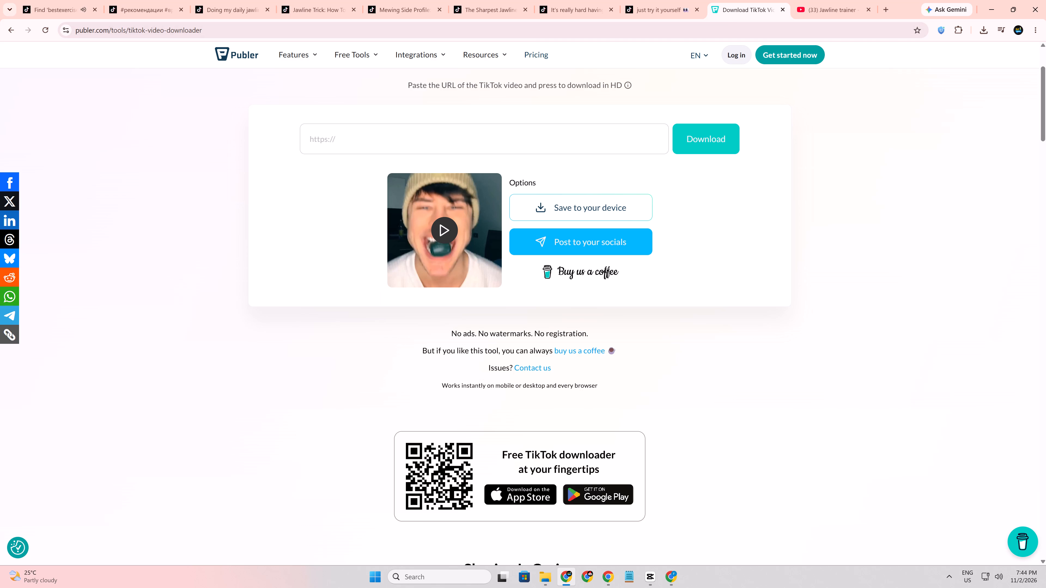
{"action": "left_click", "coordinate": [499, 150]}
{"action": "key", "text": "ctrl+v"}
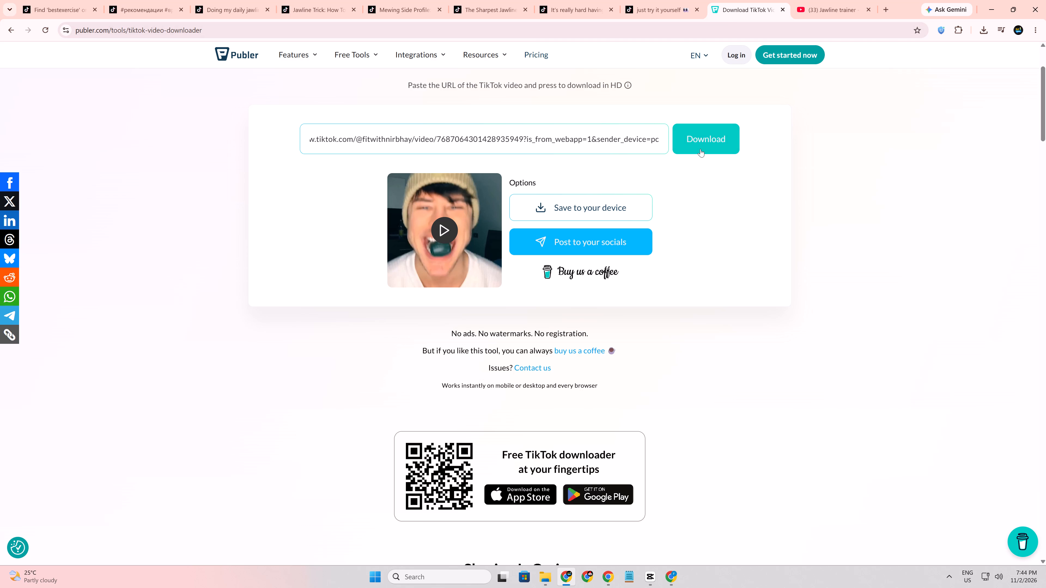
{"action": "left_click", "coordinate": [700, 149]}
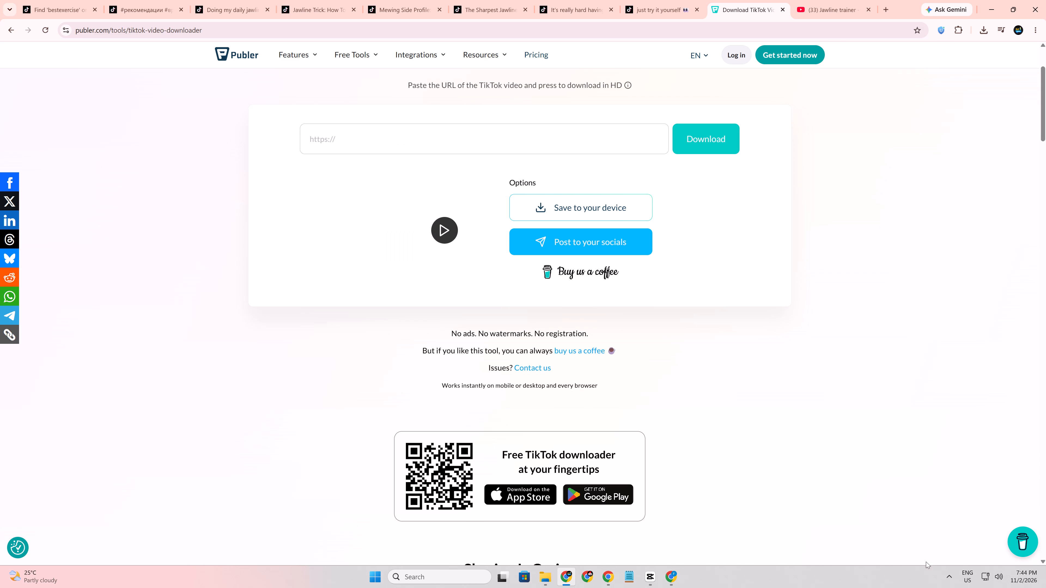
{"action": "left_click", "coordinate": [947, 585]}
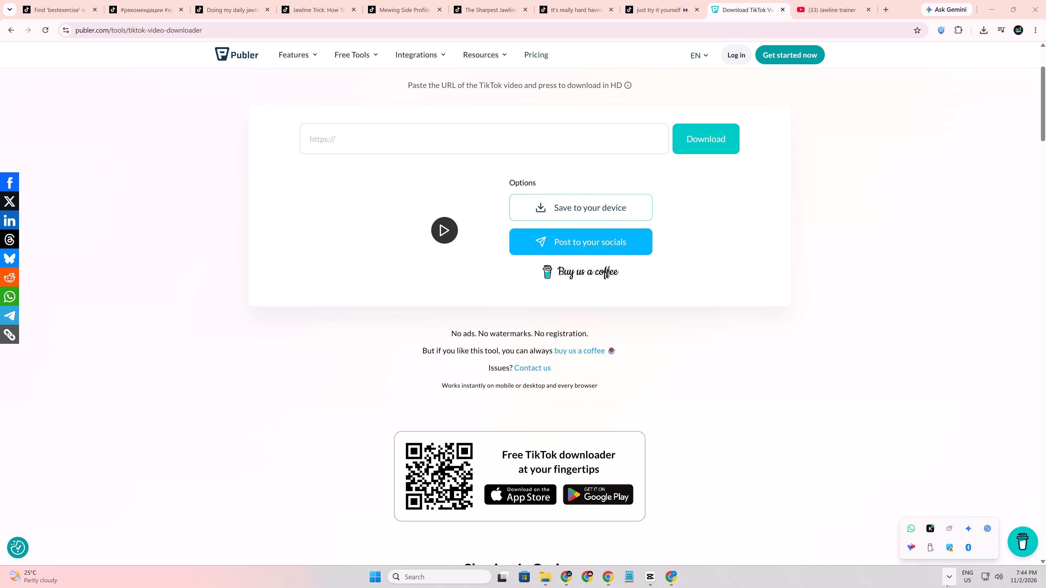
{"action": "left_click", "coordinate": [561, 185]}
{"action": "left_click", "coordinate": [562, 204]}
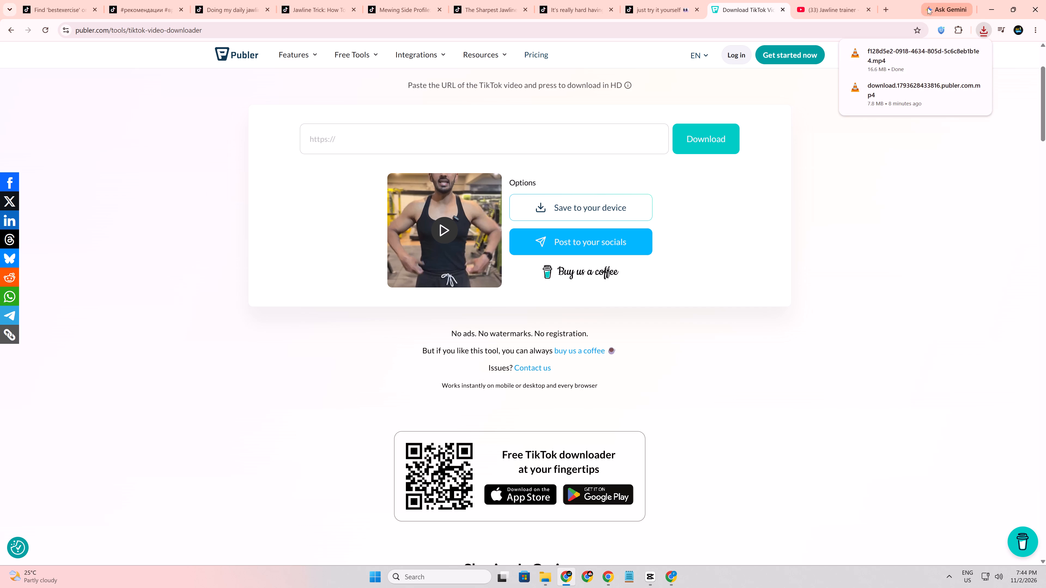
Import the downloaded gym video into the CapCut project and place it on the track above ARROW.png, starting at about 9.5 s.
{"action": "left_click_drag", "start_coordinate": [886, 60], "coordinate": [619, 547]}
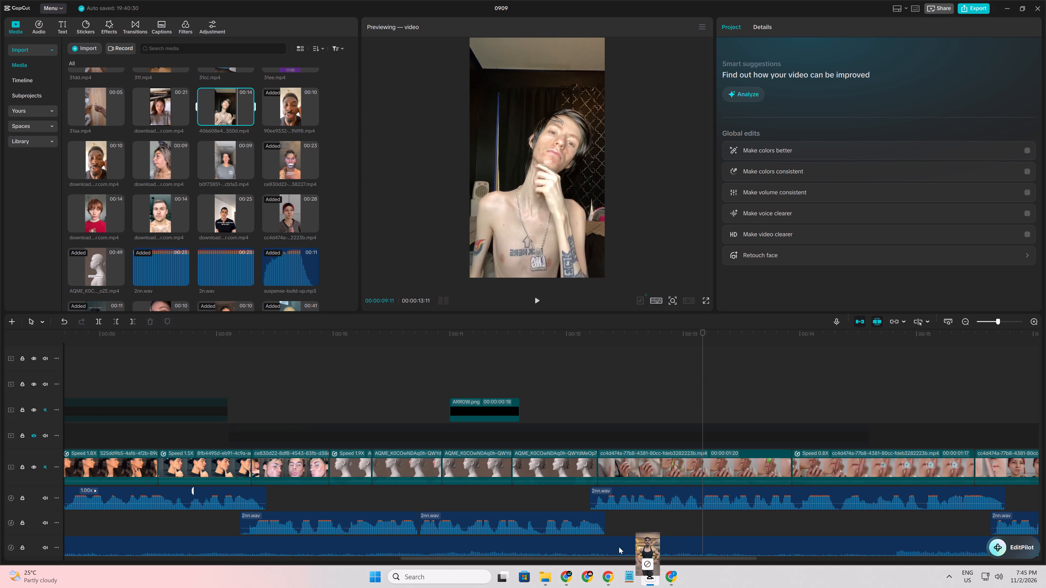
{"action": "left_click_drag", "start_coordinate": [619, 547], "coordinate": [163, 185]}
{"action": "left_click_drag", "start_coordinate": [92, 273], "coordinate": [238, 441]}
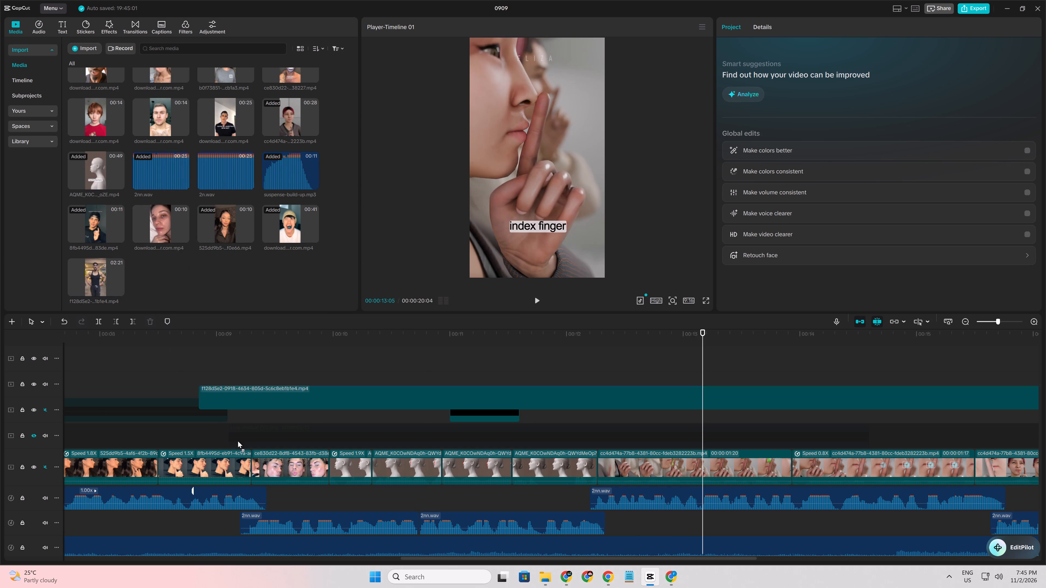
{"action": "left_click_drag", "start_coordinate": [238, 441], "coordinate": [259, 415]}
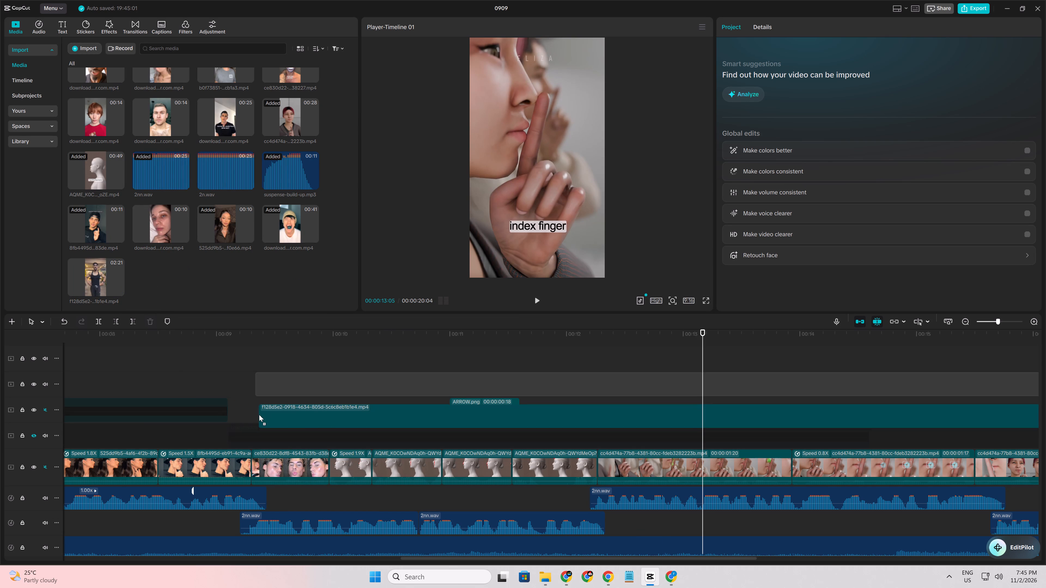
{"action": "left_click_drag", "start_coordinate": [259, 415], "coordinate": [267, 394]}
Scrub through the gym clip and trim it to the part between 00:00:11:04 and 00:00:12:13.
{"action": "left_click", "coordinate": [314, 359]}
{"action": "left_click_drag", "start_coordinate": [314, 359], "coordinate": [346, 359]}
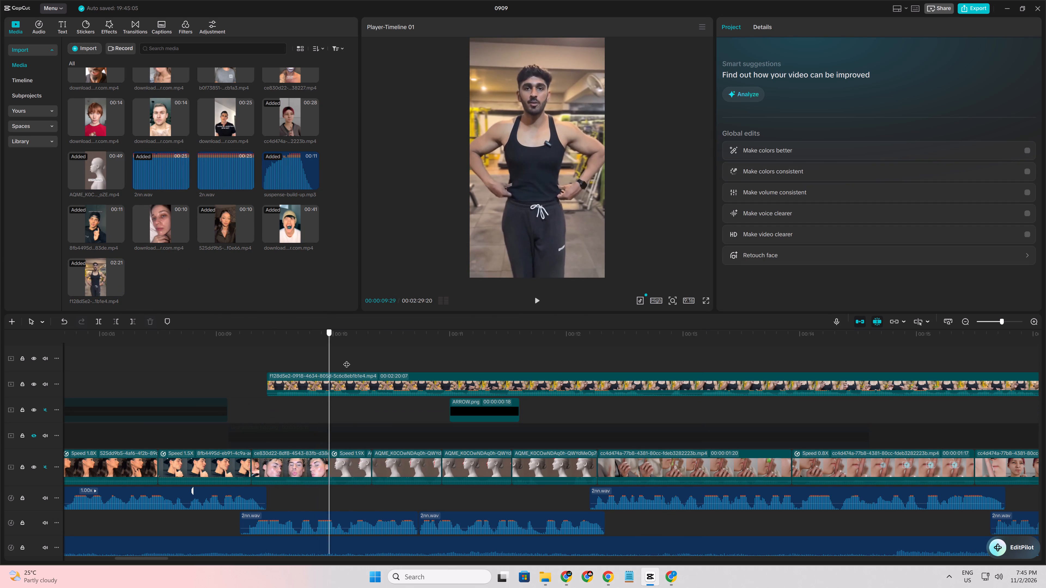
{"action": "left_click_drag", "start_coordinate": [346, 359], "coordinate": [531, 359]}
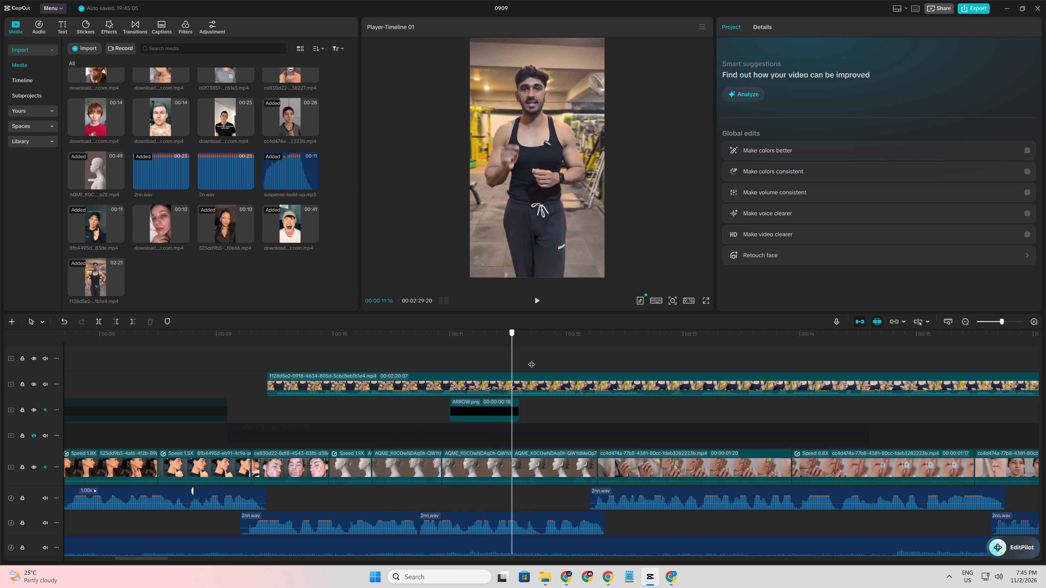
{"action": "left_click_drag", "start_coordinate": [531, 359], "coordinate": [618, 361]}
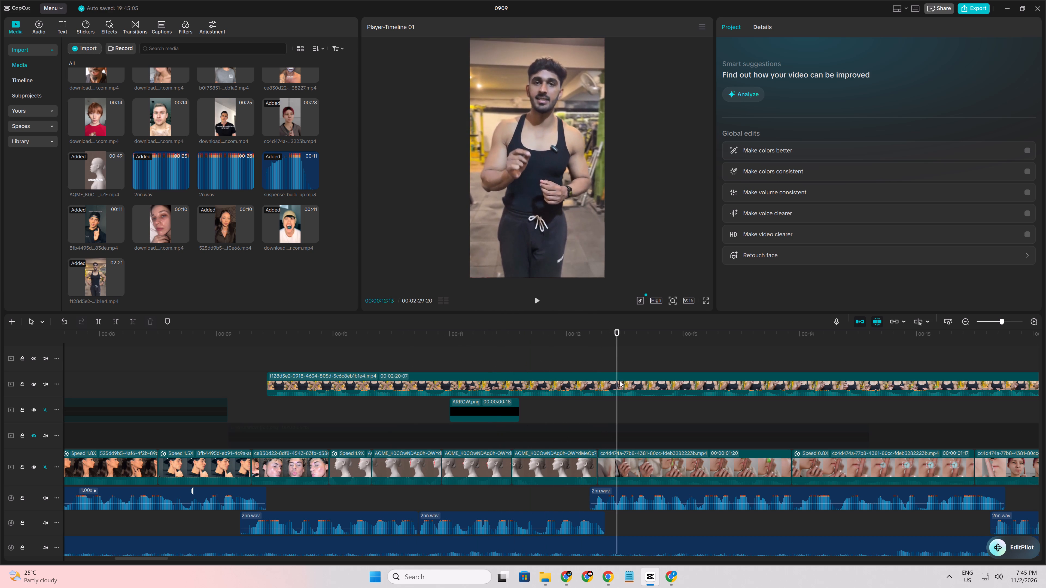
{"action": "left_click", "coordinate": [619, 380]}
{"action": "key", "text": "w"}
{"action": "left_click", "coordinate": [408, 361]}
{"action": "left_click_drag", "start_coordinate": [408, 361], "coordinate": [434, 365]}
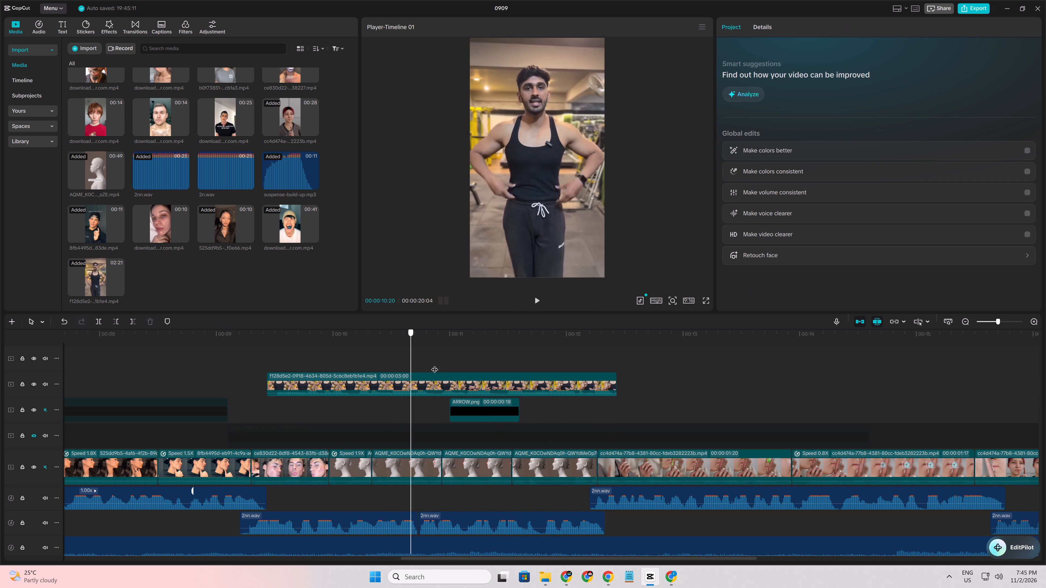
{"action": "left_click_drag", "start_coordinate": [434, 365], "coordinate": [464, 373]}
{"action": "left_click", "coordinate": [461, 391]}
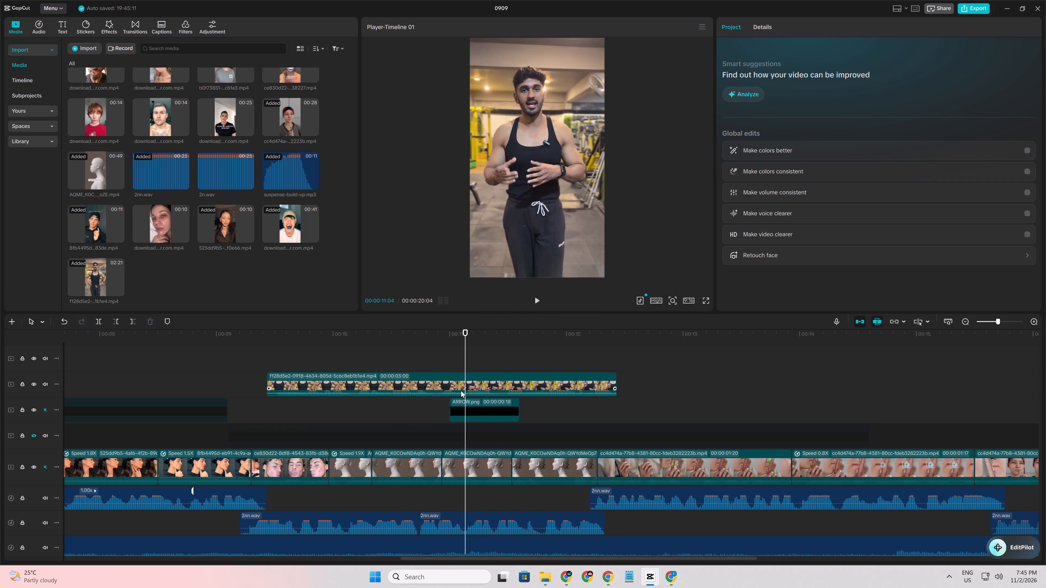
{"action": "key", "text": "q"}
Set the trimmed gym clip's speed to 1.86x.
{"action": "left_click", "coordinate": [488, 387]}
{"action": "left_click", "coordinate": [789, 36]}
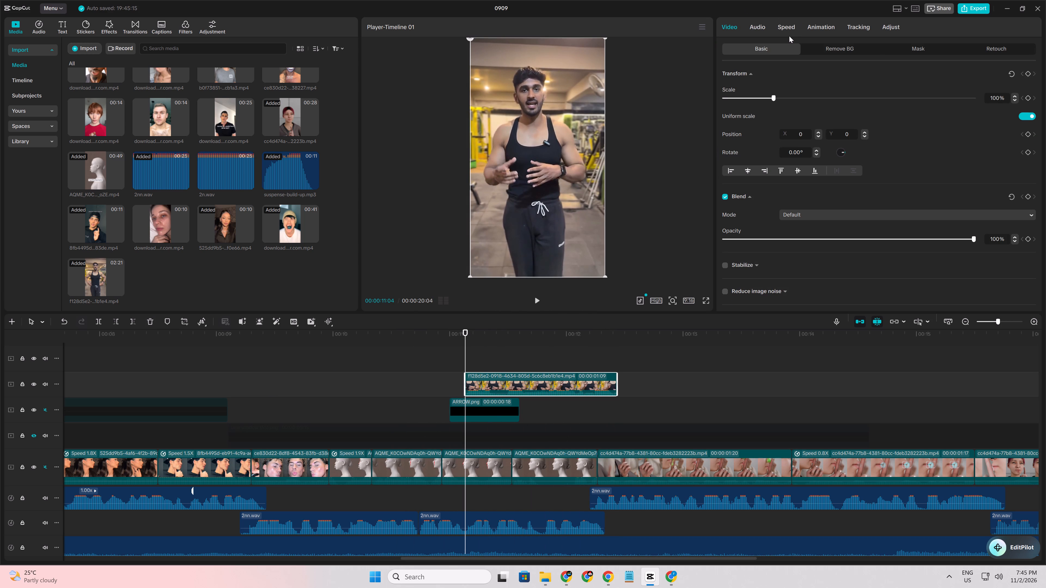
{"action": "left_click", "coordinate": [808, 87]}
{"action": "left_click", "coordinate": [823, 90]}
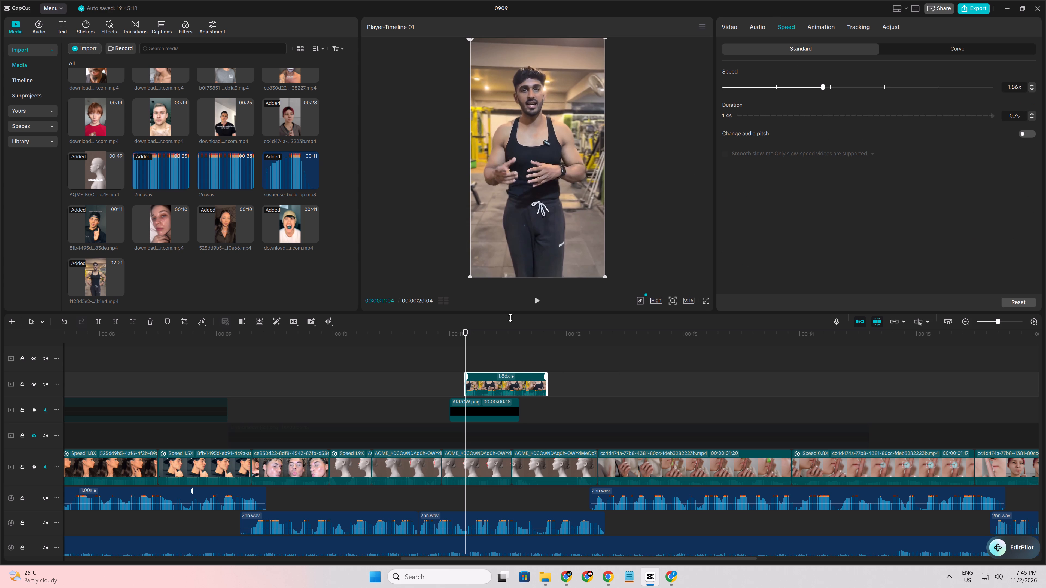
Move the gym clip onto the ARROW.png track, starting level with the main track's ce830d22 clip, and nudge the hidden-track clip slightly later.
{"action": "left_click_drag", "start_coordinate": [488, 379], "coordinate": [279, 406]}
{"action": "left_click_drag", "start_coordinate": [279, 419], "coordinate": [269, 455]}
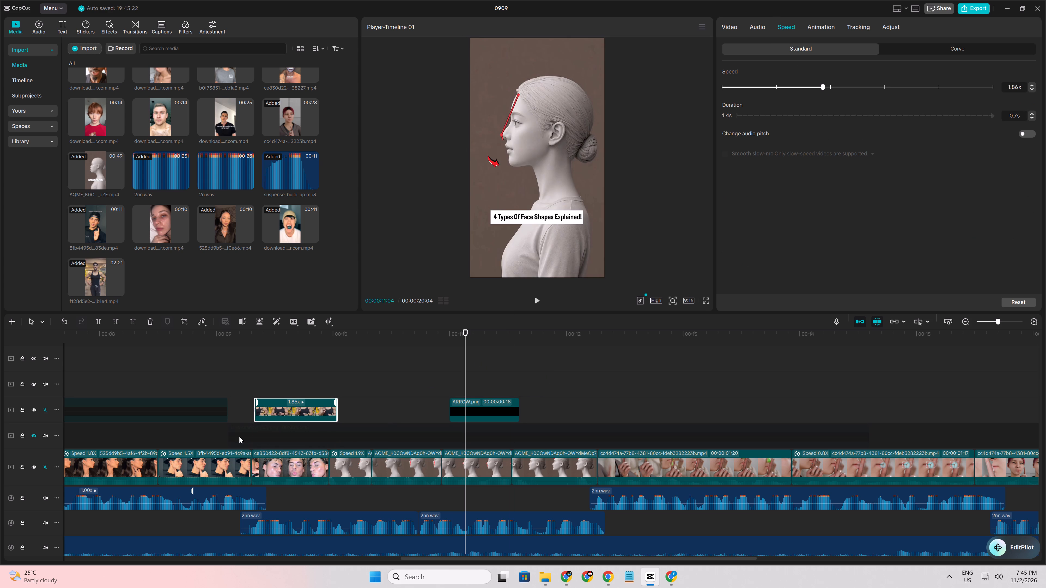
{"action": "left_click", "coordinate": [239, 436]}
{"action": "left_click_drag", "start_coordinate": [239, 436], "coordinate": [249, 437]}
{"action": "left_click", "coordinate": [232, 397]}
{"action": "left_click_drag", "start_coordinate": [232, 397], "coordinate": [252, 401]}
{"action": "left_click_drag", "start_coordinate": [265, 407], "coordinate": [260, 408]}
Play back the section with the gym clip and set the clip's speed to about 1.4x.
{"action": "left_click", "coordinate": [241, 385]}
{"action": "key", "text": "space"}
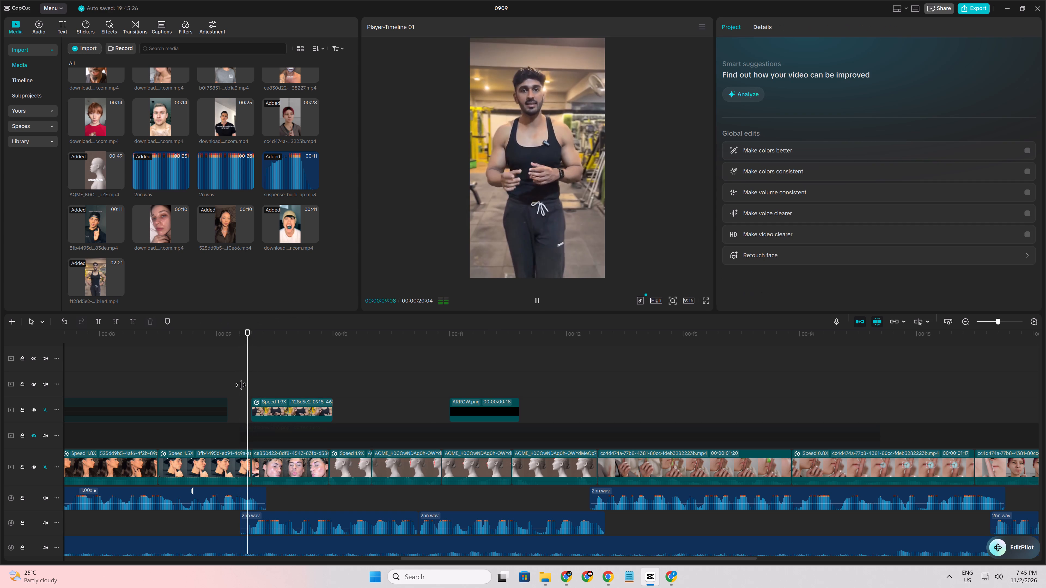
{"action": "key", "text": "space"}
{"action": "left_click", "coordinate": [241, 385]}
{"action": "key", "text": "space"}
{"action": "key", "text": "space"}
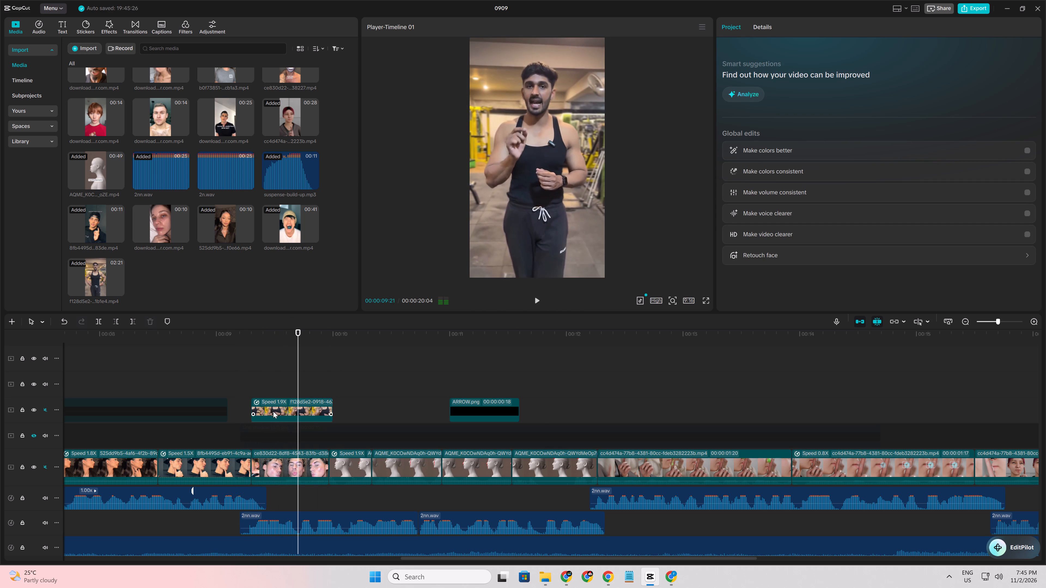
{"action": "left_click", "coordinate": [273, 411]}
{"action": "left_click", "coordinate": [792, 28]}
{"action": "left_click", "coordinate": [799, 88]}
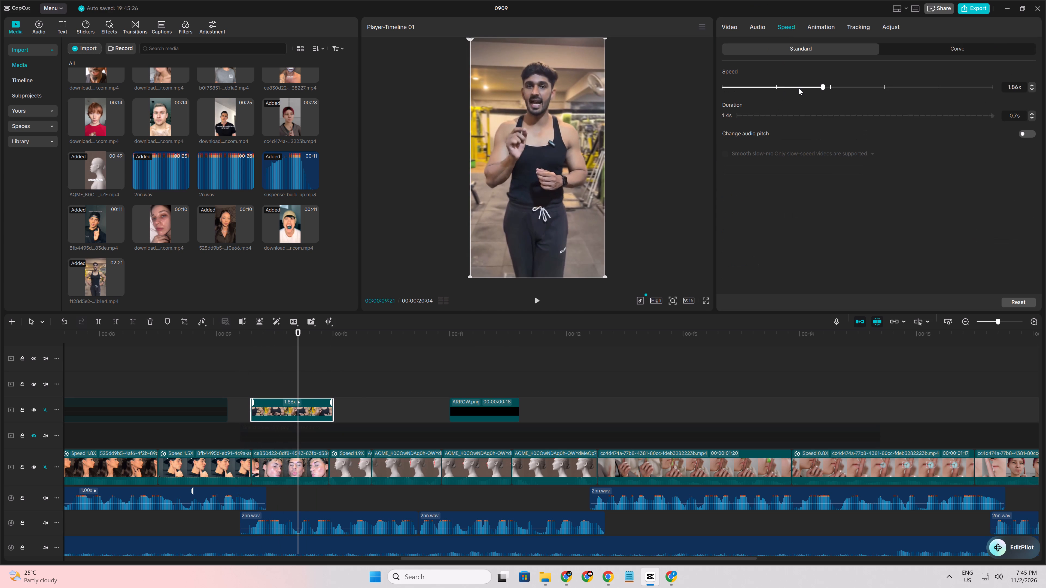
Play back the section, trim a sliver off the gym clip's start and realign it with the ce830d22 clip's start, then replay it.
{"action": "left_click", "coordinate": [238, 387]}
{"action": "key", "text": "space"}
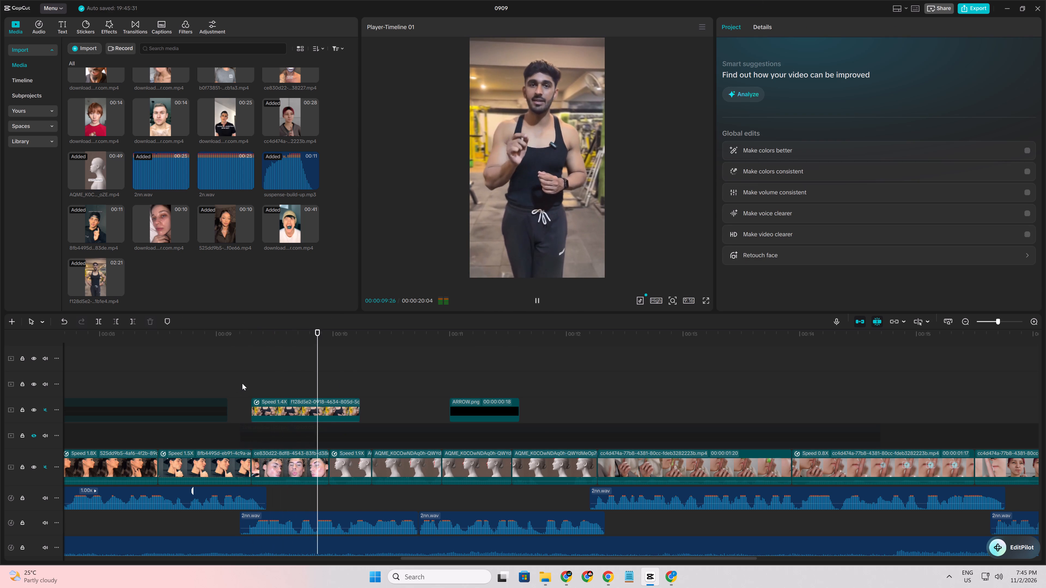
{"action": "key", "text": "space"}
{"action": "left_click", "coordinate": [251, 386]}
{"action": "key", "text": "space"}
{"action": "key", "text": "space"}
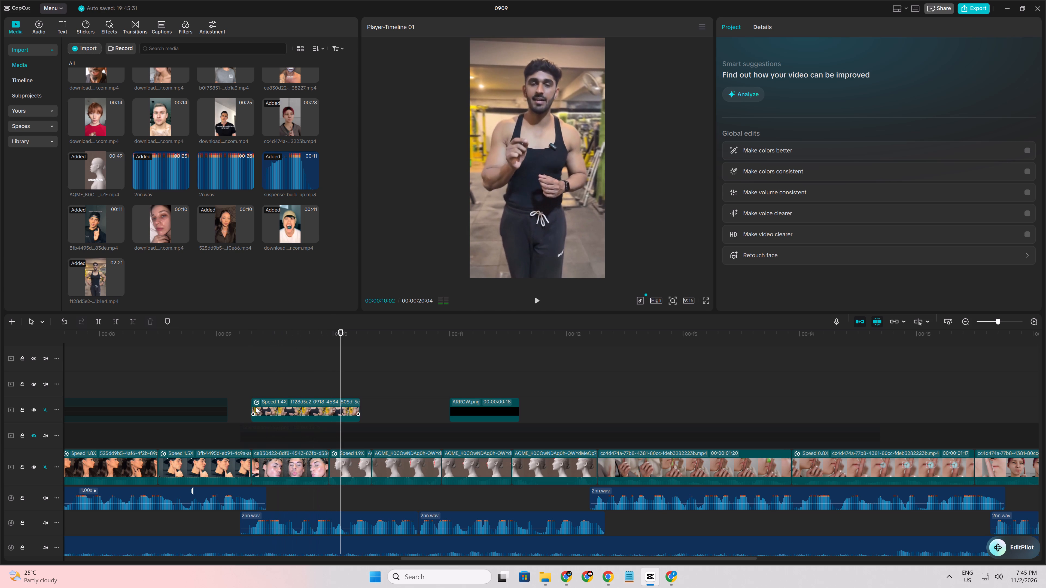
{"action": "left_click", "coordinate": [256, 407]}
{"action": "left_click_drag", "start_coordinate": [253, 406], "coordinate": [262, 407]}
{"action": "left_click_drag", "start_coordinate": [265, 407], "coordinate": [262, 408]}
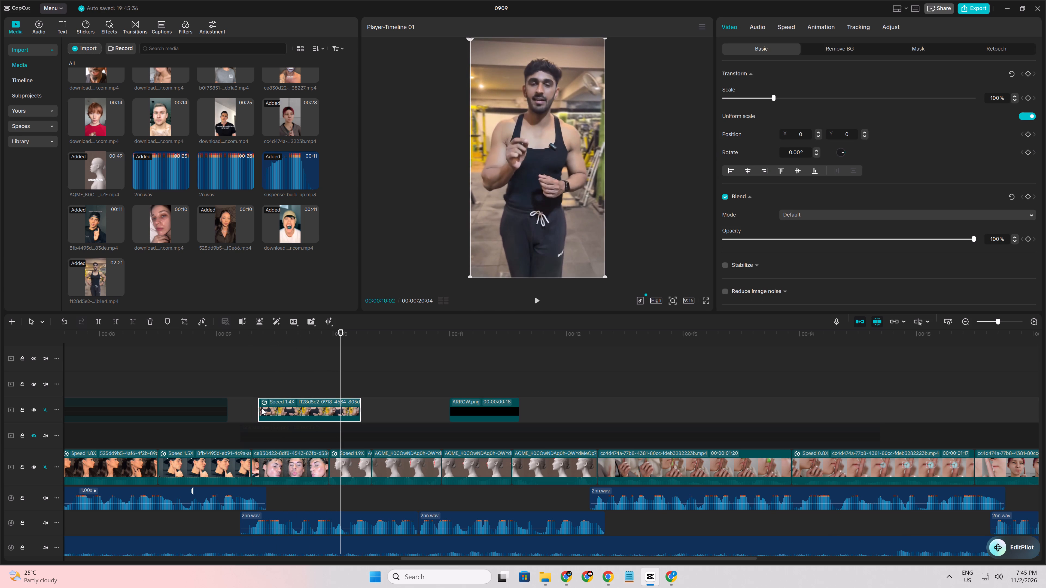
{"action": "left_click_drag", "start_coordinate": [262, 408], "coordinate": [260, 408]}
{"action": "left_click", "coordinate": [242, 385]}
{"action": "key", "text": "space"}
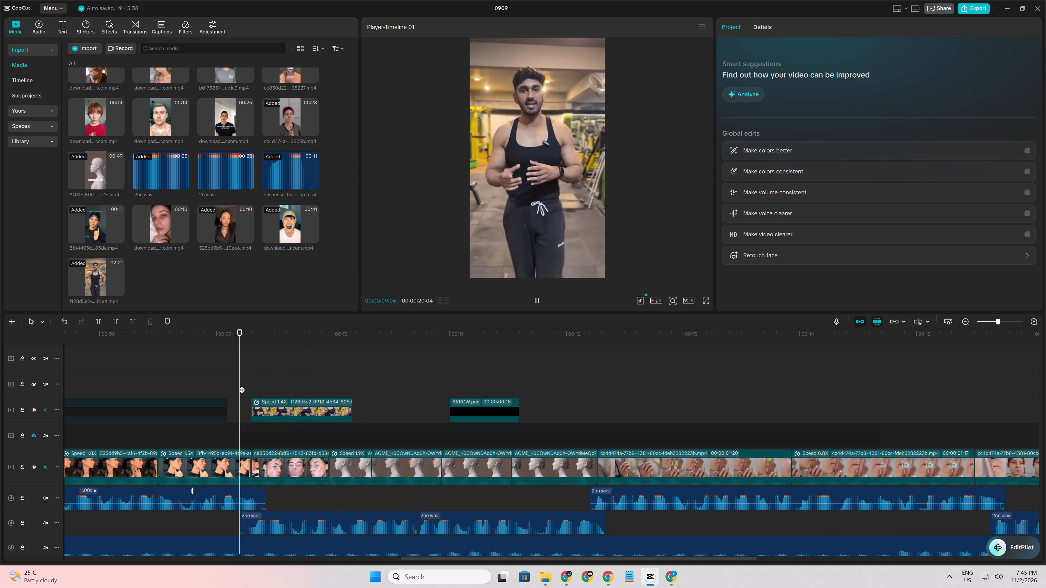
Play back and scrub the section from the gym clip to the ARROW.png clip to check its timing against the voice-over.
{"action": "key", "text": "space"}
{"action": "left_click", "coordinate": [302, 376]}
{"action": "left_click_drag", "start_coordinate": [302, 376], "coordinate": [313, 378]}
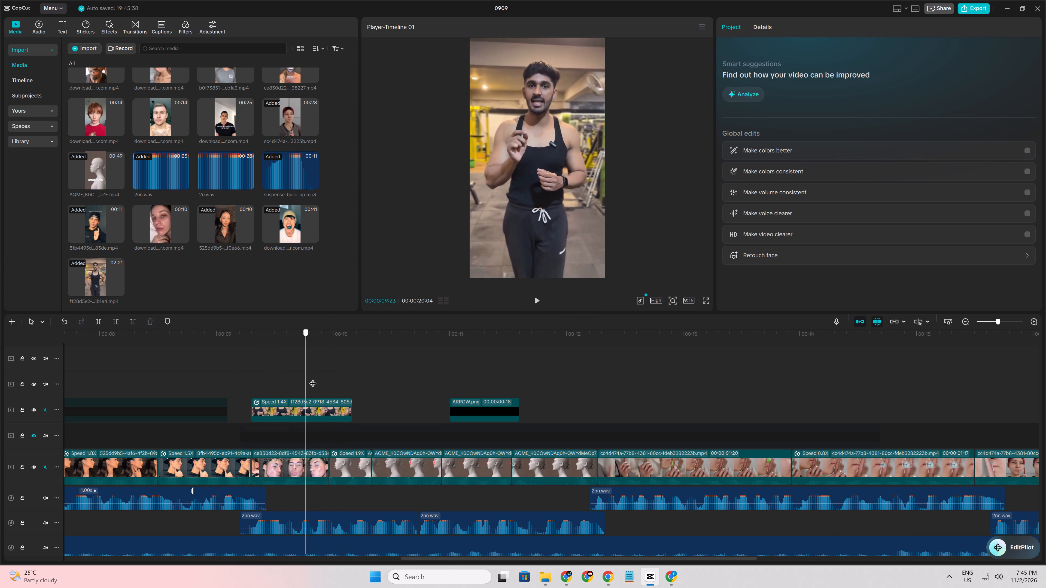
{"action": "left_click_drag", "start_coordinate": [313, 378], "coordinate": [331, 383]}
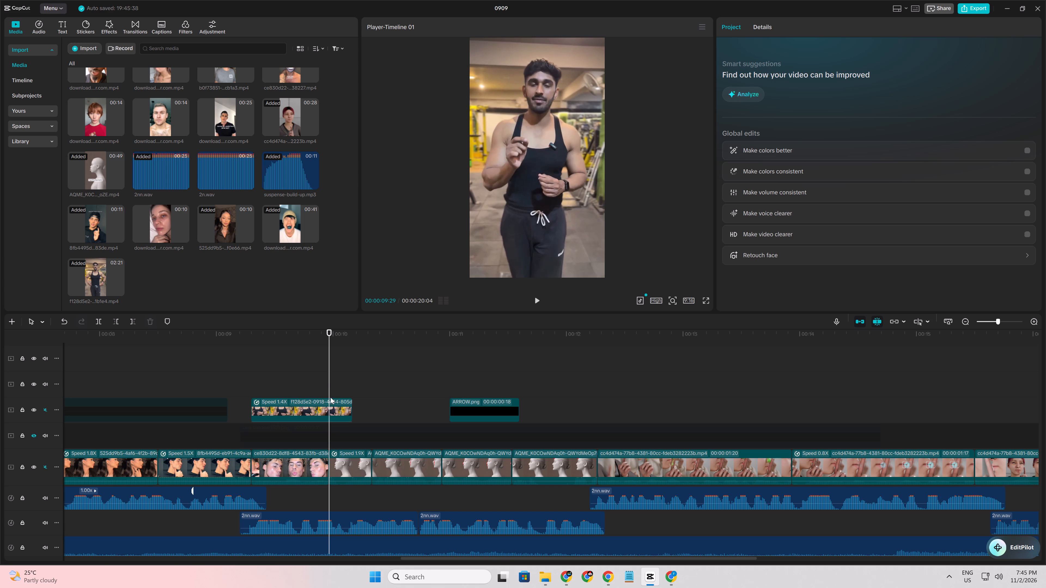
{"action": "key", "text": "space"}
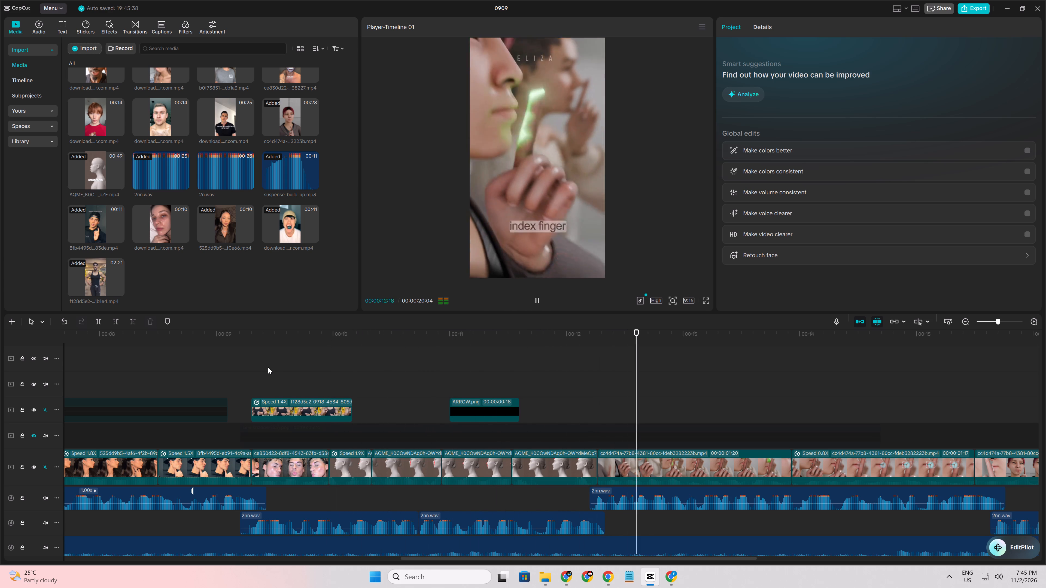
{"action": "left_click", "coordinate": [261, 367]}
{"action": "key", "text": "space"}
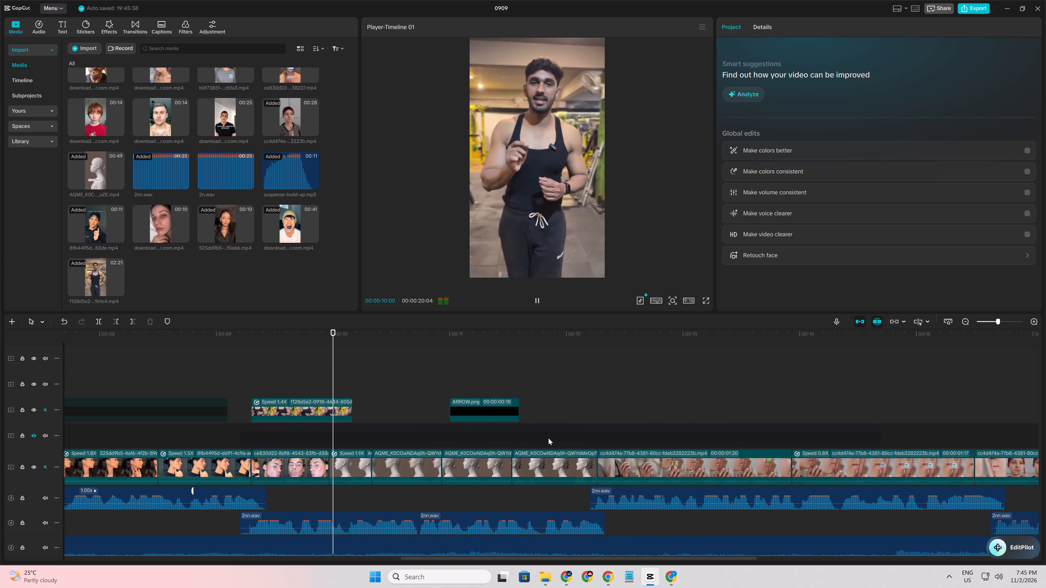
{"action": "key", "text": "space"}
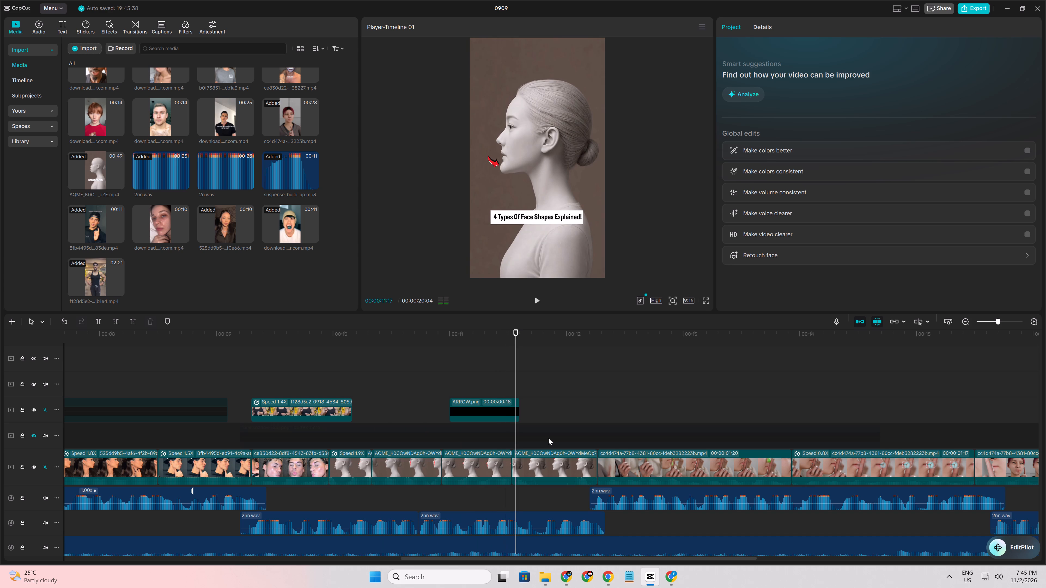
{"action": "left_click", "coordinate": [409, 396]}
{"action": "left_click_drag", "start_coordinate": [409, 396], "coordinate": [446, 399]}
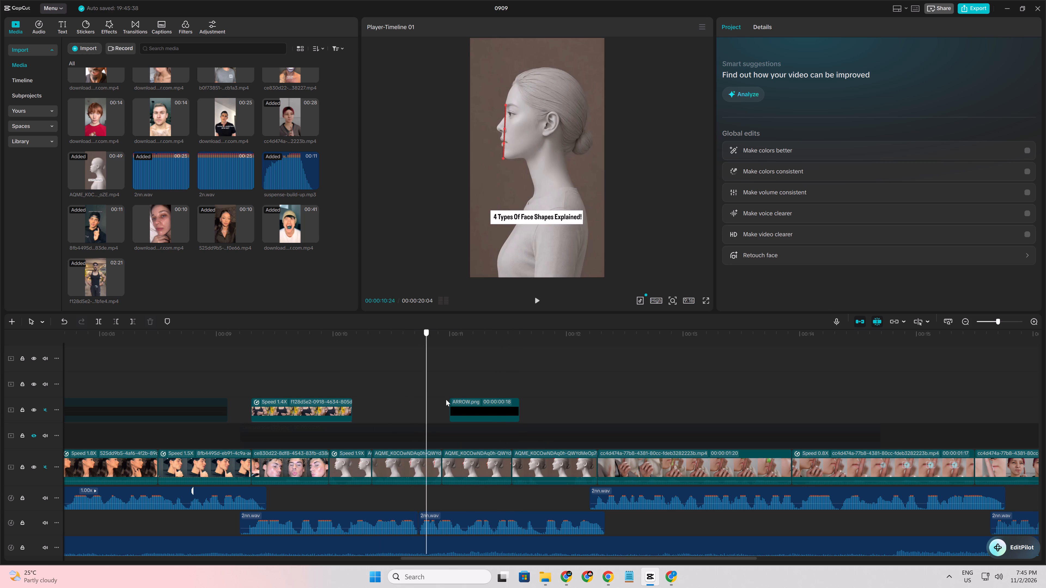
{"action": "left_click_drag", "start_coordinate": [446, 399], "coordinate": [421, 405]}
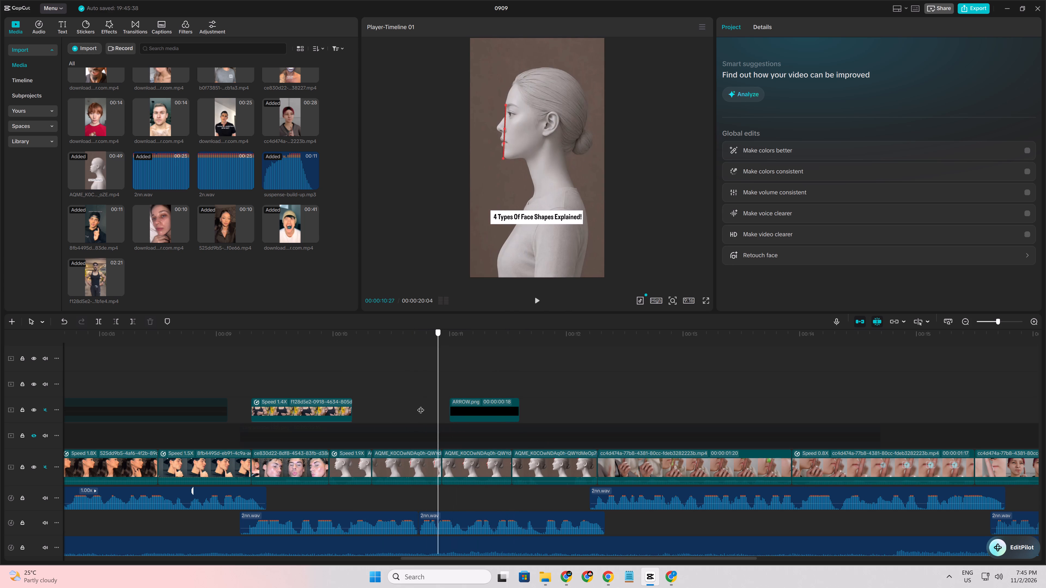
{"action": "left_click_drag", "start_coordinate": [421, 405], "coordinate": [485, 415]}
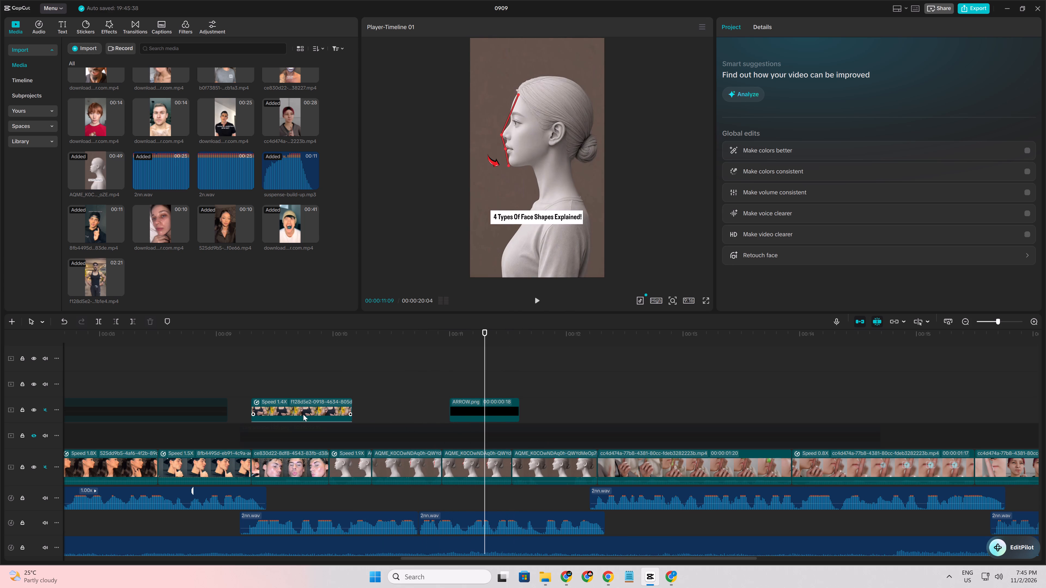
{"action": "left_click", "coordinate": [227, 415]}
{"action": "left_click", "coordinate": [227, 381]}
{"action": "left_click_drag", "start_coordinate": [227, 381], "coordinate": [237, 381]}
{"action": "key", "text": "space"}
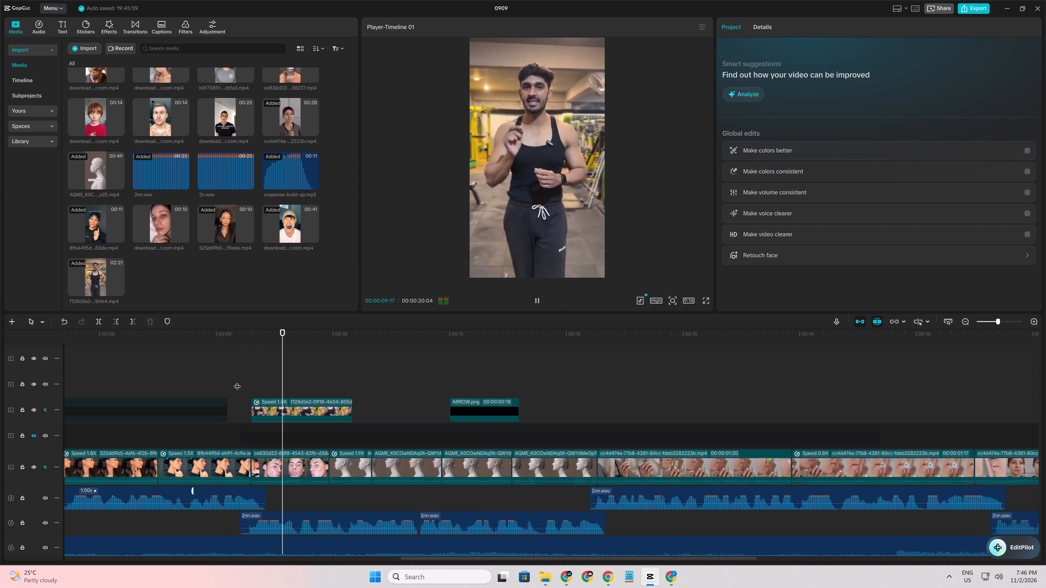
{"action": "key", "text": "space"}
{"action": "left_click", "coordinate": [237, 373]}
{"action": "key", "text": "space"}
{"action": "key", "text": "space"}
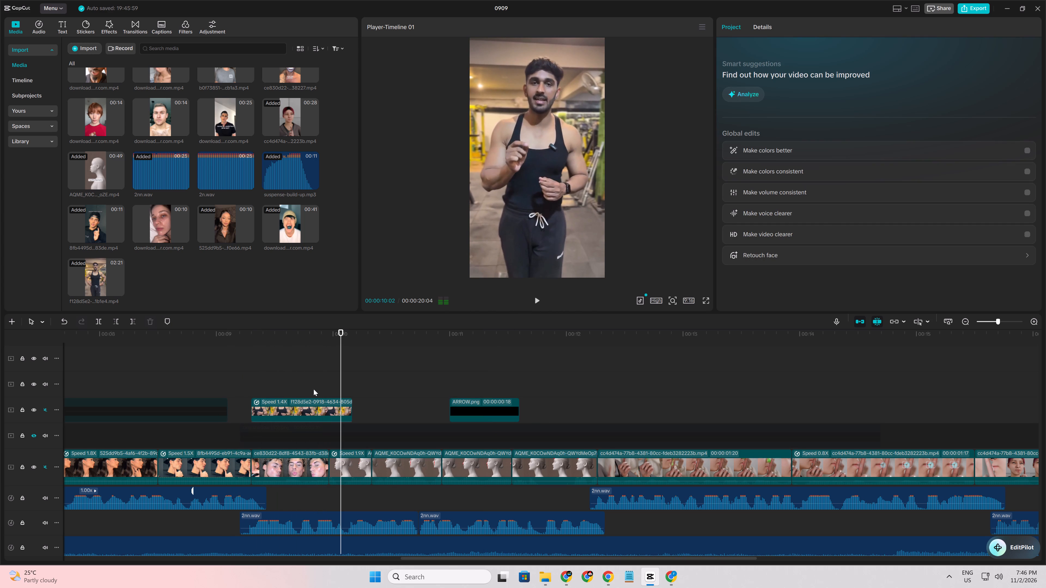
Trim the gym clip's end at 00:00:09:29, level with the end of the main track's ce830d22 clip.
{"action": "left_click", "coordinate": [325, 410]}
{"action": "left_click", "coordinate": [318, 368]}
{"action": "left_click_drag", "start_coordinate": [318, 368], "coordinate": [332, 379]}
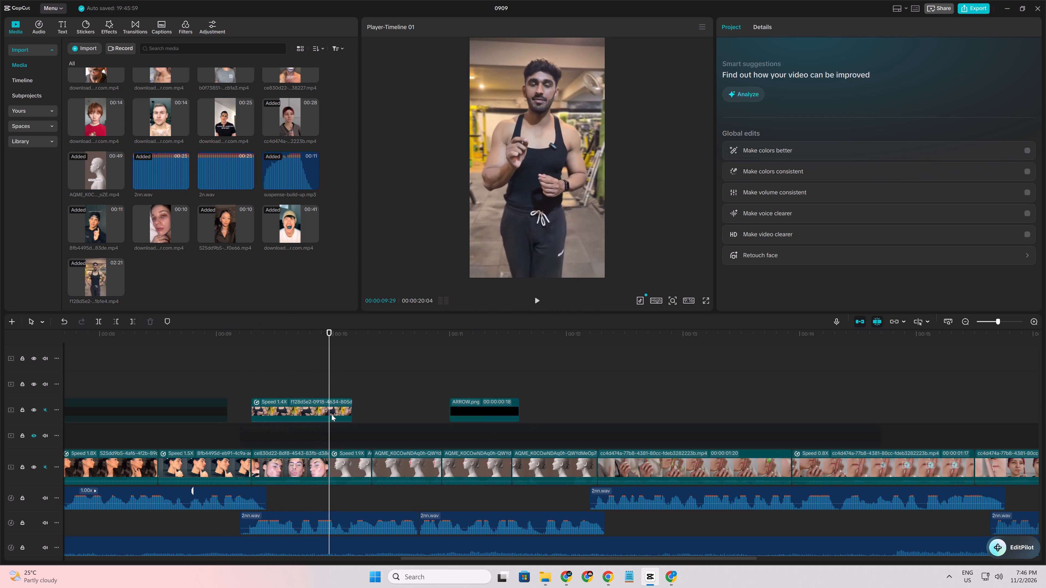
{"action": "left_click", "coordinate": [332, 416]}
{"action": "key", "text": "w"}
Replay the start and end of the trimmed gym clip several times to check its timing.
{"action": "left_click", "coordinate": [244, 381]}
{"action": "key", "text": "space"}
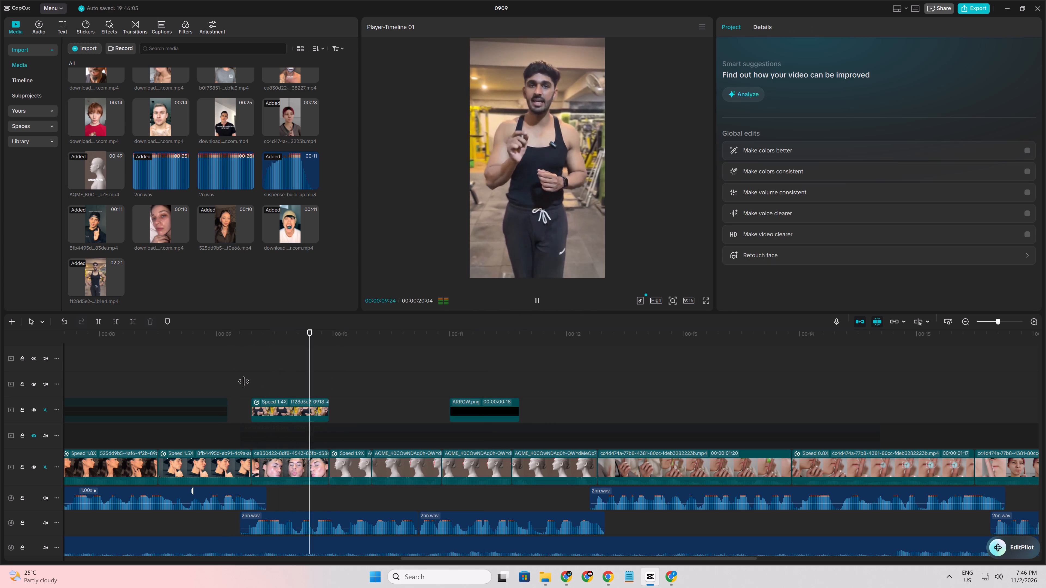
{"action": "key", "text": "space"}
{"action": "left_click", "coordinate": [244, 381]}
{"action": "key", "text": "space"}
{"action": "key", "text": "space"}
{"action": "left_click", "coordinate": [244, 381]}
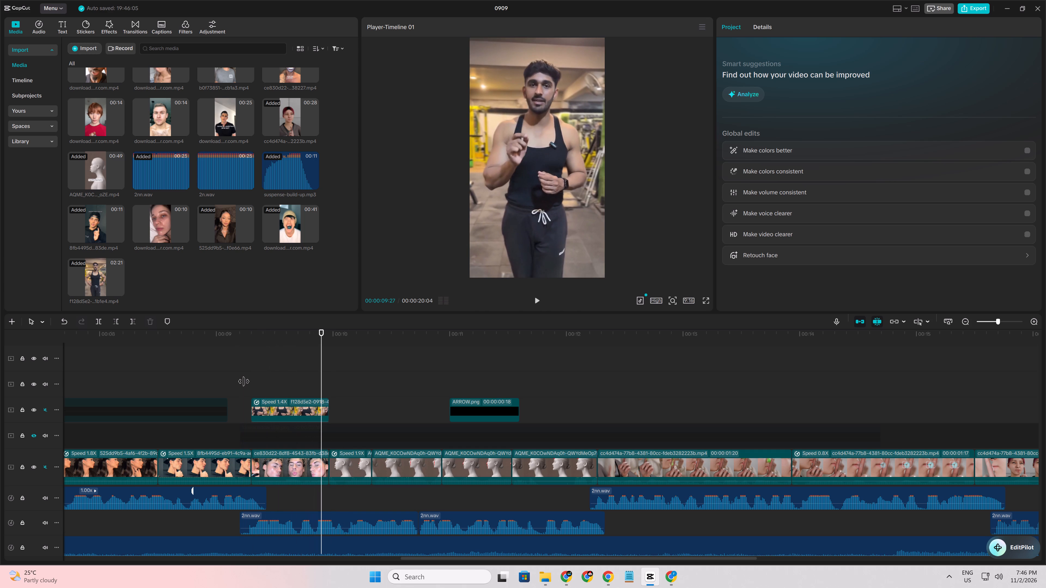
{"action": "key", "text": "space"}
{"action": "key", "text": "space"}
{"action": "left_click", "coordinate": [239, 382]}
{"action": "key", "text": "space"}
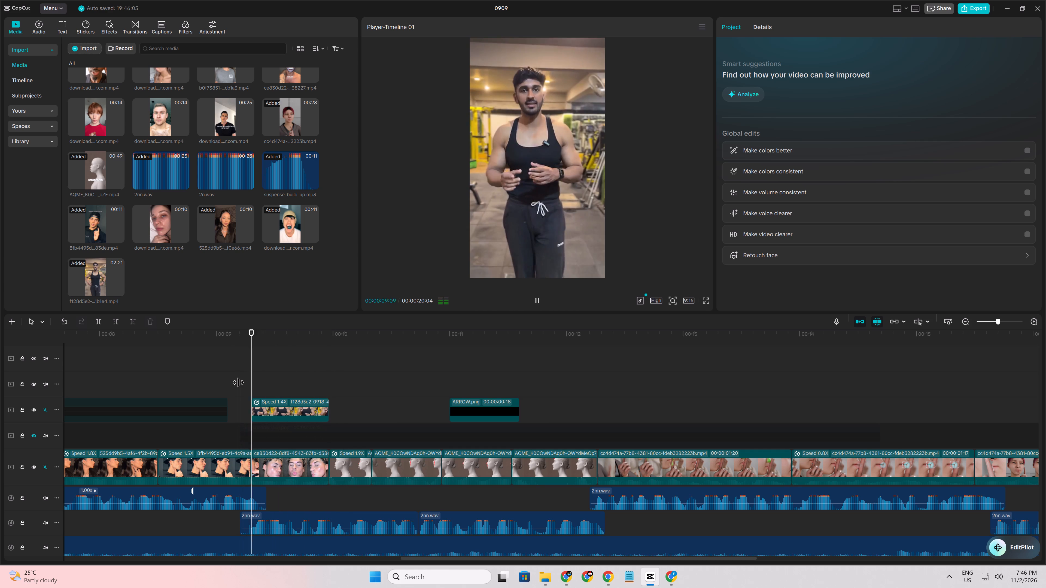
{"action": "key", "text": "space"}
Replace the ce830d22 clip on the main track with the gym clip, inserting it at 00:00:09:09 and deleting ce830d22.
{"action": "left_click", "coordinate": [238, 382]}
{"action": "left_click_drag", "start_coordinate": [238, 382], "coordinate": [252, 385]}
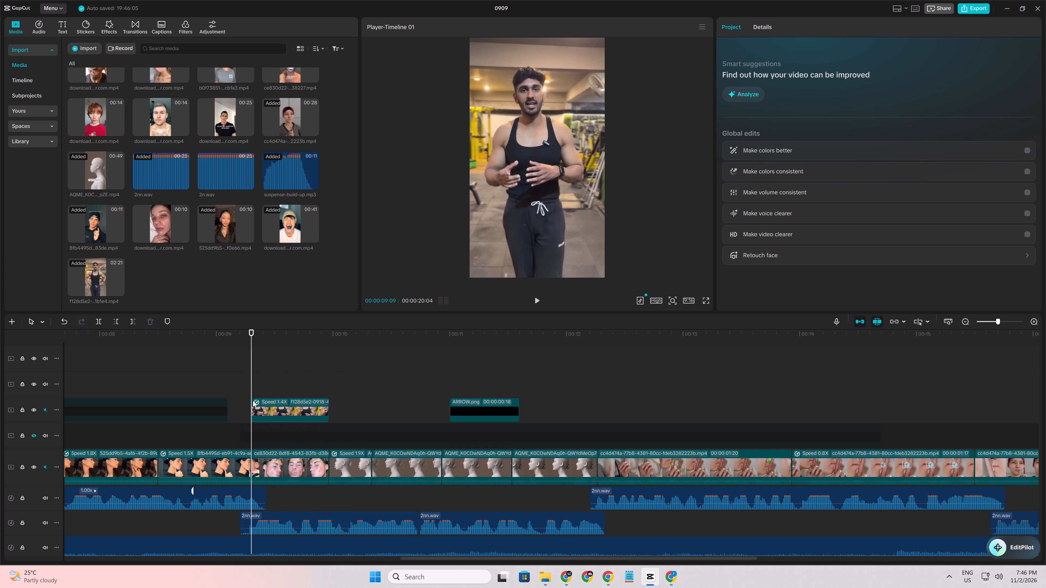
{"action": "left_click_drag", "start_coordinate": [254, 405], "coordinate": [264, 459]}
{"action": "left_click", "coordinate": [348, 464]}
{"action": "key", "text": "Delete"}
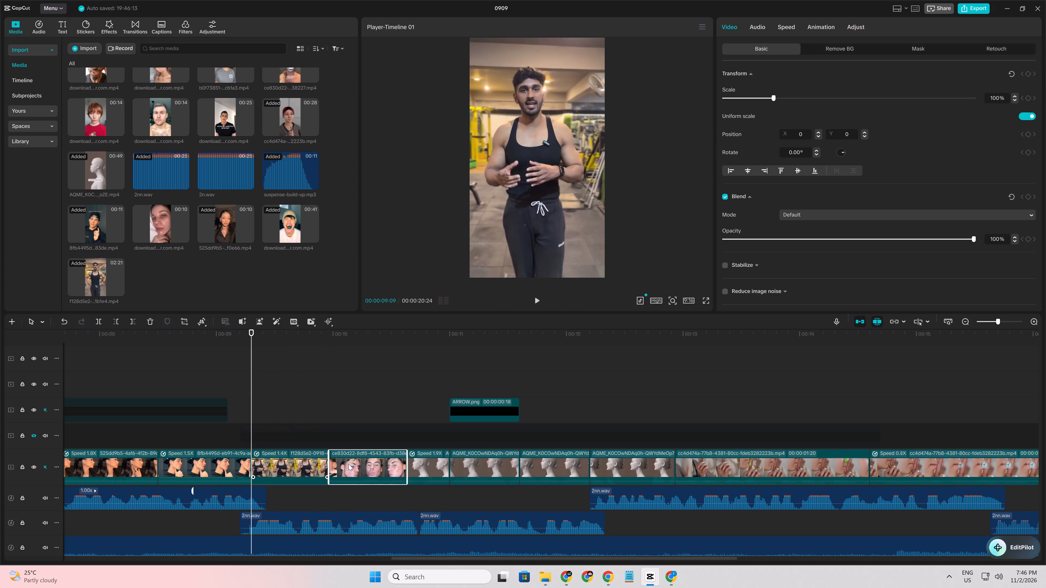
Play back the main track from the gym clip through the face-profile clips to check the cuts against the voice-over.
{"action": "left_click", "coordinate": [233, 386]}
{"action": "key", "text": "space"}
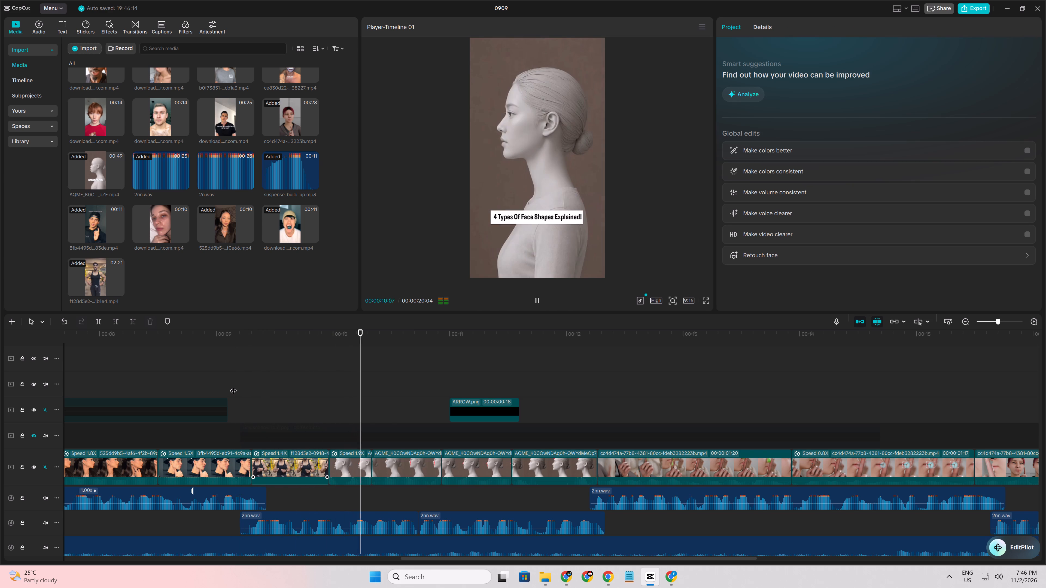
{"action": "left_click", "coordinate": [233, 386]}
{"action": "key", "text": "space"}
{"action": "key", "text": "space"}
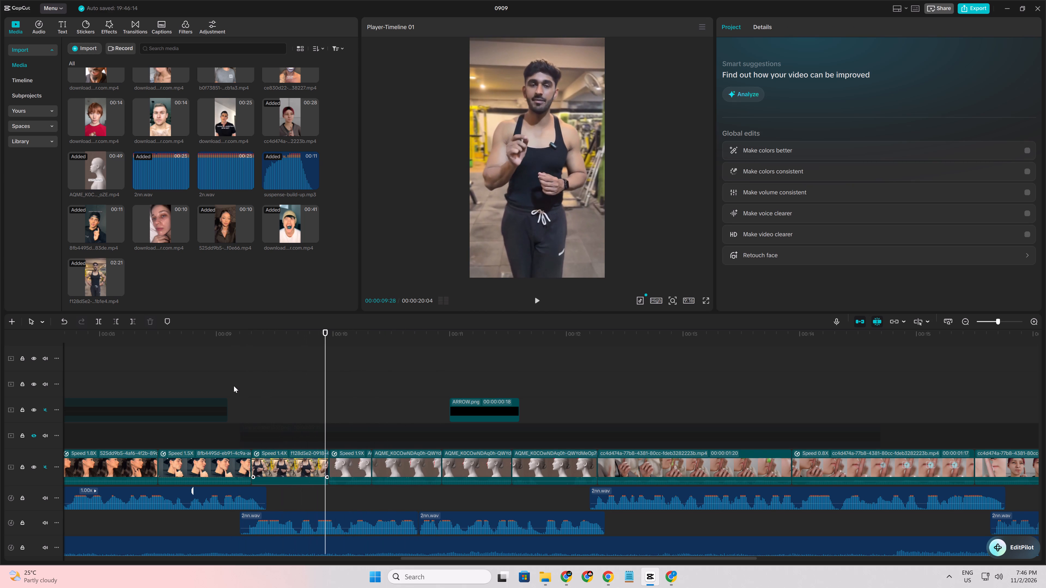
{"action": "key", "text": "space"}
{"action": "key", "text": "space"}
{"action": "left_click", "coordinate": [341, 410]}
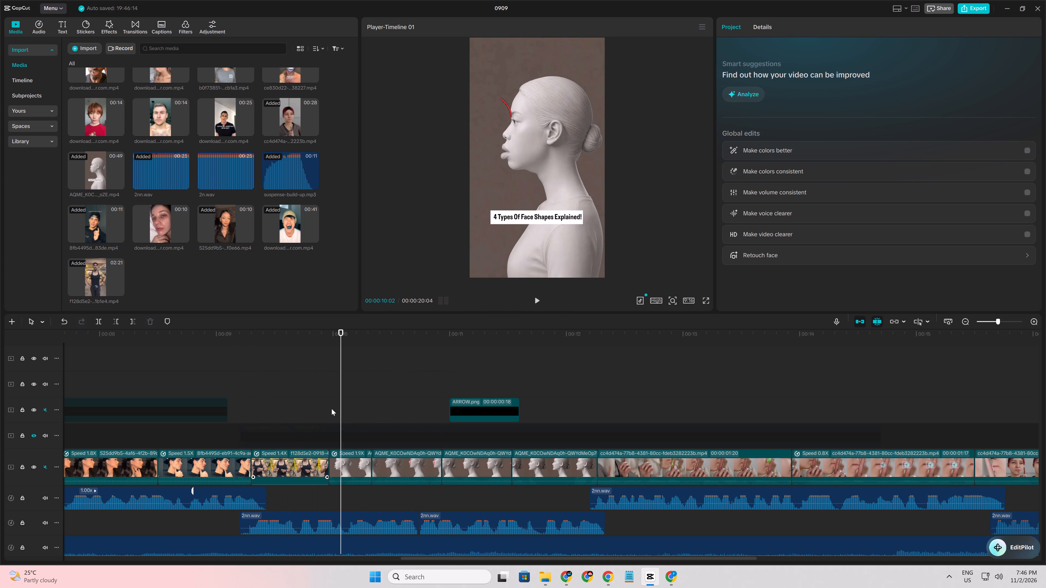
{"action": "left_click", "coordinate": [332, 409]}
{"action": "left_click", "coordinate": [314, 407]}
{"action": "left_click_drag", "start_coordinate": [314, 407], "coordinate": [318, 407]}
{"action": "key", "text": "space"}
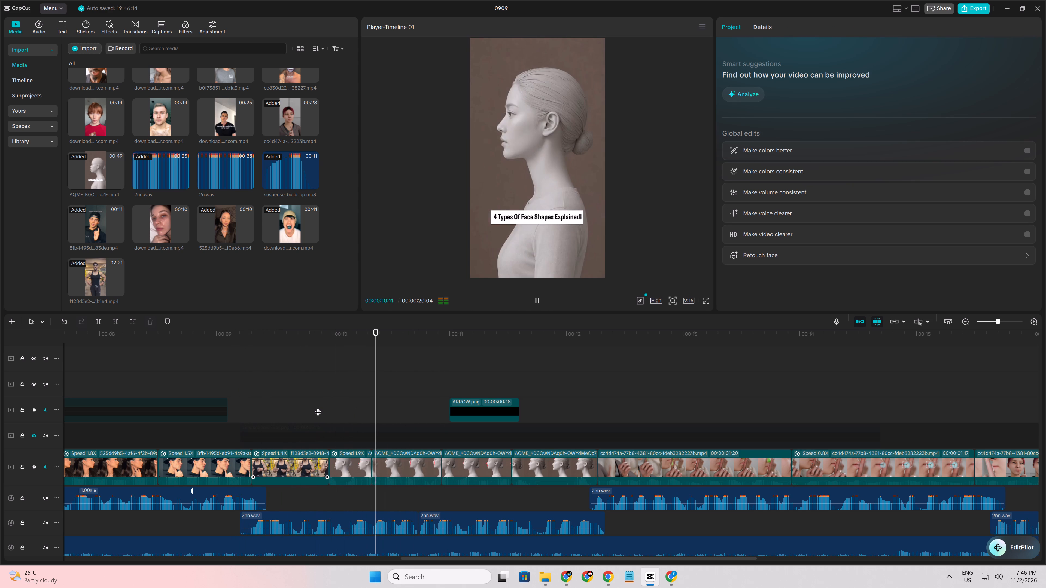
{"action": "key", "text": "space"}
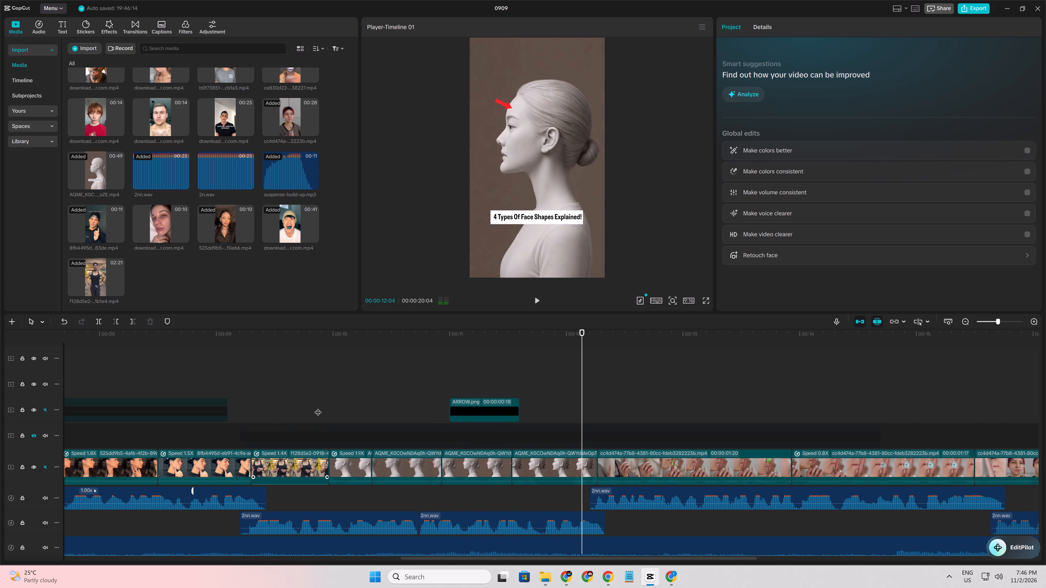
Move the ARROW.png clip later on its track so it starts at about 00:00:11:18, and play back that part.
{"action": "left_click_drag", "start_coordinate": [480, 405], "coordinate": [549, 412]}
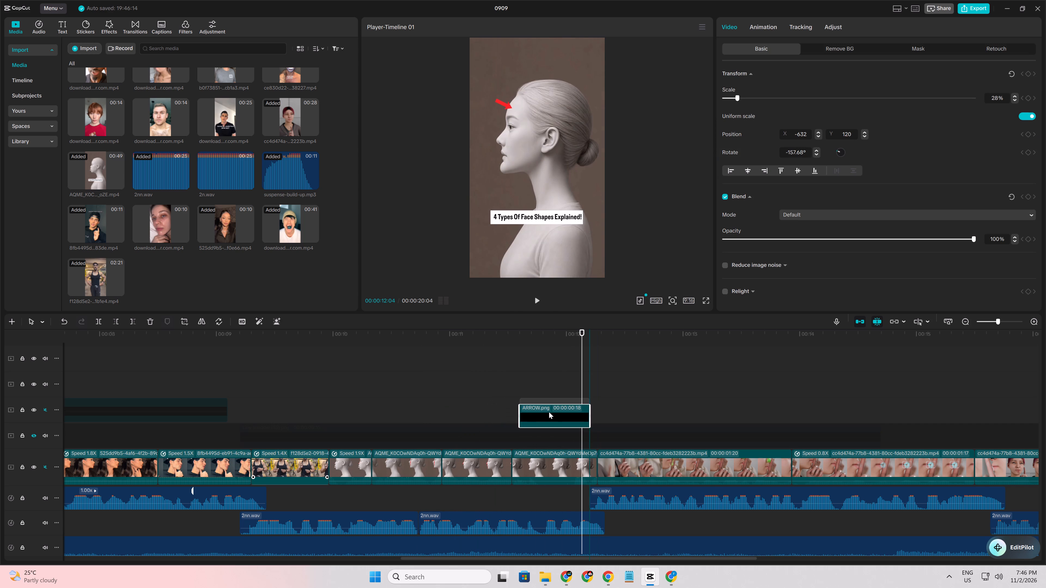
{"action": "left_click_drag", "start_coordinate": [549, 412], "coordinate": [549, 412]}
{"action": "left_click", "coordinate": [498, 394]}
{"action": "key", "text": "space"}
{"action": "key", "text": "space"}
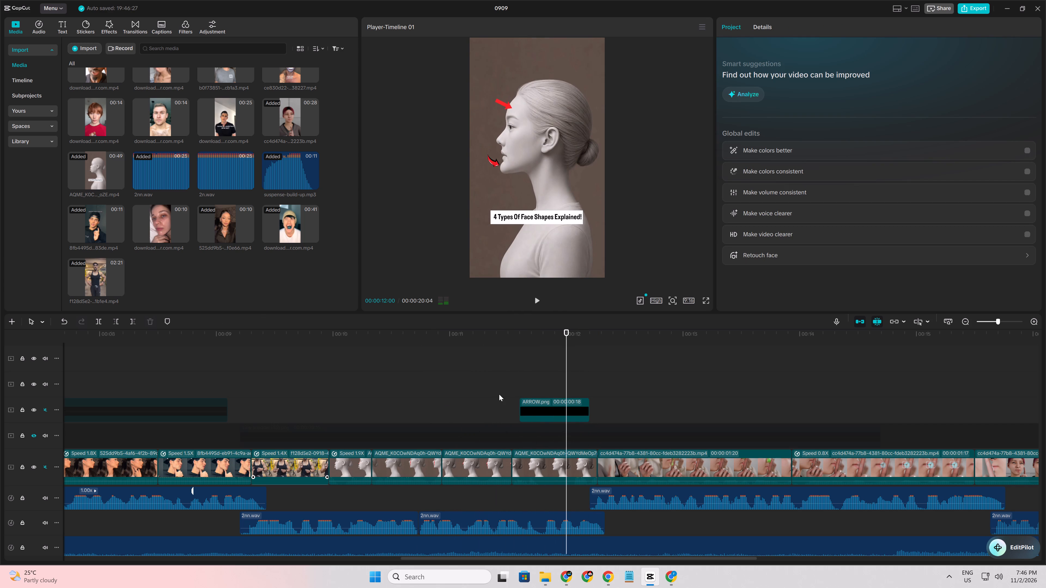
{"action": "left_click", "coordinate": [509, 398]}
{"action": "left_click_drag", "start_coordinate": [509, 398], "coordinate": [520, 401]}
{"action": "key", "text": "space"}
{"action": "key", "text": "space"}
Extend the end of the first face-profile clip after the gym clip by 2 frames.
{"action": "left_click", "coordinate": [245, 409]}
{"action": "key", "text": "space"}
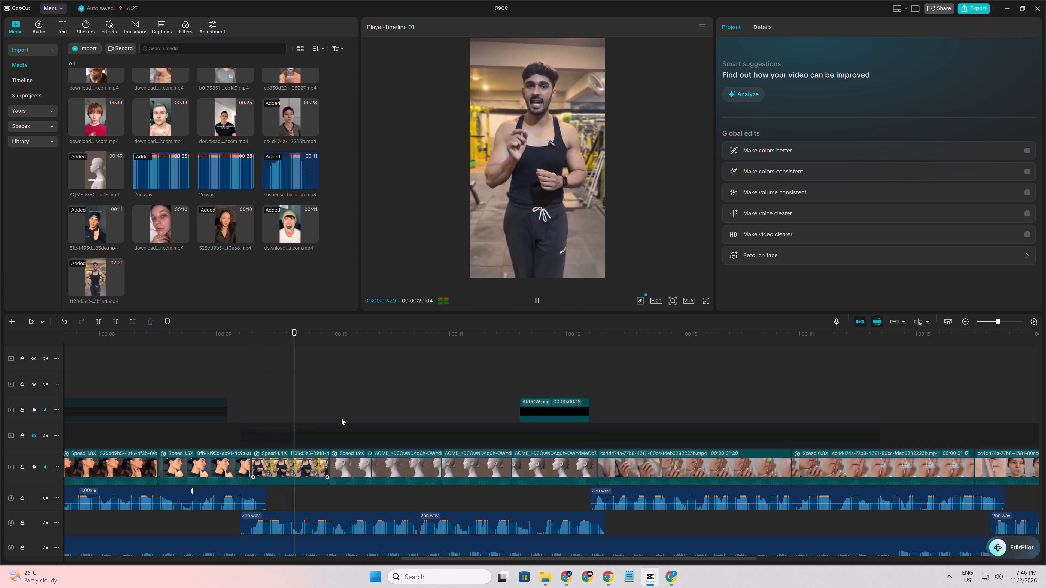
{"action": "key", "text": "space"}
{"action": "left_click", "coordinate": [350, 465]}
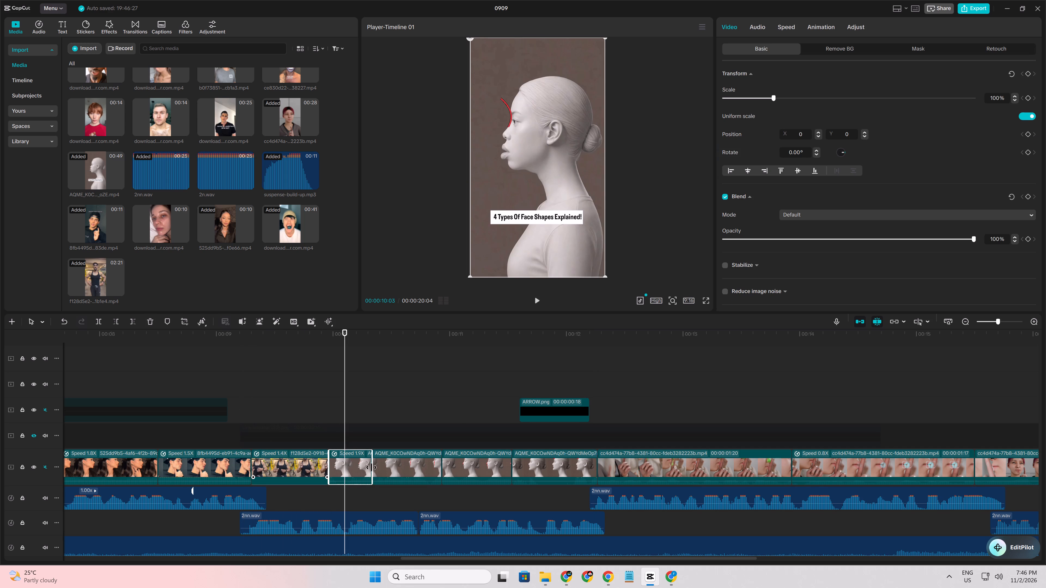
{"action": "left_click", "coordinate": [375, 467]}
{"action": "left_click", "coordinate": [362, 465]}
{"action": "left_click_drag", "start_coordinate": [371, 467], "coordinate": [380, 467]}
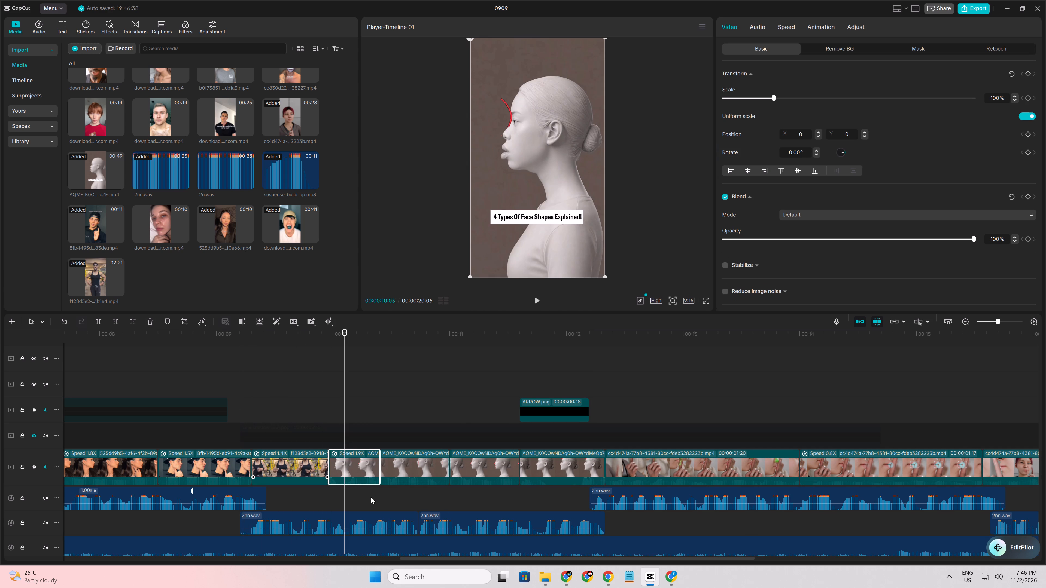
Trim the end of the second face-profile clip on the main track at 00:00:10:28.
{"action": "left_click", "coordinate": [330, 495]}
{"action": "left_click_drag", "start_coordinate": [330, 495], "coordinate": [385, 494]}
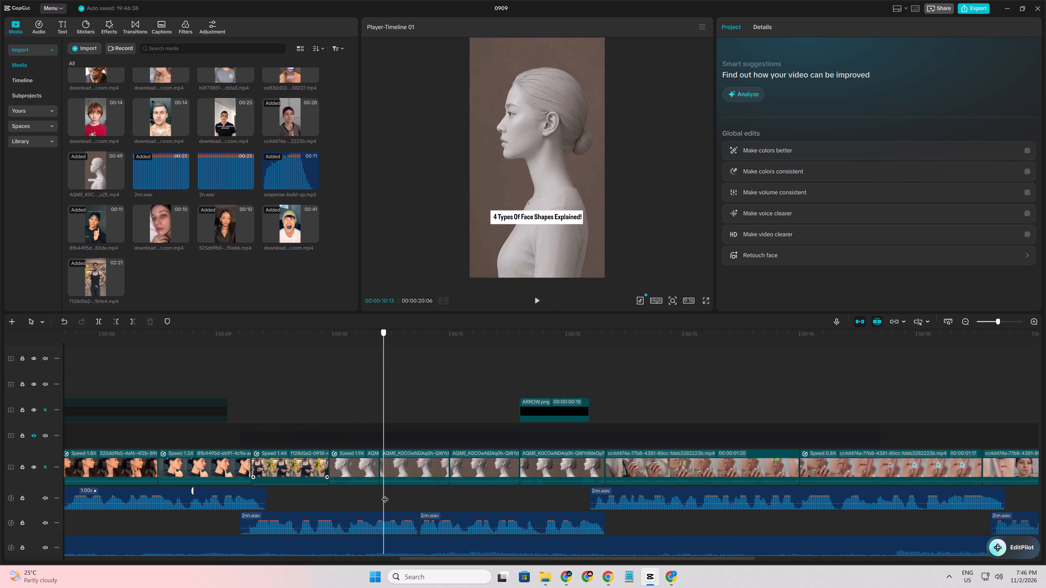
{"action": "left_click_drag", "start_coordinate": [385, 494], "coordinate": [435, 500]}
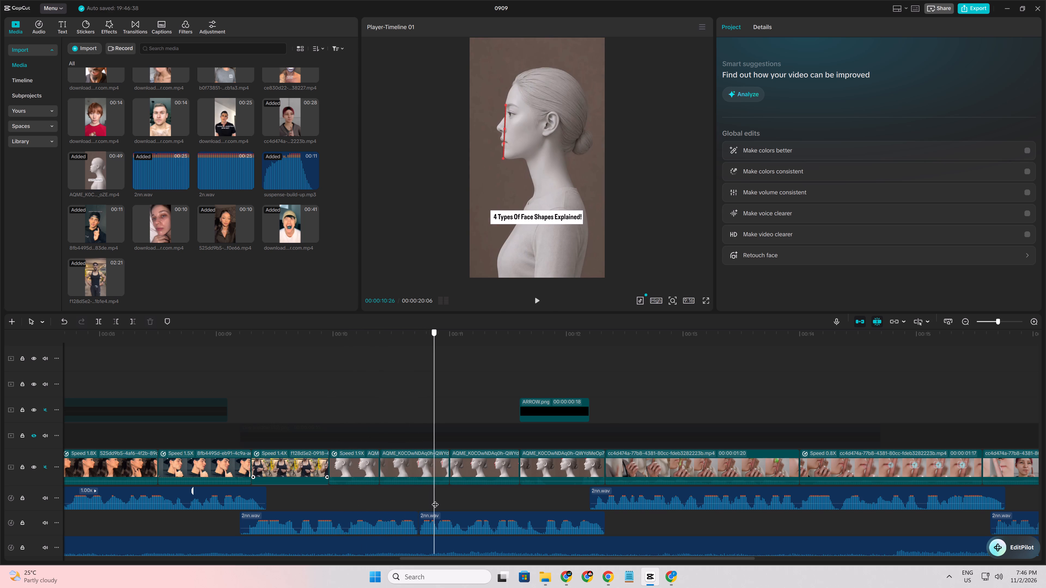
{"action": "left_click_drag", "start_coordinate": [435, 500], "coordinate": [444, 500]}
{"action": "left_click", "coordinate": [438, 476]}
{"action": "key", "text": "Left"}
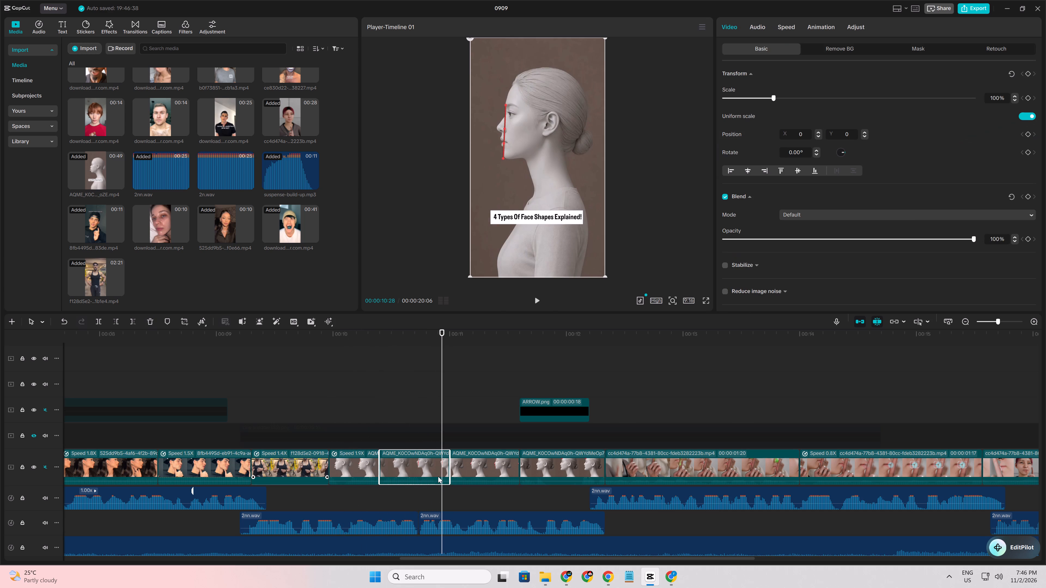
{"action": "key", "text": "w"}
Scrub and play back from the gym clip through the face-profile clips to check the adjusted cuts.
{"action": "left_click", "coordinate": [418, 496]}
{"action": "left_click_drag", "start_coordinate": [418, 496], "coordinate": [461, 500]}
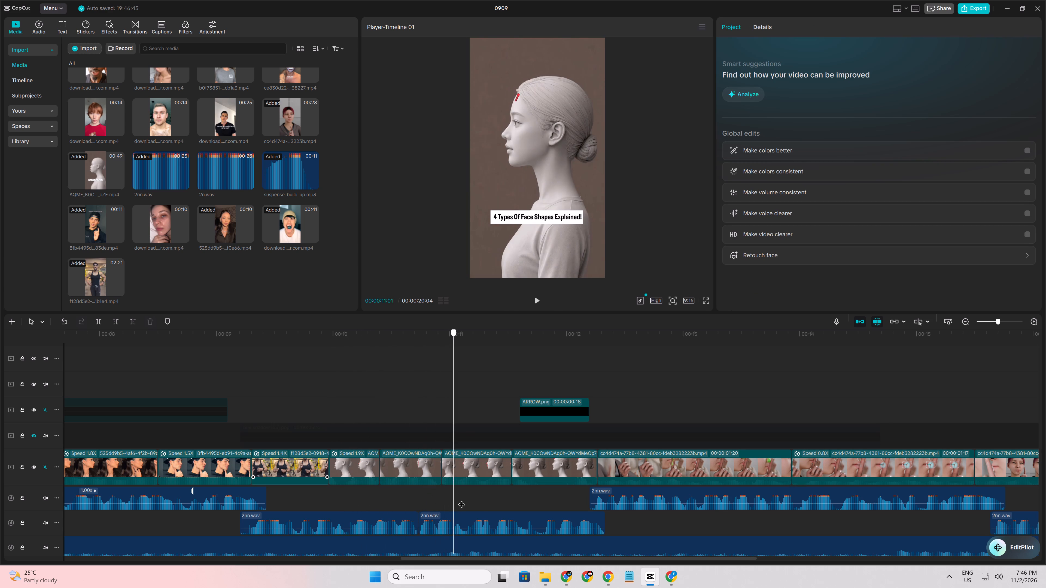
{"action": "left_click_drag", "start_coordinate": [461, 500], "coordinate": [300, 521]}
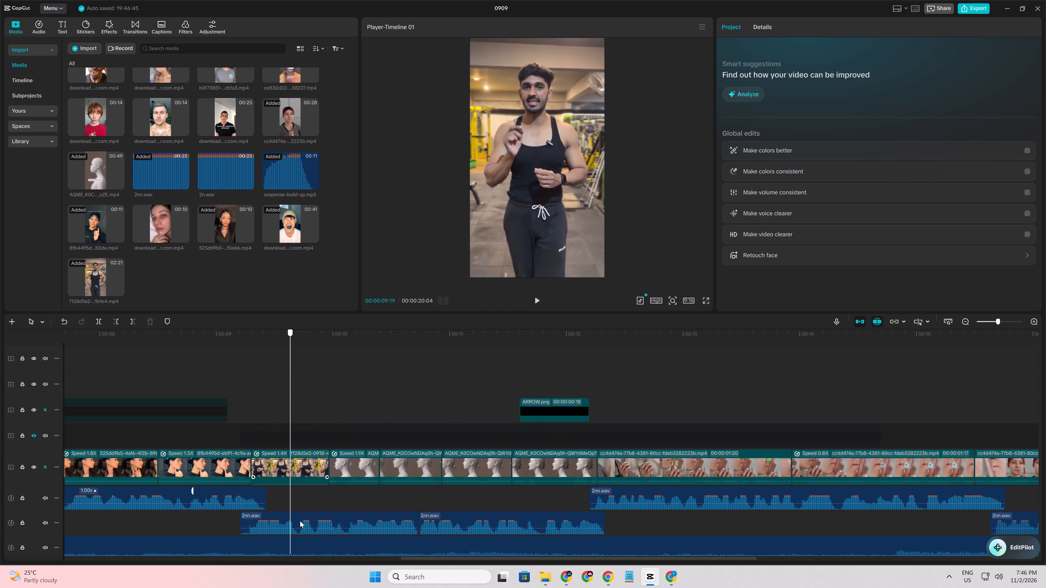
{"action": "left_click_drag", "start_coordinate": [300, 521], "coordinate": [312, 517]}
{"action": "key", "text": "space"}
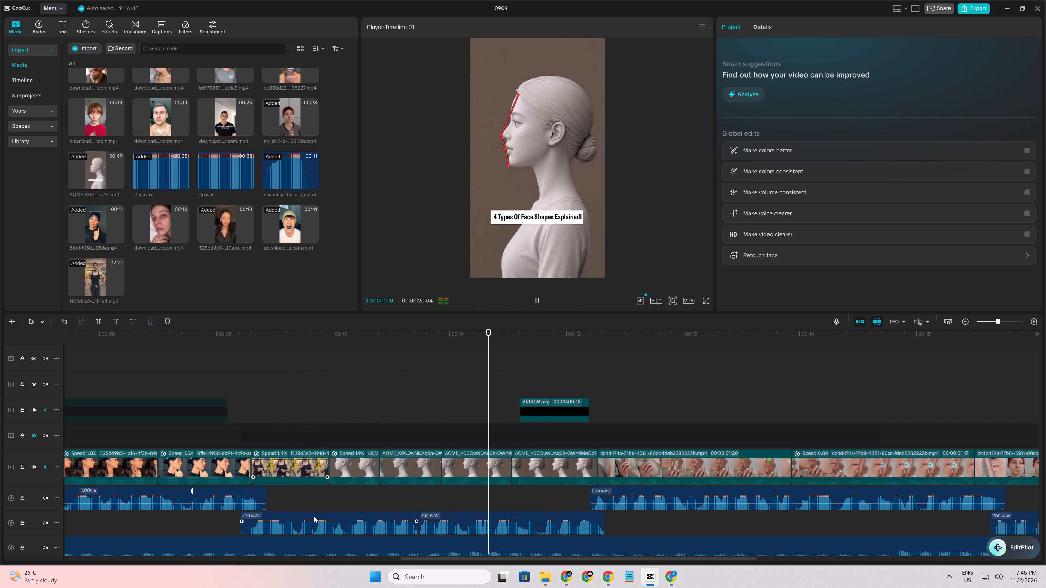
{"action": "key", "text": "space"}
{"action": "left_click", "coordinate": [328, 500]}
{"action": "key", "text": "space"}
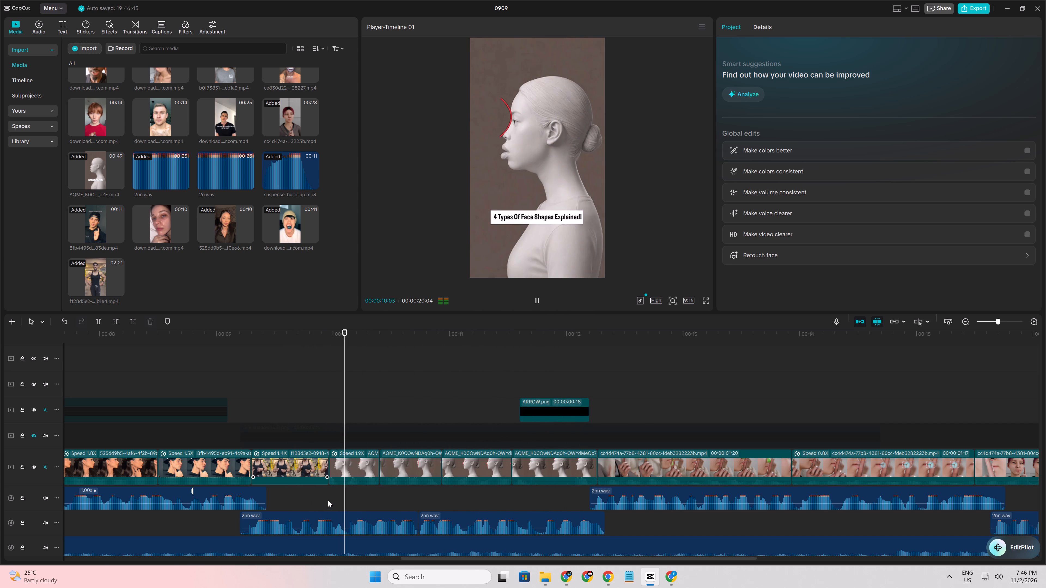
{"action": "key", "text": "space"}
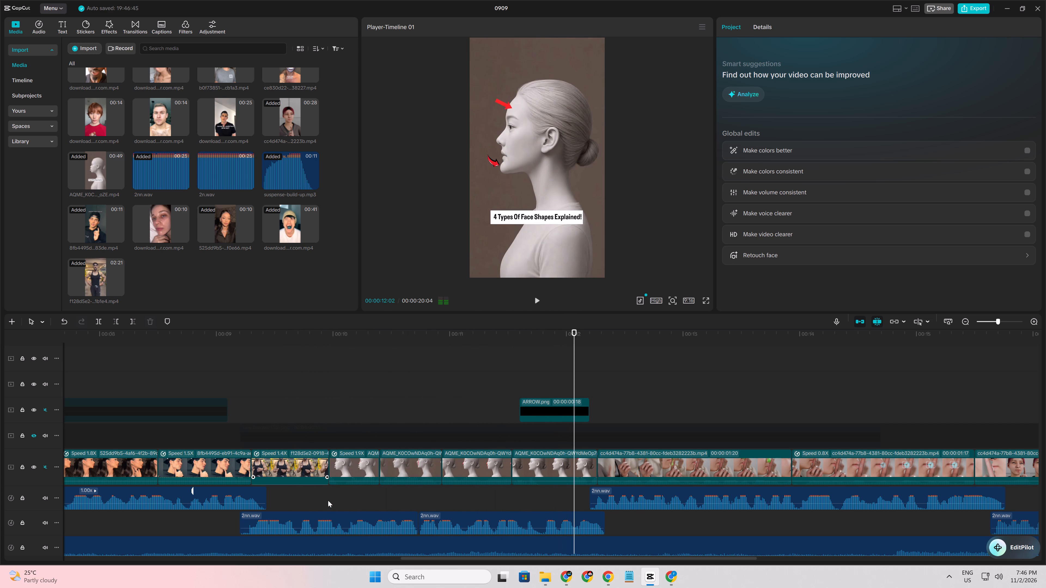
Extend the end of the first face-profile clip after the gym clip by 1 frame, and play back the profile clips.
{"action": "left_click", "coordinate": [328, 500]}
{"action": "key", "text": "space"}
{"action": "key", "text": "space"}
{"action": "left_click", "coordinate": [347, 481]}
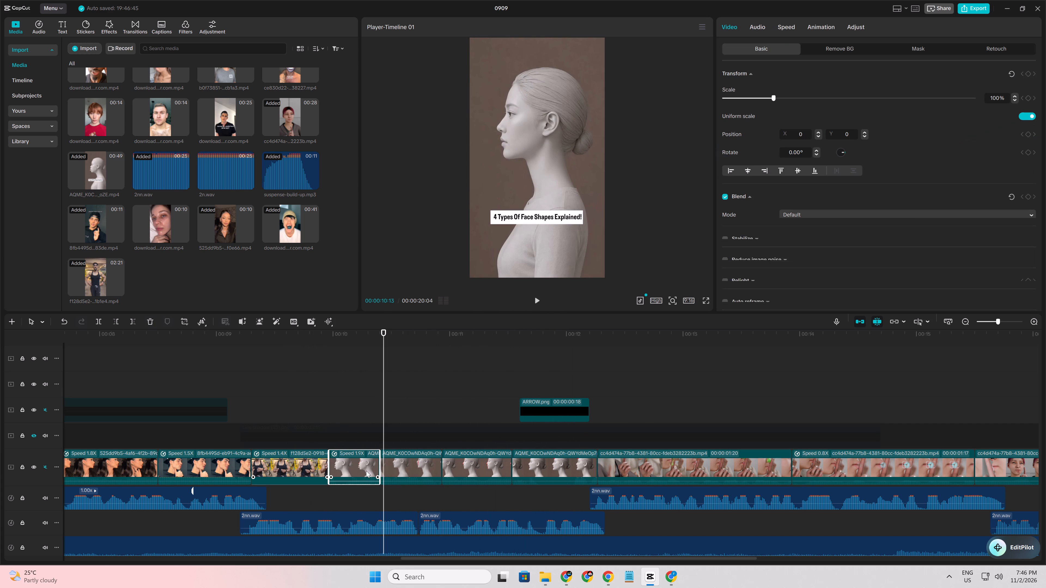
{"action": "left_click", "coordinate": [380, 471]}
{"action": "left_click", "coordinate": [372, 498]}
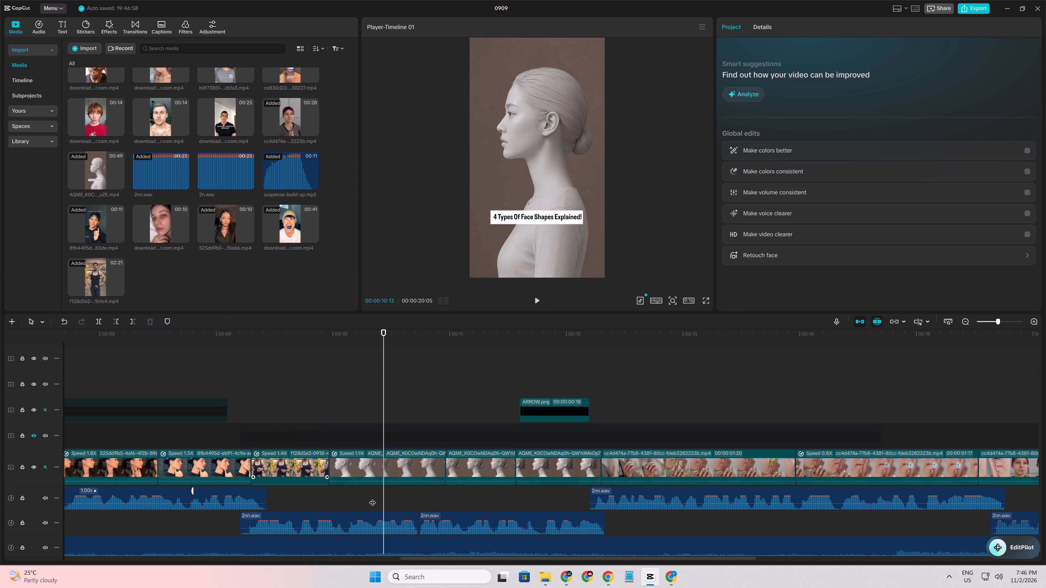
{"action": "key", "text": "space"}
{"action": "key", "text": "space"}
{"action": "key", "text": "space"}
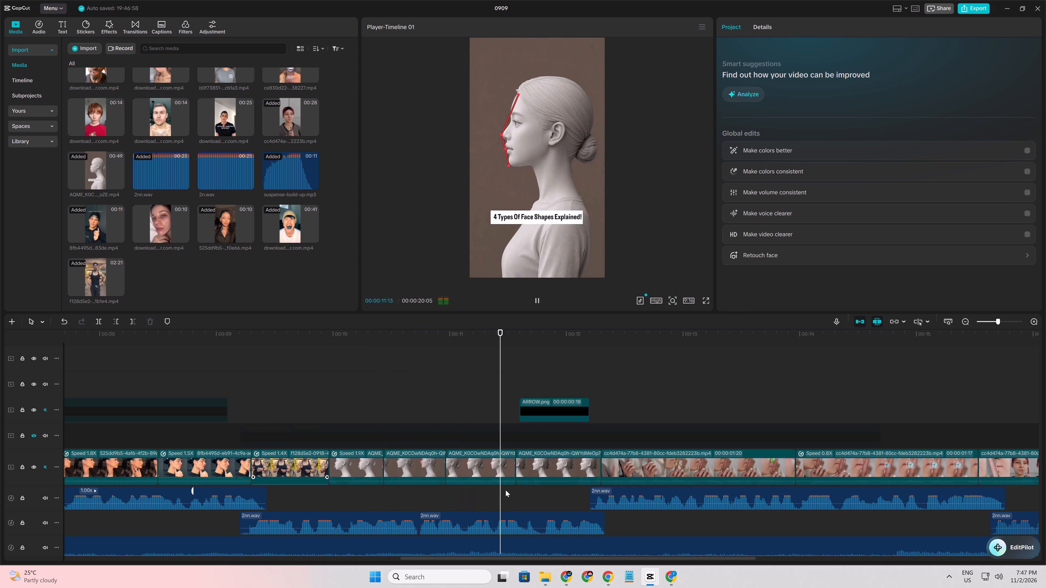
{"action": "key", "text": "space"}
Trim the end of the last face-profile clip on the main track at 00:00:12:07.
{"action": "left_click", "coordinate": [597, 467]}
{"action": "key", "text": "Right"}
{"action": "key", "text": "Right"}
{"action": "key", "text": "Right"}
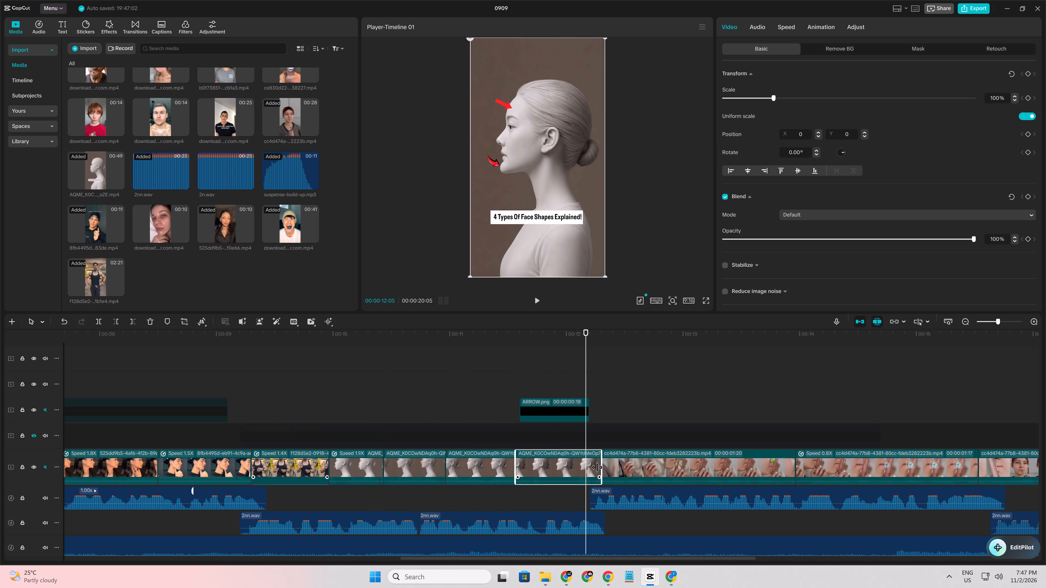
{"action": "key", "text": "Right"}
{"action": "key", "text": "Right"}
{"action": "left_click", "coordinate": [597, 467]}
{"action": "key", "text": "w"}
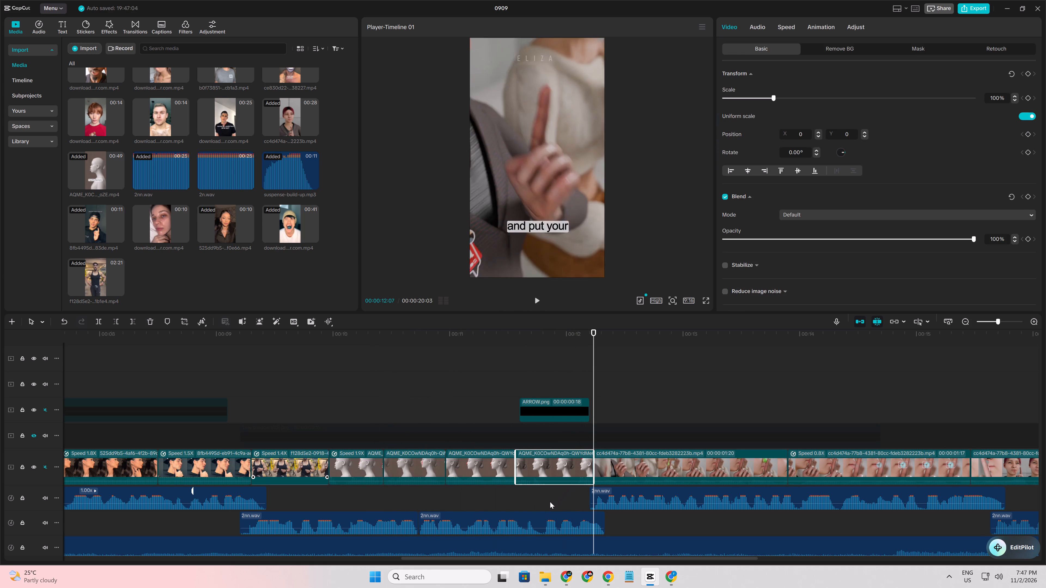
Play back from the trimmed cut through the finger-test clips to the end of the video.
{"action": "left_click", "coordinate": [550, 502]}
{"action": "key", "text": "space"}
{"action": "scroll", "coordinate": [550, 502], "scroll_direction": "down", "scroll_amount": 7, "text": "ctrl"}
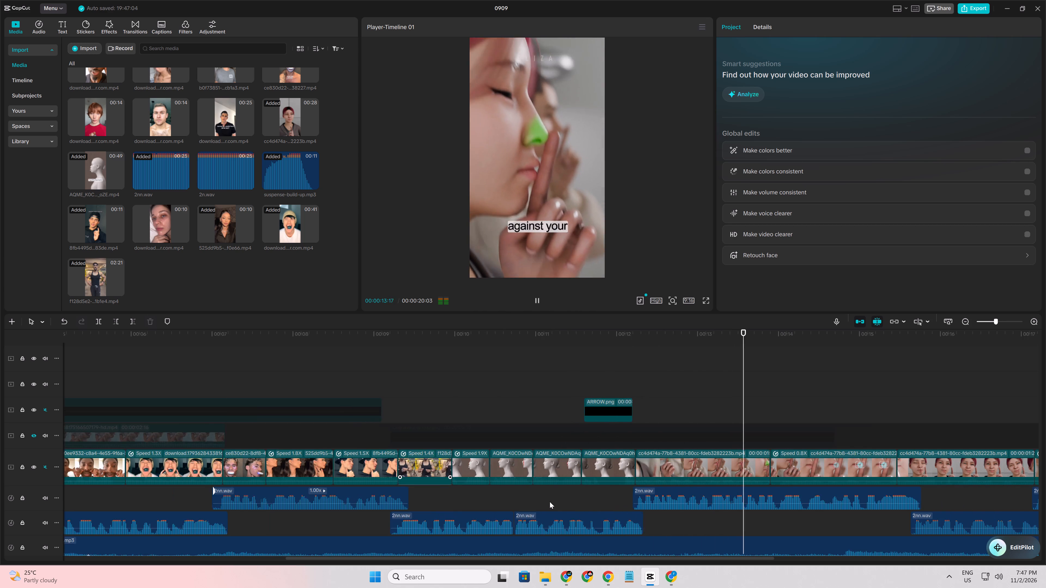
{"action": "scroll", "coordinate": [550, 502], "scroll_direction": "down", "scroll_amount": 10, "text": "ctrl"}
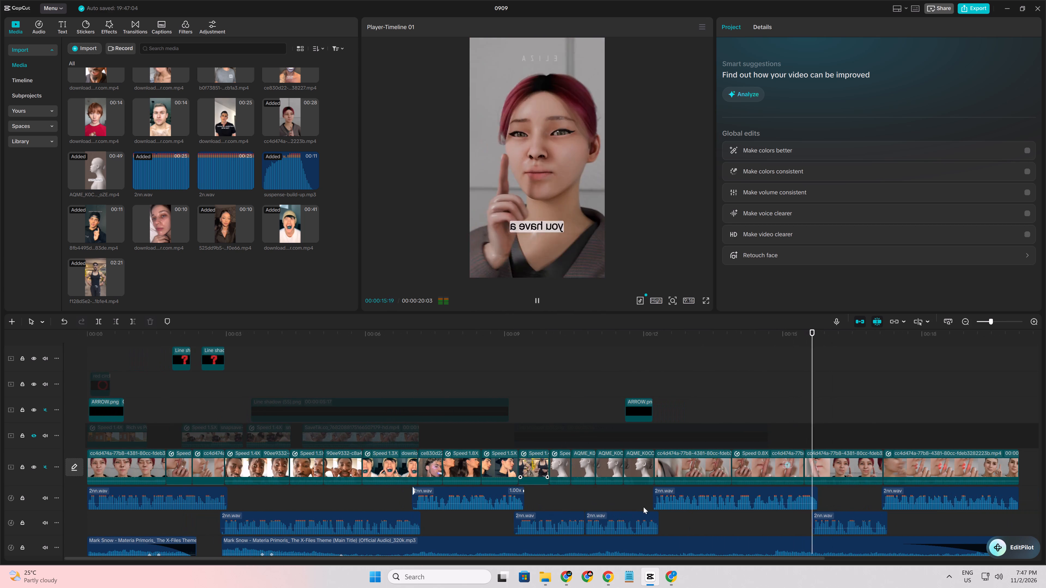
{"action": "left_click_drag", "start_coordinate": [709, 559], "coordinate": [884, 555]}
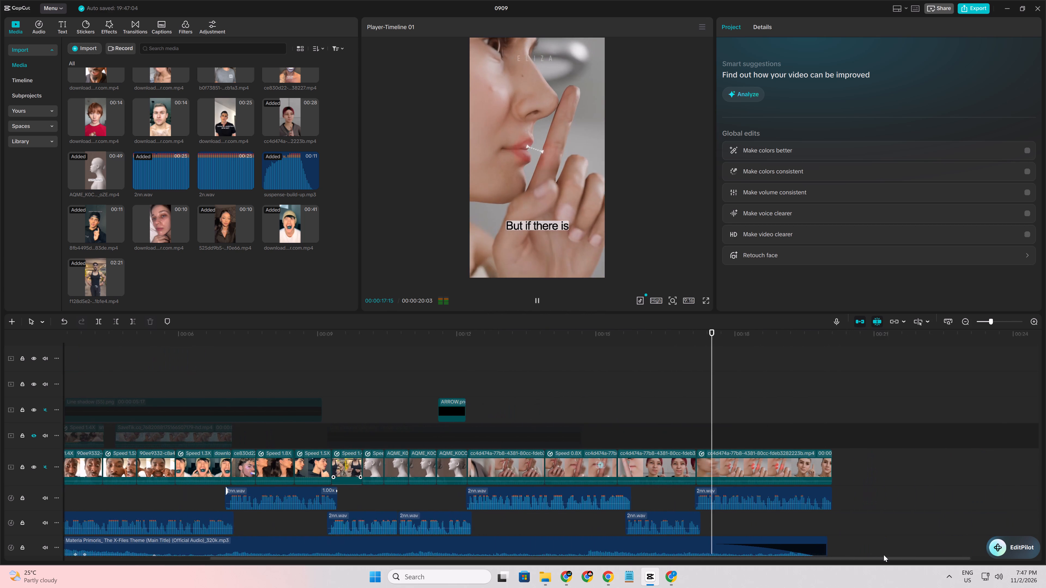
{"action": "left_click_drag", "start_coordinate": [884, 555], "coordinate": [882, 555]}
{"action": "scroll", "coordinate": [798, 536], "scroll_direction": "up", "scroll_amount": 3, "text": "ctrl"}
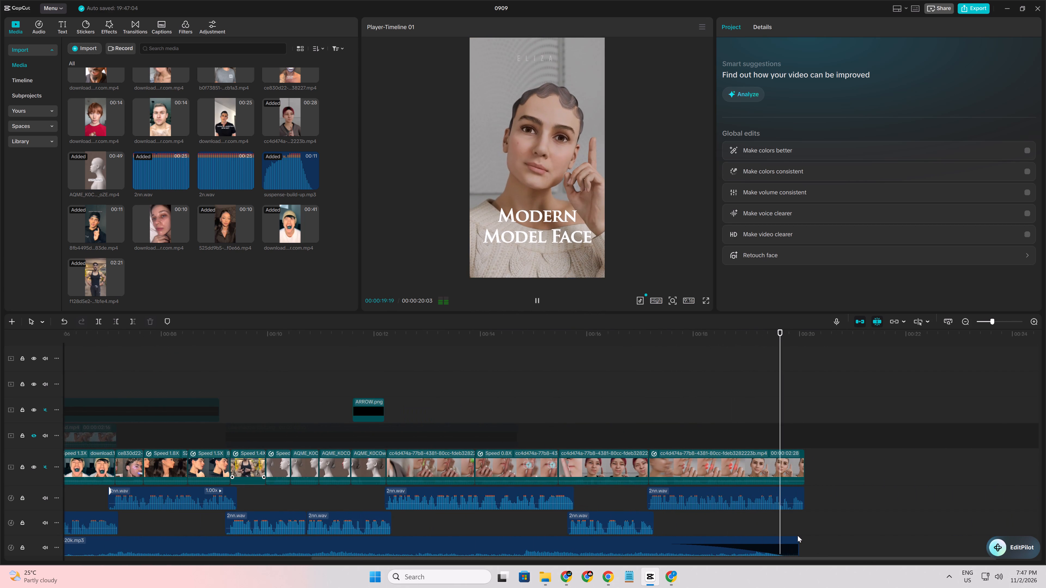
{"action": "scroll", "coordinate": [798, 535], "scroll_direction": "down", "scroll_amount": 3, "text": "ctrl"}
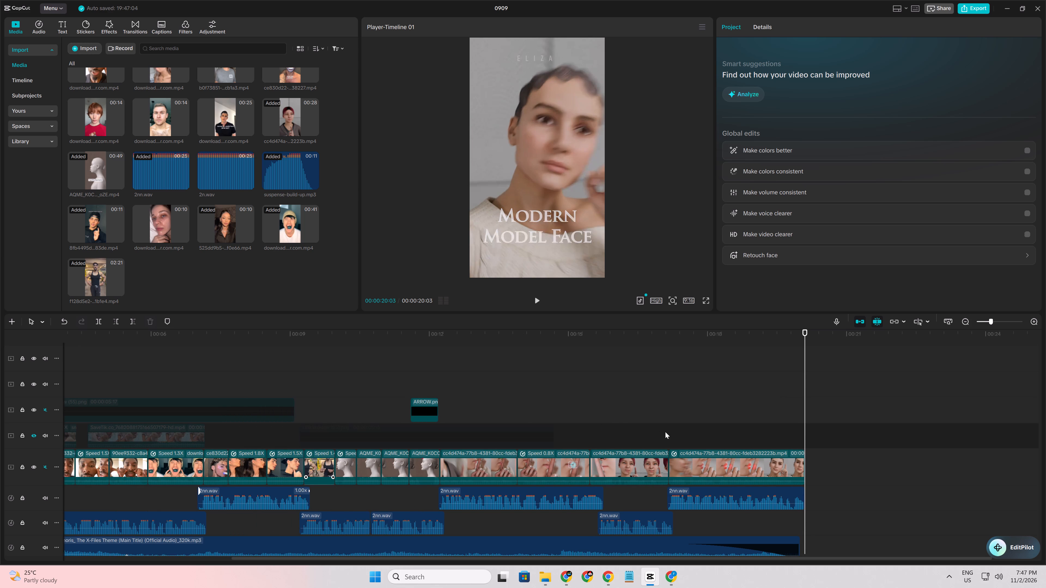
Combine all the 2nn.wav voice-over clips on both audio tracks into one compound clip.
{"action": "left_click_drag", "start_coordinate": [827, 497], "coordinate": [13, 554]}
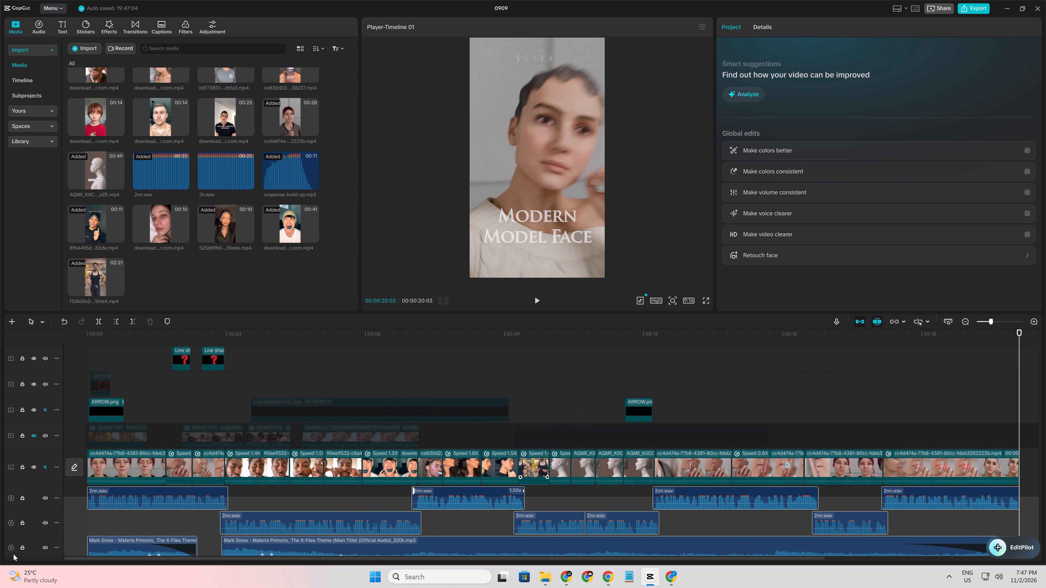
{"action": "left_click_drag", "start_coordinate": [13, 554], "coordinate": [98, 522]}
{"action": "right_click", "coordinate": [118, 497]}
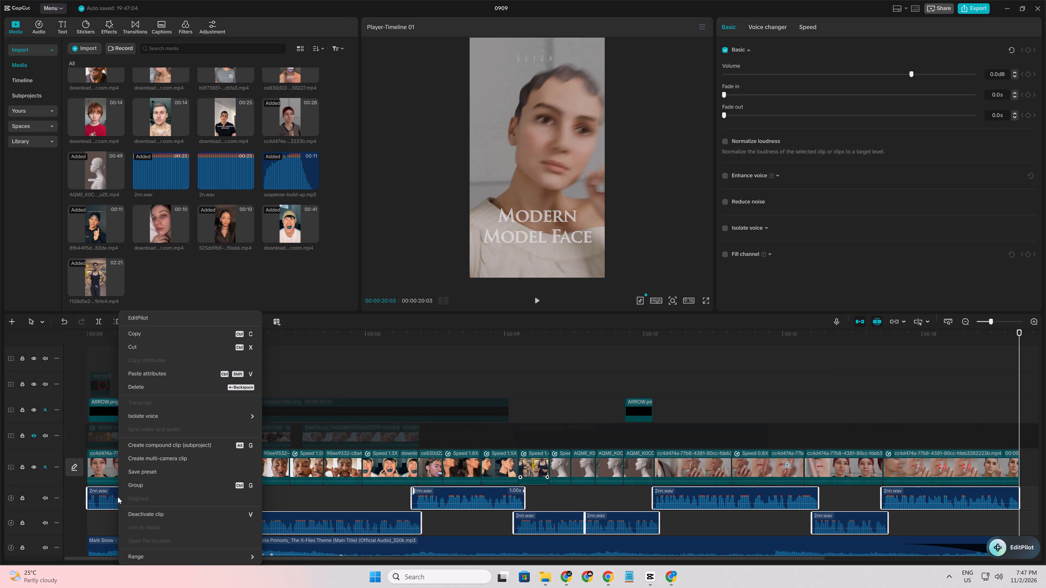
{"action": "left_click", "coordinate": [146, 448]}
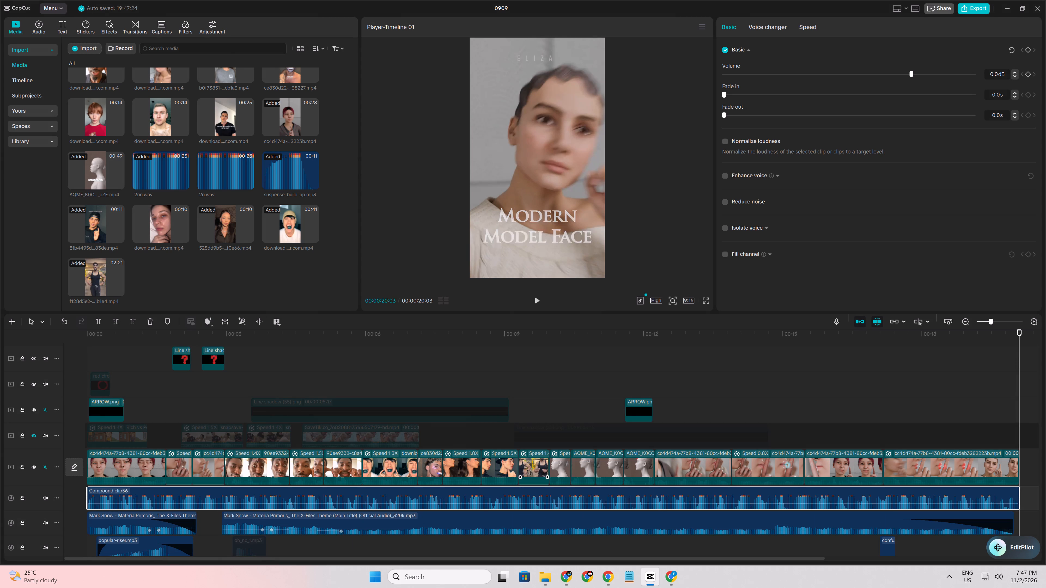
Set the volume of the voice-over compound clip to 7 dB.
{"action": "triple_click", "coordinate": [1001, 72]}
{"action": "key", "text": "7"}
{"action": "key", "text": "Return"}
{"action": "key", "text": "Return"}
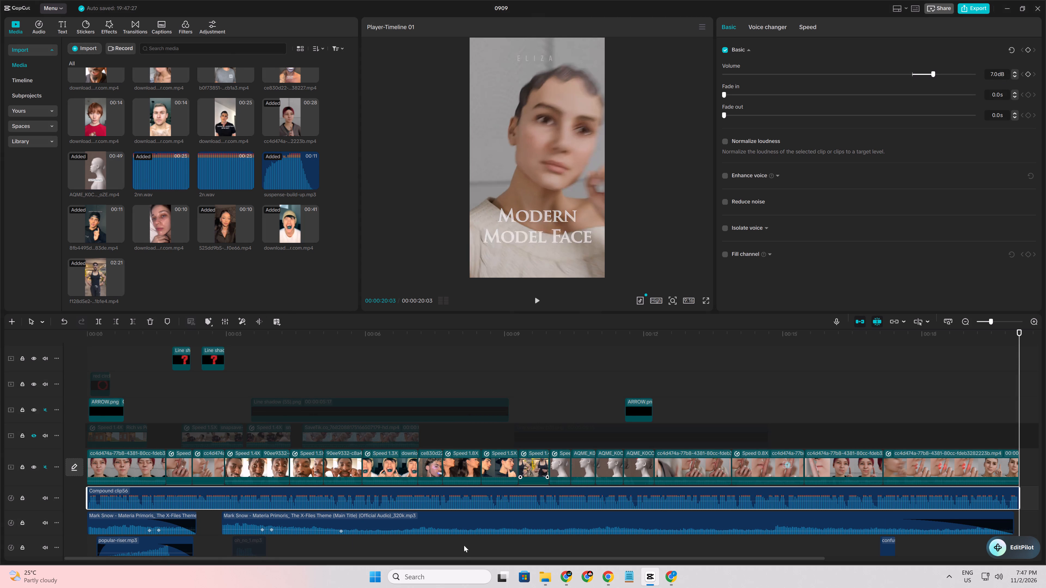
Combine the four face-profile clips after the gym clip on the main track into one compound clip.
{"action": "left_click_drag", "start_coordinate": [486, 558], "coordinate": [776, 558]}
{"action": "scroll", "coordinate": [694, 540], "scroll_direction": "down", "scroll_amount": 3}
{"action": "left_click", "coordinate": [400, 522]}
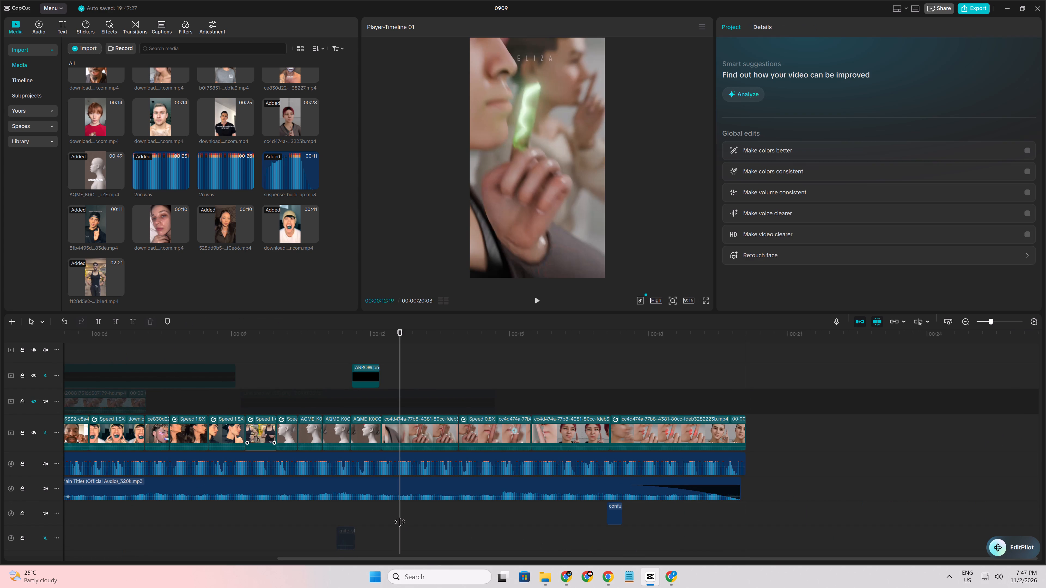
{"action": "left_click", "coordinate": [400, 522]}
{"action": "left_click_drag", "start_coordinate": [400, 522], "coordinate": [463, 520]}
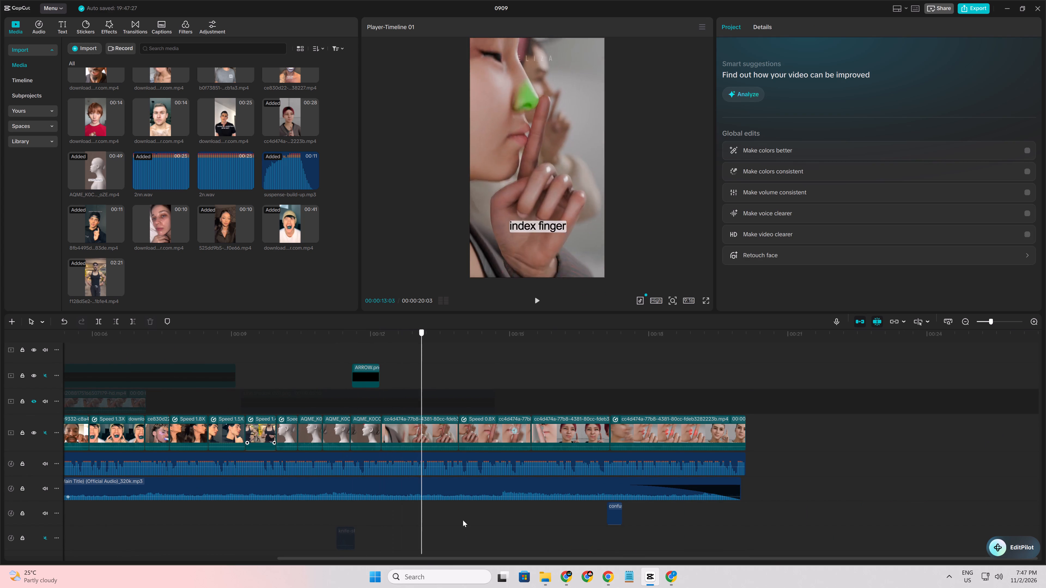
{"action": "left_click_drag", "start_coordinate": [463, 520], "coordinate": [302, 510]}
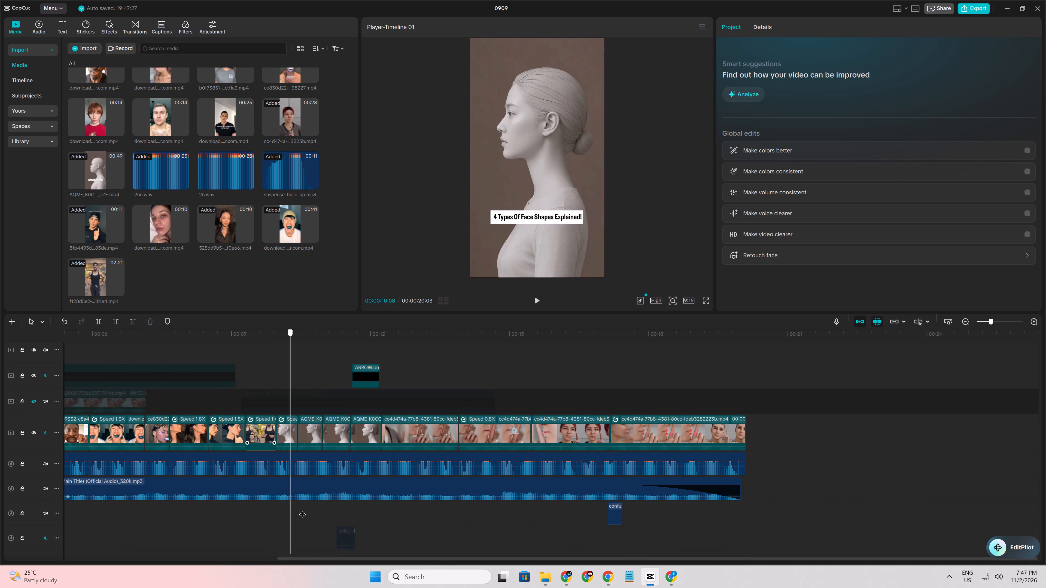
{"action": "left_click_drag", "start_coordinate": [302, 510], "coordinate": [278, 510]}
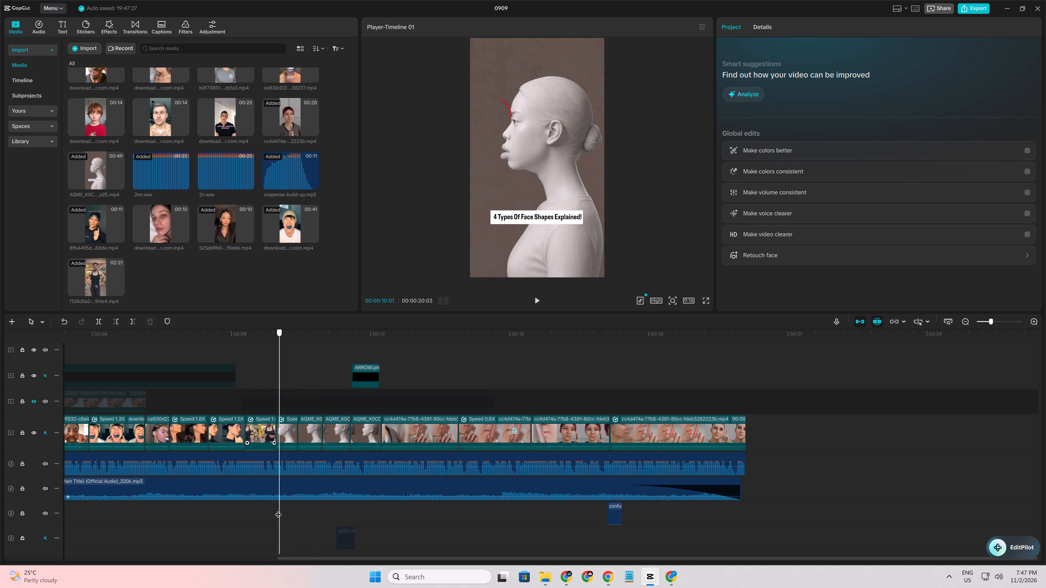
{"action": "left_click_drag", "start_coordinate": [278, 510], "coordinate": [278, 510]}
{"action": "scroll", "coordinate": [278, 510], "scroll_direction": "up", "scroll_amount": 10, "text": "ctrl"}
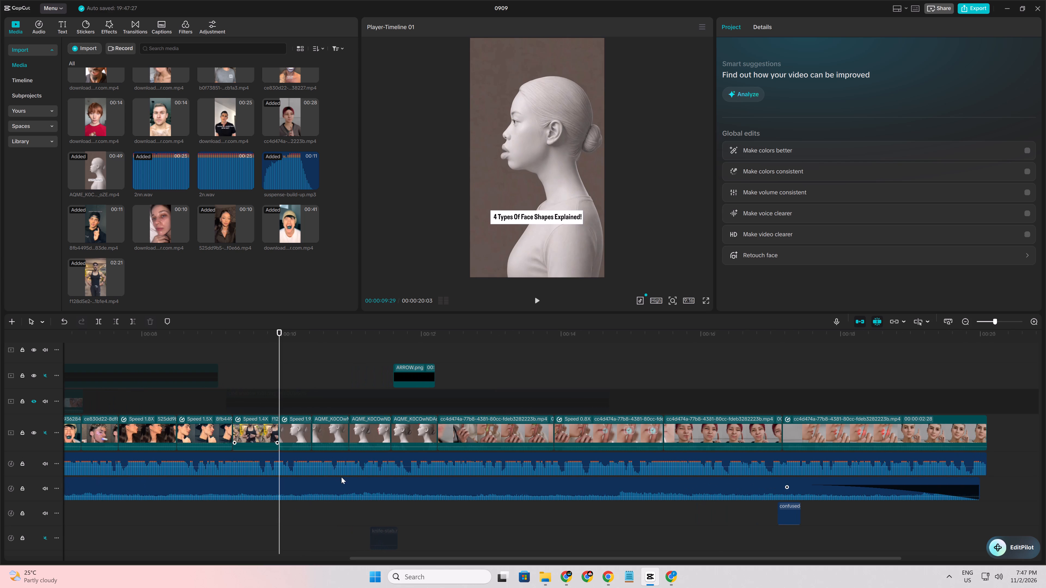
{"action": "left_click", "coordinate": [411, 428], "text": "ctrl"}
{"action": "left_click", "coordinate": [375, 431], "text": "ctrl"}
{"action": "left_click", "coordinate": [320, 435], "text": "ctrl"}
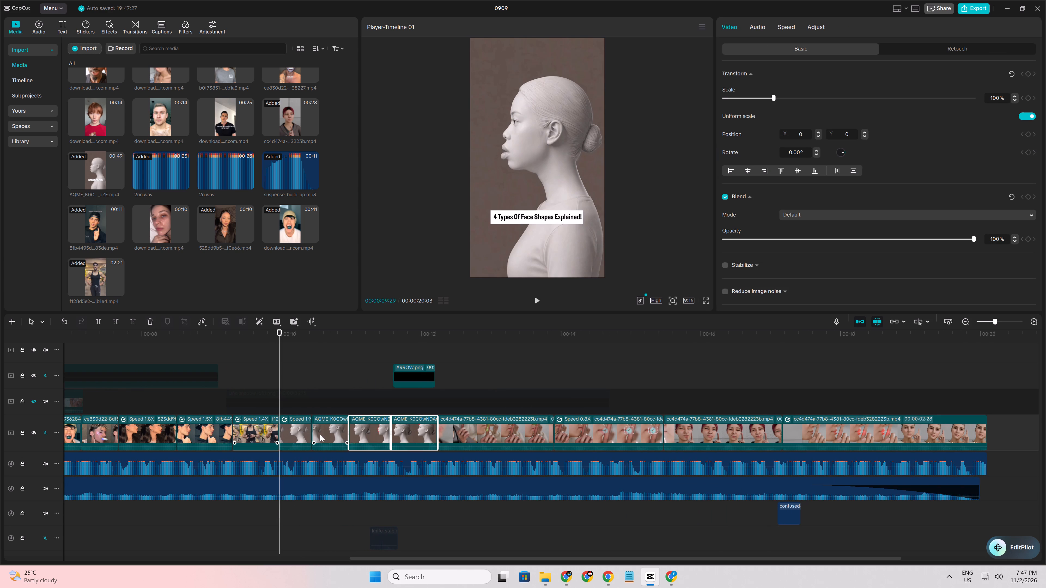
{"action": "left_click", "coordinate": [289, 435], "text": "ctrl"}
{"action": "right_click", "coordinate": [289, 435]}
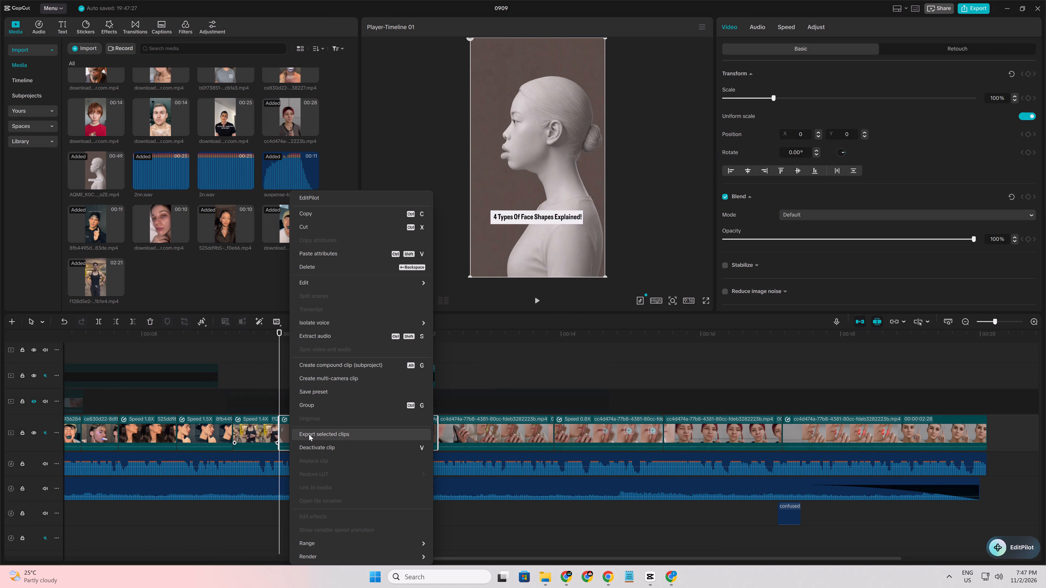
{"action": "left_click", "coordinate": [323, 364]}
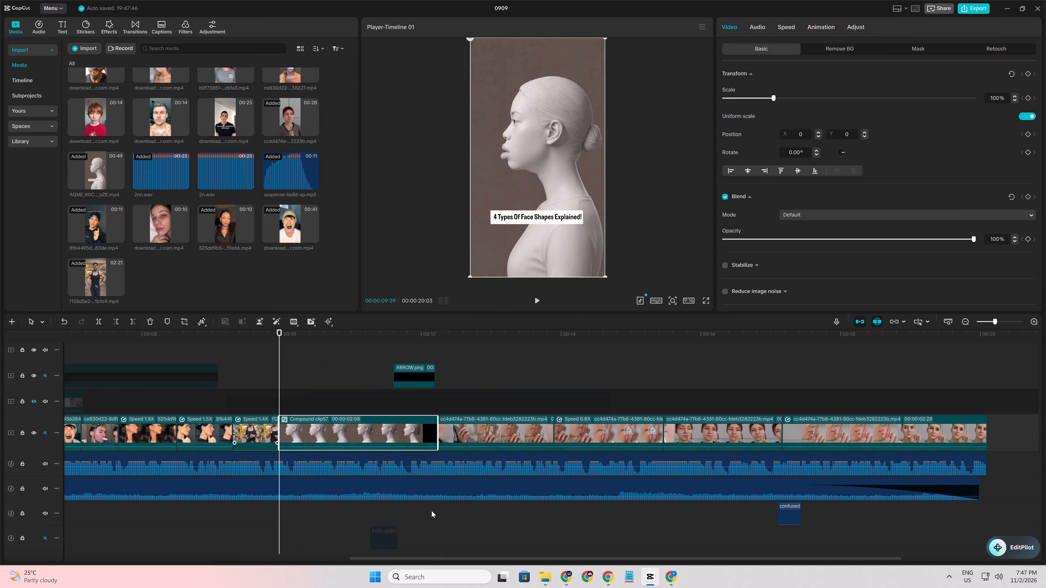
Combine the two finger-test clips between 00:00:12:07 and 00:00:15:14 on the main track into one compound clip.
{"action": "left_click", "coordinate": [431, 511]}
{"action": "left_click_drag", "start_coordinate": [431, 511], "coordinate": [439, 510]}
{"action": "left_click_drag", "start_coordinate": [1021, 425], "coordinate": [963, 436]}
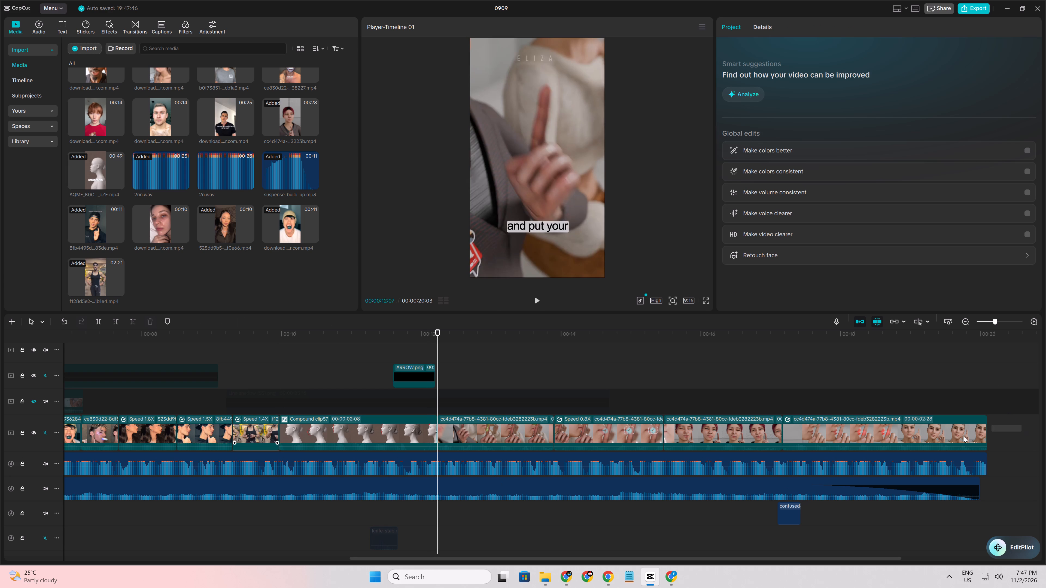
{"action": "left_click_drag", "start_coordinate": [963, 436], "coordinate": [493, 434]}
{"action": "left_click", "coordinate": [517, 532]}
{"action": "left_click_drag", "start_coordinate": [517, 532], "coordinate": [628, 538]}
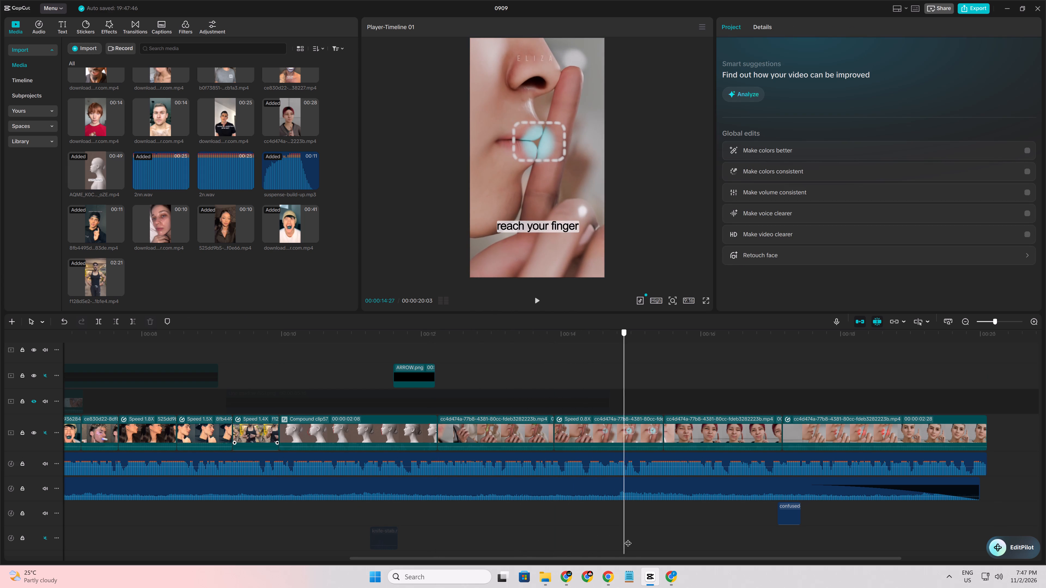
{"action": "left_click_drag", "start_coordinate": [628, 538], "coordinate": [662, 546]}
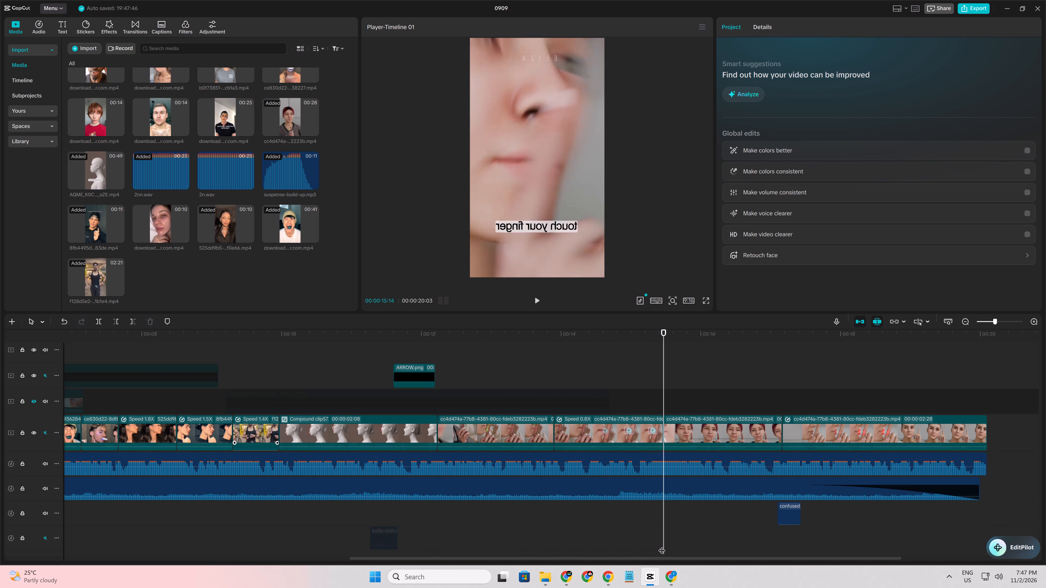
{"action": "left_click", "coordinate": [615, 433], "text": "ctrl"}
{"action": "left_click", "coordinate": [525, 435], "text": "ctrl"}
{"action": "right_click", "coordinate": [525, 435]}
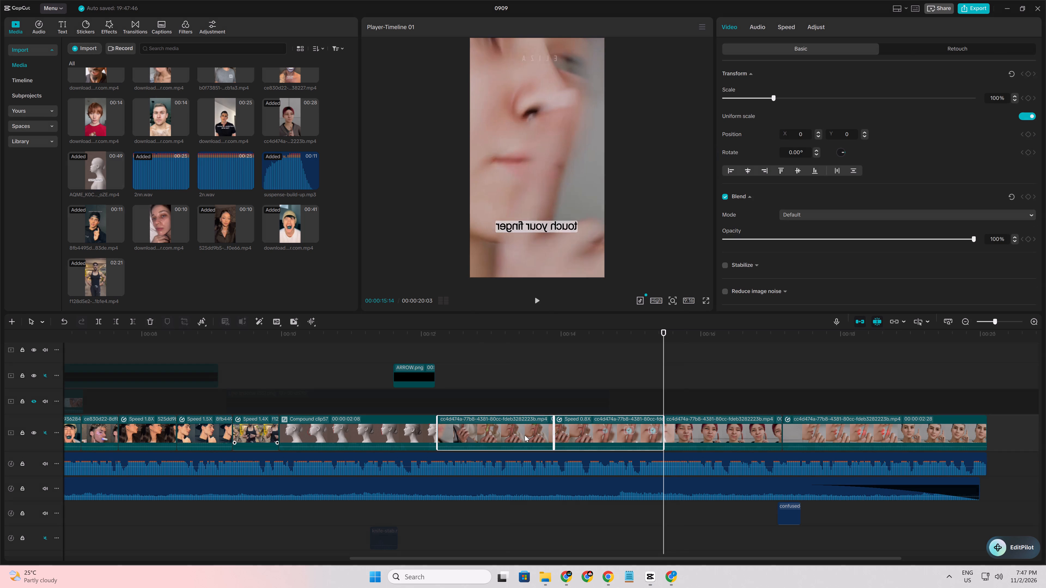
{"action": "left_click", "coordinate": [567, 365]}
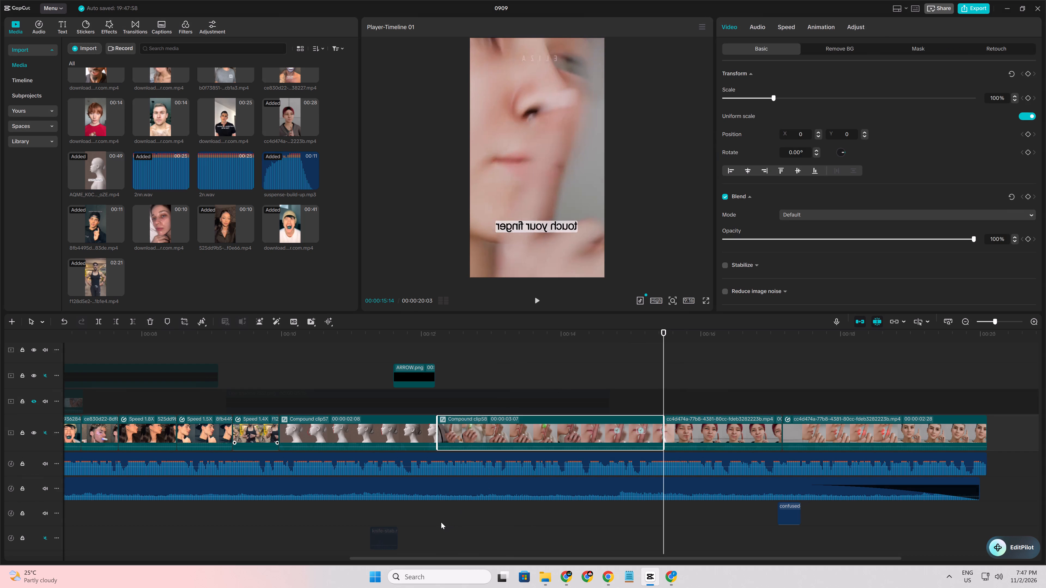
Keyframe a zoom on the finger-test compound clip from 100% at 00:00:12:08 to 120% scale at 00:00:15:13.
{"action": "double_click", "coordinate": [441, 522]}
{"action": "left_click", "coordinate": [466, 430]}
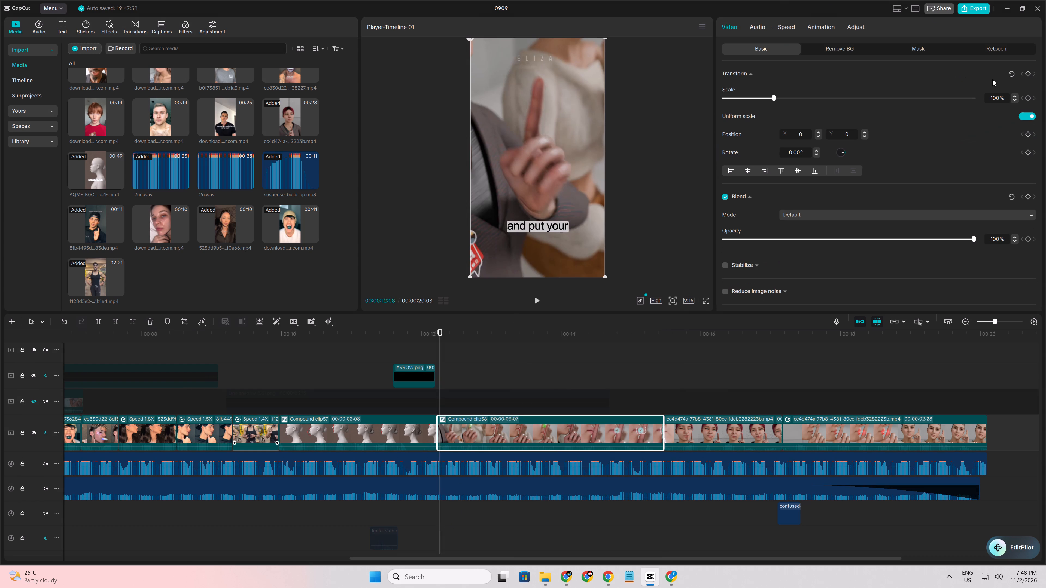
{"action": "left_click", "coordinate": [1029, 76]}
{"action": "double_click", "coordinate": [660, 532]}
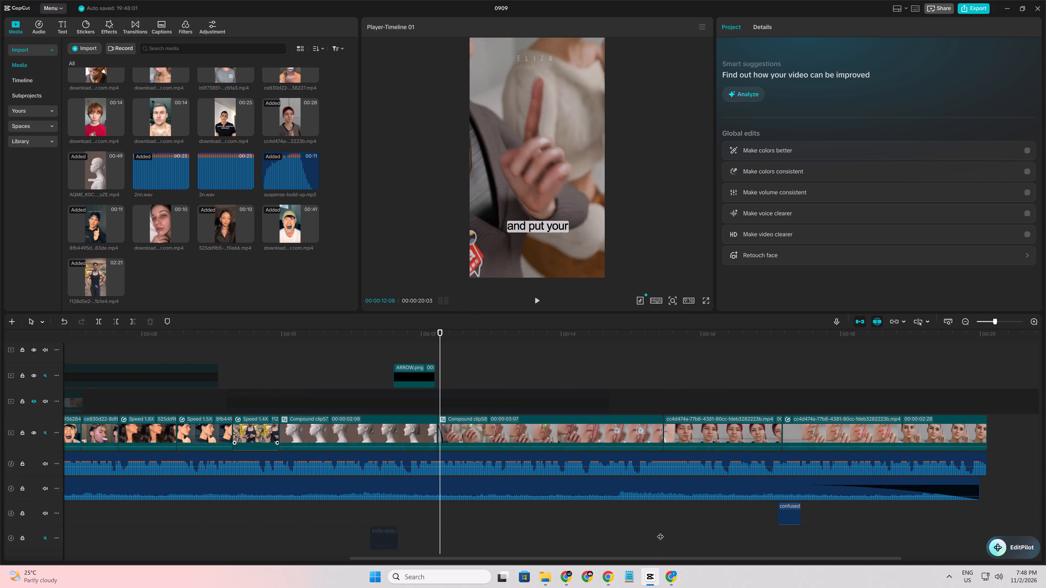
{"action": "left_click", "coordinate": [650, 436]}
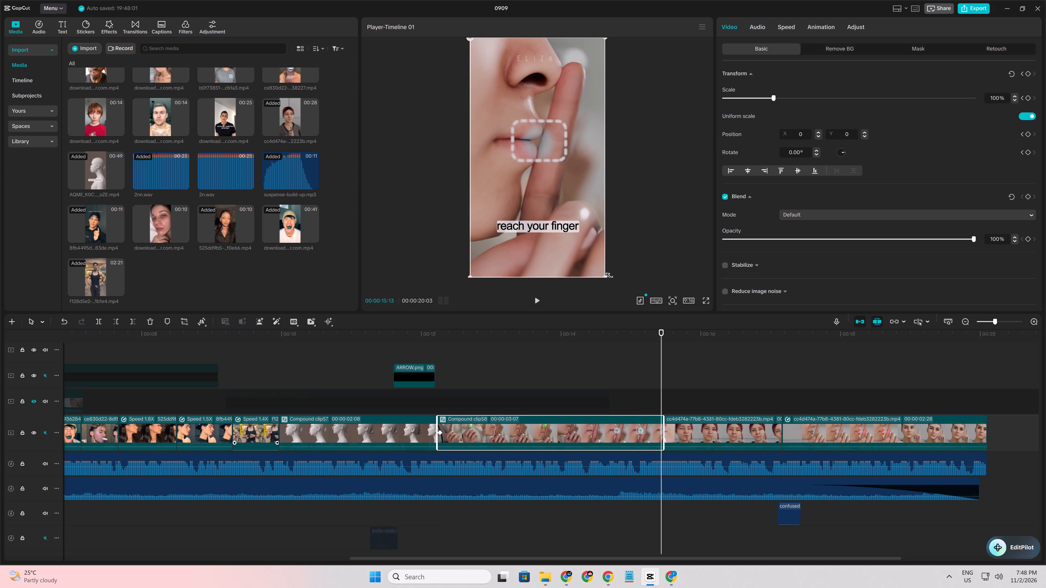
{"action": "left_click_drag", "start_coordinate": [606, 274], "coordinate": [637, 303]}
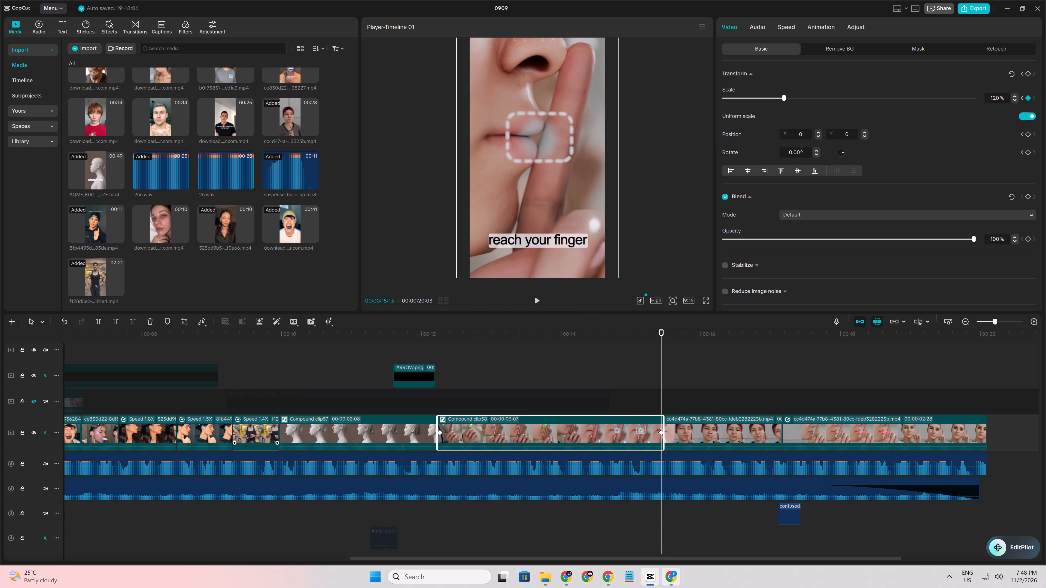
Combine the zoomed finger-test compound clip and the last two main-track clips into one compound clip.
{"action": "left_click", "coordinate": [664, 537]}
{"action": "left_click_drag", "start_coordinate": [664, 537], "coordinate": [669, 536]}
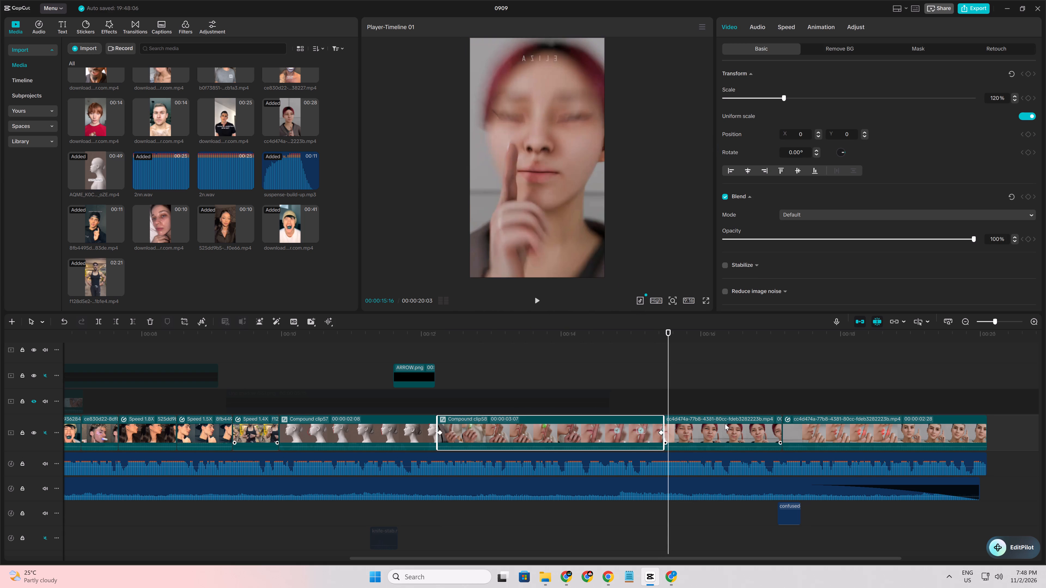
{"action": "left_click", "coordinate": [725, 424], "text": "ctrl"}
{"action": "left_click", "coordinate": [809, 426], "text": "ctrl"}
{"action": "right_click", "coordinate": [738, 435]}
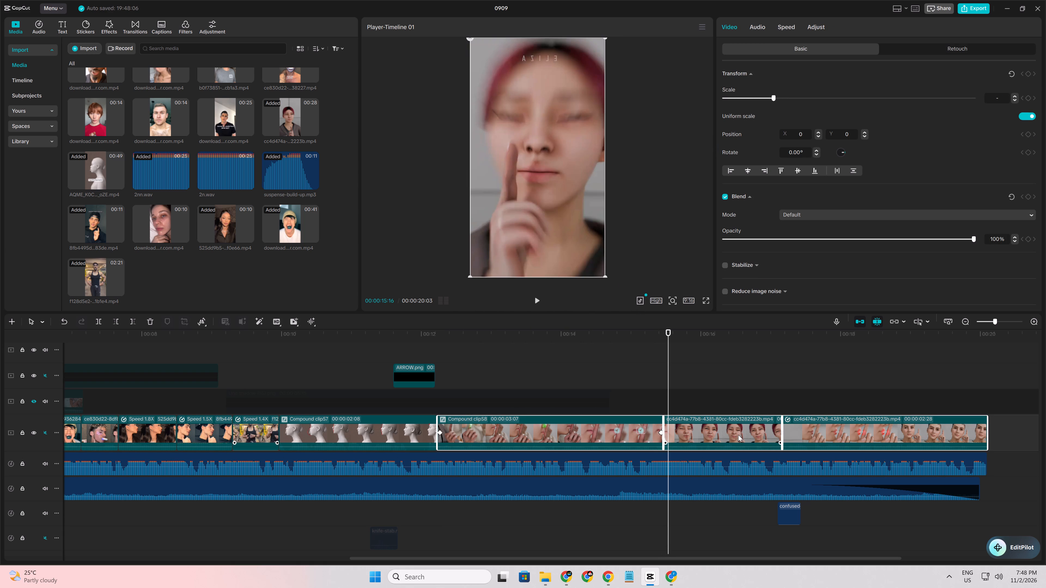
{"action": "left_click", "coordinate": [754, 340]}
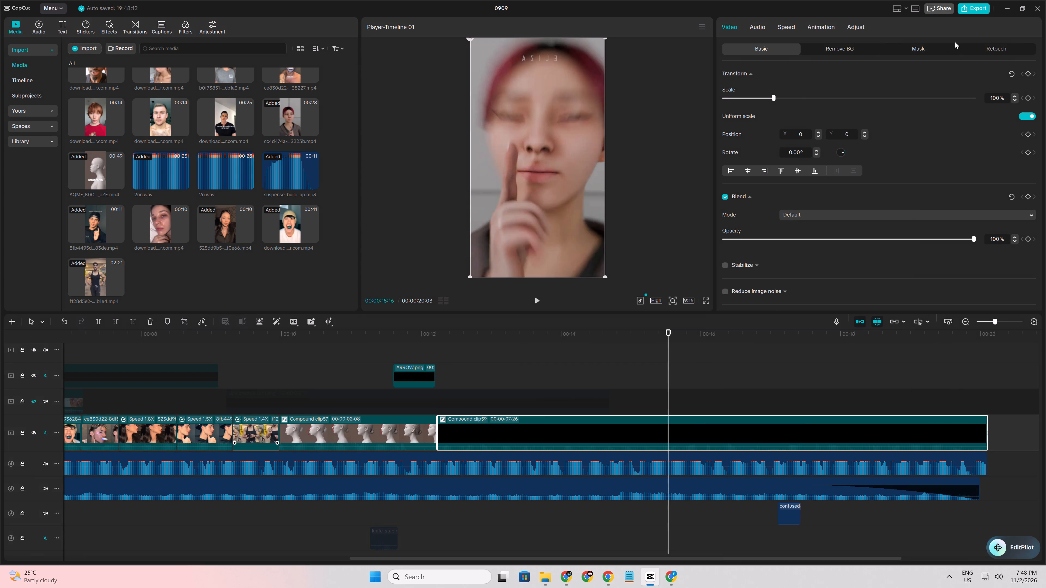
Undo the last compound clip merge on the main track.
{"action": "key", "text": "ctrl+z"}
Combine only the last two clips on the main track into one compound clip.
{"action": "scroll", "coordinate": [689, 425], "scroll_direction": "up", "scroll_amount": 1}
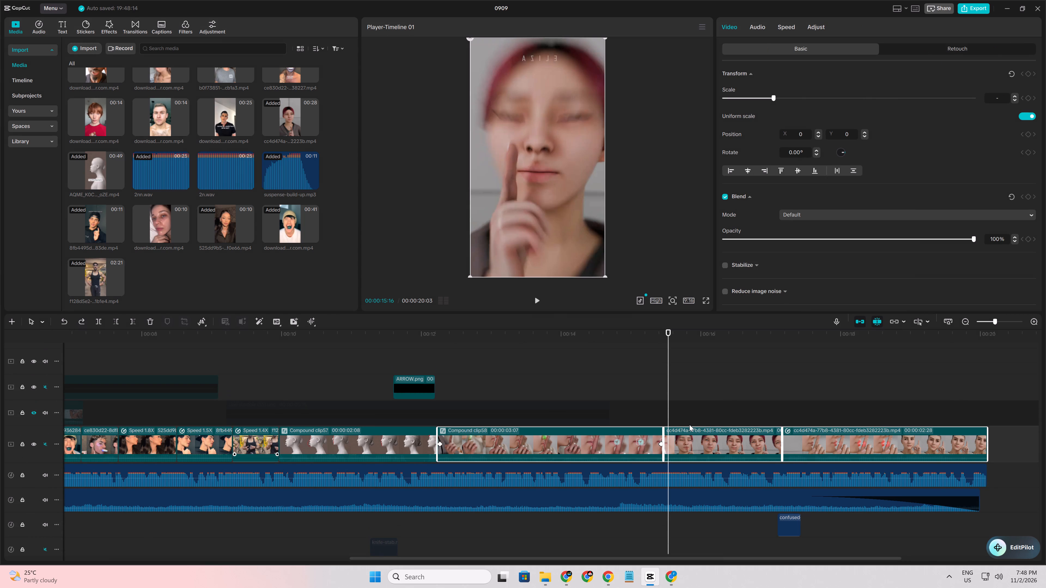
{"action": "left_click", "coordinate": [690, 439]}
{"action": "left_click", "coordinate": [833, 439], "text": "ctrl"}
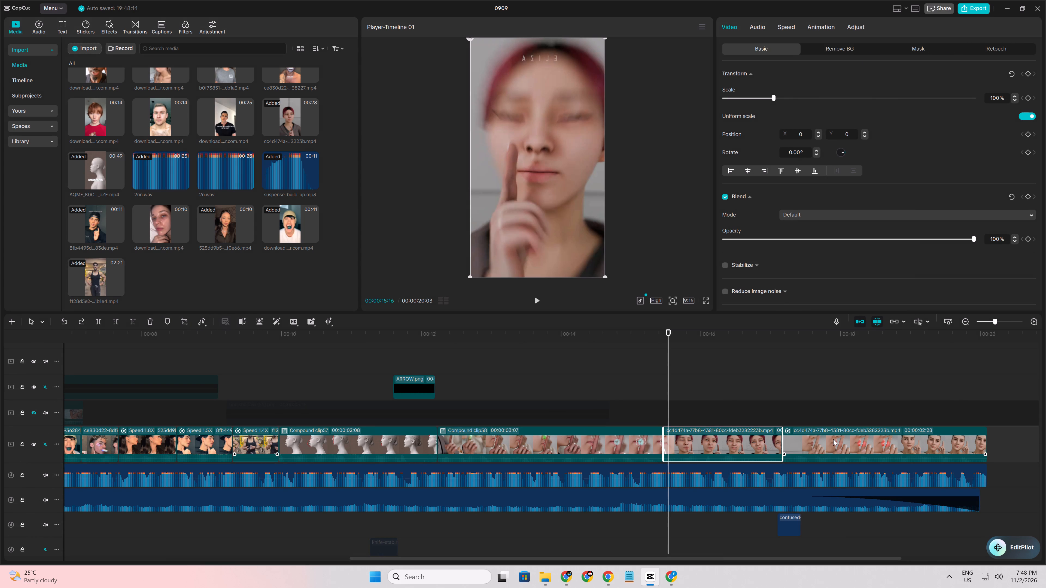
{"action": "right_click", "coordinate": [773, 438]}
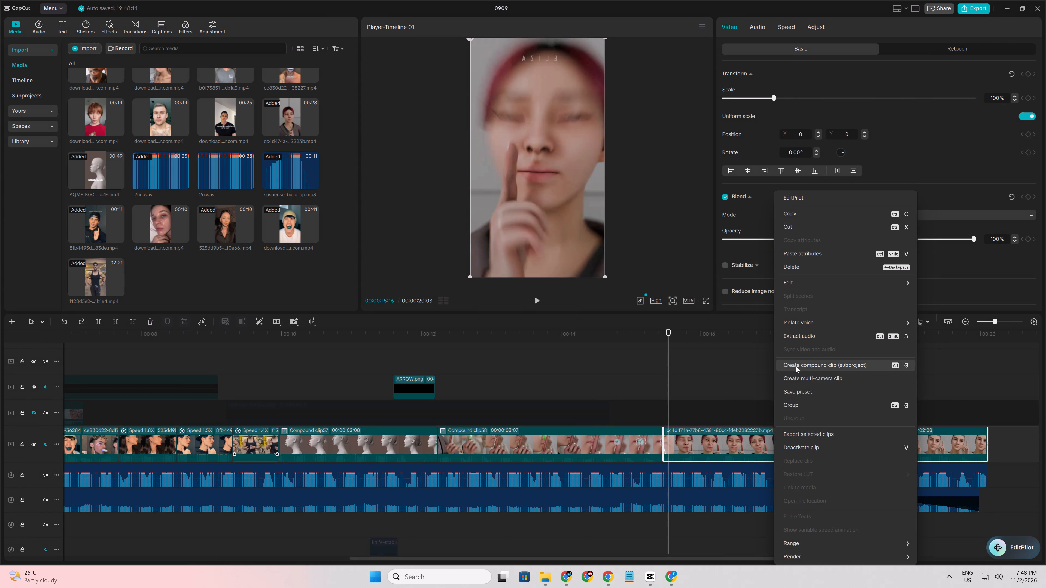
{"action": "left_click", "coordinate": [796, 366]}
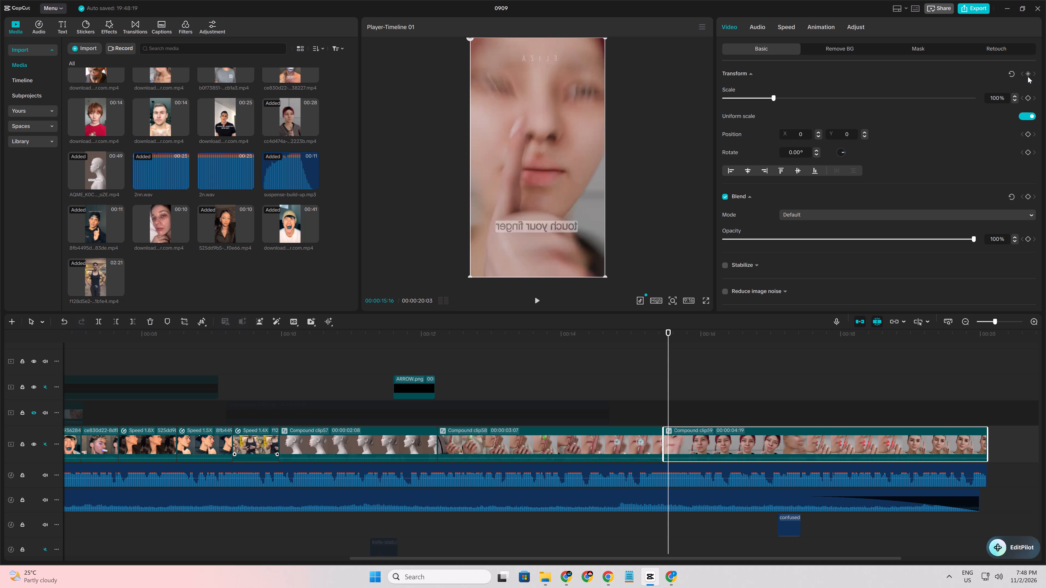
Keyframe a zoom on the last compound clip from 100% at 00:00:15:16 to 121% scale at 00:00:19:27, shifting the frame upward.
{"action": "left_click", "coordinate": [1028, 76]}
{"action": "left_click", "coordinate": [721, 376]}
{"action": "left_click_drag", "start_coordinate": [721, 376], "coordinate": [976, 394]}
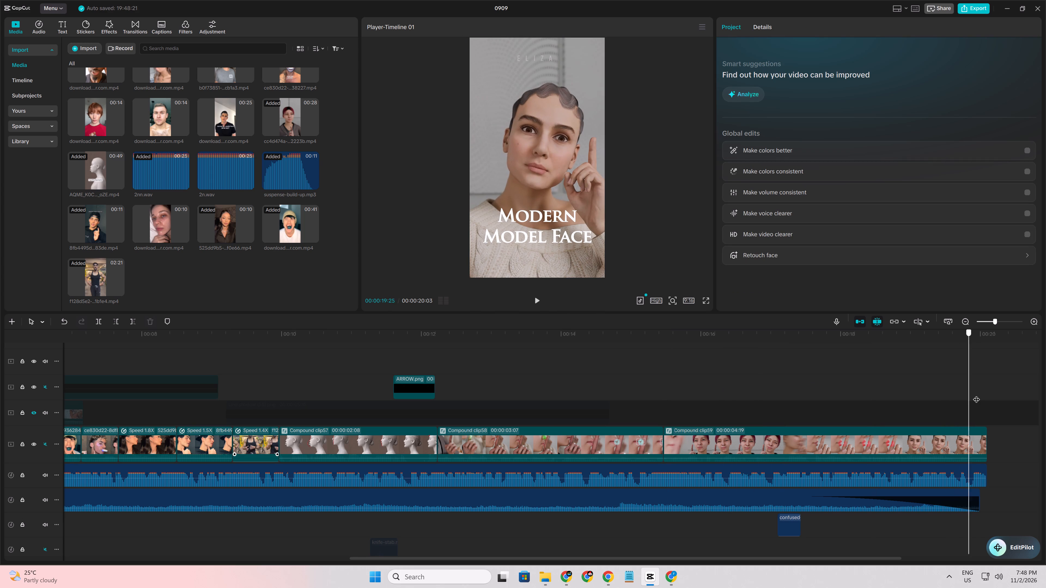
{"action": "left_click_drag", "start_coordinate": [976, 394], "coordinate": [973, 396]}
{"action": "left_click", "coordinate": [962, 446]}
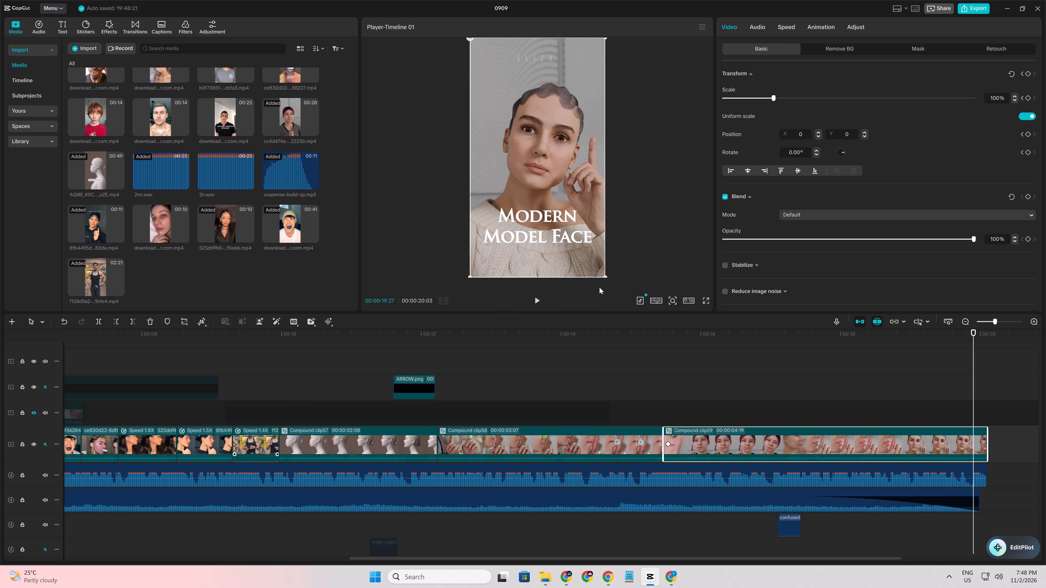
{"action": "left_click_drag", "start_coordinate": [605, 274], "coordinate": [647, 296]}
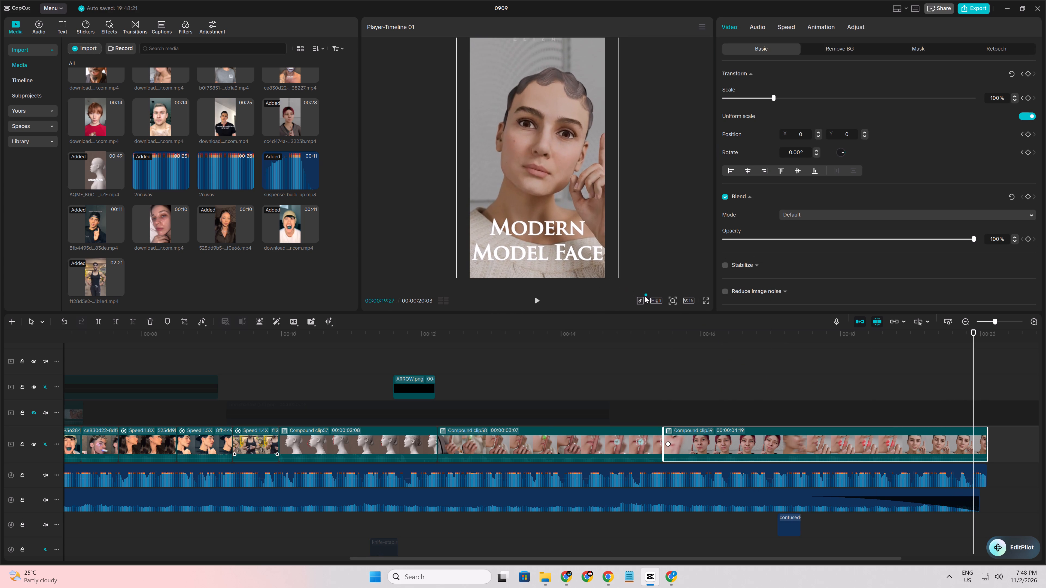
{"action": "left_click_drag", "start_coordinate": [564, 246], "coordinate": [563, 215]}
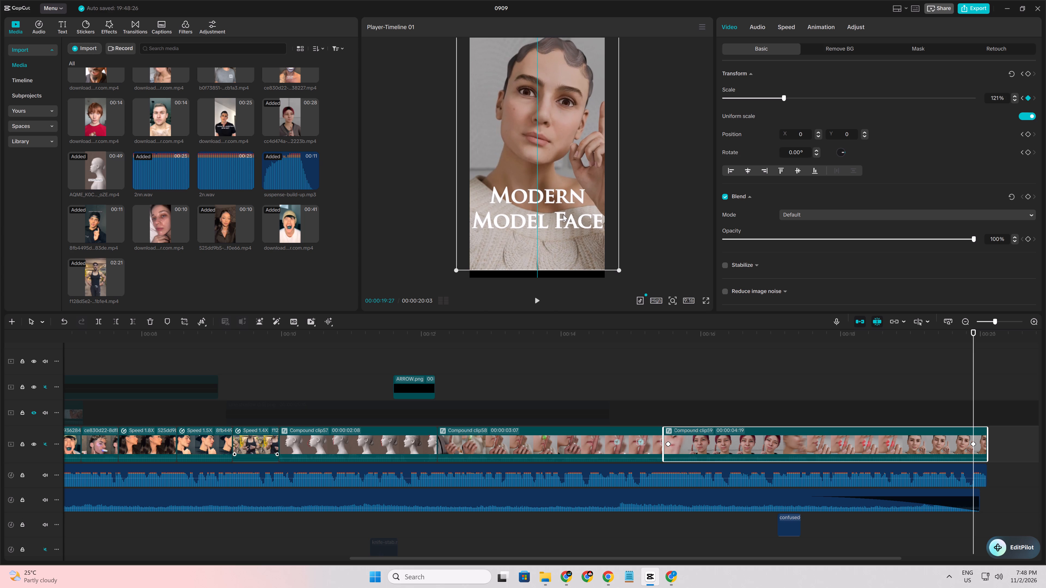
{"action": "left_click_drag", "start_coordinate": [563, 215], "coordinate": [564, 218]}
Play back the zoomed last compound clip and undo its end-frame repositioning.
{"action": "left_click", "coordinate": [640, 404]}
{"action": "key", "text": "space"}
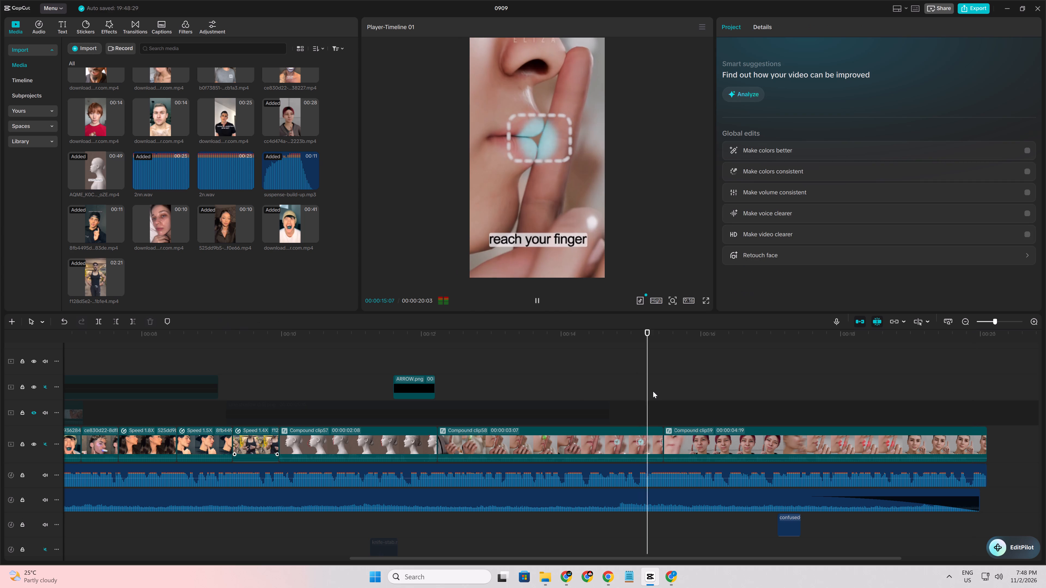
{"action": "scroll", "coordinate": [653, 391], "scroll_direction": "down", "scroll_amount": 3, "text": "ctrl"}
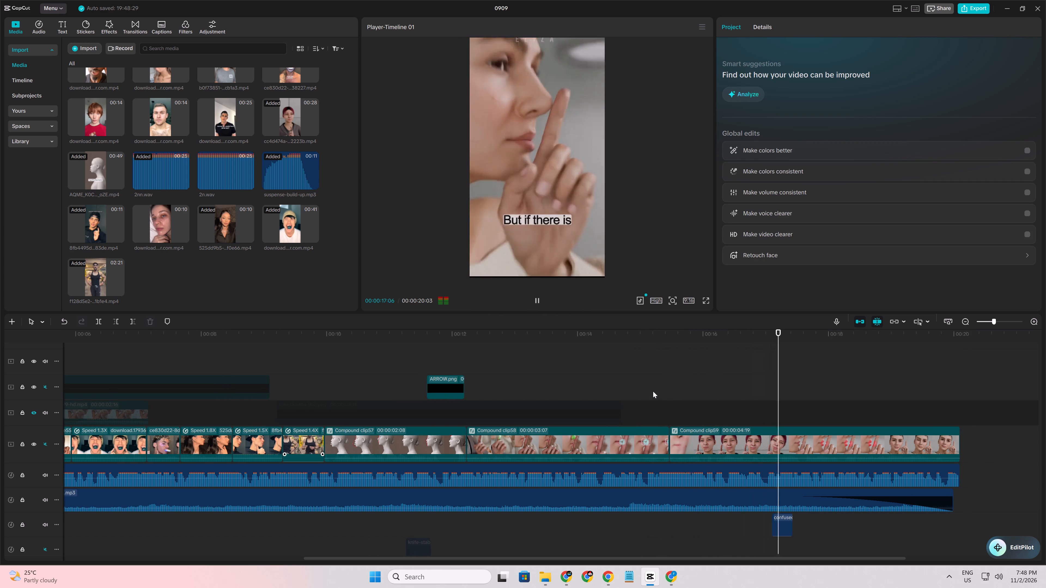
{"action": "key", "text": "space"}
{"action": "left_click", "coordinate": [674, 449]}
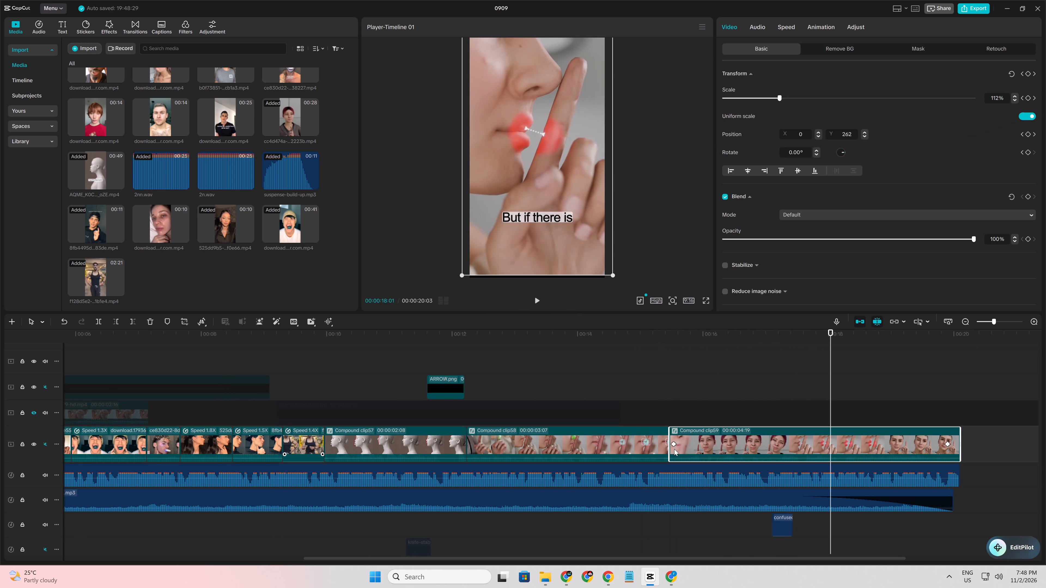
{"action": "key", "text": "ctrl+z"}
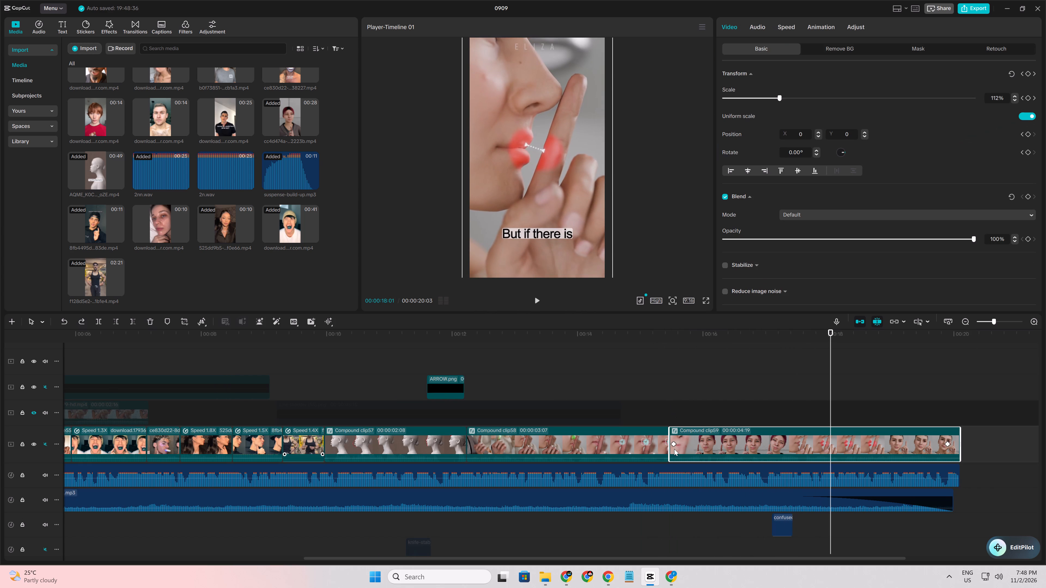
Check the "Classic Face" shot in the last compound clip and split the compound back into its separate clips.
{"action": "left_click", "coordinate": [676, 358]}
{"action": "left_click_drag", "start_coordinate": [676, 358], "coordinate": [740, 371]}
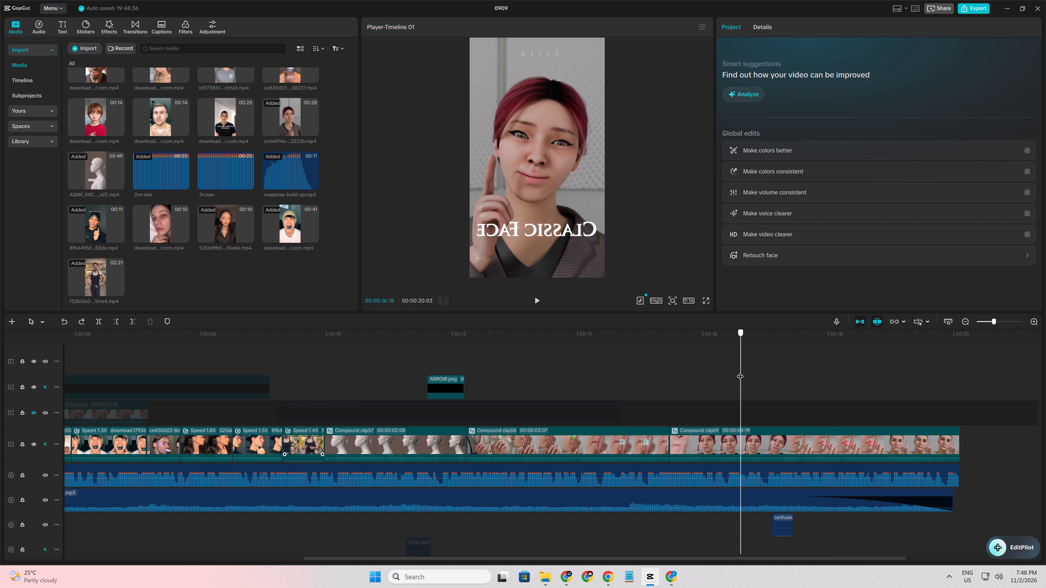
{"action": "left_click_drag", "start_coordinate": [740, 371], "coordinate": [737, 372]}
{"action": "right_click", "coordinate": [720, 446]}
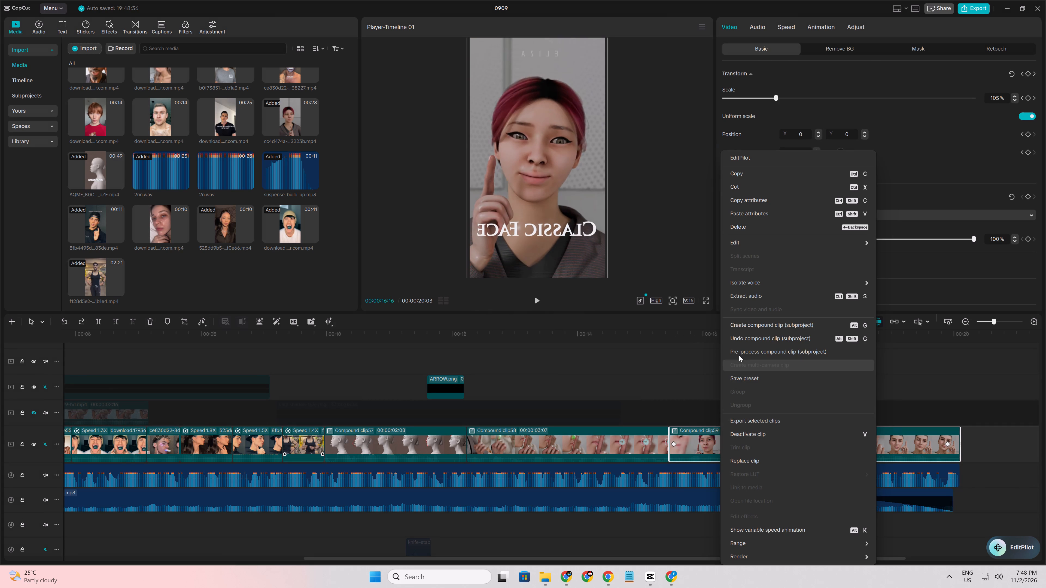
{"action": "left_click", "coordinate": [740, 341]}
Mirror the "Classic Face" clip, the second-to-last clip on the main track, so its text reads correctly.
{"action": "scroll", "coordinate": [726, 478], "scroll_direction": "up", "scroll_amount": 6, "text": "ctrl"}
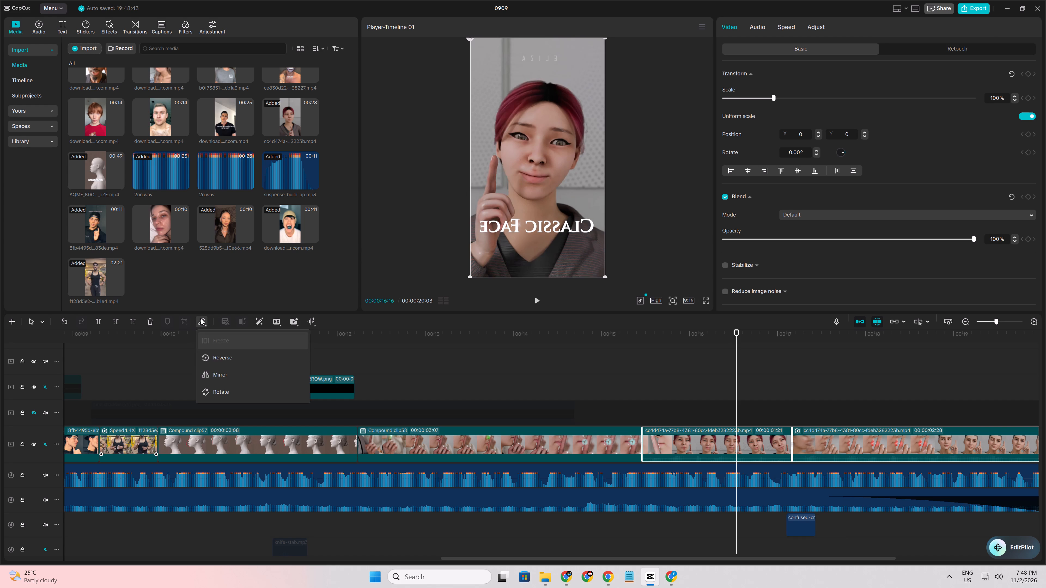
{"action": "left_click", "coordinate": [674, 442]}
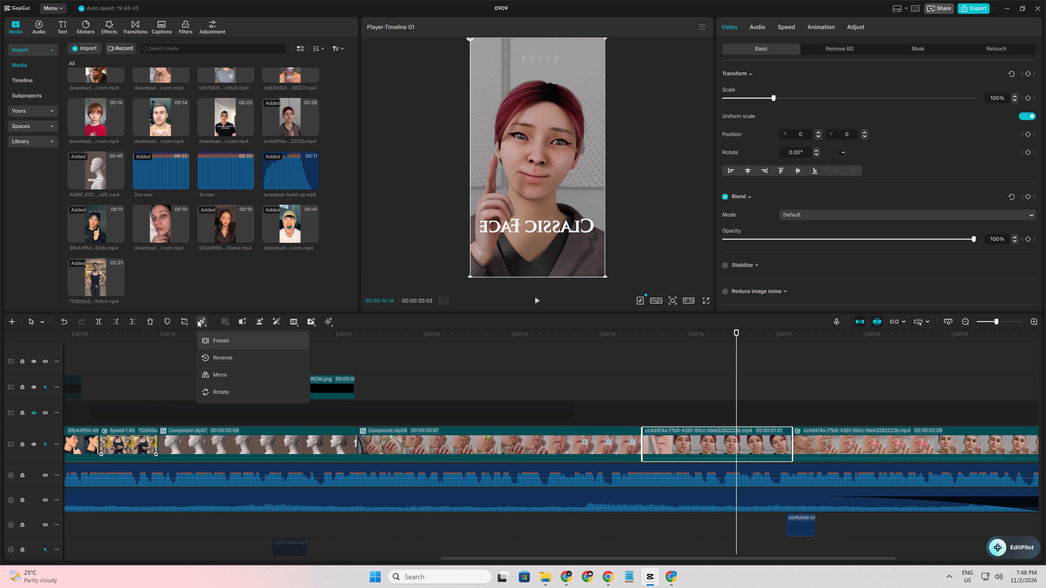
{"action": "left_click", "coordinate": [219, 379]}
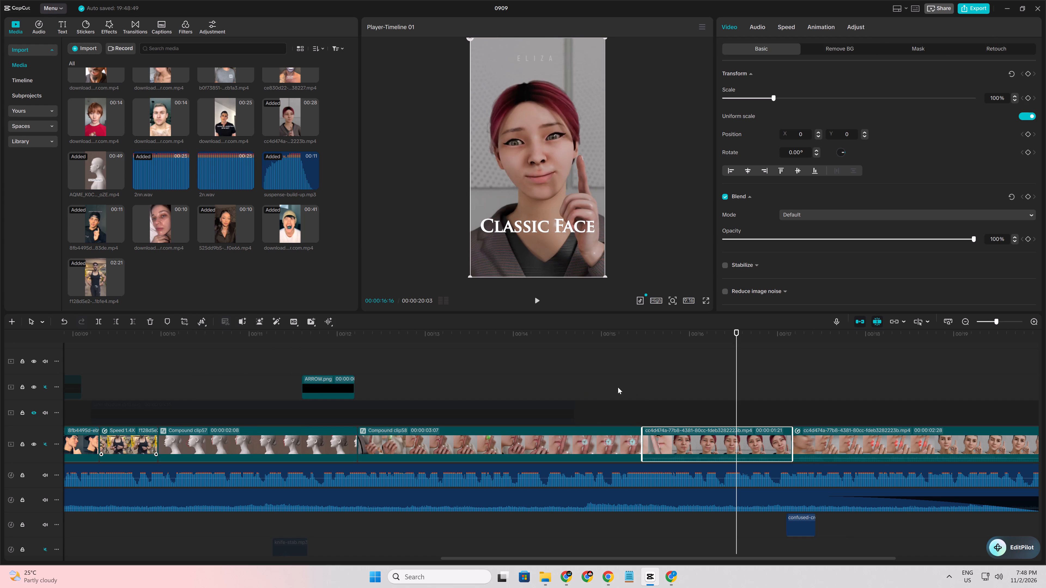
Play through to the end and shorten the background music's fade-out to 1.2 s.
{"action": "left_click", "coordinate": [602, 385]}
{"action": "key", "text": "space"}
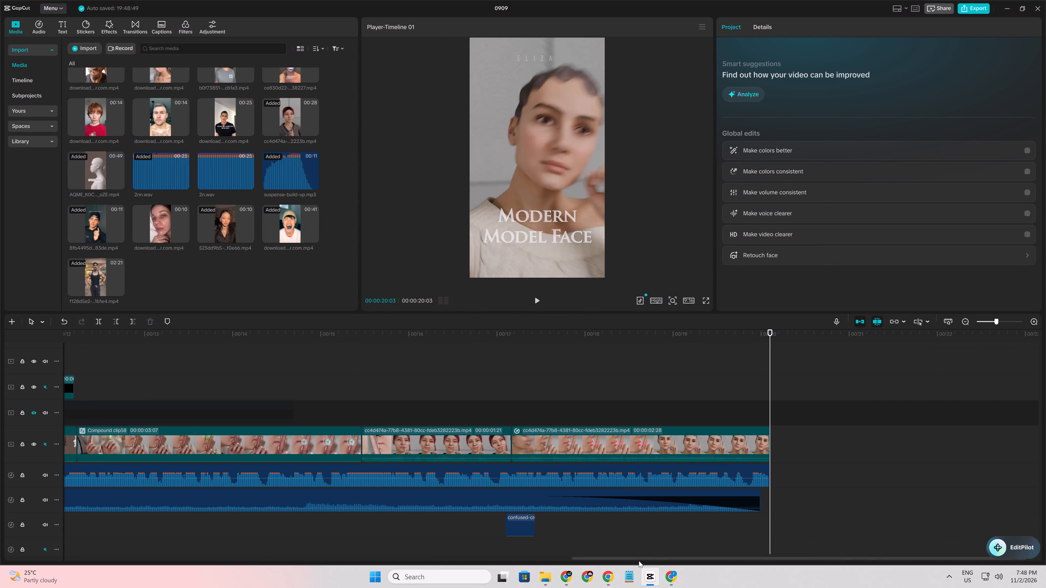
{"action": "left_click", "coordinate": [558, 498]}
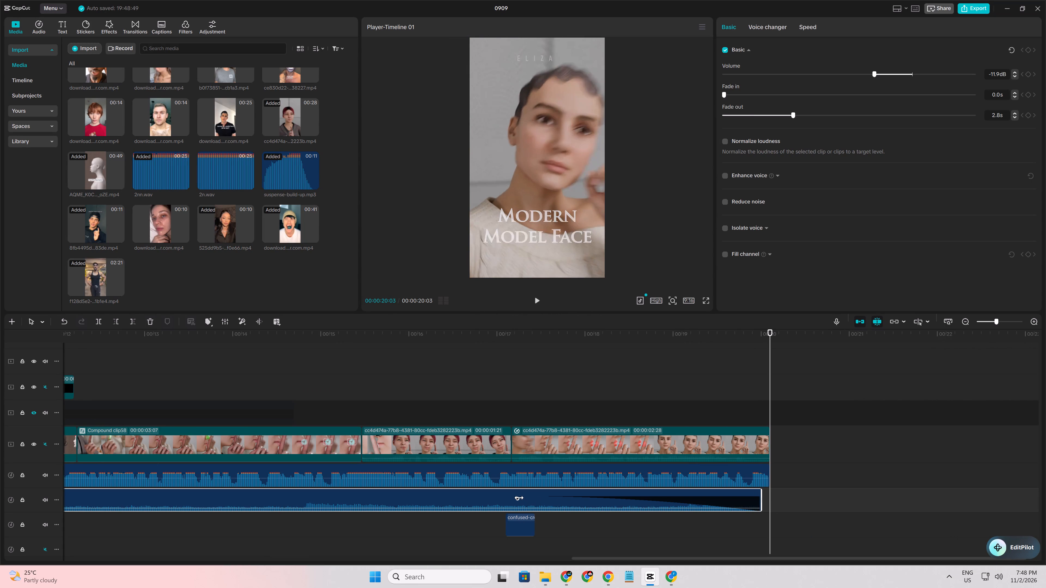
{"action": "left_click_drag", "start_coordinate": [519, 498], "coordinate": [659, 494]}
Combine the mirrored "Classic Face" clip and the final main-track clip into one compound clip.
{"action": "scroll", "coordinate": [431, 525], "scroll_direction": "down", "scroll_amount": 3, "text": "ctrl"}
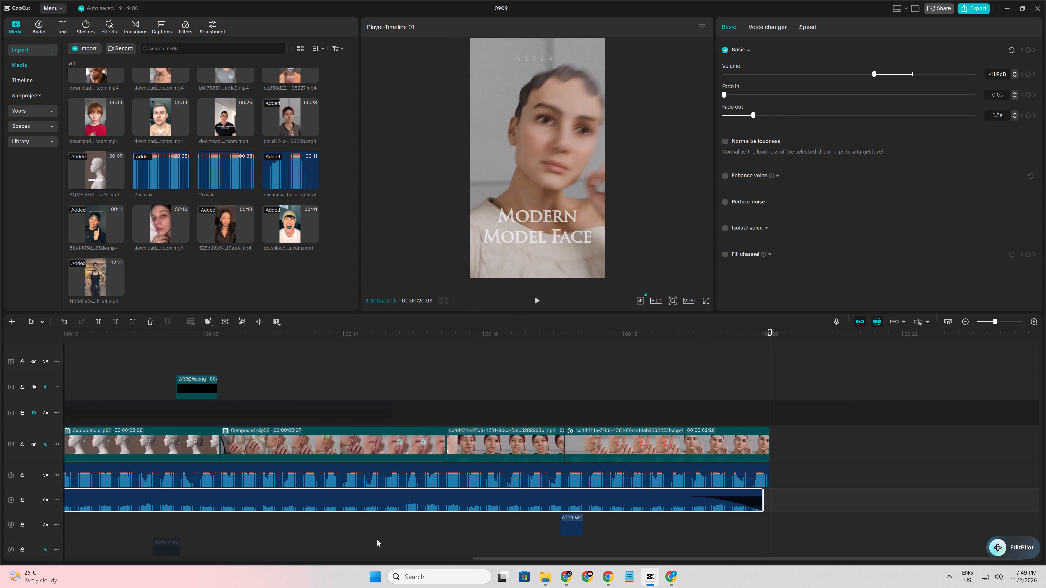
{"action": "left_click", "coordinate": [433, 518]}
{"action": "left_click", "coordinate": [510, 451], "text": "ctrl"}
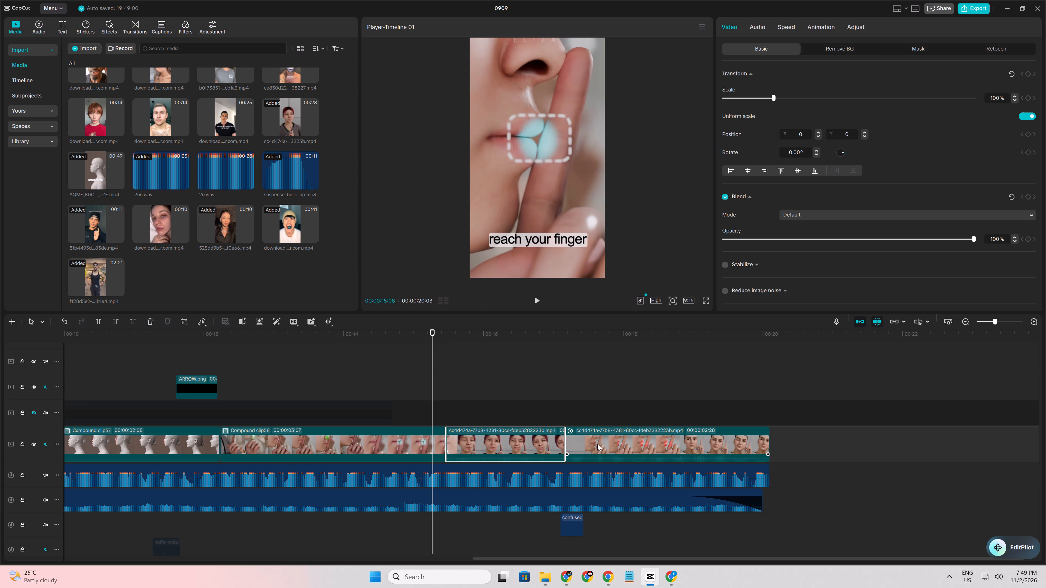
{"action": "left_click", "coordinate": [597, 444], "text": "ctrl"}
{"action": "right_click", "coordinate": [514, 439]}
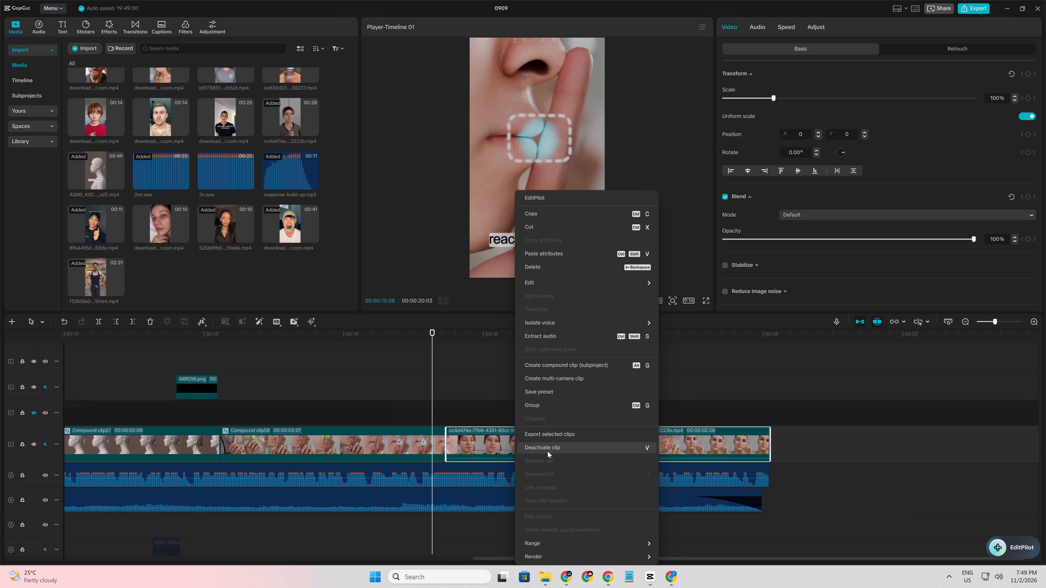
{"action": "left_click", "coordinate": [548, 367]}
Keyframe a zoom on the last compound clip from 100% at 00:00:15:14 to 120% scale with Y position 290 at 00:00:20:00.
{"action": "left_click", "coordinate": [437, 390]}
{"action": "left_click_drag", "start_coordinate": [437, 390], "coordinate": [440, 391]}
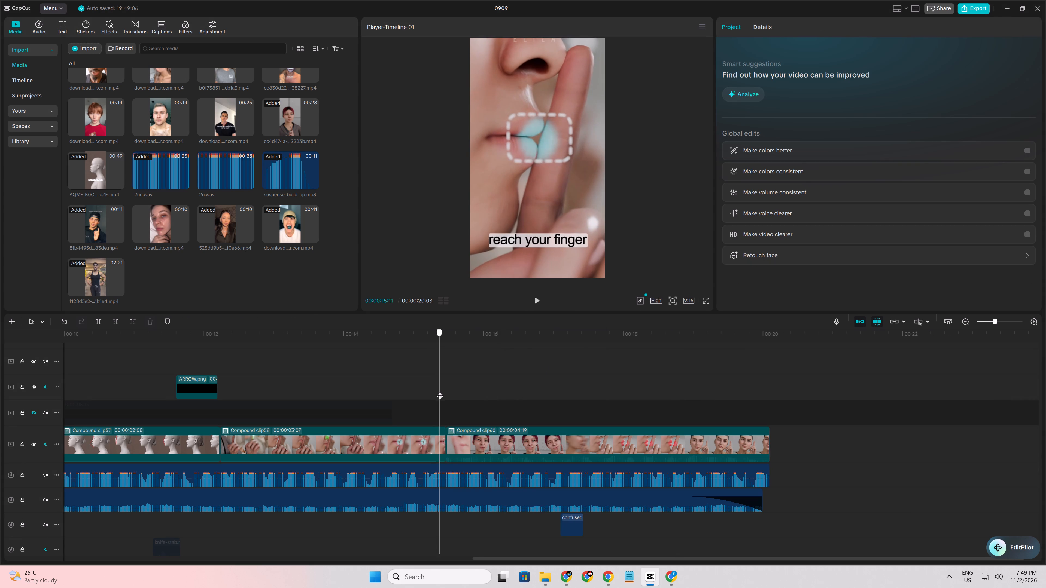
{"action": "left_click_drag", "start_coordinate": [440, 391], "coordinate": [446, 391]}
{"action": "left_click", "coordinate": [472, 436]}
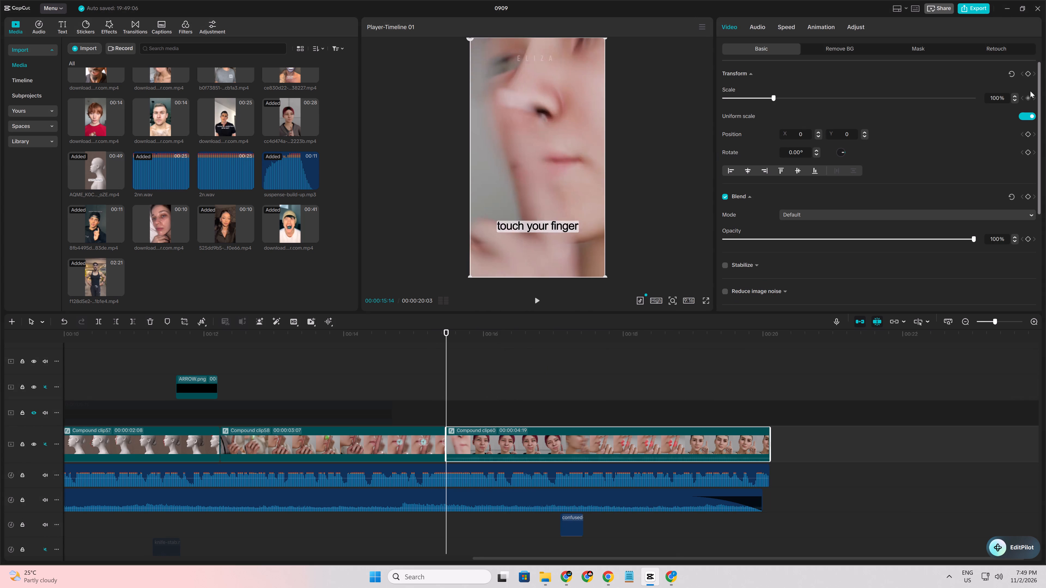
{"action": "left_click", "coordinate": [1029, 74]}
{"action": "left_click", "coordinate": [677, 379]}
{"action": "left_click_drag", "start_coordinate": [677, 379], "coordinate": [758, 391]}
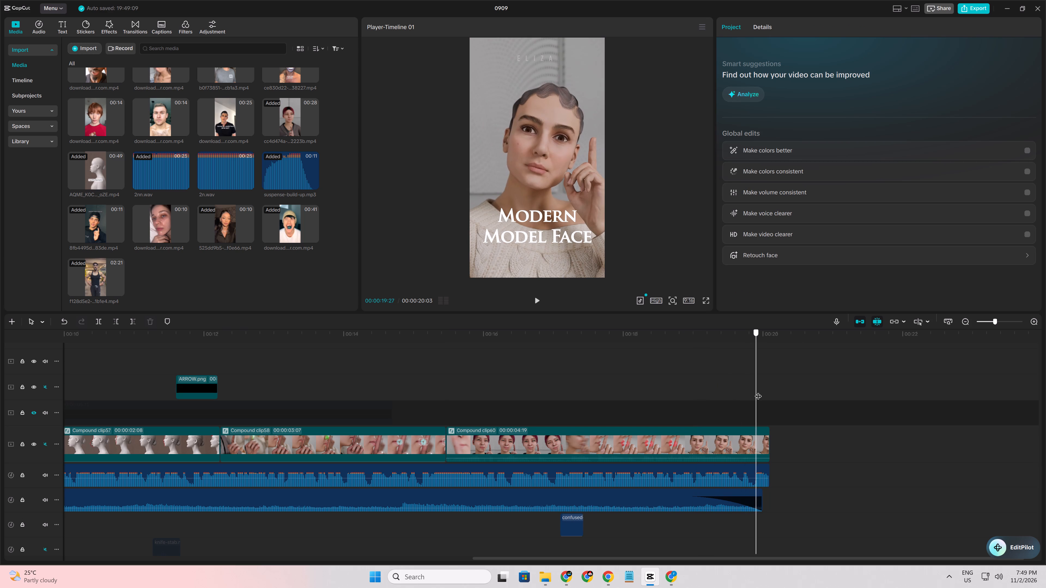
{"action": "left_click_drag", "start_coordinate": [758, 391], "coordinate": [764, 393]}
{"action": "left_click", "coordinate": [756, 427]}
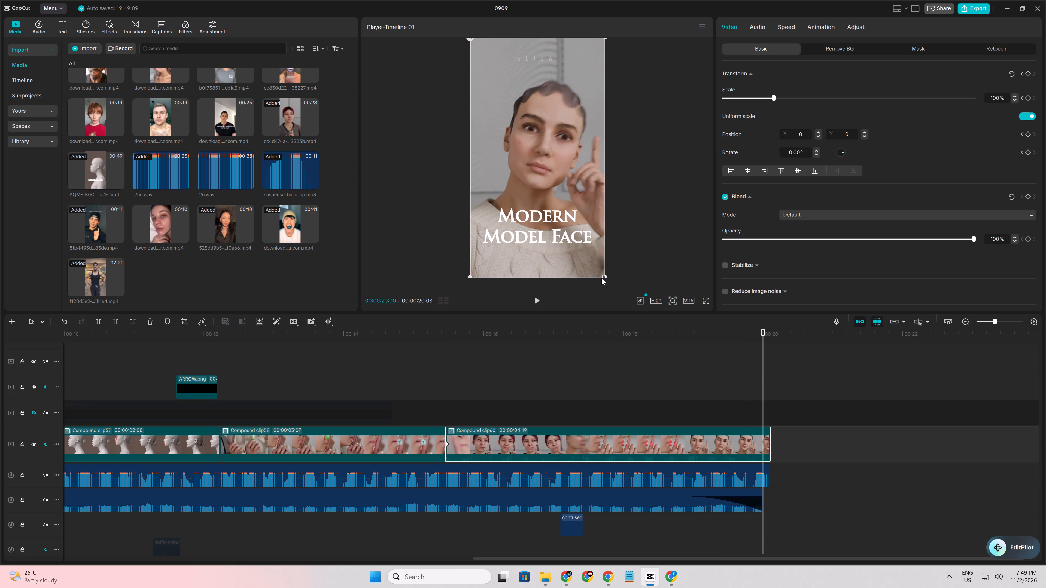
{"action": "left_click_drag", "start_coordinate": [601, 275], "coordinate": [645, 292]}
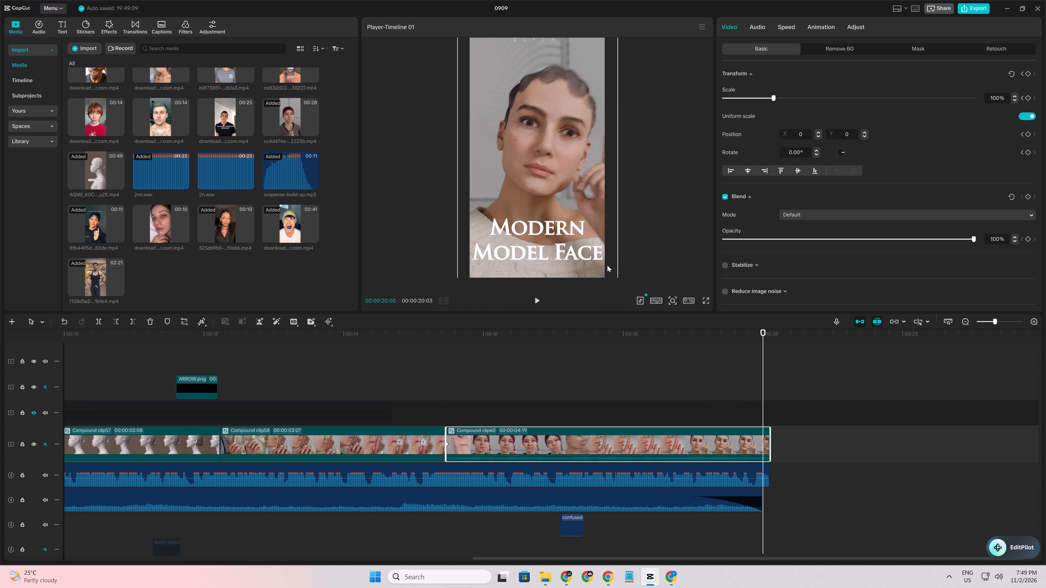
{"action": "left_click_drag", "start_coordinate": [578, 241], "coordinate": [577, 223]}
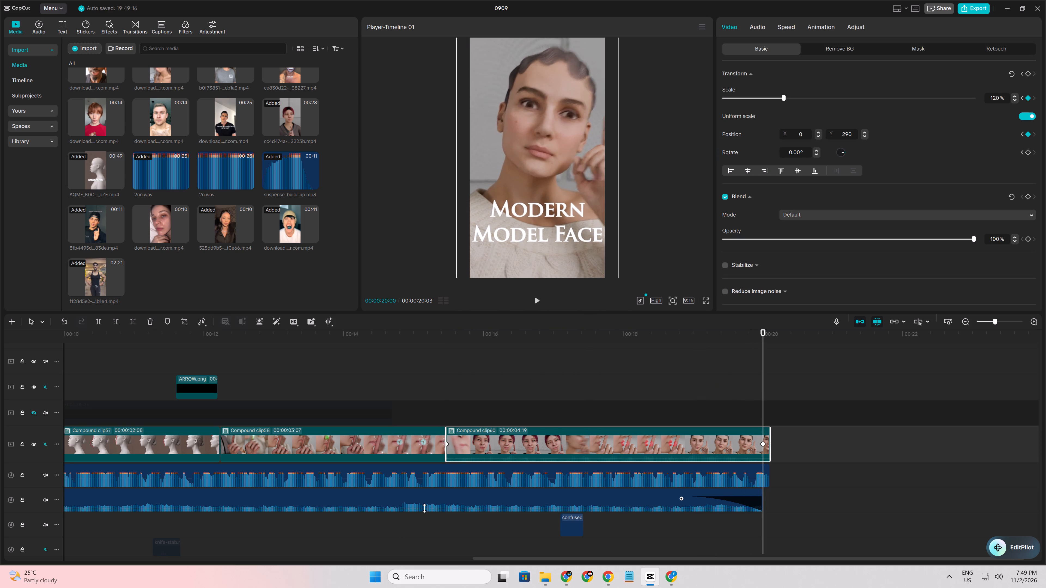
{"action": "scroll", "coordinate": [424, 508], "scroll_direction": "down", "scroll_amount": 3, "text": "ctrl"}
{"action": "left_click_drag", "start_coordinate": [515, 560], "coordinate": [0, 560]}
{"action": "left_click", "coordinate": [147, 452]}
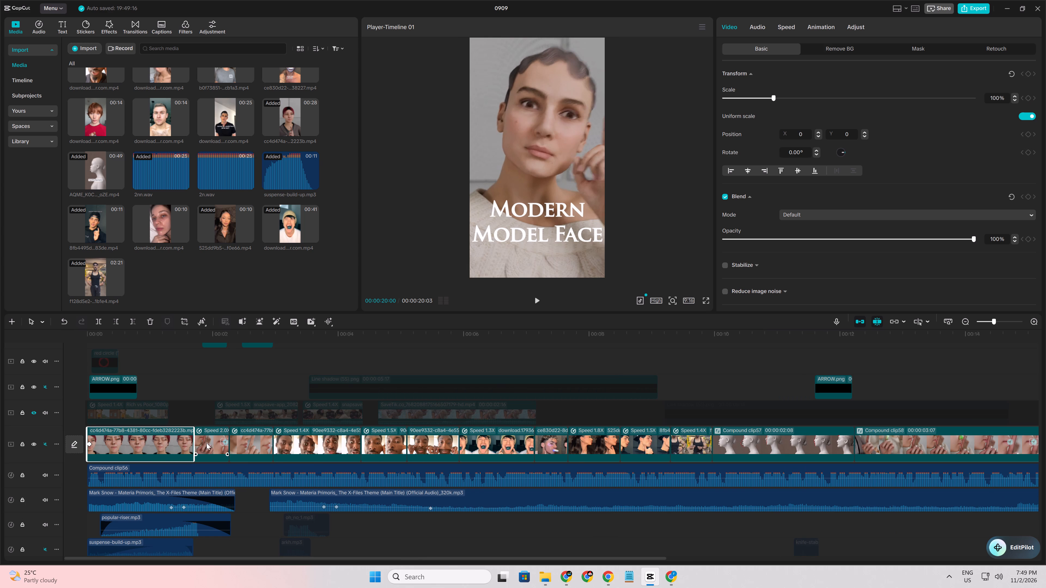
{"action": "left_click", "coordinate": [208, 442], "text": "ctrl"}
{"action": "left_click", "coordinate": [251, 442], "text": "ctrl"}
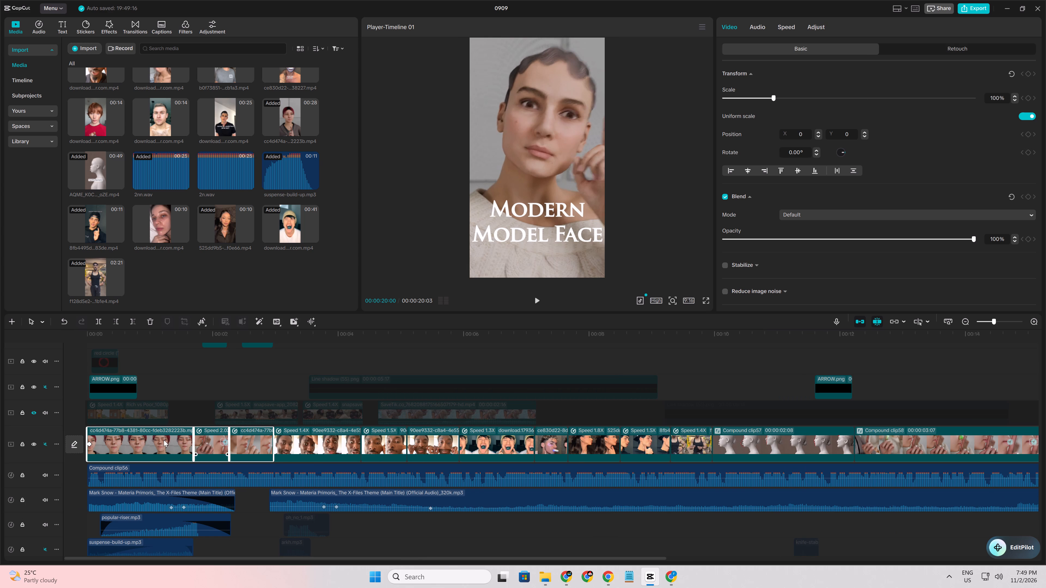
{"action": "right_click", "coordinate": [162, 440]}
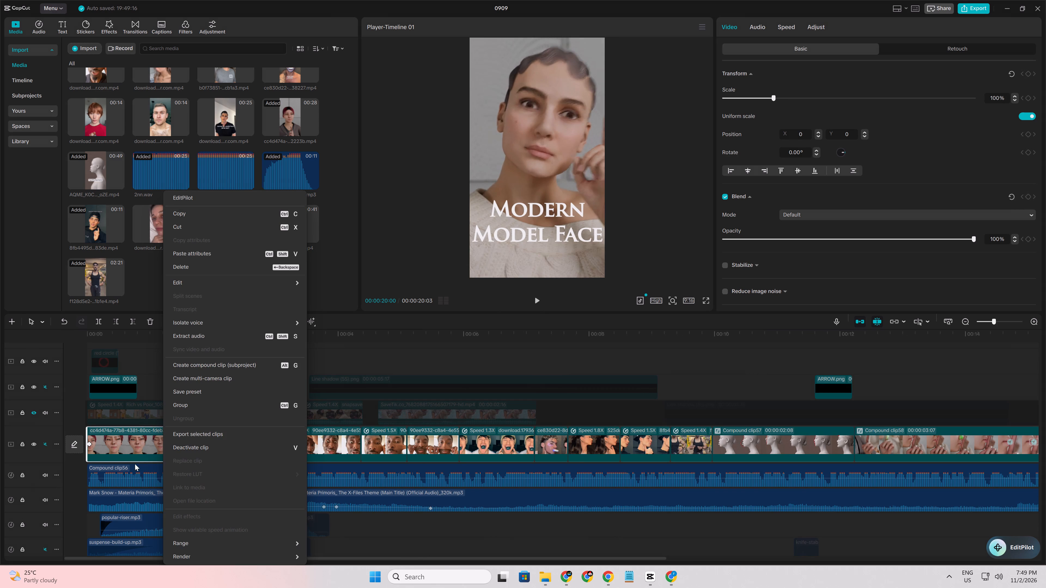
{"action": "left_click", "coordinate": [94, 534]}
Keyframe a quick zoom-in on the second main-track clip, from 100% at 00:00:01:21 to a slightly larger scale at 00:00:01:23.
{"action": "left_click_drag", "start_coordinate": [94, 534], "coordinate": [86, 533]}
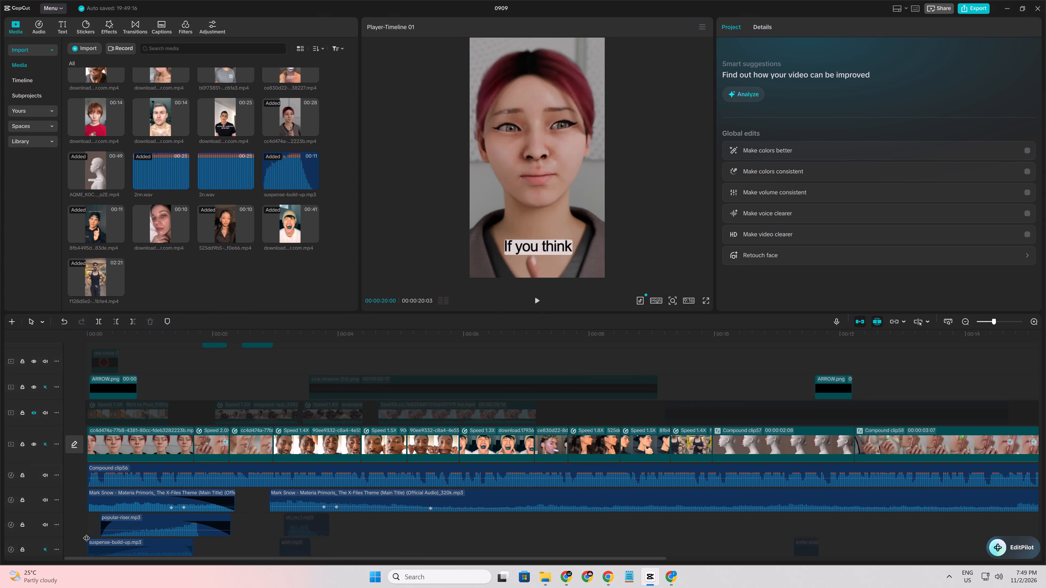
{"action": "left_click", "coordinate": [113, 449]}
{"action": "key", "text": "space"}
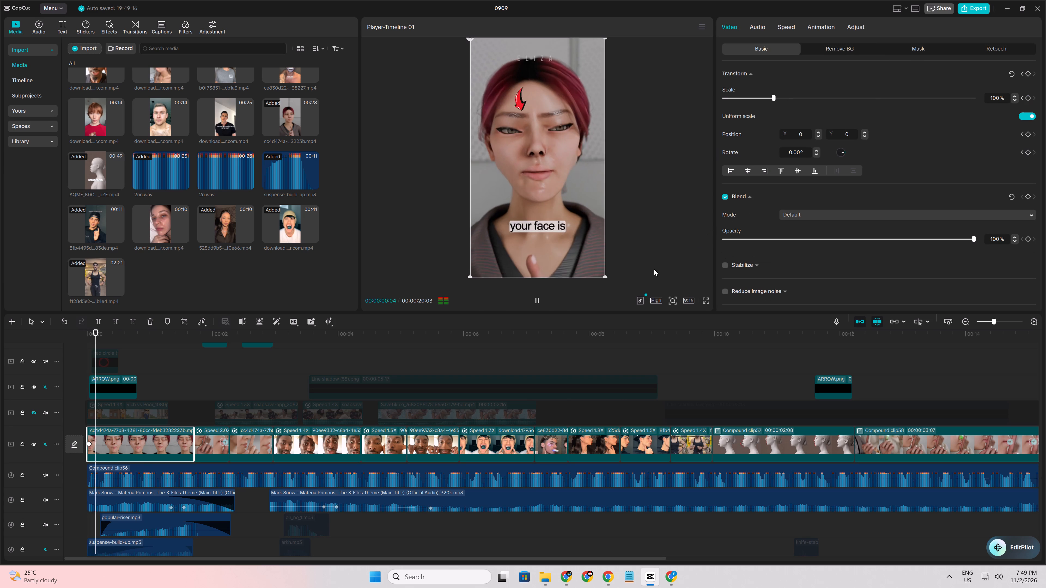
{"action": "key", "text": "space"}
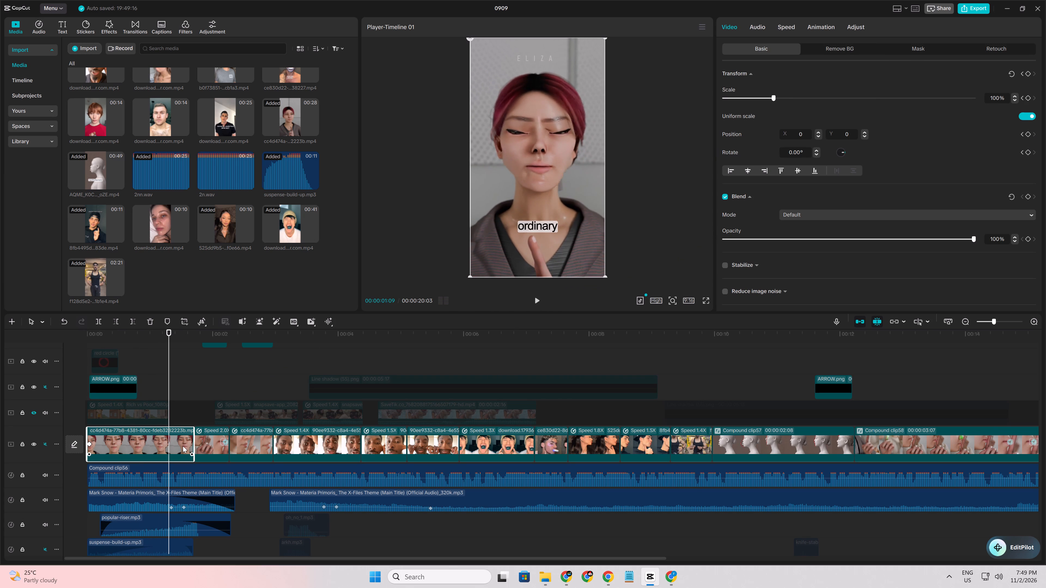
{"action": "key", "text": "space"}
{"action": "left_click", "coordinate": [183, 377]}
{"action": "left_click_drag", "start_coordinate": [183, 377], "coordinate": [195, 378]}
{"action": "left_click", "coordinate": [201, 429]}
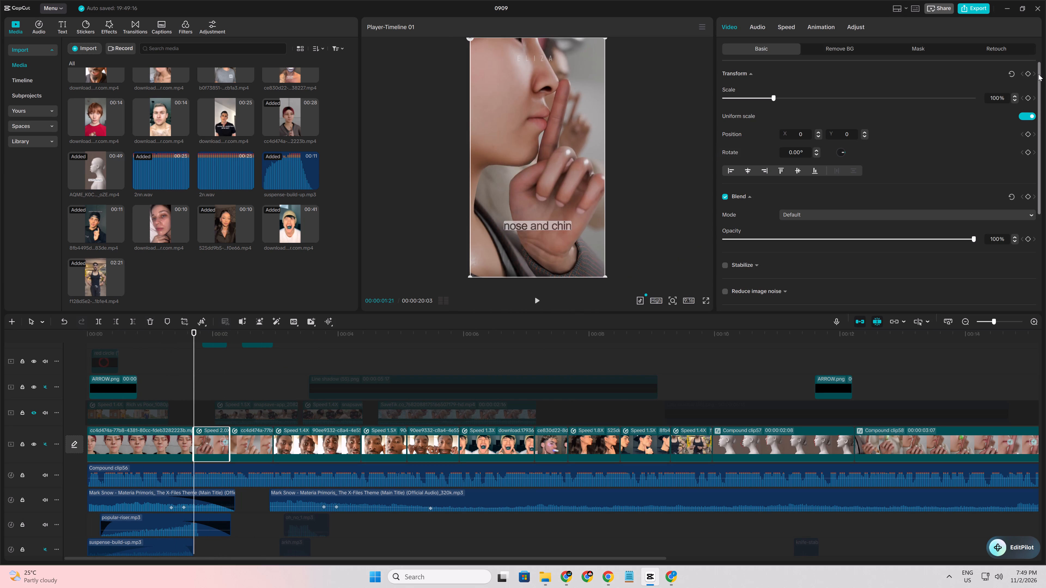
{"action": "left_click", "coordinate": [1032, 75]}
{"action": "left_click", "coordinate": [1029, 75]}
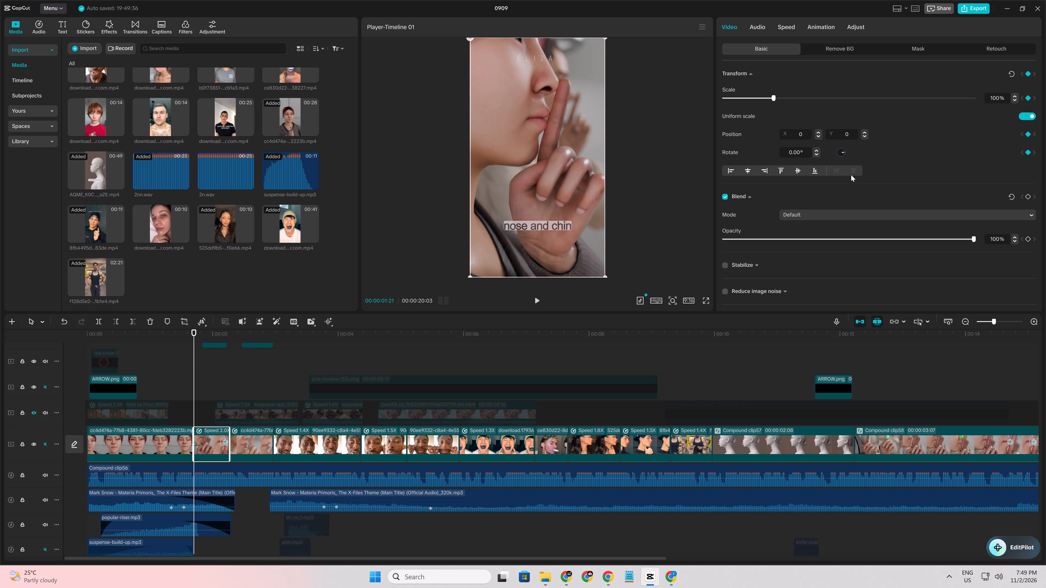
{"action": "key", "text": "Right"}
{"action": "key", "text": "Right"}
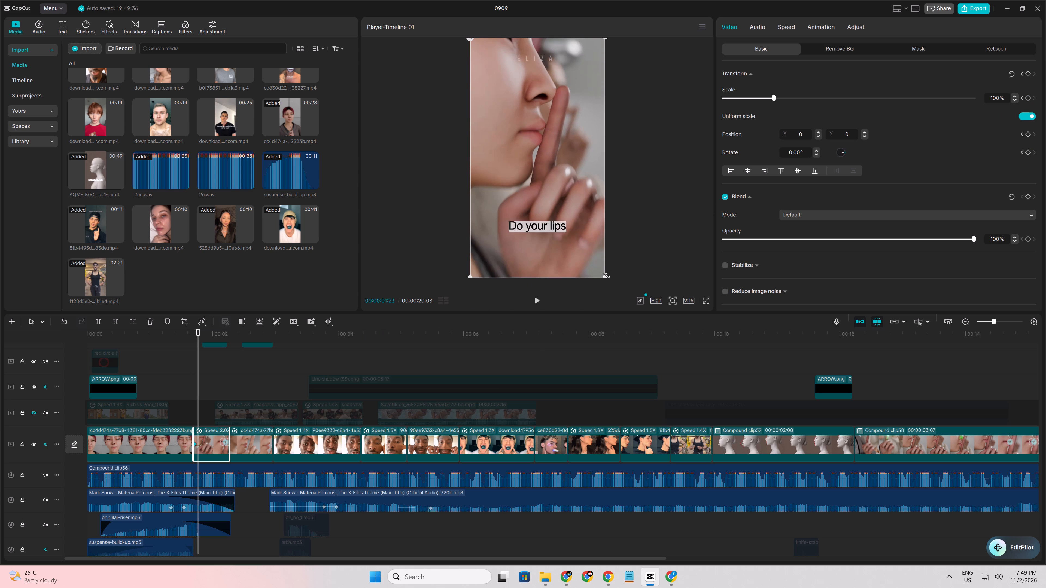
{"action": "left_click_drag", "start_coordinate": [604, 275], "coordinate": [620, 284]}
{"action": "left_click", "coordinate": [184, 390]}
{"action": "key", "text": "space"}
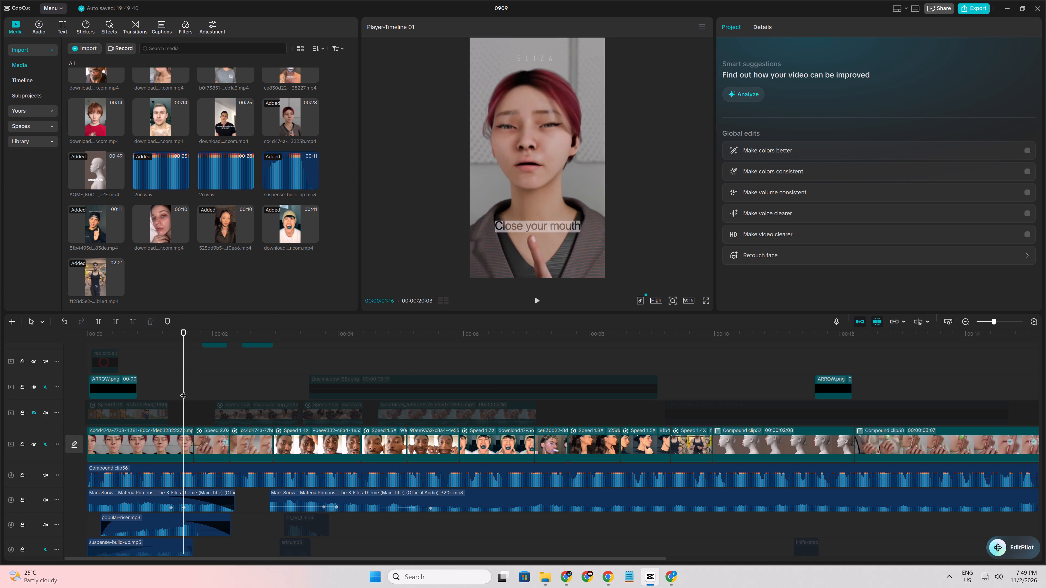
{"action": "key", "text": "space"}
Keyframe a zoom on the third main-track clip from 100% at 00:00:02:09 to 110% at 00:00:02:10 and preview it.
{"action": "left_click", "coordinate": [240, 442]}
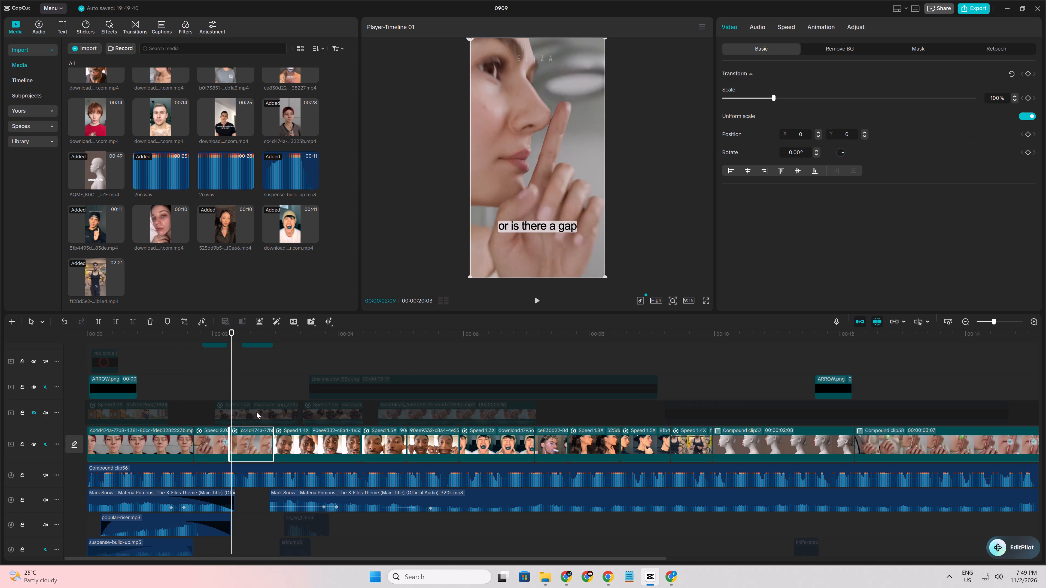
{"action": "left_click", "coordinate": [1026, 73]}
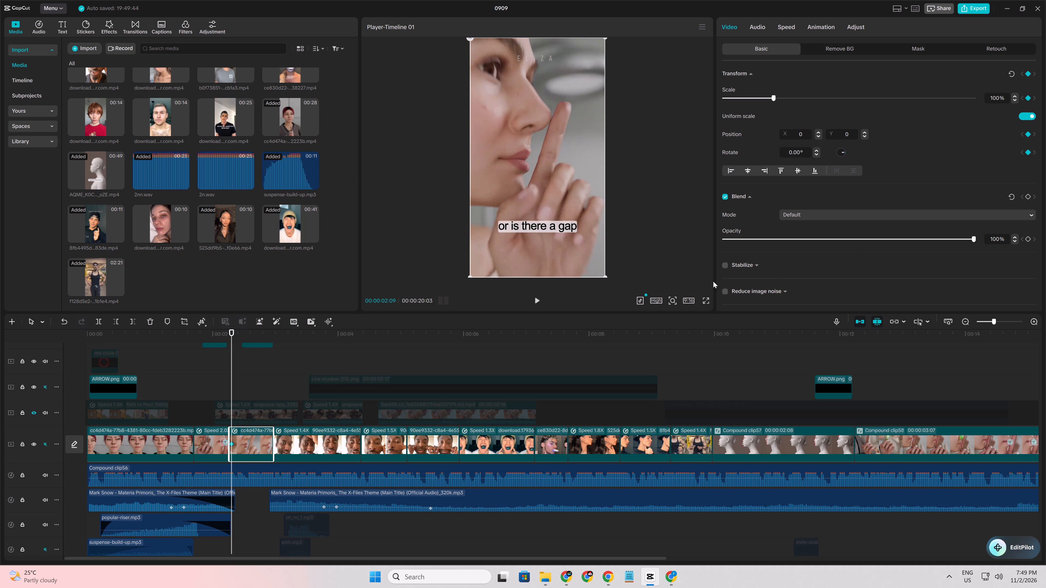
{"action": "key", "text": "Right"}
{"action": "left_click", "coordinate": [778, 97]}
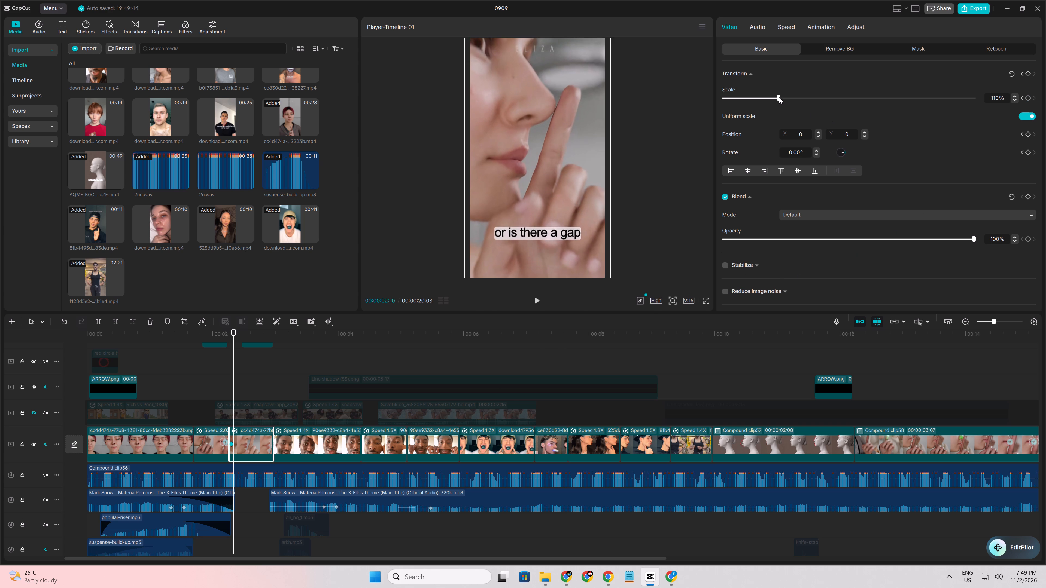
{"action": "left_click", "coordinate": [215, 365]}
{"action": "key", "text": "space"}
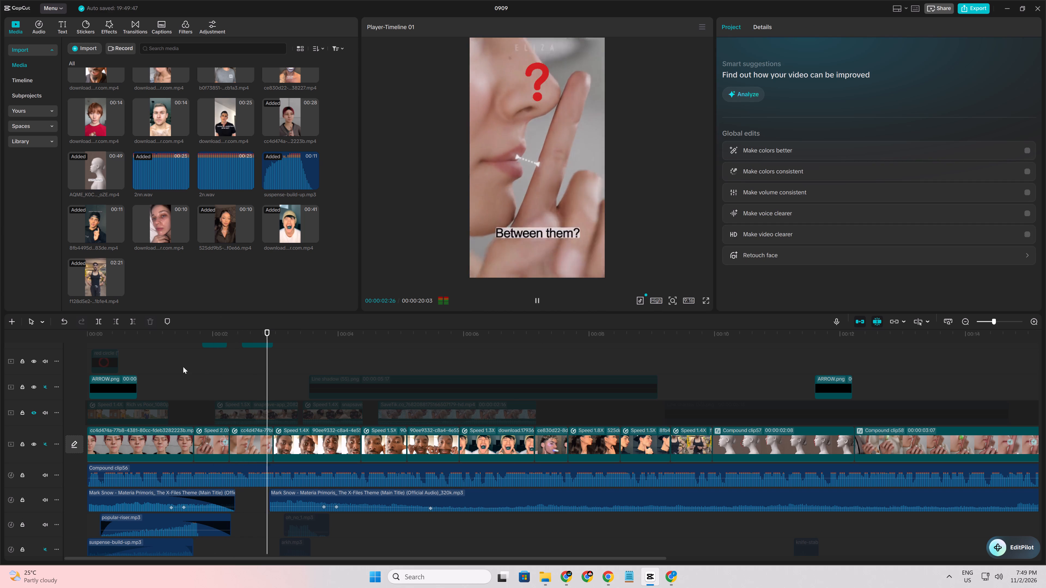
{"action": "left_click", "coordinate": [176, 366]}
{"action": "key", "text": "space"}
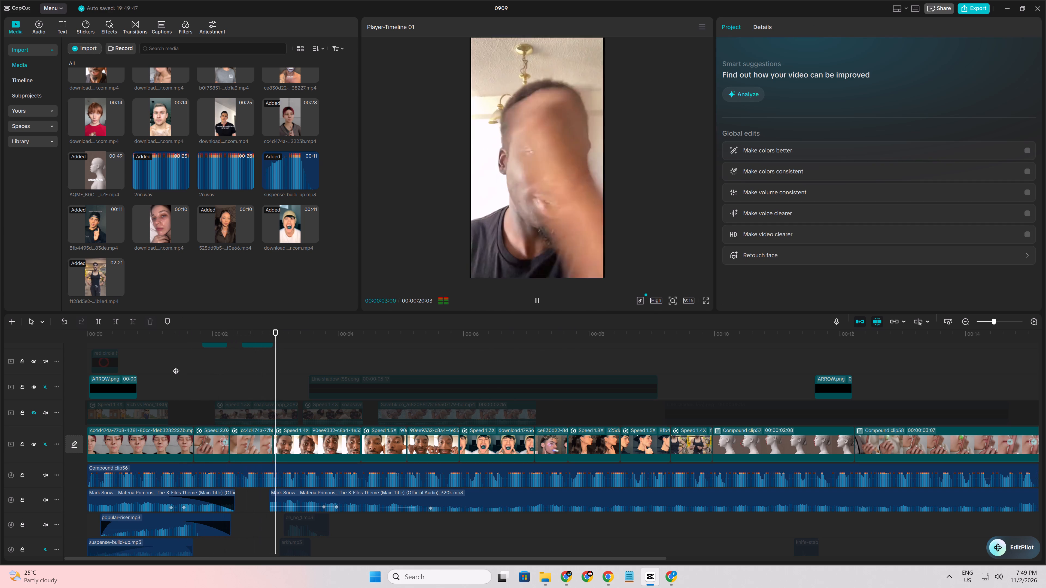
Lower the volume of both quick-ting sound effects together and replay that part.
{"action": "scroll", "coordinate": [257, 446], "scroll_direction": "down", "scroll_amount": 7}
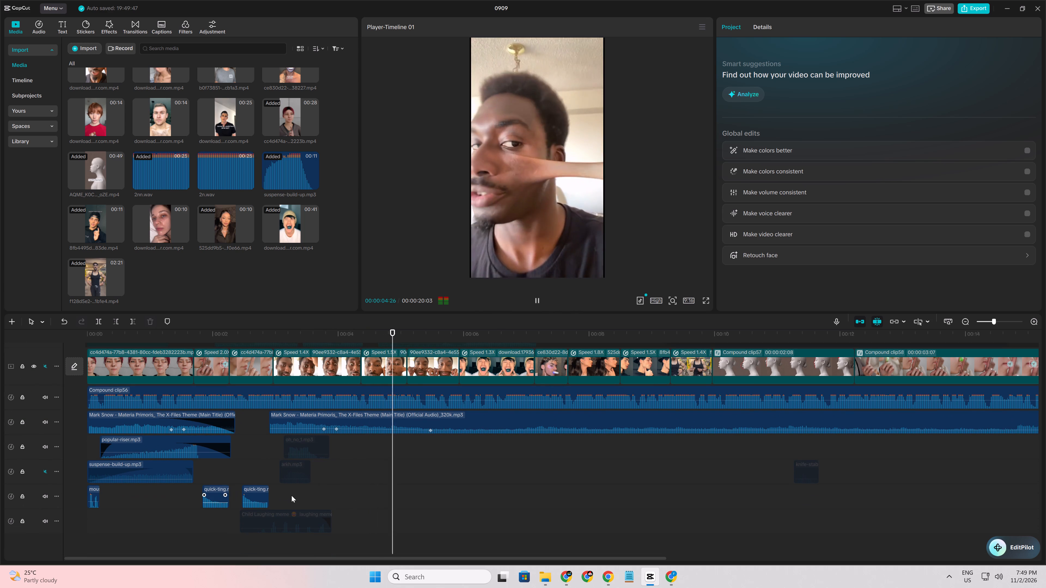
{"action": "left_click_drag", "start_coordinate": [291, 496], "coordinate": [208, 498]}
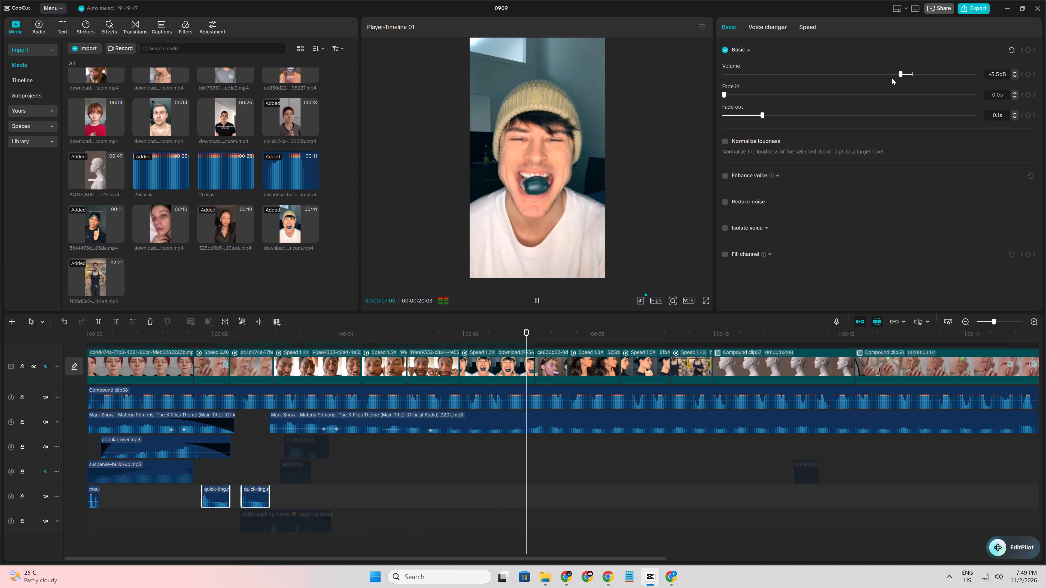
{"action": "left_click", "coordinate": [892, 78]}
{"action": "left_click", "coordinate": [178, 494]}
{"action": "key", "text": "space"}
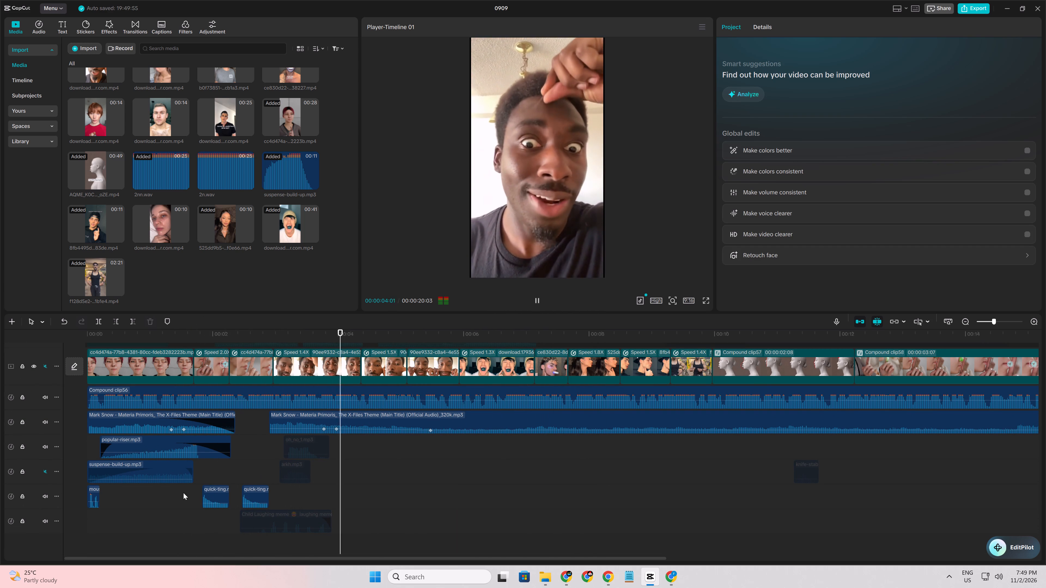
Play the rest of the short through to the end, checking the picture, zooms and audio.
{"action": "scroll", "coordinate": [204, 493], "scroll_direction": "down", "scroll_amount": 9, "text": "ctrl"}
{"action": "scroll", "coordinate": [239, 494], "scroll_direction": "down", "scroll_amount": 1, "text": "ctrl"}
{"action": "scroll", "coordinate": [292, 493], "scroll_direction": "down", "scroll_amount": 1, "text": "ctrl"}
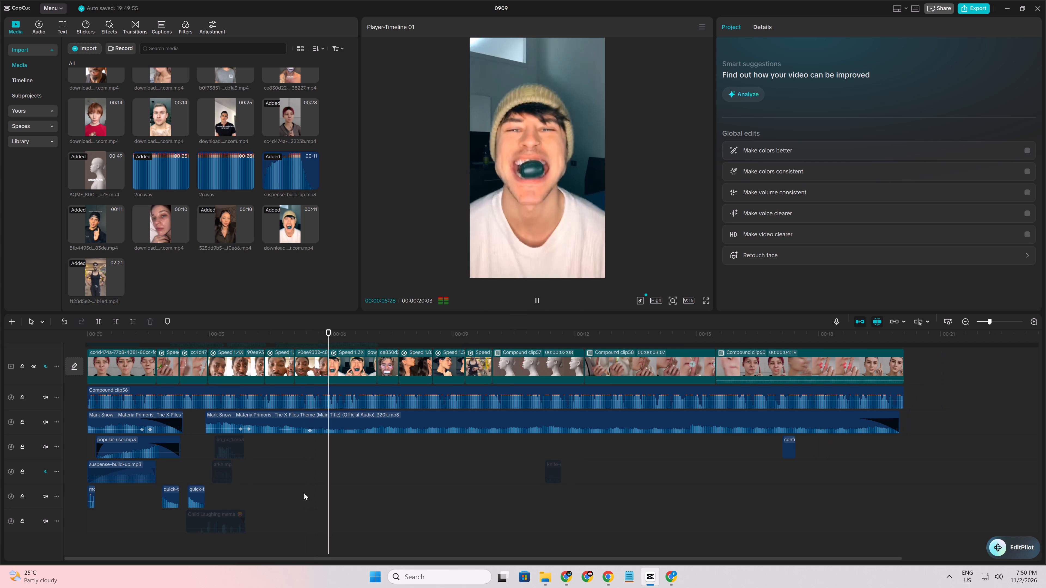
{"action": "scroll", "coordinate": [304, 493], "scroll_direction": "down", "scroll_amount": 2, "text": "ctrl"}
{"action": "scroll", "coordinate": [394, 480], "scroll_direction": "up", "scroll_amount": 3}
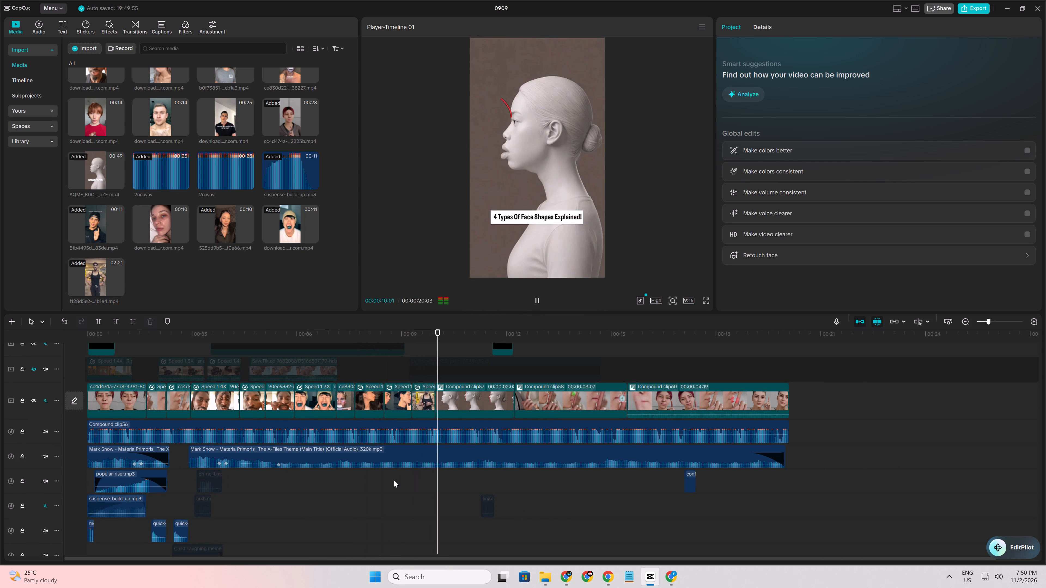
{"action": "scroll", "coordinate": [394, 480], "scroll_direction": "up", "scroll_amount": 4, "text": "ctrl"}
{"action": "scroll", "coordinate": [354, 504], "scroll_direction": "up", "scroll_amount": 4, "text": "ctrl"}
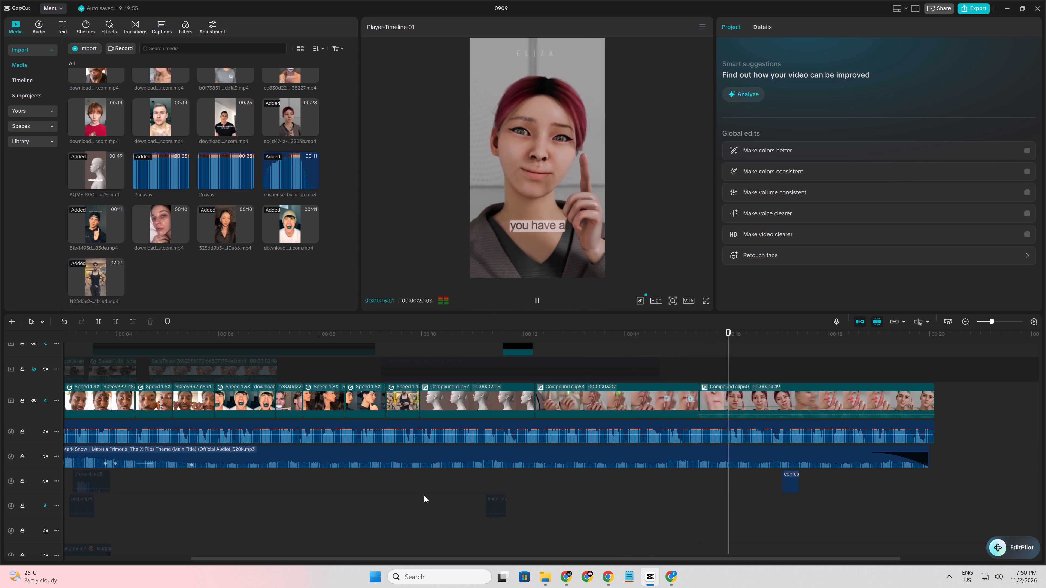
{"action": "key", "text": "space"}
{"action": "key", "text": "space"}
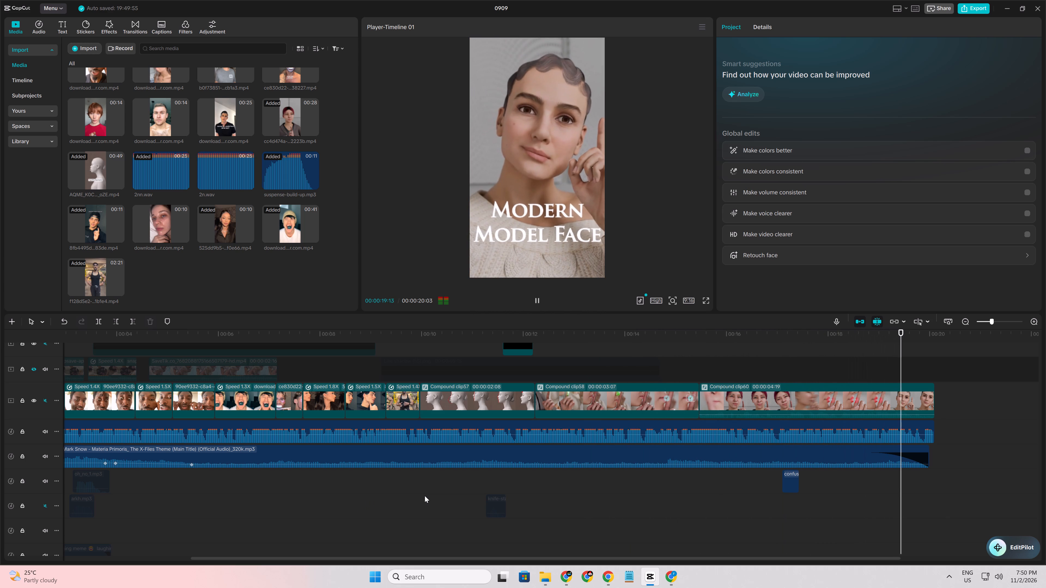
Close the 0909 project and exit CapCut.
{"action": "left_click", "coordinate": [1040, 2]}
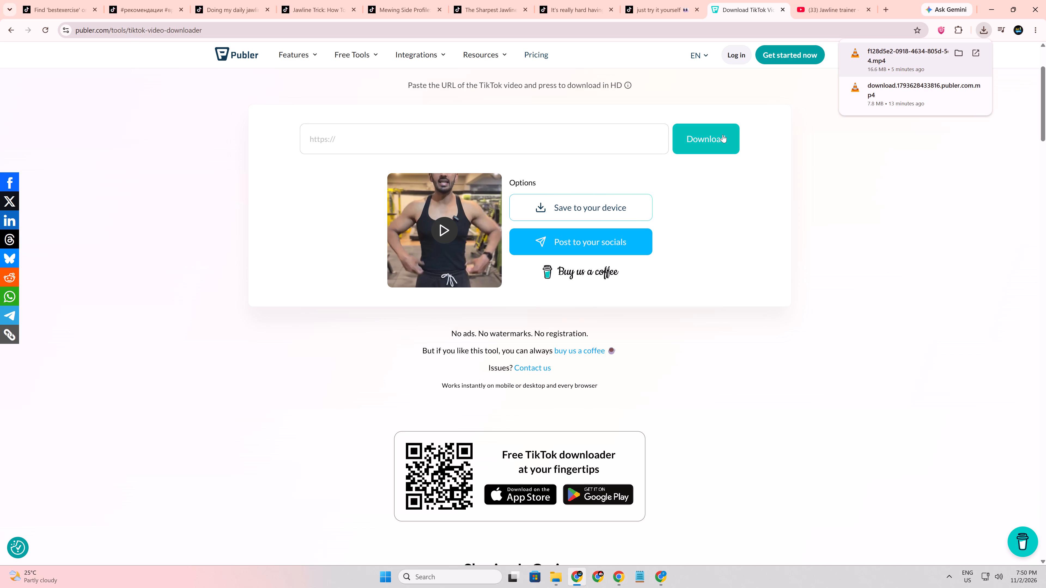
{"action": "left_click", "coordinate": [785, 117]}
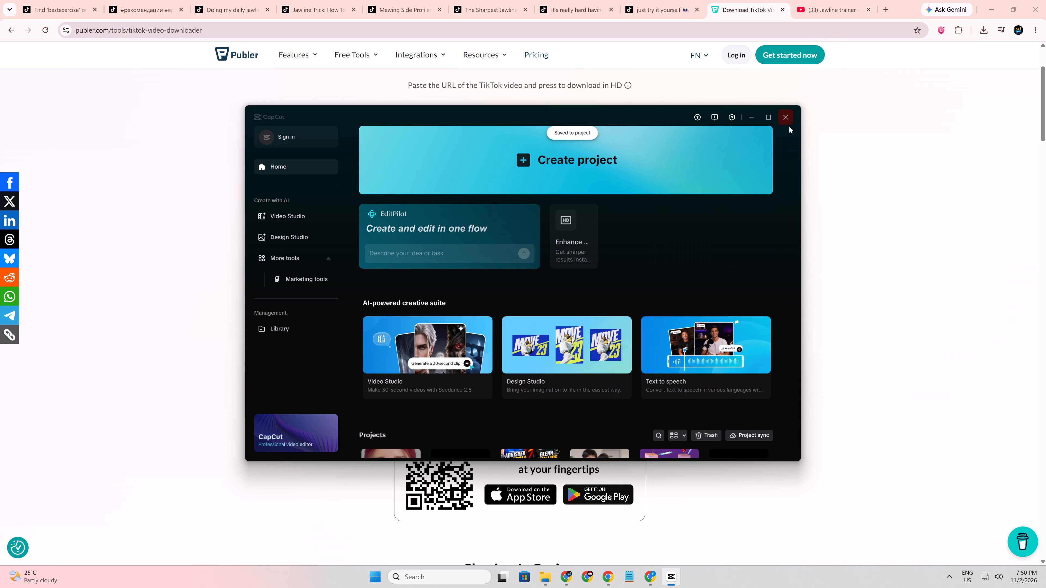
Connect Proton VPN to the fastest free server.
{"action": "left_click", "coordinate": [954, 572]}
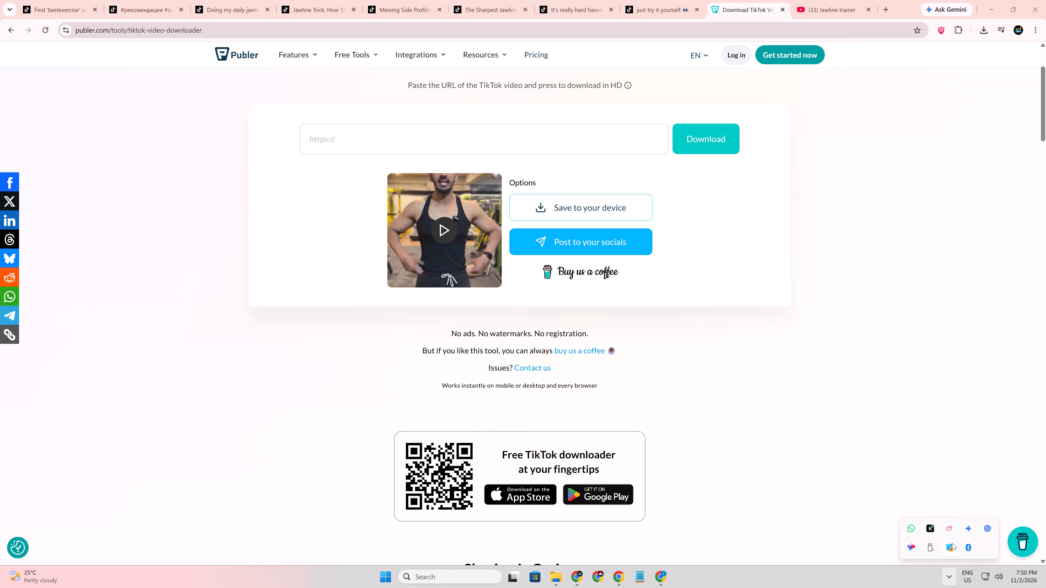
{"action": "left_click", "coordinate": [912, 545]}
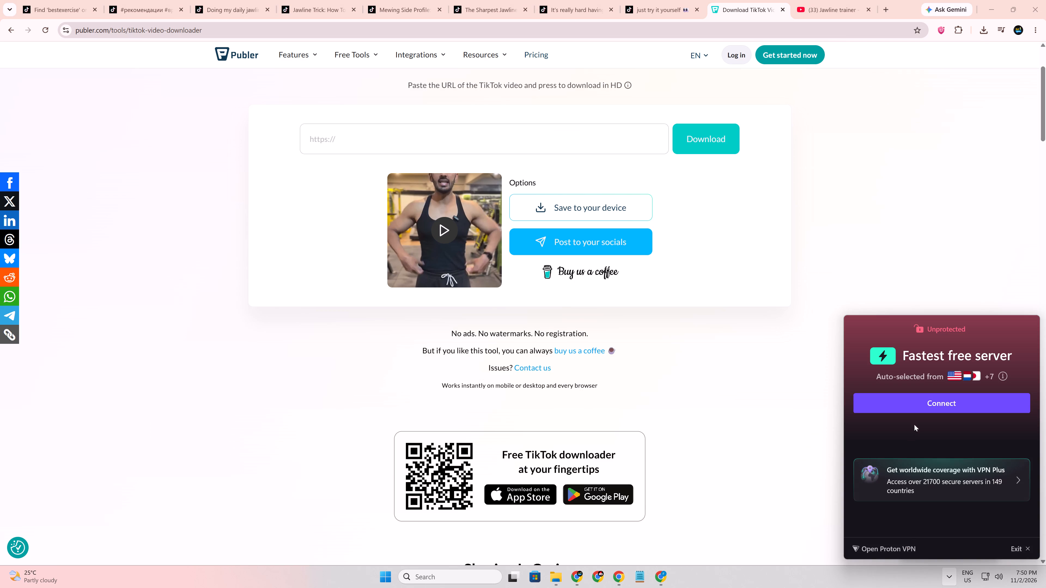
{"action": "left_click", "coordinate": [917, 408]}
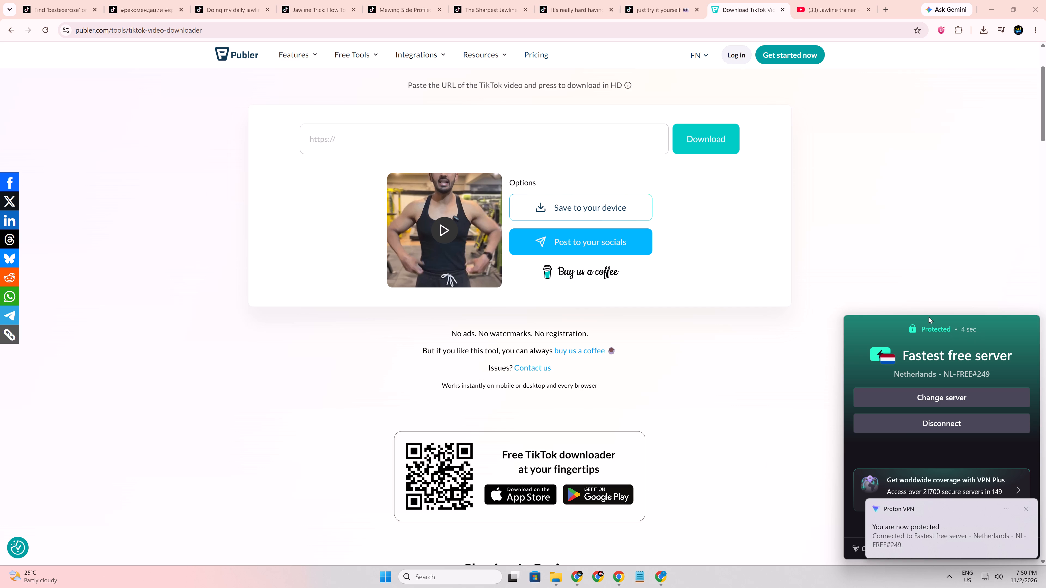
{"action": "left_click", "coordinate": [725, 479]}
Search Windows for CapCut to relaunch it.
{"action": "left_click", "coordinate": [474, 580]}
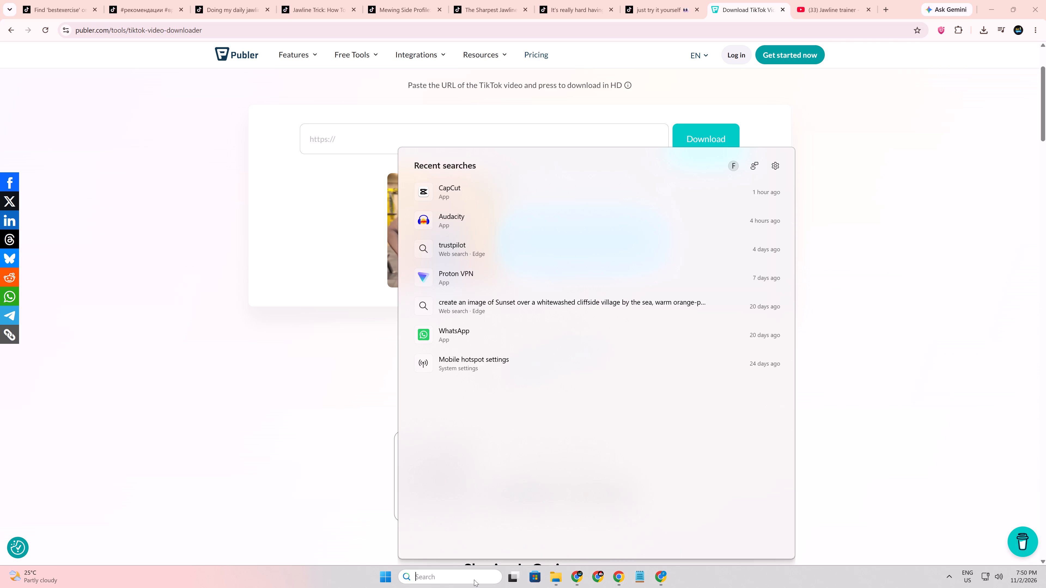
{"action": "type", "text": "ca"}
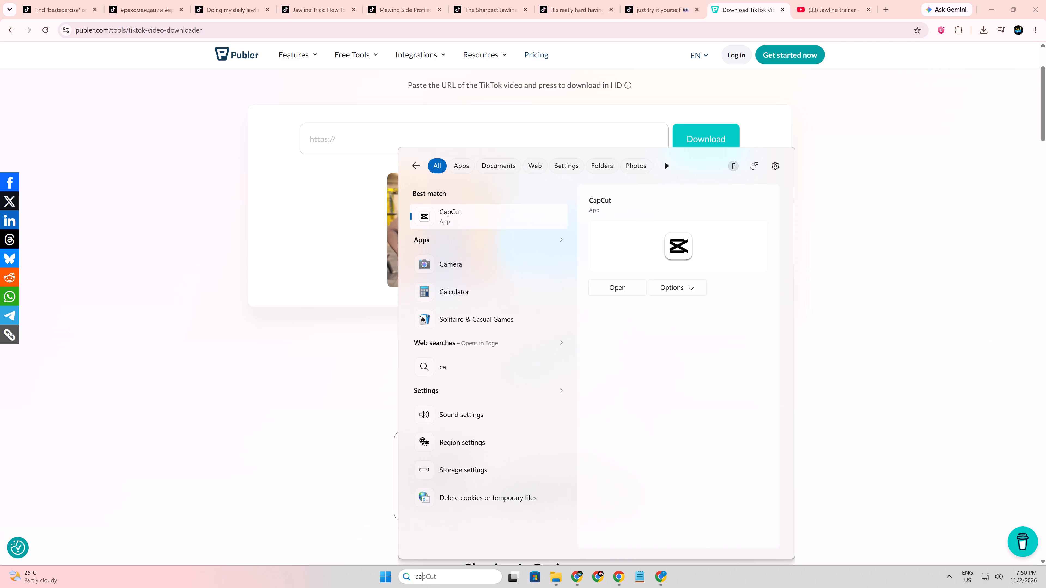
Launch CapCut from the search results and dismiss its environment testing window.
{"action": "left_click", "coordinate": [648, 257]}
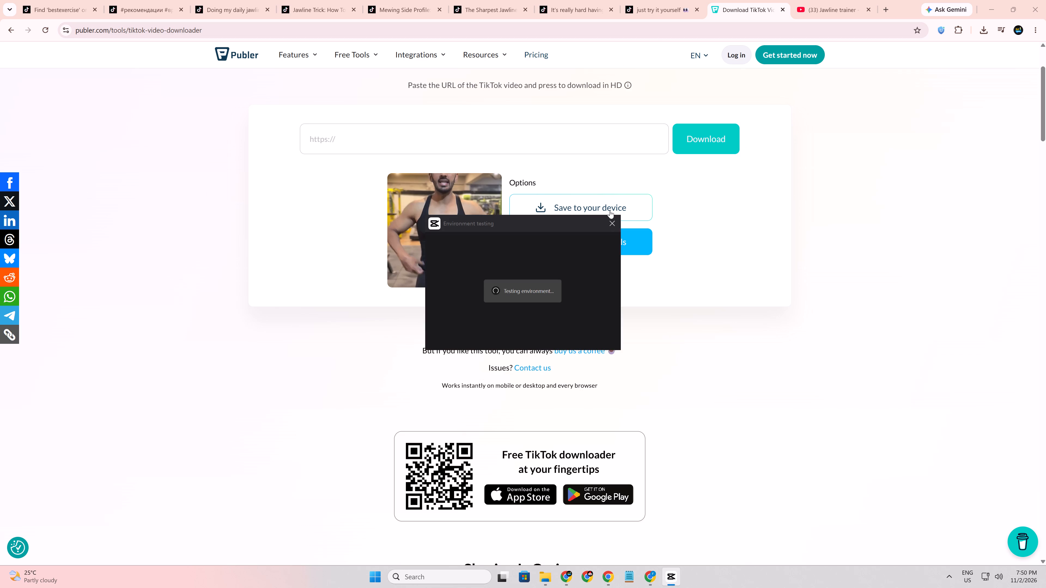
{"action": "left_click", "coordinate": [610, 227]}
Close the Chrome window showing the Publer TikTok downloader.
{"action": "left_click", "coordinate": [1045, 0]}
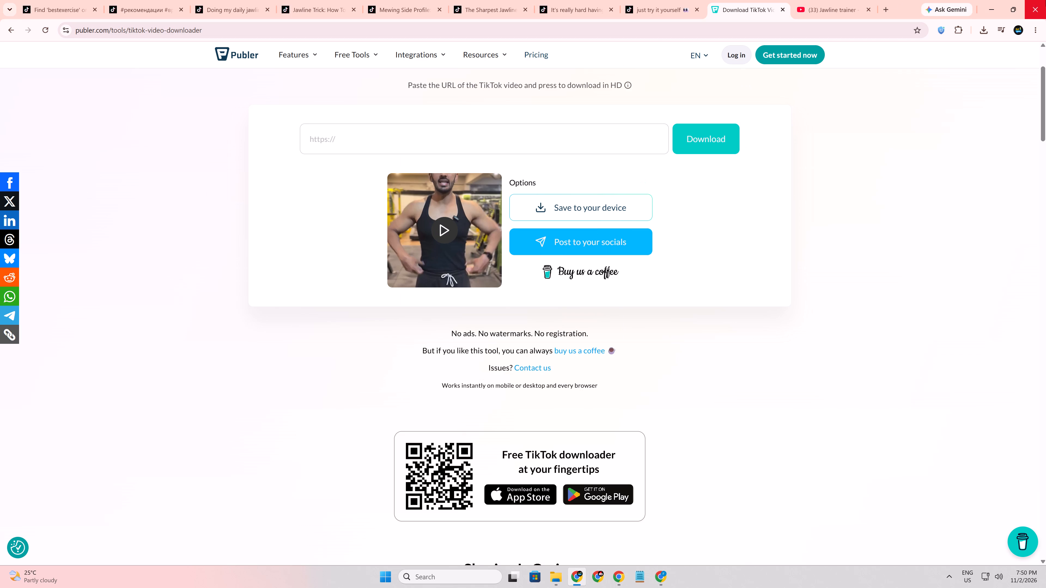
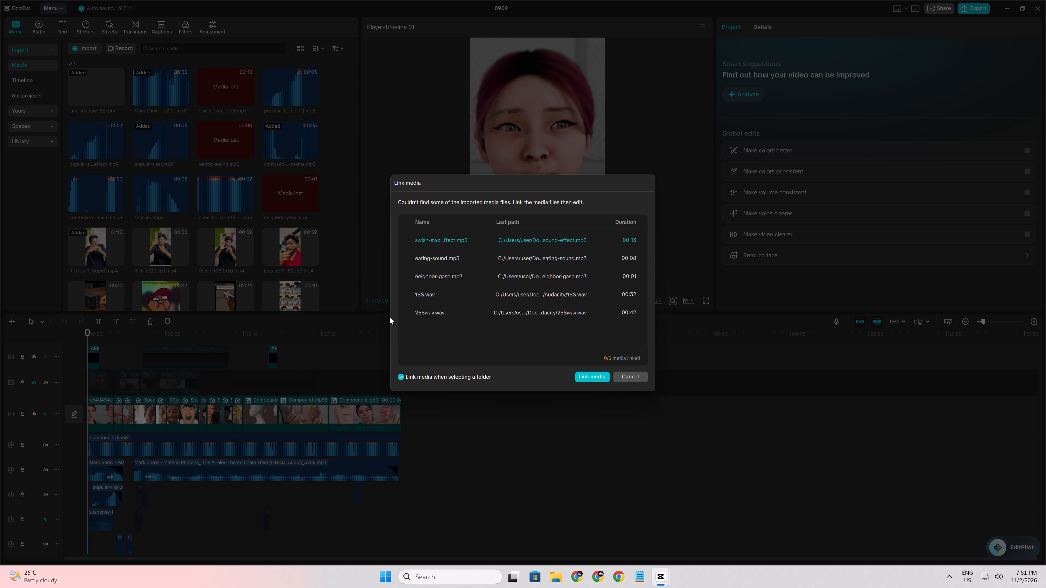
Dismiss the request to link missing media without linking any files.
{"action": "left_click", "coordinate": [631, 381]}
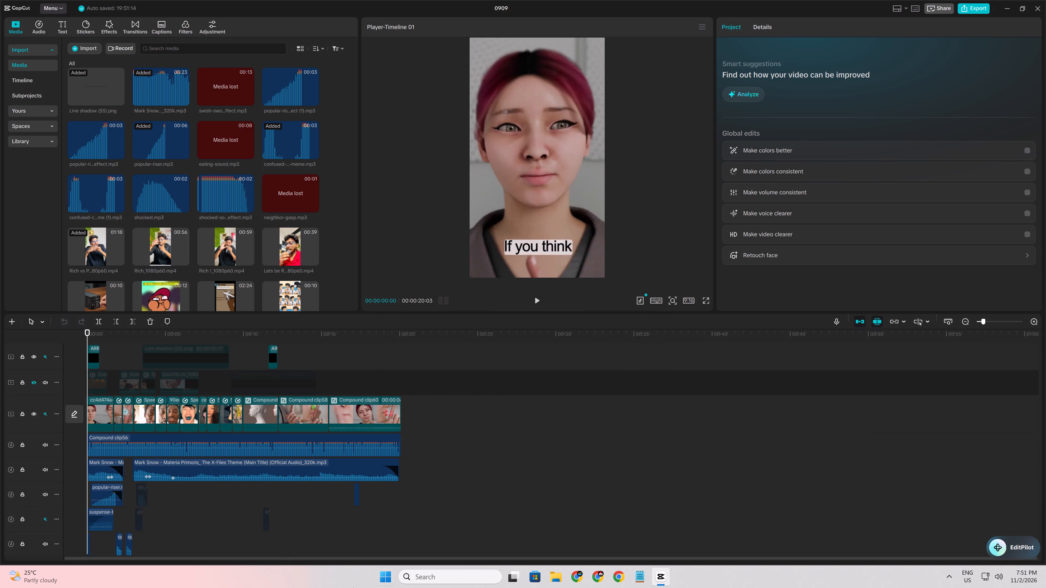
Duplicate the first three main-track clips onto a new track directly above them and mute that track.
{"action": "scroll", "coordinate": [209, 519], "scroll_direction": "up", "scroll_amount": 10, "text": "ctrl"}
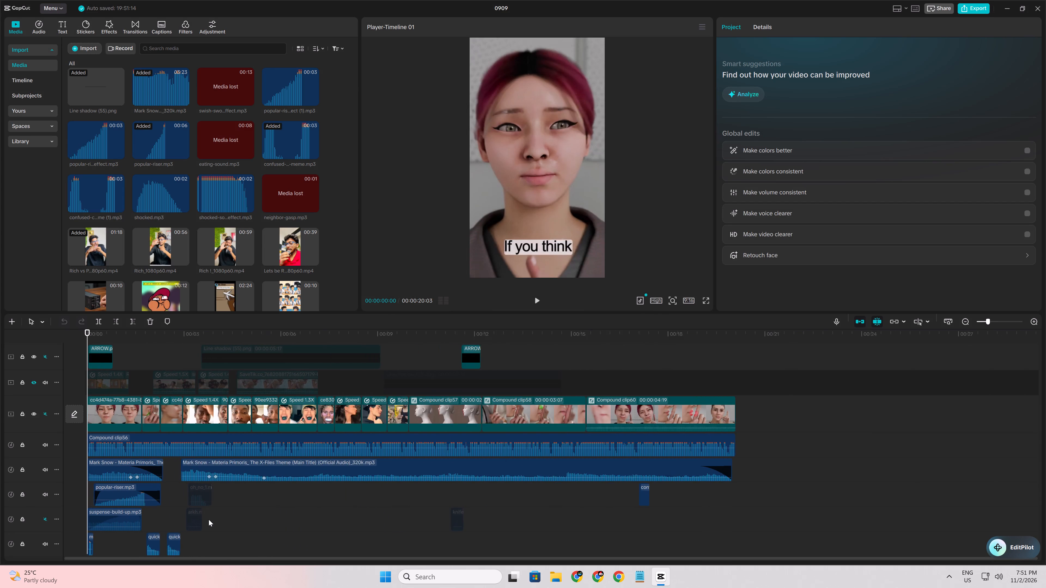
{"action": "scroll", "coordinate": [209, 519], "scroll_direction": "up", "scroll_amount": 20, "text": "ctrl"}
{"action": "scroll", "coordinate": [209, 519], "scroll_direction": "up", "scroll_amount": 2, "text": "ctrl"}
{"action": "left_click", "coordinate": [234, 515]}
{"action": "left_click_drag", "start_coordinate": [234, 515], "coordinate": [0, 501]}
{"action": "scroll", "coordinate": [141, 446], "scroll_direction": "up", "scroll_amount": 4, "text": "ctrl"}
{"action": "left_click", "coordinate": [155, 412]}
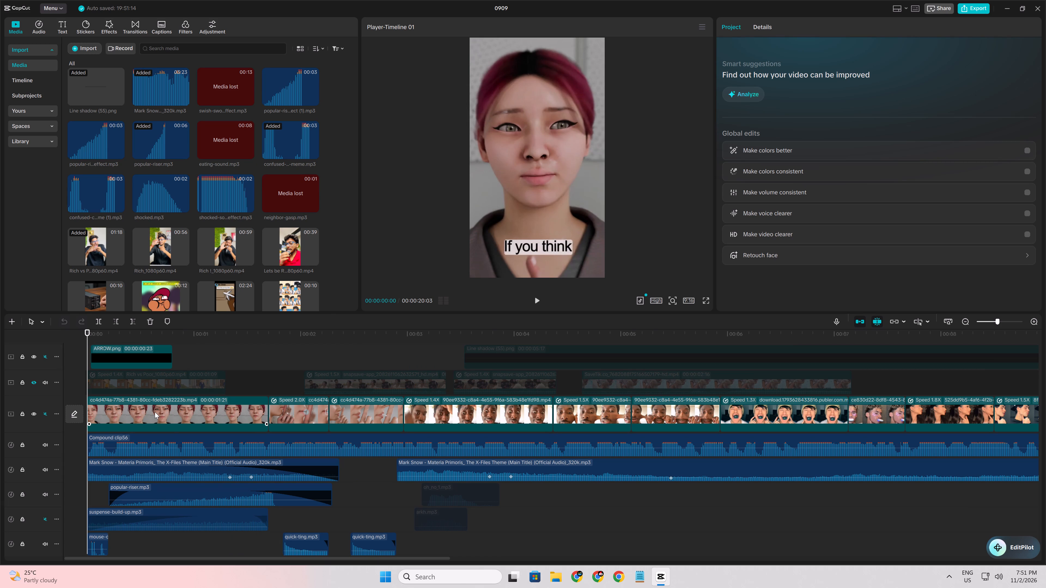
{"action": "scroll", "coordinate": [155, 412], "scroll_direction": "up", "scroll_amount": 3}
{"action": "left_click", "coordinate": [286, 447], "text": "ctrl"}
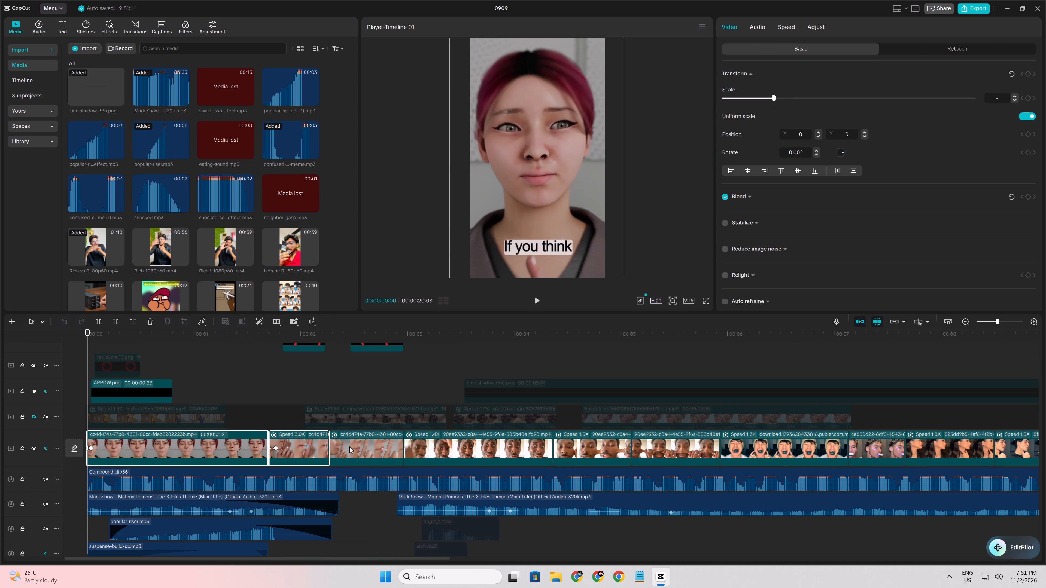
{"action": "left_click", "coordinate": [355, 446], "text": "ctrl"}
{"action": "key", "text": "ctrl+c"}
{"action": "key", "text": "ctrl+v"}
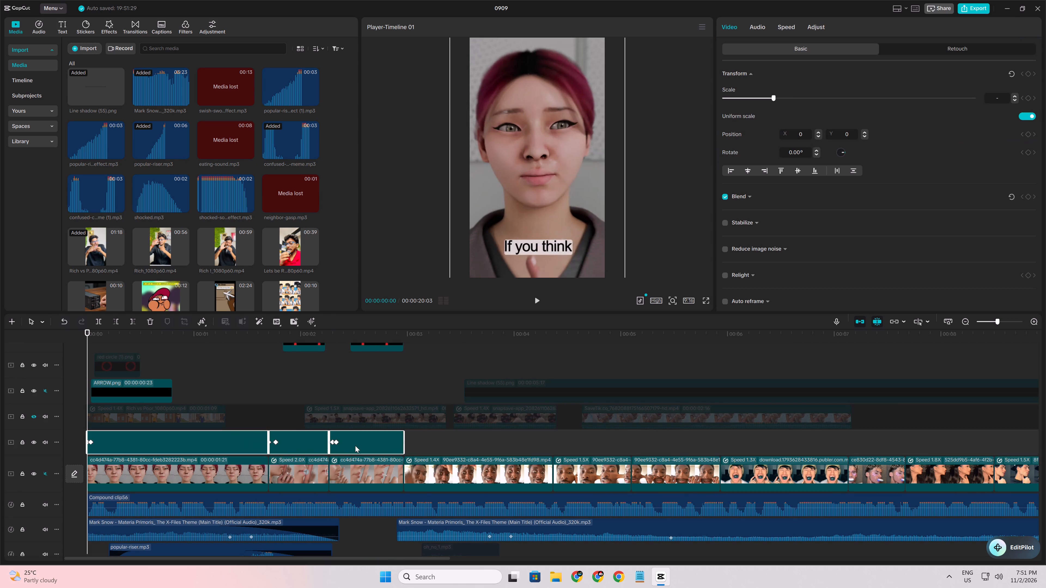
{"action": "scroll", "coordinate": [352, 447], "scroll_direction": "up", "scroll_amount": 6, "text": "ctrl"}
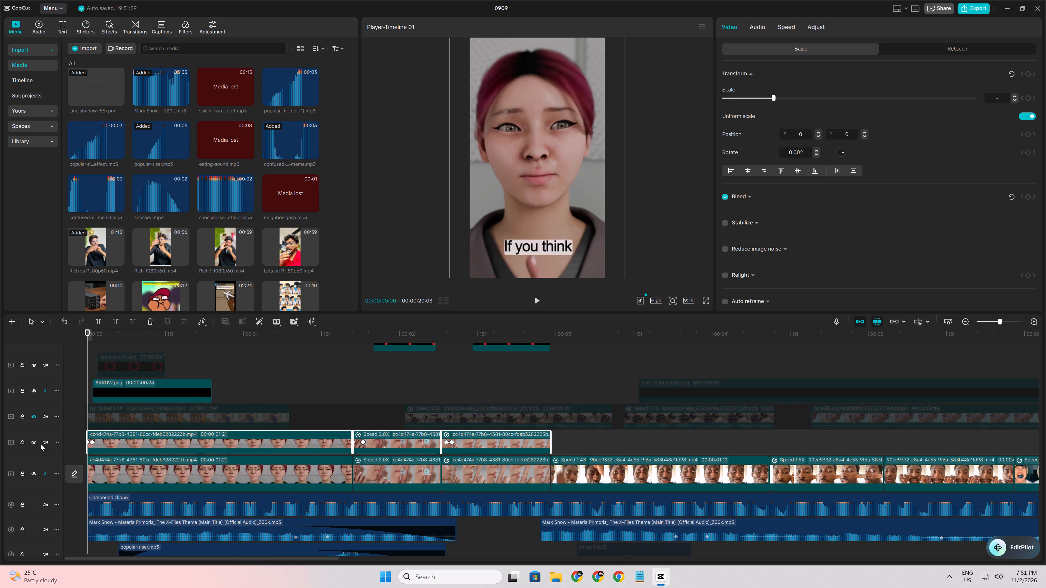
{"action": "left_click", "coordinate": [44, 444]}
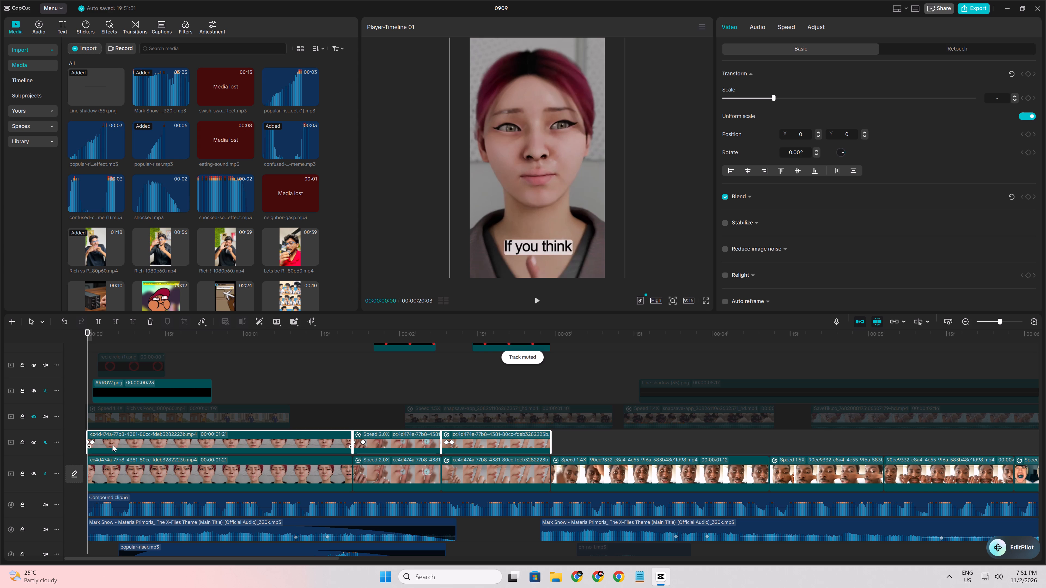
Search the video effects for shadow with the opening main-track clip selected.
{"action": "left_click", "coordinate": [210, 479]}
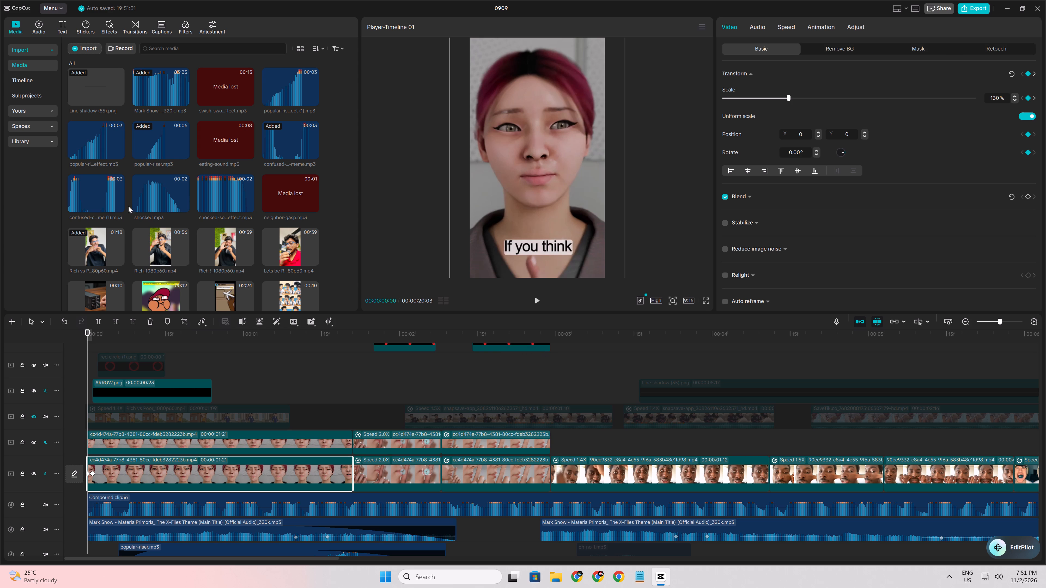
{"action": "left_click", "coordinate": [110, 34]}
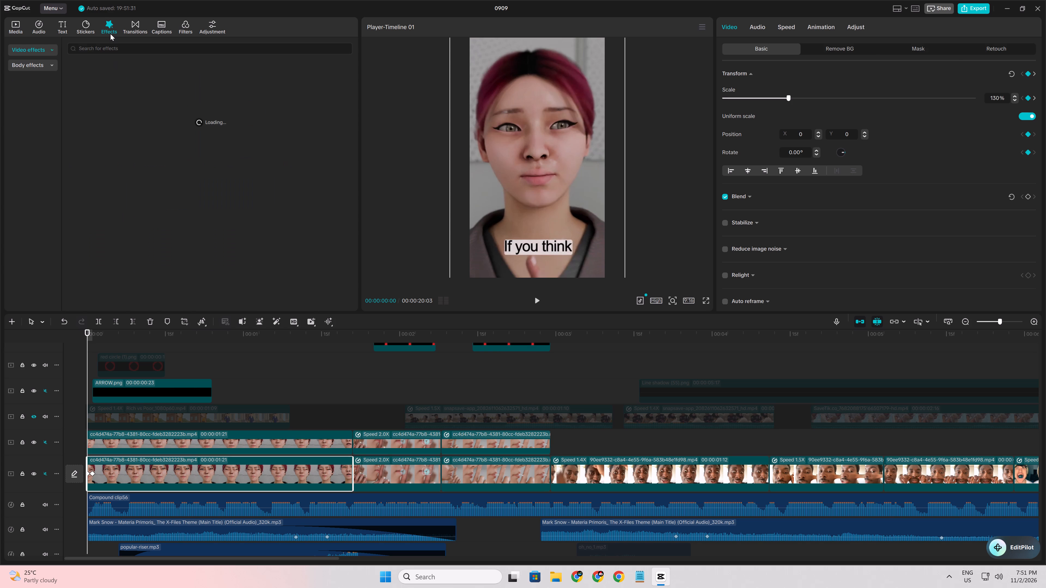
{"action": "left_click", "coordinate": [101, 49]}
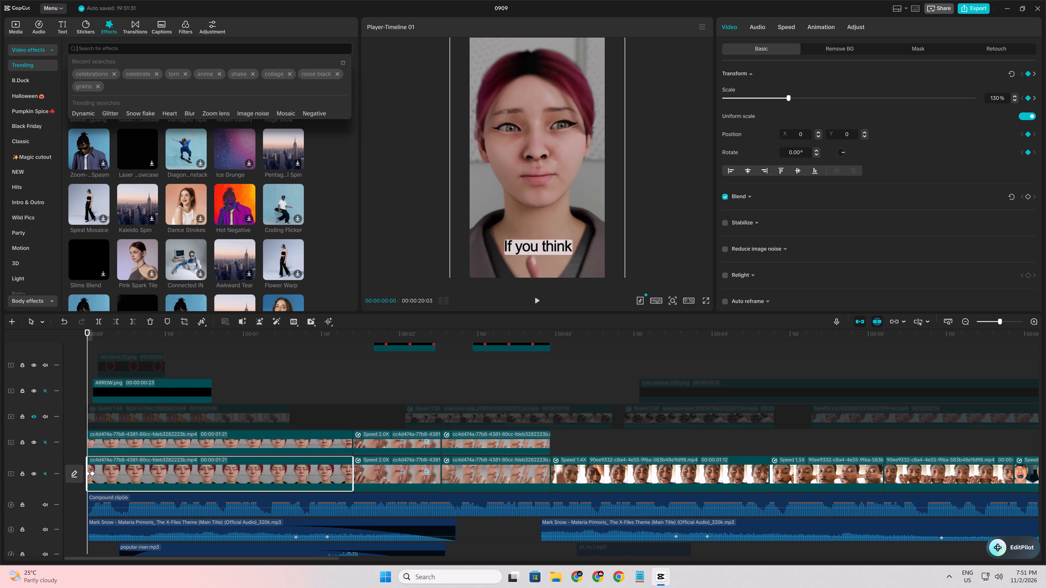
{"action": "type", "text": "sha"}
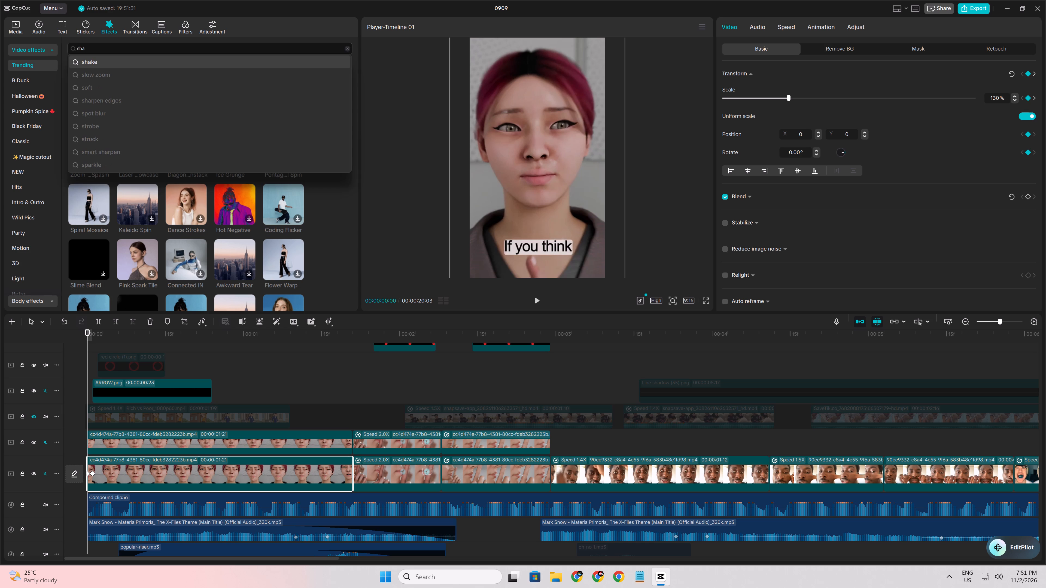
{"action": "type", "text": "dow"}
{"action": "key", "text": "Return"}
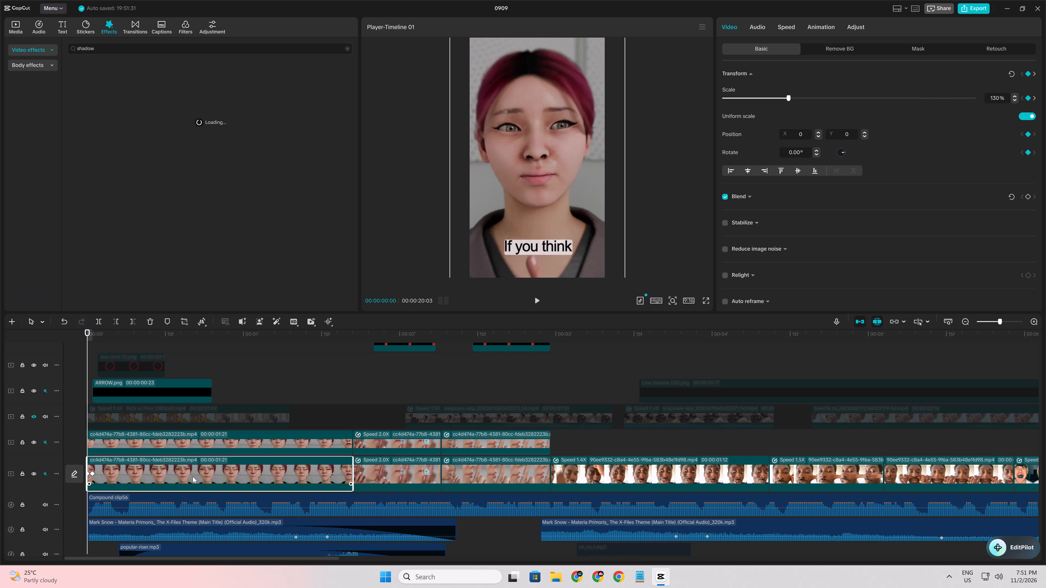
Find the Blur video effect and apply it to the first main-track clip with a blur strength of 75.
{"action": "triple_click", "coordinate": [94, 50]}
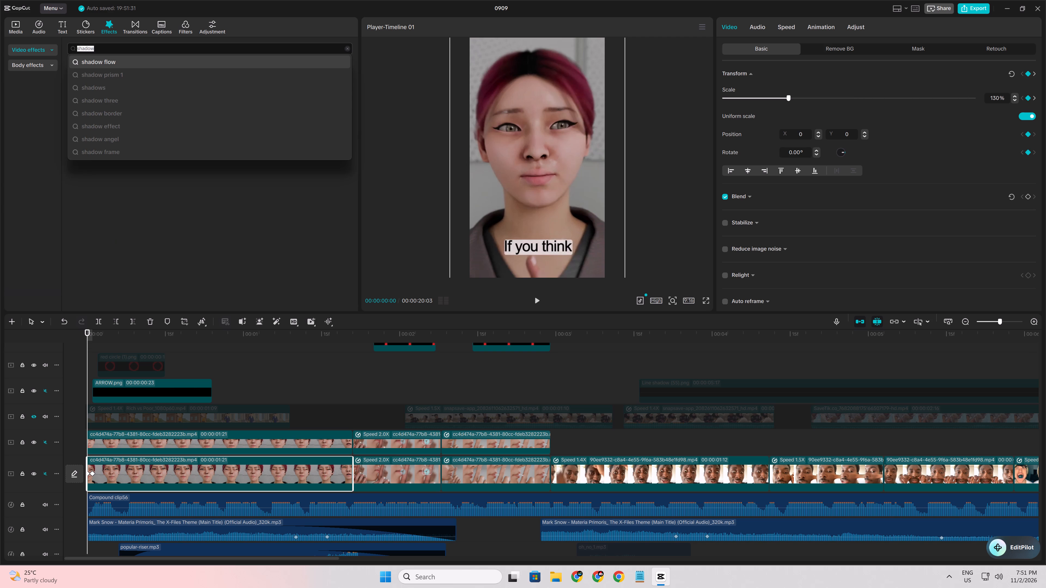
{"action": "type", "text": "blur"}
{"action": "key", "text": "Return"}
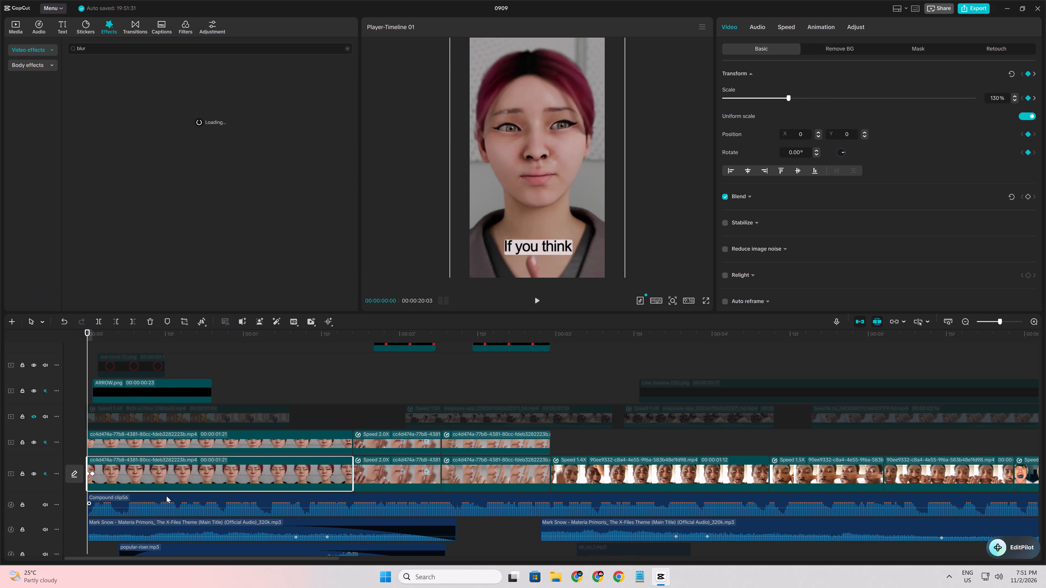
{"action": "left_click", "coordinate": [220, 561]}
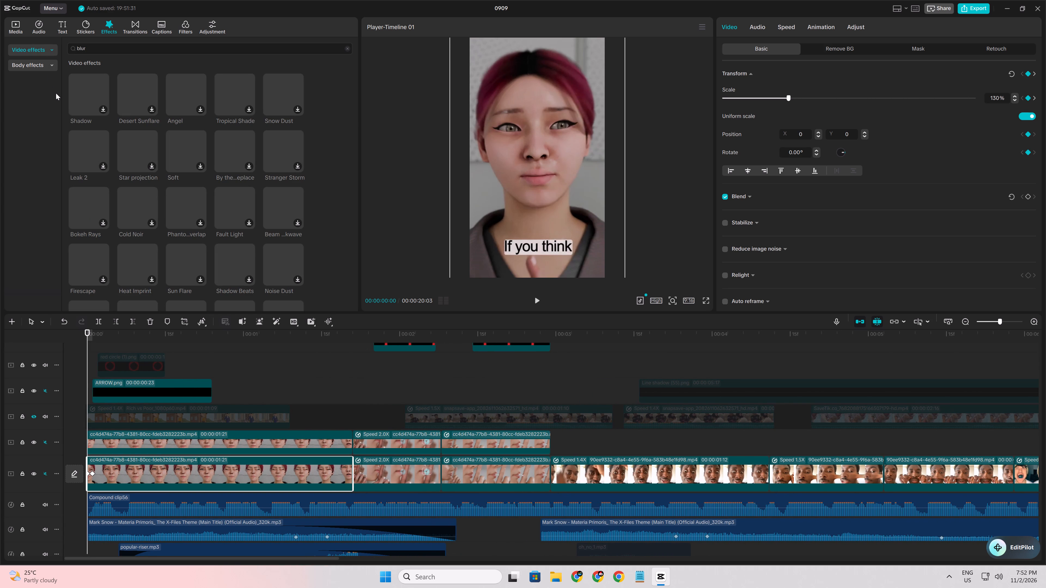
{"action": "double_click", "coordinate": [89, 50]}
{"action": "type", "text": "blur"}
{"action": "key", "text": "Return"}
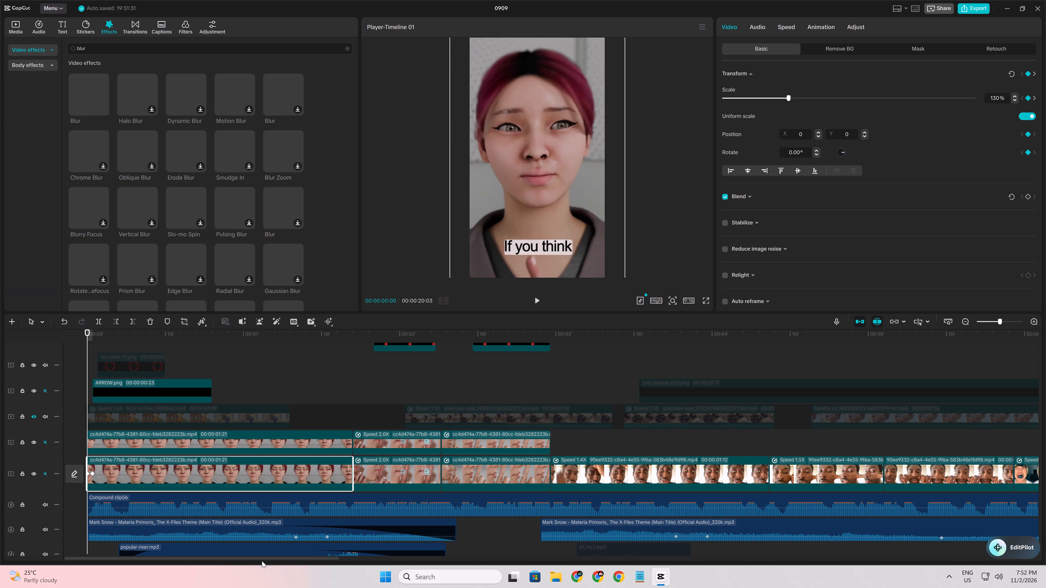
{"action": "left_click_drag", "start_coordinate": [78, 96], "coordinate": [142, 471]}
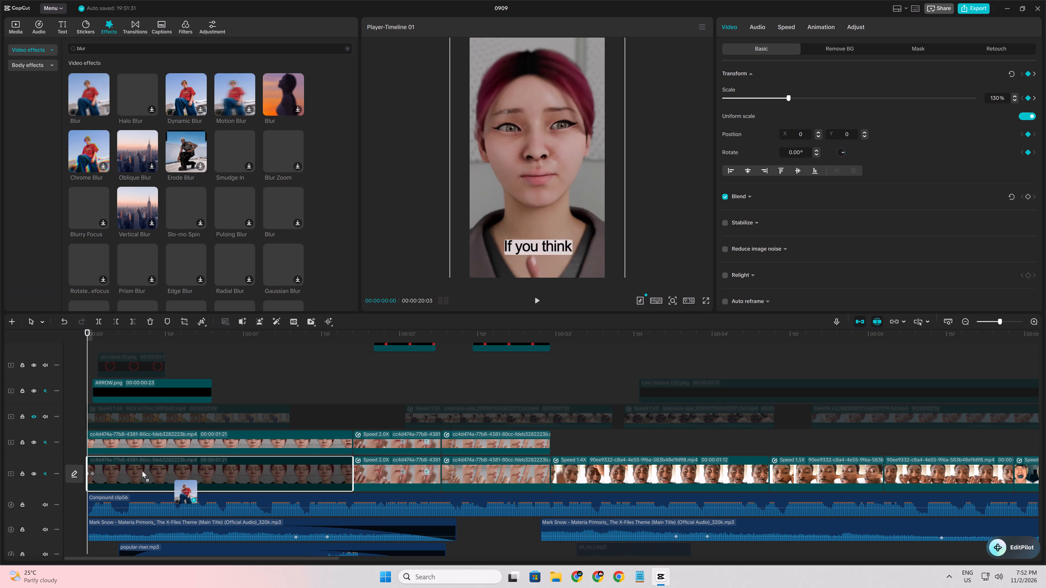
{"action": "left_click_drag", "start_coordinate": [142, 471], "coordinate": [137, 467]}
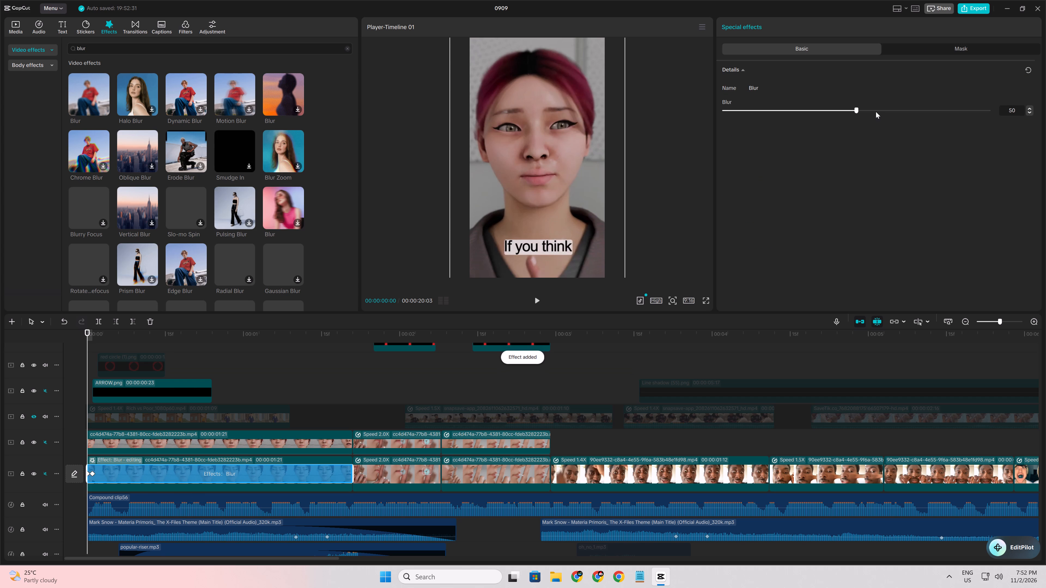
{"action": "left_click_drag", "start_coordinate": [876, 112], "coordinate": [925, 118]}
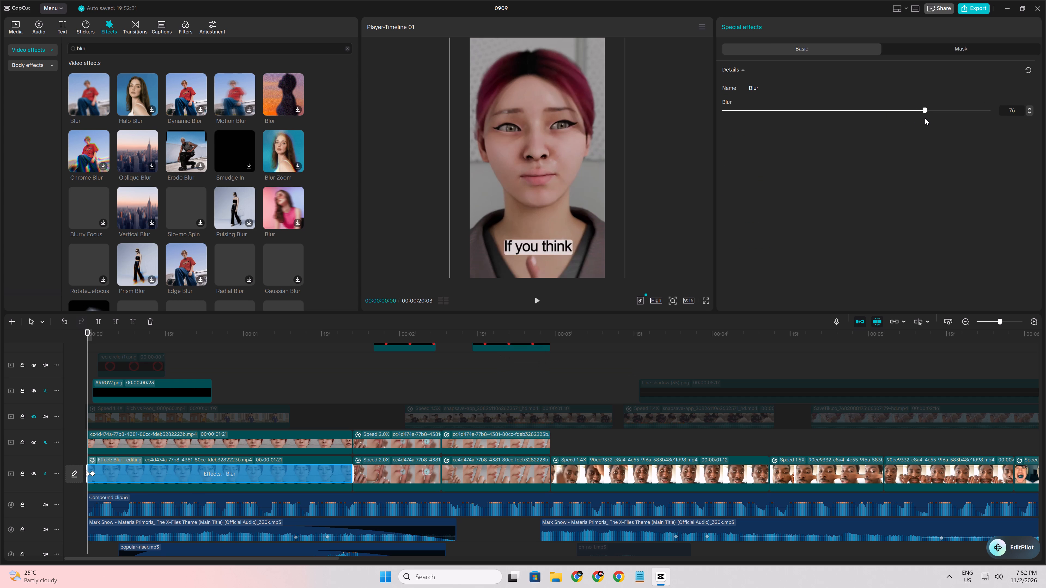
{"action": "left_click_drag", "start_coordinate": [925, 118], "coordinate": [928, 119]}
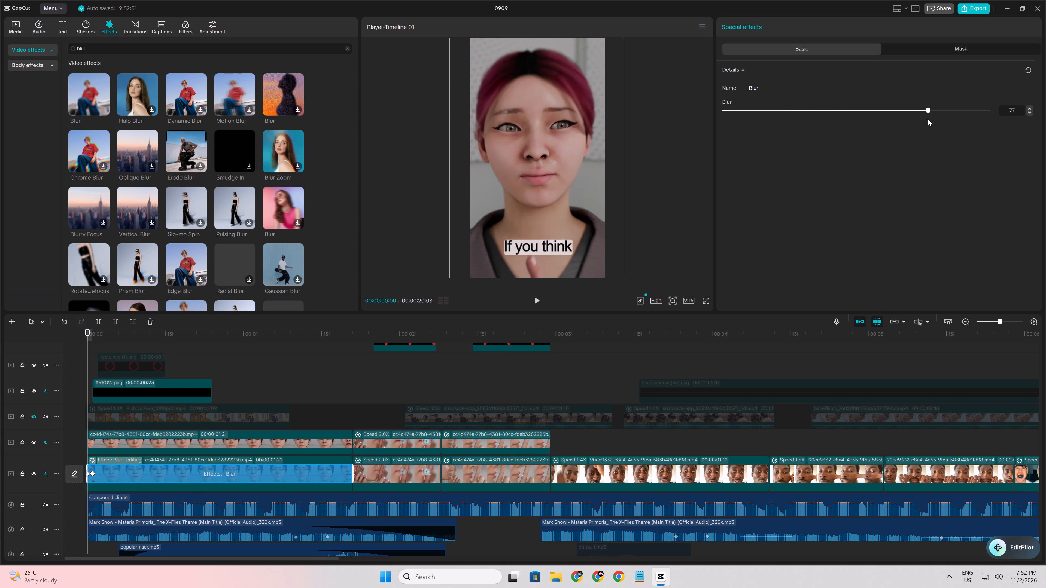
{"action": "left_click_drag", "start_coordinate": [928, 119], "coordinate": [922, 119]}
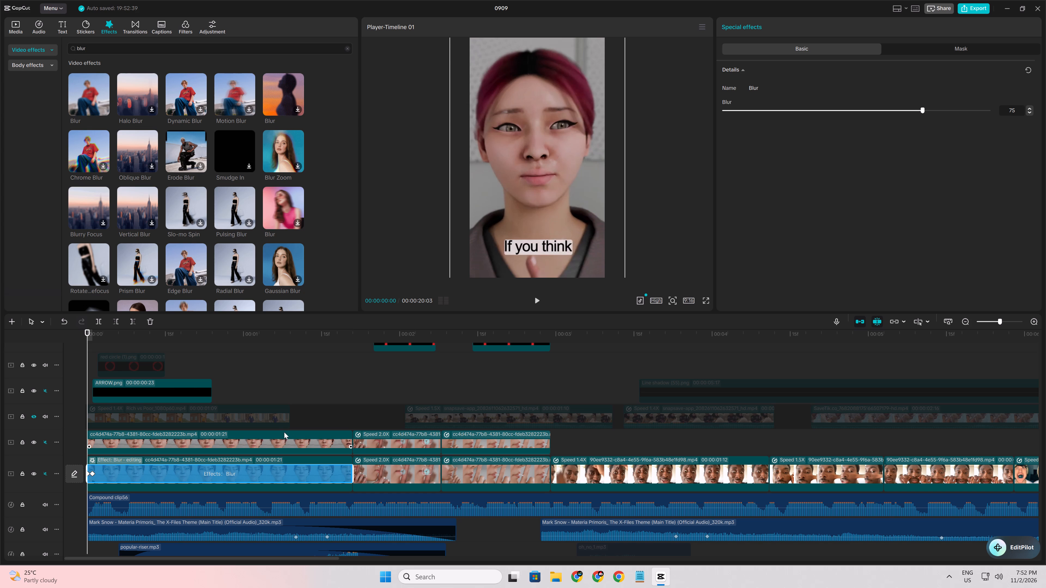
Apply the Blur effect to the second and third main-track clips, each with a strength of about 75.
{"action": "left_click_drag", "start_coordinate": [92, 95], "coordinate": [396, 466]}
{"action": "left_click_drag", "start_coordinate": [910, 109], "coordinate": [920, 111]}
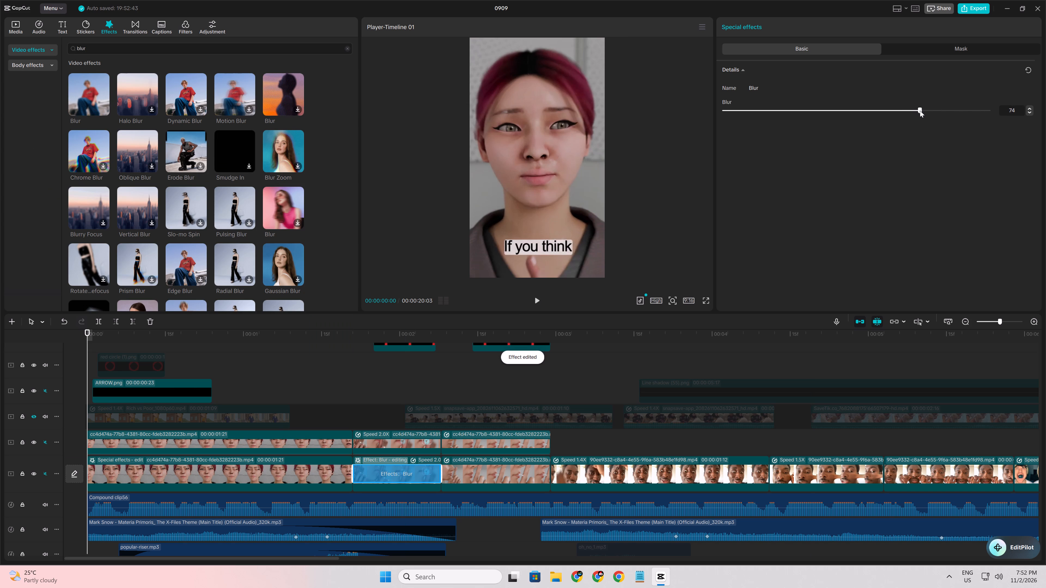
{"action": "left_click_drag", "start_coordinate": [920, 111], "coordinate": [921, 111]}
{"action": "left_click_drag", "start_coordinate": [90, 97], "coordinate": [488, 458]}
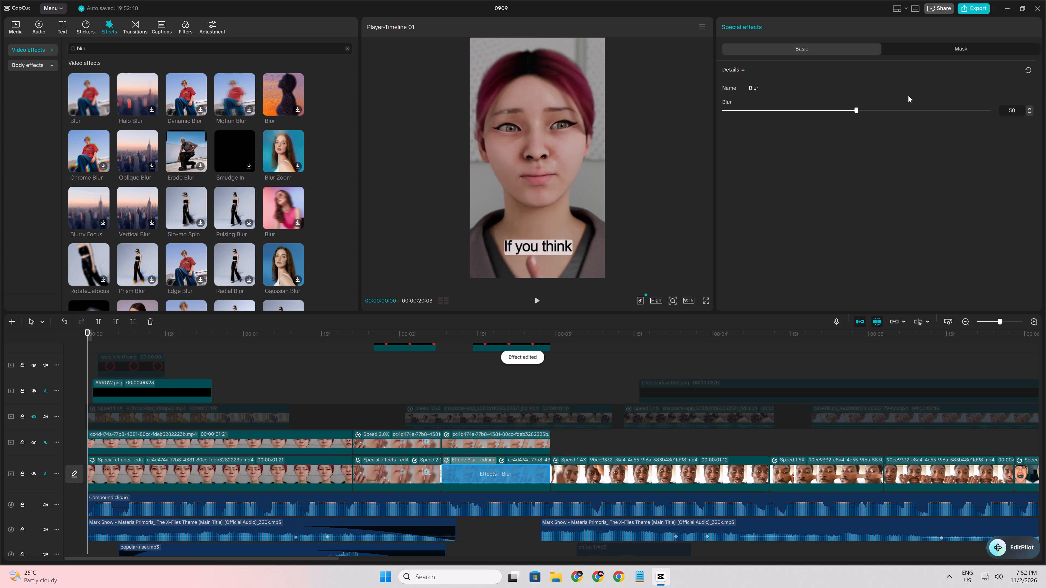
{"action": "left_click_drag", "start_coordinate": [910, 111], "coordinate": [922, 114]}
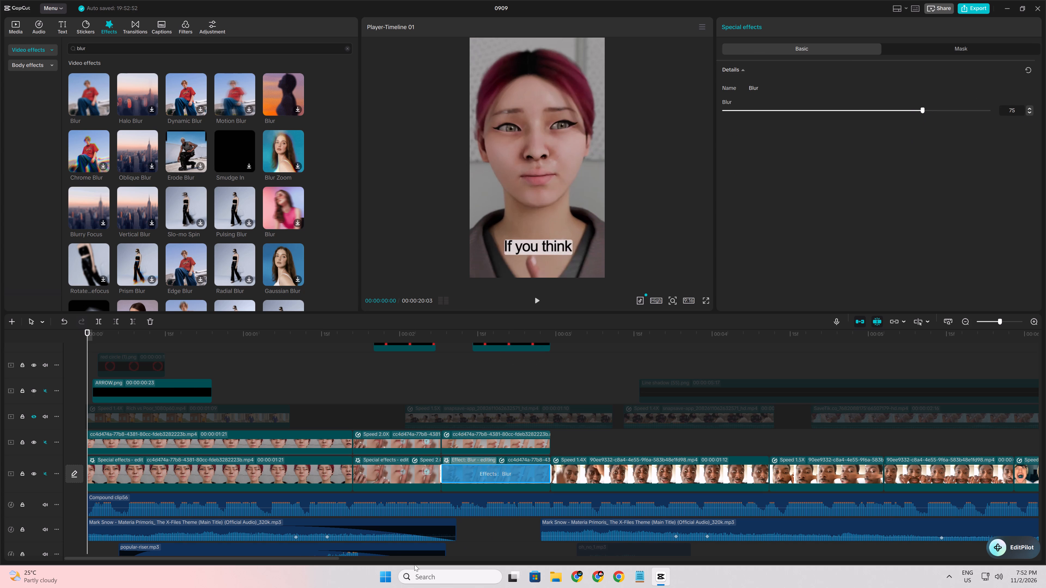
Add a transform keyframe at 00:00:08:15, the start of the 1.5X clip of the man in the cap.
{"action": "left_click_drag", "start_coordinate": [306, 559], "coordinate": [417, 582]}
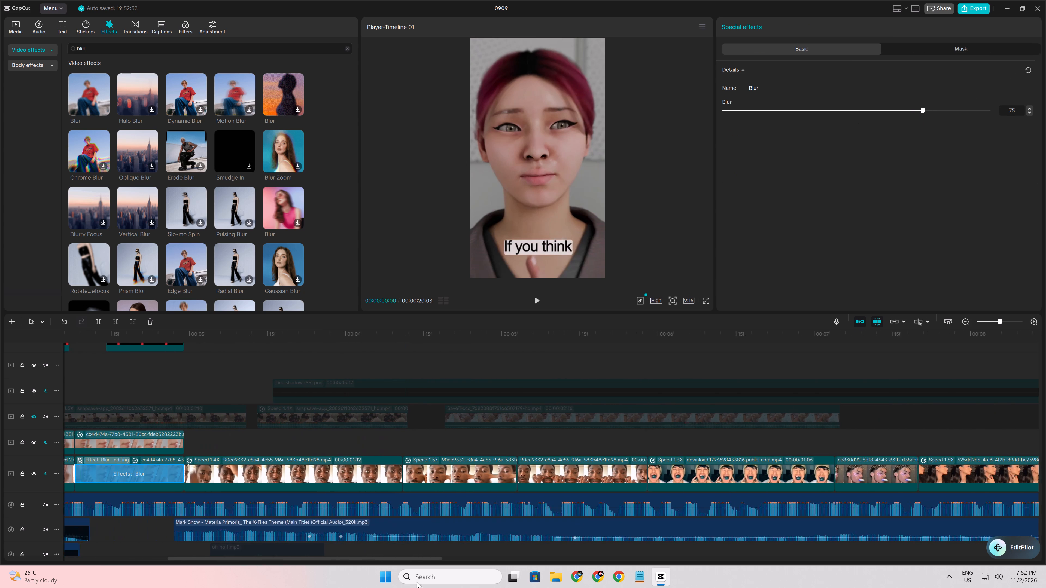
{"action": "left_click_drag", "start_coordinate": [417, 582], "coordinate": [544, 587]}
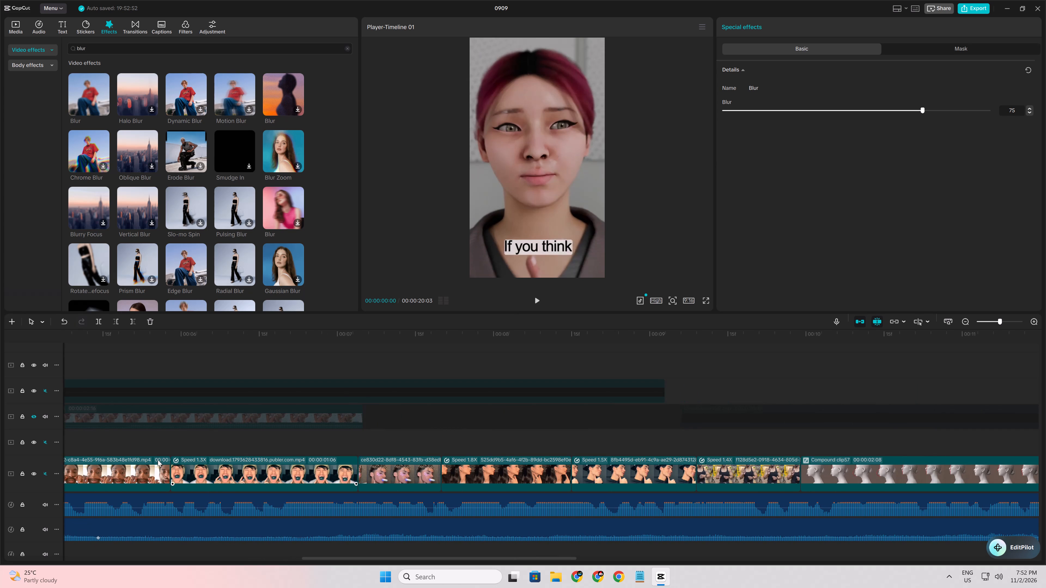
{"action": "left_click", "coordinate": [117, 437]}
{"action": "left_click_drag", "start_coordinate": [117, 437], "coordinate": [225, 467]}
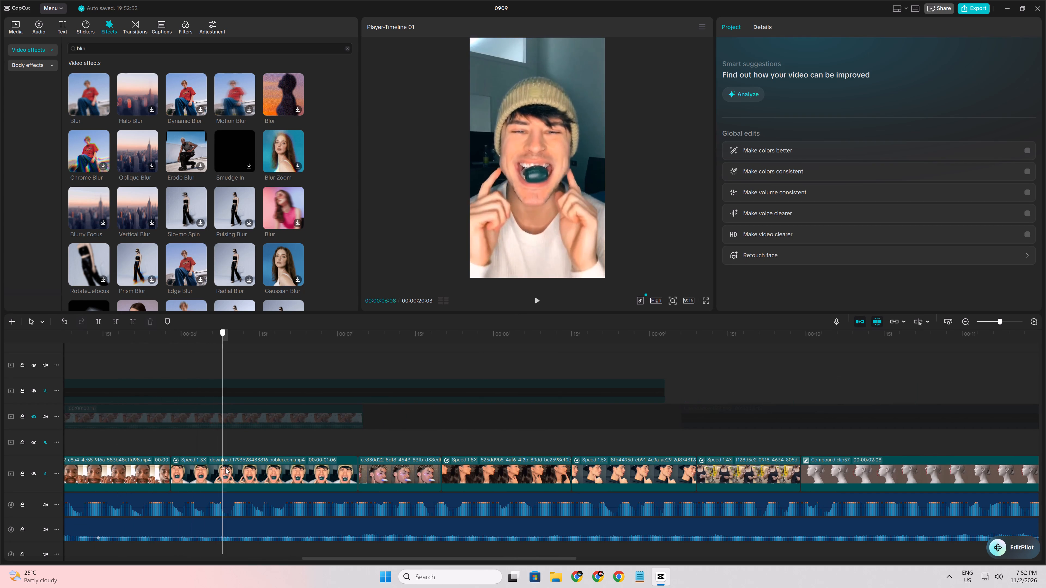
{"action": "left_click_drag", "start_coordinate": [225, 467], "coordinate": [376, 501]}
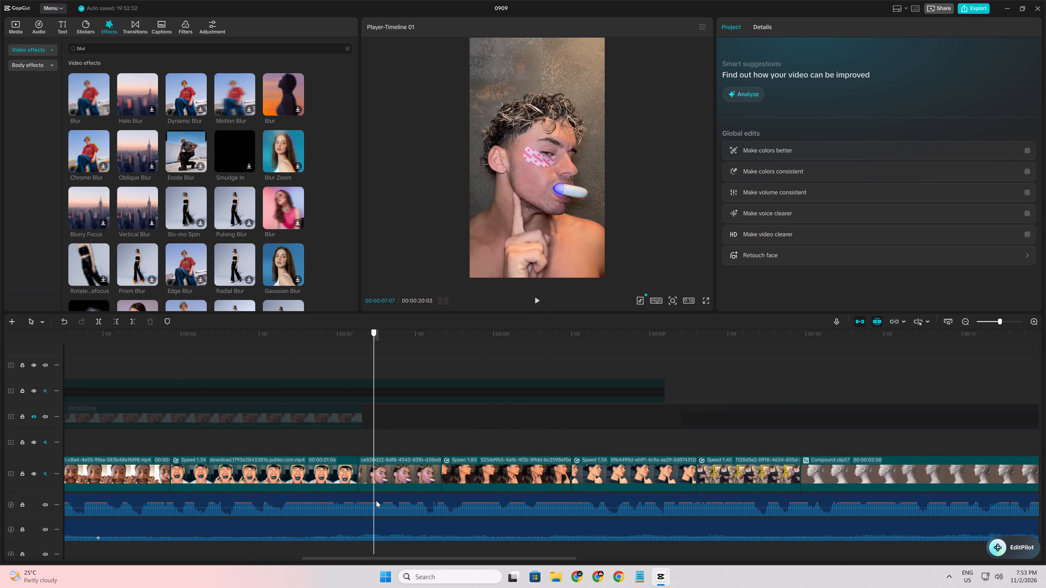
{"action": "left_click_drag", "start_coordinate": [376, 501], "coordinate": [592, 503]}
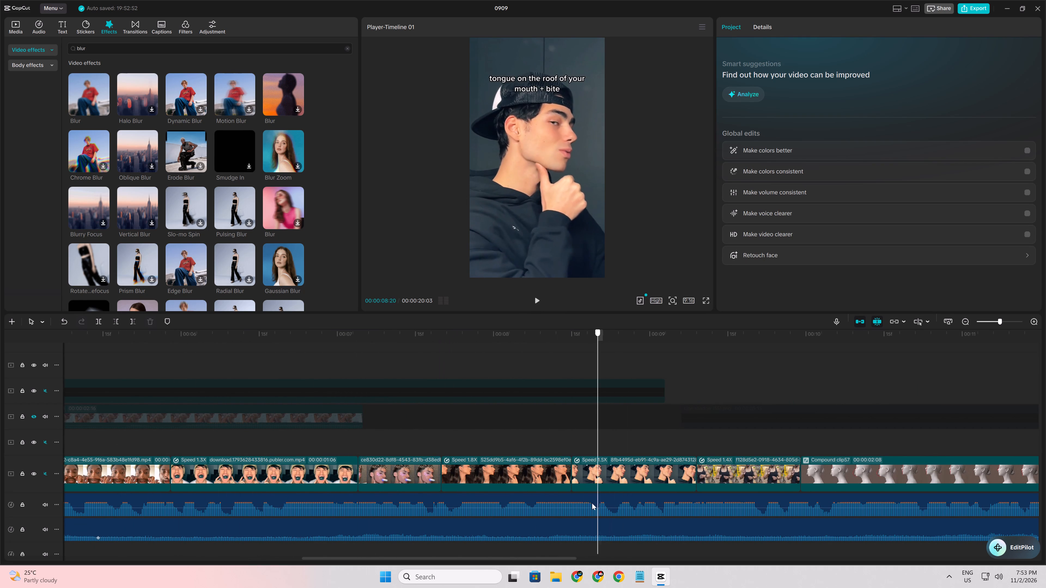
{"action": "left_click_drag", "start_coordinate": [592, 503], "coordinate": [573, 501]}
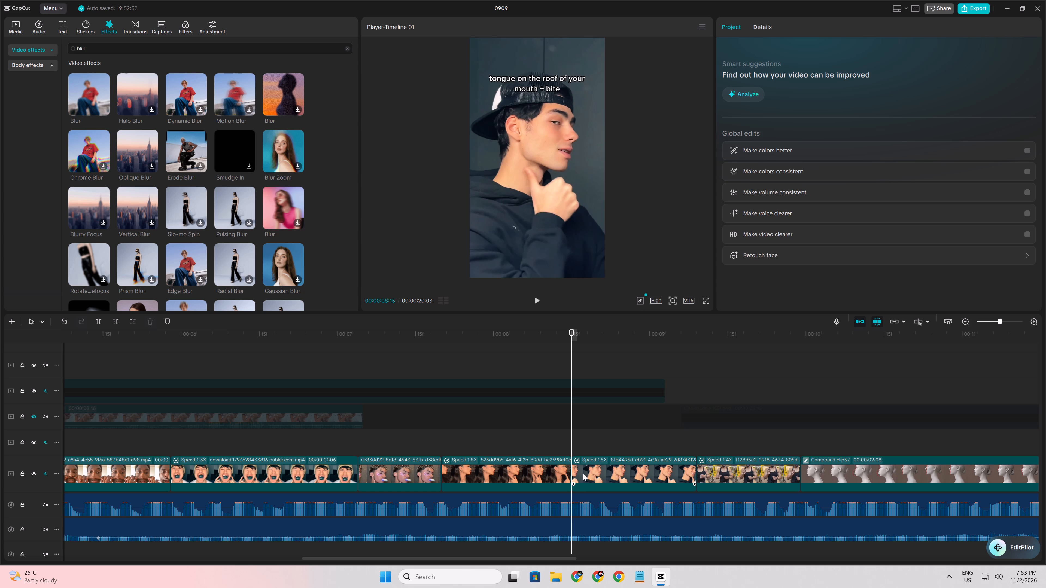
{"action": "left_click", "coordinate": [583, 474]}
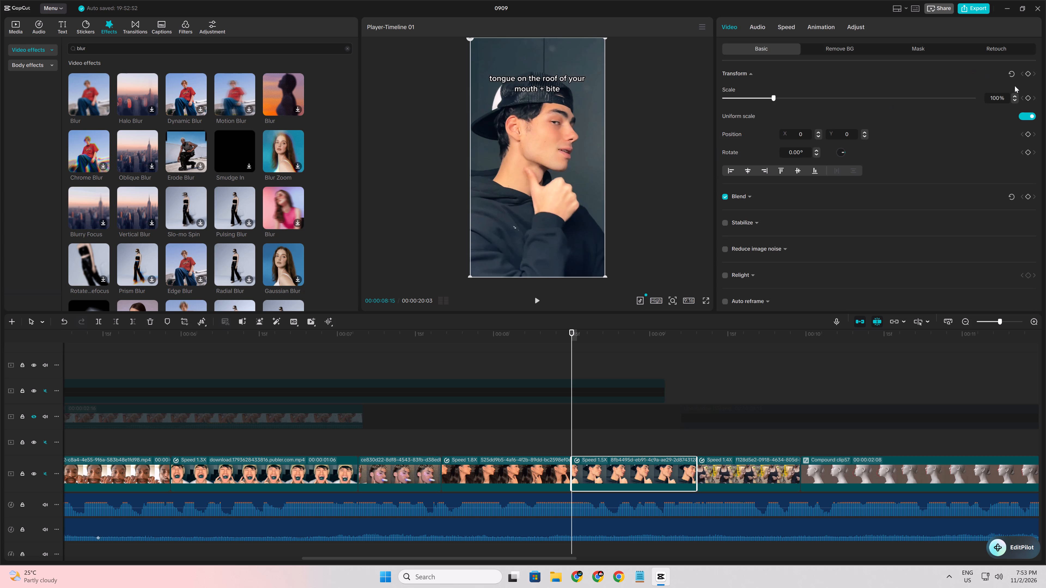
{"action": "left_click", "coordinate": [1028, 78]}
{"action": "left_click", "coordinate": [1028, 75]}
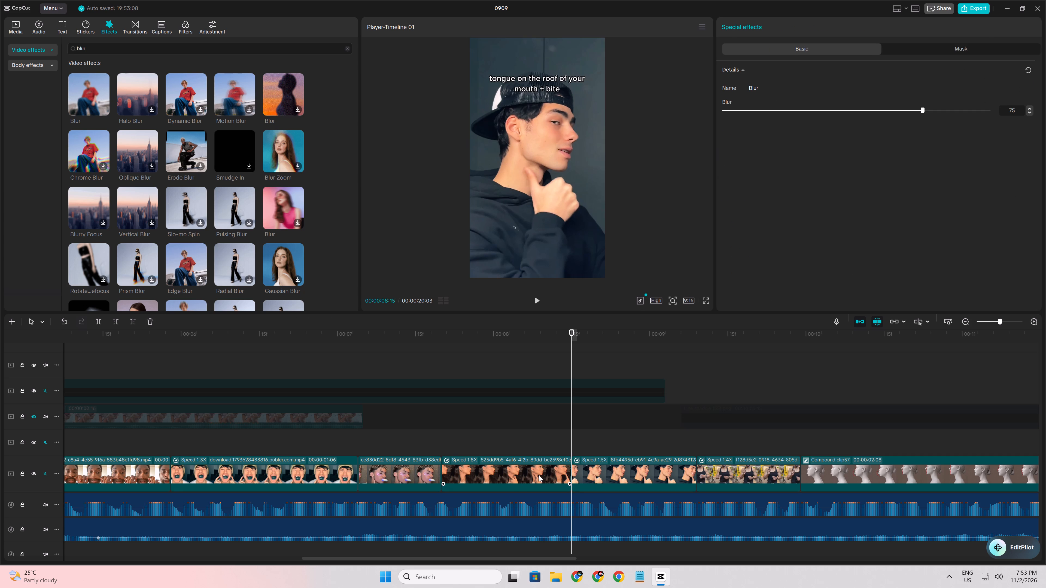
Scale the 1.5X clip of the man in the cap up to about 118% at 00:00:09:08, near its end.
{"action": "left_click", "coordinate": [586, 472]}
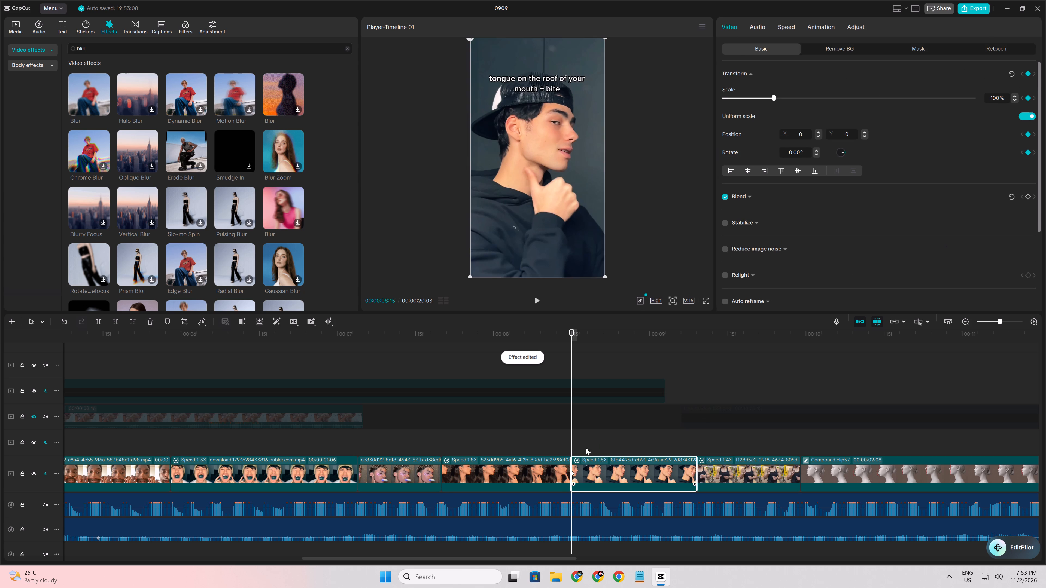
{"action": "left_click_drag", "start_coordinate": [571, 433], "coordinate": [693, 466]}
{"action": "left_click_drag", "start_coordinate": [601, 277], "coordinate": [635, 292]}
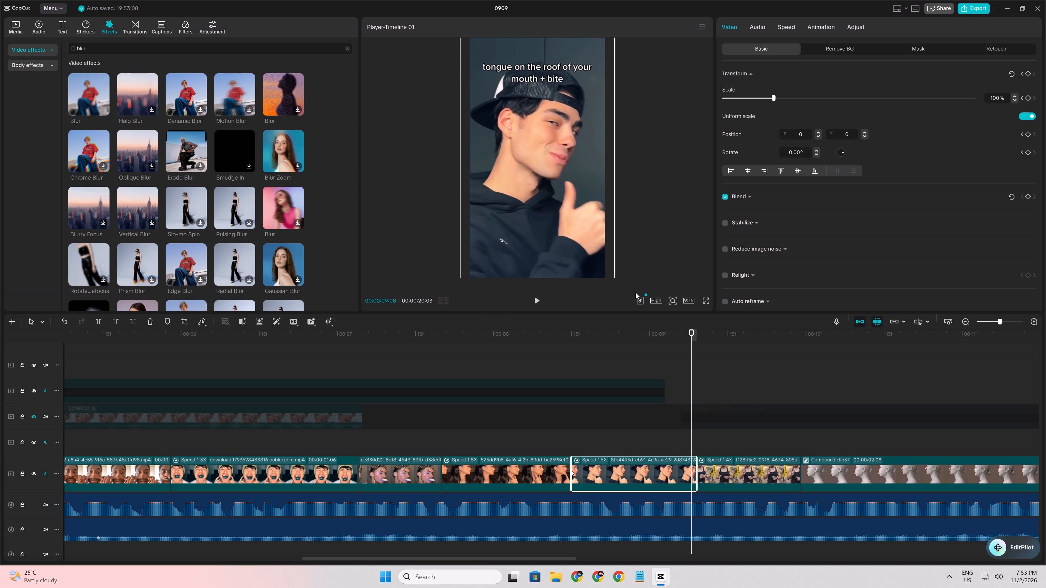
{"action": "left_click_drag", "start_coordinate": [635, 292], "coordinate": [640, 295]}
{"action": "left_click_drag", "start_coordinate": [567, 244], "coordinate": [564, 235]}
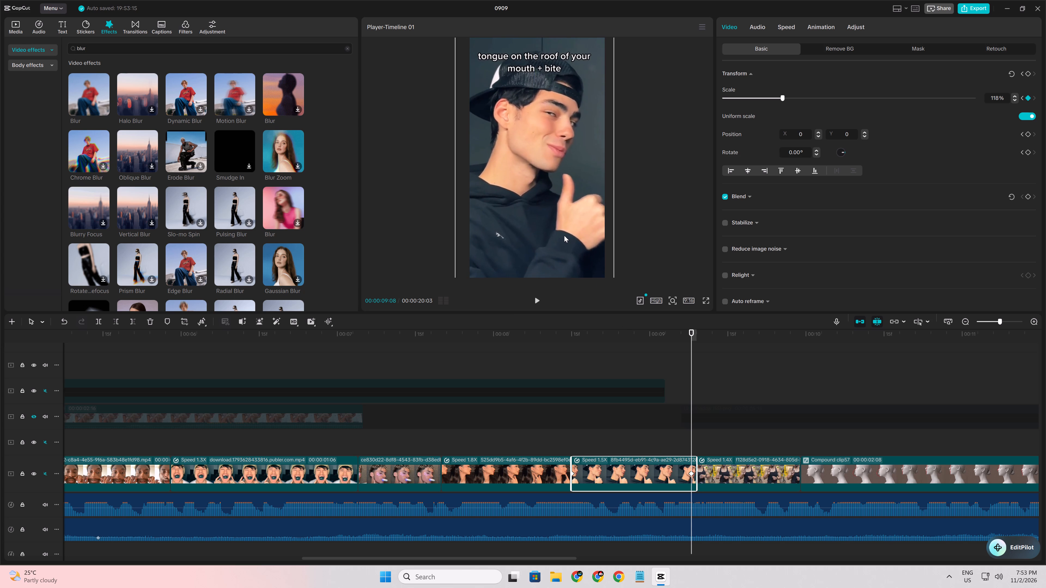
{"action": "left_click_drag", "start_coordinate": [564, 235], "coordinate": [567, 231]}
Duplicate the 1.5X clip of the man in the cap onto the track above, starting at 00:00:08:15.
{"action": "left_click", "coordinate": [566, 432]}
{"action": "left_click_drag", "start_coordinate": [566, 432], "coordinate": [571, 433]}
{"action": "left_click", "coordinate": [583, 466]}
{"action": "key", "text": "ctrl+c"}
{"action": "key", "text": "ctrl+v"}
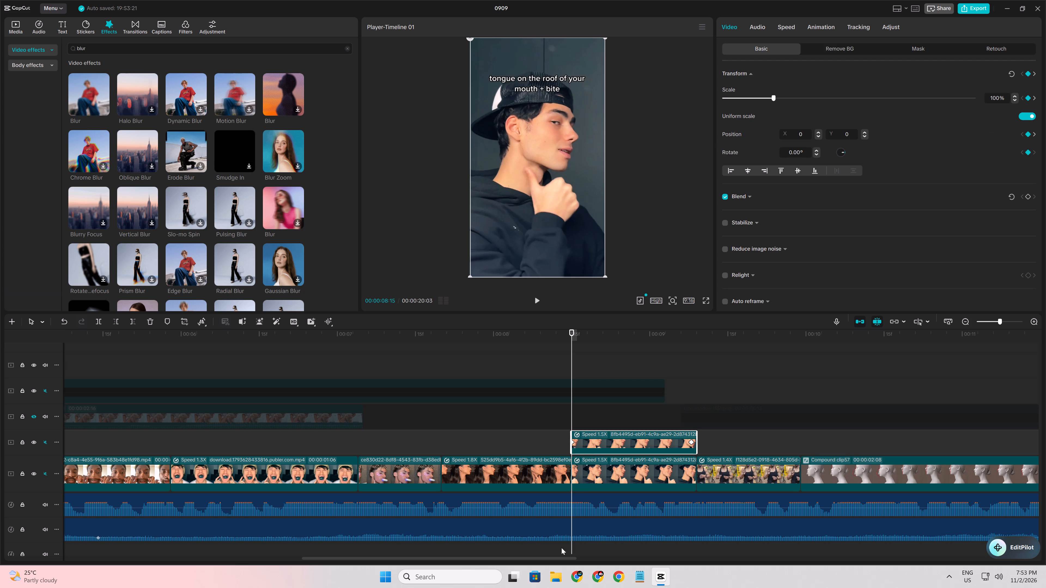
Add a transform keyframe at 00:00:09:09, the start of the 1.4X gym clip, with a scale of 110%.
{"action": "left_click_drag", "start_coordinate": [560, 558], "coordinate": [629, 569]}
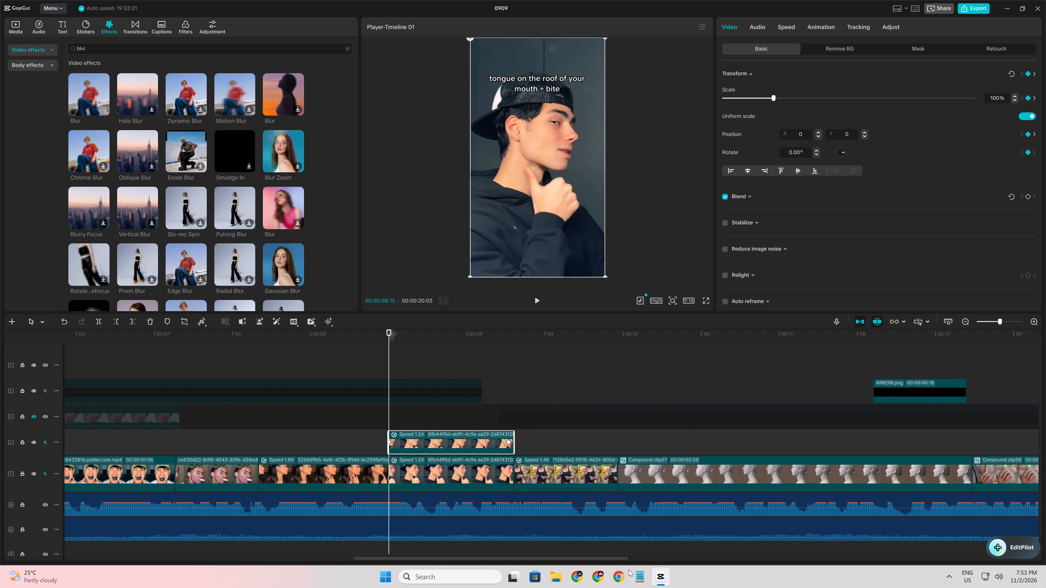
{"action": "left_click_drag", "start_coordinate": [629, 569], "coordinate": [668, 579]}
{"action": "double_click", "coordinate": [379, 425]}
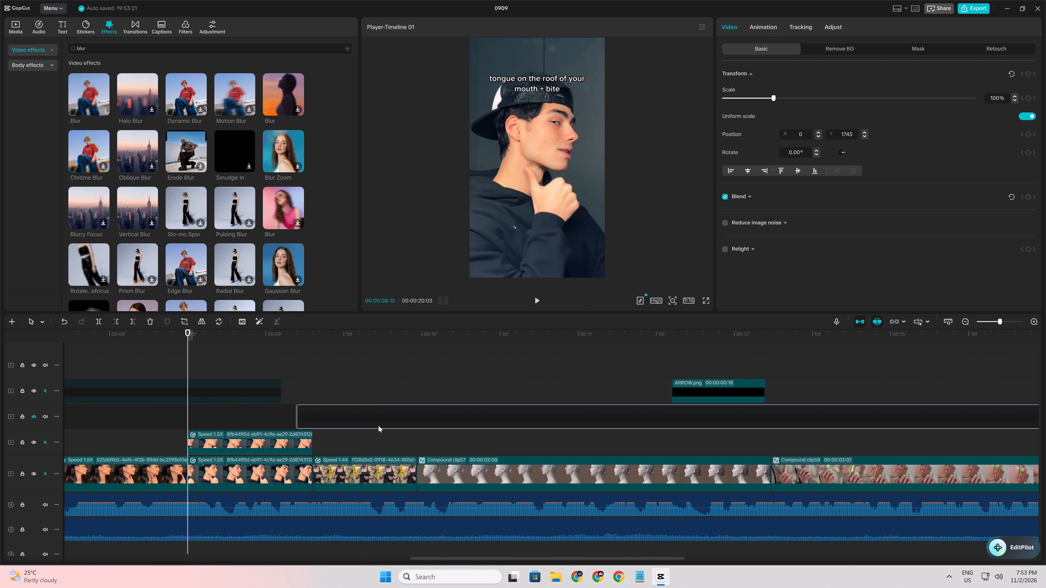
{"action": "left_click", "coordinate": [372, 439]}
{"action": "left_click_drag", "start_coordinate": [372, 439], "coordinate": [312, 445]}
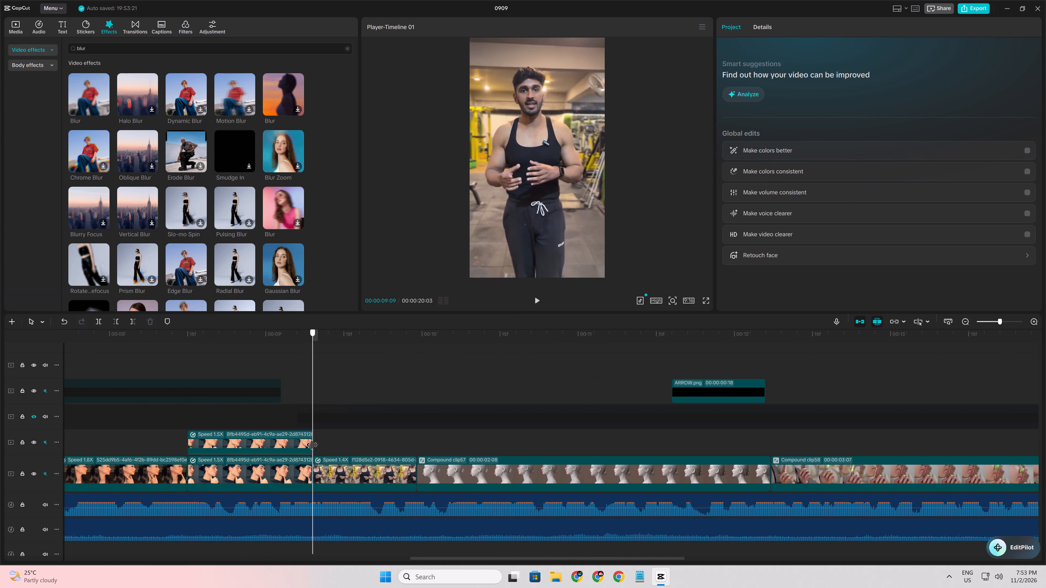
{"action": "left_click_drag", "start_coordinate": [312, 445], "coordinate": [312, 446]}
{"action": "left_click", "coordinate": [332, 480]}
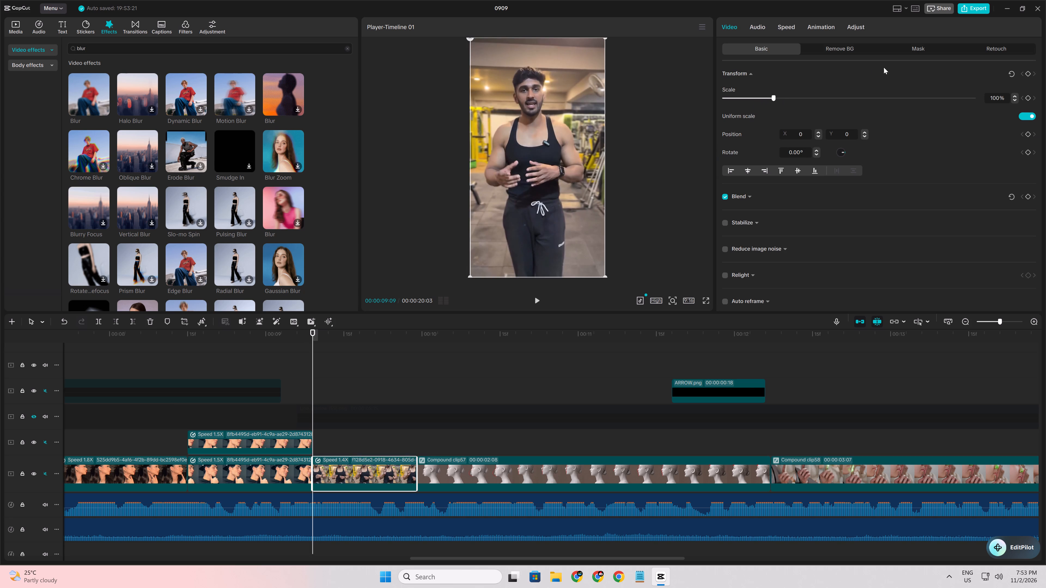
{"action": "left_click", "coordinate": [1028, 74]}
{"action": "left_click_drag", "start_coordinate": [777, 100], "coordinate": [787, 100]}
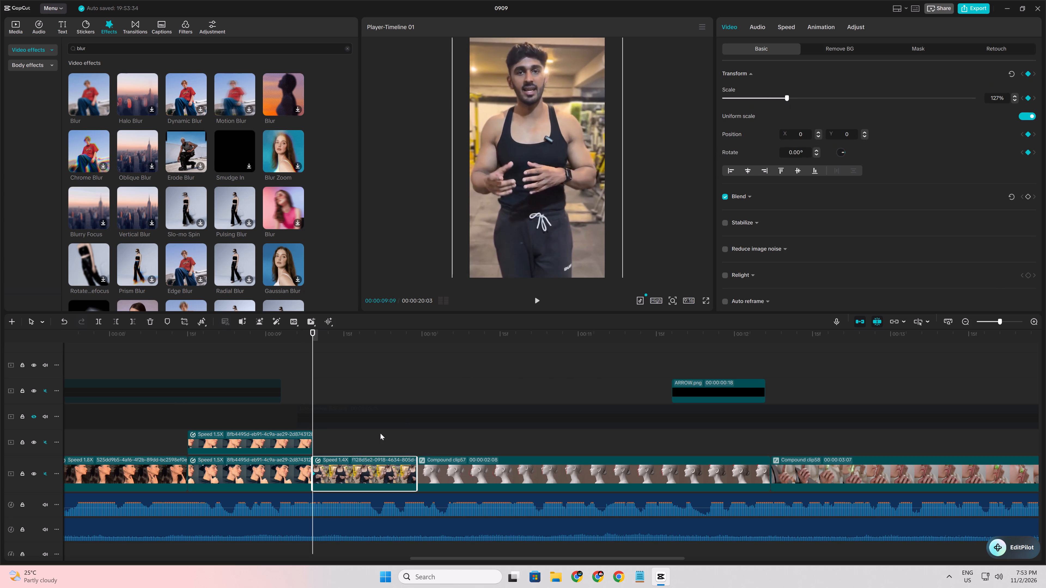
{"action": "key", "text": "Left"}
{"action": "key", "text": "Right"}
{"action": "double_click", "coordinate": [990, 100]}
{"action": "type", "text": "110"}
{"action": "key", "text": "Return"}
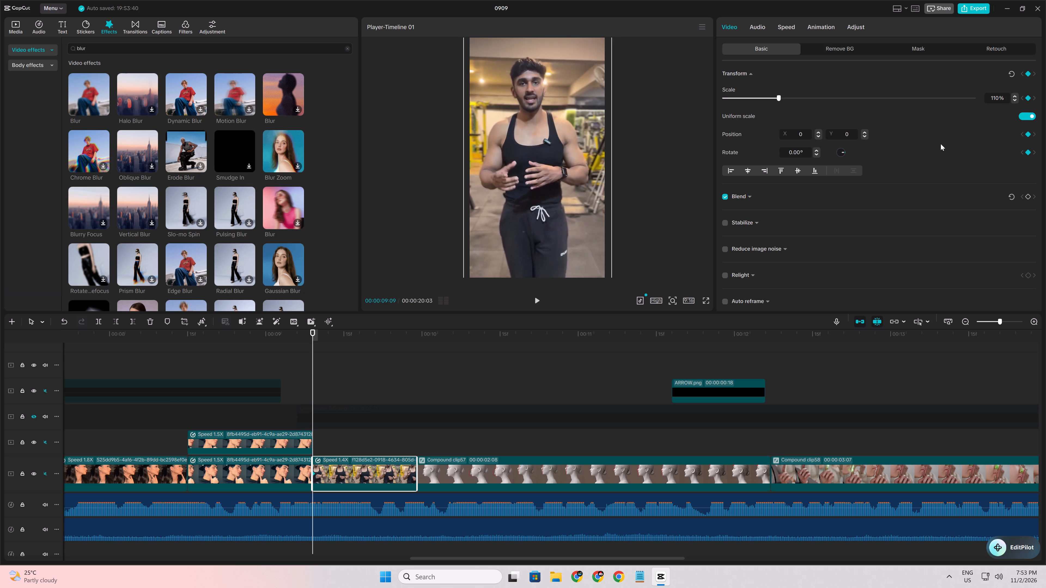
Add a 130% scale keyframe to the gym clip two frames after its start, and play back the zoom.
{"action": "key", "text": "Right"}
{"action": "key", "text": "Right"}
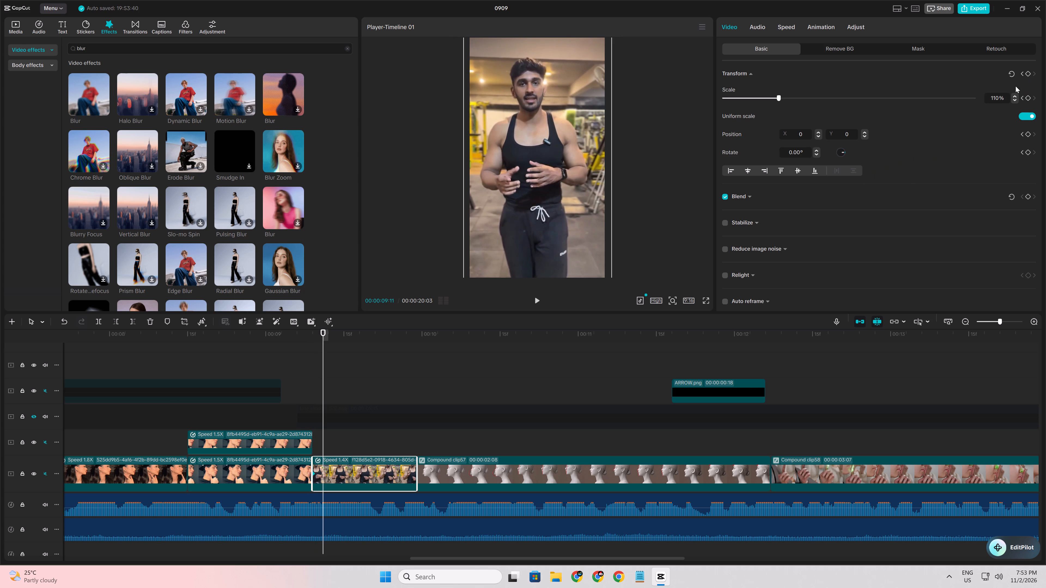
{"action": "double_click", "coordinate": [993, 95]}
{"action": "type", "text": "130"}
{"action": "key", "text": "Return"}
{"action": "left_click", "coordinate": [299, 397]}
{"action": "key", "text": "space"}
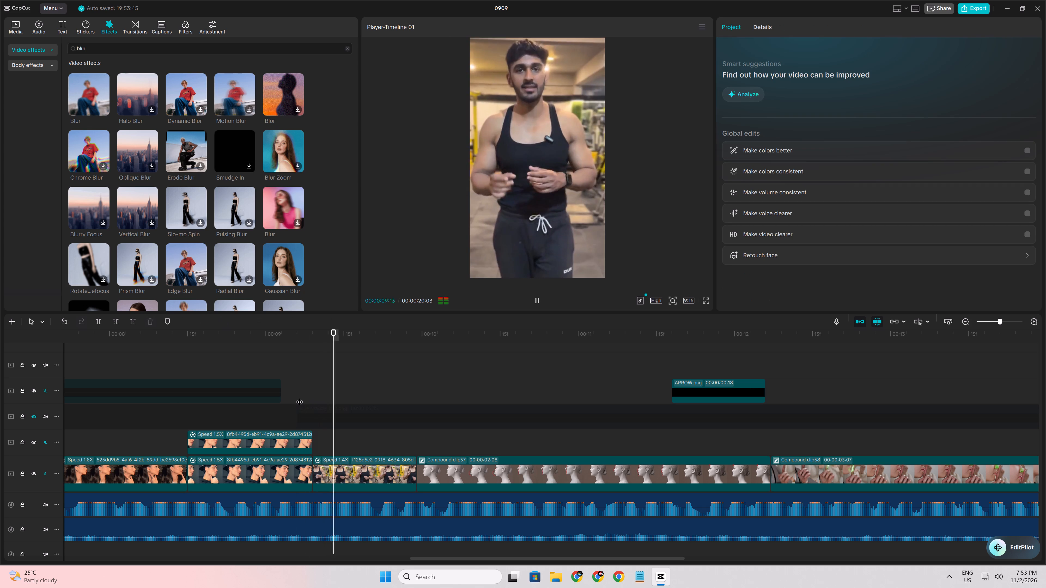
{"action": "key", "text": "space"}
{"action": "left_click", "coordinate": [299, 397]}
{"action": "key", "text": "space"}
{"action": "key", "text": "space"}
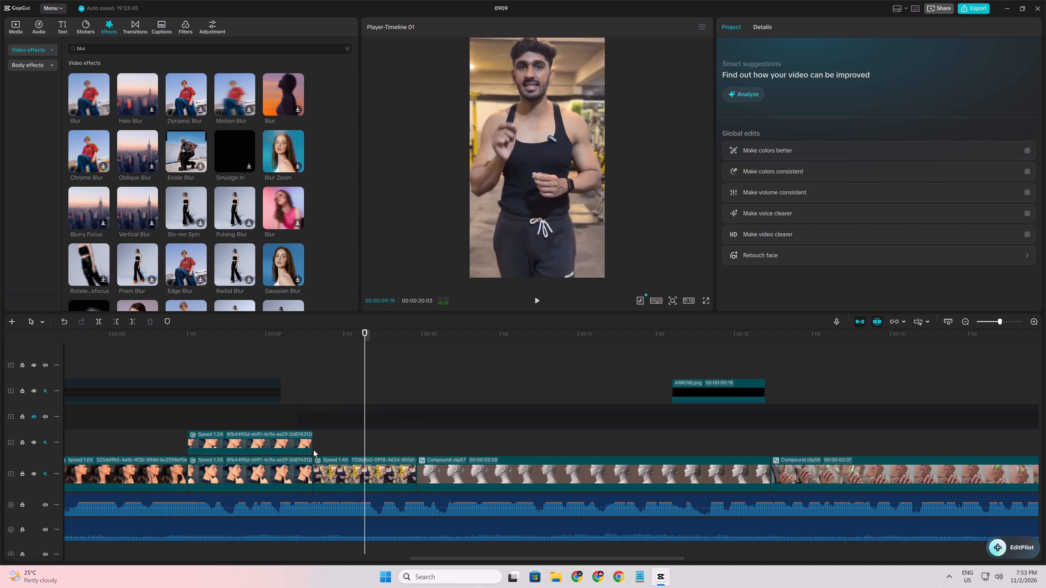
Set the gym clip's second scale keyframe to 120%.
{"action": "left_click", "coordinate": [319, 480]}
{"action": "left_click_drag", "start_coordinate": [320, 476], "coordinate": [317, 476]}
{"action": "left_click", "coordinate": [317, 476]}
{"action": "double_click", "coordinate": [998, 99]}
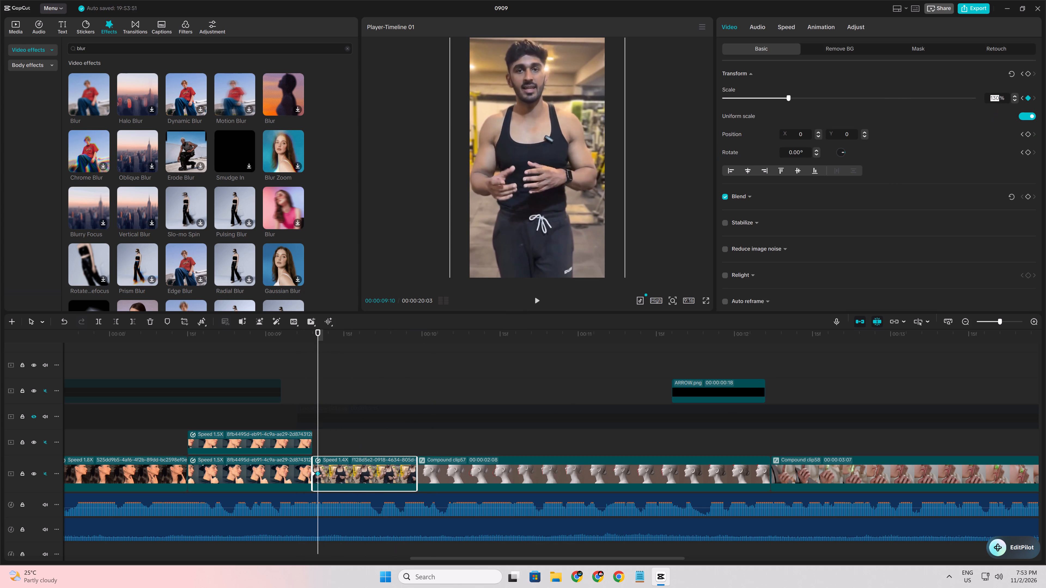
{"action": "key", "text": "1"}
{"action": "type", "text": "20"}
{"action": "key", "text": "Return"}
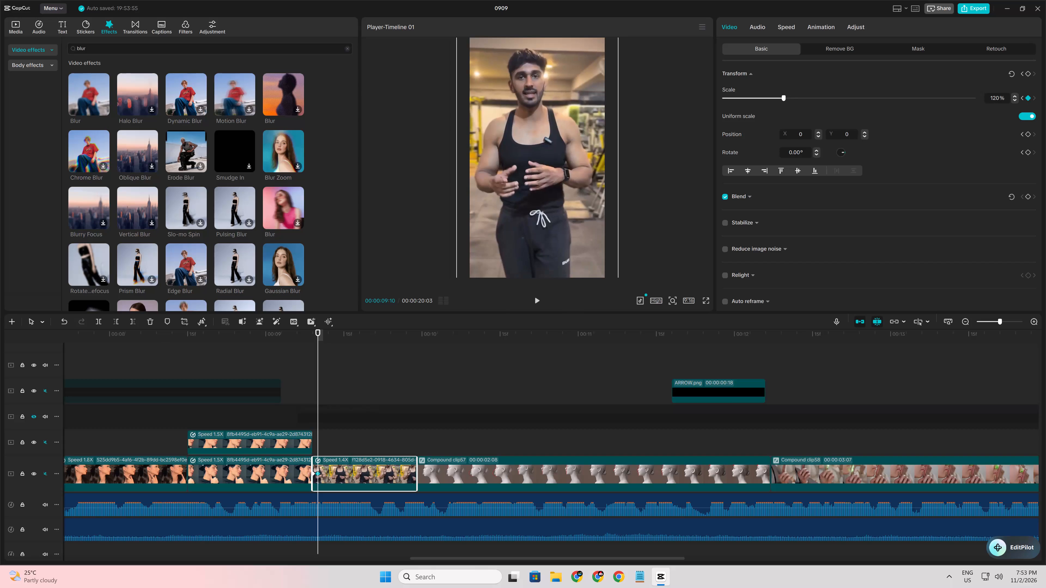
Add a scale keyframe of about 127% at 00:00:09:28, near the end of the gym clip.
{"action": "left_click", "coordinate": [305, 389]}
{"action": "left_click_drag", "start_coordinate": [305, 389], "coordinate": [328, 394]}
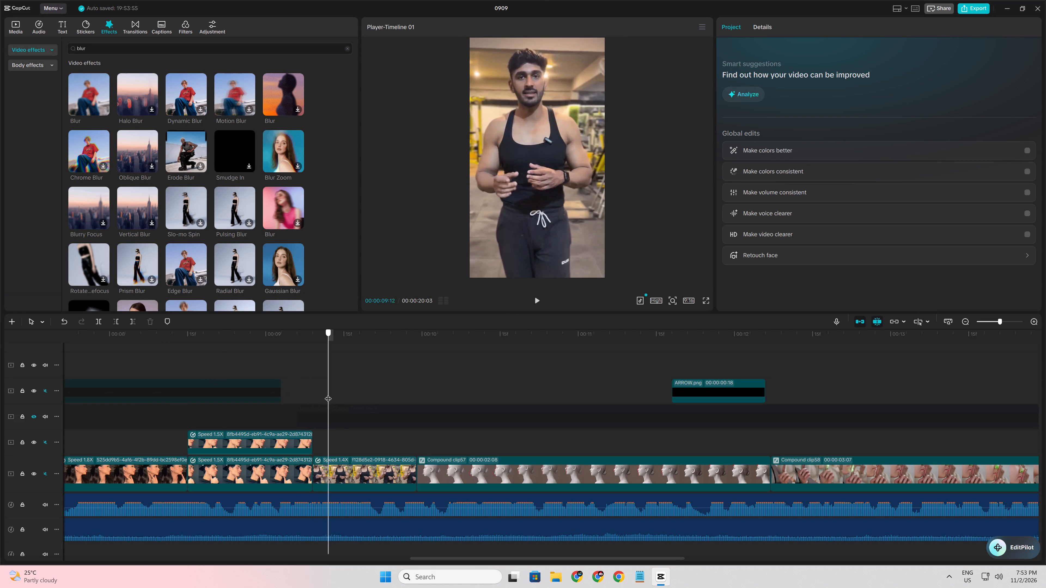
{"action": "left_click_drag", "start_coordinate": [328, 394], "coordinate": [403, 419]}
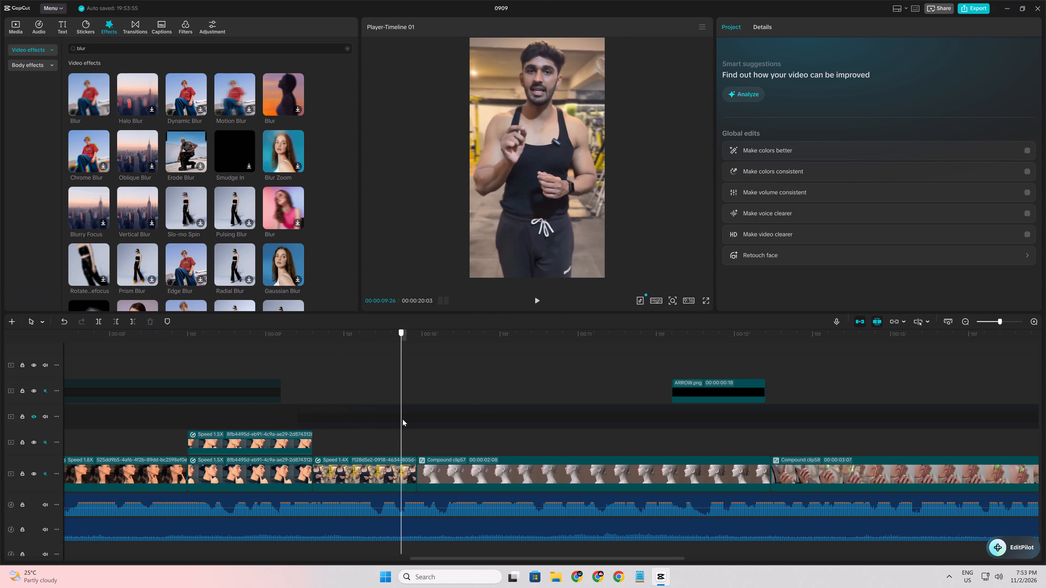
{"action": "left_click_drag", "start_coordinate": [403, 419], "coordinate": [412, 422]}
{"action": "left_click", "coordinate": [407, 464]}
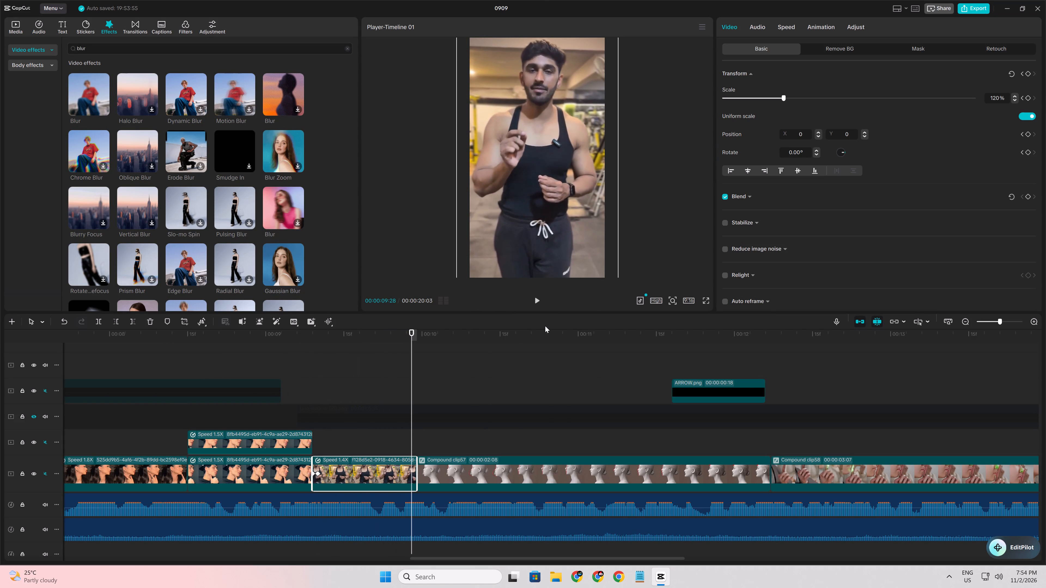
{"action": "left_click", "coordinate": [787, 100]}
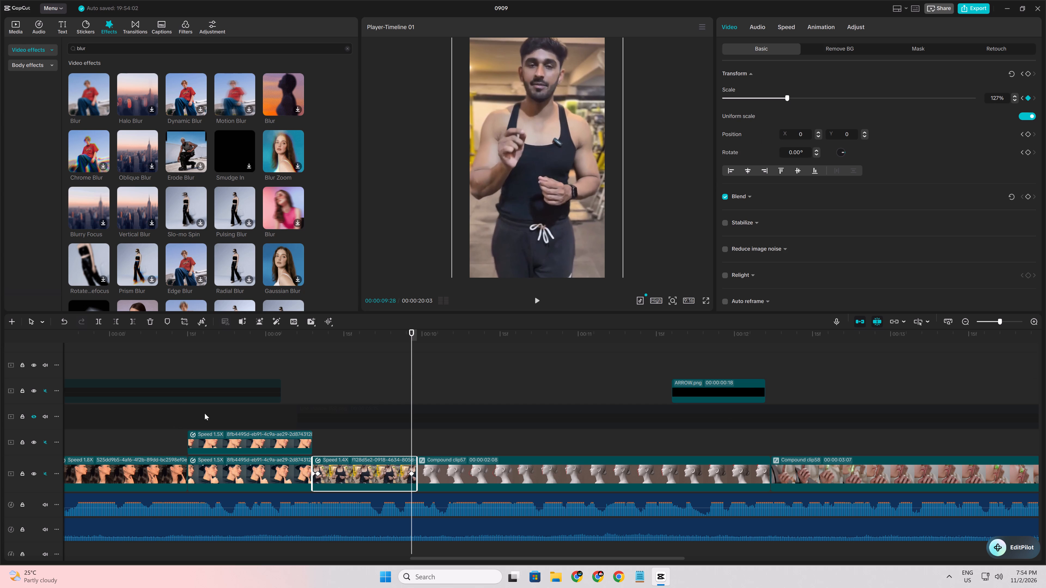
Play back the gym clip from just before its start to check the zoom animation.
{"action": "left_click", "coordinate": [286, 376]}
{"action": "key", "text": "space"}
{"action": "key", "text": "space"}
{"action": "left_click", "coordinate": [286, 376]}
{"action": "key", "text": "space"}
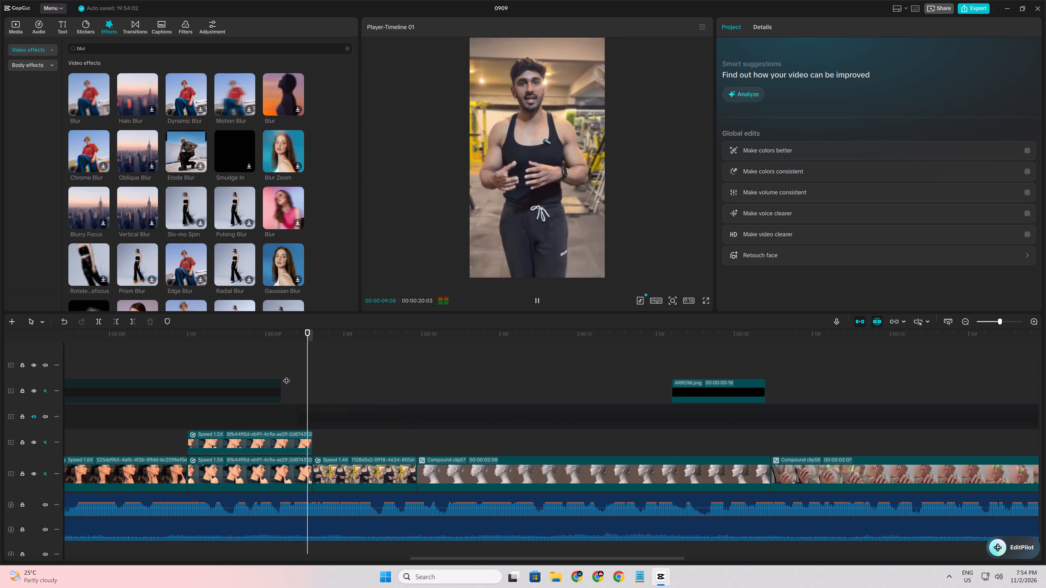
{"action": "key", "text": "space"}
{"action": "left_click", "coordinate": [312, 388]}
{"action": "key", "text": "space"}
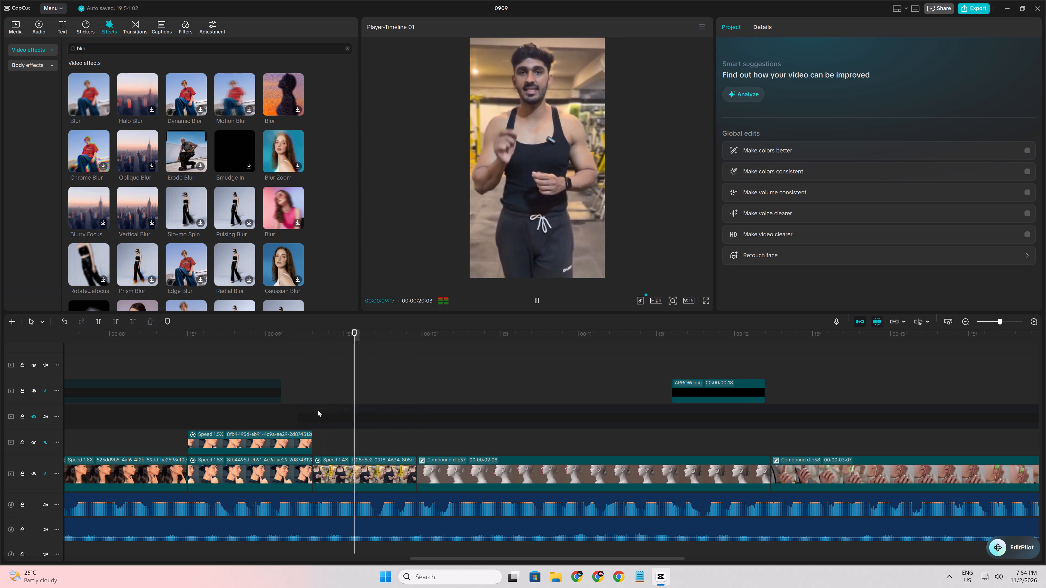
{"action": "key", "text": "space"}
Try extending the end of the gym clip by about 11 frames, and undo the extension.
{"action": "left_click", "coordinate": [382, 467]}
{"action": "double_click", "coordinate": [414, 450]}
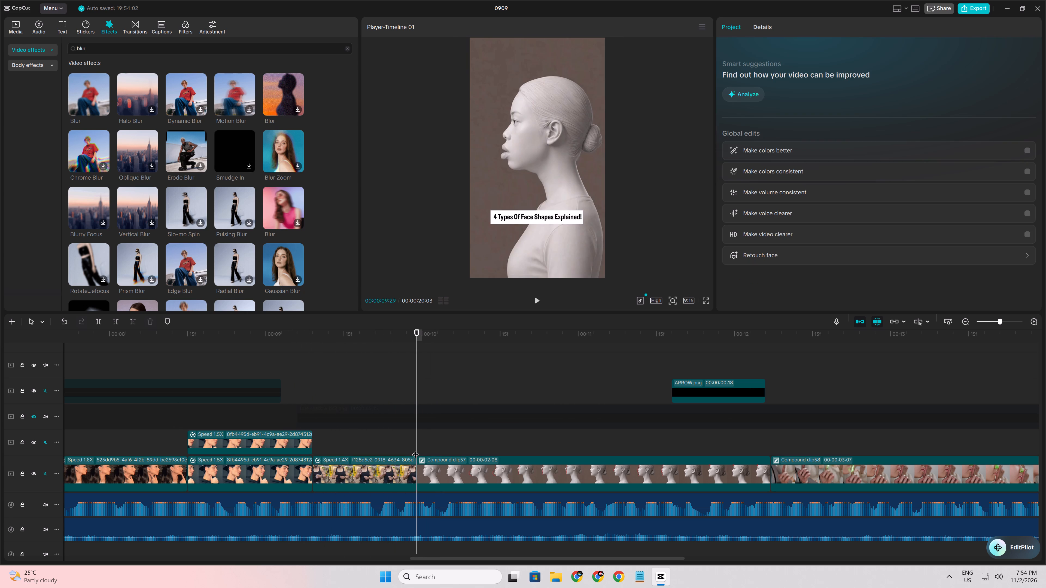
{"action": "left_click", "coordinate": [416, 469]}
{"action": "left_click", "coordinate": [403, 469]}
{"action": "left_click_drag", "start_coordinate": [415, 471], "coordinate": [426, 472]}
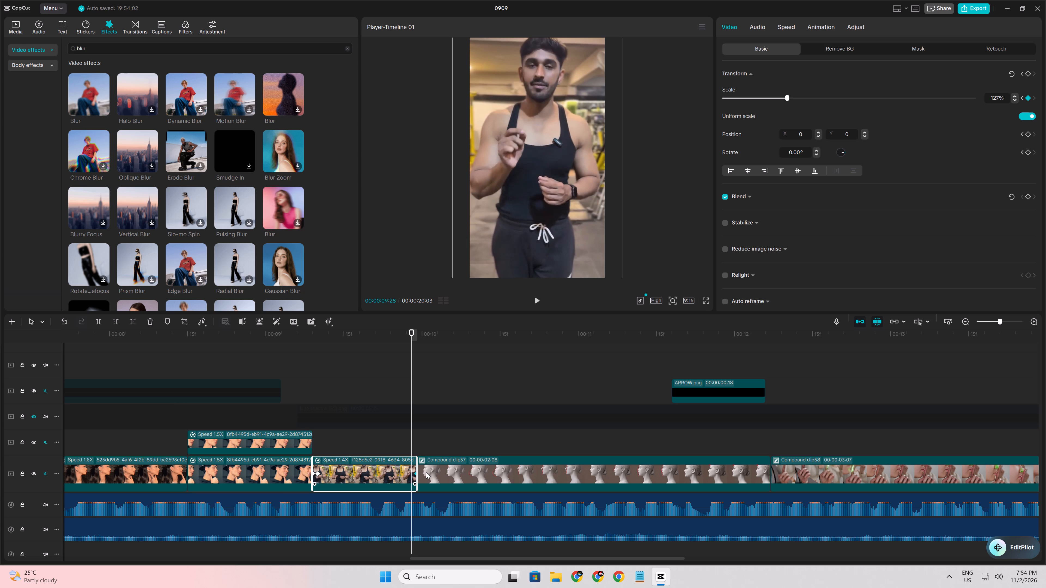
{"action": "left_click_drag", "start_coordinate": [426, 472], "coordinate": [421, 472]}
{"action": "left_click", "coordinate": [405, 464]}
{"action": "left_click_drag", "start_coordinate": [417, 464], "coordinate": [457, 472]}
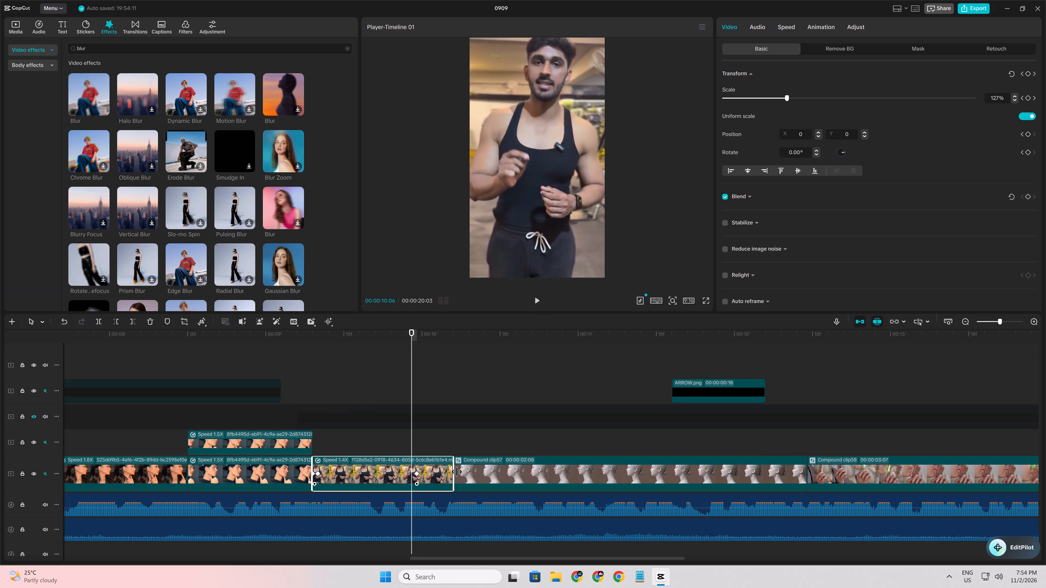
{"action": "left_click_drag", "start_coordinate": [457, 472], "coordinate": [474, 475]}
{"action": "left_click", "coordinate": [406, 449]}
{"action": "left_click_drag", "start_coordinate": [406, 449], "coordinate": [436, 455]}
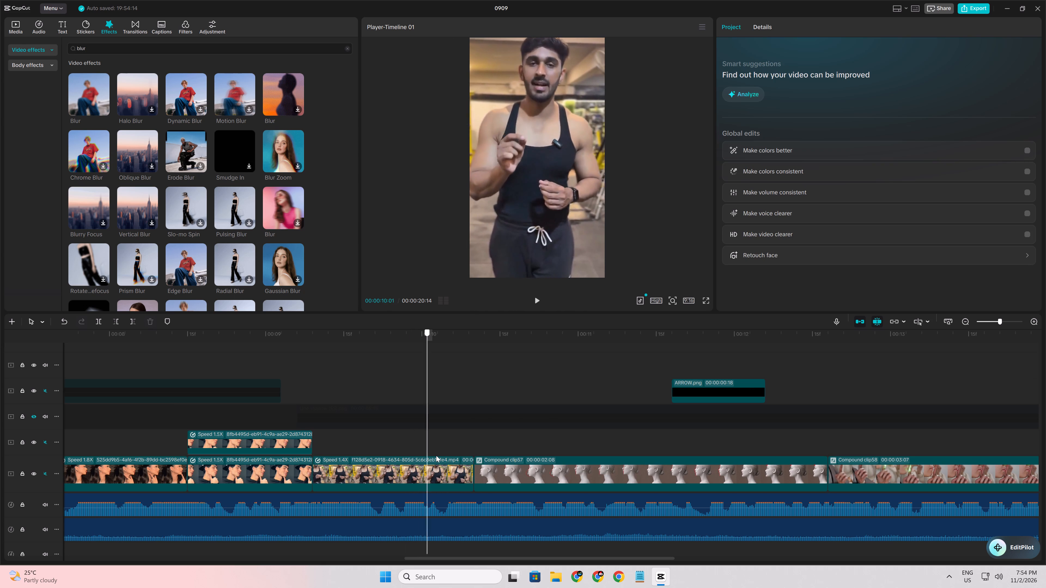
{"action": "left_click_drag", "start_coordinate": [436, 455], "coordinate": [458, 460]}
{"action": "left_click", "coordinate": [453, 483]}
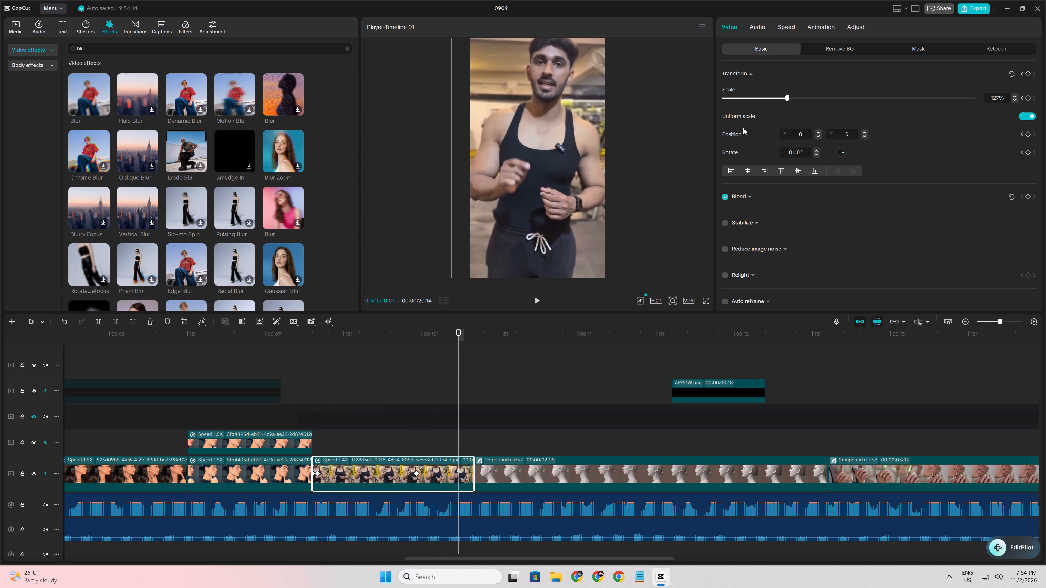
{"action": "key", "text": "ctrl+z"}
Extend the end of the gym clip by about 5 frames past 00:00:09:29.
{"action": "left_click", "coordinate": [402, 438]}
{"action": "left_click_drag", "start_coordinate": [402, 438], "coordinate": [403, 438]}
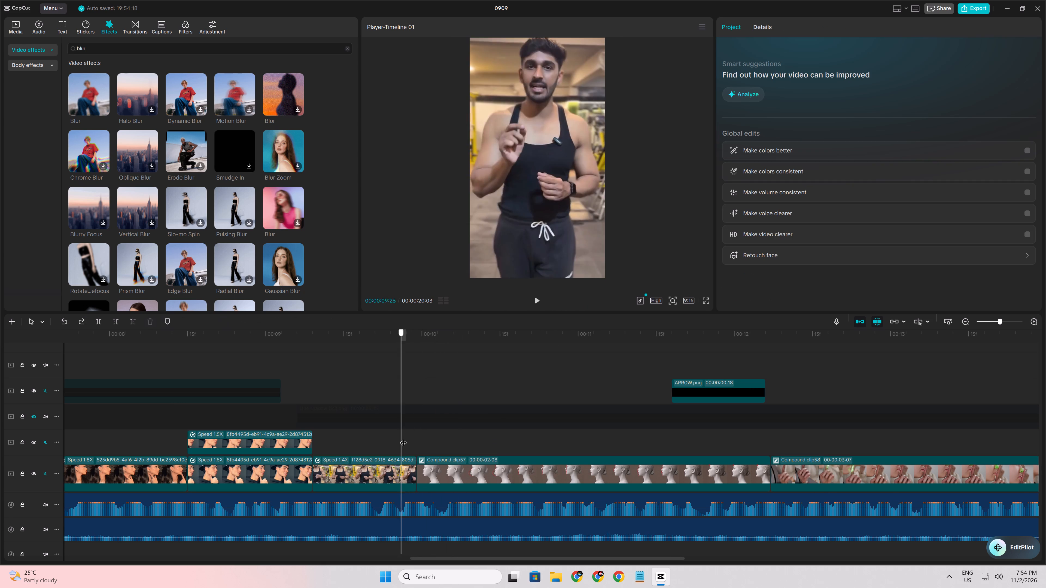
{"action": "left_click_drag", "start_coordinate": [403, 438], "coordinate": [419, 441]}
{"action": "left_click", "coordinate": [405, 469]}
{"action": "left_click_drag", "start_coordinate": [418, 468], "coordinate": [441, 471]}
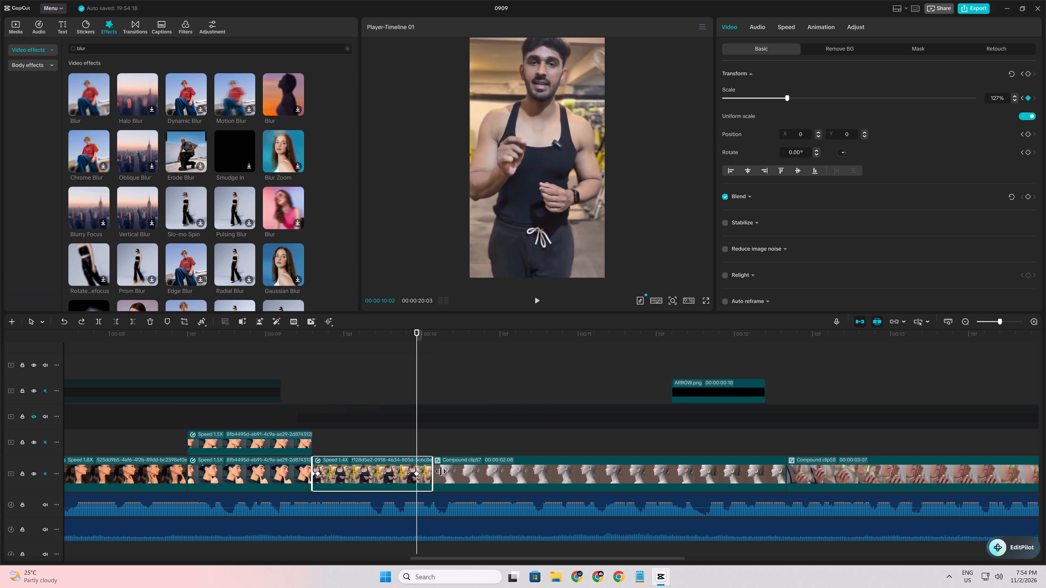
{"action": "left_click_drag", "start_coordinate": [441, 471], "coordinate": [443, 472]}
Speed the gym clip up to about 1.51x and trim off everything after 00:00:09:29.
{"action": "left_click", "coordinate": [788, 32]}
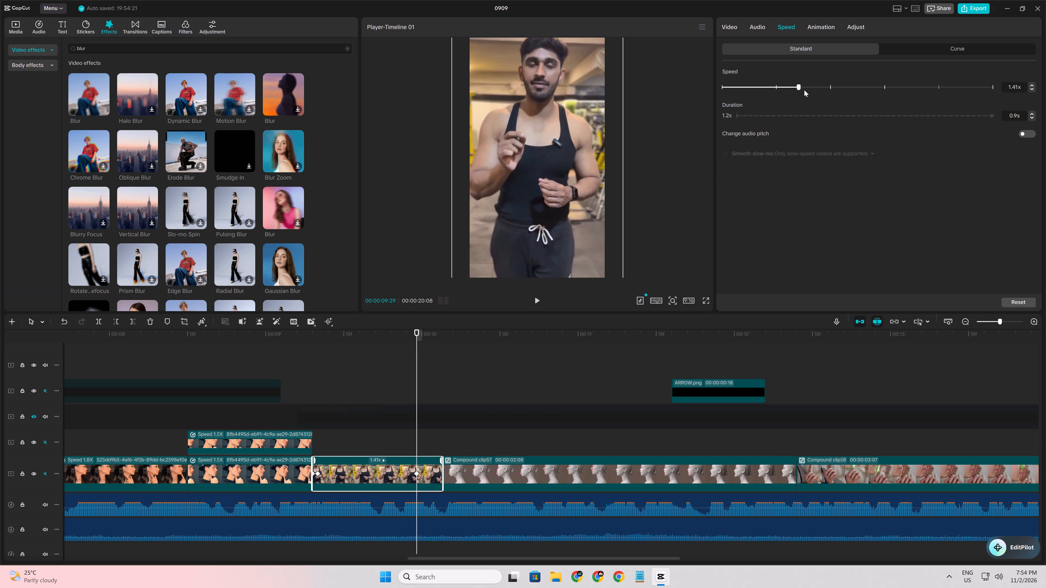
{"action": "left_click", "coordinate": [804, 90]}
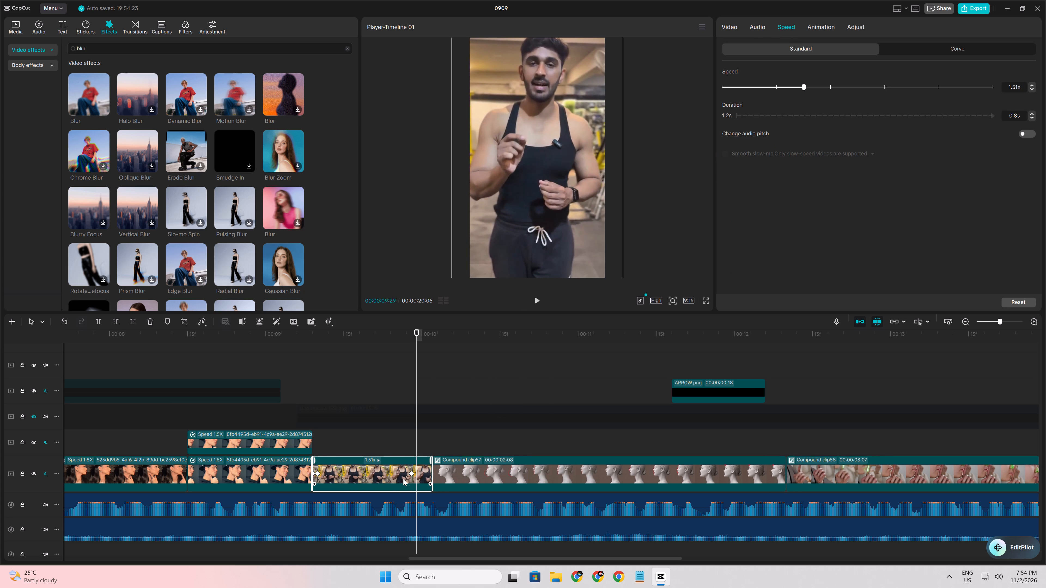
{"action": "key", "text": "w"}
Play back the gym clip and the face-shapes clip after it to check the zoom and the cut.
{"action": "left_click", "coordinate": [287, 550]}
{"action": "key", "text": "space"}
{"action": "key", "text": "space"}
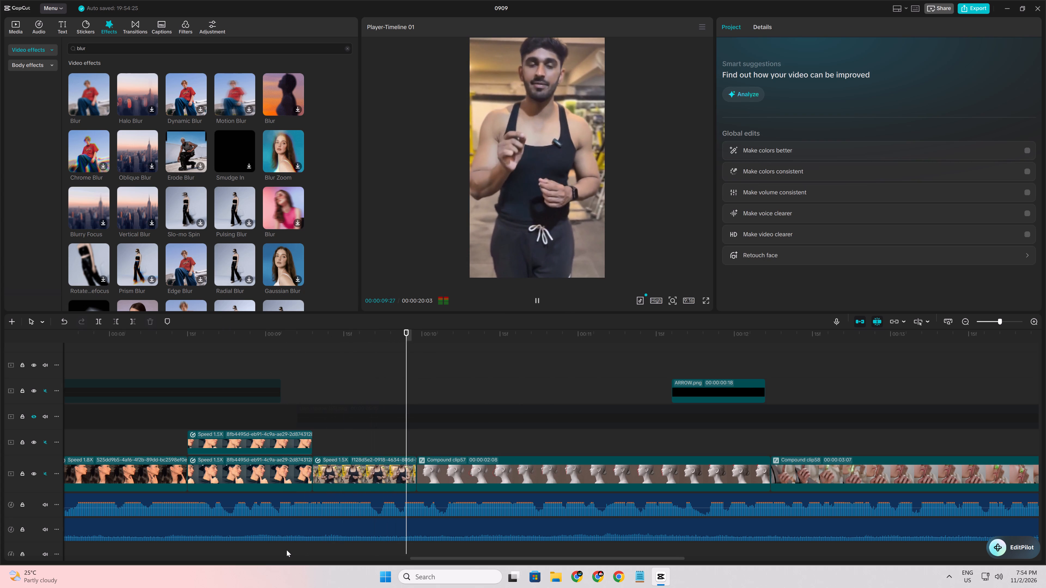
{"action": "left_click", "coordinate": [287, 550]}
{"action": "key", "text": "space"}
{"action": "key", "text": "space"}
{"action": "key", "text": "space"}
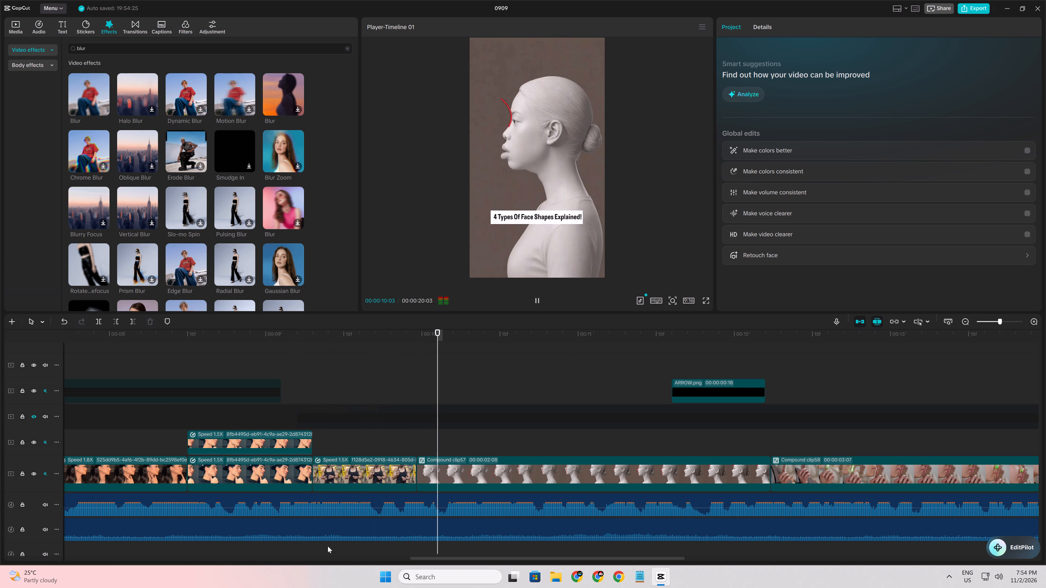
{"action": "scroll", "coordinate": [343, 545], "scroll_direction": "down", "scroll_amount": 5}
{"action": "scroll", "coordinate": [398, 516], "scroll_direction": "down", "scroll_amount": 5, "text": "ctrl"}
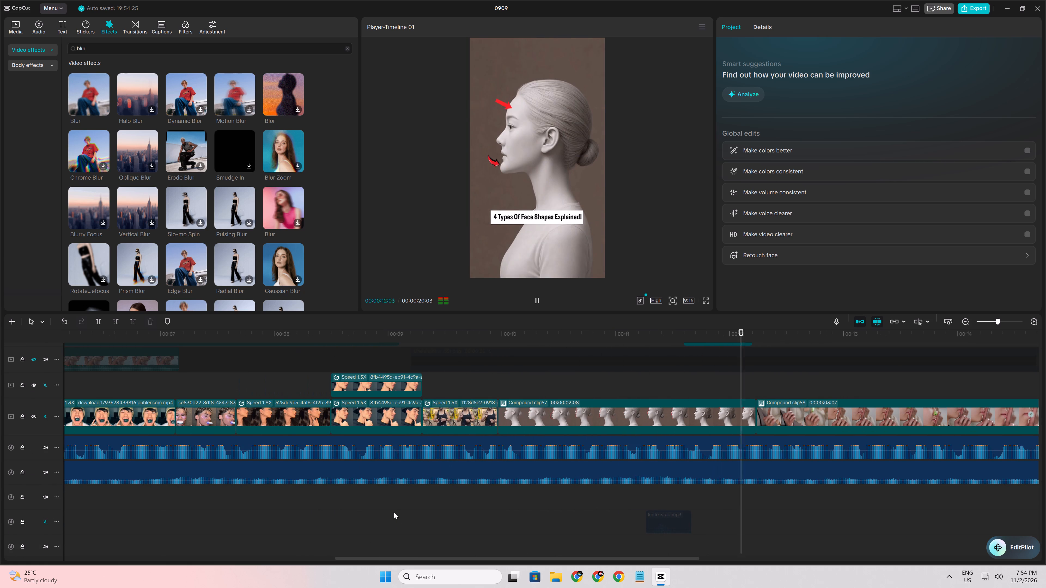
Play back the face-shapes clip from 00:00:09:29 and review its cut into the finger-gesture clip.
{"action": "left_click", "coordinate": [447, 499]}
{"action": "key", "text": "space"}
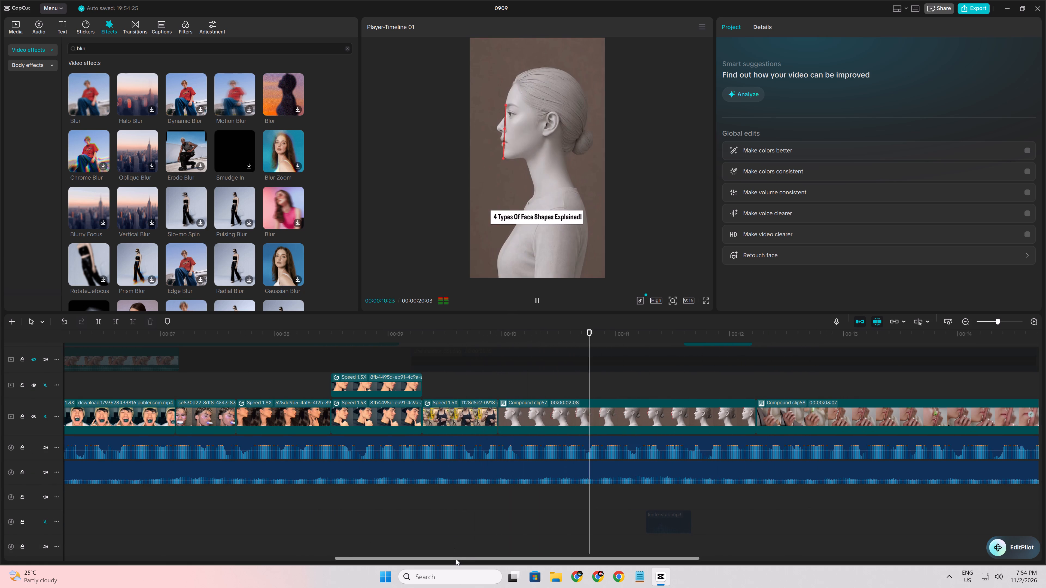
{"action": "left_click_drag", "start_coordinate": [456, 559], "coordinate": [531, 565]}
{"action": "key", "text": "space"}
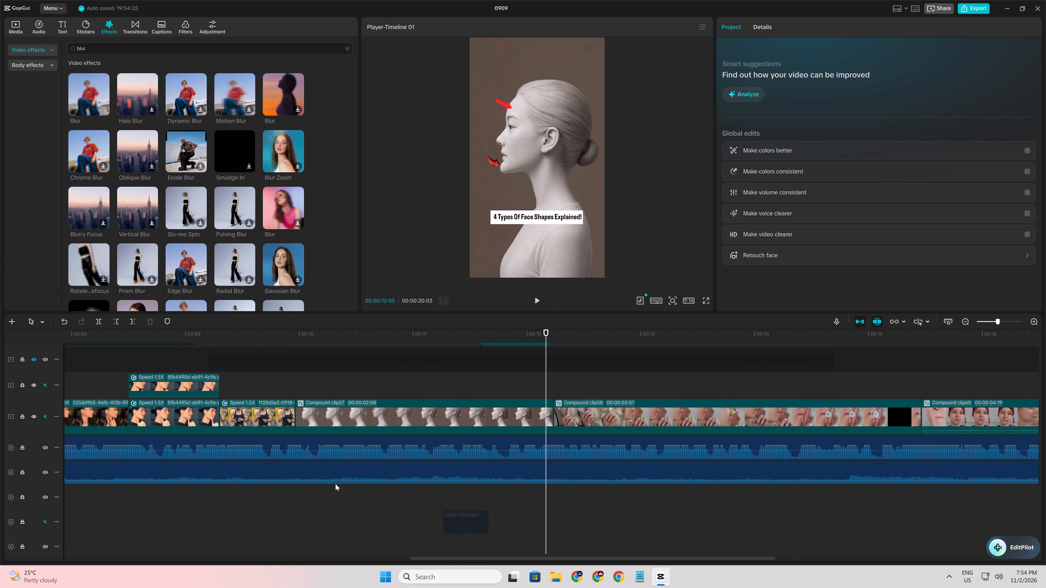
{"action": "left_click", "coordinate": [279, 501]}
{"action": "left_click_drag", "start_coordinate": [279, 501], "coordinate": [297, 503]}
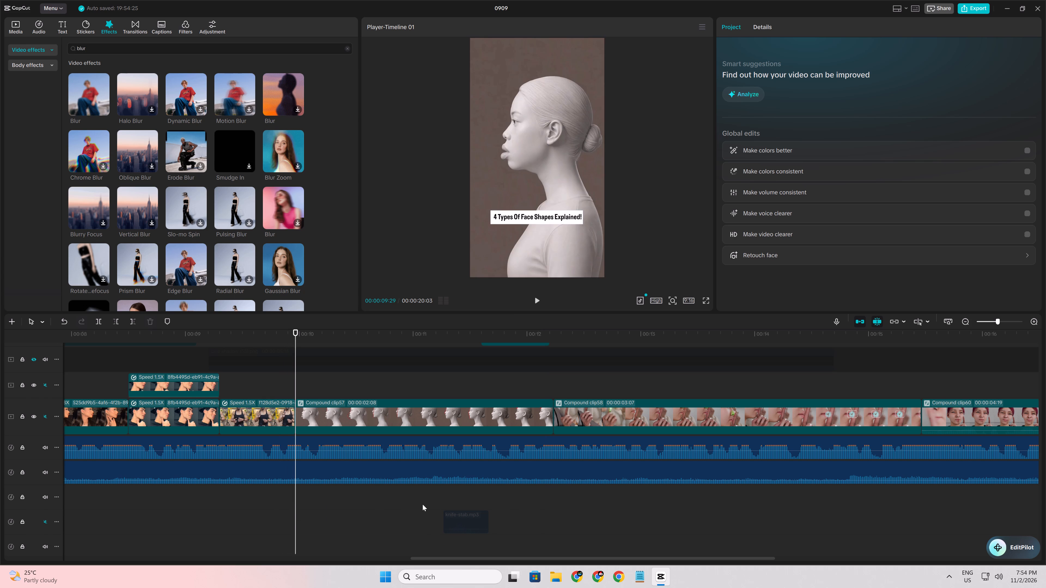
{"action": "scroll", "coordinate": [422, 504], "scroll_direction": "up", "scroll_amount": 4}
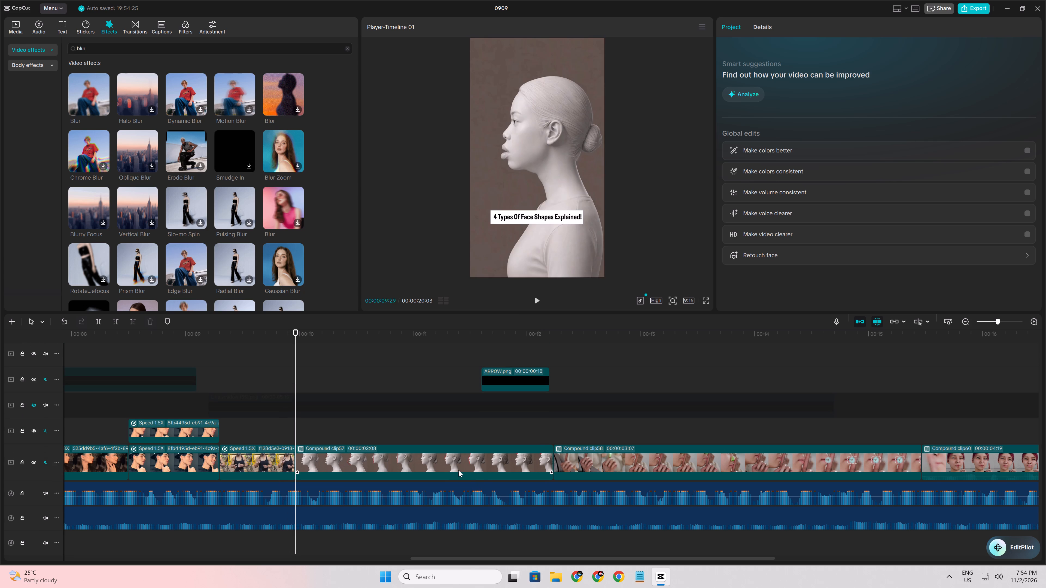
{"action": "scroll", "coordinate": [458, 470], "scroll_direction": "down", "scroll_amount": 4}
{"action": "scroll", "coordinate": [523, 481], "scroll_direction": "down", "scroll_amount": 4, "text": "ctrl"}
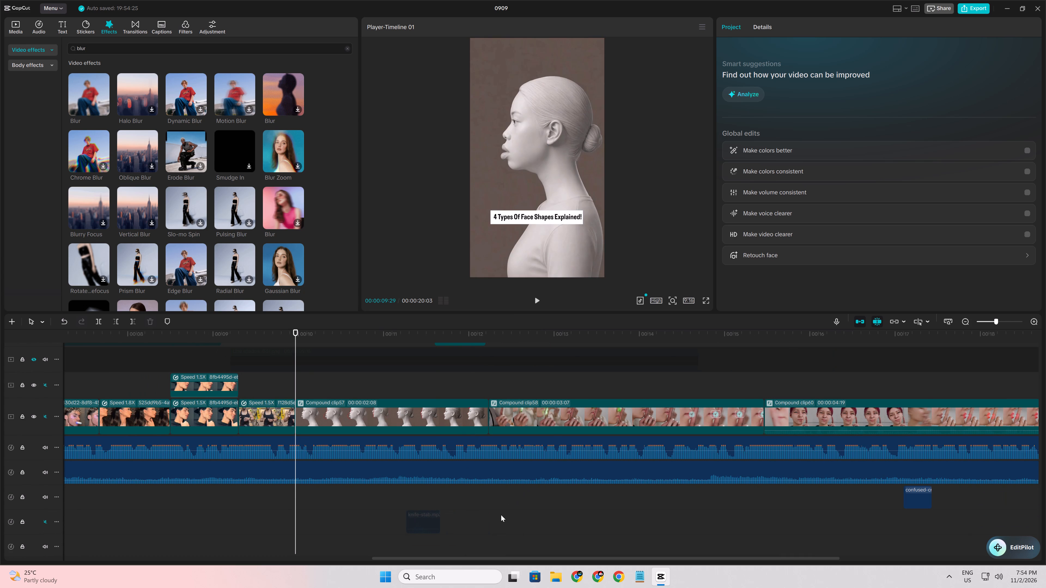
{"action": "key", "text": "space"}
{"action": "key", "text": "space"}
Duplicate the face-shapes compound clip onto the overlay track directly above it, starting at 00:00:09:29.
{"action": "double_click", "coordinate": [293, 512]}
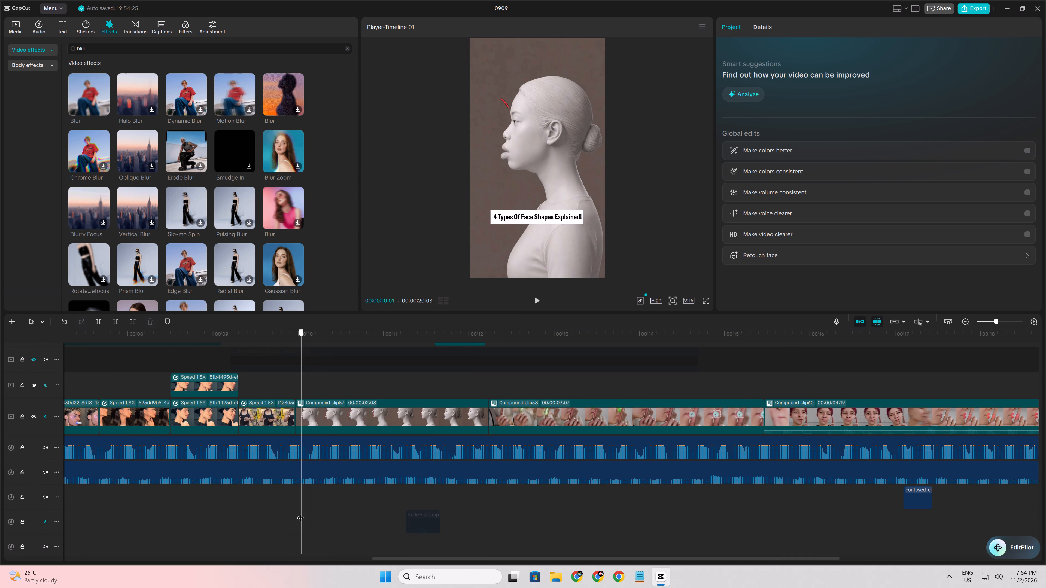
{"action": "left_click", "coordinate": [303, 418]}
{"action": "key", "text": "ctrl+c"}
{"action": "key", "text": "ctrl+v"}
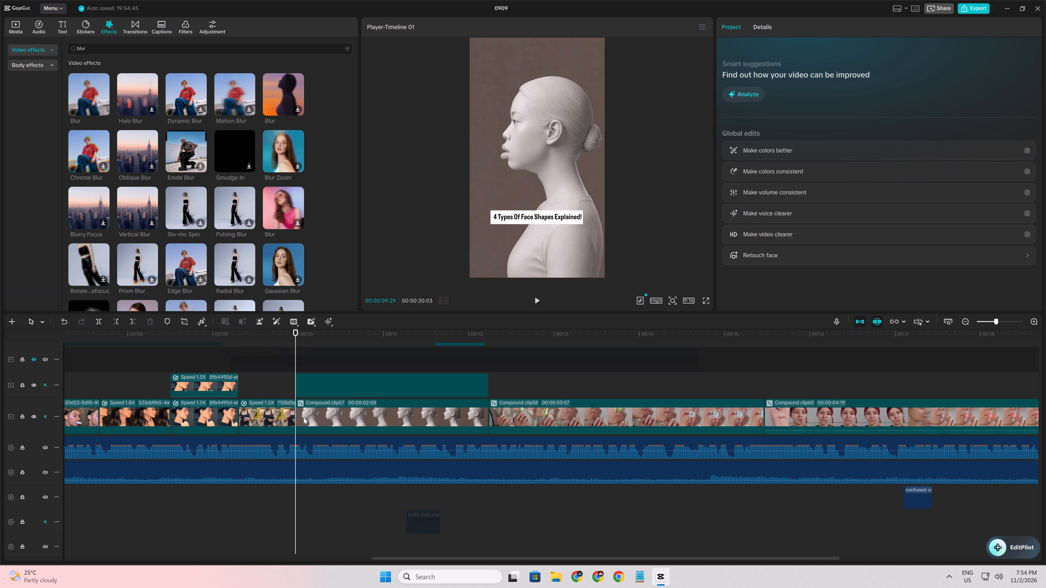
Duplicate the finger-gesture compound clip onto the overlay track directly above it, starting at 00:00:12:07.
{"action": "left_click", "coordinate": [488, 505]}
{"action": "left_click_drag", "start_coordinate": [488, 505], "coordinate": [492, 505]}
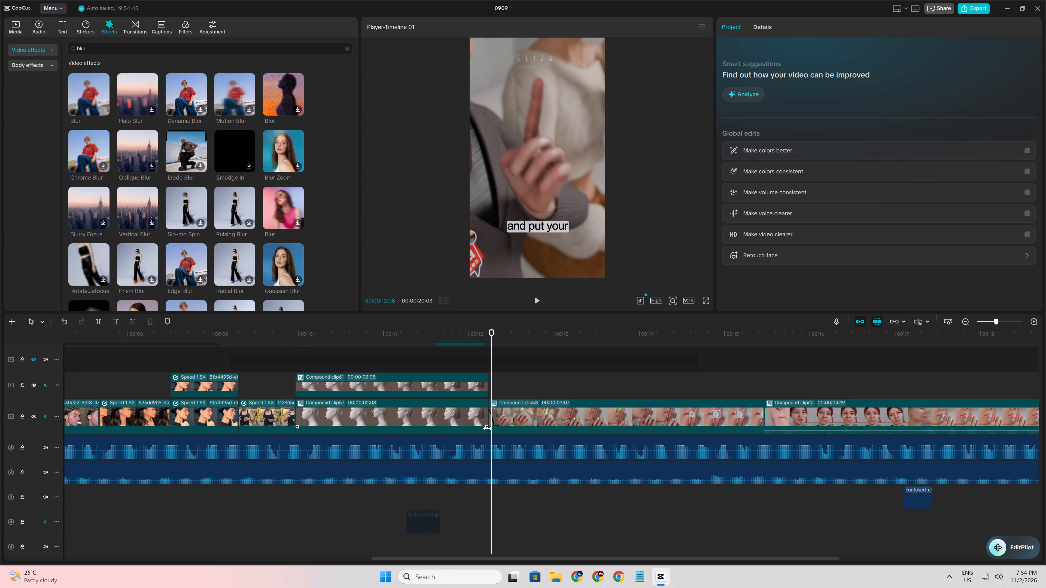
{"action": "left_click", "coordinate": [495, 421]}
{"action": "key", "text": "Left"}
{"action": "left_click", "coordinate": [495, 421]}
{"action": "key", "text": "ctrl+c"}
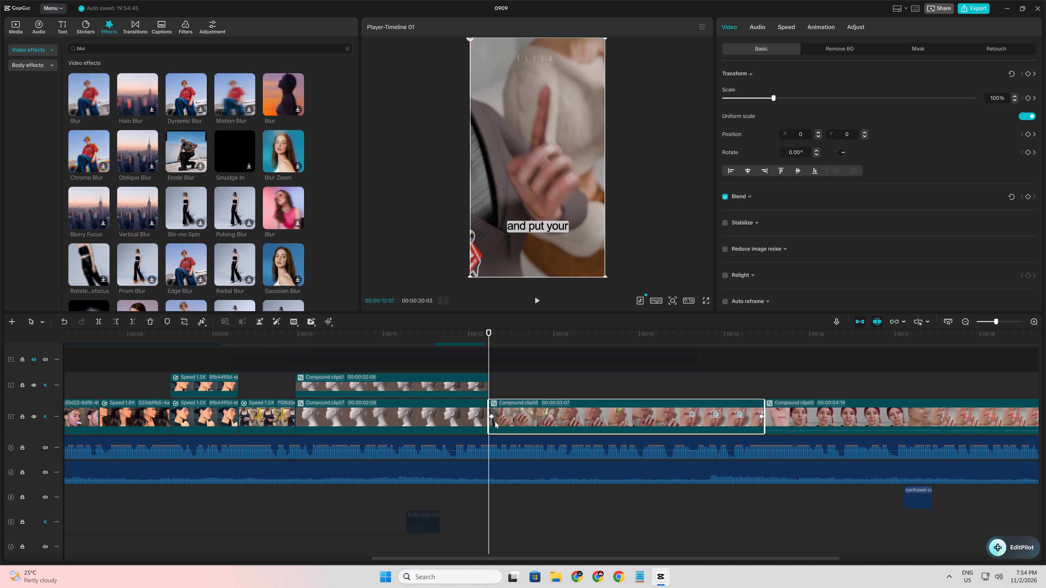
{"action": "key", "text": "ctrl+v"}
Duplicate the last compound clip onto the overlay track directly above it, starting at 00:00:15:14.
{"action": "scroll", "coordinate": [604, 459], "scroll_direction": "down", "scroll_amount": 5, "text": "ctrl"}
{"action": "left_click", "coordinate": [681, 504]}
{"action": "left_click_drag", "start_coordinate": [681, 504], "coordinate": [697, 506]}
{"action": "left_click", "coordinate": [705, 421]}
{"action": "key", "text": "ctrl+c"}
{"action": "key", "text": "ctrl+v"}
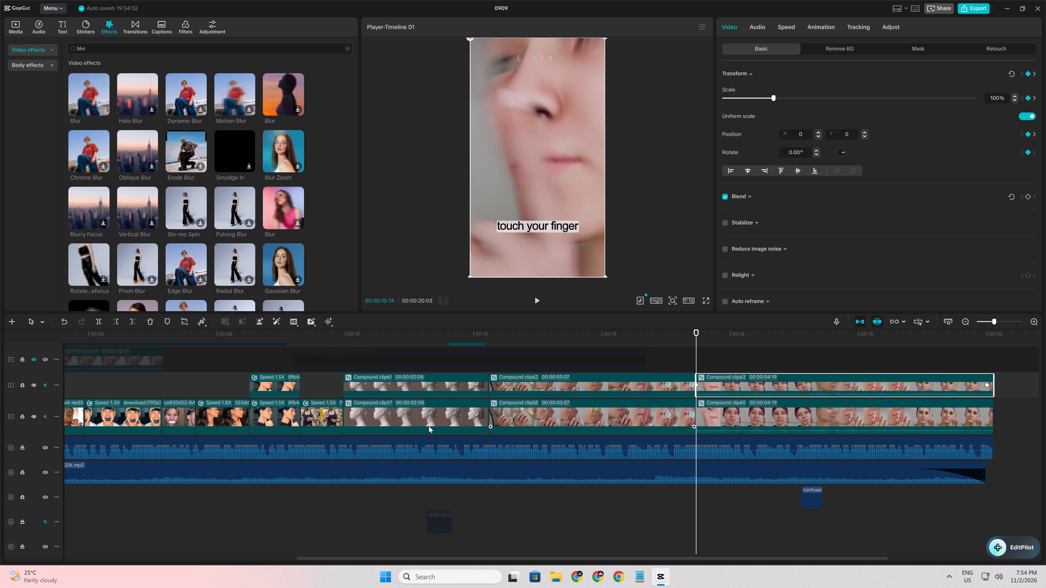
Apply the Blur effect to the face-shapes compound clip on the main track and set its strength to 76.
{"action": "left_click", "coordinate": [398, 420]}
{"action": "left_click_drag", "start_coordinate": [90, 88], "coordinate": [366, 408]}
{"action": "double_click", "coordinate": [1011, 107]}
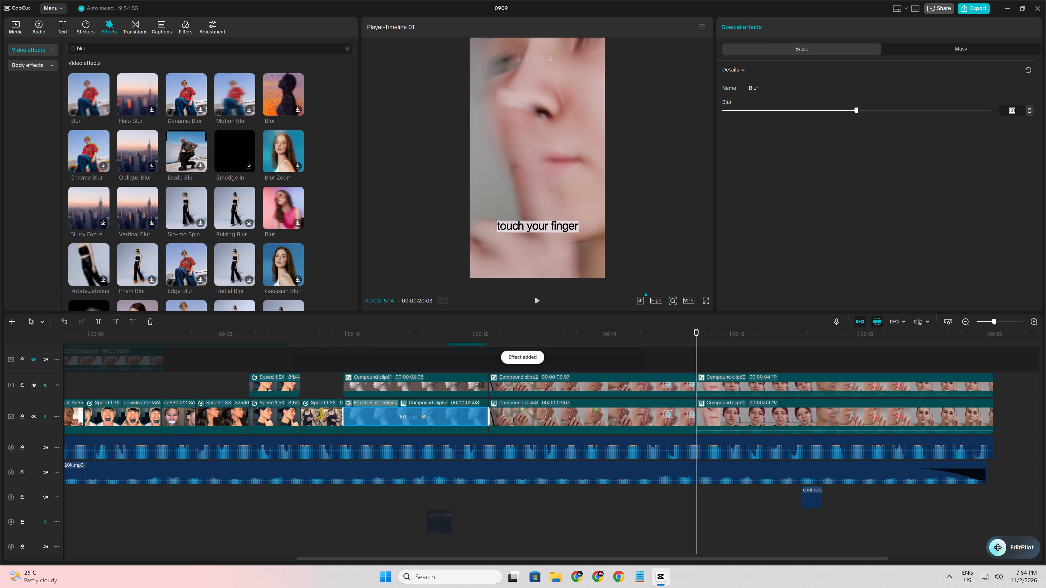
{"action": "type", "text": "76"}
{"action": "key", "text": "Return"}
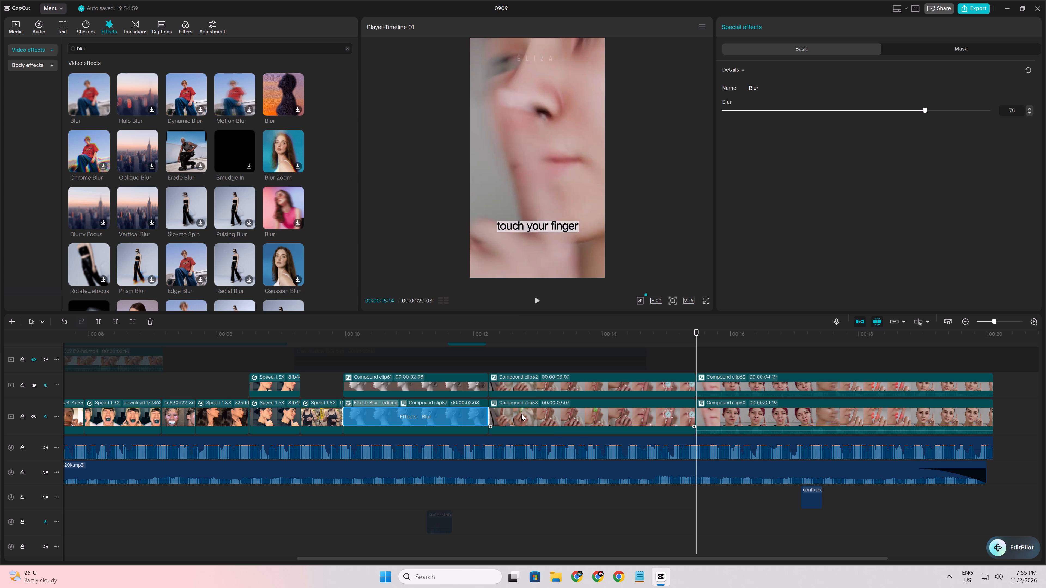
Apply the Blur effect to the finger-gesture compound clip on the main track and set its strength to 76.
{"action": "left_click", "coordinate": [521, 414]}
{"action": "left_click_drag", "start_coordinate": [85, 96], "coordinate": [530, 419]}
{"action": "double_click", "coordinate": [1008, 114]}
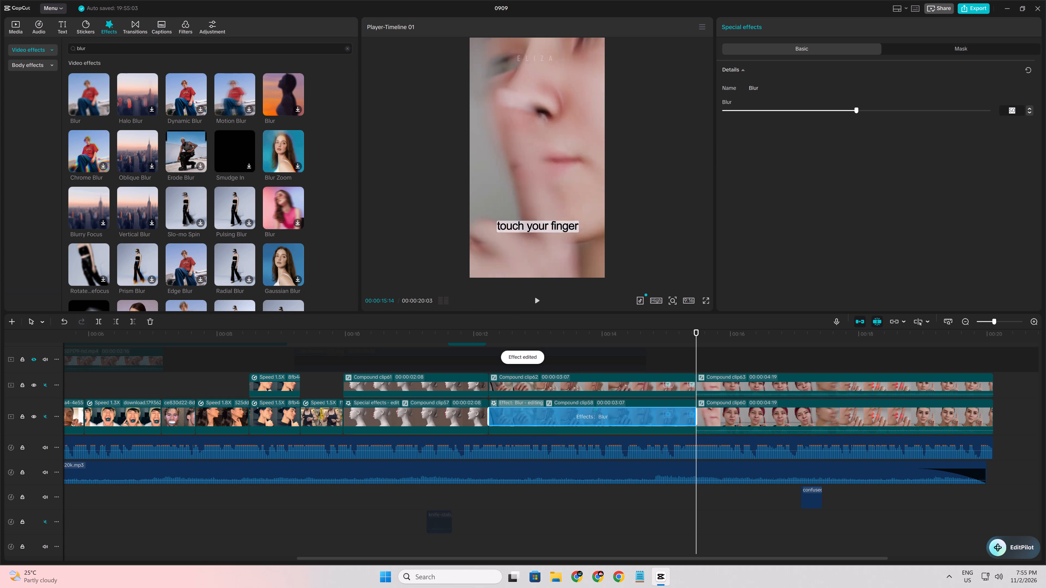
{"action": "type", "text": "76"}
{"action": "key", "text": "Return"}
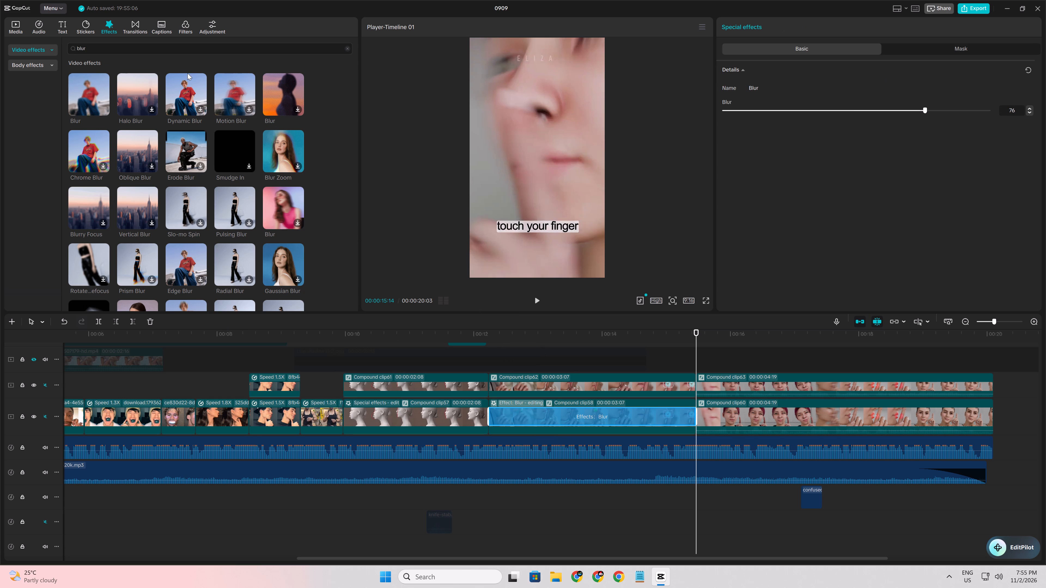
Apply the Blur effect to the last compound clip on the main track and set its strength to 76.
{"action": "left_click_drag", "start_coordinate": [77, 90], "coordinate": [759, 414]}
{"action": "double_click", "coordinate": [1014, 108]}
{"action": "type", "text": "76"}
{"action": "key", "text": "Return"}
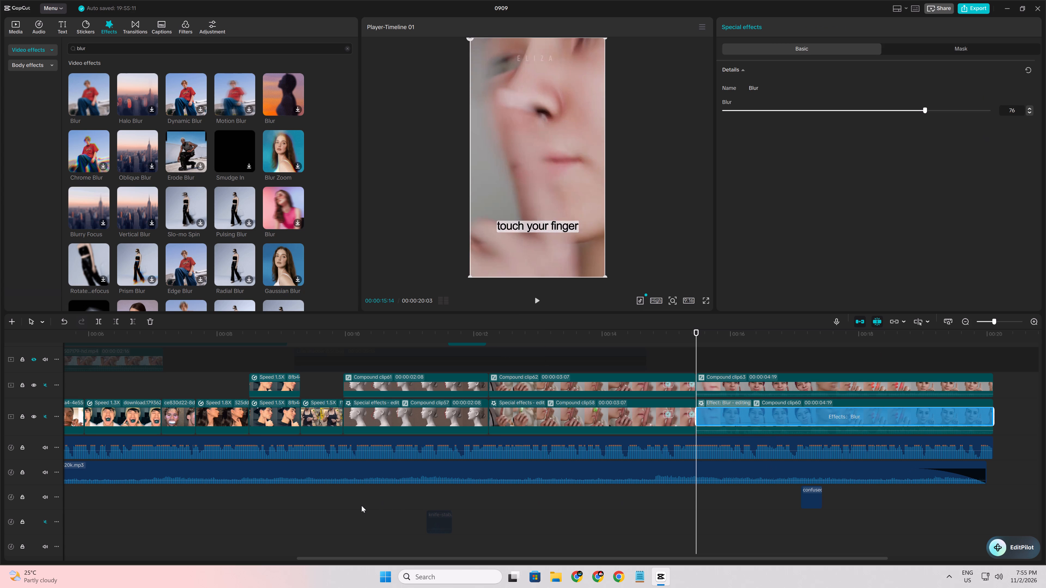
Add an inverted rectangle mask to the overlay copy of the face-shapes clip.
{"action": "left_click", "coordinate": [398, 503]}
{"action": "left_click", "coordinate": [405, 418]}
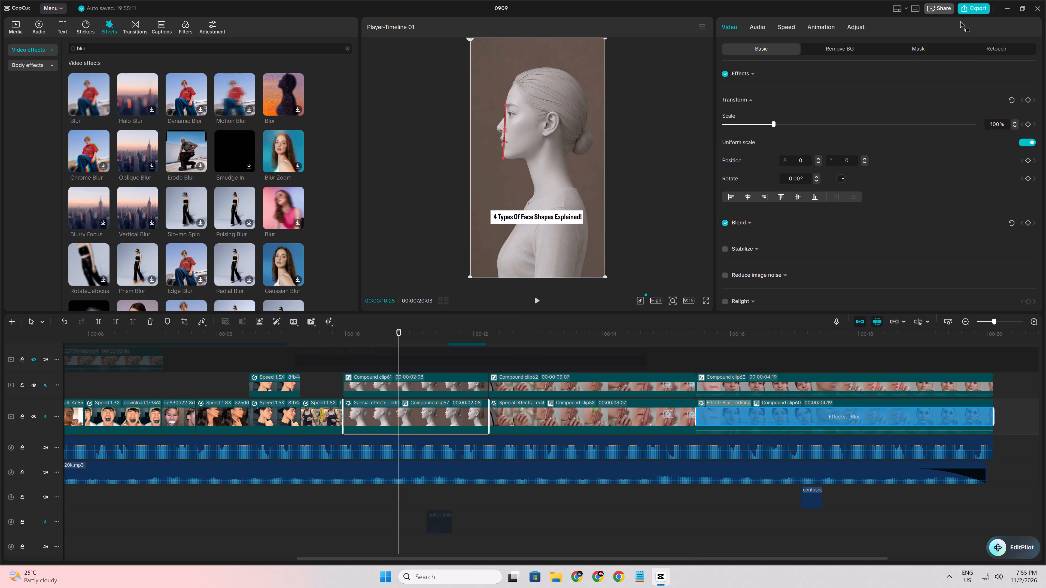
{"action": "left_click", "coordinate": [813, 30]}
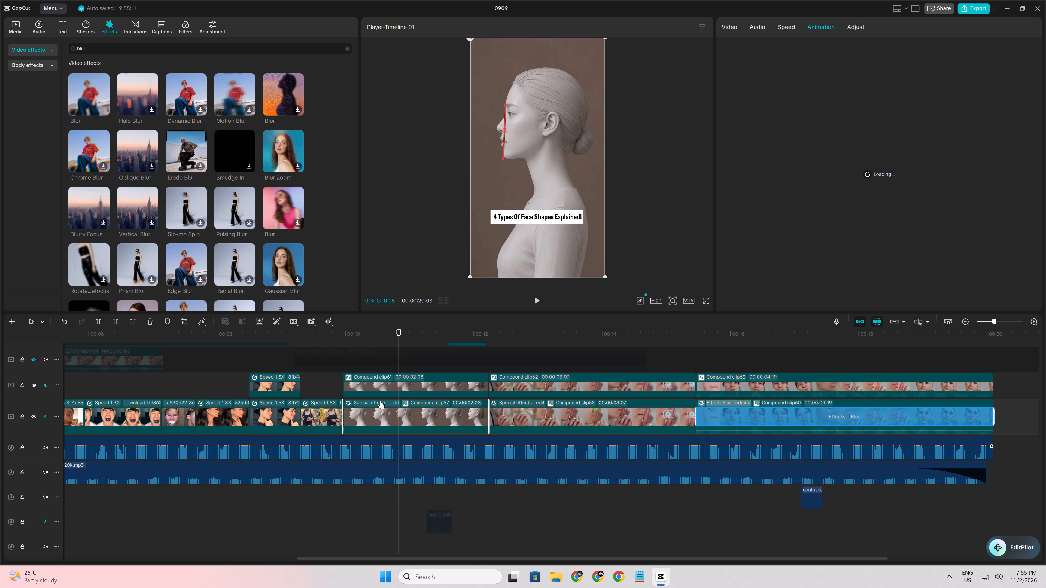
{"action": "left_click", "coordinate": [379, 379]}
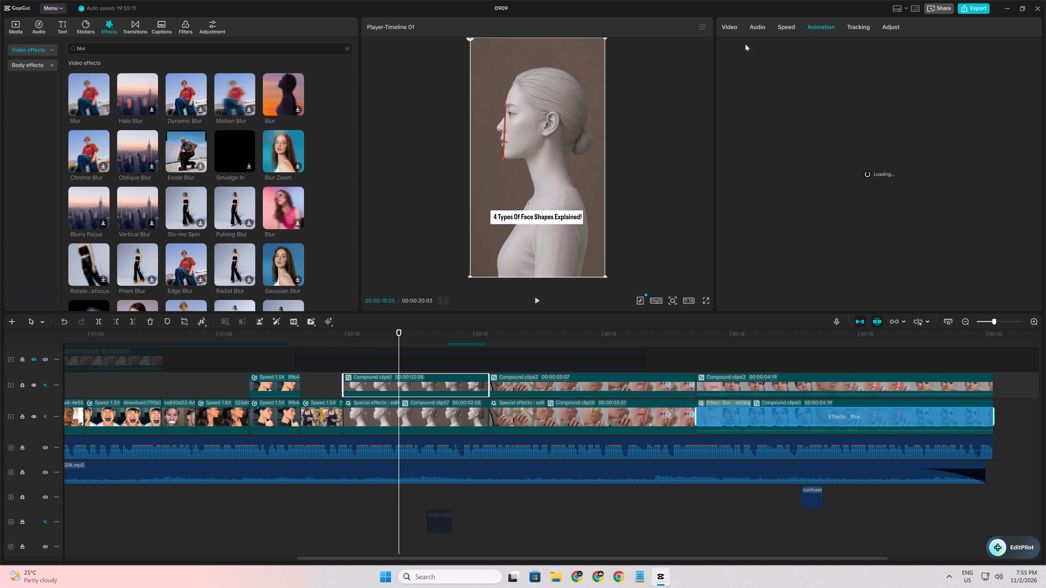
{"action": "left_click", "coordinate": [725, 27]}
{"action": "left_click", "coordinate": [929, 49]}
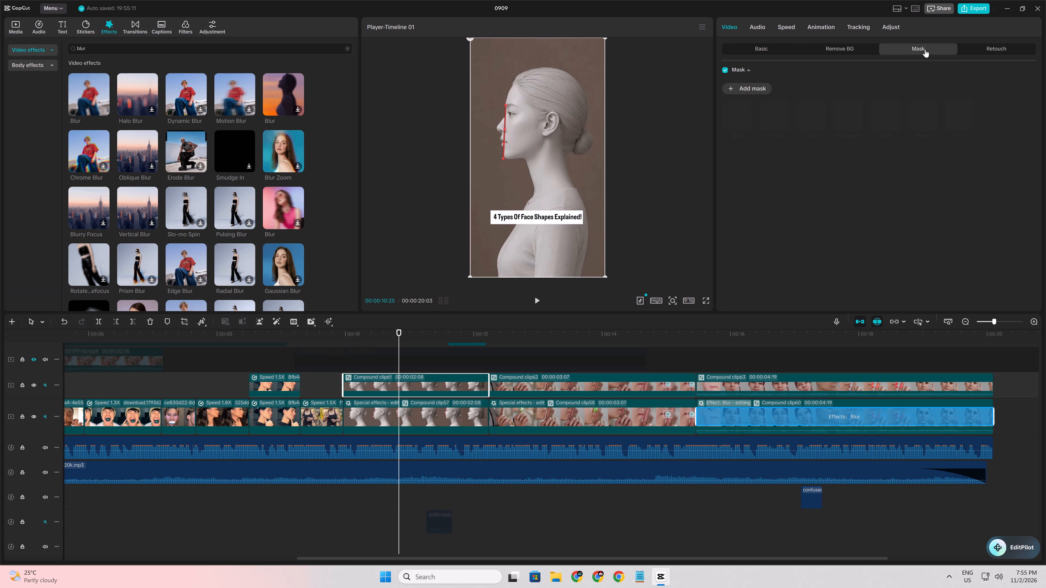
{"action": "left_click", "coordinate": [744, 91]}
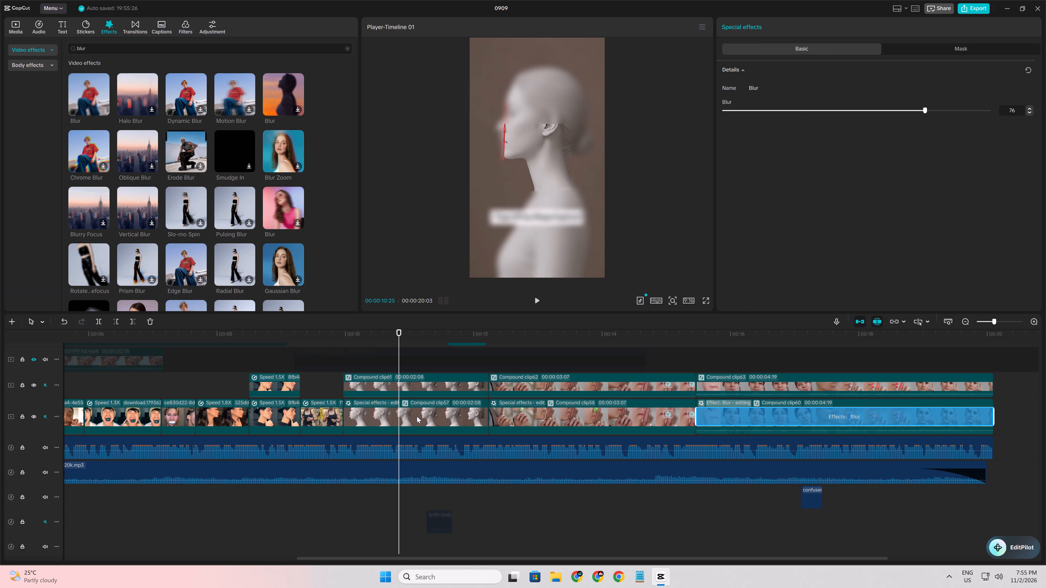
{"action": "left_click", "coordinate": [396, 379]}
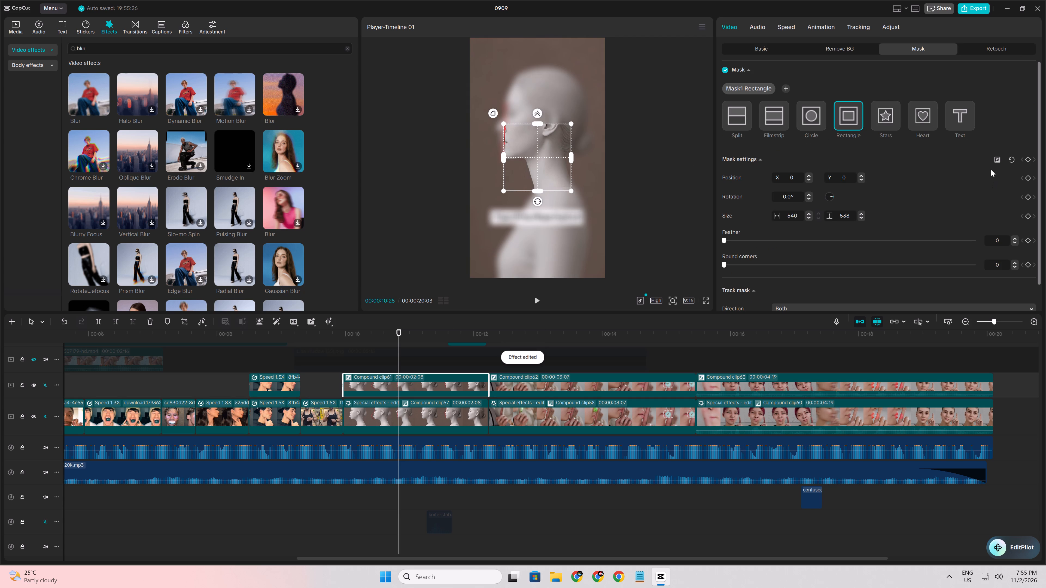
{"action": "left_click", "coordinate": [996, 161]}
Fit the mask over the "4 Types Of Face Shapes Explained!" caption at Y -476, sized about 1002 by 207.
{"action": "left_click_drag", "start_coordinate": [538, 153], "coordinate": [541, 215]}
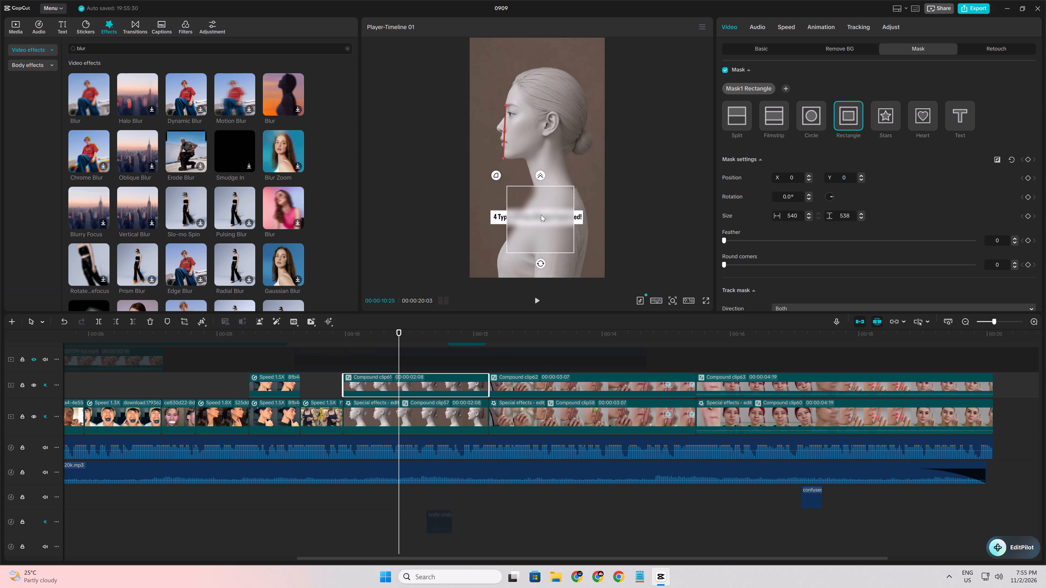
{"action": "left_click_drag", "start_coordinate": [541, 215], "coordinate": [540, 215]}
{"action": "left_click_drag", "start_coordinate": [536, 185], "coordinate": [540, 203]}
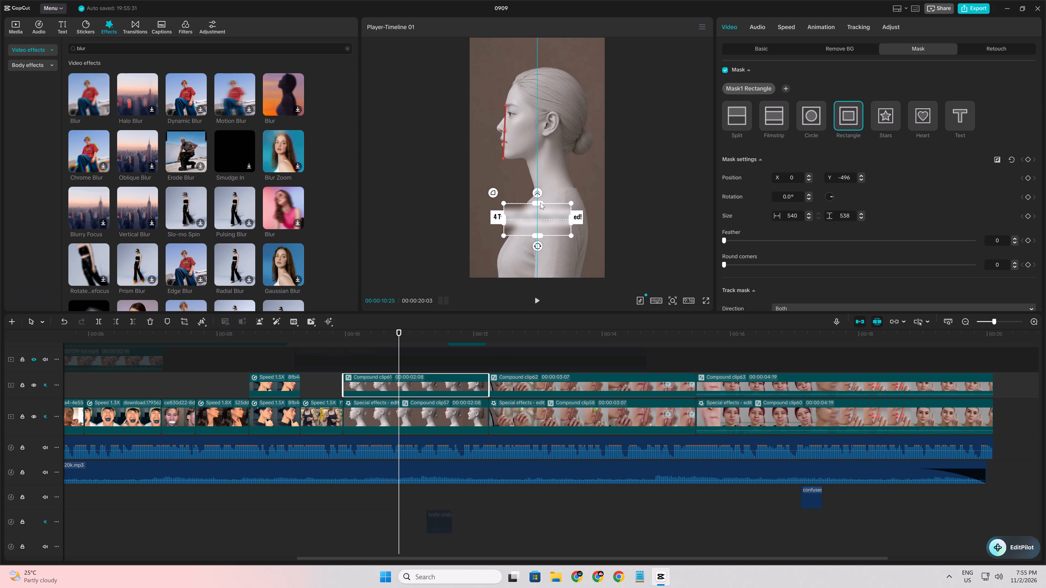
{"action": "left_click_drag", "start_coordinate": [540, 203], "coordinate": [540, 208]}
{"action": "left_click_drag", "start_coordinate": [536, 216], "coordinate": [535, 213]}
{"action": "left_click", "coordinate": [535, 226]}
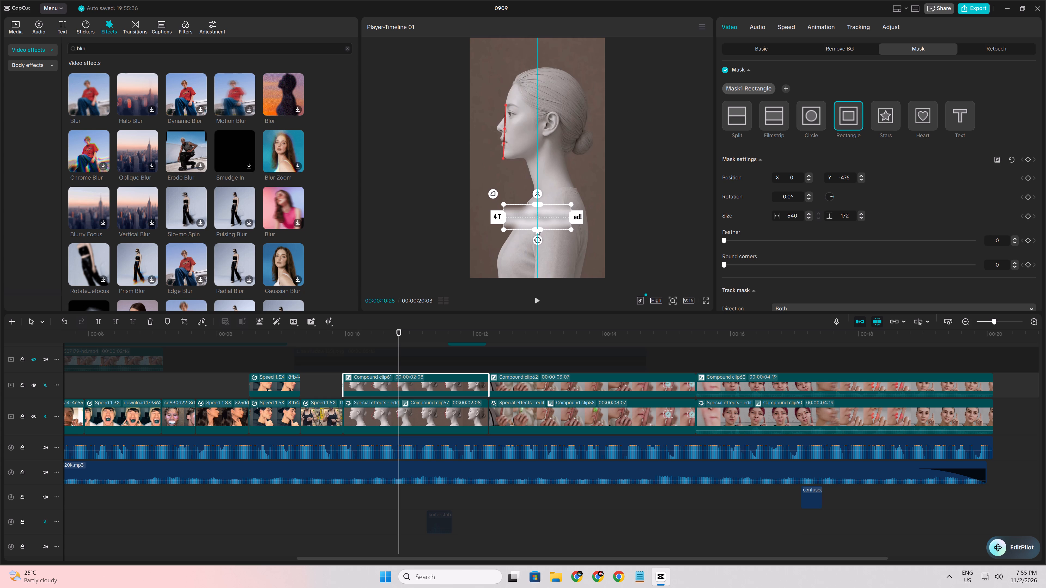
{"action": "left_click_drag", "start_coordinate": [506, 216], "coordinate": [477, 217]}
Set the face-shapes mask's feather to 17 and its round corners to 40.
{"action": "left_click_drag", "start_coordinate": [746, 237], "coordinate": [782, 244]}
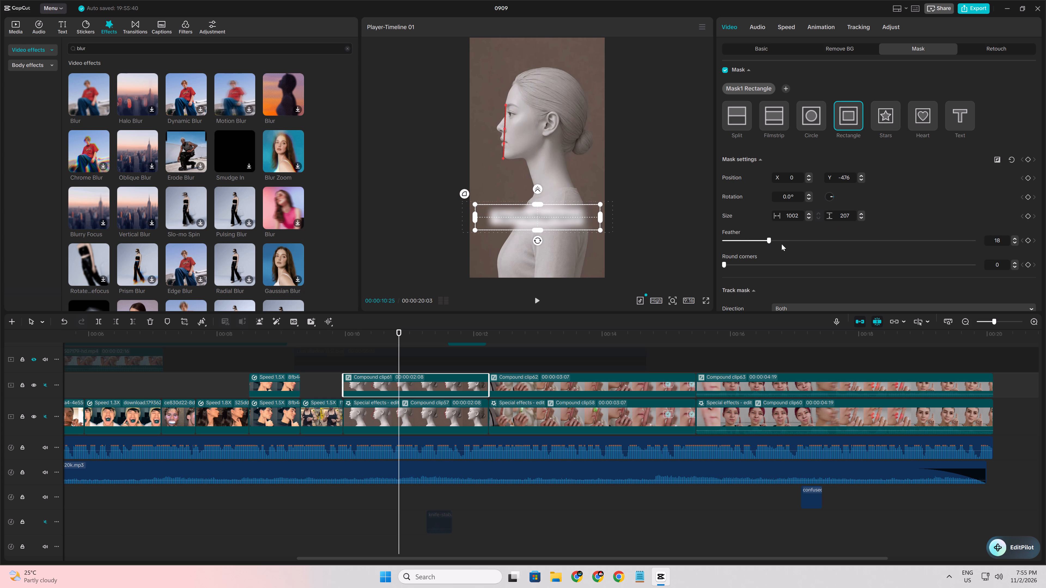
{"action": "left_click_drag", "start_coordinate": [782, 244], "coordinate": [766, 242]}
{"action": "left_click_drag", "start_coordinate": [725, 263], "coordinate": [826, 272]}
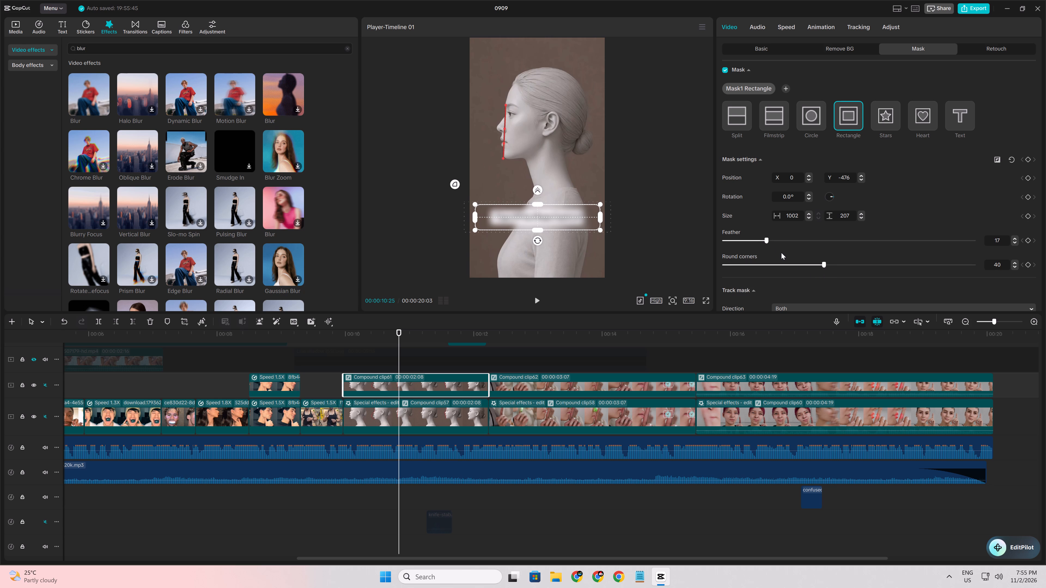
{"action": "left_click_drag", "start_coordinate": [773, 243], "coordinate": [768, 243]}
Add an inverted rectangle mask to the overlay copy of the finger-gesture clip, with the playhead at 00:00:12:07.
{"action": "left_click", "coordinate": [324, 495]}
{"action": "left_click_drag", "start_coordinate": [324, 495], "coordinate": [390, 500]}
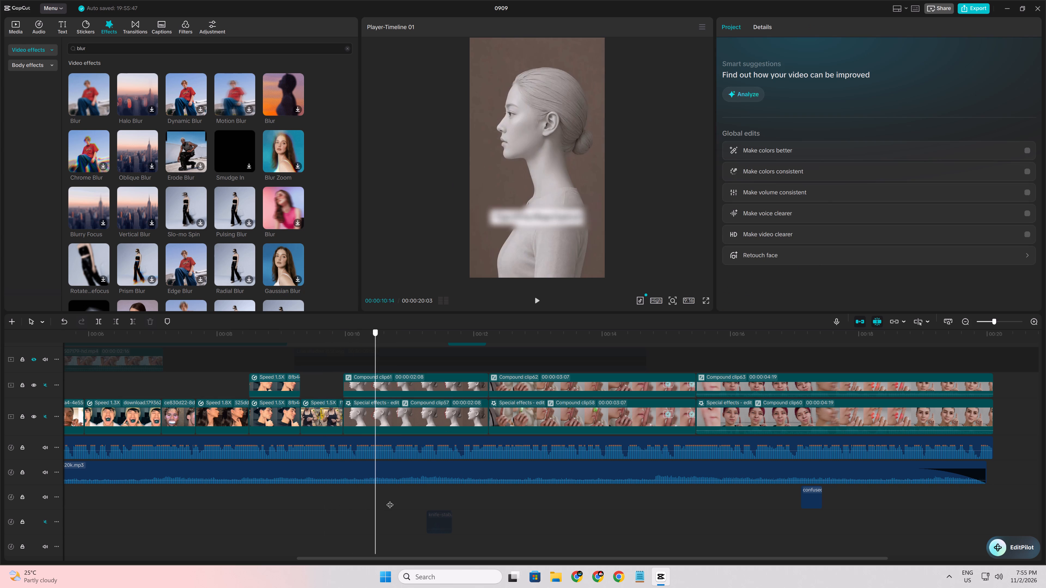
{"action": "left_click_drag", "start_coordinate": [390, 500], "coordinate": [487, 500]}
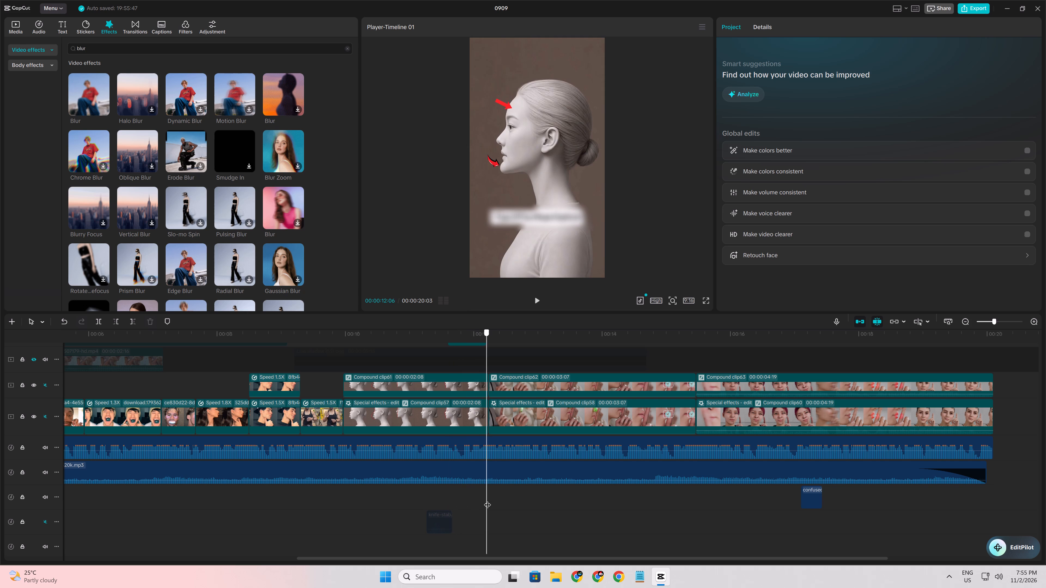
{"action": "left_click_drag", "start_coordinate": [487, 500], "coordinate": [490, 500]}
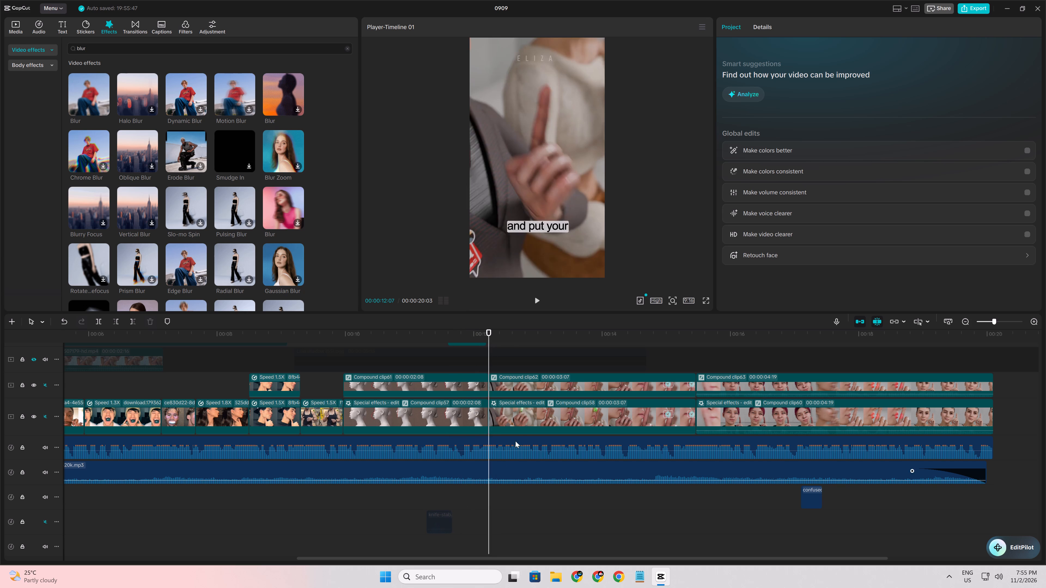
{"action": "left_click", "coordinate": [515, 385]}
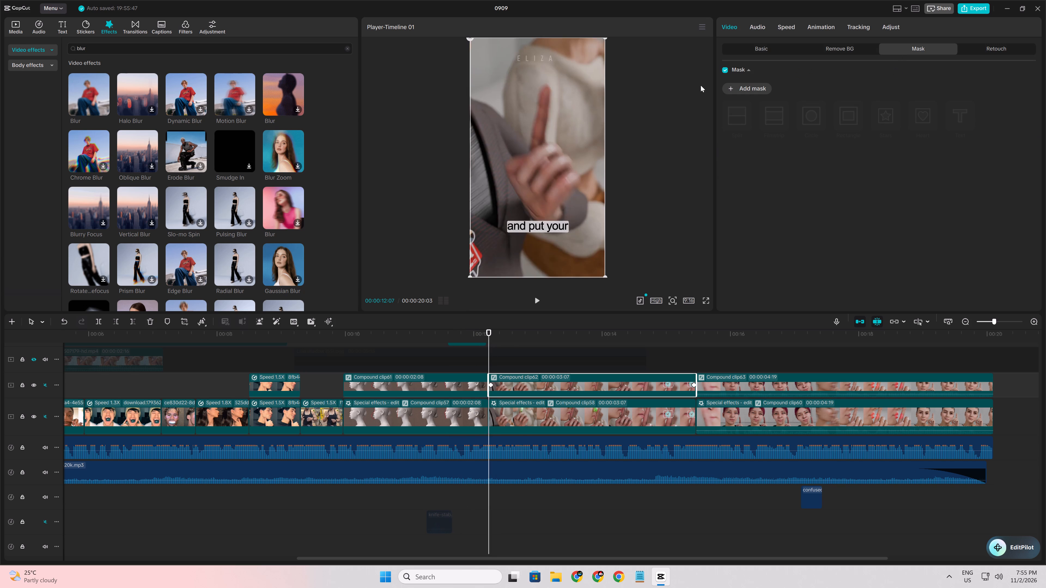
{"action": "left_click", "coordinate": [741, 91]}
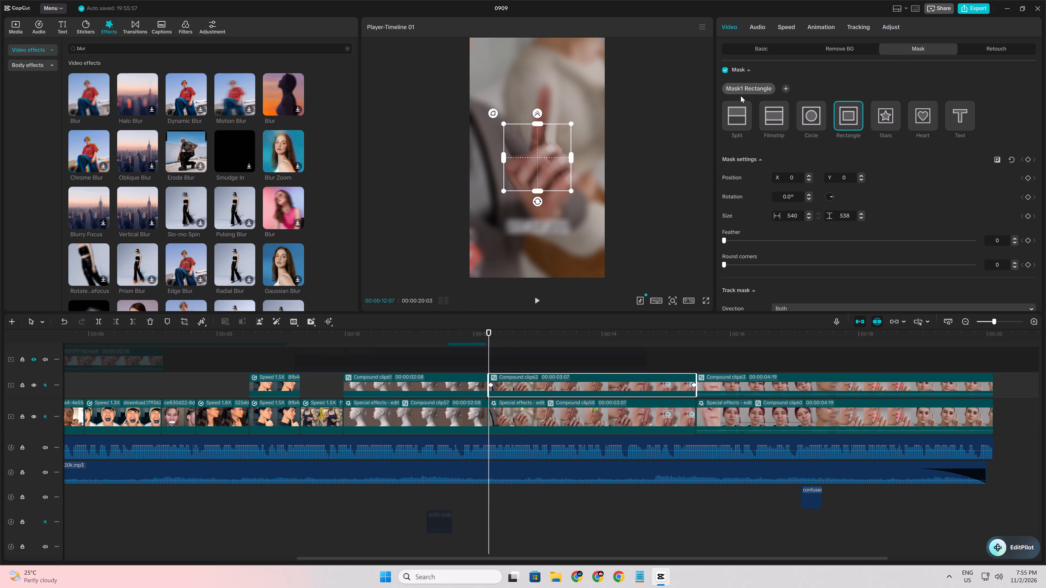
{"action": "left_click", "coordinate": [997, 158]}
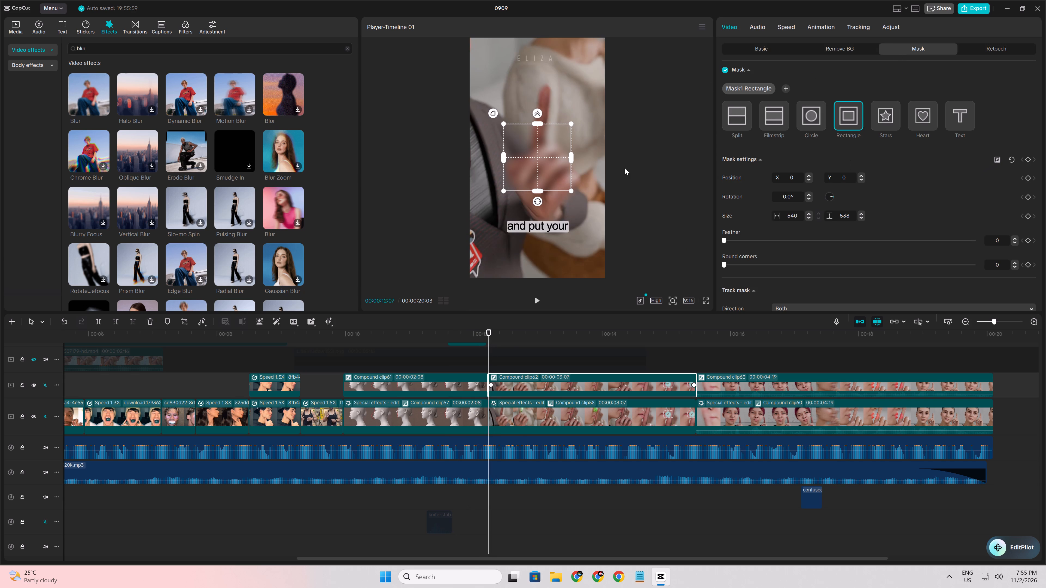
Fit the mask over the "and put your" caption at Y -563, sized about 915 by 207.
{"action": "left_click_drag", "start_coordinate": [539, 153], "coordinate": [542, 226]}
{"action": "left_click_drag", "start_coordinate": [542, 226], "coordinate": [540, 224]}
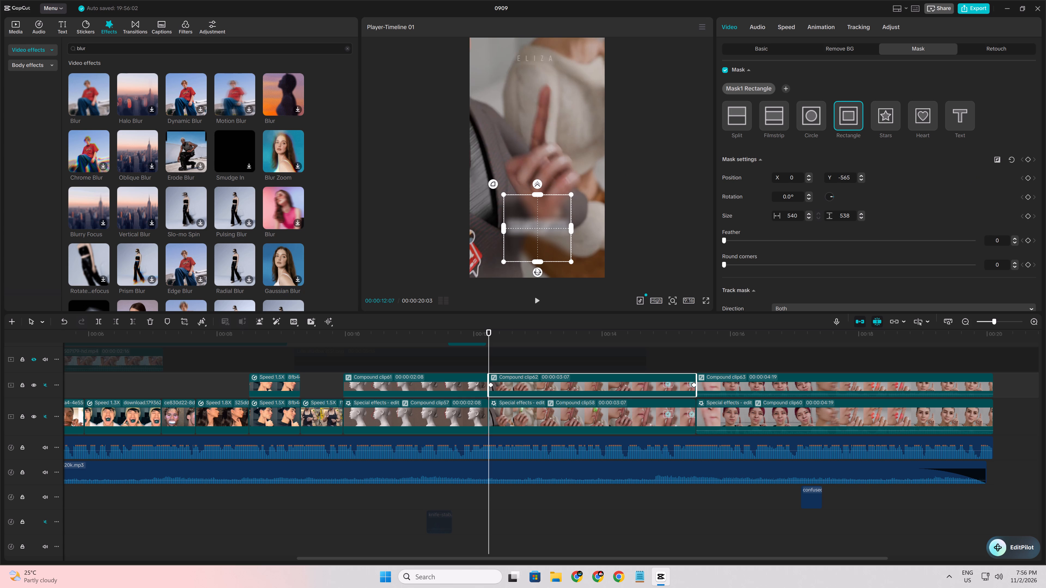
{"action": "left_click_drag", "start_coordinate": [538, 260], "coordinate": [534, 241]}
{"action": "left_click", "coordinate": [528, 237]}
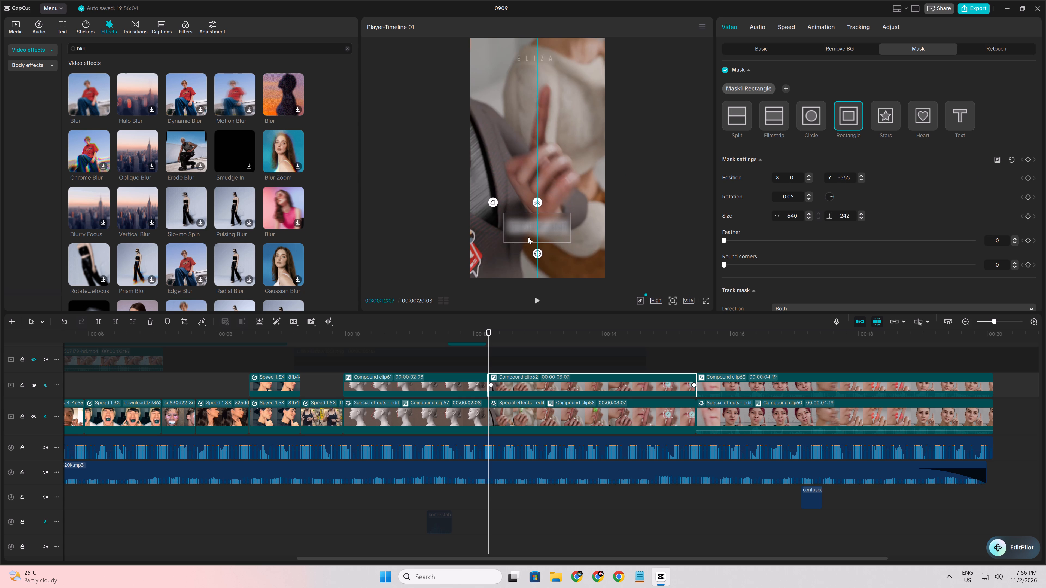
{"action": "left_click_drag", "start_coordinate": [570, 227], "coordinate": [602, 233]}
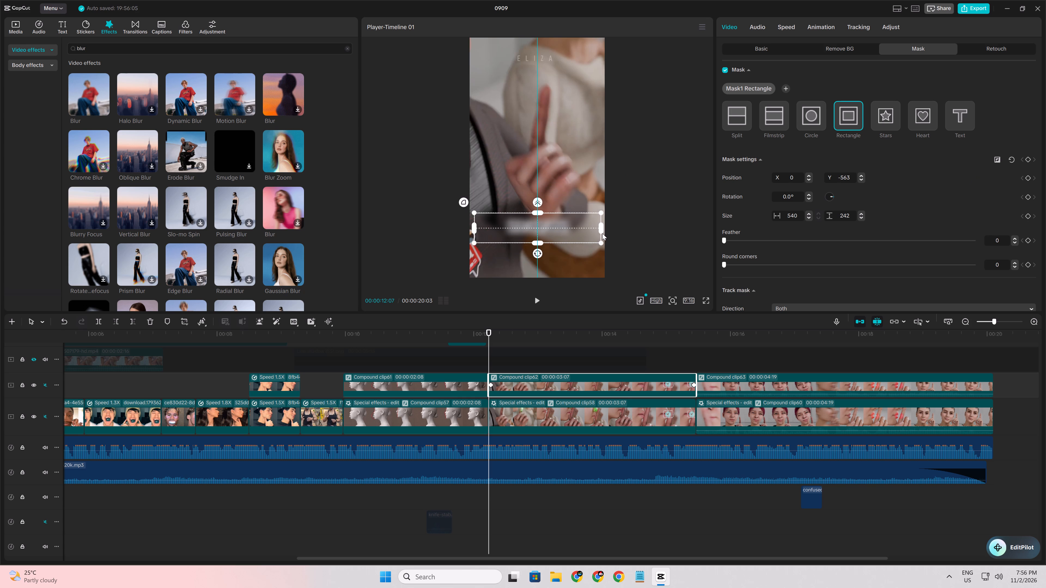
{"action": "left_click_drag", "start_coordinate": [602, 233], "coordinate": [594, 232]}
{"action": "left_click", "coordinate": [535, 210]}
{"action": "left_click", "coordinate": [535, 210]}
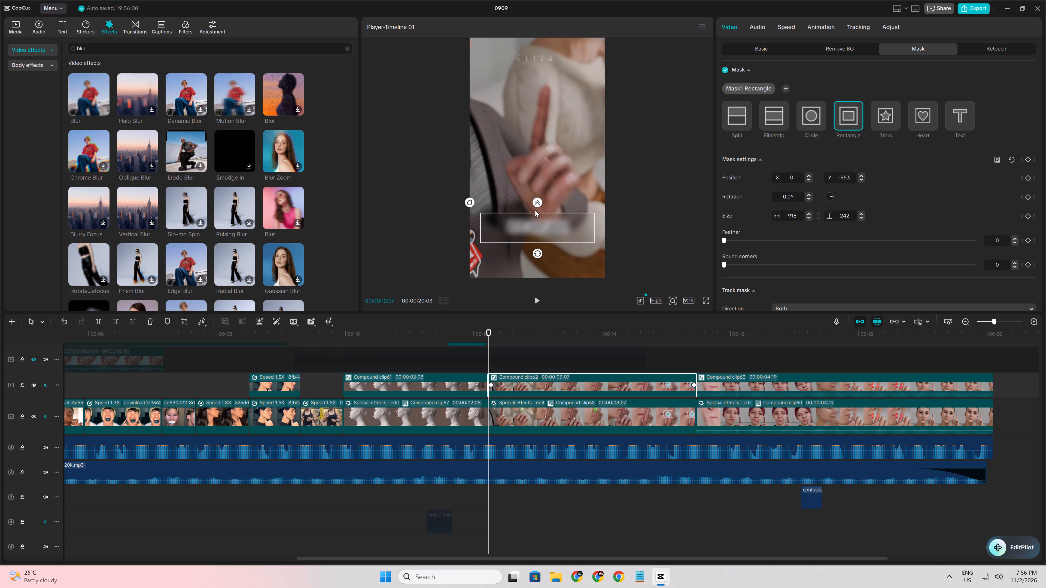
{"action": "left_click", "coordinate": [536, 211]}
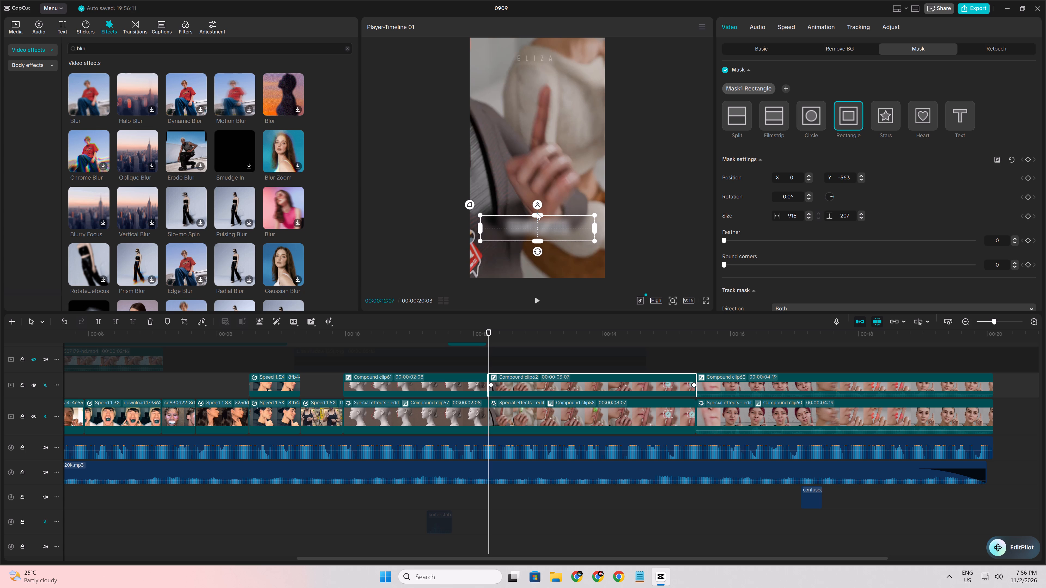
{"action": "left_click", "coordinate": [536, 219]}
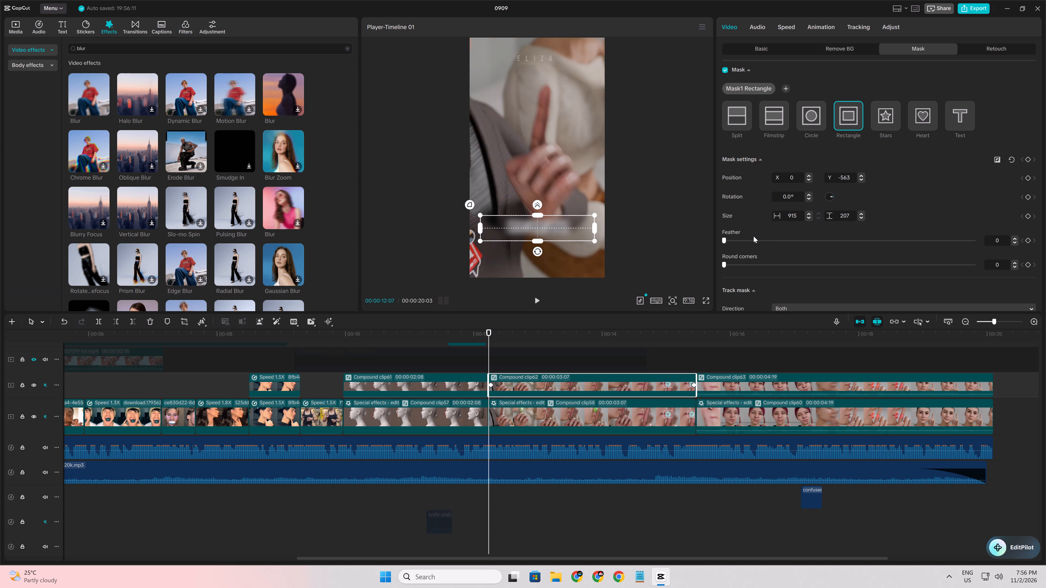
Set the finger-gesture mask's feather to 15 and its round corners to 25.
{"action": "left_click", "coordinate": [750, 235]}
{"action": "left_click_drag", "start_coordinate": [754, 239], "coordinate": [770, 241]}
{"action": "left_click_drag", "start_coordinate": [770, 241], "coordinate": [758, 245]}
{"action": "left_click_drag", "start_coordinate": [758, 245], "coordinate": [761, 245]}
{"action": "left_click_drag", "start_coordinate": [736, 261], "coordinate": [787, 271]}
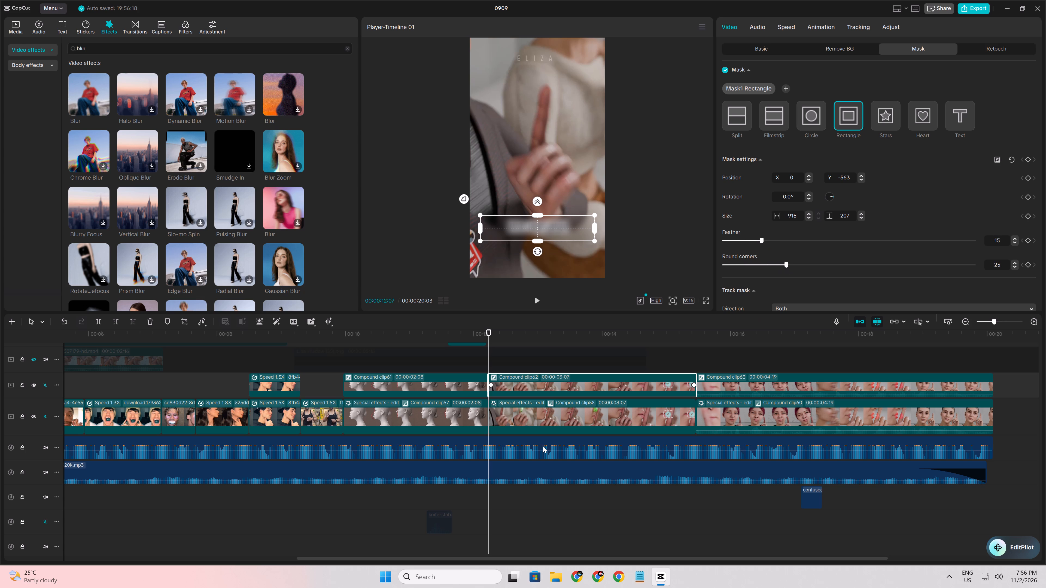
Add an inverted rectangle mask to the overlay copy of the last clip, with the playhead at 00:00:15:14.
{"action": "left_click", "coordinate": [496, 499]}
{"action": "left_click", "coordinate": [476, 497]}
{"action": "left_click_drag", "start_coordinate": [476, 497], "coordinate": [581, 497]}
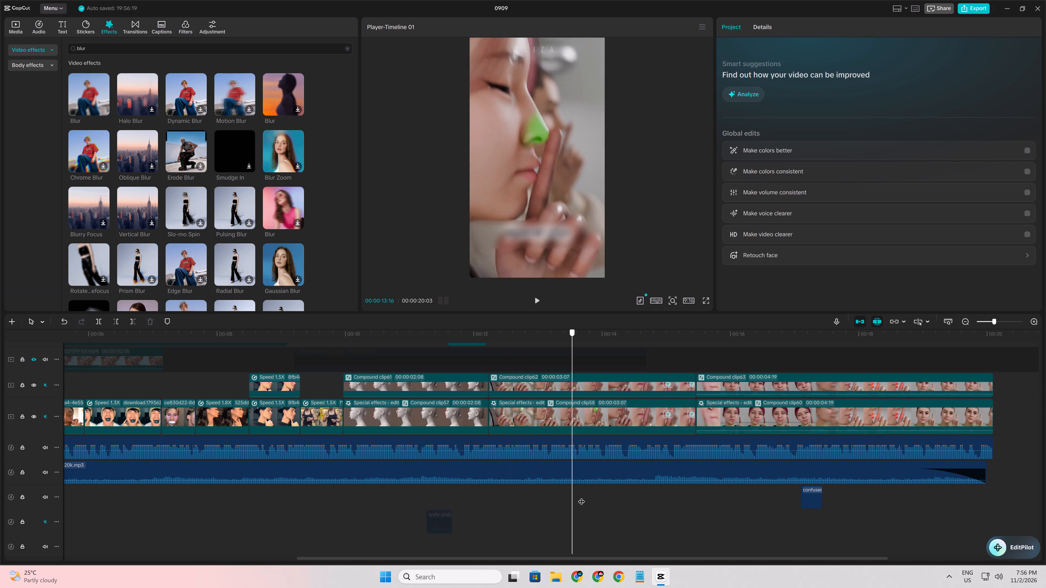
{"action": "left_click_drag", "start_coordinate": [581, 497], "coordinate": [721, 508]}
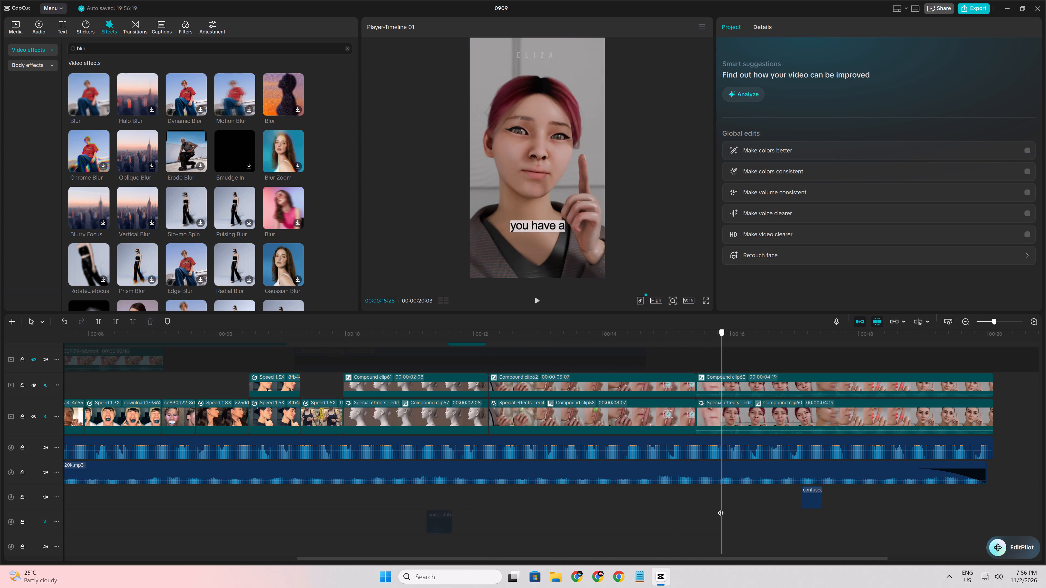
{"action": "left_click_drag", "start_coordinate": [721, 508], "coordinate": [698, 509]}
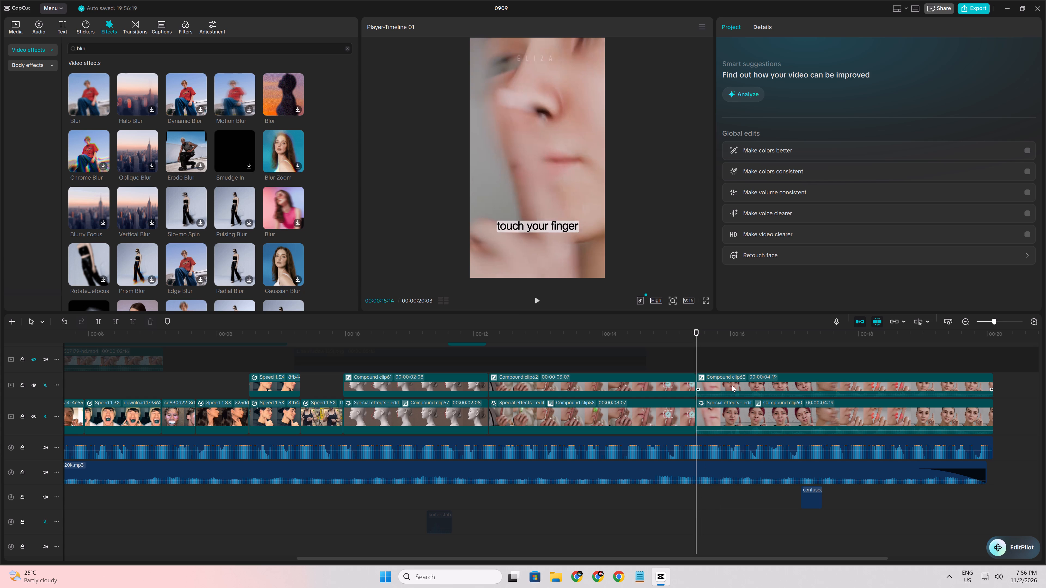
{"action": "left_click", "coordinate": [732, 385]}
{"action": "left_click", "coordinate": [765, 93]}
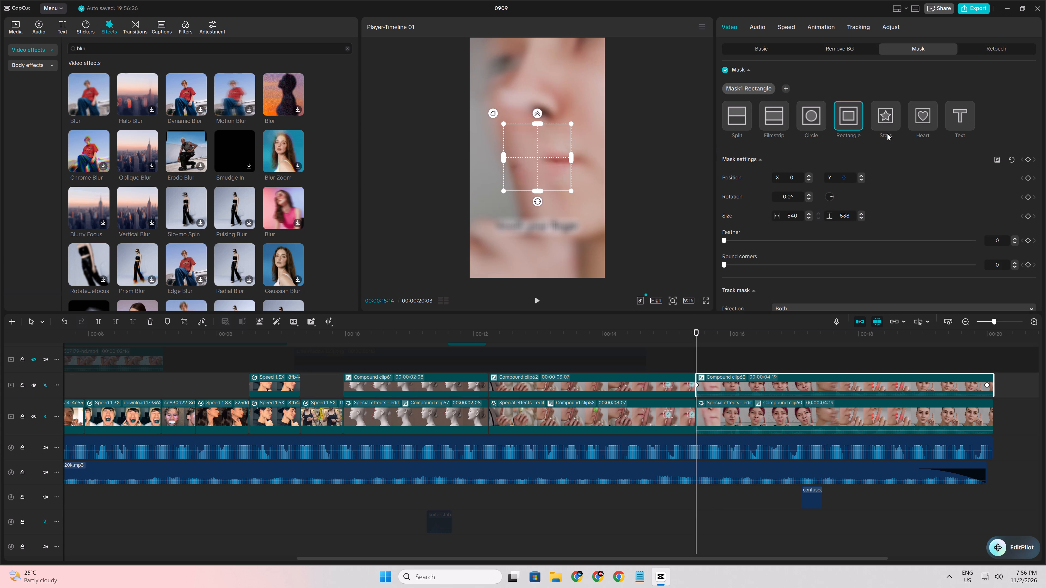
{"action": "left_click", "coordinate": [999, 163]}
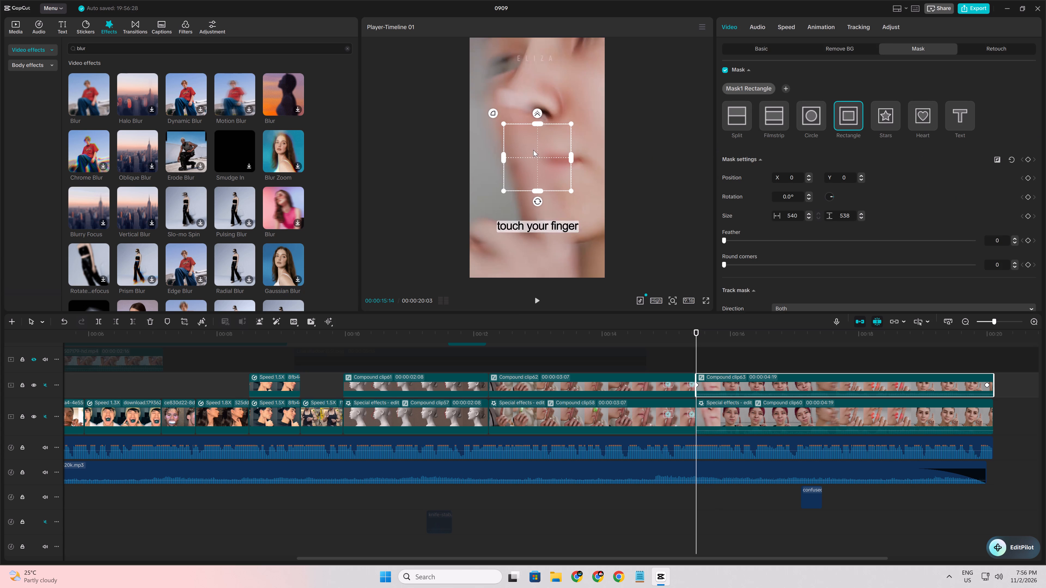
Fit the mask over the "touch your finger" caption at X -32, Y -548, sized about 1145 by 207.
{"action": "left_click_drag", "start_coordinate": [533, 150], "coordinate": [529, 219]}
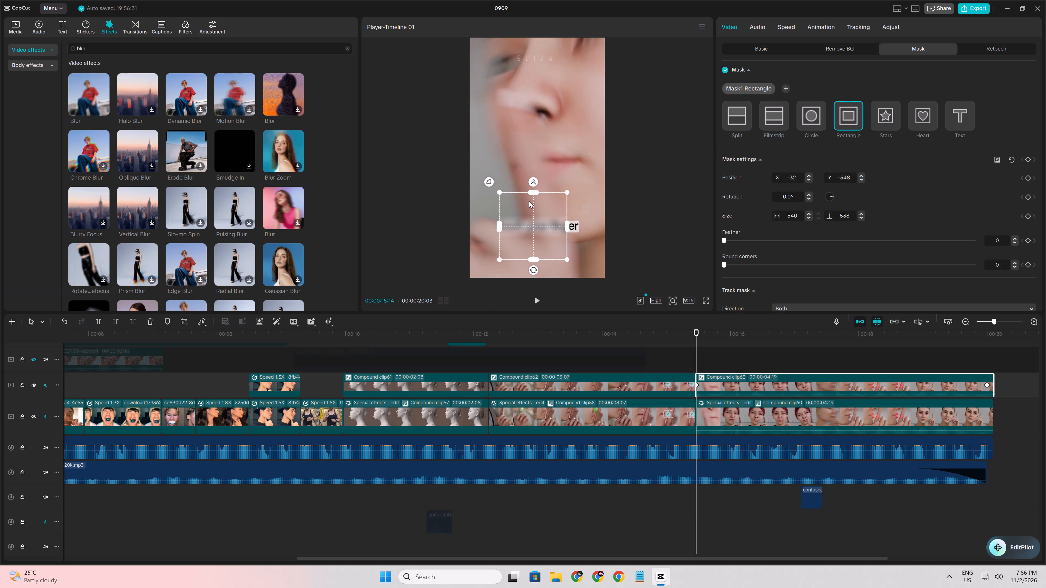
{"action": "left_click_drag", "start_coordinate": [532, 192], "coordinate": [530, 212]}
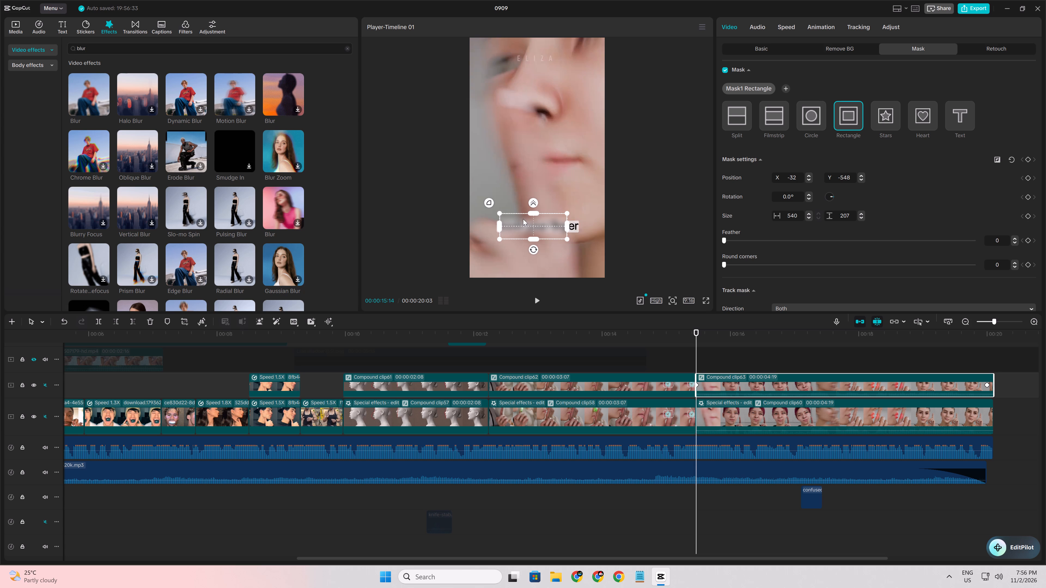
{"action": "left_click_drag", "start_coordinate": [500, 226], "coordinate": [460, 233]}
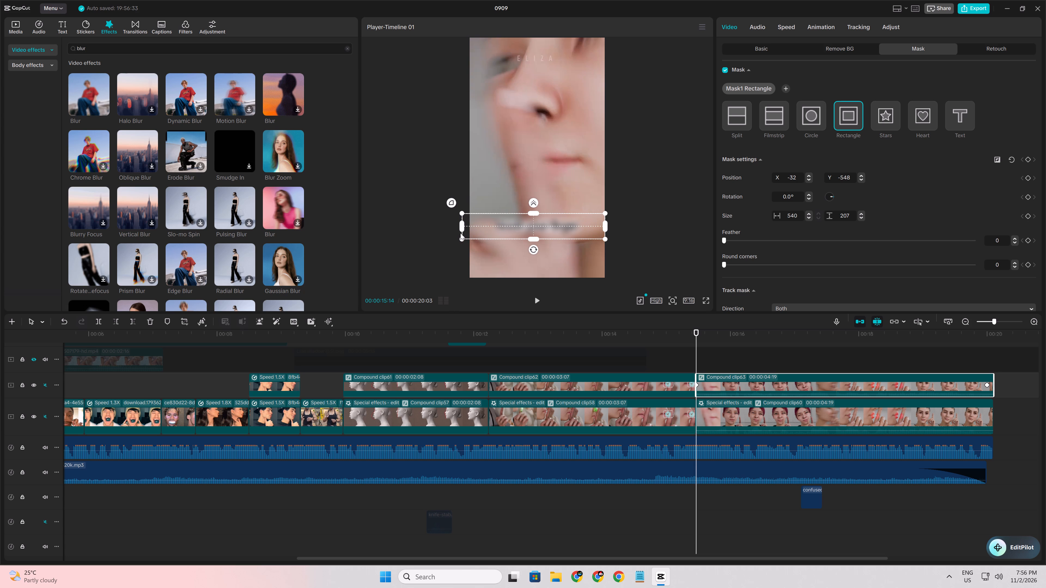
Set the last clip's mask feather to 13 and round the mask's corners.
{"action": "left_click_drag", "start_coordinate": [749, 245], "coordinate": [774, 243]}
{"action": "left_click_drag", "start_coordinate": [774, 243], "coordinate": [758, 243]}
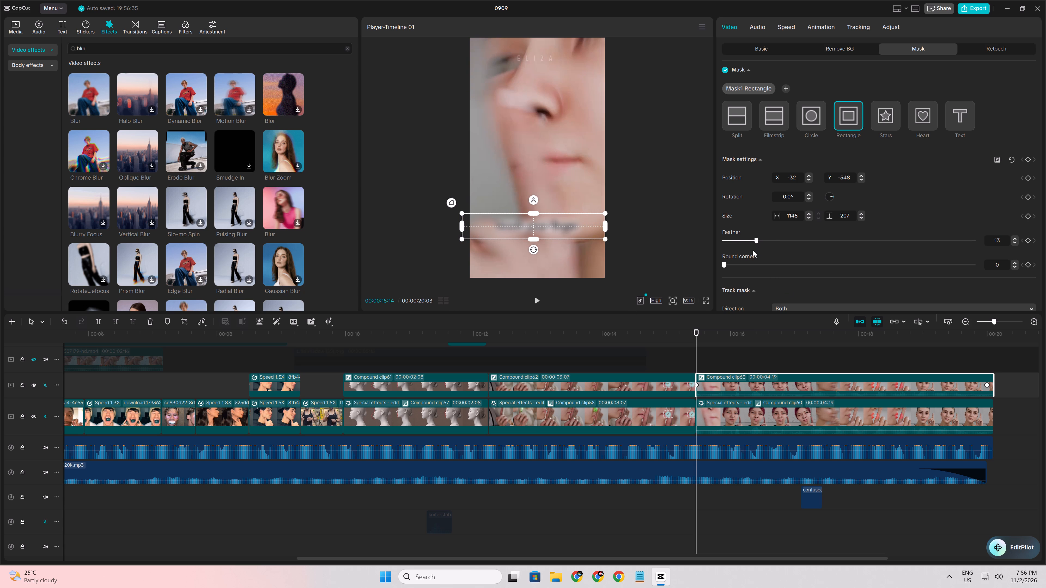
{"action": "left_click_drag", "start_coordinate": [735, 265], "coordinate": [789, 274]}
Play back the face-shapes, finger-gesture and last clips to check how well the masked blur hides their captions.
{"action": "left_click", "coordinate": [673, 518]}
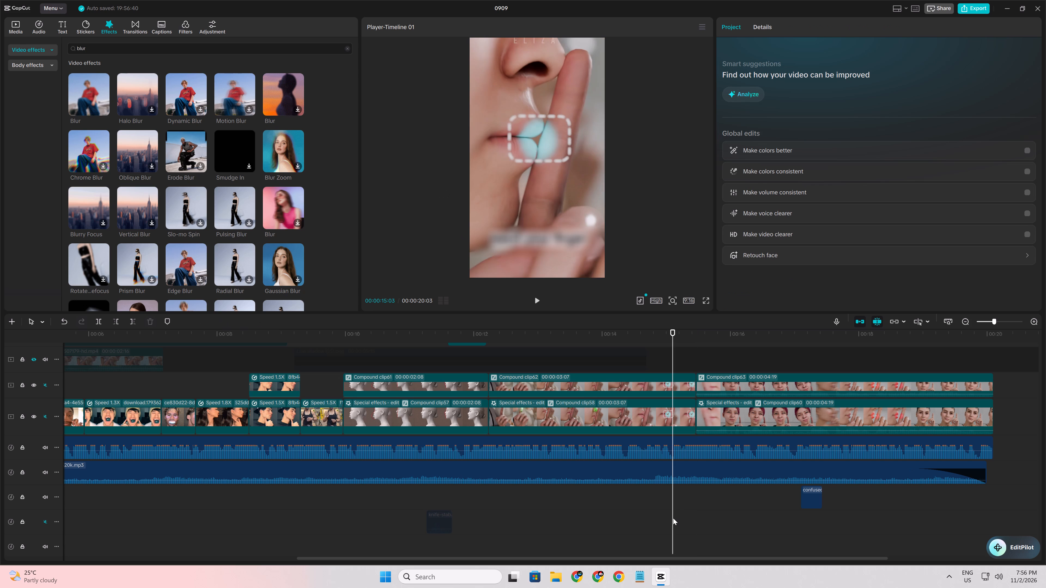
{"action": "key", "text": "space"}
{"action": "scroll", "coordinate": [681, 515], "scroll_direction": "down", "scroll_amount": 4}
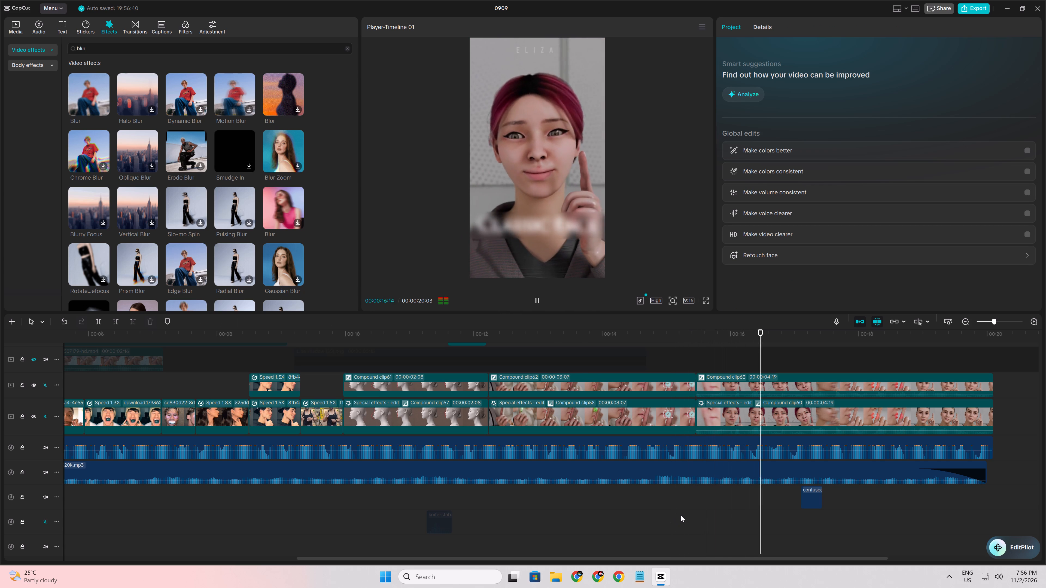
{"action": "scroll", "coordinate": [681, 515], "scroll_direction": "down", "scroll_amount": 5}
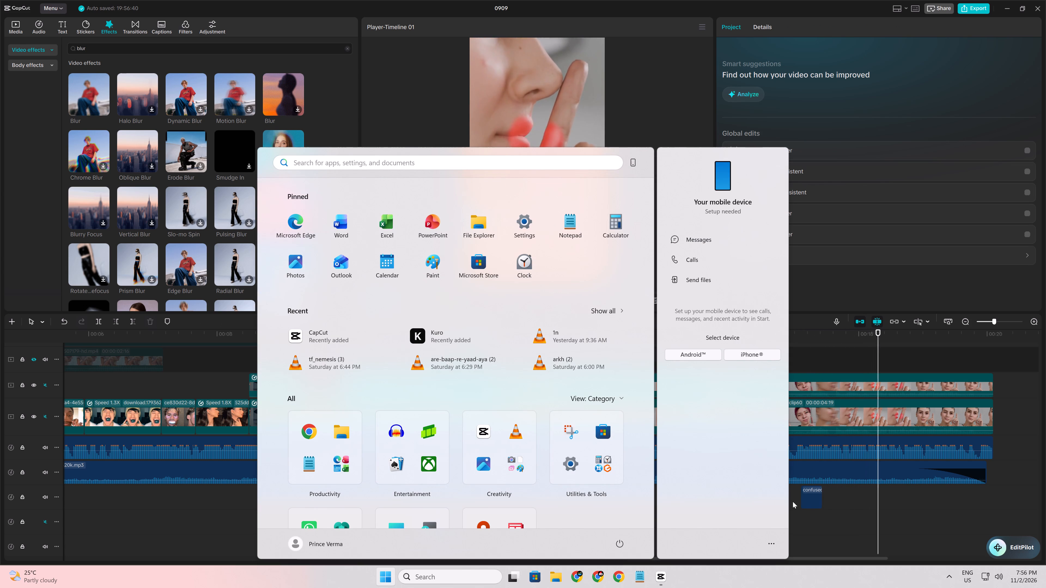
{"action": "left_click", "coordinate": [876, 514]}
{"action": "scroll", "coordinate": [876, 514], "scroll_direction": "down", "scroll_amount": 4, "text": "ctrl"}
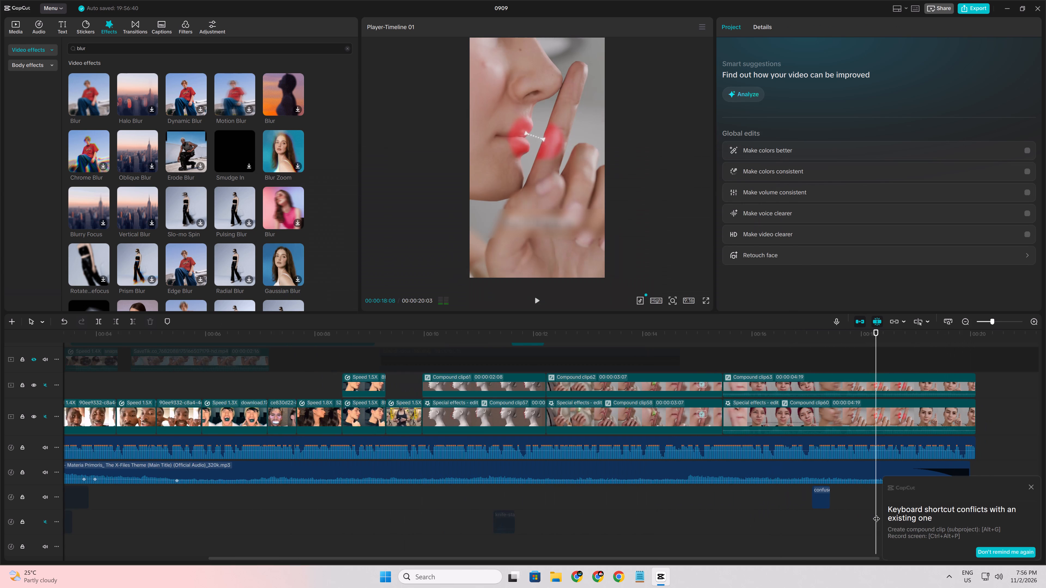
{"action": "scroll", "coordinate": [876, 514], "scroll_direction": "down", "scroll_amount": 3, "text": "ctrl"}
{"action": "left_click", "coordinate": [1031, 488]}
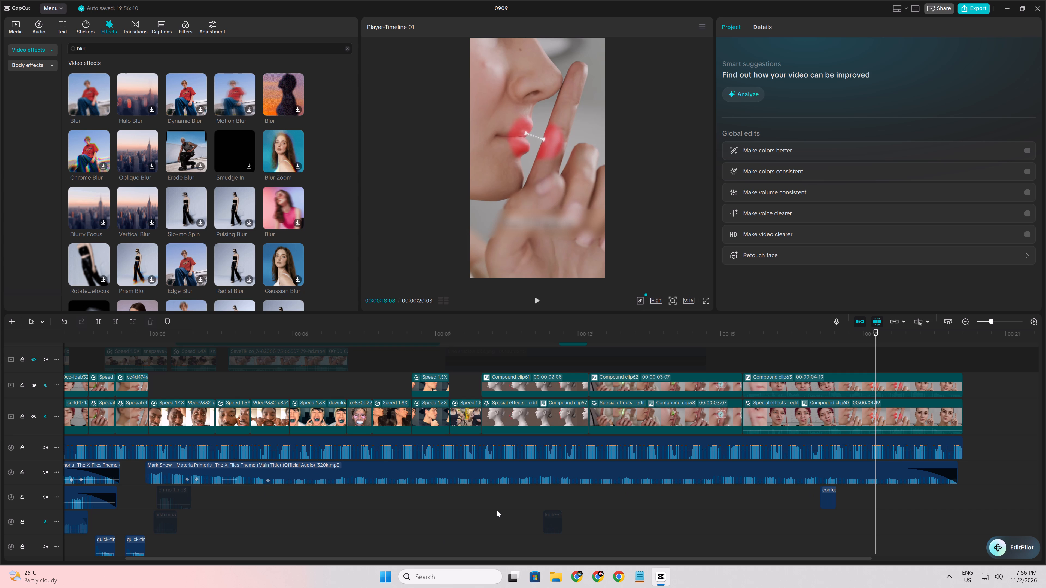
{"action": "double_click", "coordinate": [734, 495]}
{"action": "key", "text": "space"}
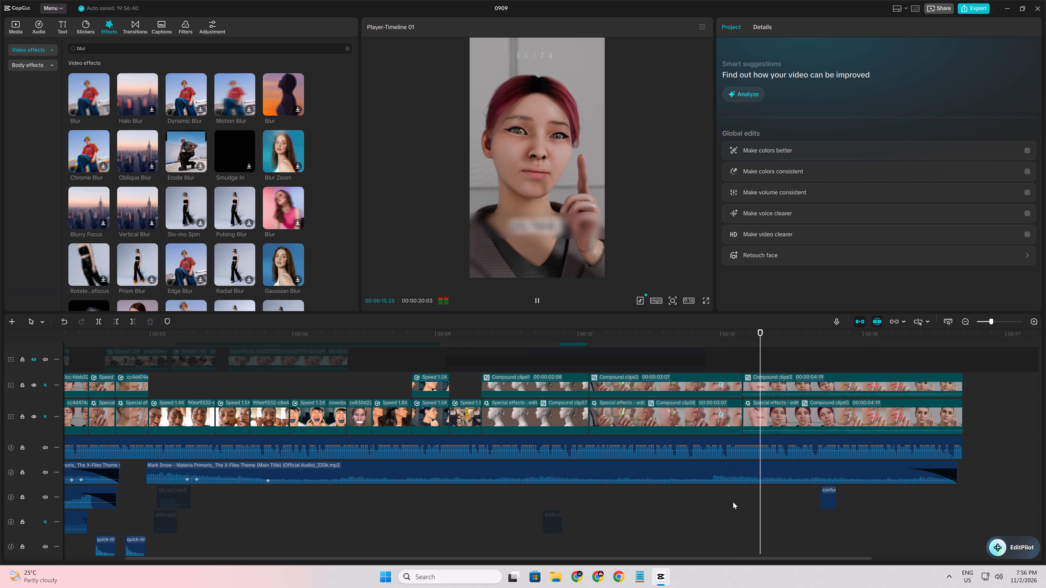
{"action": "left_click", "coordinate": [733, 502]}
{"action": "key", "text": "space"}
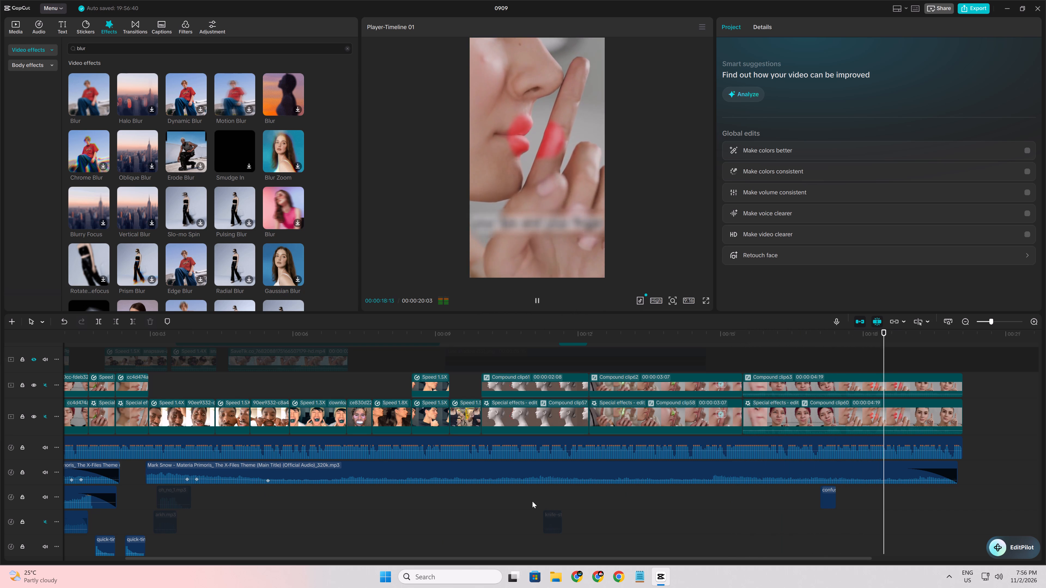
{"action": "left_click", "coordinate": [474, 497]}
{"action": "key", "text": "space"}
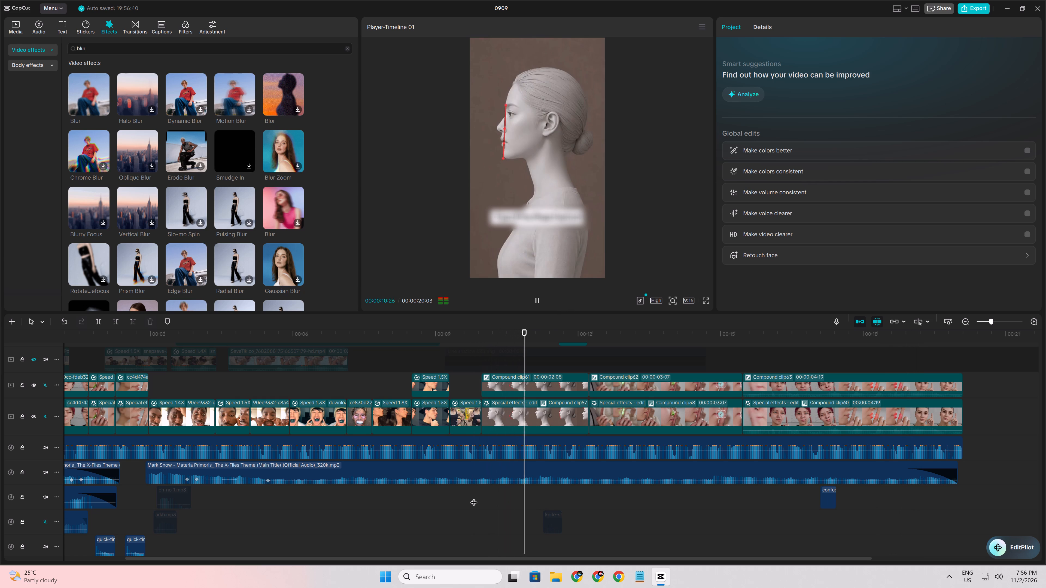
{"action": "scroll", "coordinate": [474, 497], "scroll_direction": "up", "scroll_amount": 4, "text": "ctrl"}
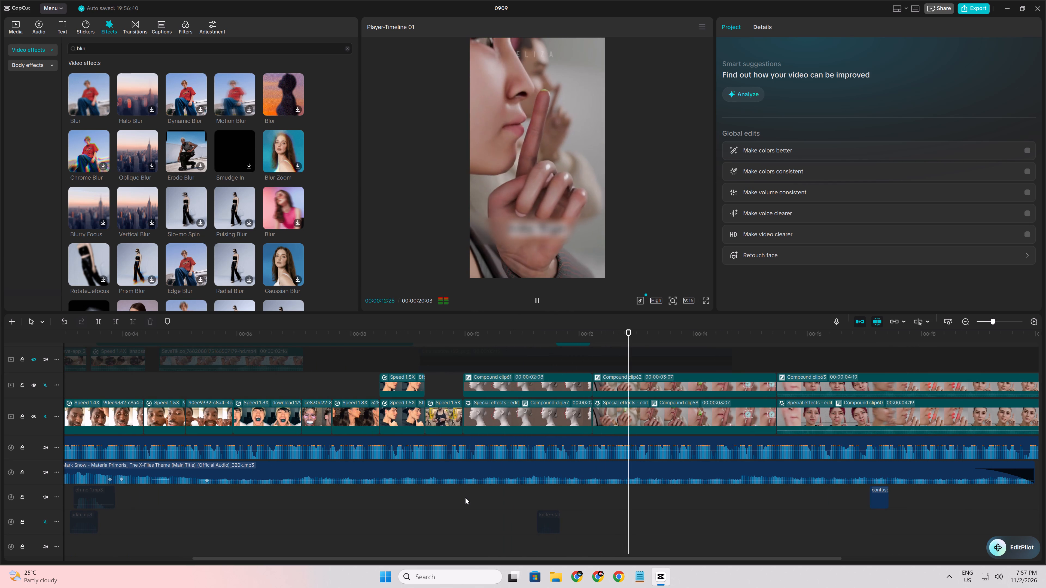
{"action": "double_click", "coordinate": [464, 497]}
{"action": "scroll", "coordinate": [464, 497], "scroll_direction": "down", "scroll_amount": 4}
{"action": "scroll", "coordinate": [495, 504], "scroll_direction": "down", "scroll_amount": 4}
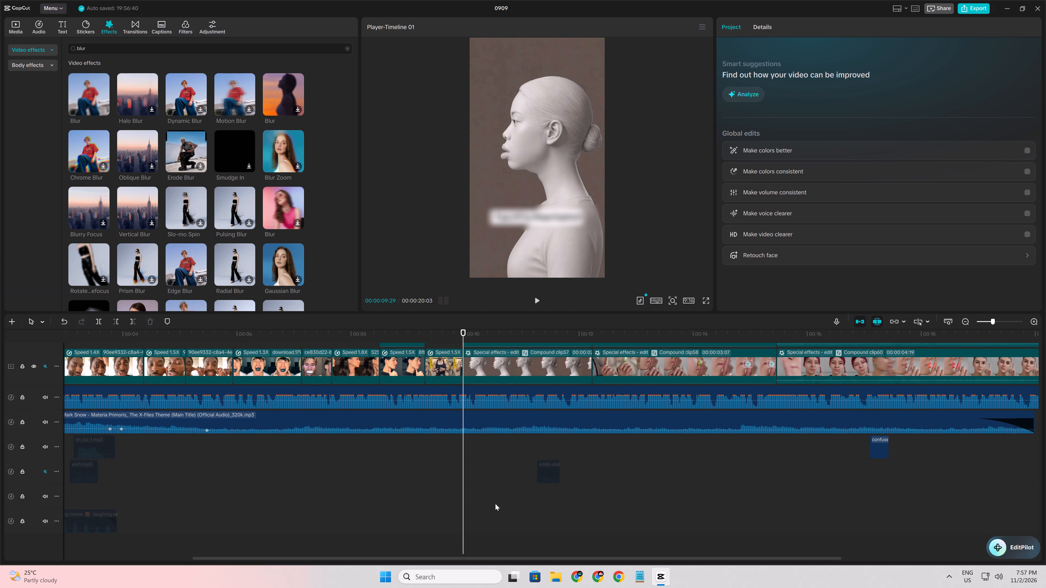
Switch to File Explorer and search Home for "click" to find a click sound effect.
{"action": "left_click", "coordinate": [553, 578]}
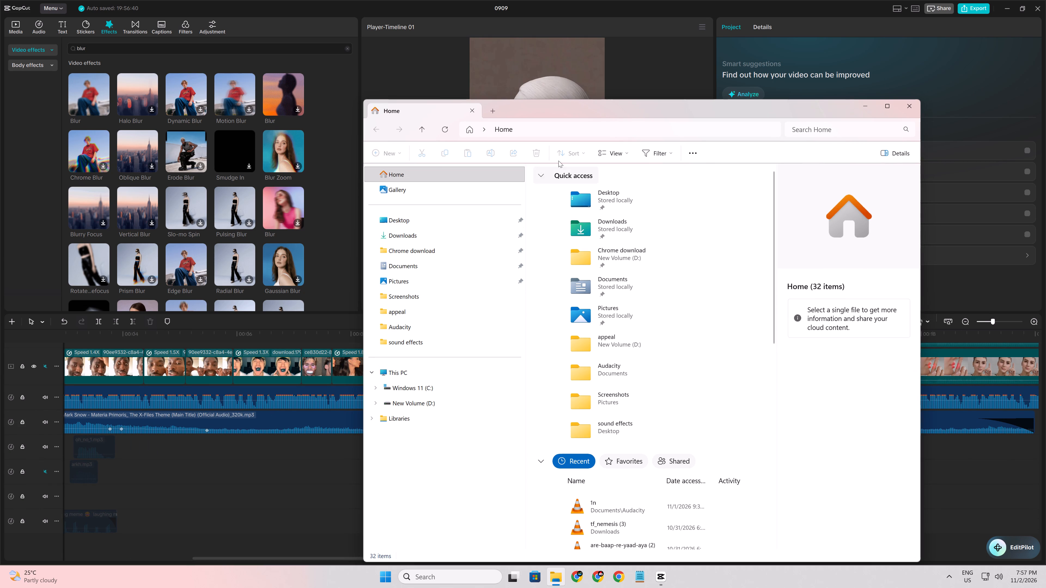
{"action": "left_click", "coordinate": [807, 129]}
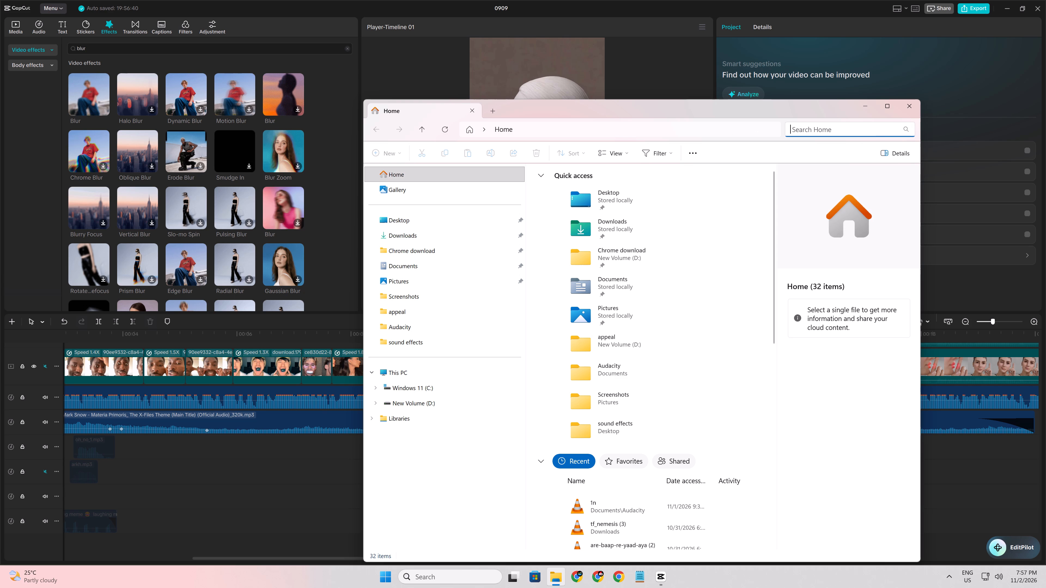
{"action": "type", "text": "click"}
{"action": "key", "text": "Return"}
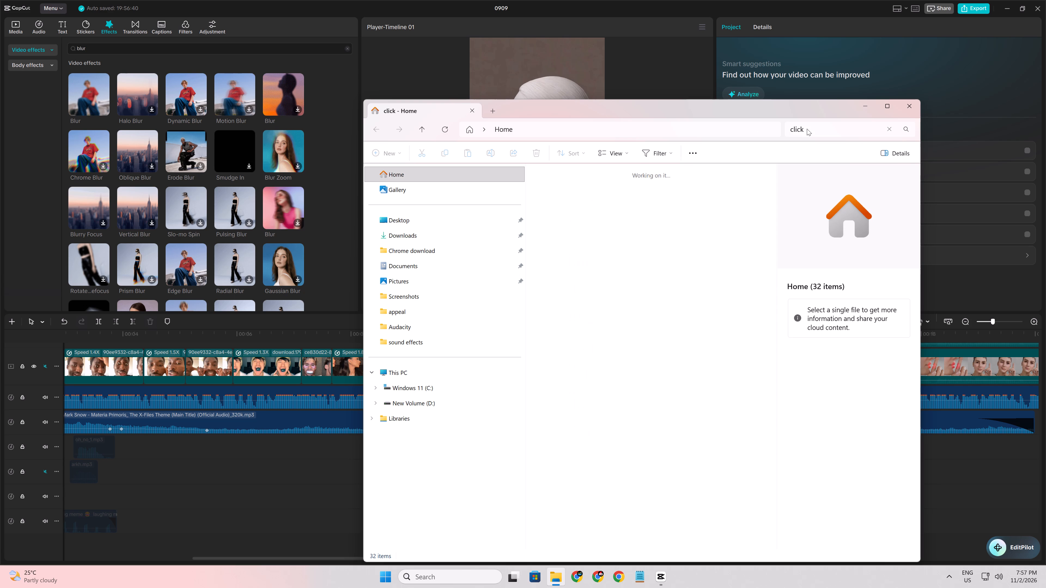
Audition the mouse-click-sound (2) and mouse-click-sound files in VLC, and clear the File Explorer search.
{"action": "double_click", "coordinate": [594, 197]}
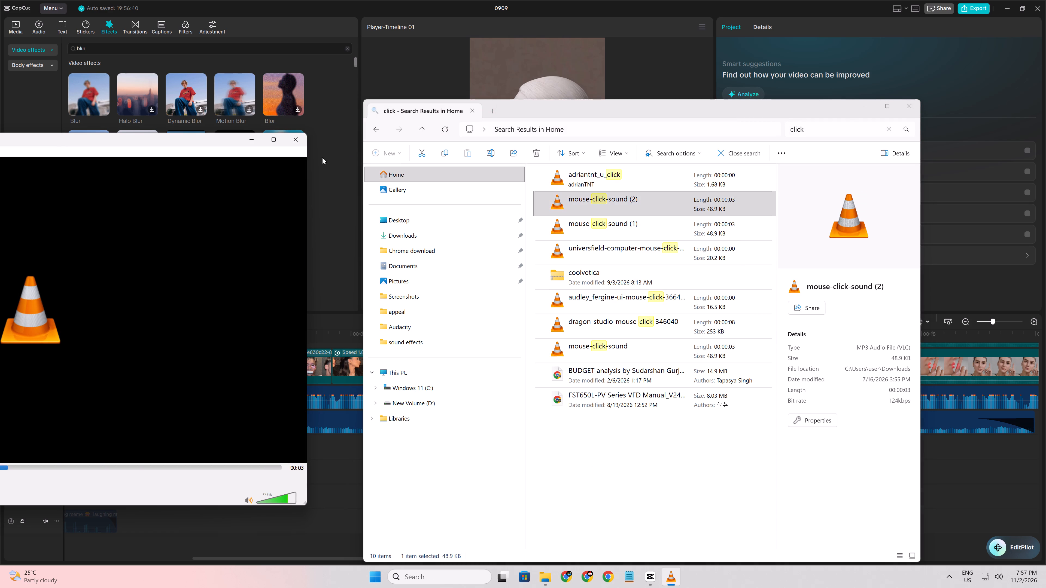
{"action": "left_click", "coordinate": [298, 135]}
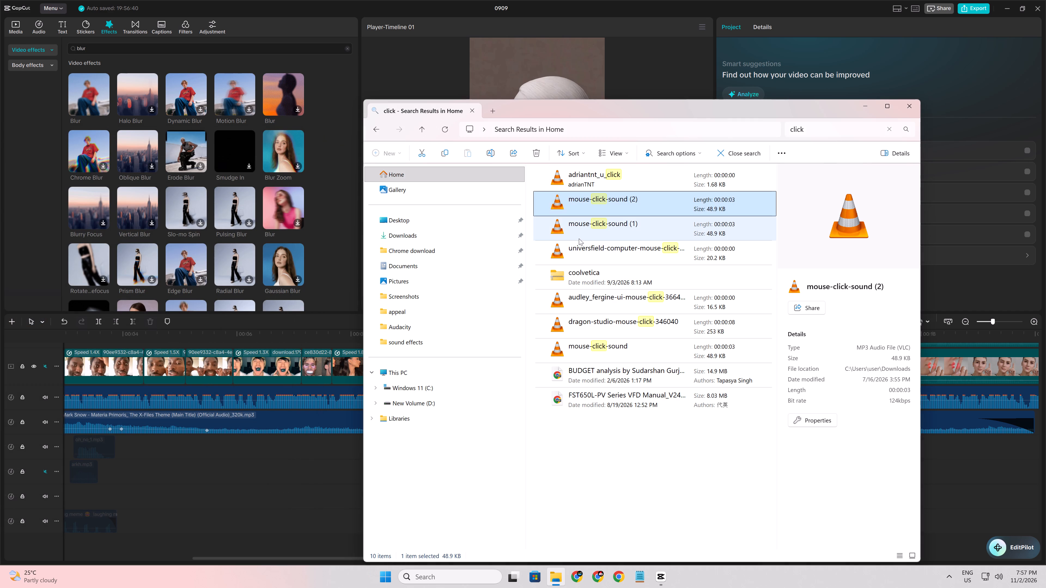
{"action": "double_click", "coordinate": [599, 350]}
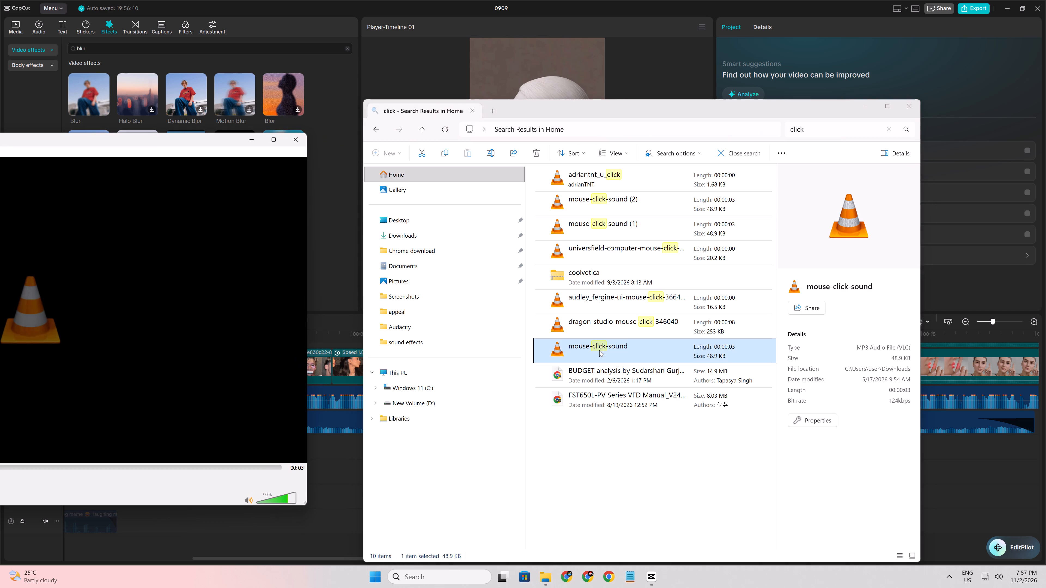
{"action": "left_click", "coordinate": [296, 142]}
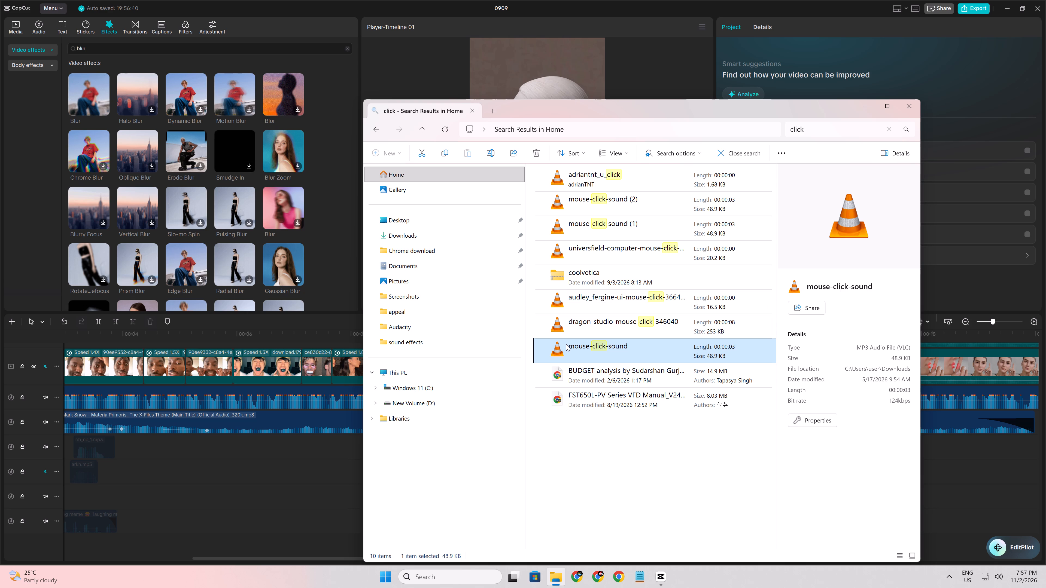
{"action": "triple_click", "coordinate": [806, 128]}
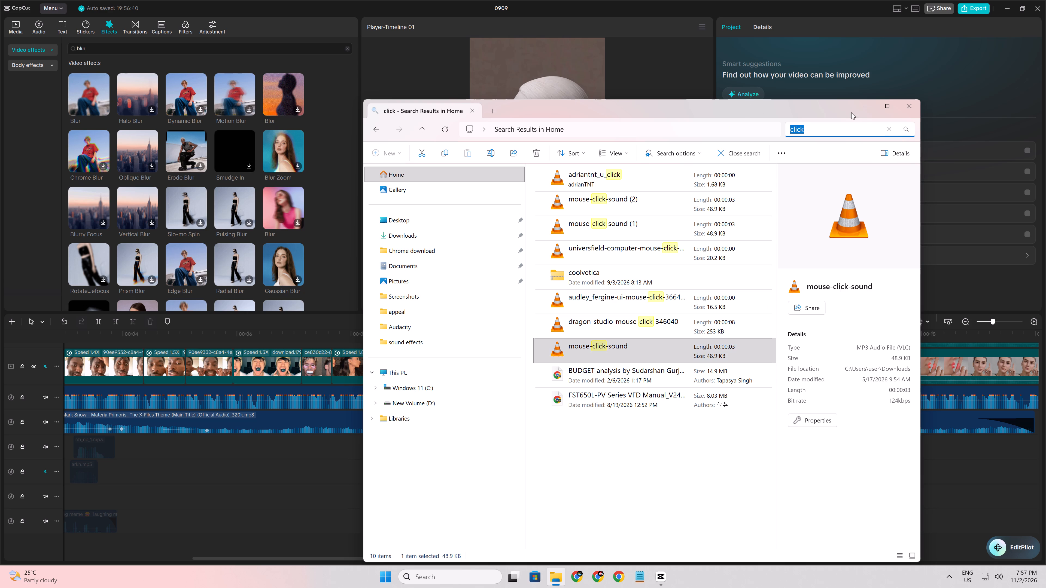
{"action": "left_click", "coordinate": [889, 129]}
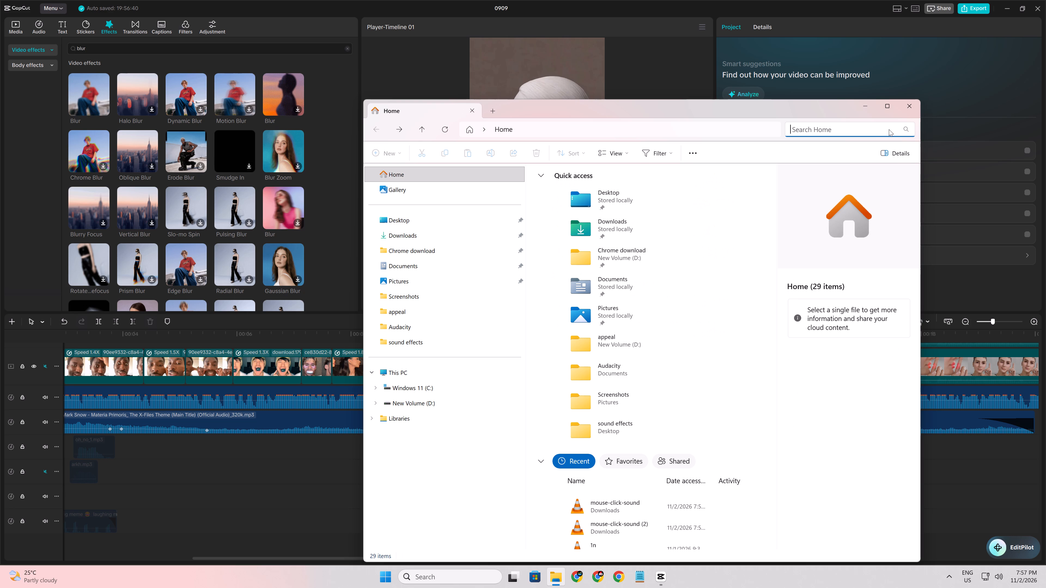
Switch to Chrome, search Google for "digital cut sound", and open Pixabay's Free Cut Sound Effects page.
{"action": "left_click", "coordinate": [612, 573]}
{"action": "left_click", "coordinate": [534, 363]}
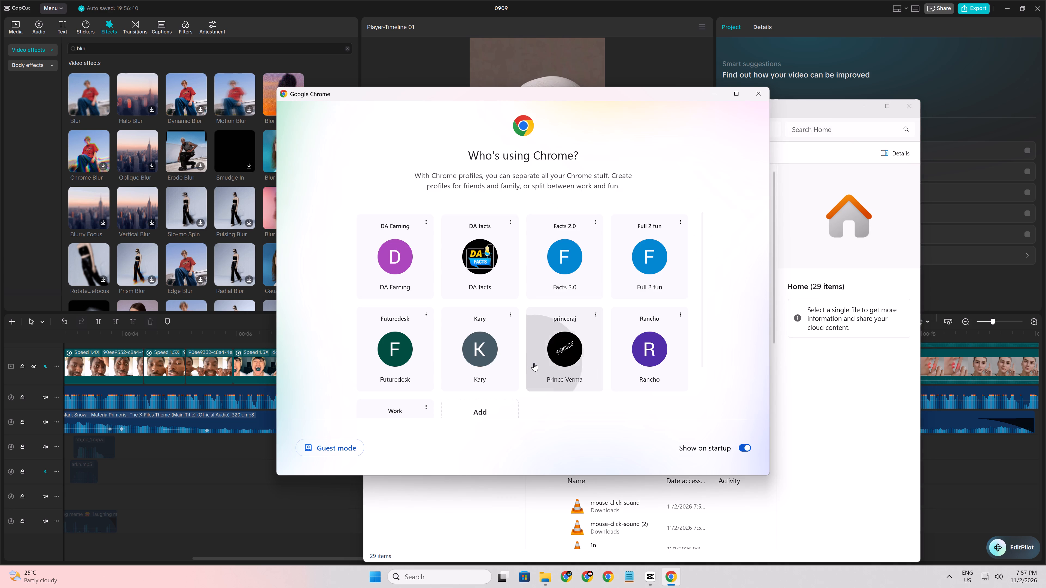
{"action": "left_click", "coordinate": [444, 188]}
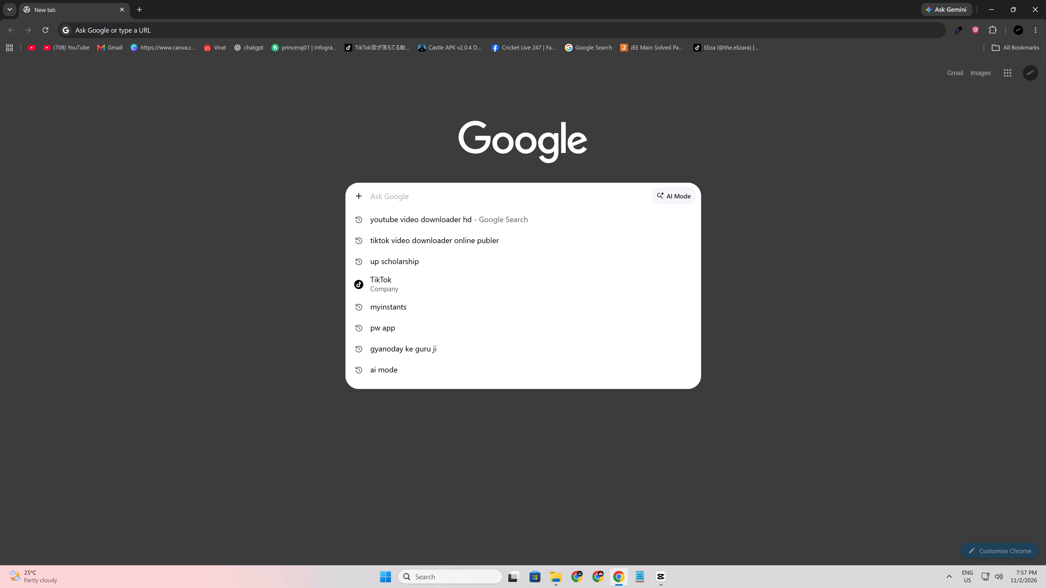
{"action": "type", "text": "digital"}
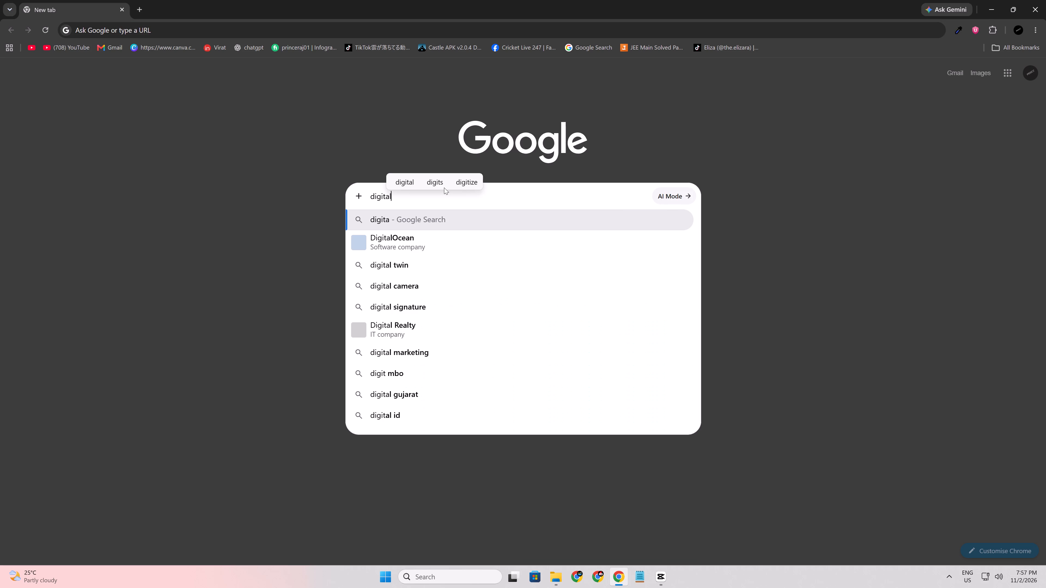
{"action": "key", "text": "space"}
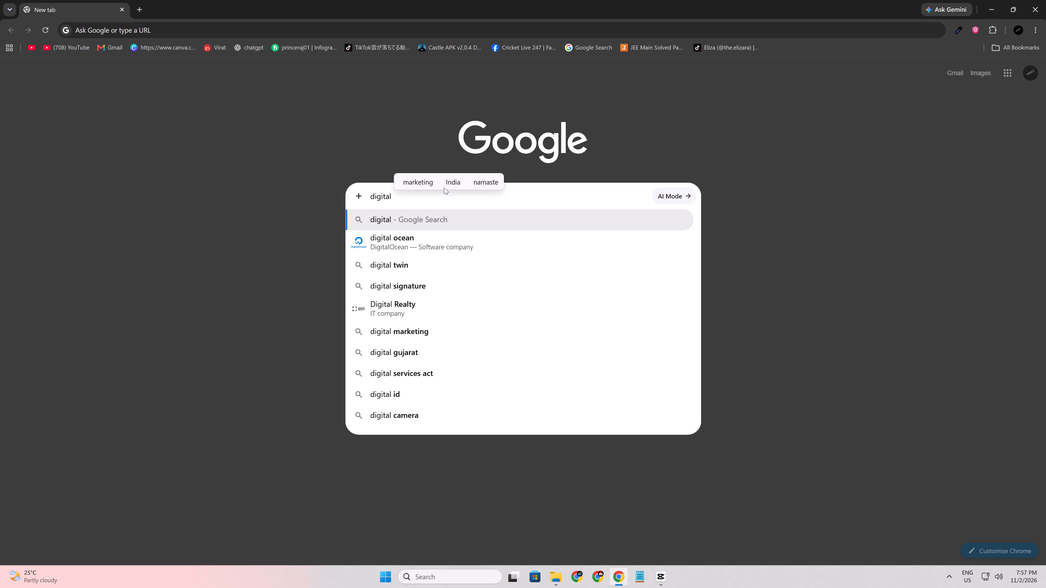
{"action": "type", "text": "digit"}
{"action": "key", "text": "BackSpace"}
{"action": "key", "text": "BackSpace"}
{"action": "key", "text": "BackSpace"}
{"action": "key", "text": "BackSpace"}
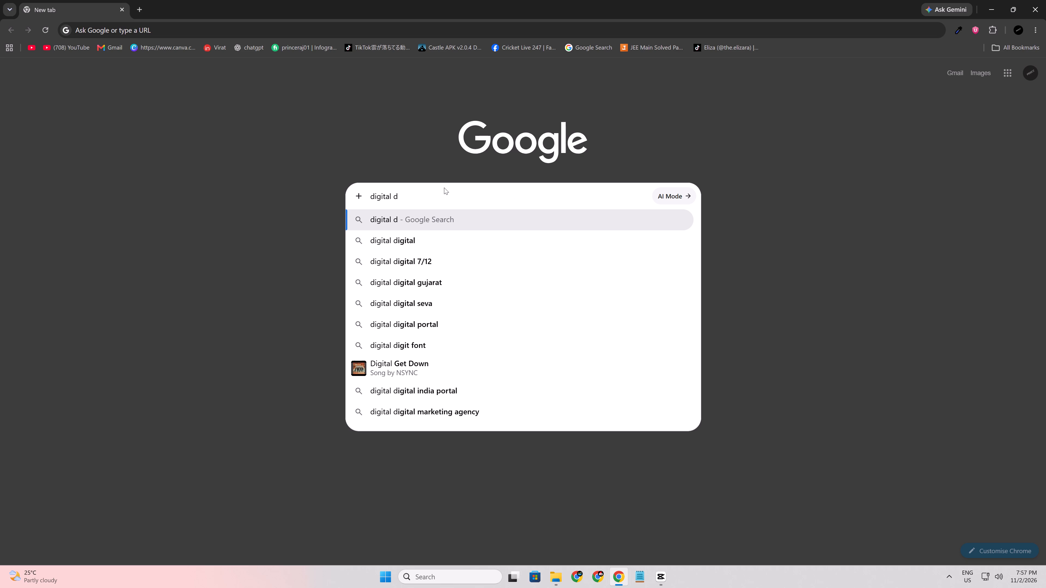
{"action": "key", "text": "BackSpace"}
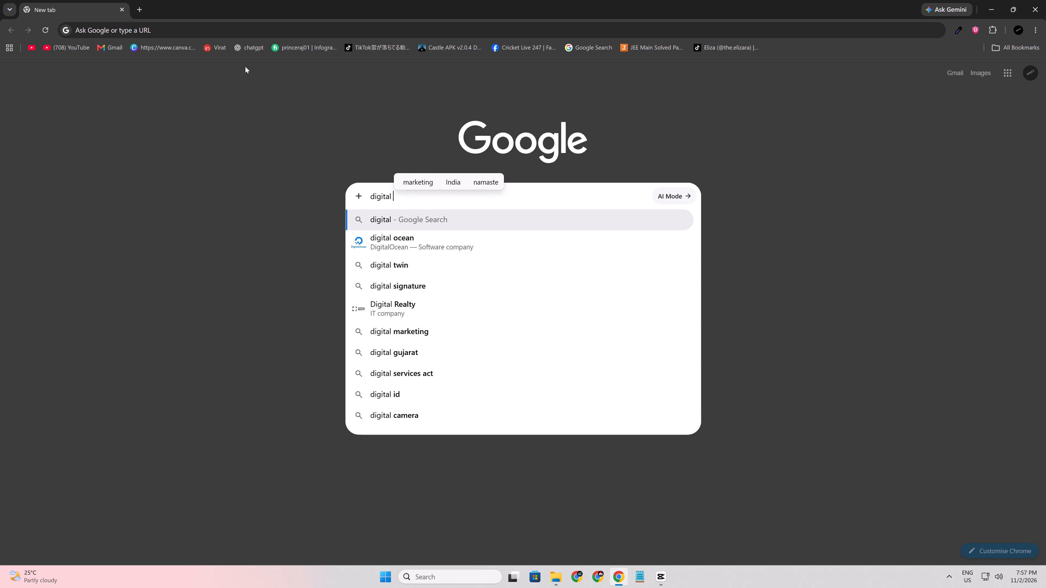
{"action": "type", "text": "cut sound"}
{"action": "key", "text": "Return"}
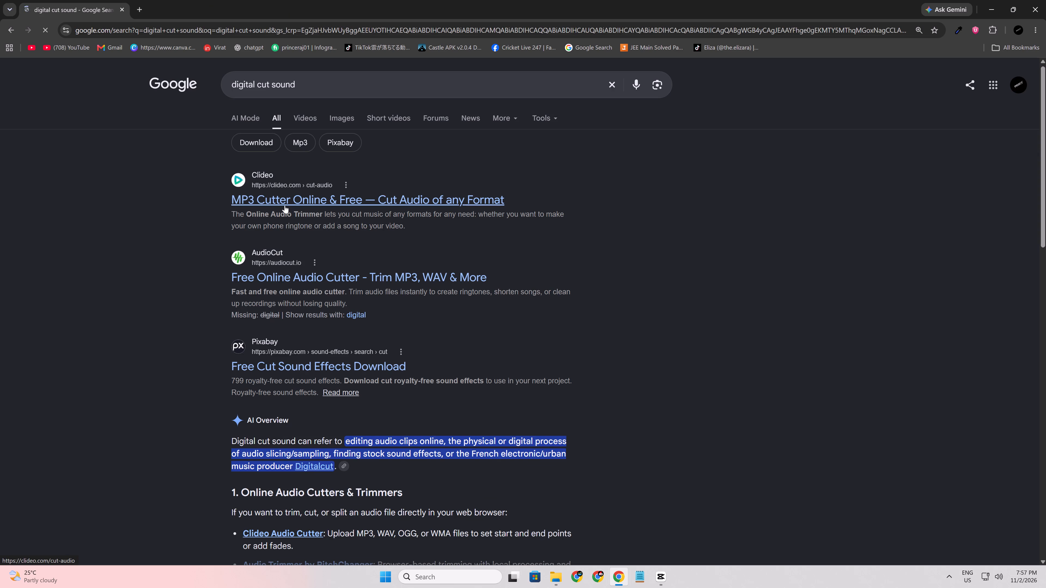
{"action": "left_click", "coordinate": [280, 365]}
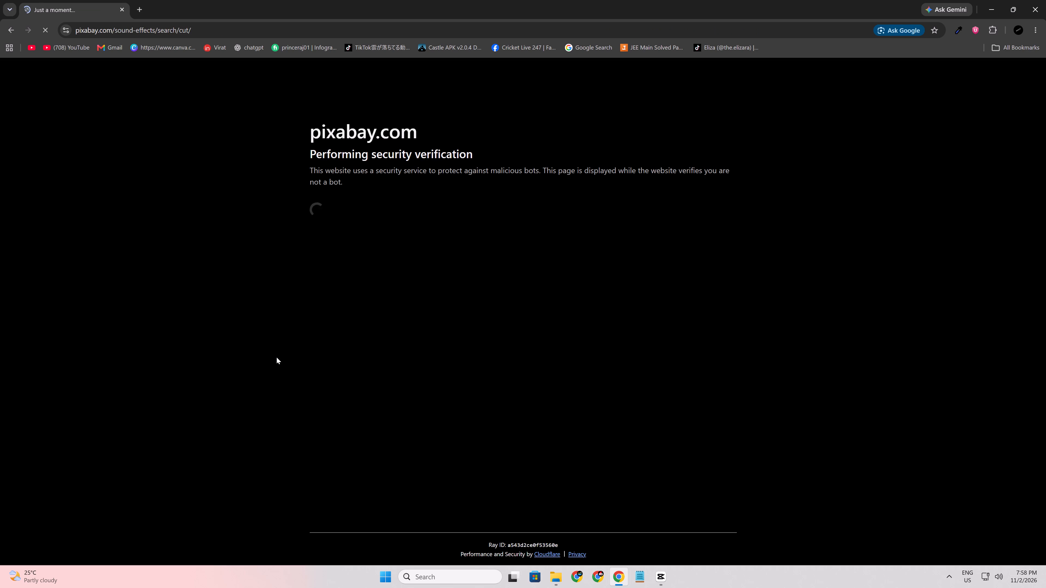
Switch back to CapCut and play back the side-profile and finger-gesture clips, plus the opening of the short, checking their captions.
{"action": "left_click", "coordinate": [662, 573]}
{"action": "scroll", "coordinate": [468, 477], "scroll_direction": "up", "scroll_amount": 3}
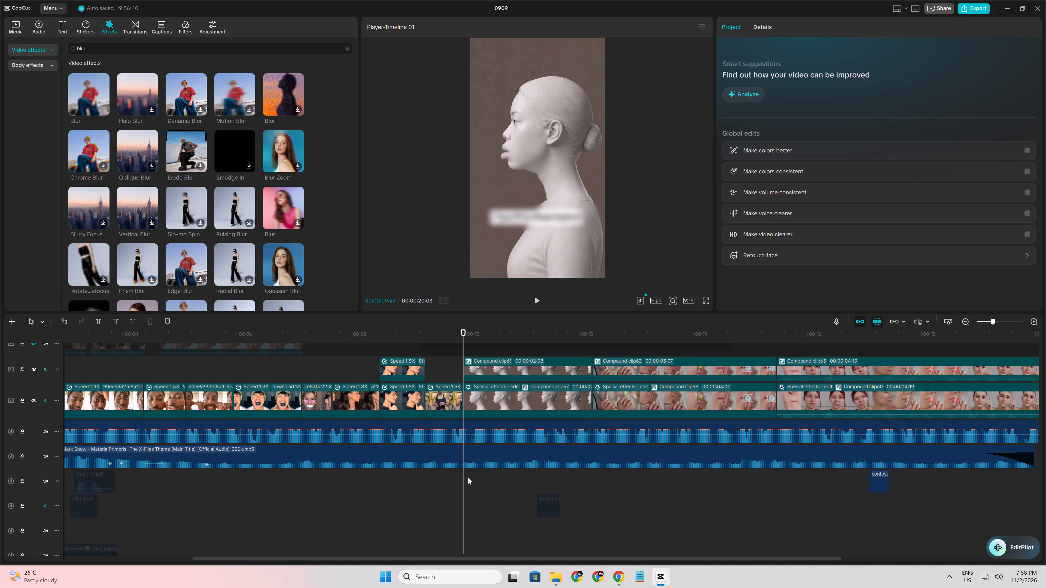
{"action": "key", "text": "space"}
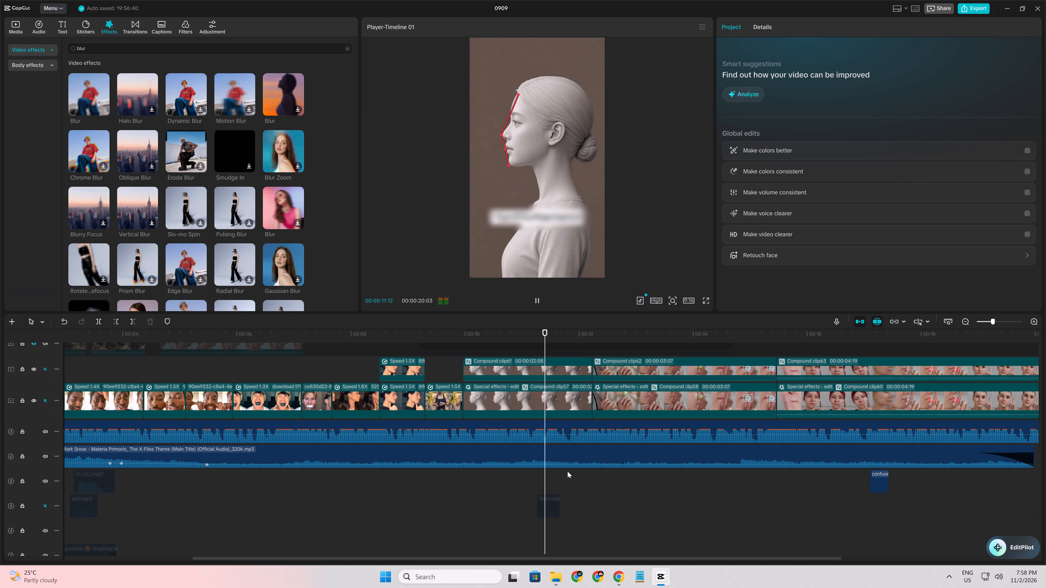
{"action": "scroll", "coordinate": [574, 472], "scroll_direction": "down", "scroll_amount": 5, "text": "ctrl"}
{"action": "scroll", "coordinate": [578, 474], "scroll_direction": "up", "scroll_amount": 3, "text": "ctrl"}
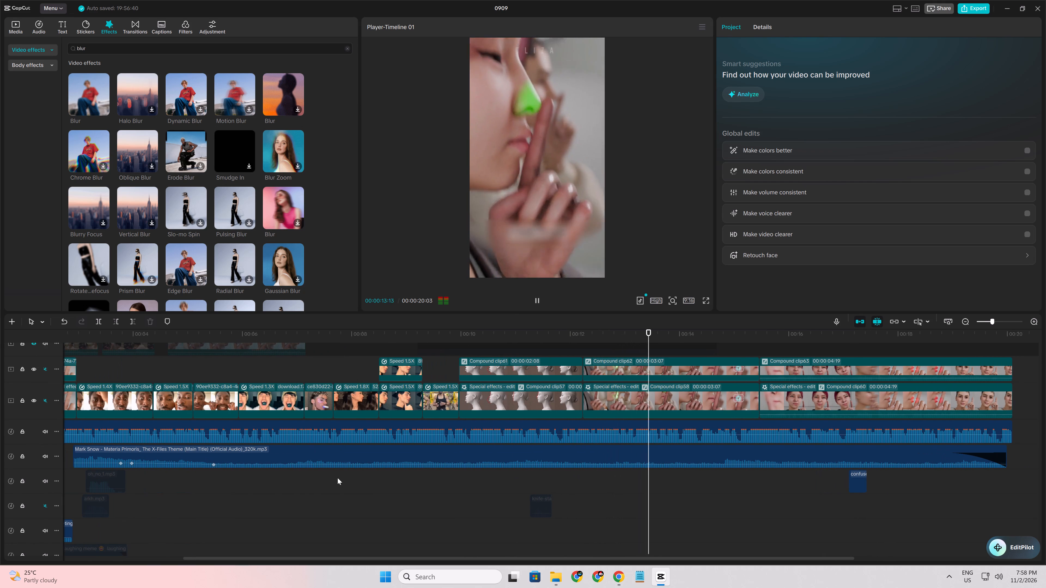
{"action": "scroll", "coordinate": [295, 489], "scroll_direction": "up", "scroll_amount": 1}
{"action": "left_click", "coordinate": [271, 497]}
{"action": "left_click_drag", "start_coordinate": [271, 497], "coordinate": [0, 402]}
{"action": "key", "text": "space"}
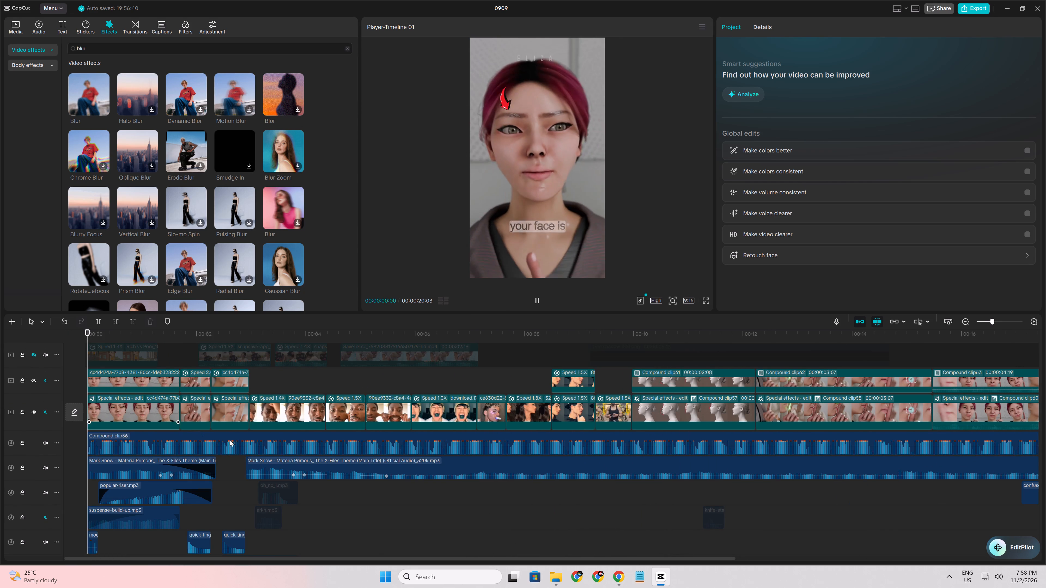
{"action": "scroll", "coordinate": [235, 442], "scroll_direction": "up", "scroll_amount": 5, "text": "ctrl"}
{"action": "key", "text": "space"}
Add an inverted rectangle mask to the first overlay clip, fitted over its "ordinary" caption at X -20, Y -292, size 444 by 94.
{"action": "left_click", "coordinate": [174, 415]}
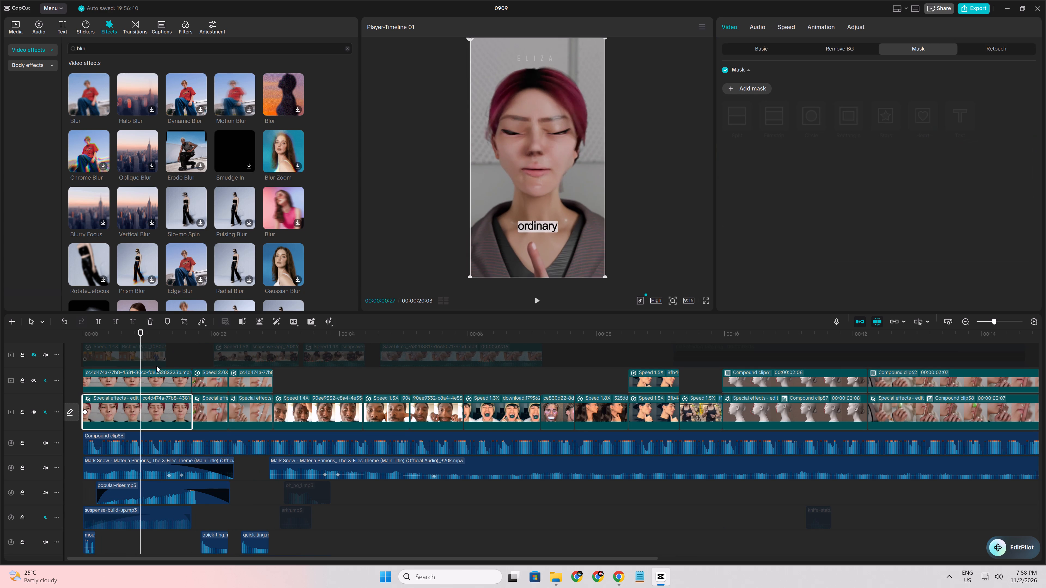
{"action": "left_click", "coordinate": [150, 377]}
{"action": "left_click", "coordinate": [762, 89]}
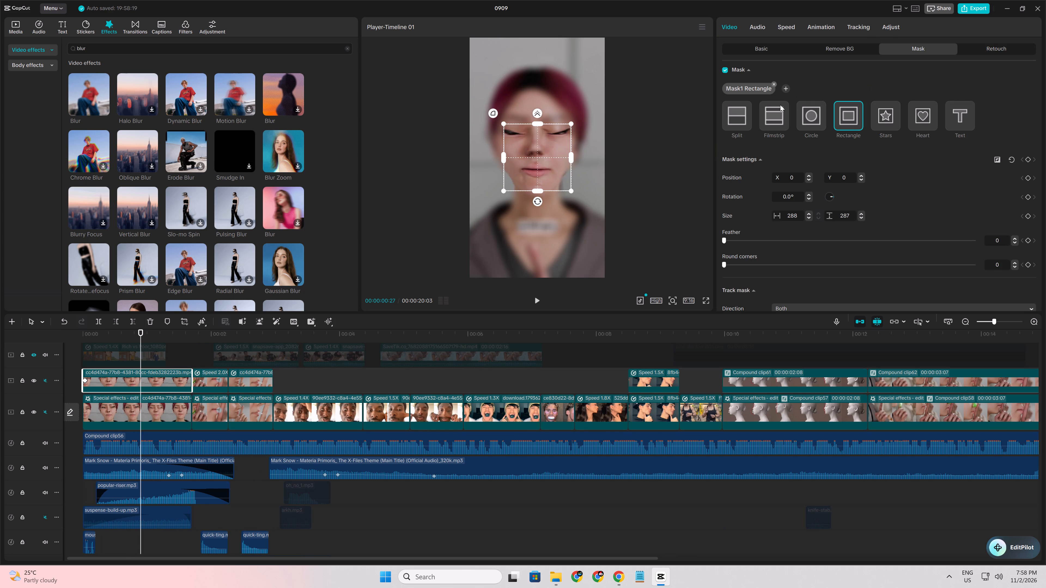
{"action": "left_click", "coordinate": [997, 160]}
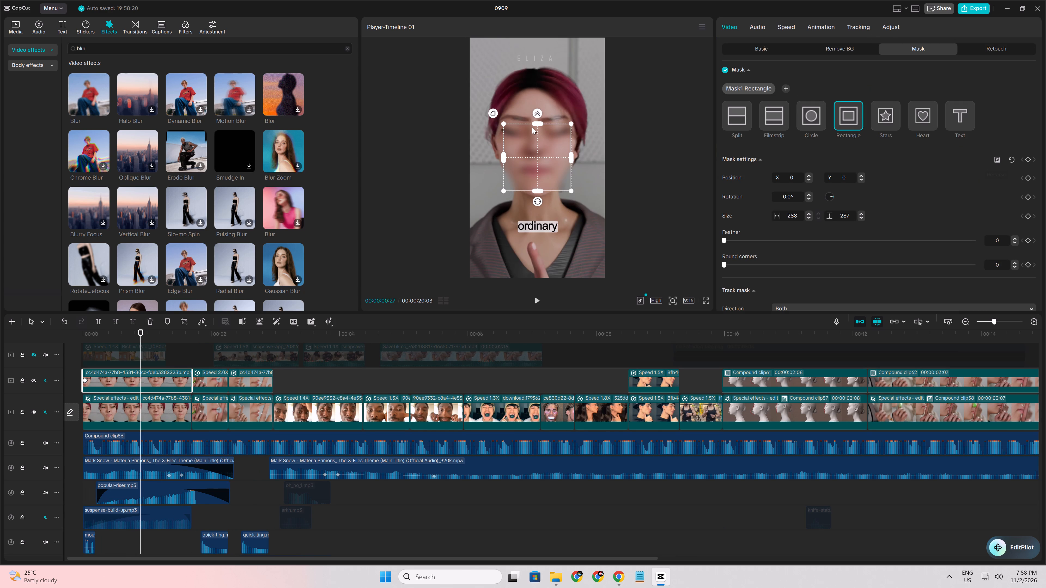
{"action": "left_click_drag", "start_coordinate": [533, 122], "coordinate": [532, 145]}
{"action": "left_click_drag", "start_coordinate": [531, 163], "coordinate": [518, 233]}
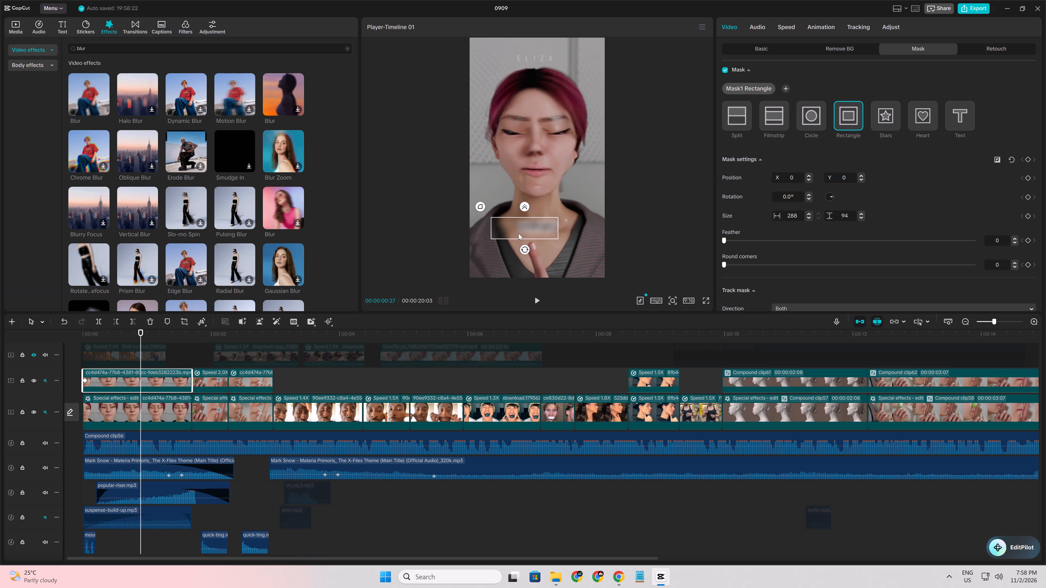
{"action": "left_click_drag", "start_coordinate": [518, 233], "coordinate": [526, 231]}
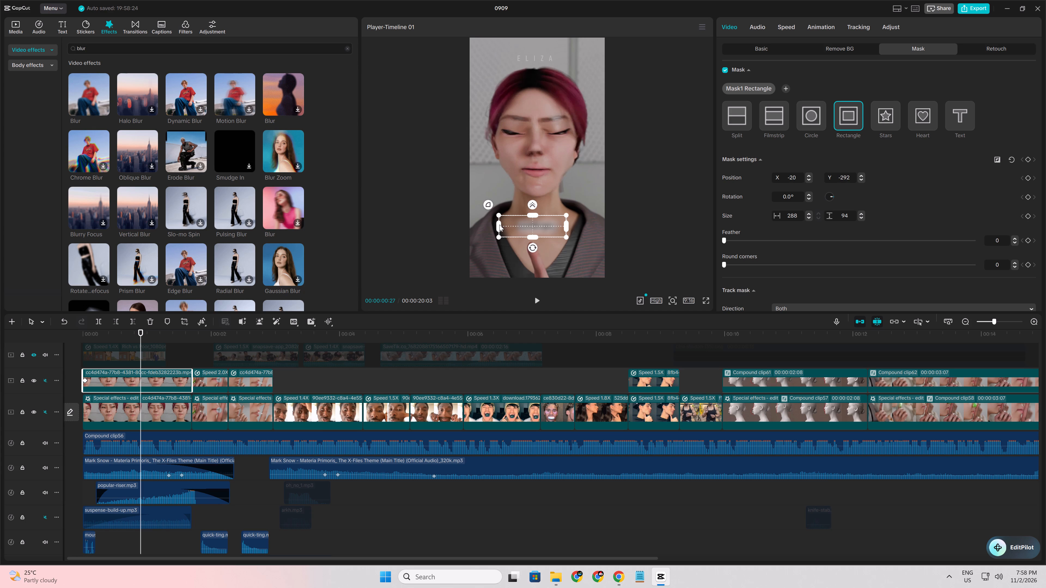
{"action": "left_click_drag", "start_coordinate": [499, 225], "coordinate": [481, 225]}
Set the first overlay clip's mask feather to 16 and its round corners to 26.
{"action": "left_click_drag", "start_coordinate": [726, 243], "coordinate": [802, 251]}
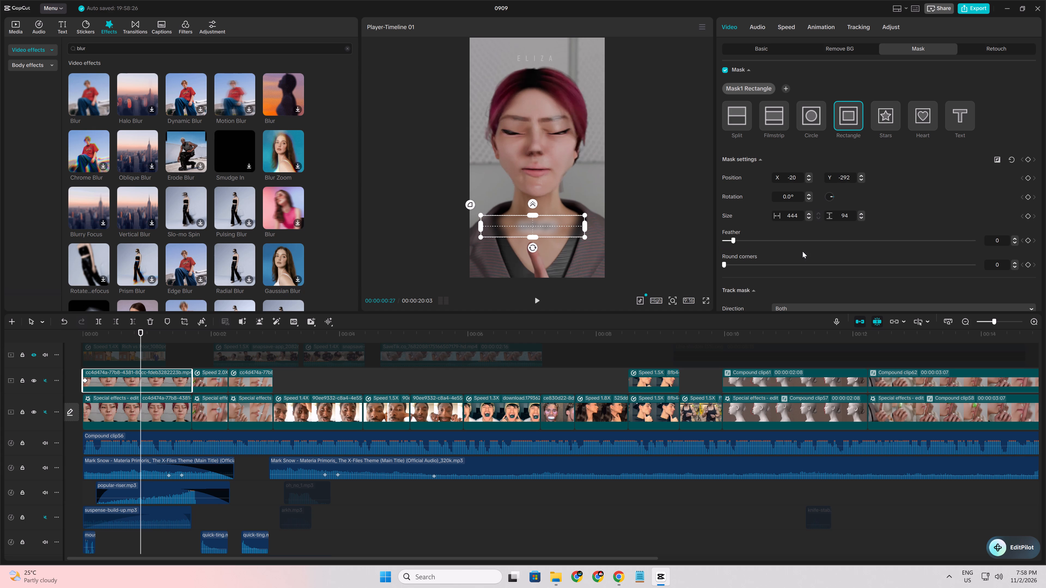
{"action": "left_click_drag", "start_coordinate": [802, 251], "coordinate": [765, 242]}
{"action": "left_click_drag", "start_coordinate": [727, 263], "coordinate": [732, 264]}
{"action": "left_click_drag", "start_coordinate": [732, 264], "coordinate": [788, 278]}
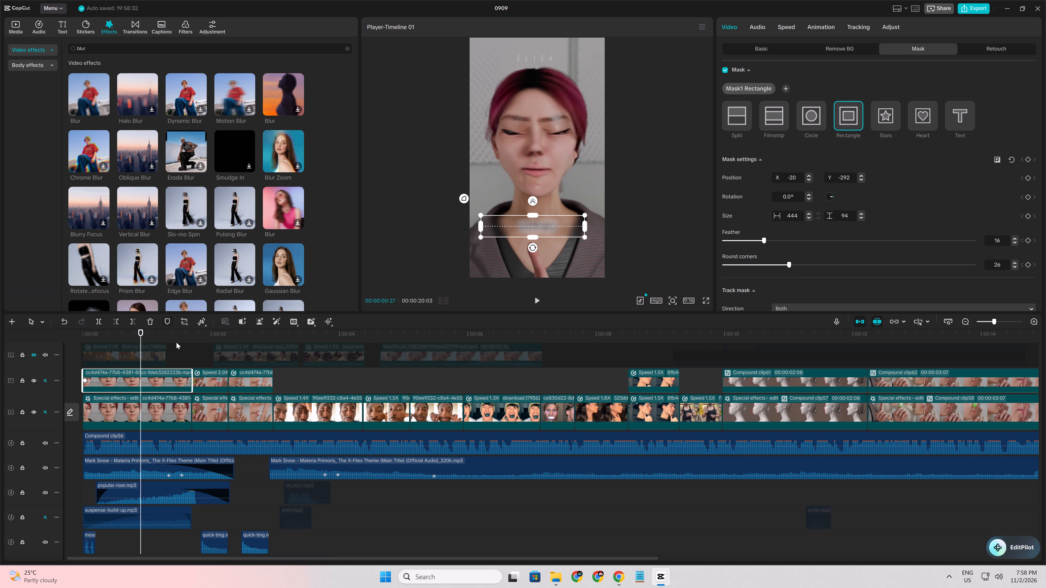
Play back the short from the start into the "Do your lips" clip to check the caption blur.
{"action": "left_click", "coordinate": [182, 348]}
{"action": "left_click_drag", "start_coordinate": [182, 348], "coordinate": [0, 346]}
{"action": "key", "text": "space"}
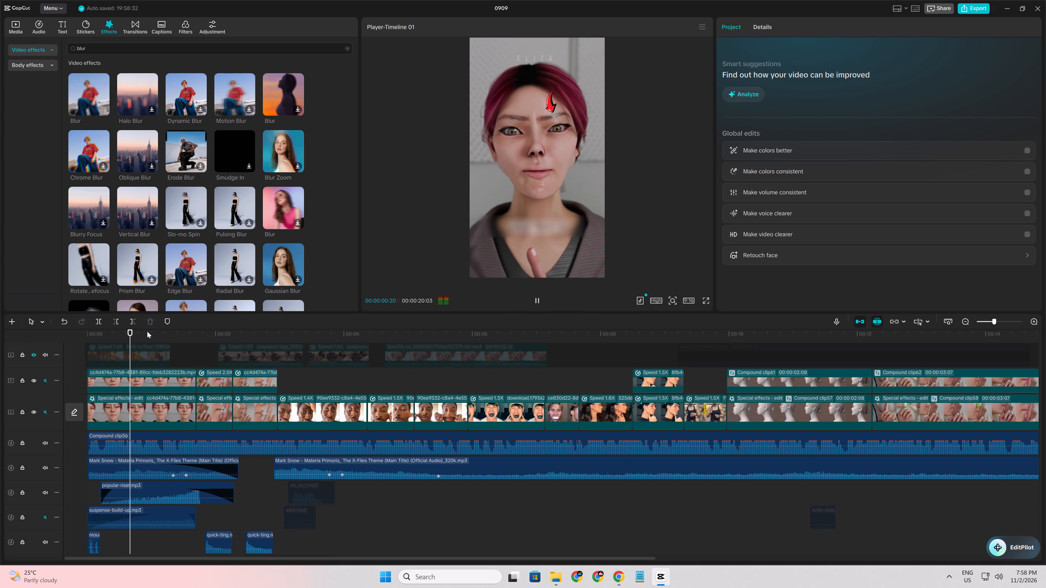
{"action": "key", "text": "space"}
{"action": "key", "text": "space"}
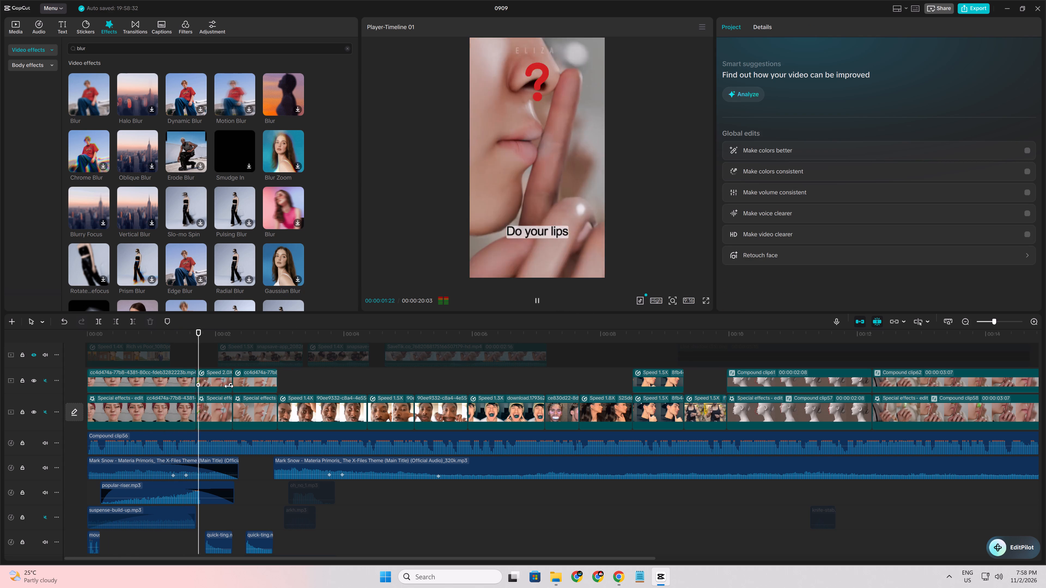
{"action": "key", "text": "space"}
Add an inverted rectangle mask to the second overlay clip, fitted over "Do your lips" at X -9, Y -289, size 474 by 87.
{"action": "left_click", "coordinate": [221, 376]}
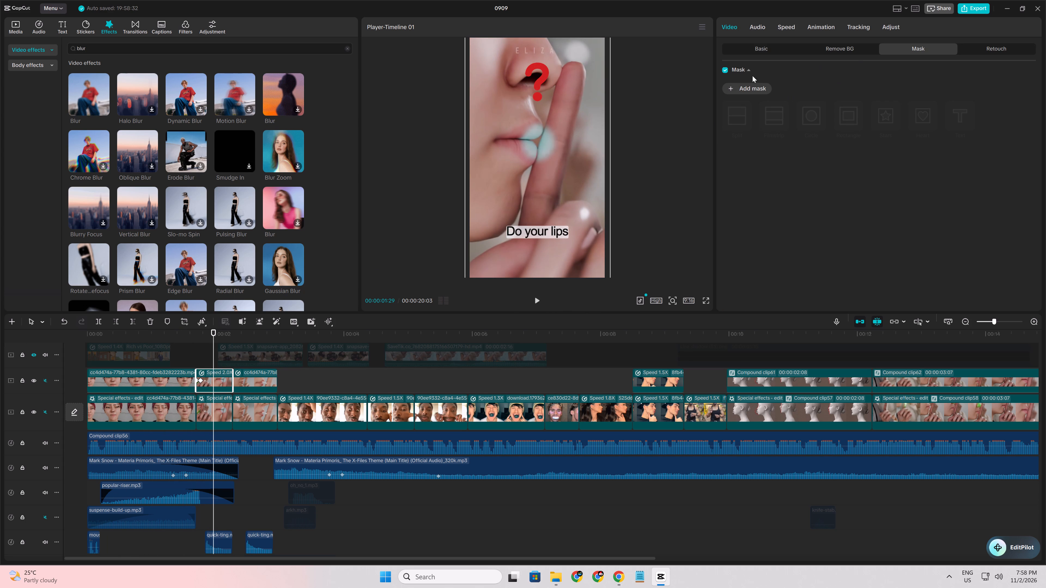
{"action": "left_click", "coordinate": [744, 90]}
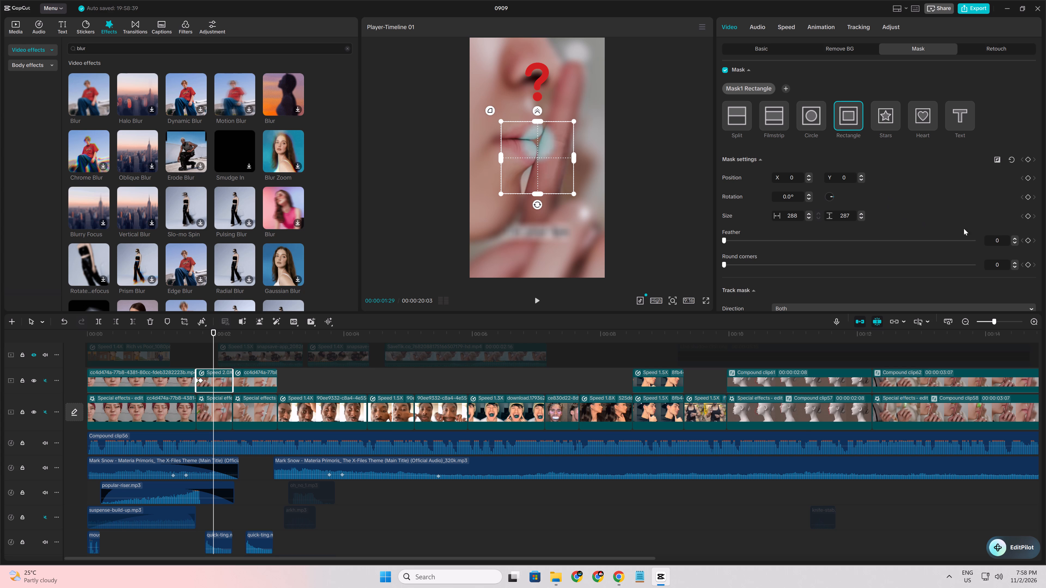
{"action": "left_click", "coordinate": [996, 161]}
{"action": "left_click_drag", "start_coordinate": [531, 155], "coordinate": [529, 207]}
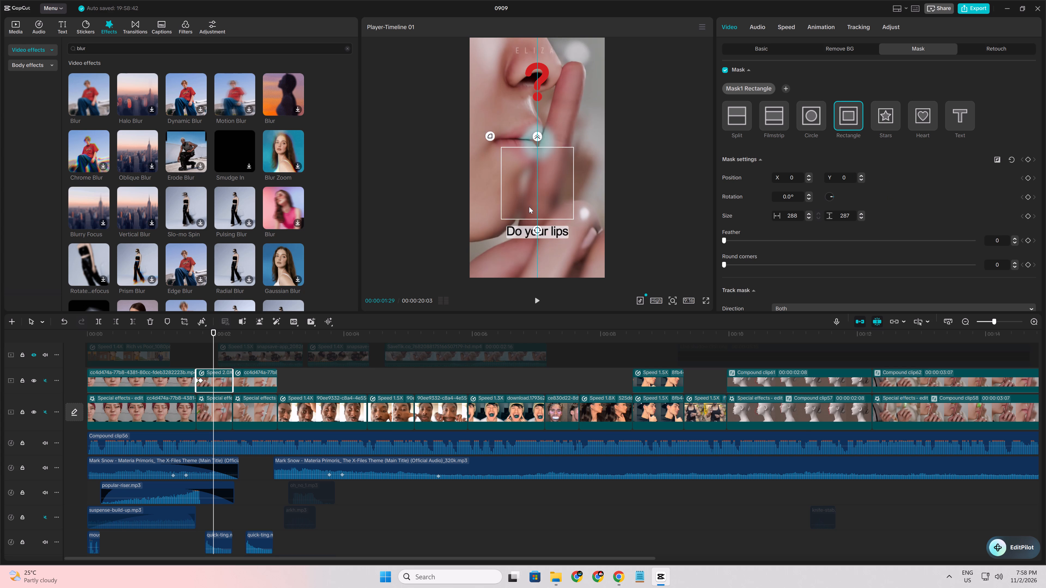
{"action": "left_click_drag", "start_coordinate": [529, 207], "coordinate": [528, 226]}
{"action": "left_click_drag", "start_coordinate": [531, 192], "coordinate": [532, 205]}
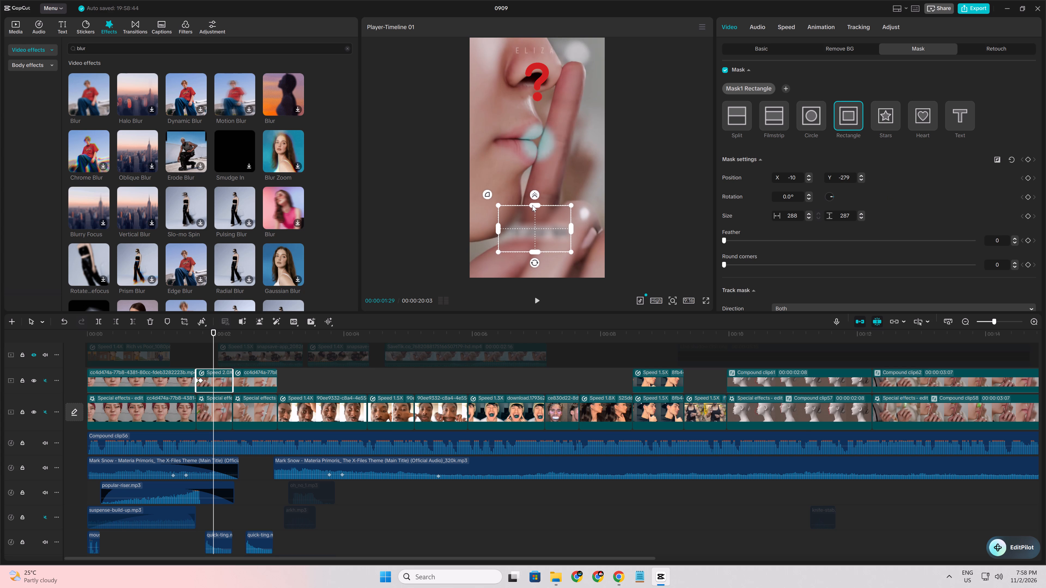
{"action": "left_click_drag", "start_coordinate": [532, 205], "coordinate": [531, 213]}
{"action": "left_click_drag", "start_coordinate": [523, 228], "coordinate": [523, 230]}
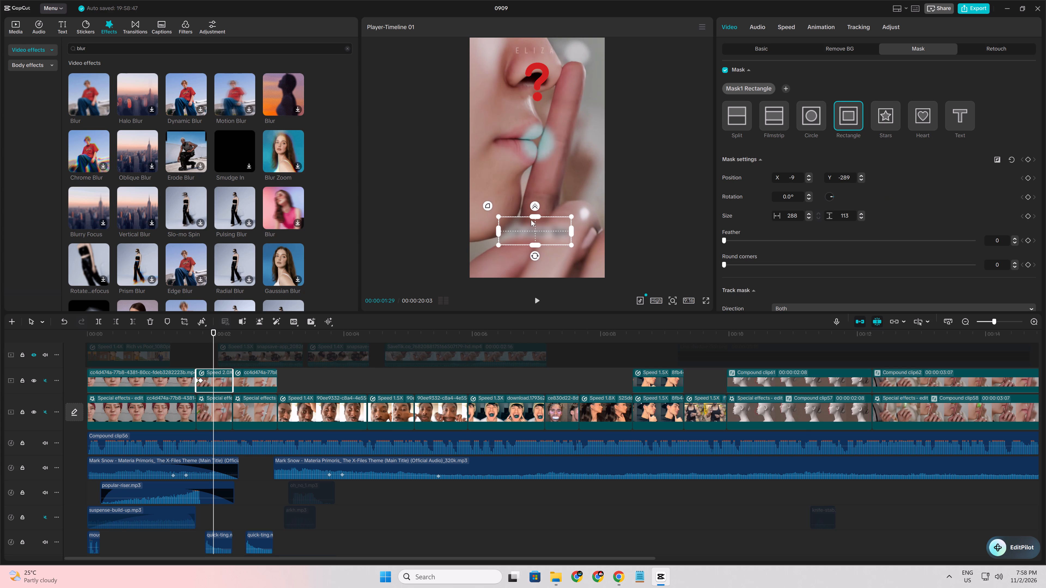
{"action": "left_click_drag", "start_coordinate": [533, 218], "coordinate": [531, 221]}
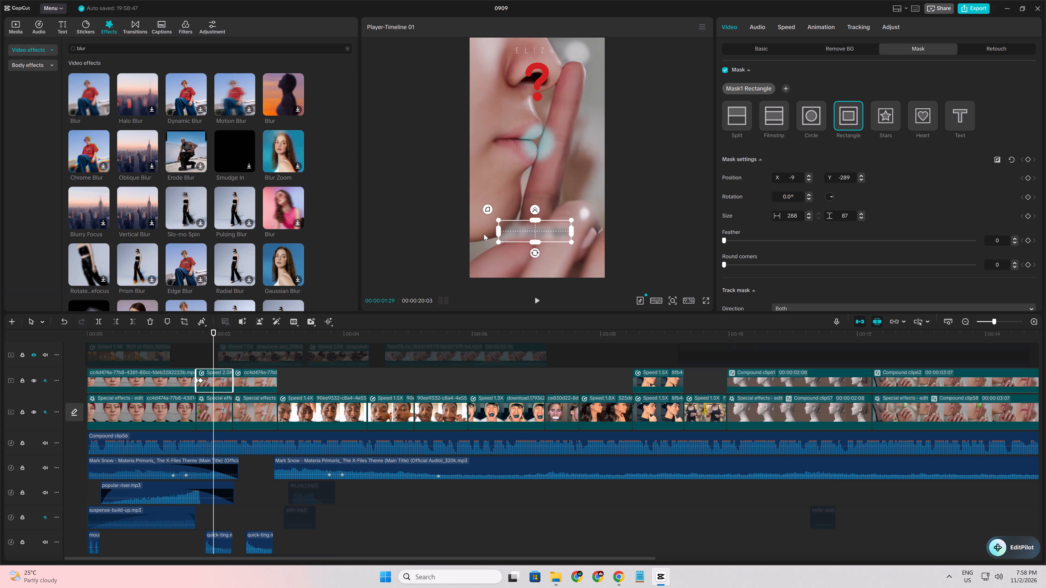
{"action": "left_click_drag", "start_coordinate": [498, 232], "coordinate": [476, 232]}
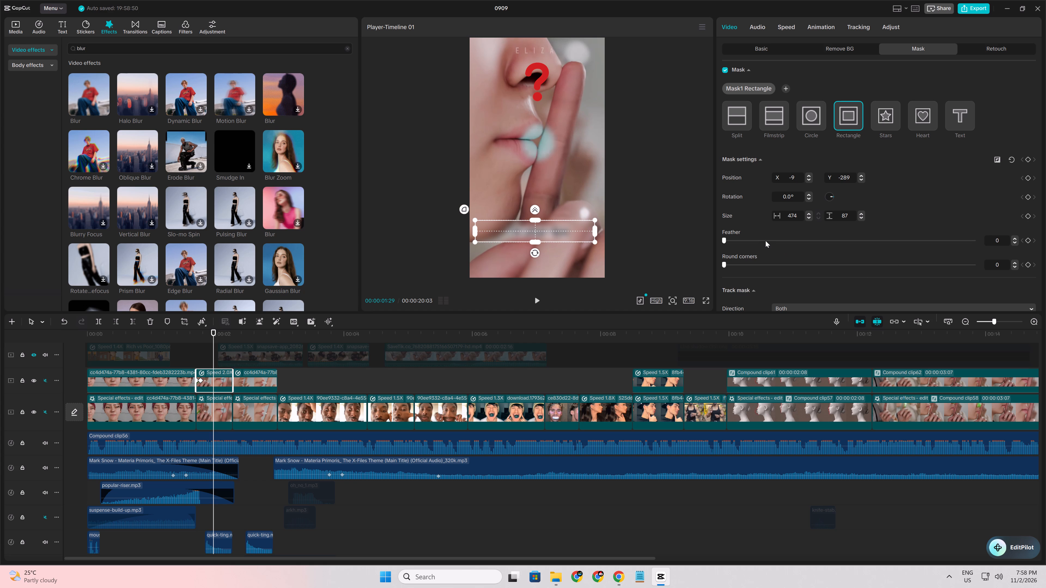
Set the second overlay clip's mask feather to 17 and its round corners to 46.
{"action": "left_click_drag", "start_coordinate": [764, 241], "coordinate": [766, 242]}
{"action": "left_click_drag", "start_coordinate": [743, 263], "coordinate": [838, 284]}
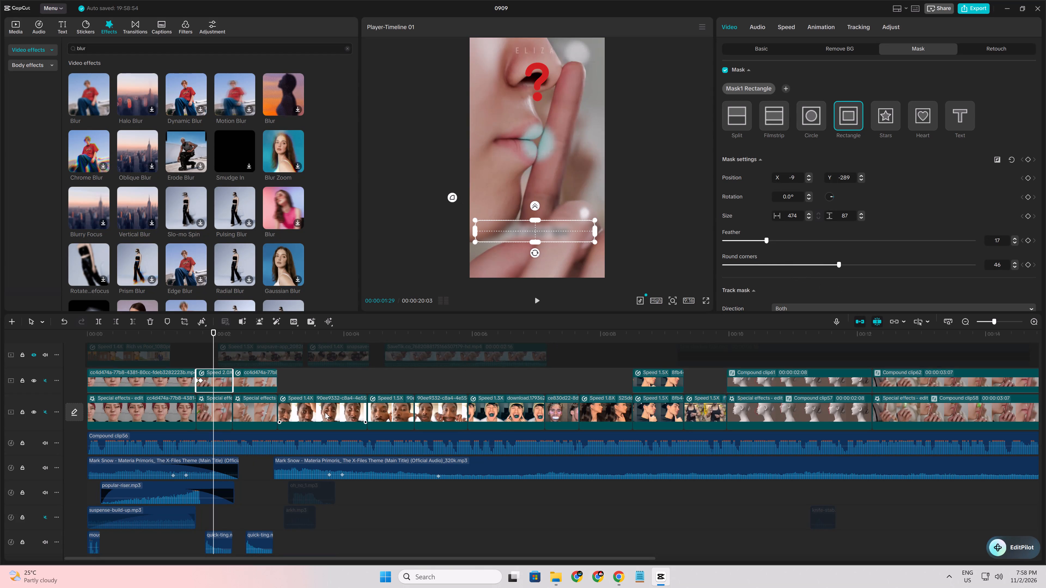
Add an inverted rectangle mask to the third overlay clip, keeping its feather at 0.
{"action": "left_click", "coordinate": [253, 383]}
{"action": "left_click", "coordinate": [291, 390]}
{"action": "left_click", "coordinate": [291, 382]}
{"action": "left_click_drag", "start_coordinate": [291, 382], "coordinate": [264, 381]}
{"action": "left_click", "coordinate": [264, 381]}
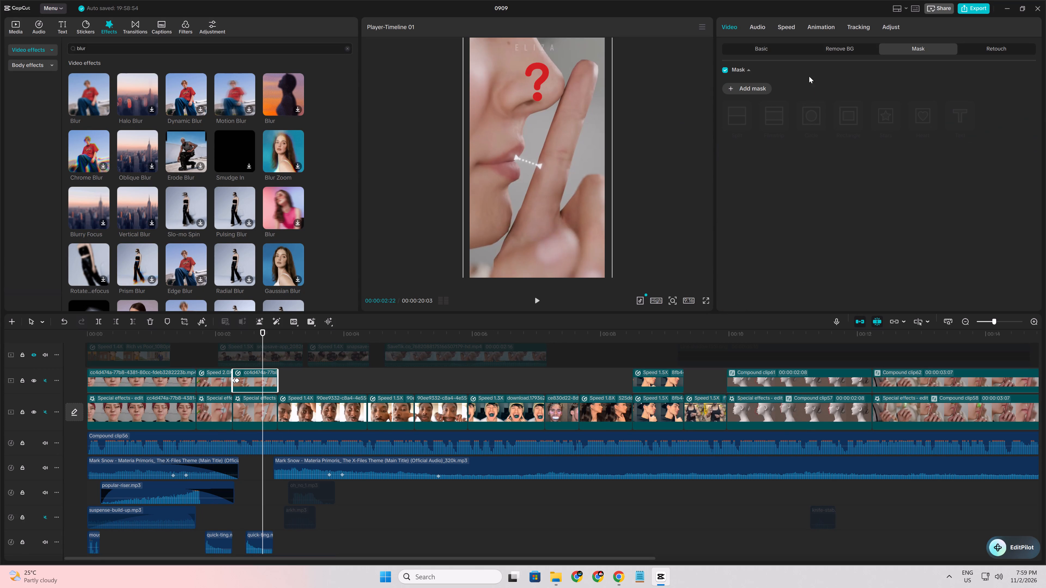
{"action": "left_click", "coordinate": [760, 85]}
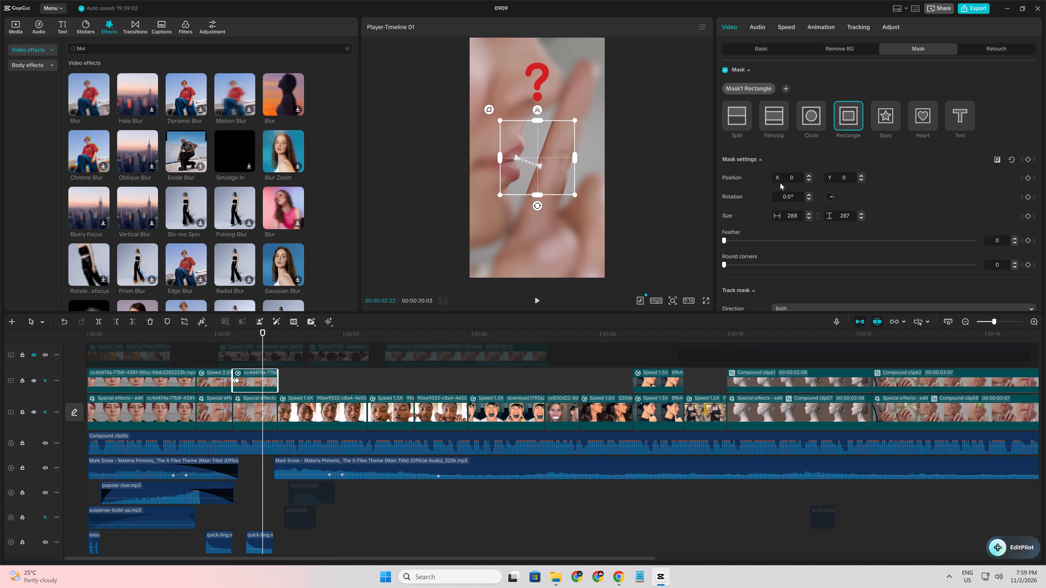
{"action": "left_click", "coordinate": [997, 163]}
{"action": "left_click_drag", "start_coordinate": [736, 241], "coordinate": [774, 248]}
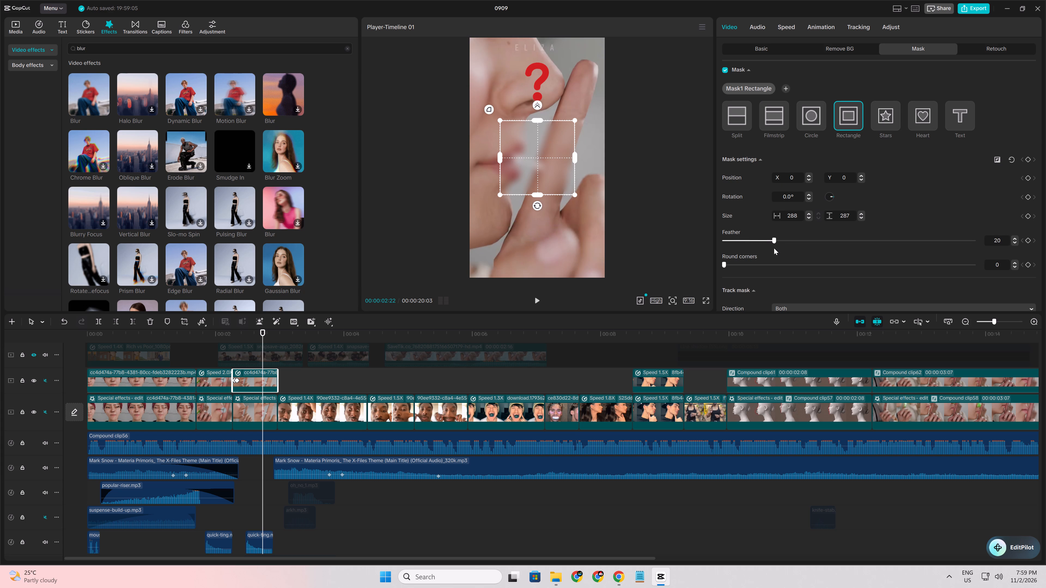
{"action": "left_click_drag", "start_coordinate": [774, 248], "coordinate": [683, 235]}
Fit the third overlay clip's mask over "or is there a gap" at X 0, Y -287, size 439 by 96.
{"action": "left_click", "coordinate": [225, 514]}
{"action": "left_click_drag", "start_coordinate": [225, 514], "coordinate": [241, 516]}
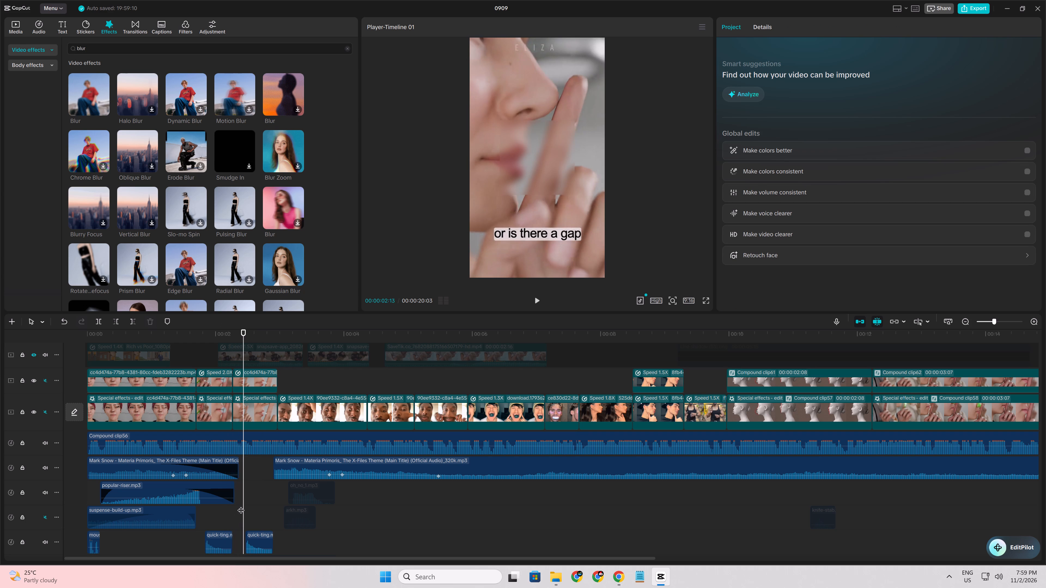
{"action": "left_click", "coordinate": [250, 382]}
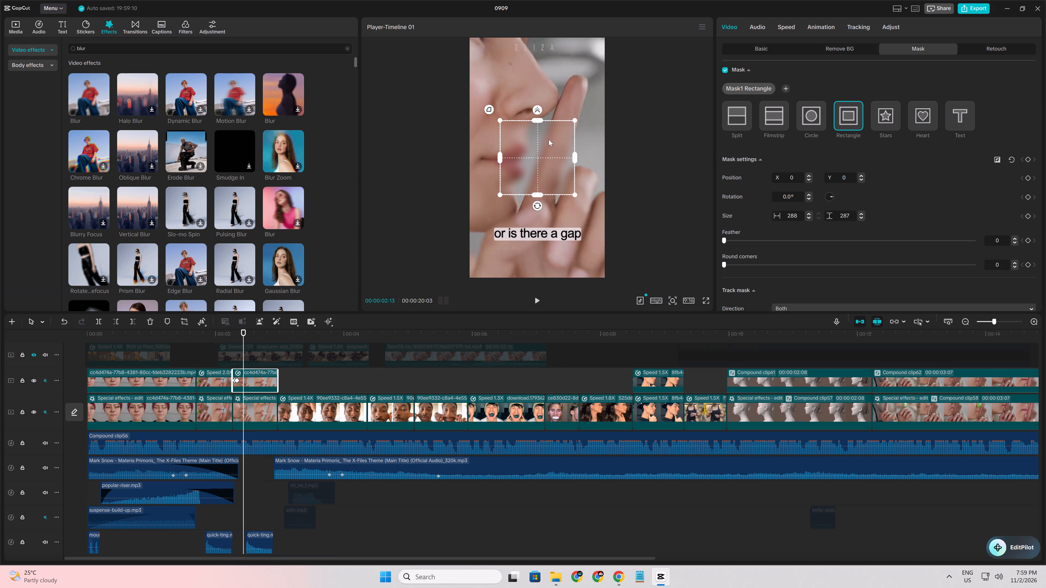
{"action": "left_click_drag", "start_coordinate": [545, 136], "coordinate": [543, 210]}
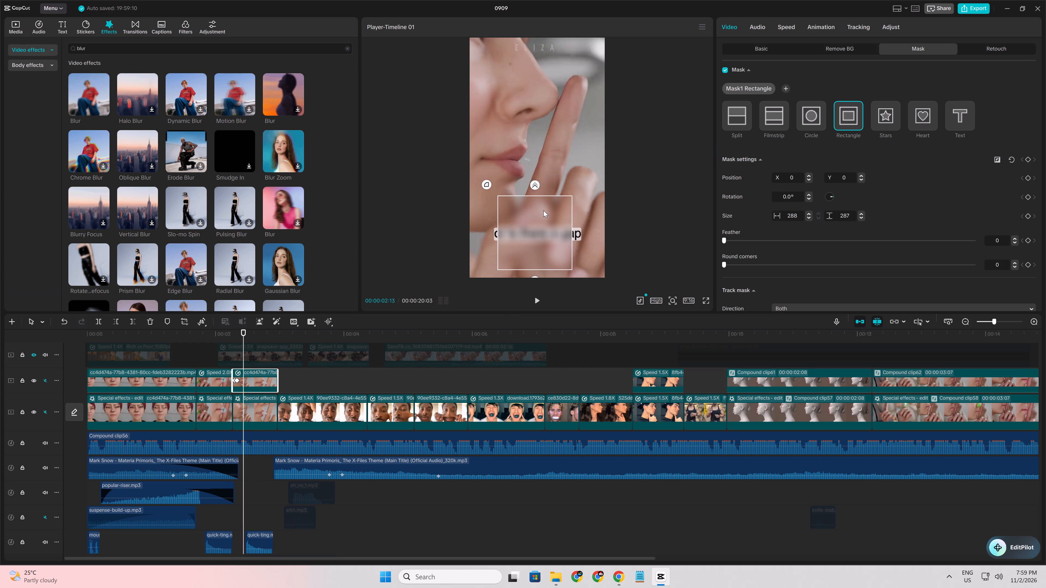
{"action": "left_click_drag", "start_coordinate": [543, 210], "coordinate": [545, 210]}
{"action": "left_click_drag", "start_coordinate": [537, 194], "coordinate": [538, 202]}
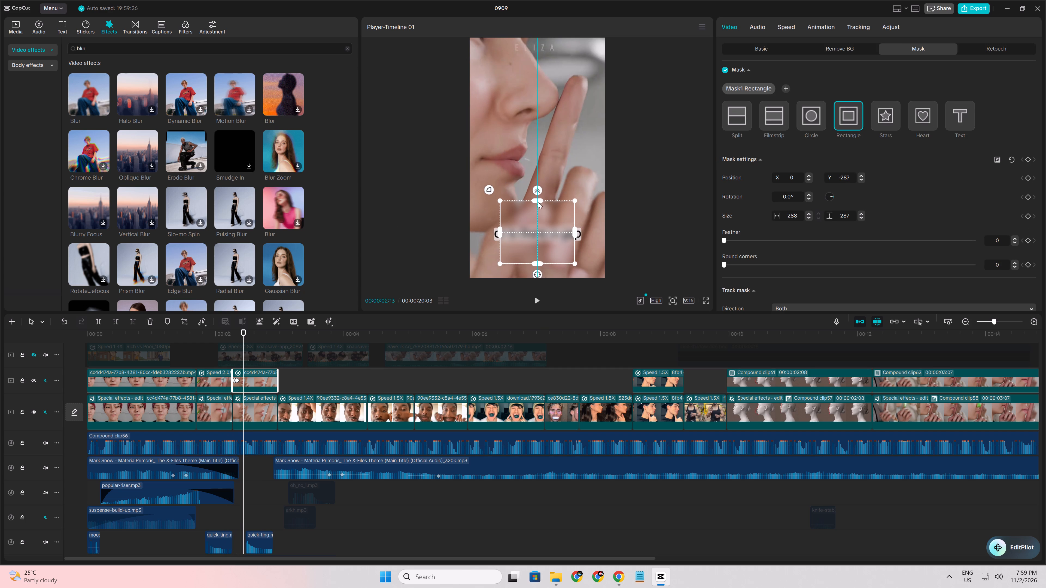
{"action": "left_click_drag", "start_coordinate": [538, 202], "coordinate": [535, 215]}
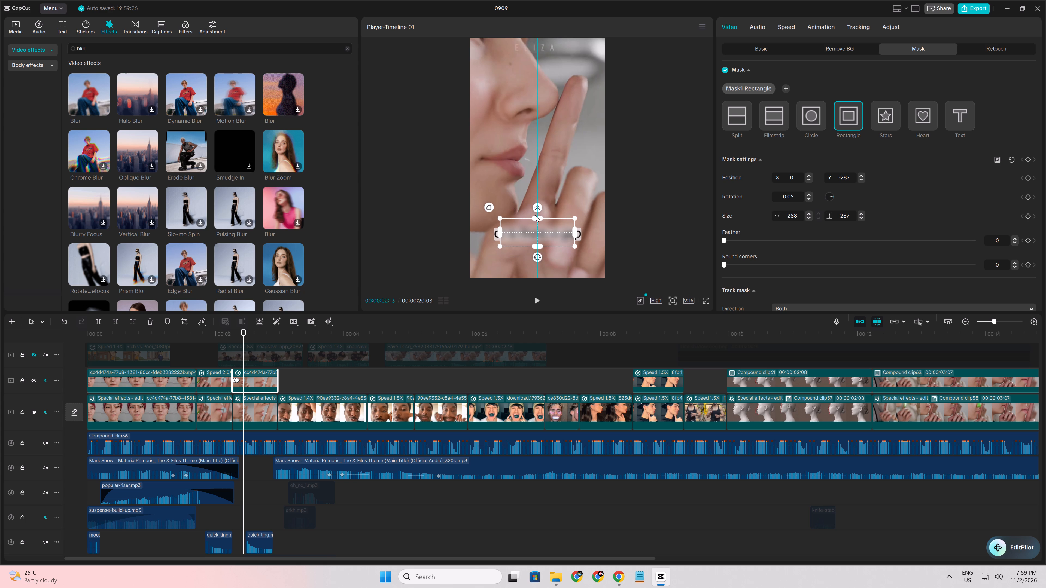
{"action": "left_click_drag", "start_coordinate": [535, 215], "coordinate": [533, 216]}
{"action": "left_click_drag", "start_coordinate": [498, 235], "coordinate": [484, 233]}
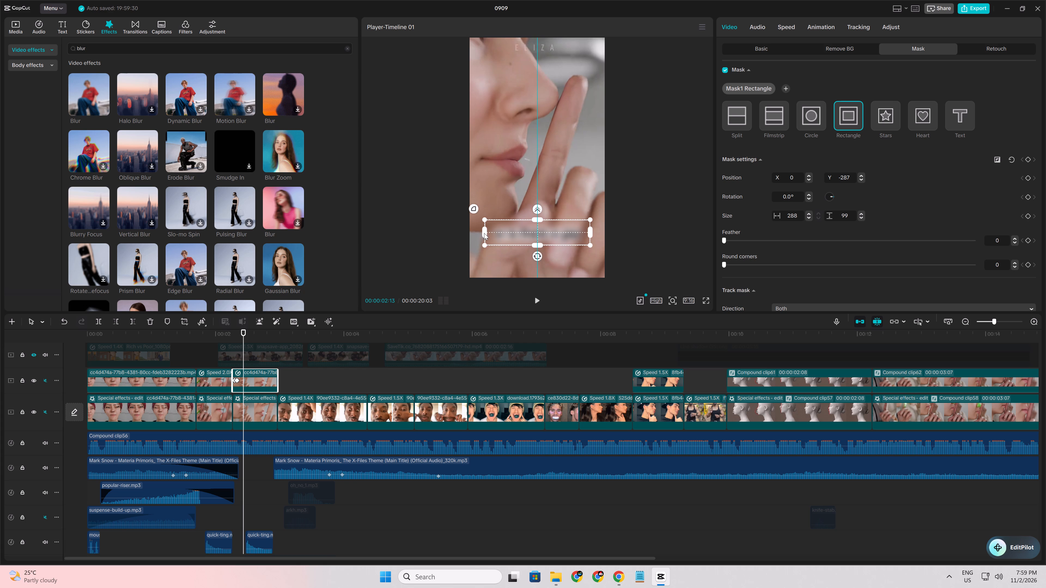
{"action": "left_click_drag", "start_coordinate": [484, 233], "coordinate": [481, 234]}
{"action": "left_click_drag", "start_coordinate": [537, 246], "coordinate": [536, 247]}
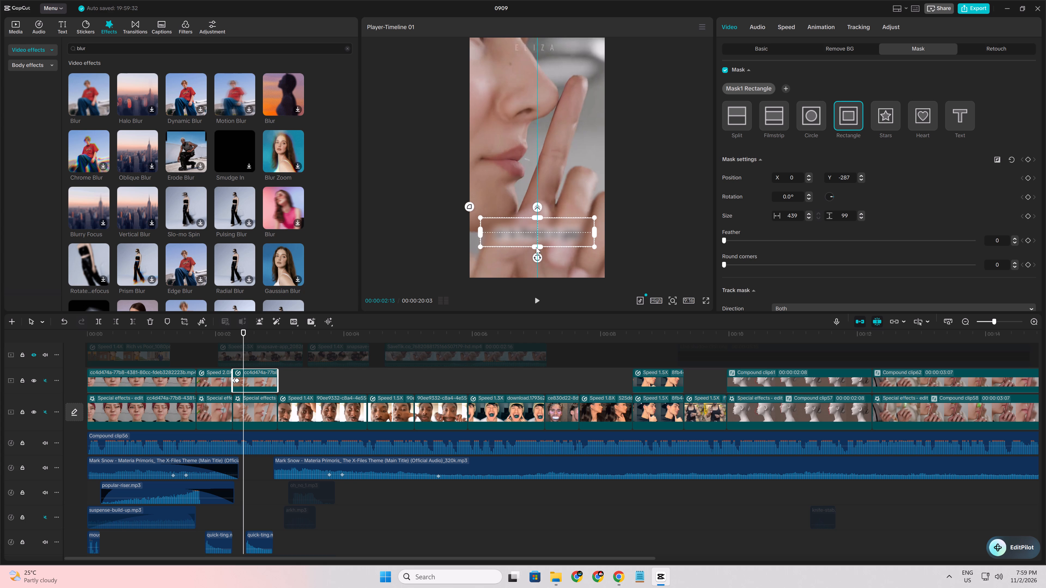
{"action": "left_click_drag", "start_coordinate": [536, 247], "coordinate": [534, 245]}
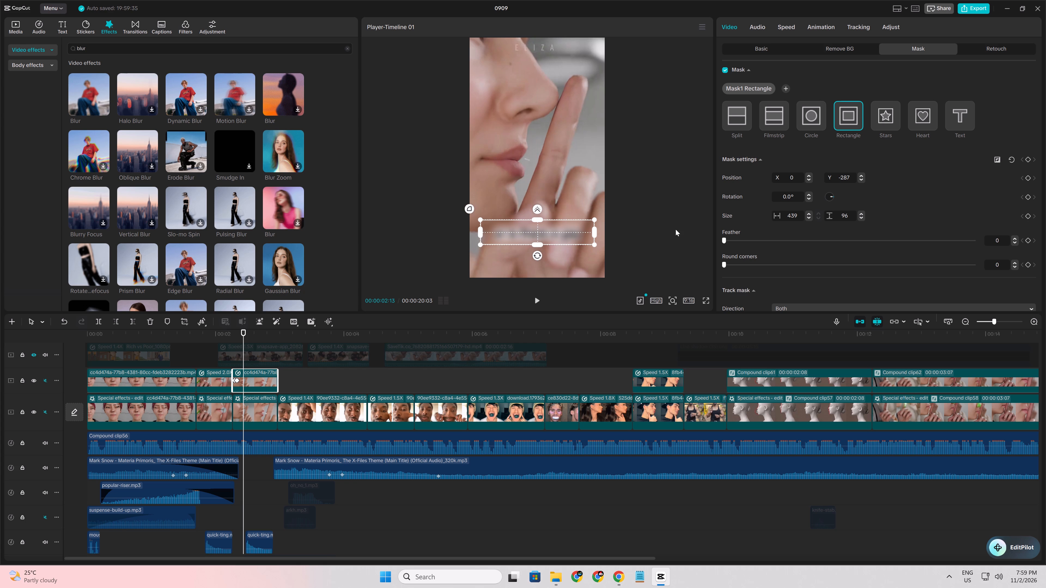
Set the third overlay clip's mask feather to about 13 and its round corners to 10.
{"action": "left_click_drag", "start_coordinate": [726, 243], "coordinate": [772, 243]}
{"action": "left_click_drag", "start_coordinate": [772, 243], "coordinate": [769, 243]}
{"action": "left_click_drag", "start_coordinate": [732, 263], "coordinate": [733, 264]}
{"action": "left_click_drag", "start_coordinate": [733, 264], "coordinate": [756, 269]}
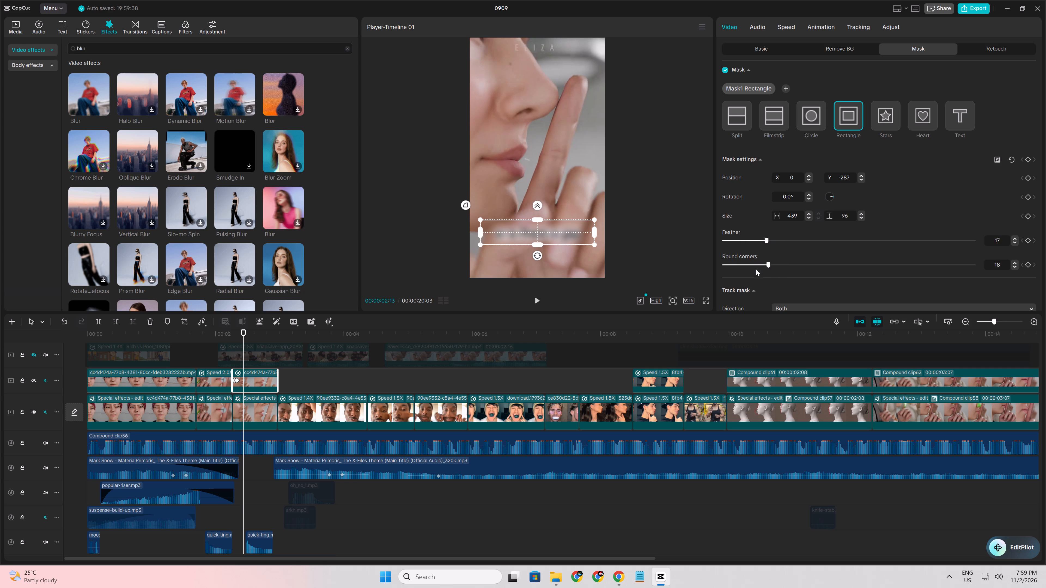
{"action": "left_click_drag", "start_coordinate": [756, 269], "coordinate": [750, 268]}
{"action": "left_click_drag", "start_coordinate": [765, 245], "coordinate": [757, 244]}
{"action": "left_click_drag", "start_coordinate": [757, 244], "coordinate": [758, 244]}
Scrub through the third overlay clip and play the short from the start to check the caption blur.
{"action": "left_click", "coordinate": [252, 467]}
{"action": "left_click_drag", "start_coordinate": [252, 467], "coordinate": [253, 467]}
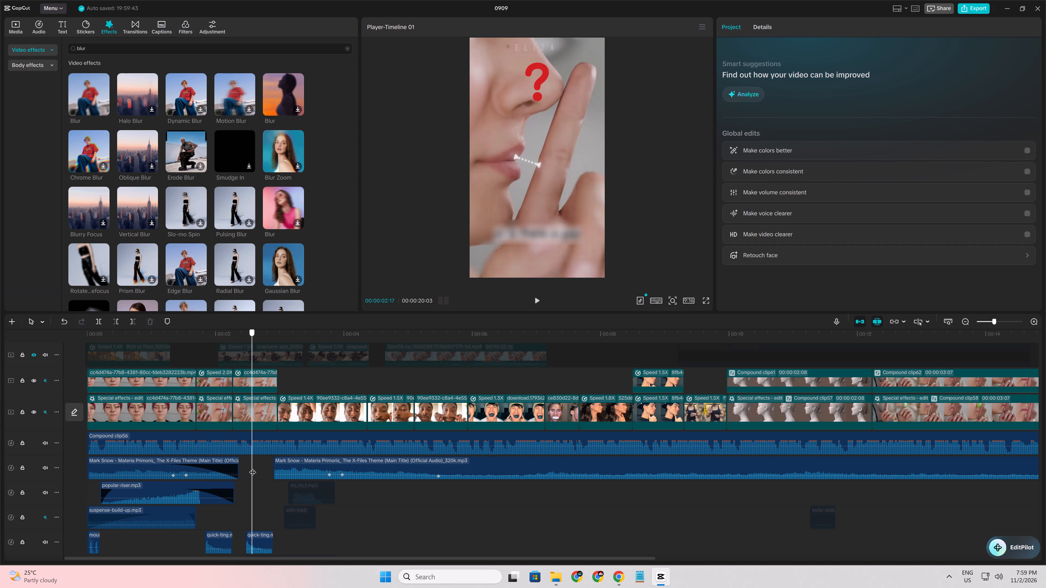
{"action": "left_click_drag", "start_coordinate": [253, 467], "coordinate": [204, 472]}
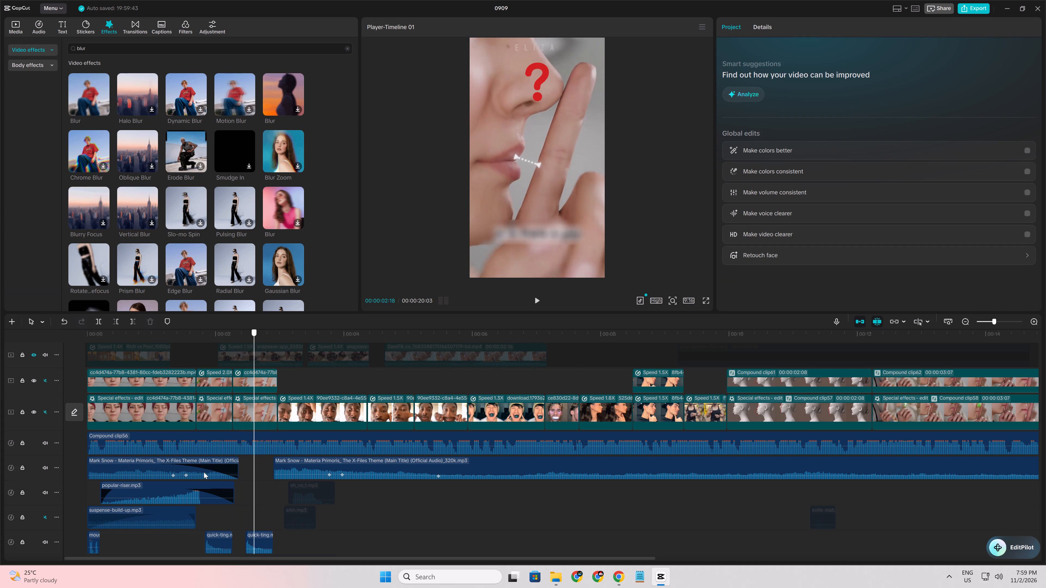
{"action": "left_click_drag", "start_coordinate": [204, 472], "coordinate": [0, 465]}
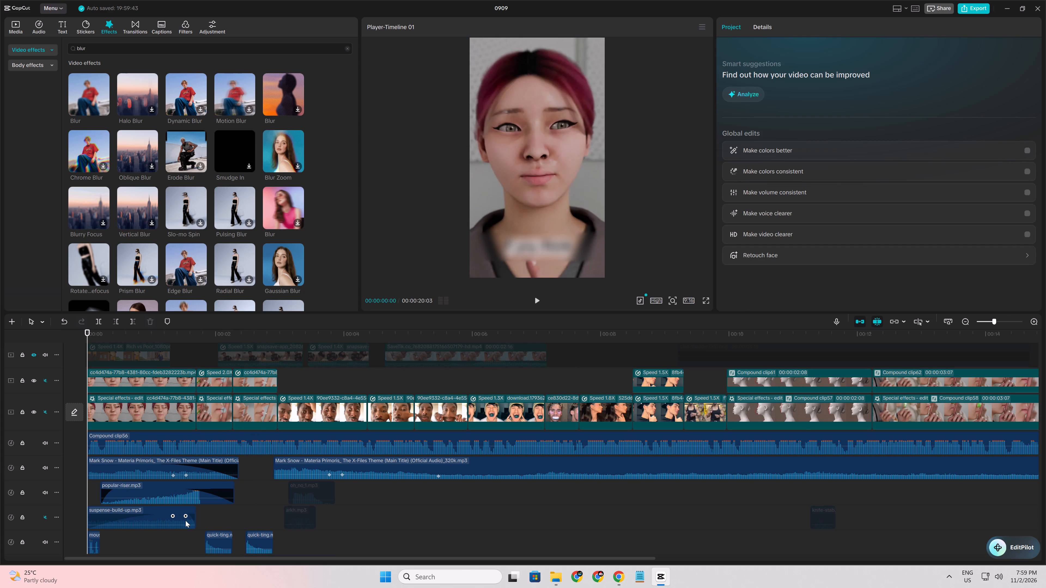
{"action": "scroll", "coordinate": [186, 520], "scroll_direction": "down", "scroll_amount": 5}
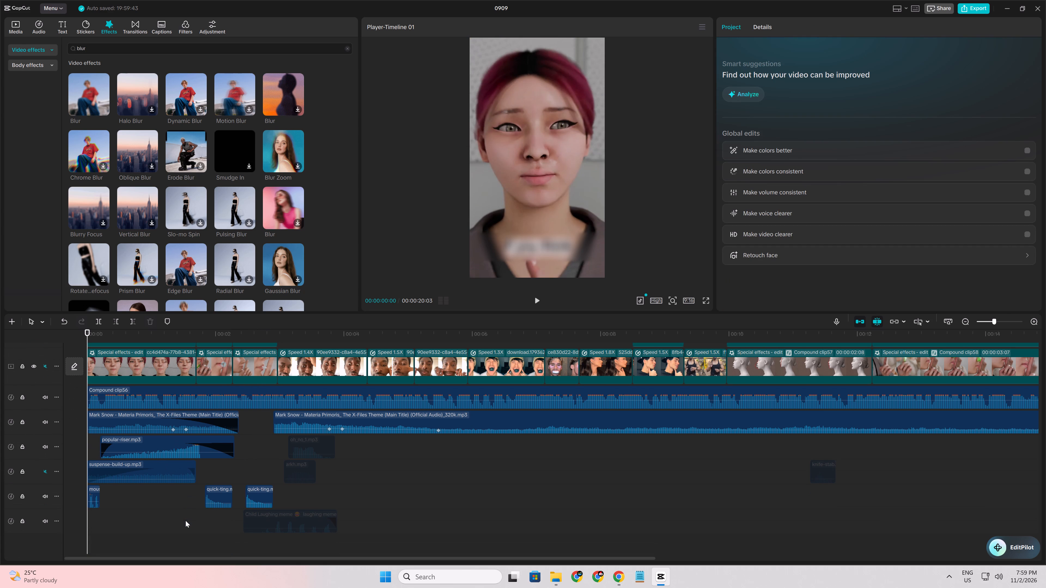
{"action": "key", "text": "space"}
{"action": "key", "text": "space"}
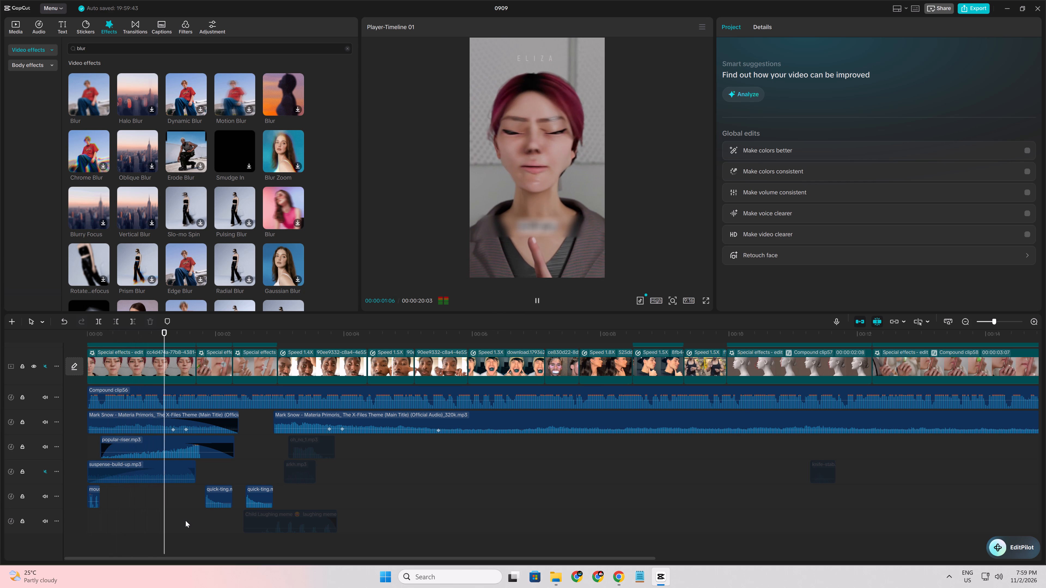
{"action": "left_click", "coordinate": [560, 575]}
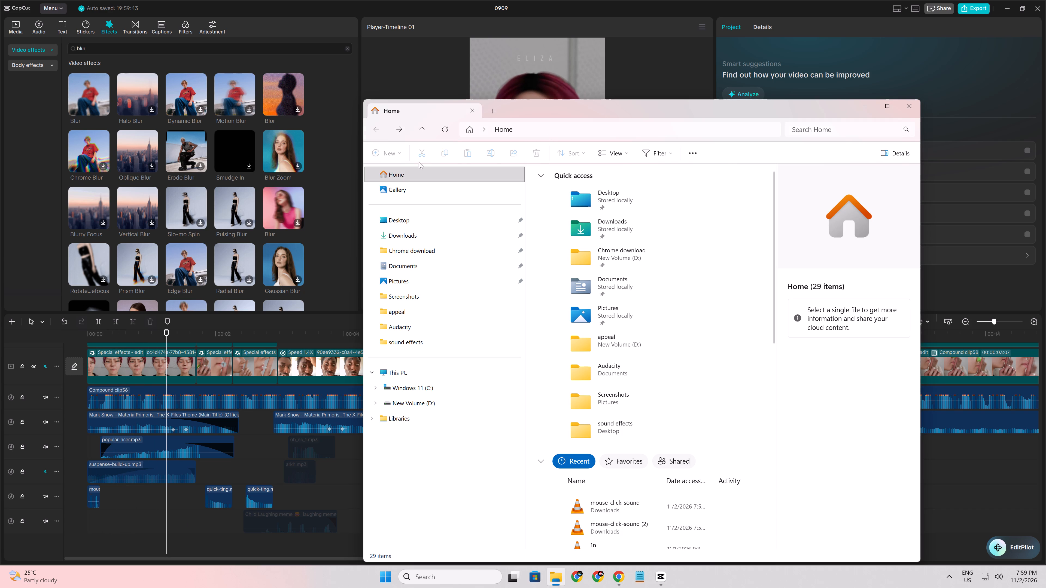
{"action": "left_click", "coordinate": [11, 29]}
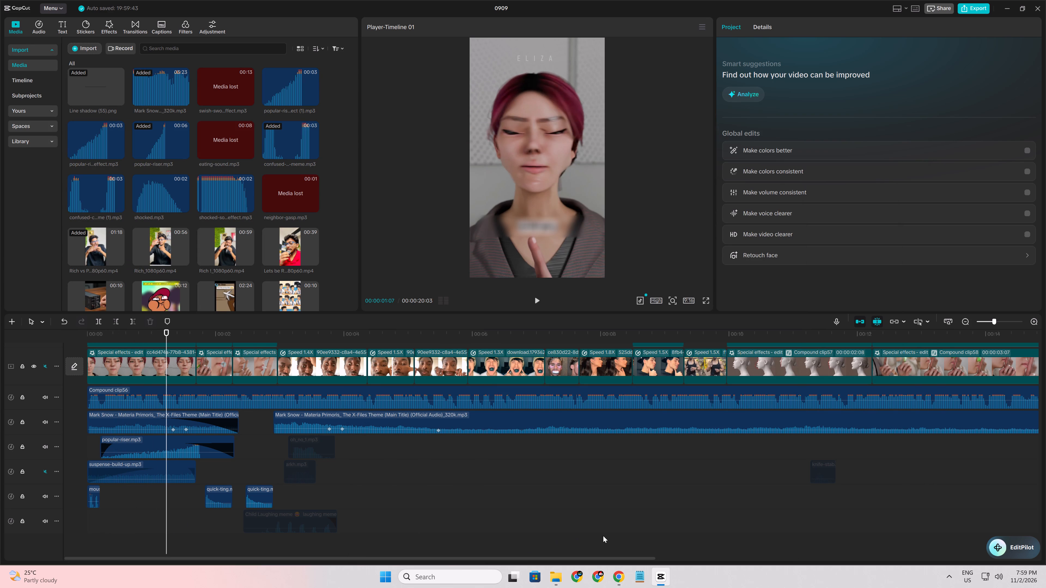
Switch to Chrome and search Google for myinstants in a new tab.
{"action": "left_click", "coordinate": [616, 578]}
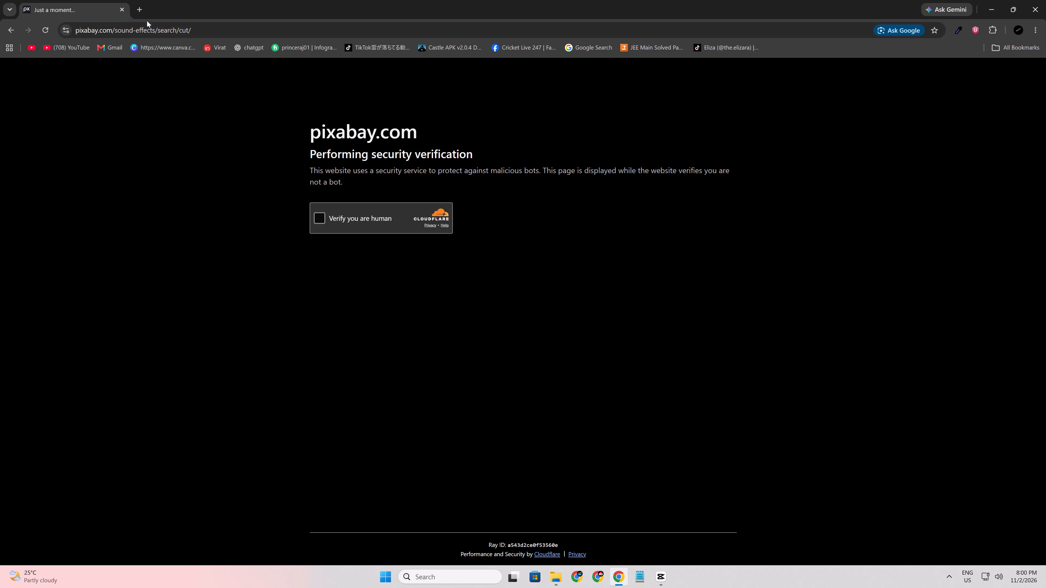
{"action": "left_click", "coordinate": [136, 6]}
{"action": "left_click", "coordinate": [414, 197]}
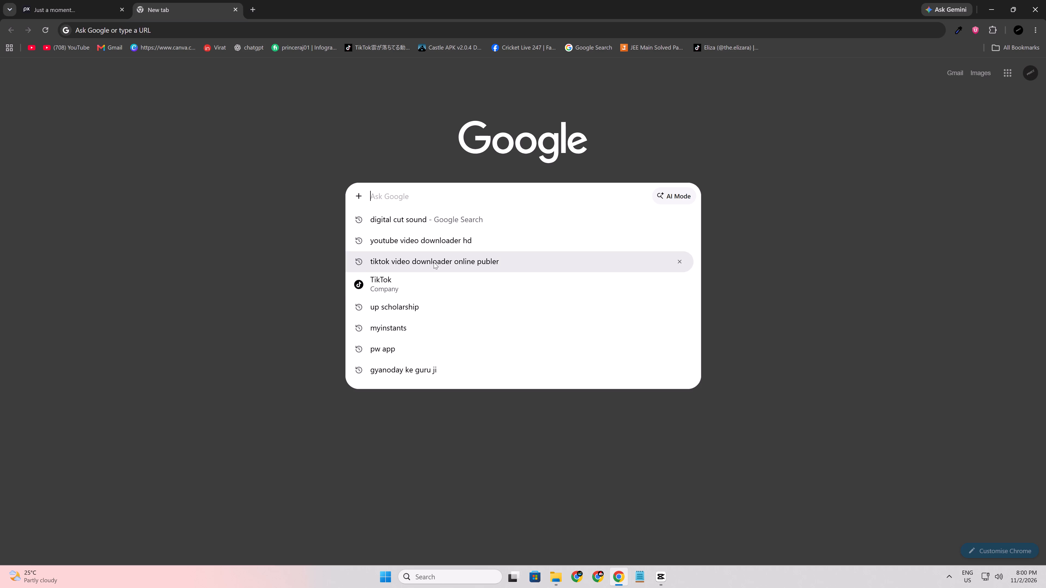
{"action": "left_click", "coordinate": [405, 322]}
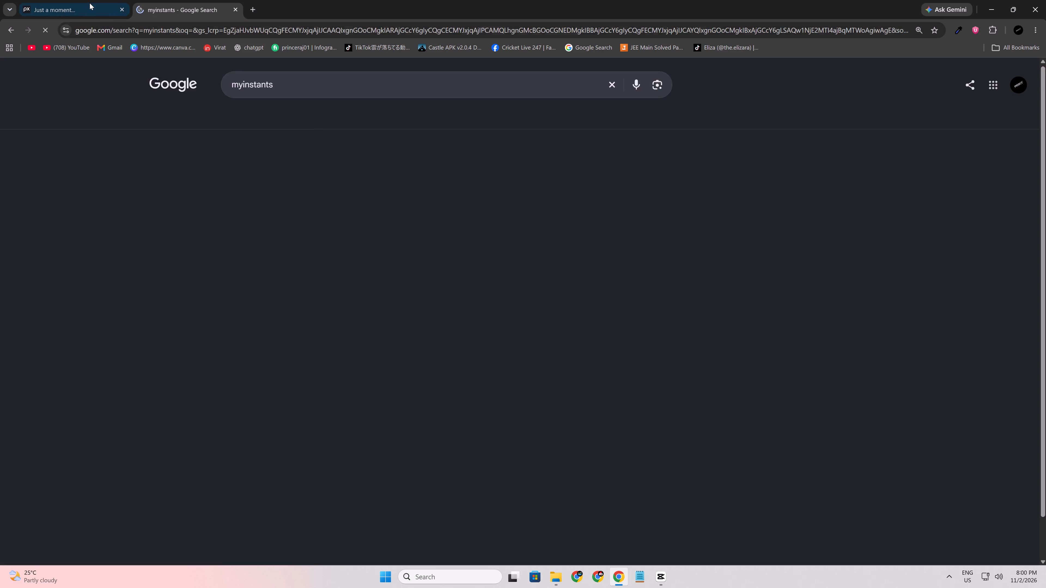
Complete the human verification on the Pixabay cut sound-effects page and return to the myinstants search.
{"action": "left_click", "coordinate": [87, 1]}
{"action": "left_click", "coordinate": [327, 219]}
{"action": "left_click", "coordinate": [150, 1]}
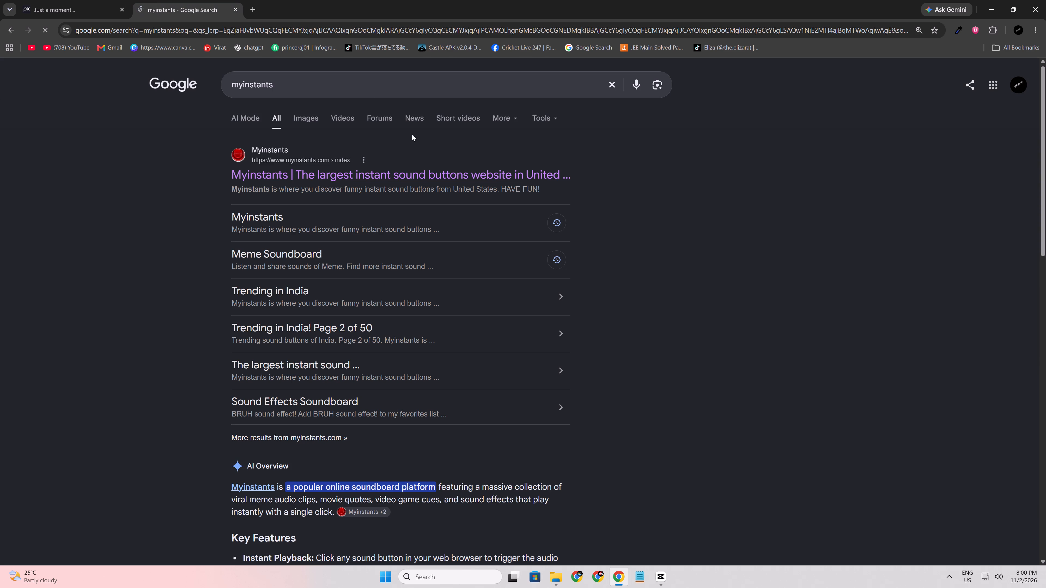
Open the Myinstants website from the search results.
{"action": "left_click", "coordinate": [329, 162]}
{"action": "left_click", "coordinate": [319, 180]}
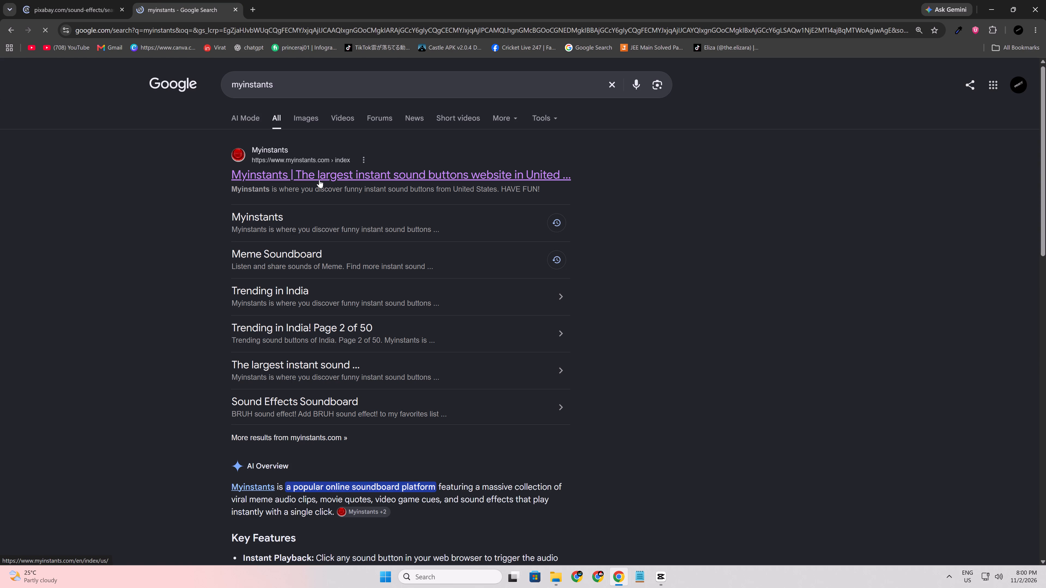
{"action": "left_click", "coordinate": [319, 180]}
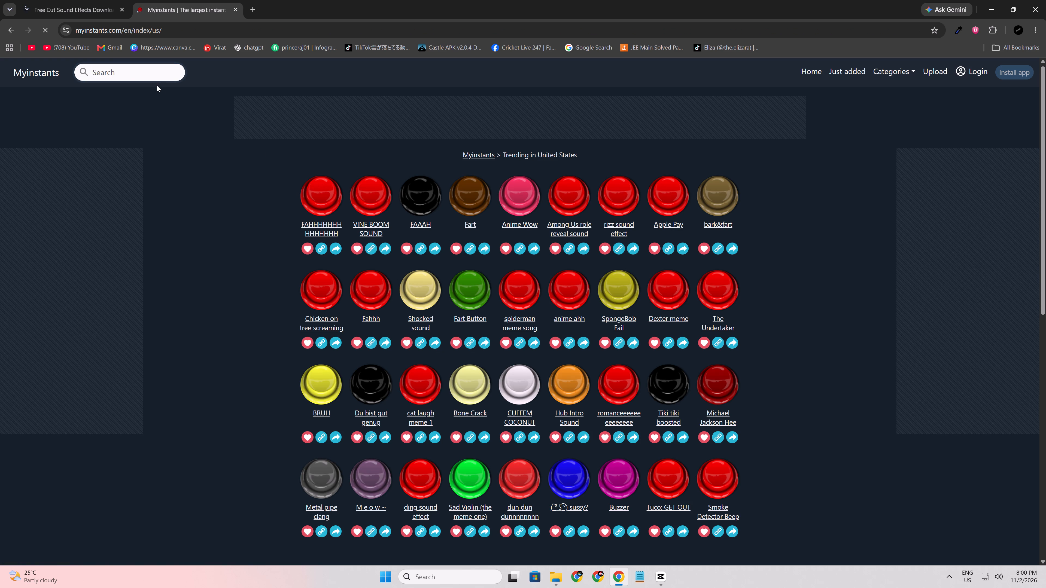
Search Myinstants for "aww" sounds.
{"action": "left_click", "coordinate": [142, 76]}
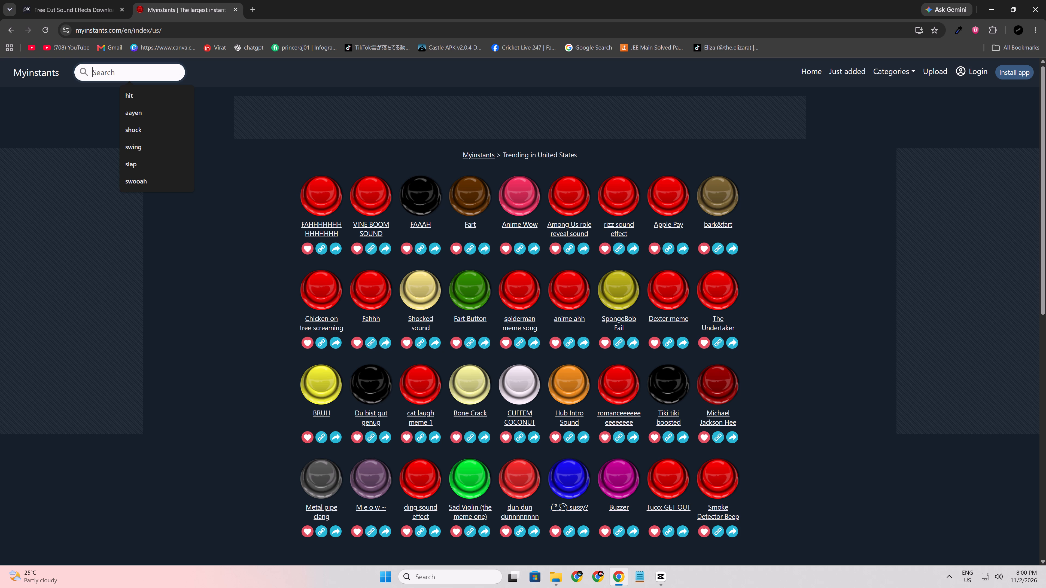
{"action": "type", "text": "aww"}
{"action": "key", "text": "Return"}
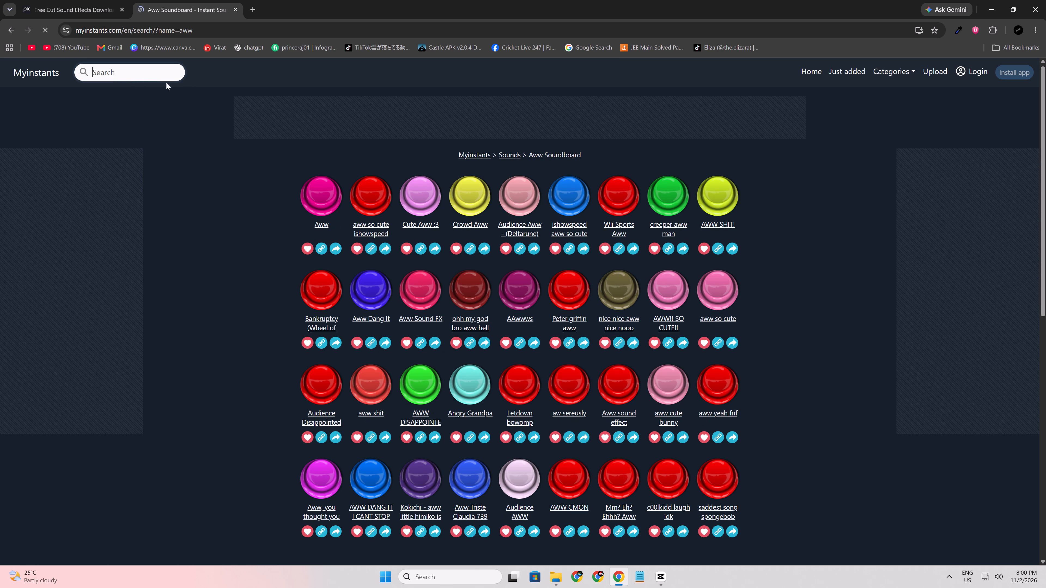
Audition the "aww" sounds in the first and third rows of results, including Aww, Crowd Aww and aww yeah fnf.
{"action": "left_click", "coordinate": [324, 210]}
{"action": "left_click", "coordinate": [476, 197]}
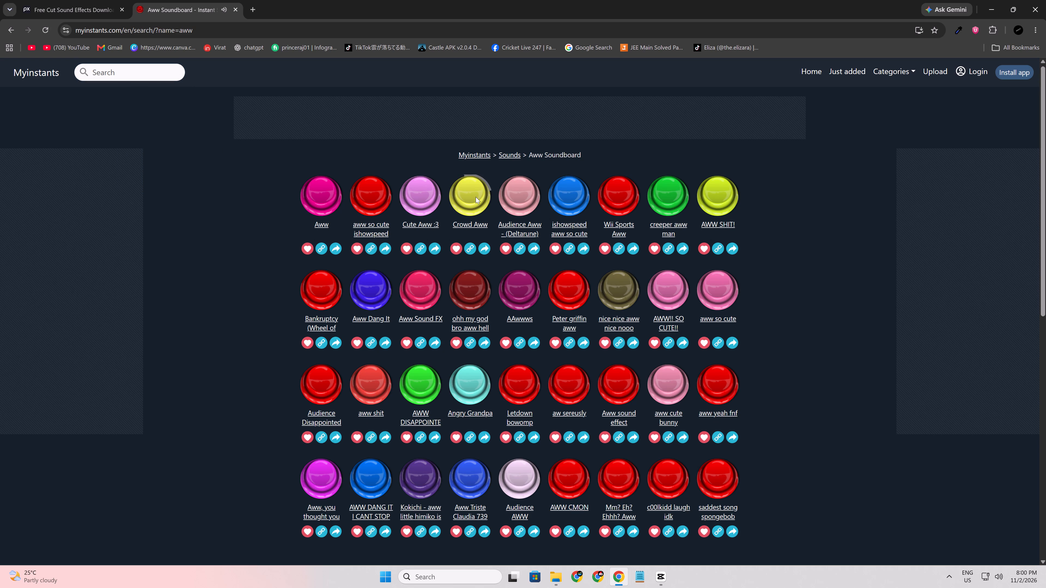
{"action": "left_click", "coordinate": [663, 195]}
{"action": "left_click", "coordinate": [714, 198]}
{"action": "left_click", "coordinate": [351, 381]}
{"action": "left_click", "coordinate": [649, 385]}
{"action": "left_click", "coordinate": [728, 385]}
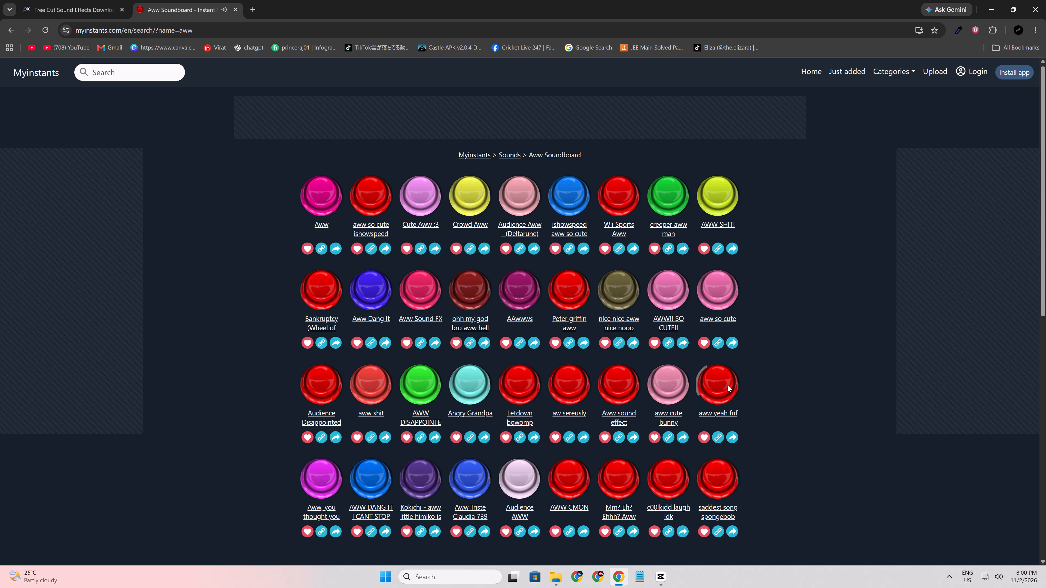
{"action": "left_click", "coordinate": [595, 377]}
{"action": "left_click", "coordinate": [608, 381]}
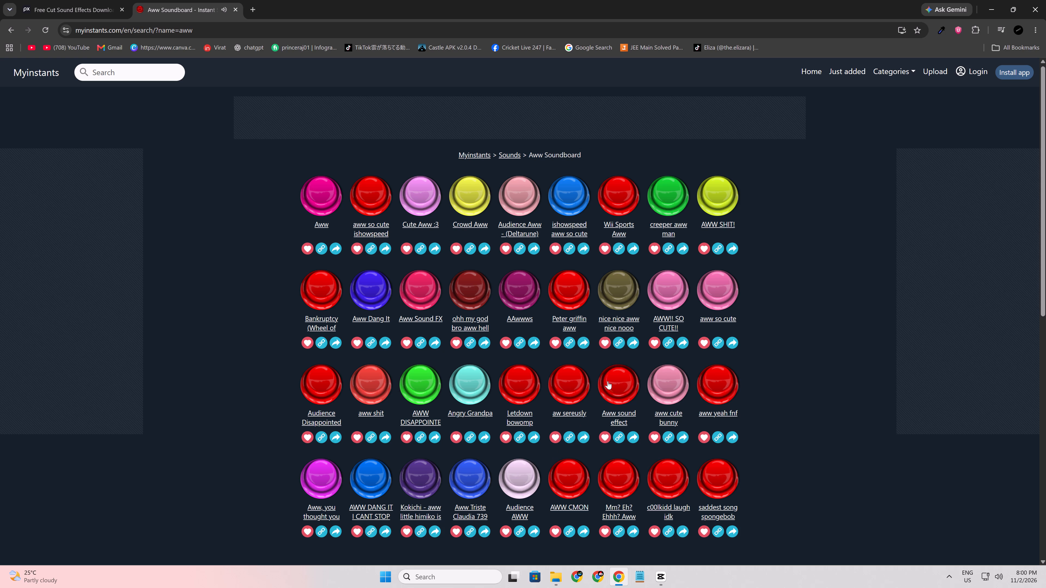
Audition more "aww" results in the bottom two rows, from Aww, you thought you to saddest song spongebob.
{"action": "scroll", "coordinate": [570, 450], "scroll_direction": "down", "scroll_amount": 1}
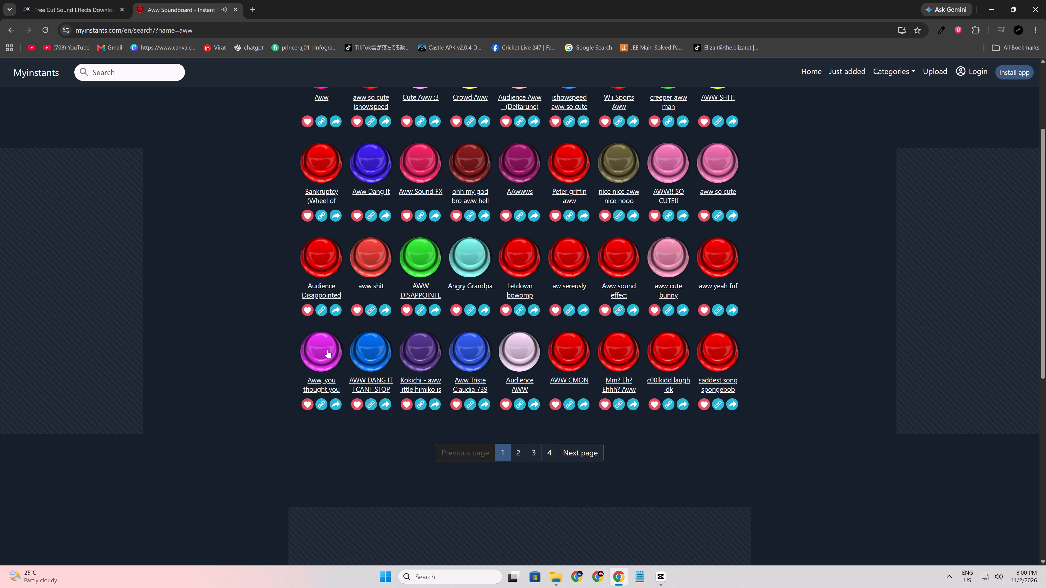
{"action": "left_click", "coordinate": [326, 350]}
{"action": "left_click", "coordinate": [414, 351]}
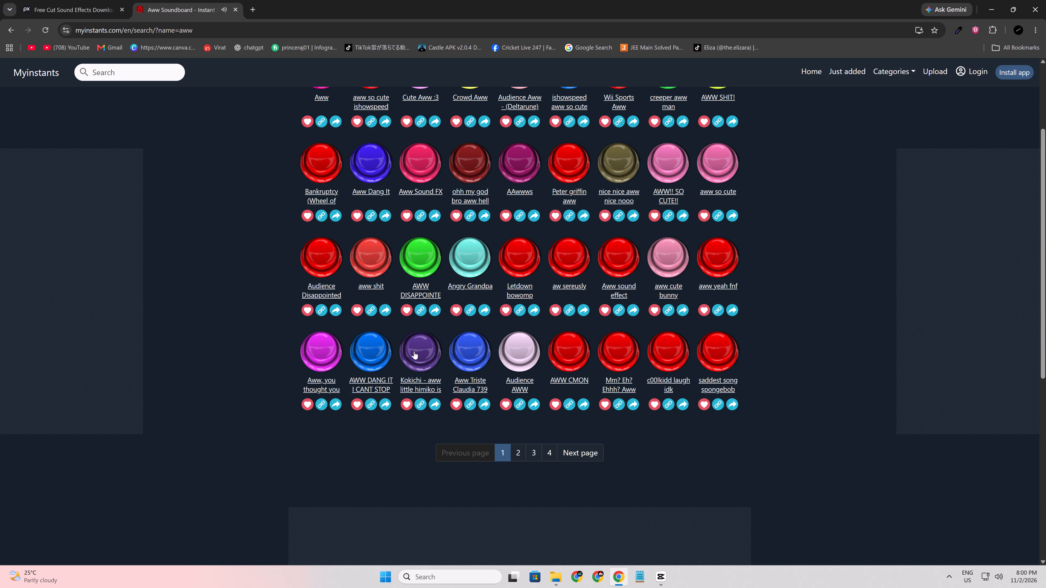
{"action": "left_click", "coordinate": [490, 358]}
{"action": "left_click", "coordinate": [376, 244]}
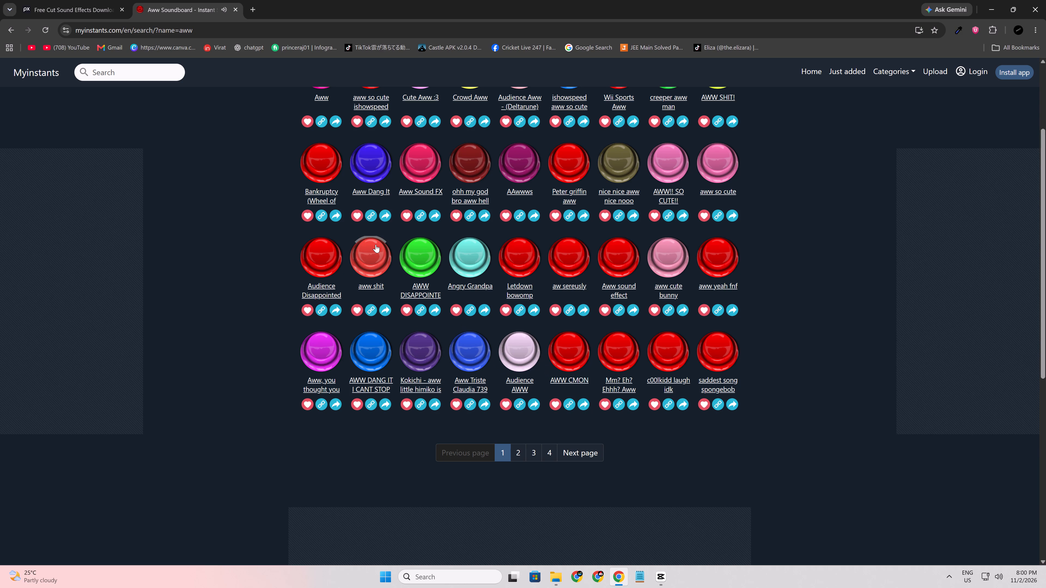
{"action": "left_click", "coordinate": [327, 256]}
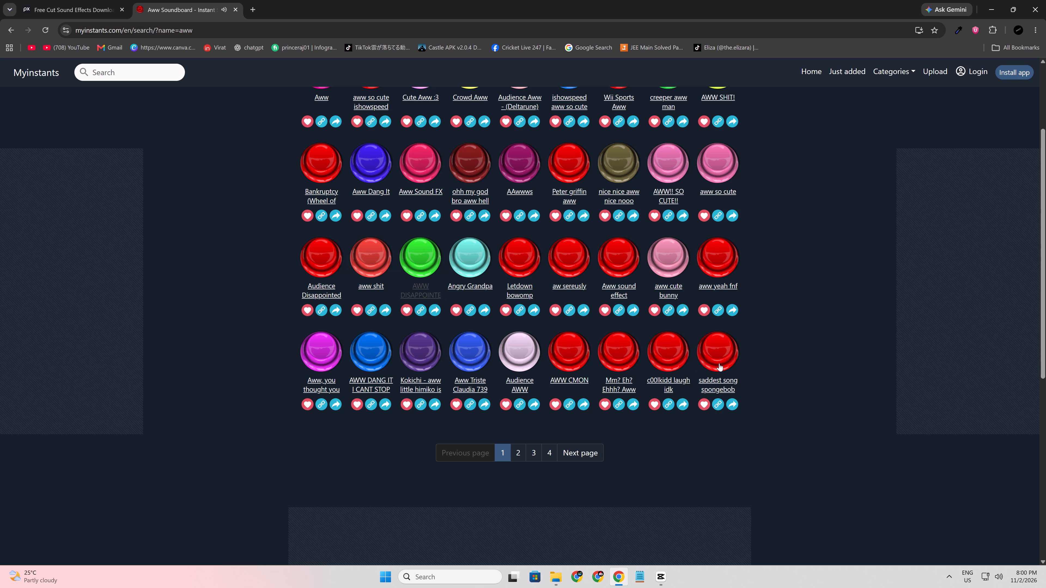
{"action": "left_click", "coordinate": [727, 362]}
Replay the first Aww sound and audition Cute Aww :3, Aww Sound FX and their neighbours in the top two rows.
{"action": "scroll", "coordinate": [650, 344], "scroll_direction": "up", "scroll_amount": 1}
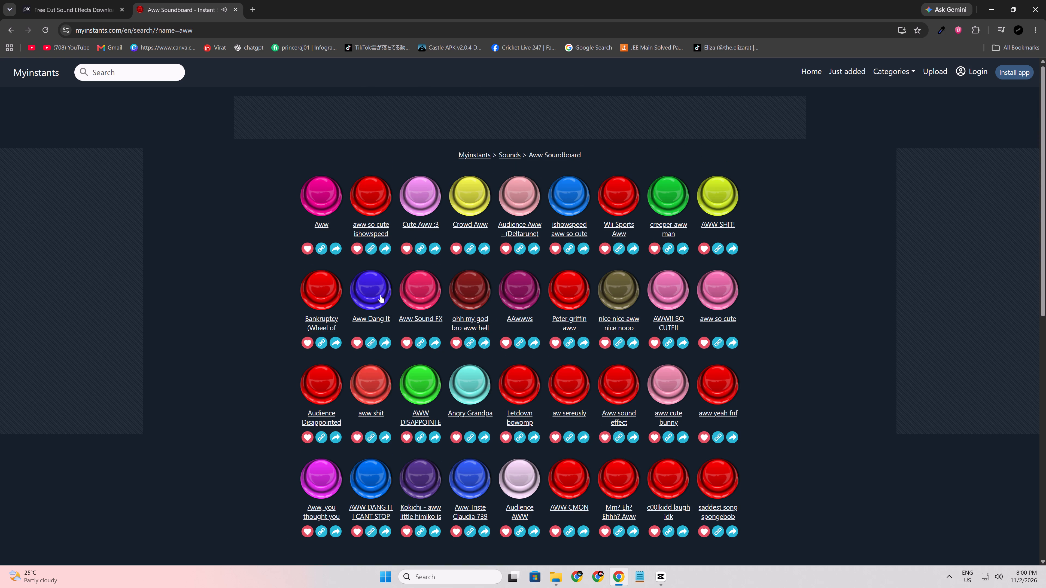
{"action": "left_click", "coordinate": [308, 203]}
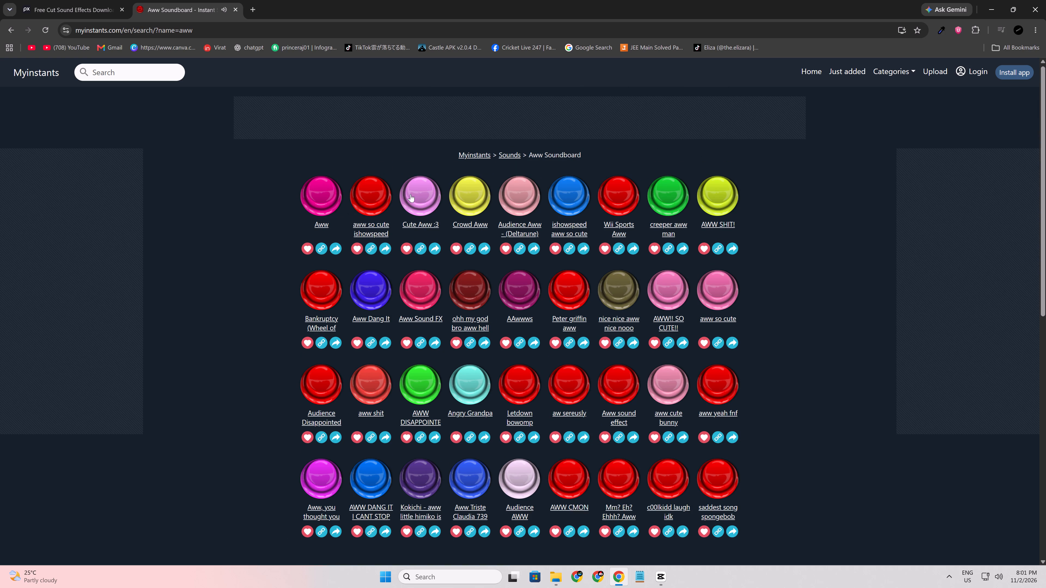
{"action": "left_click", "coordinate": [411, 194]}
{"action": "left_click", "coordinate": [335, 311]}
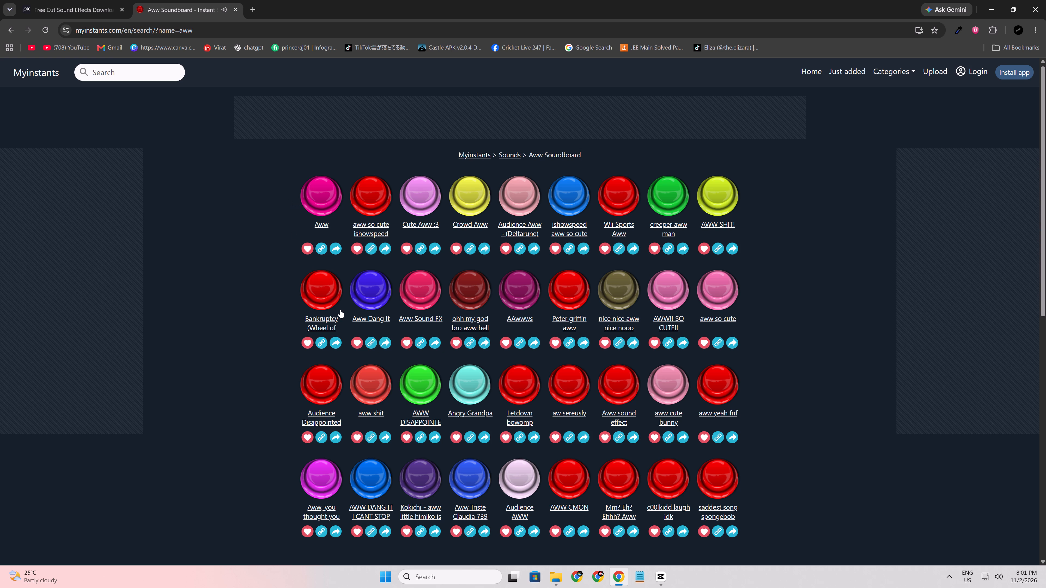
{"action": "left_click", "coordinate": [401, 298]}
{"action": "left_click", "coordinate": [460, 296]}
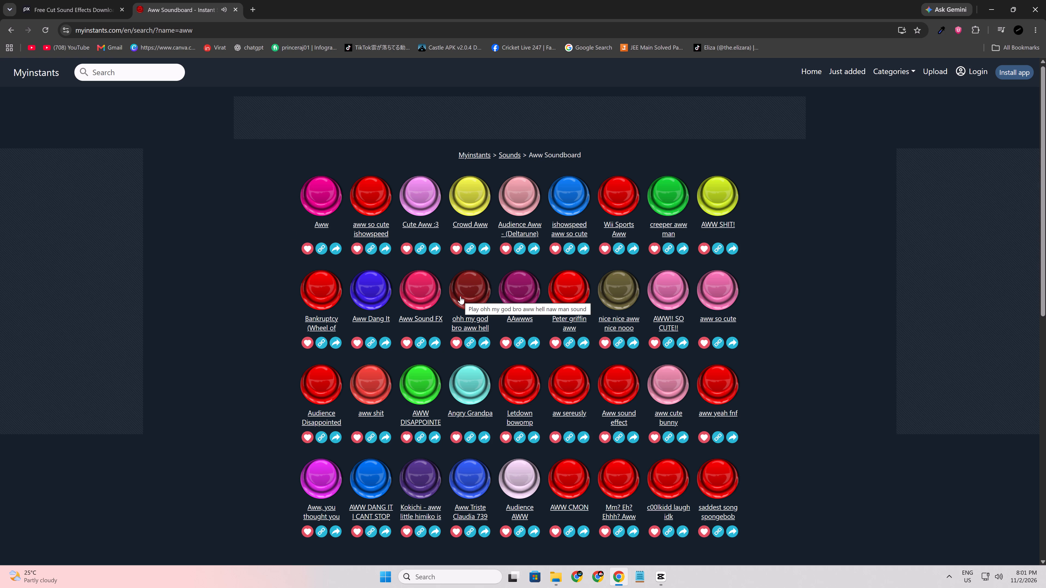
Search Myinstants for "shock" sounds.
{"action": "left_click", "coordinate": [120, 71]}
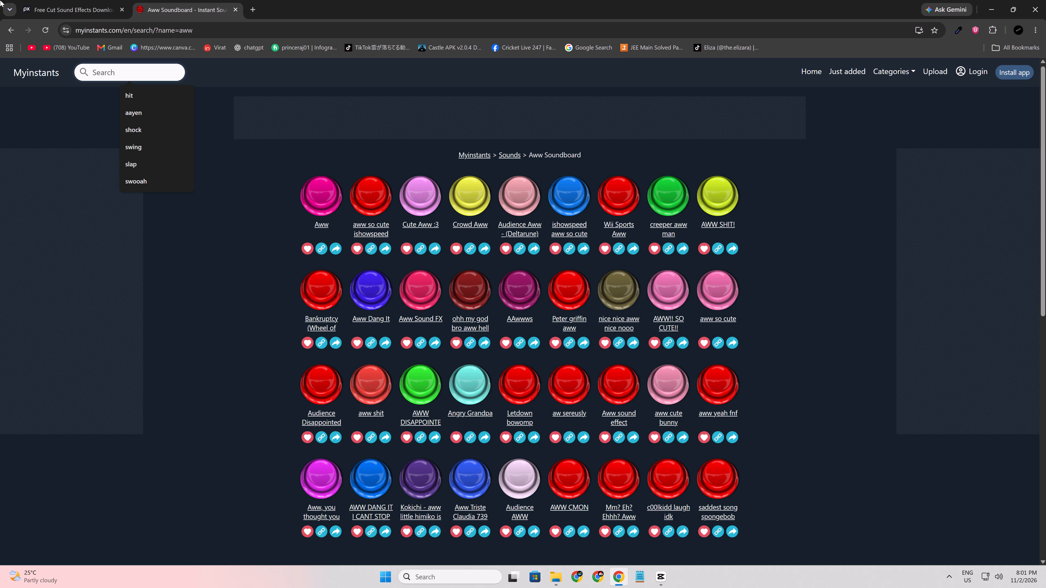
{"action": "left_click", "coordinate": [112, 70]}
{"action": "type", "text": "shock"}
{"action": "key", "text": "Return"}
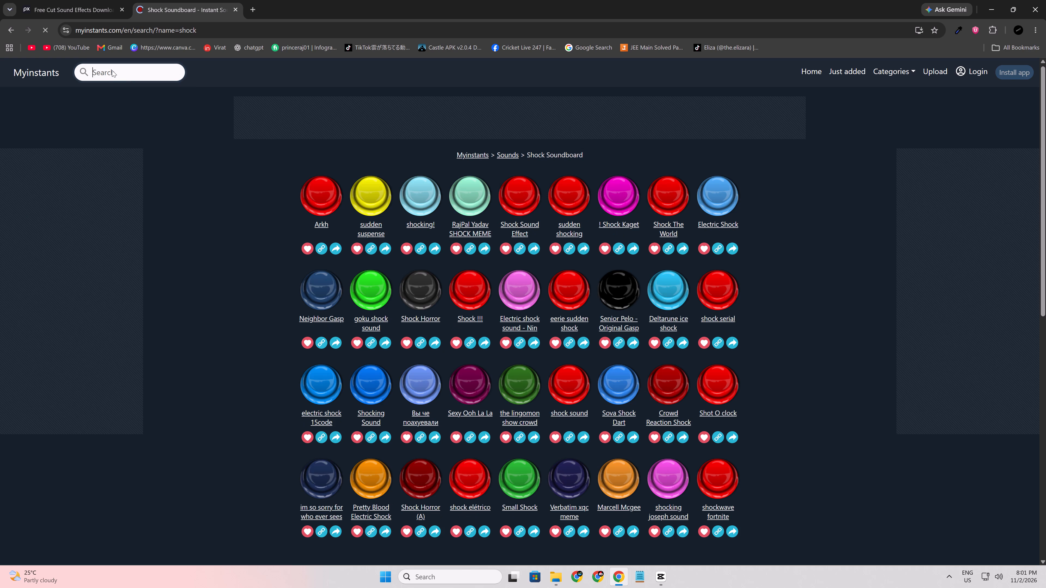
Audition Arkh, sudden suspense and the RajPal Yadav shock meme, and open the Arkh sound's page.
{"action": "left_click", "coordinate": [316, 205]}
{"action": "left_click", "coordinate": [362, 204]}
{"action": "left_click", "coordinate": [462, 200]}
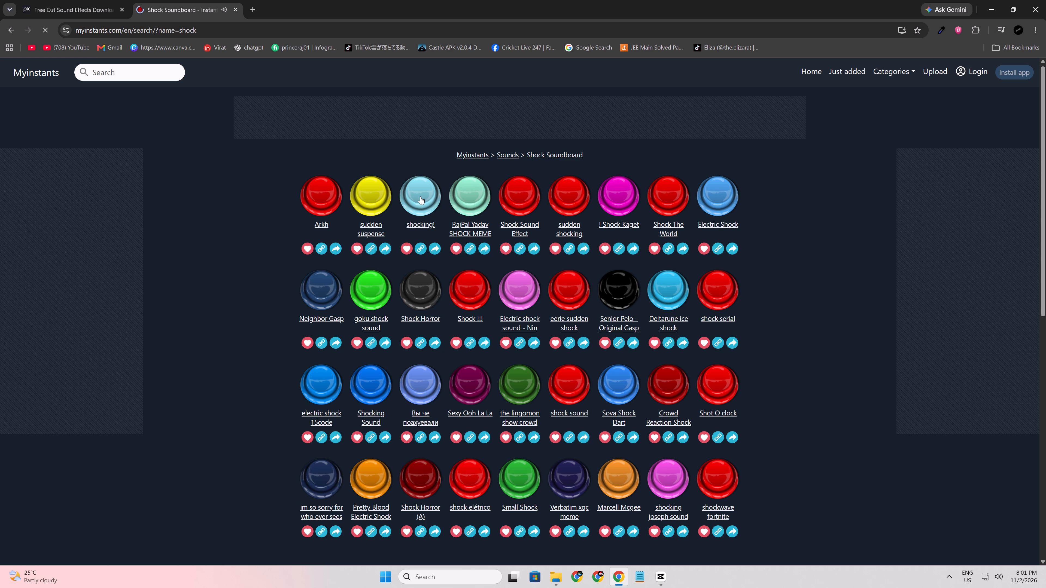
{"action": "left_click", "coordinate": [321, 227]}
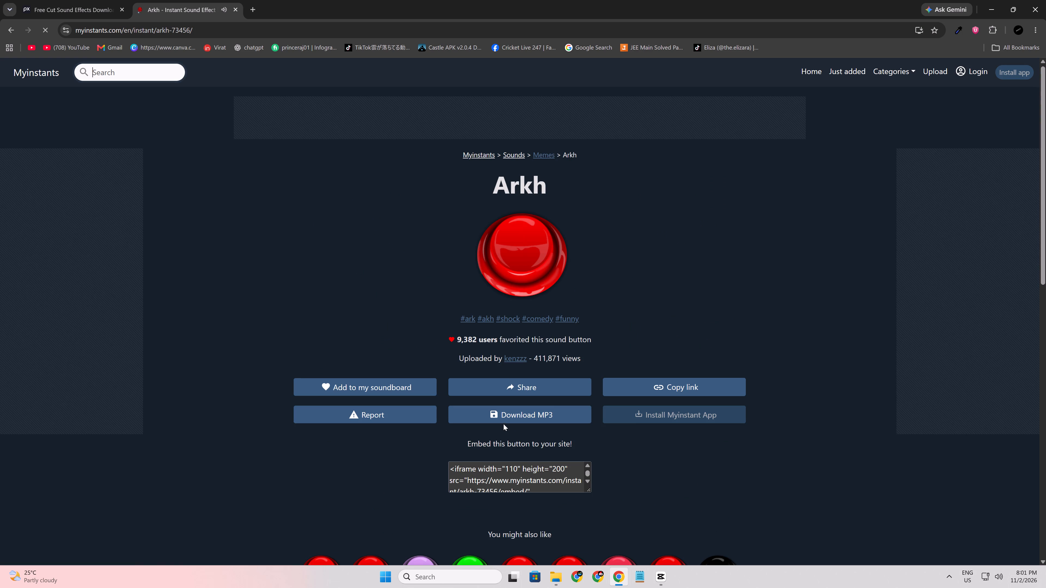
Search File Explorer for "arkh" and bring the unnumbered arkh audio file into the CapCut project media.
{"action": "left_click", "coordinate": [554, 576]}
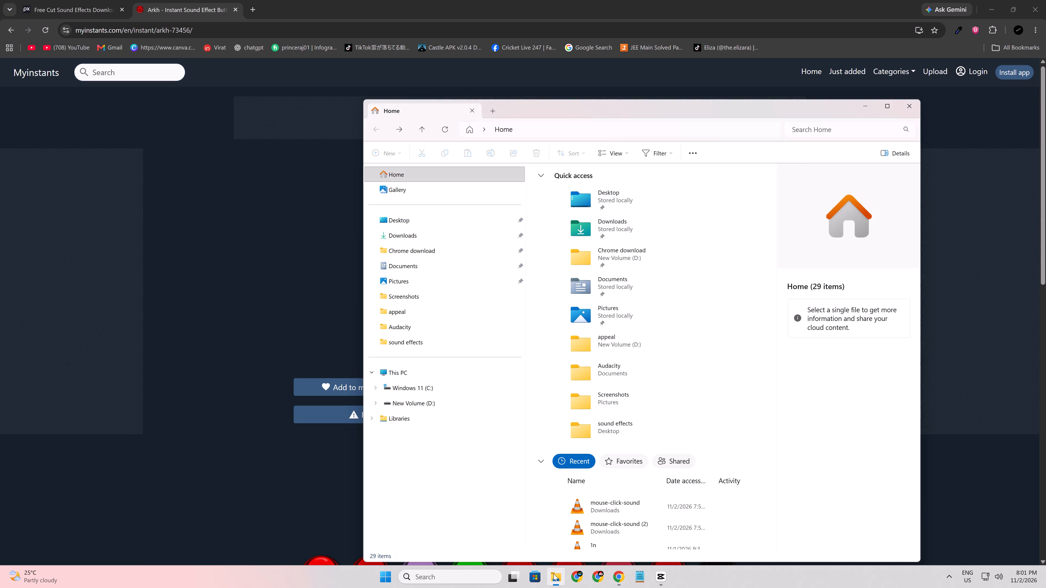
{"action": "left_click", "coordinate": [849, 130]}
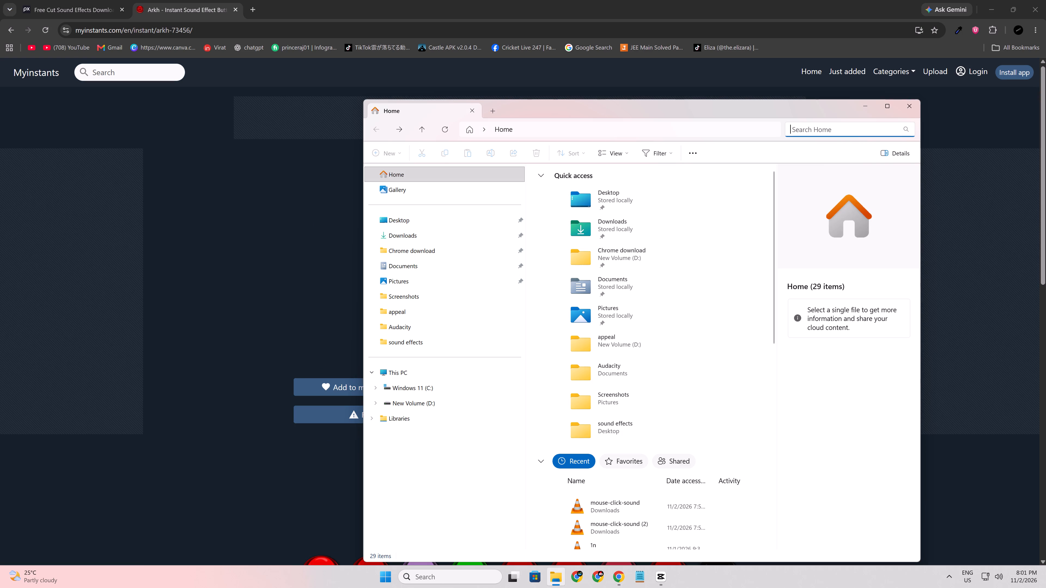
{"action": "type", "text": "arkh"}
{"action": "key", "text": "Return"}
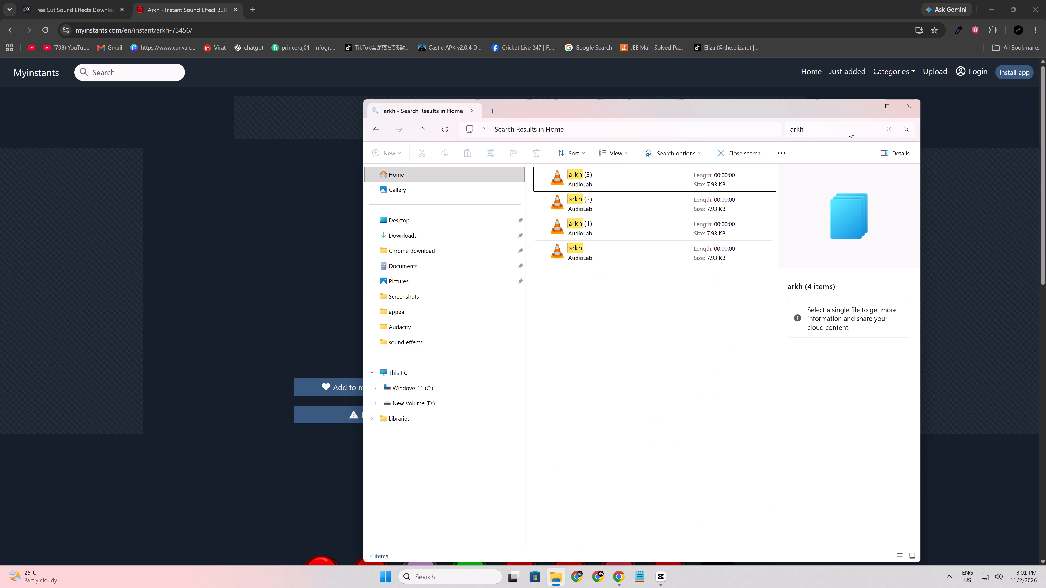
{"action": "left_click_drag", "start_coordinate": [634, 179], "coordinate": [569, 501]}
{"action": "left_click", "coordinate": [557, 321]}
{"action": "left_click_drag", "start_coordinate": [598, 255], "coordinate": [639, 413]}
{"action": "left_click_drag", "start_coordinate": [632, 385], "coordinate": [630, 382]}
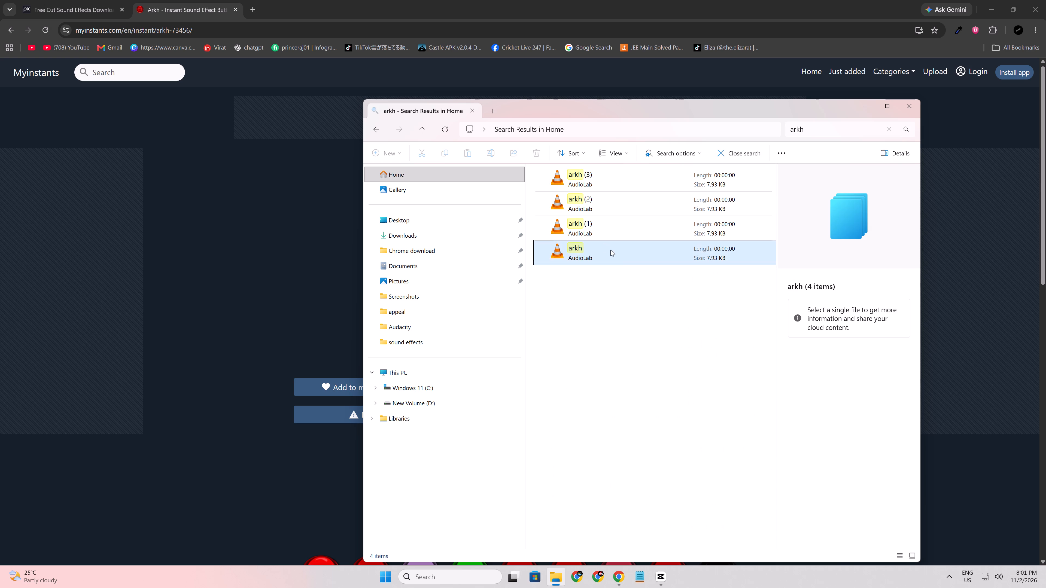
{"action": "left_click_drag", "start_coordinate": [612, 252], "coordinate": [712, 420]}
{"action": "left_click_drag", "start_coordinate": [629, 258], "coordinate": [573, 314]}
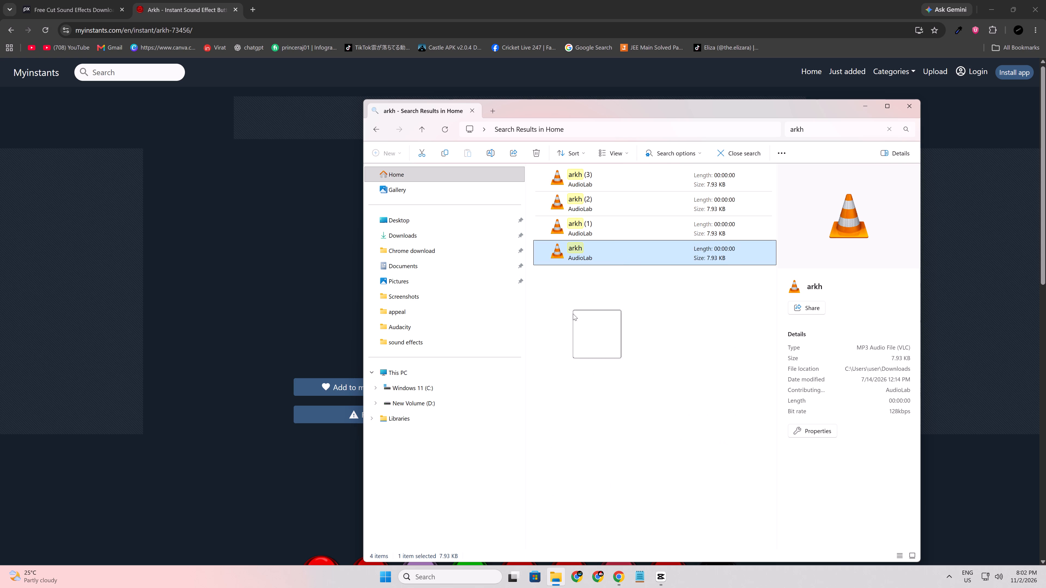
{"action": "left_click_drag", "start_coordinate": [573, 314], "coordinate": [232, 259]}
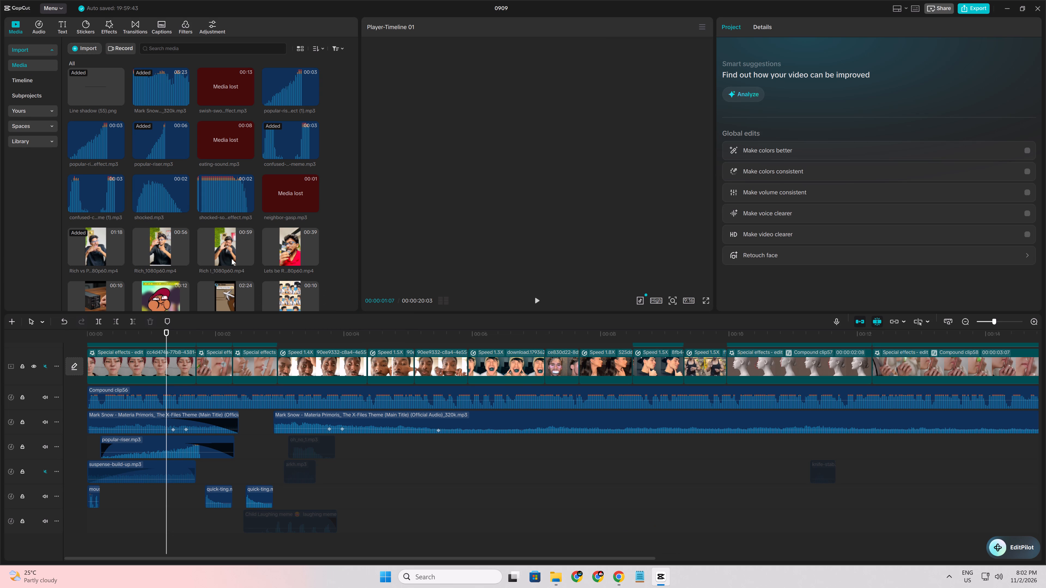
Place arkh.mp3 on its own audio track near the short's opening, starting at about 0.6 s.
{"action": "left_click_drag", "start_coordinate": [220, 97], "coordinate": [141, 505]}
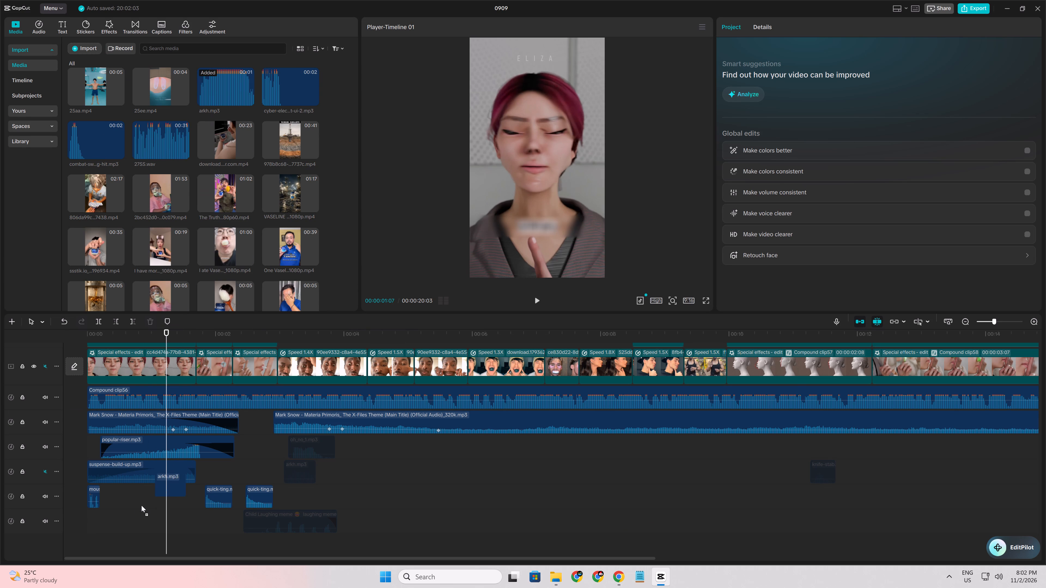
{"action": "left_click_drag", "start_coordinate": [141, 505], "coordinate": [127, 510]}
Move arkh.mp3 earlier so it starts at about 0.1 s, and lower its volume to -9.9 dB.
{"action": "scroll", "coordinate": [120, 523], "scroll_direction": "up", "scroll_amount": 8, "text": "ctrl"}
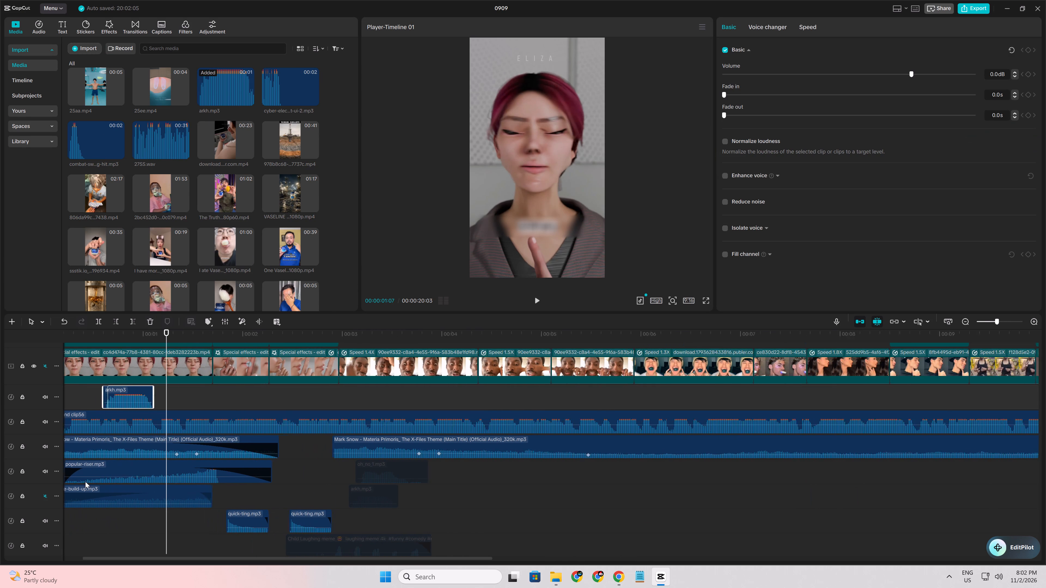
{"action": "left_click", "coordinate": [72, 401]}
{"action": "key", "text": "space"}
{"action": "left_click", "coordinate": [77, 402]}
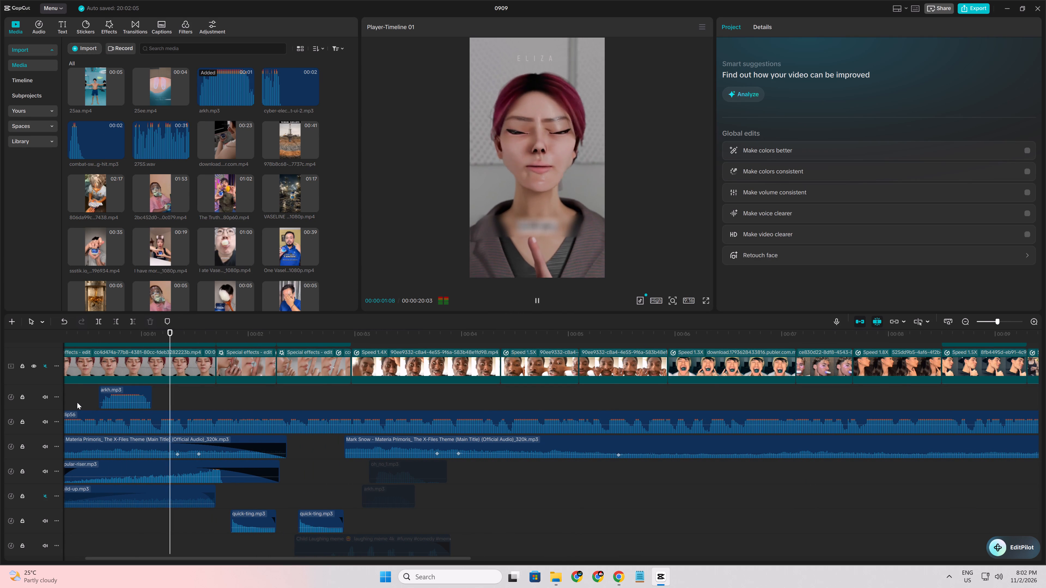
{"action": "left_click_drag", "start_coordinate": [77, 402], "coordinate": [3, 414]}
{"action": "key", "text": "space"}
{"action": "key", "text": "space"}
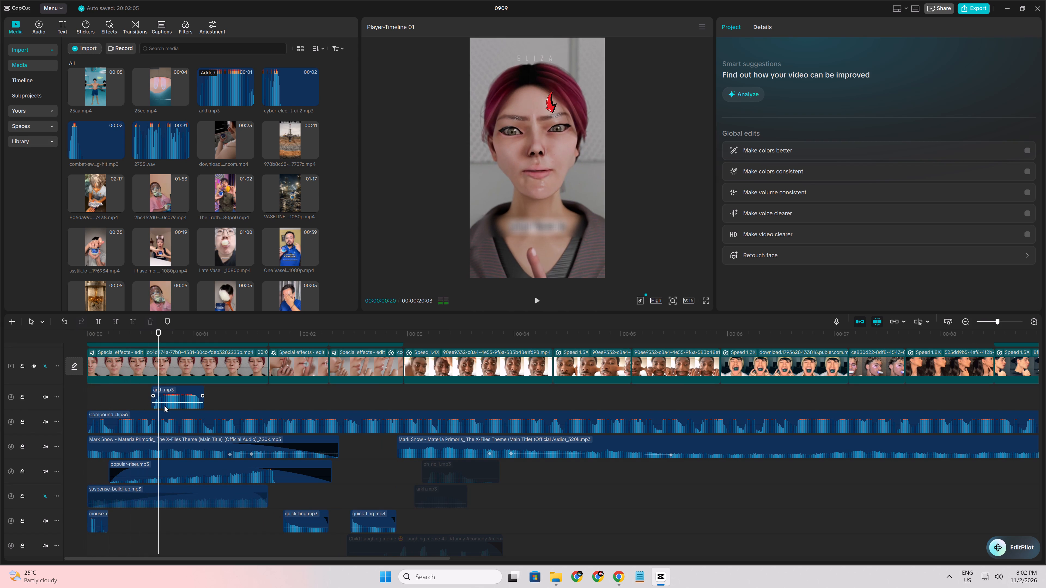
{"action": "left_click_drag", "start_coordinate": [170, 397], "coordinate": [115, 394]}
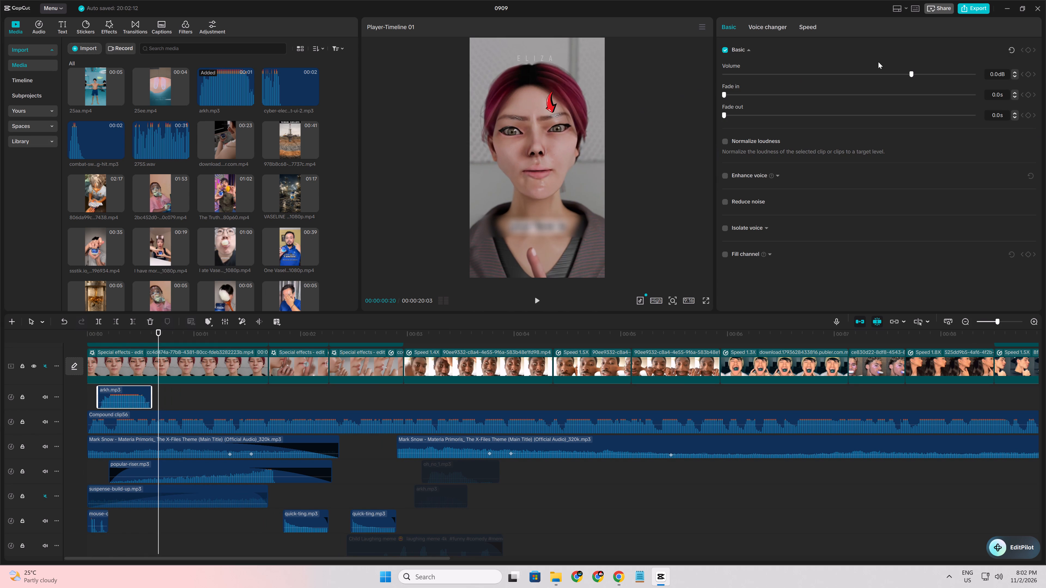
{"action": "left_click_drag", "start_coordinate": [884, 72], "coordinate": [879, 72]}
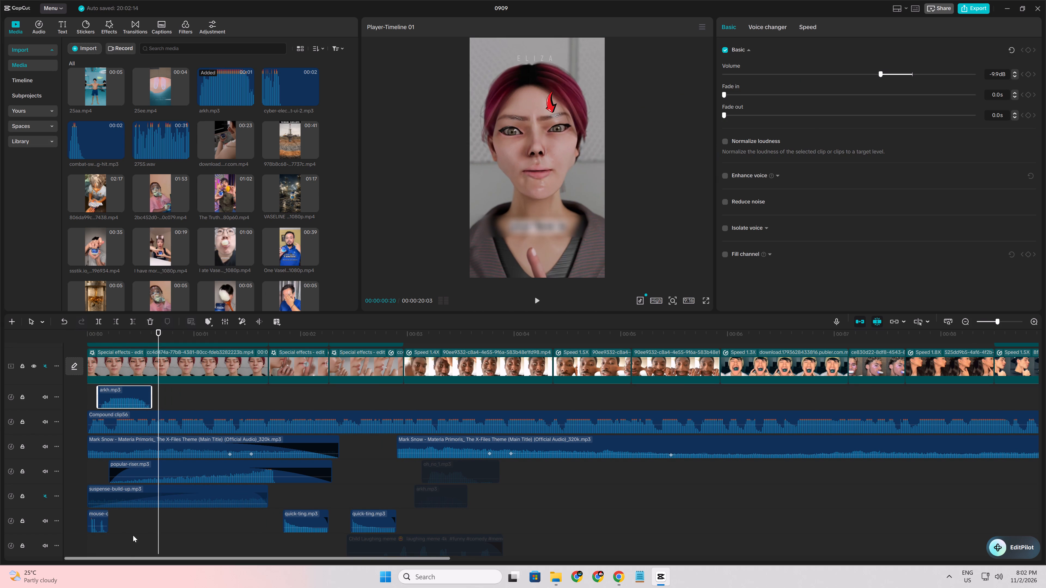
Replay the opening from the start several times to check the arkh sound, and play the short on to about 9 s.
{"action": "left_click", "coordinate": [133, 532]}
{"action": "left_click_drag", "start_coordinate": [133, 532], "coordinate": [0, 523]}
{"action": "key", "text": "space"}
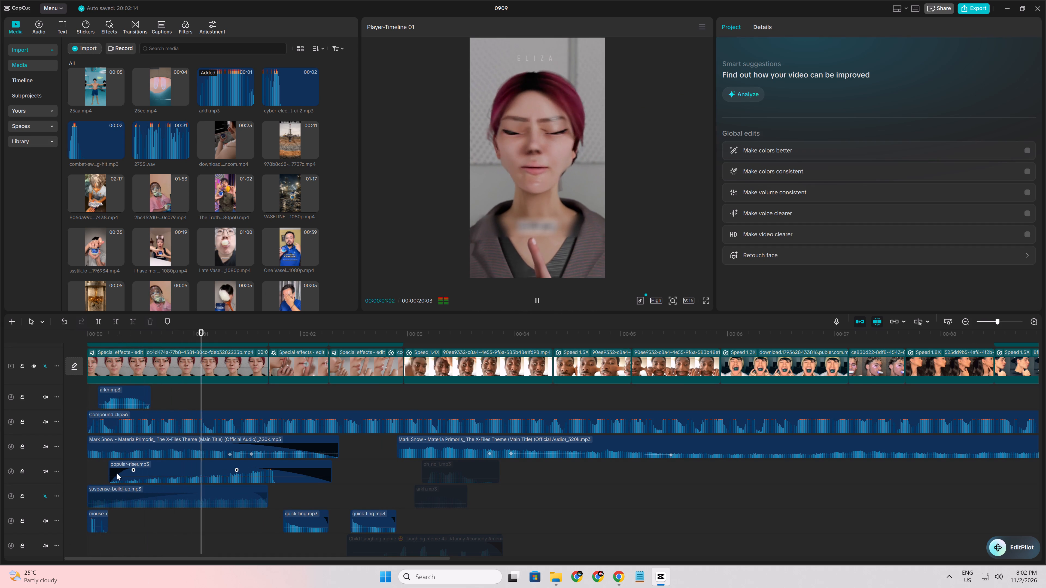
{"action": "left_click", "coordinate": [100, 466]}
{"action": "left_click_drag", "start_coordinate": [100, 466], "coordinate": [0, 474]}
{"action": "key", "text": "space"}
{"action": "key", "text": "space"}
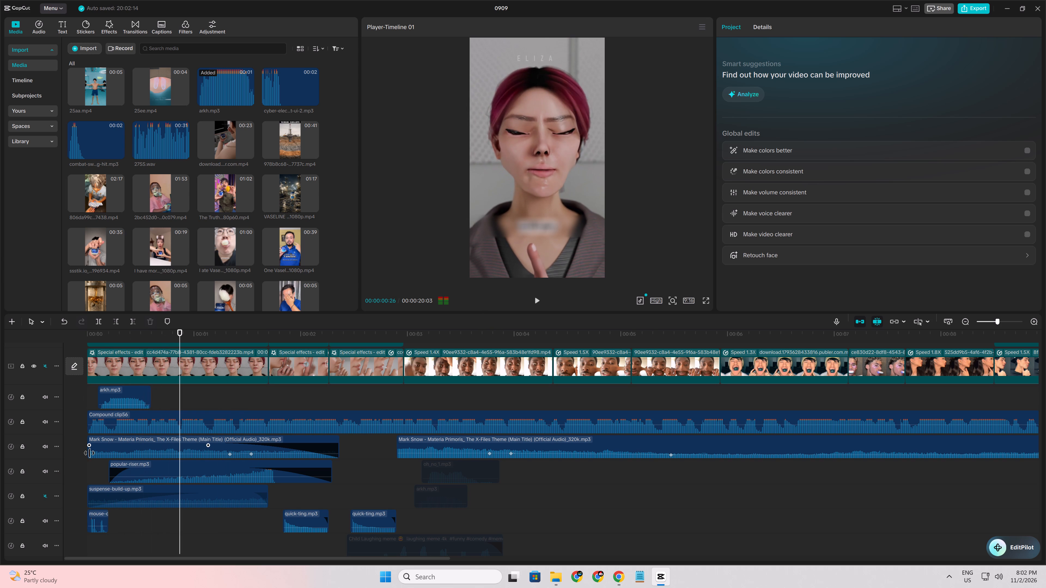
{"action": "key", "text": "space"}
{"action": "key", "text": "space"}
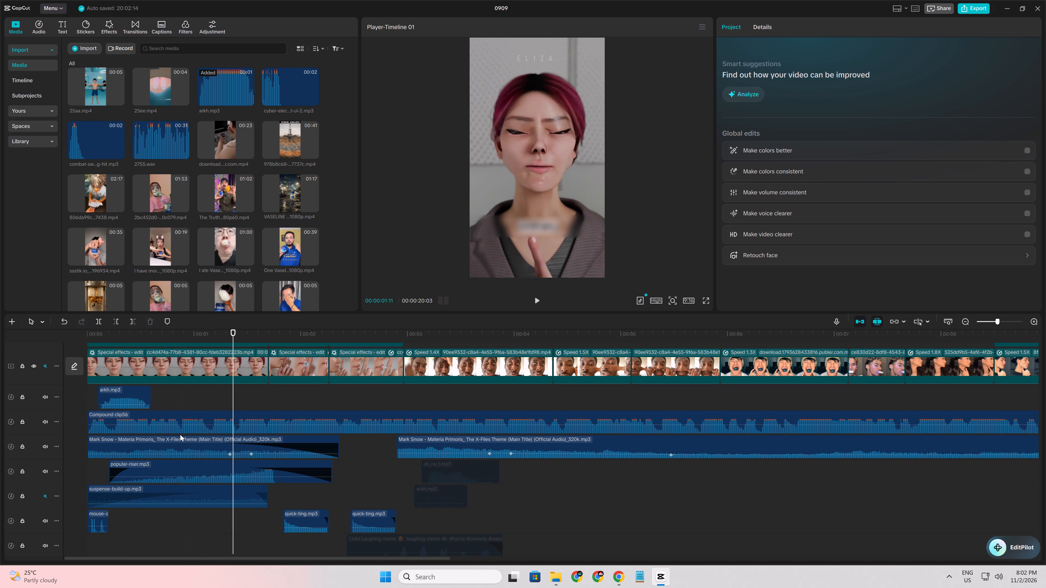
{"action": "left_click", "coordinate": [160, 396]}
{"action": "key", "text": "space"}
{"action": "key", "text": "space"}
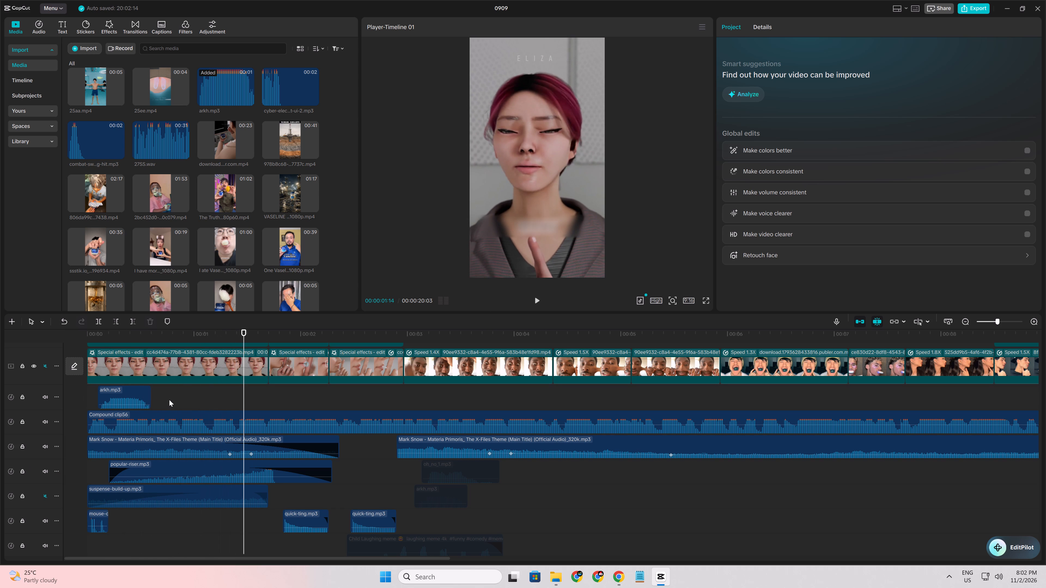
{"action": "key", "text": "space"}
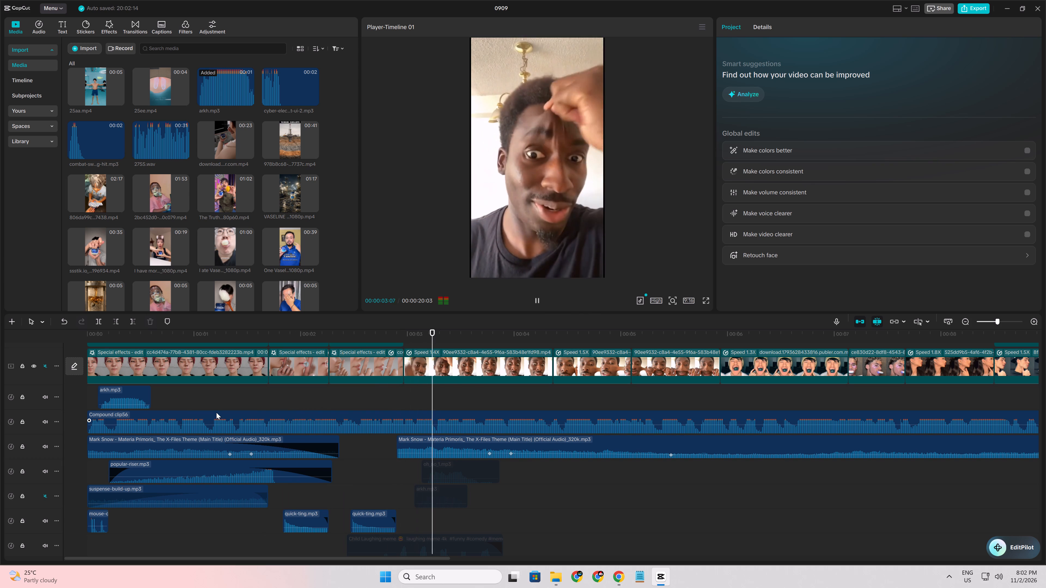
{"action": "scroll", "coordinate": [299, 431], "scroll_direction": "down", "scroll_amount": 10, "text": "ctrl"}
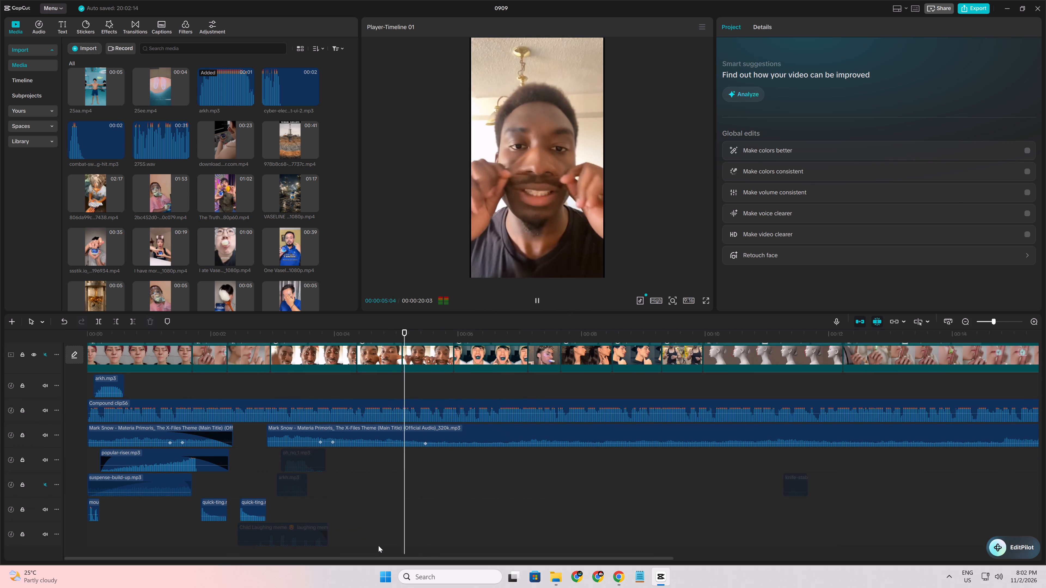
{"action": "left_click_drag", "start_coordinate": [396, 560], "coordinate": [574, 575]}
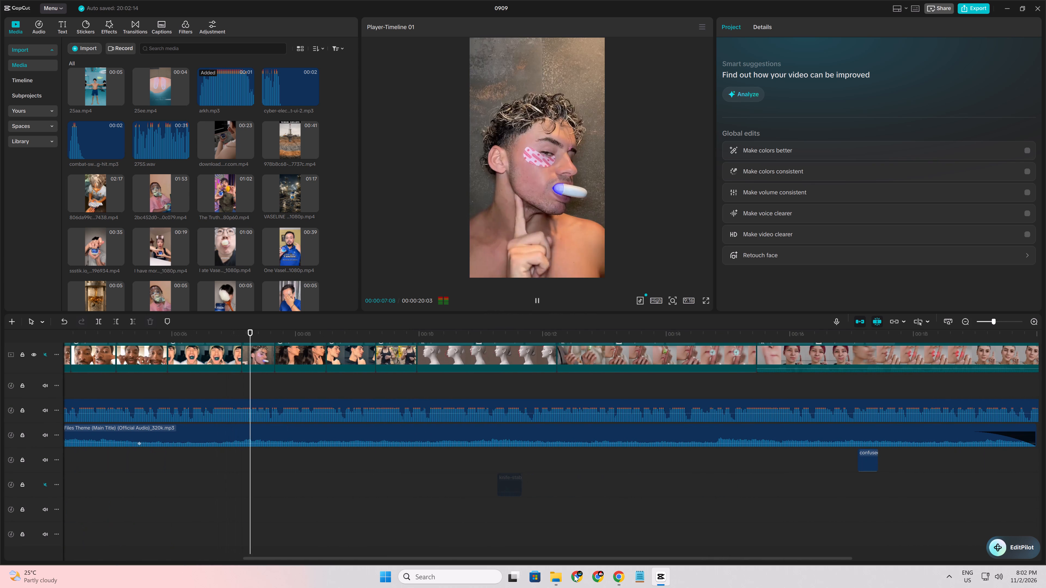
{"action": "left_click_drag", "start_coordinate": [574, 575], "coordinate": [624, 577]}
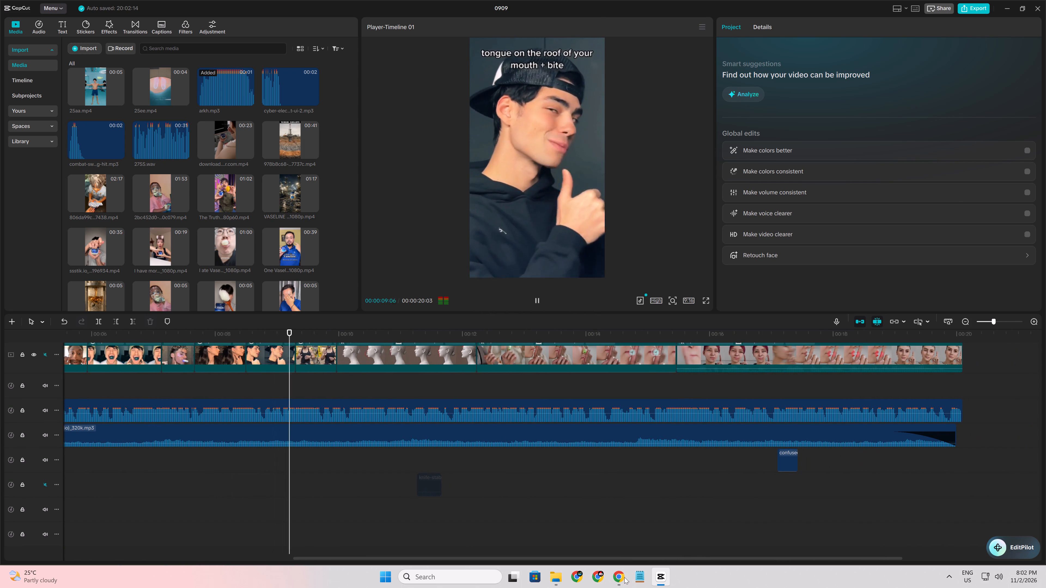
{"action": "left_click_drag", "start_coordinate": [624, 577], "coordinate": [620, 577]}
{"action": "key", "text": "space"}
Add an inverted rectangle mask to the overlay copy of the "tongue on the roof of your mouth + bite" clip near 8.8 s.
{"action": "scroll", "coordinate": [192, 437], "scroll_direction": "up", "scroll_amount": 4}
{"action": "left_click", "coordinate": [271, 424]}
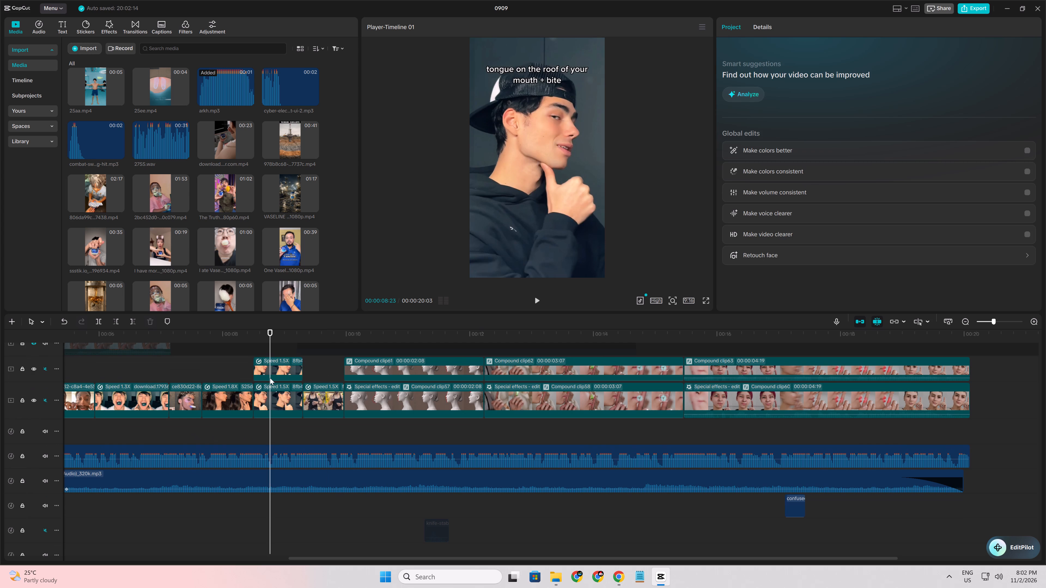
{"action": "left_click", "coordinate": [270, 378]}
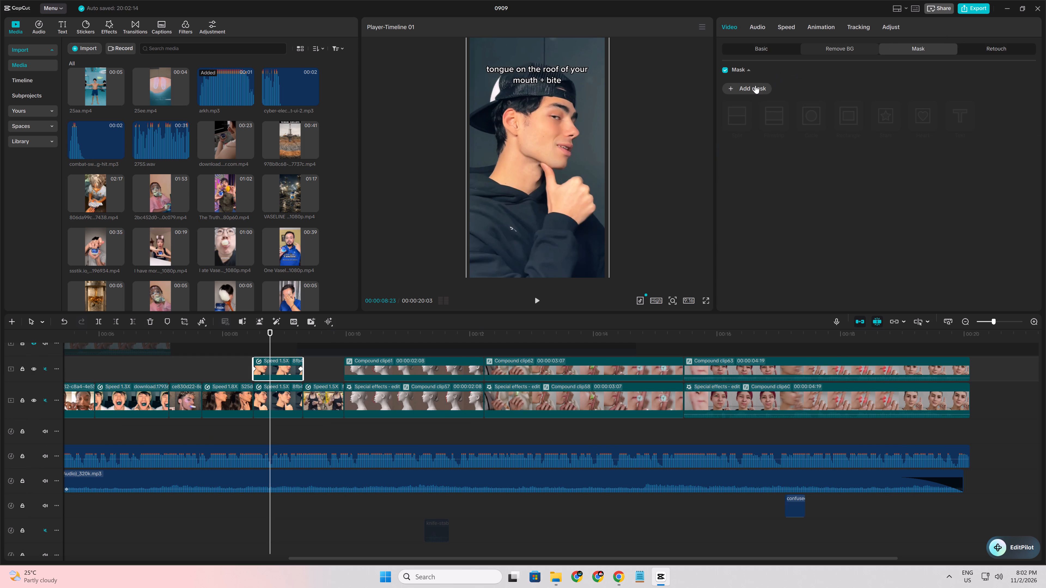
{"action": "left_click", "coordinate": [755, 85]}
{"action": "left_click", "coordinate": [995, 160]}
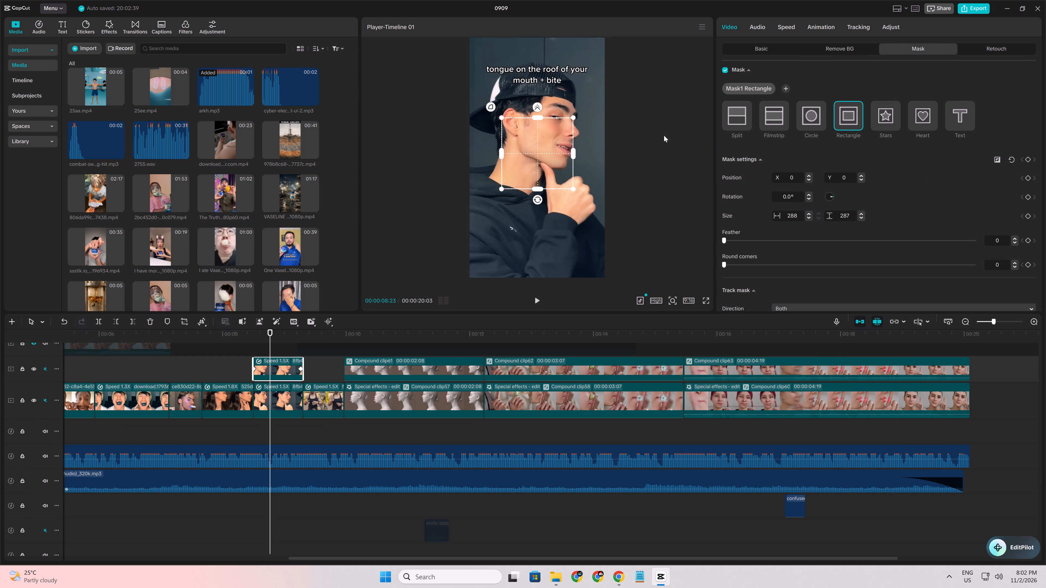
{"action": "left_click", "coordinate": [998, 161]}
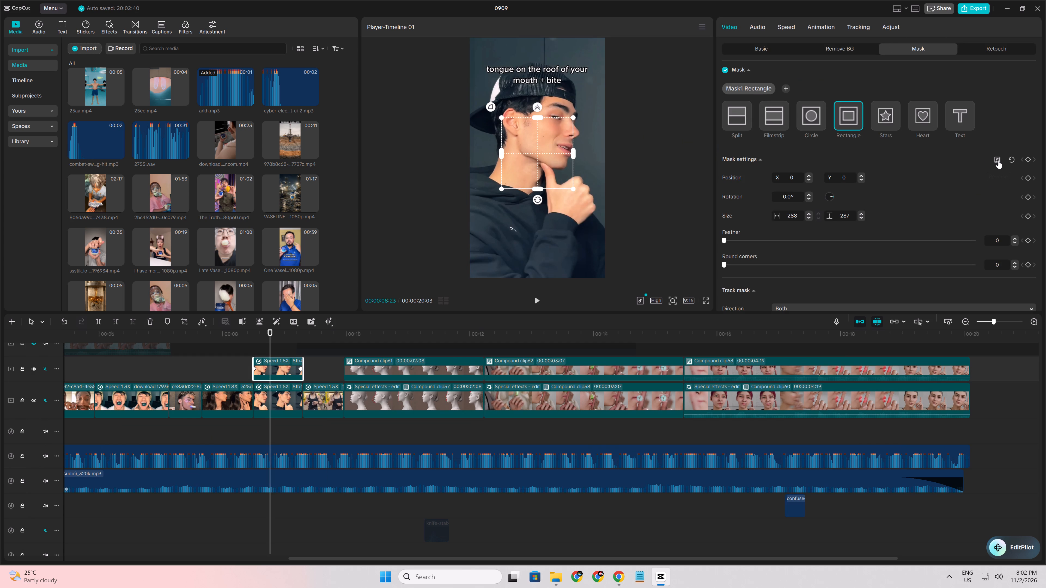
{"action": "left_click", "coordinate": [998, 161]}
Apply the Blur video effect to the matching main-track clip beneath the masked overlay, with blur strength 76.
{"action": "left_click", "coordinate": [261, 396]}
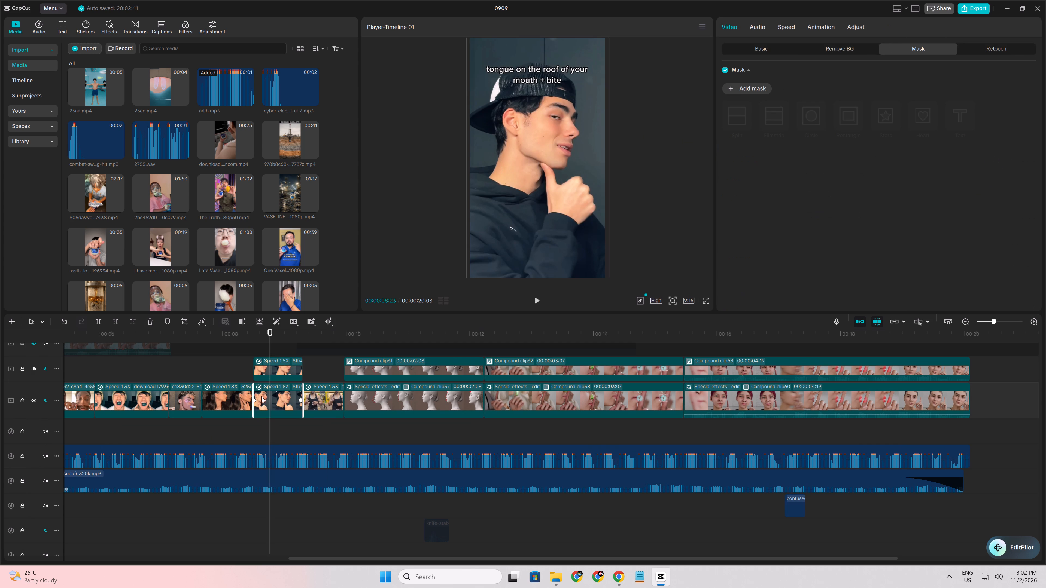
{"action": "left_click", "coordinate": [104, 30]}
{"action": "left_click_drag", "start_coordinate": [73, 90], "coordinate": [274, 419]}
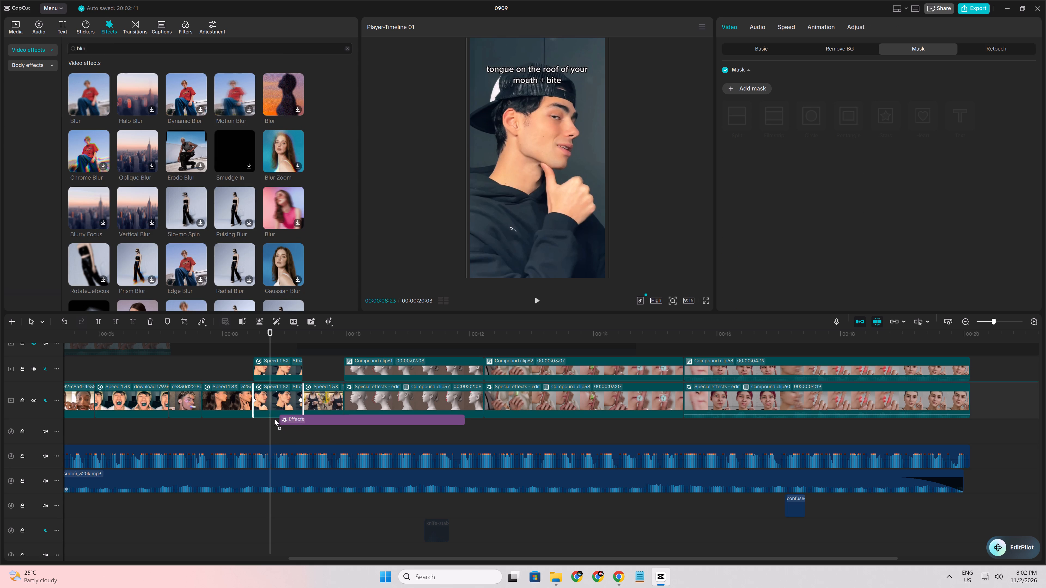
{"action": "left_click_drag", "start_coordinate": [274, 419], "coordinate": [263, 400]}
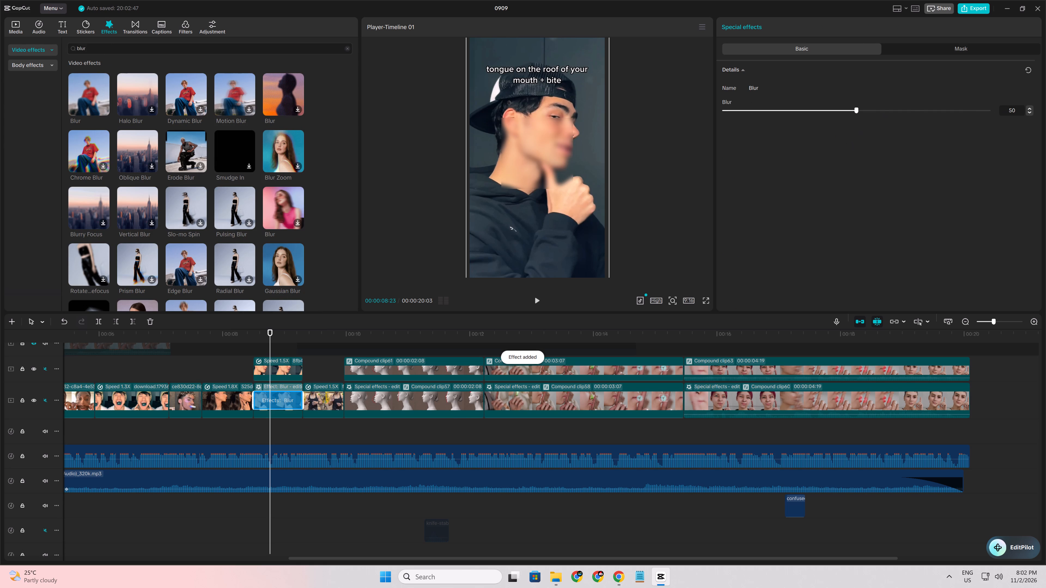
{"action": "triple_click", "coordinate": [1011, 111]}
{"action": "type", "text": "76"}
{"action": "key", "text": "Return"}
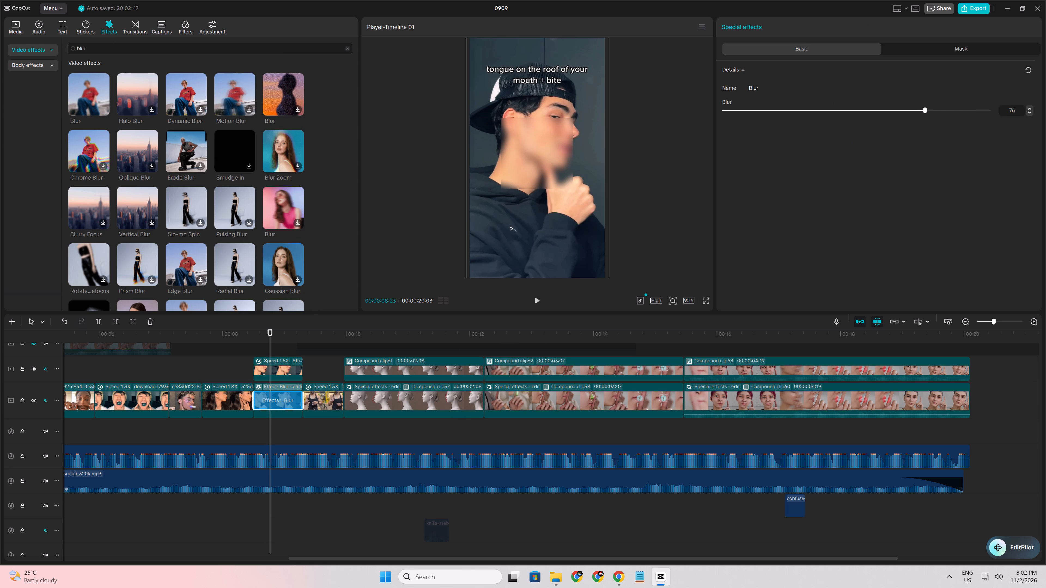
{"action": "key", "text": "Return"}
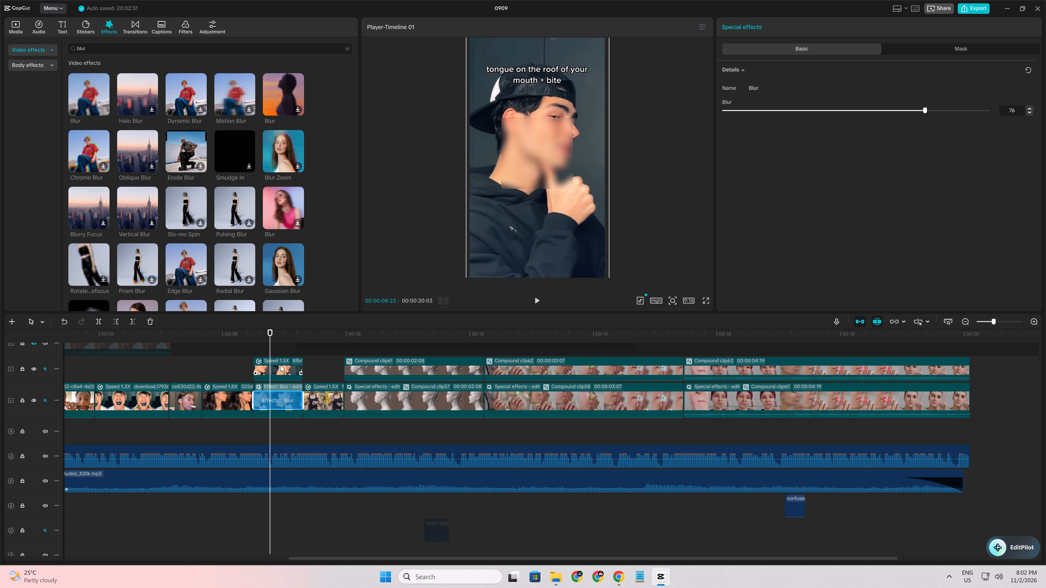
Fit the overlay's mask over the two-line caption, about 485 by 138 in size at X 12, Y 313.
{"action": "left_click", "coordinate": [280, 367]}
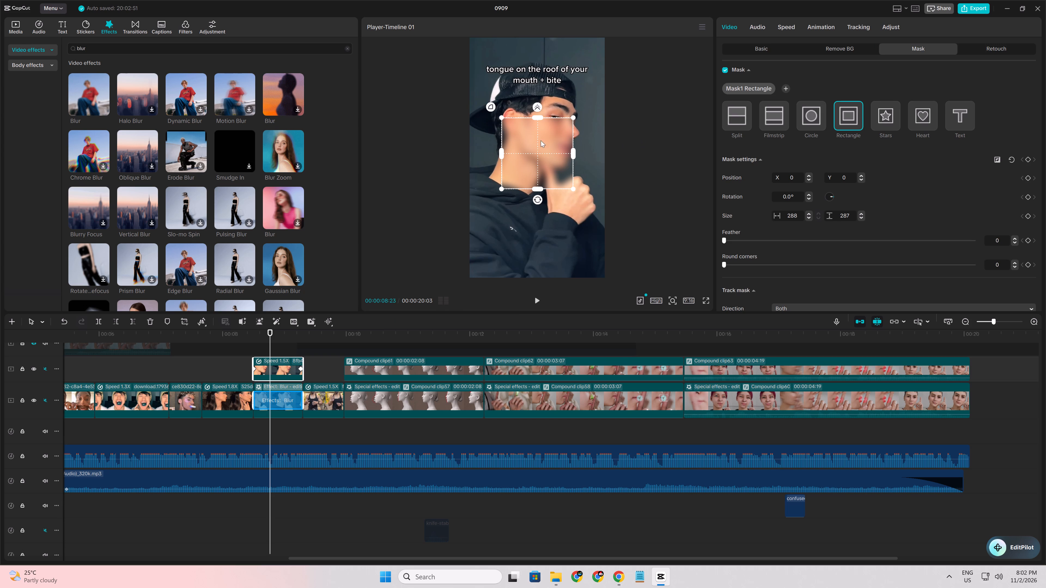
{"action": "left_click_drag", "start_coordinate": [526, 133], "coordinate": [524, 50]}
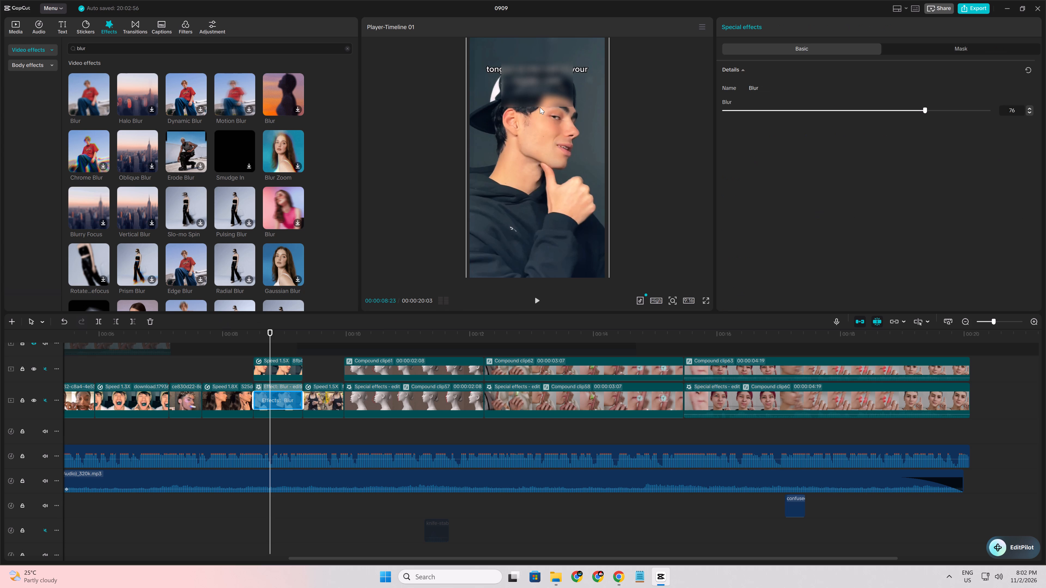
{"action": "left_click", "coordinate": [530, 81]}
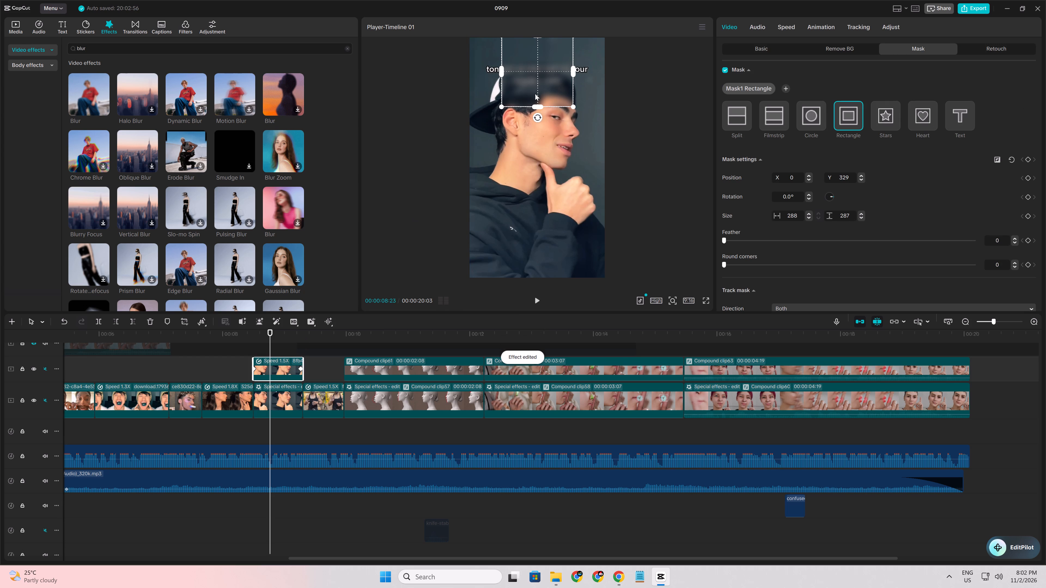
{"action": "left_click_drag", "start_coordinate": [540, 107], "coordinate": [535, 87]}
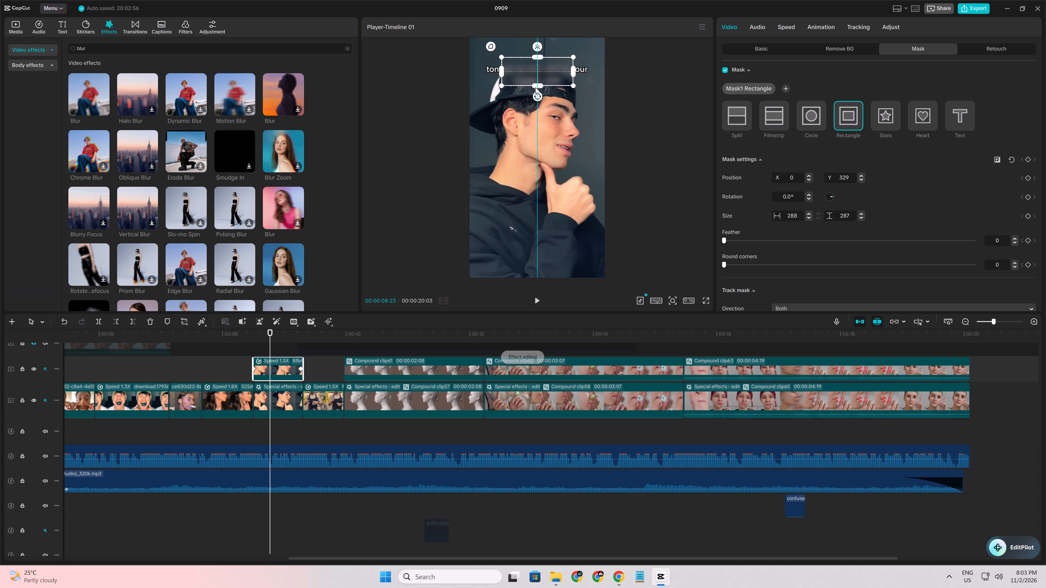
{"action": "left_click_drag", "start_coordinate": [535, 87], "coordinate": [534, 87]}
{"action": "left_click_drag", "start_coordinate": [525, 76], "coordinate": [528, 79]}
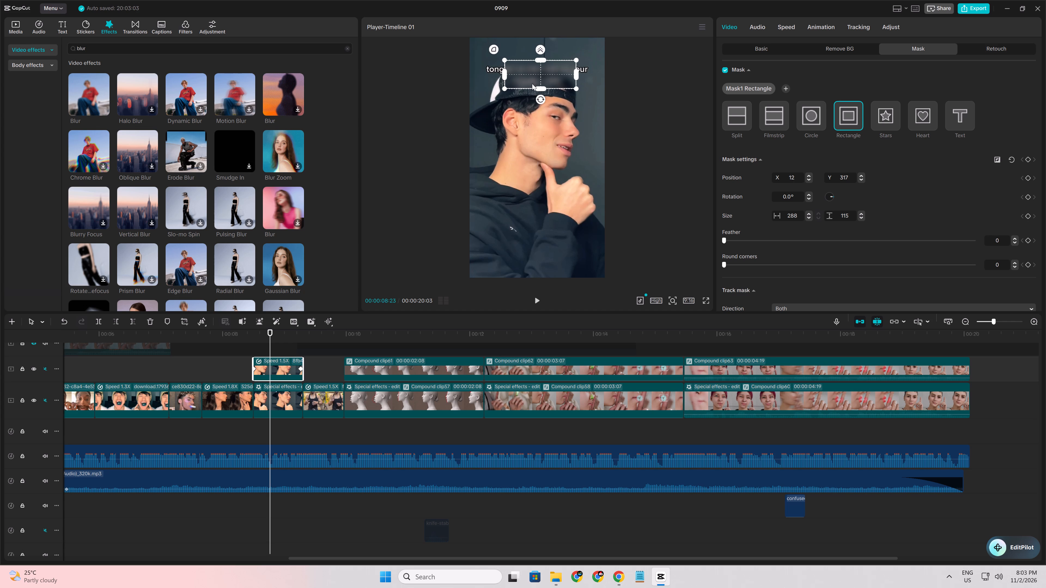
{"action": "left_click_drag", "start_coordinate": [540, 90], "coordinate": [539, 92]}
{"action": "left_click", "coordinate": [526, 81]}
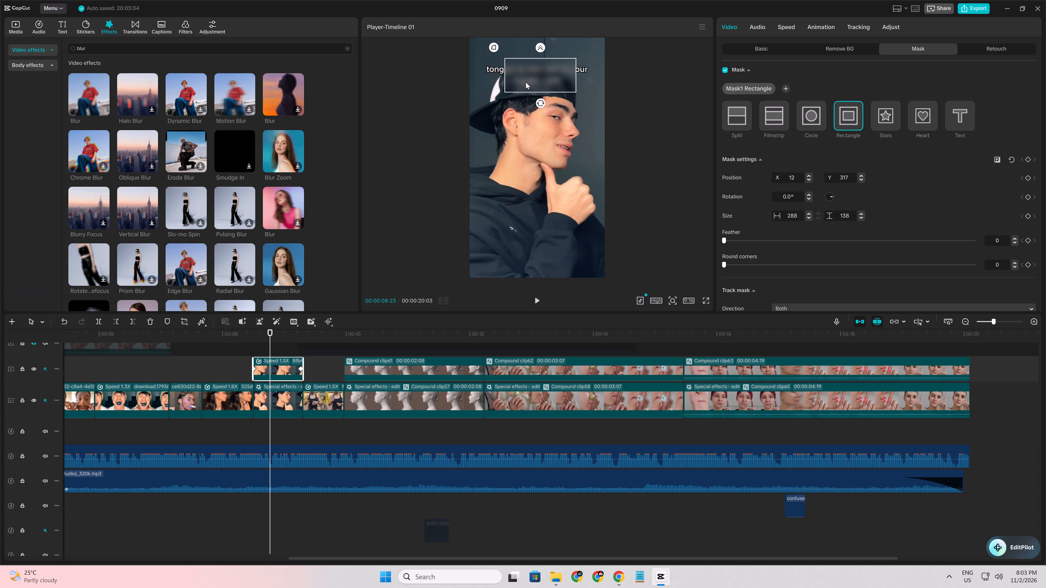
{"action": "left_click_drag", "start_coordinate": [505, 75], "coordinate": [479, 79]}
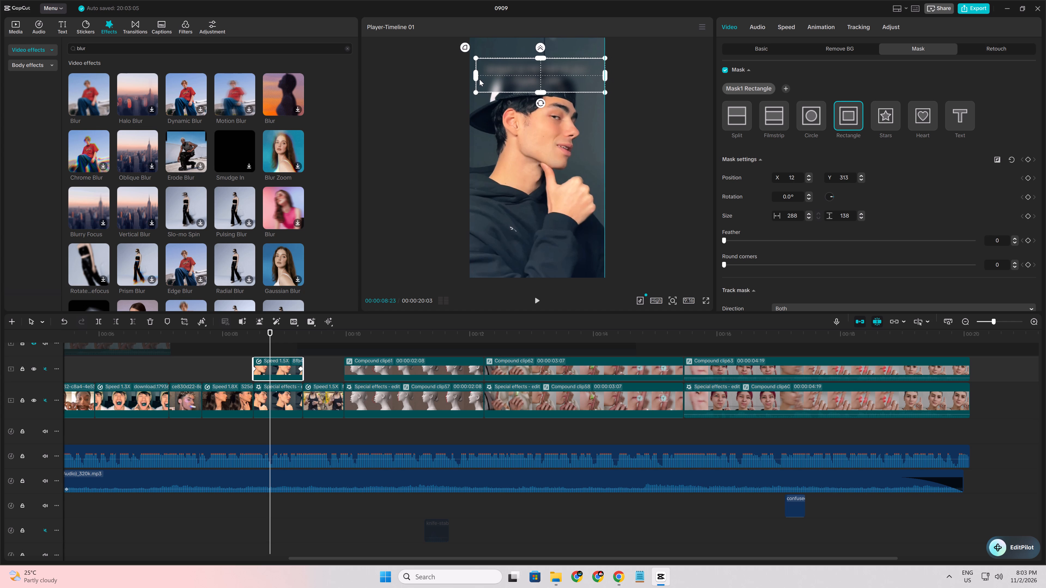
{"action": "left_click_drag", "start_coordinate": [479, 79], "coordinate": [482, 79]}
Check the blurred caption without the mask outline, and set the mask's feather to 20 and round corners to 7.
{"action": "left_click", "coordinate": [757, 48]}
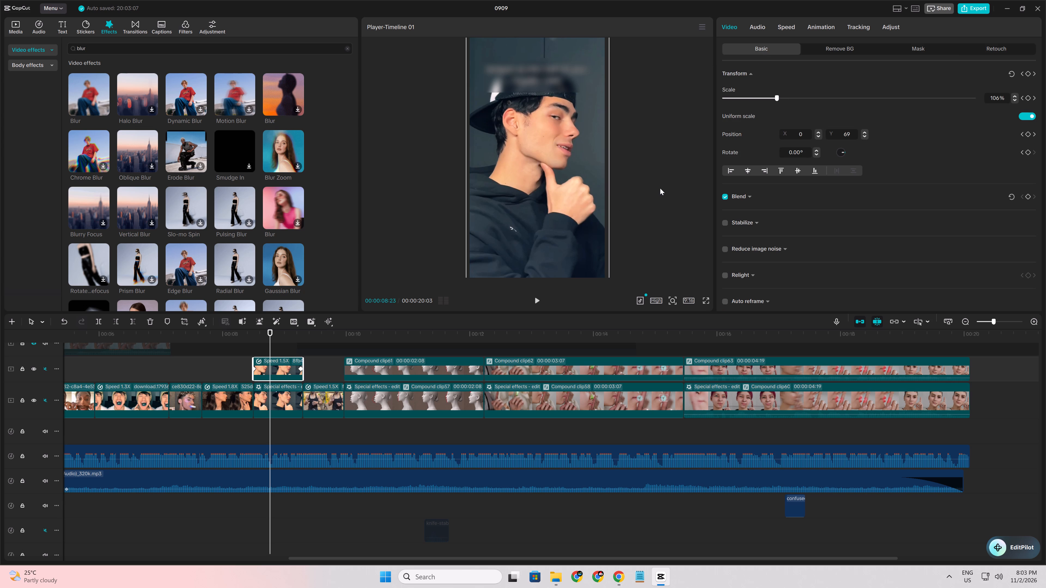
{"action": "left_click", "coordinate": [924, 55]}
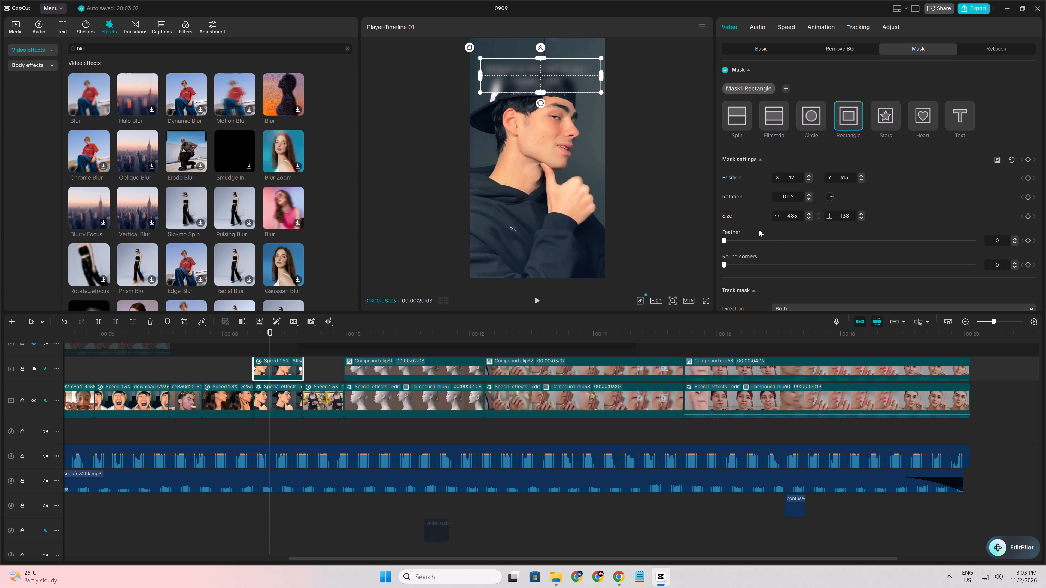
{"action": "left_click_drag", "start_coordinate": [746, 238], "coordinate": [775, 243]}
{"action": "left_click_drag", "start_coordinate": [725, 266], "coordinate": [737, 266]}
{"action": "left_click_drag", "start_coordinate": [737, 266], "coordinate": [743, 266]}
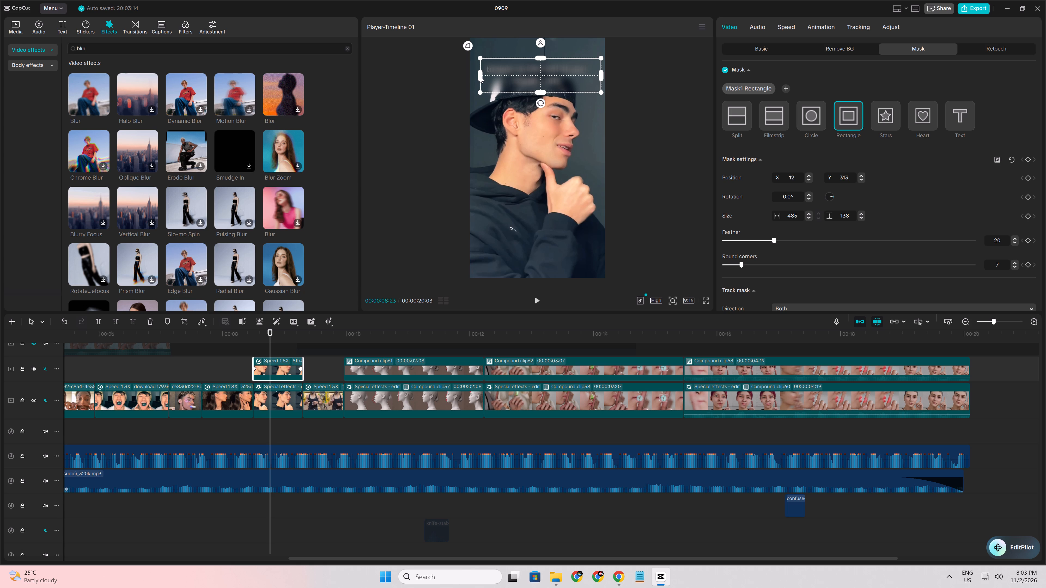
Widen the overlay's caption mask to about 618, move it to X 0, Y 312, and play through the blurred section.
{"action": "left_click_drag", "start_coordinate": [480, 76], "coordinate": [464, 75]}
{"action": "left_click_drag", "start_coordinate": [479, 76], "coordinate": [475, 75]}
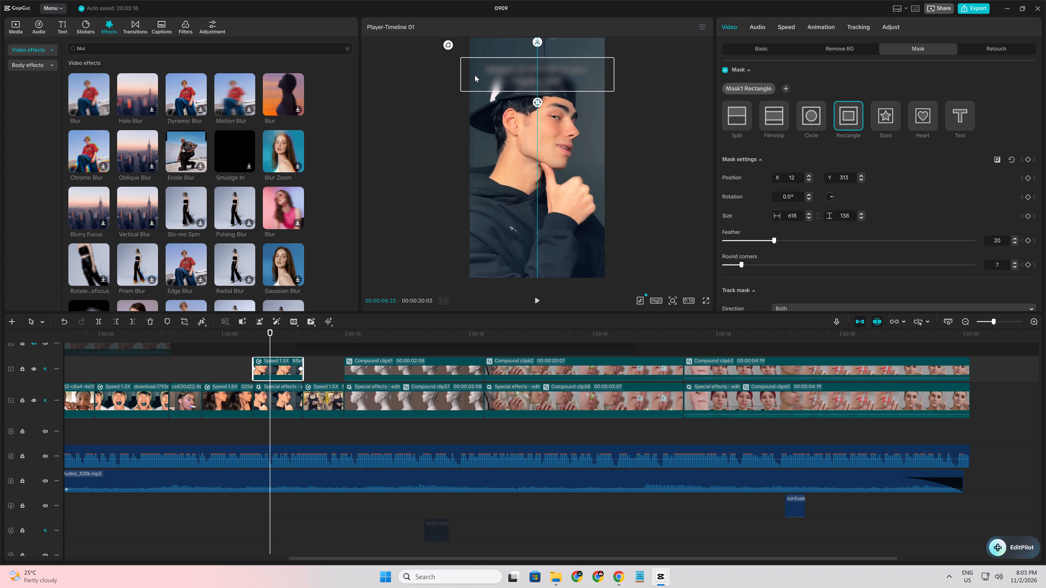
{"action": "left_click_drag", "start_coordinate": [475, 75], "coordinate": [475, 76]}
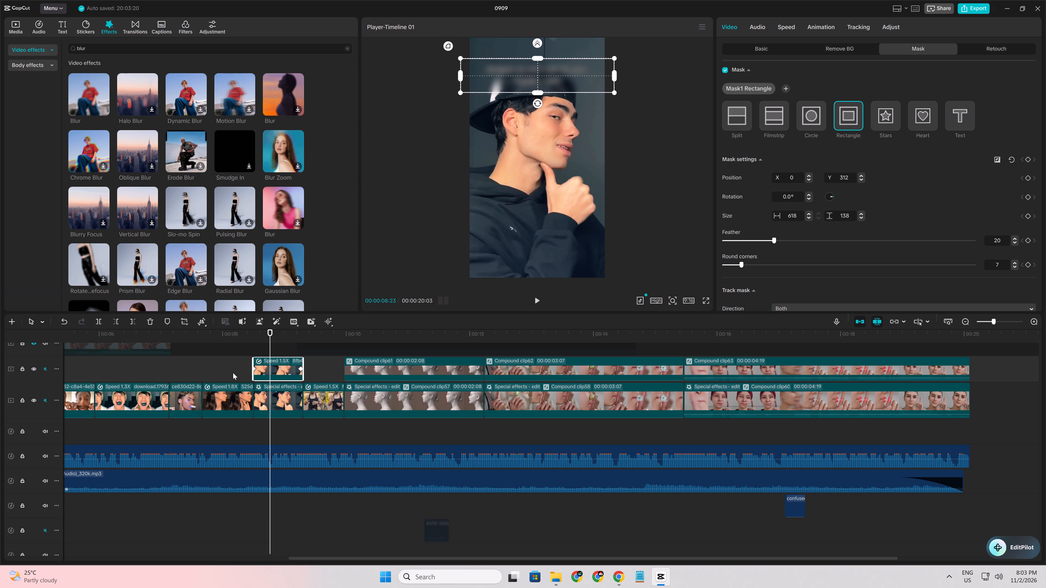
{"action": "left_click", "coordinate": [233, 373]}
{"action": "key", "text": "space"}
{"action": "key", "text": "space"}
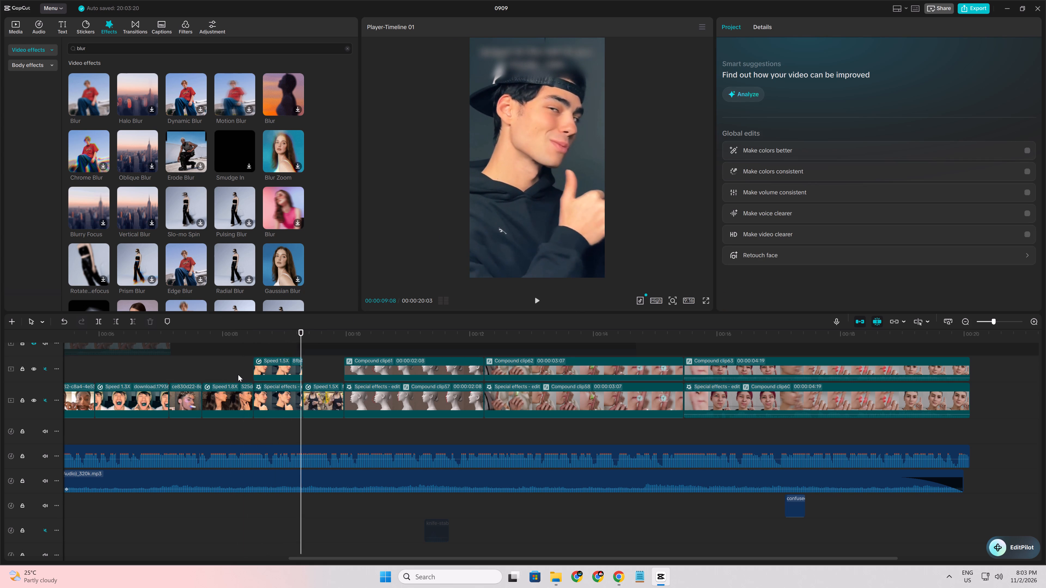
{"action": "key", "text": "space"}
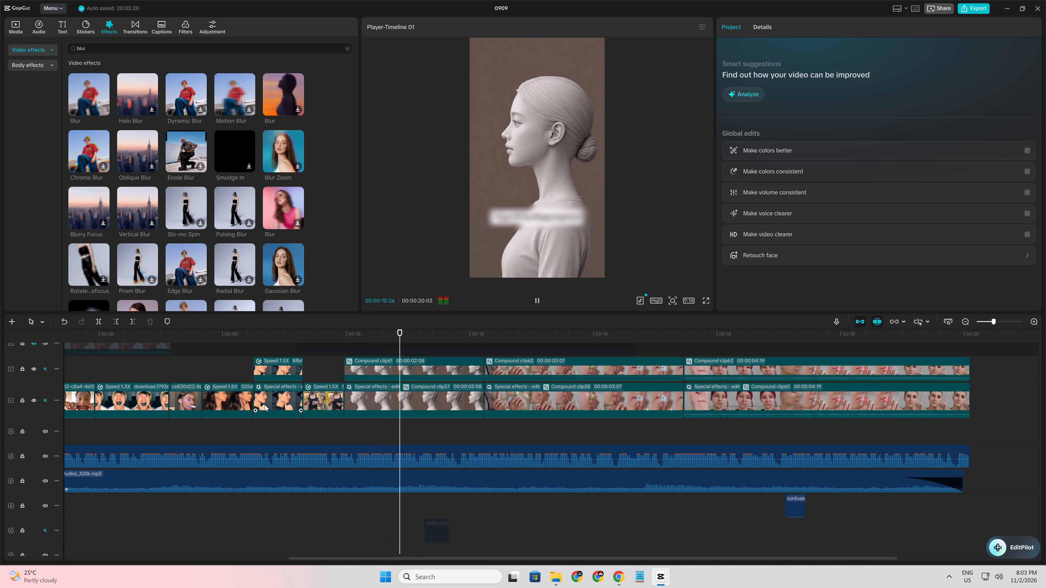
{"action": "key", "text": "space"}
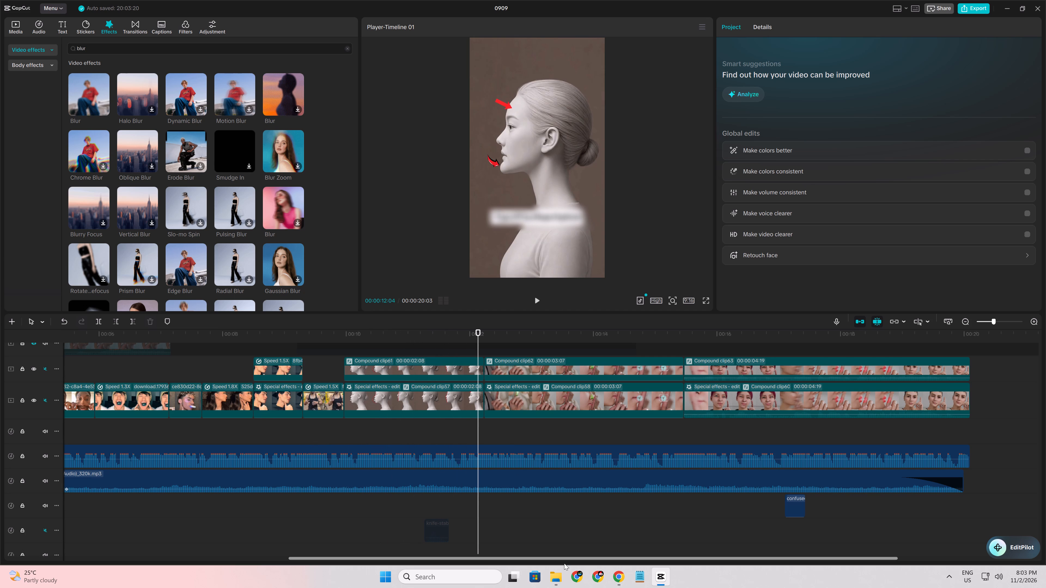
Switch to Chrome, audition the SCISSORS CUT SFX sound among Pixabay's cut effects, and download it.
{"action": "left_click", "coordinate": [613, 582]}
{"action": "left_click", "coordinate": [82, 0]}
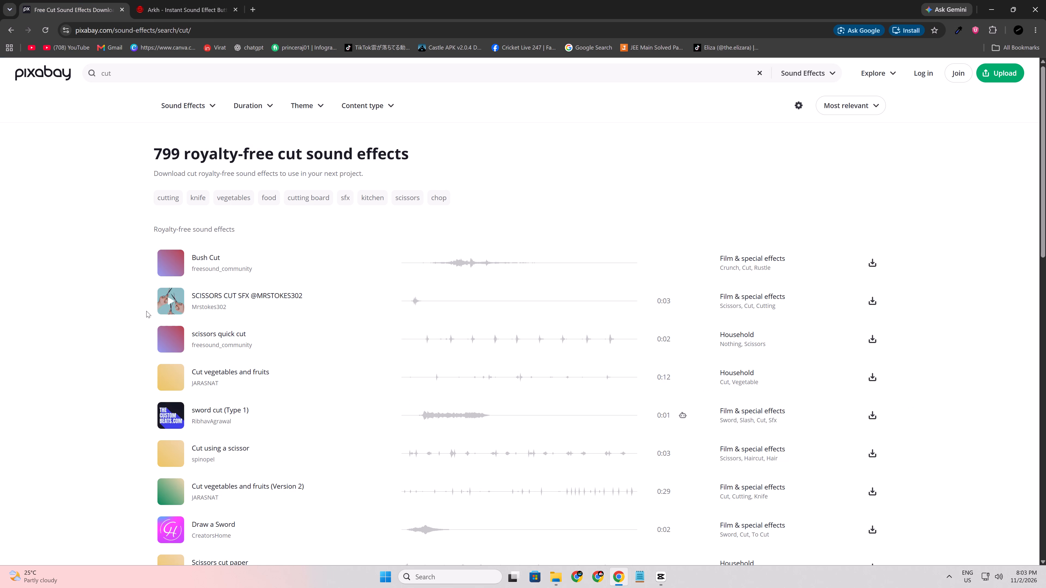
{"action": "left_click", "coordinate": [169, 303]}
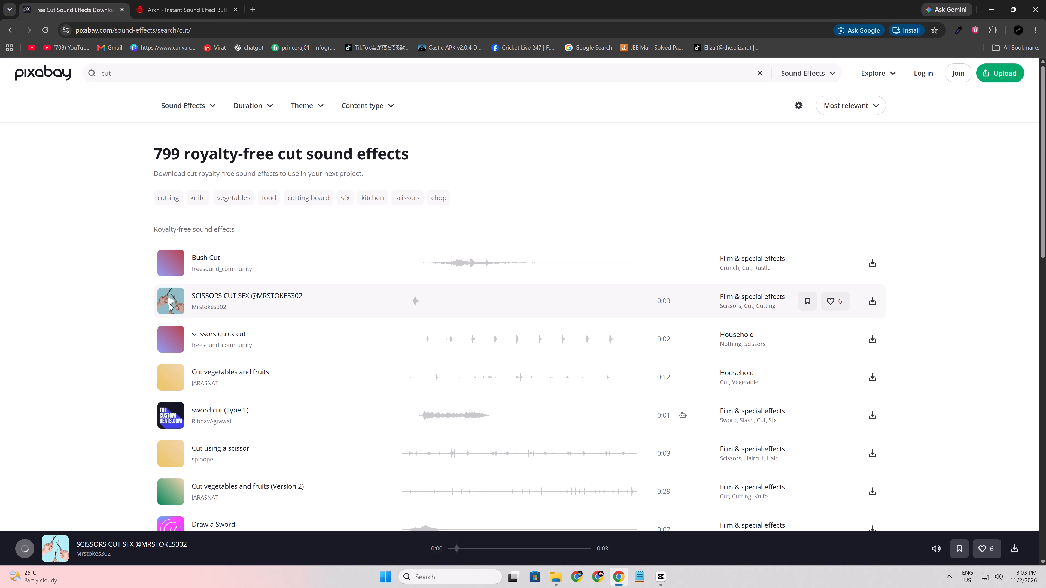
{"action": "left_click", "coordinate": [169, 299]}
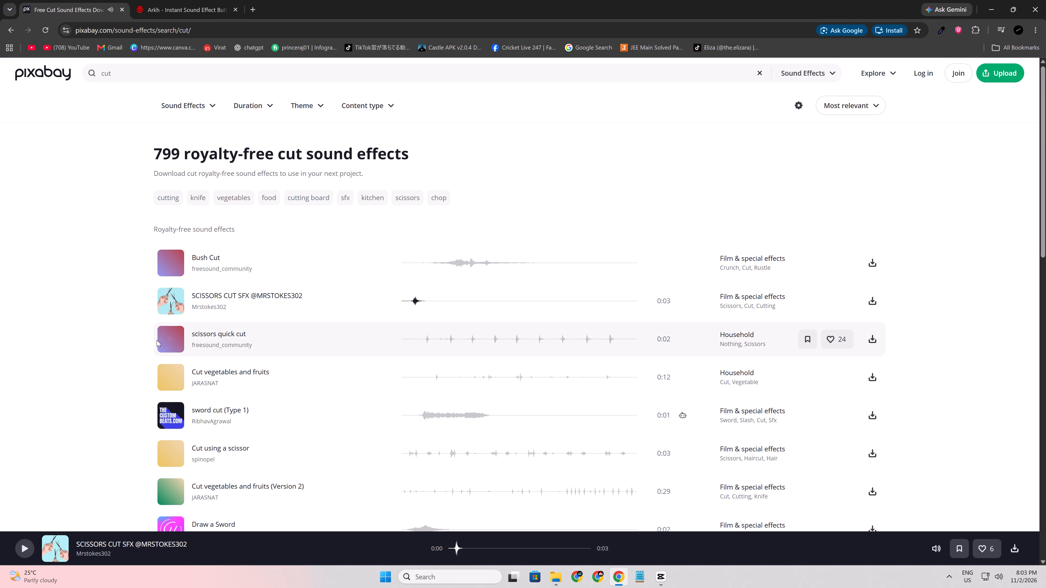
{"action": "left_click", "coordinate": [147, 307]}
{"action": "left_click", "coordinate": [172, 302]}
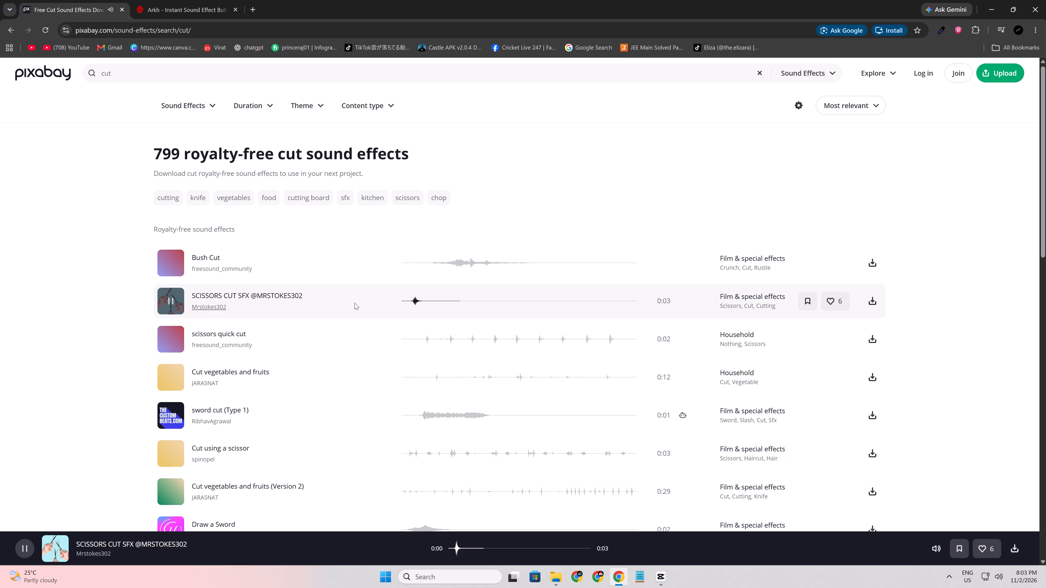
{"action": "left_click", "coordinate": [404, 301]}
{"action": "left_click", "coordinate": [870, 304]}
{"action": "scroll", "coordinate": [305, 422], "scroll_direction": "down", "scroll_amount": 1}
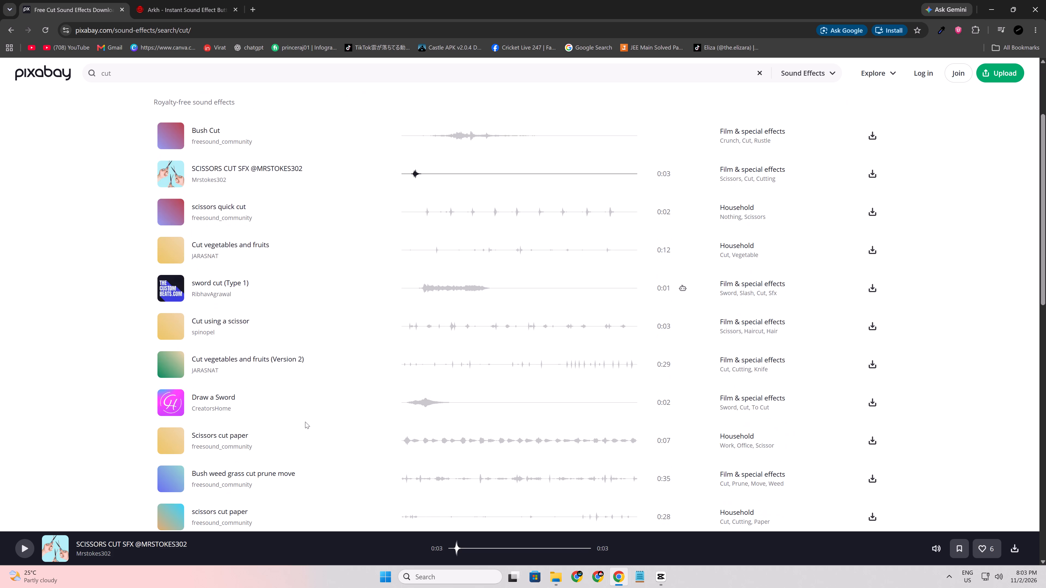
{"action": "scroll", "coordinate": [299, 415], "scroll_direction": "down", "scroll_amount": 2}
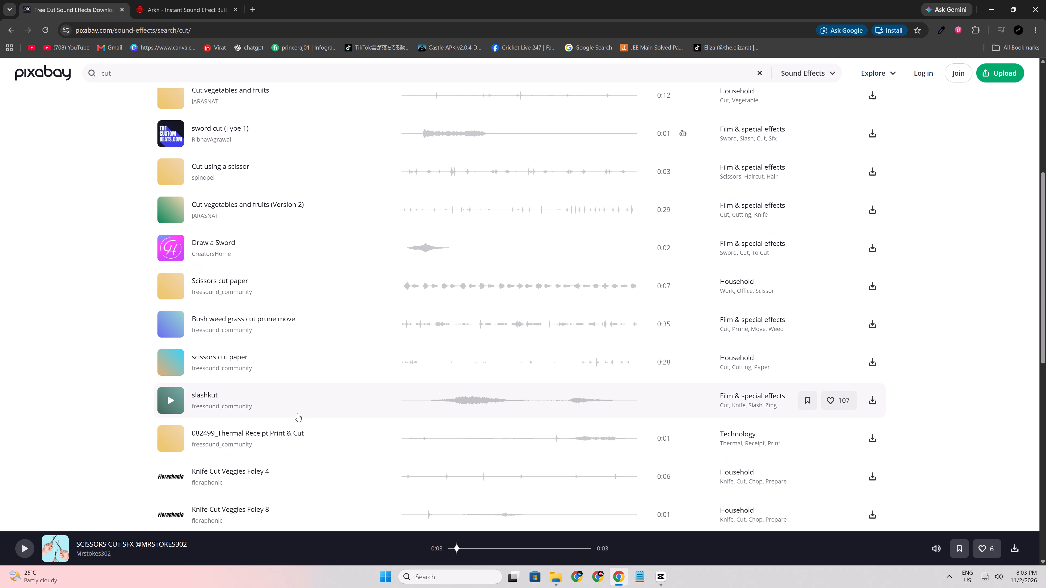
{"action": "left_click", "coordinate": [167, 378]}
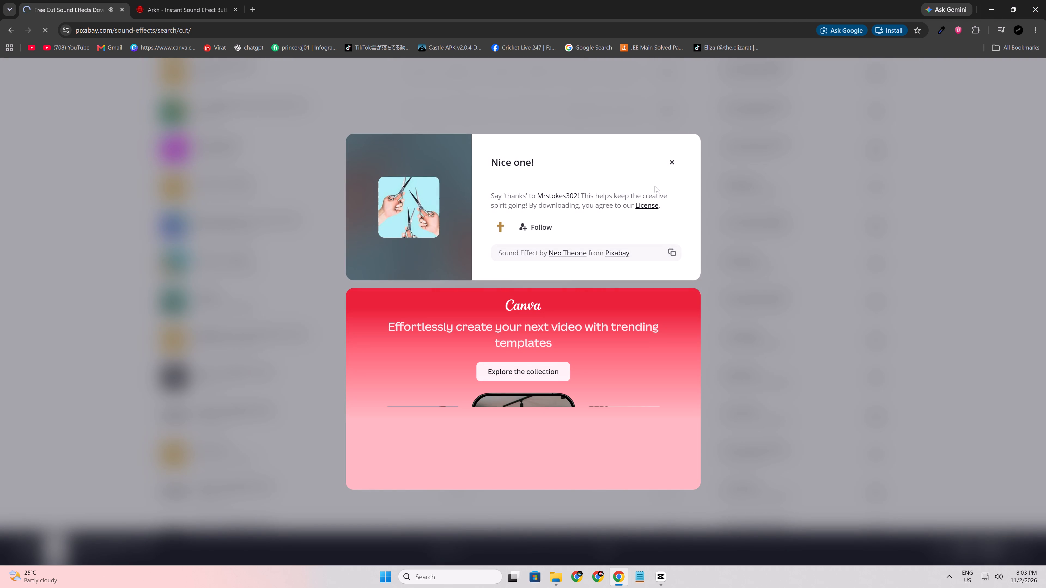
{"action": "left_click", "coordinate": [671, 163]}
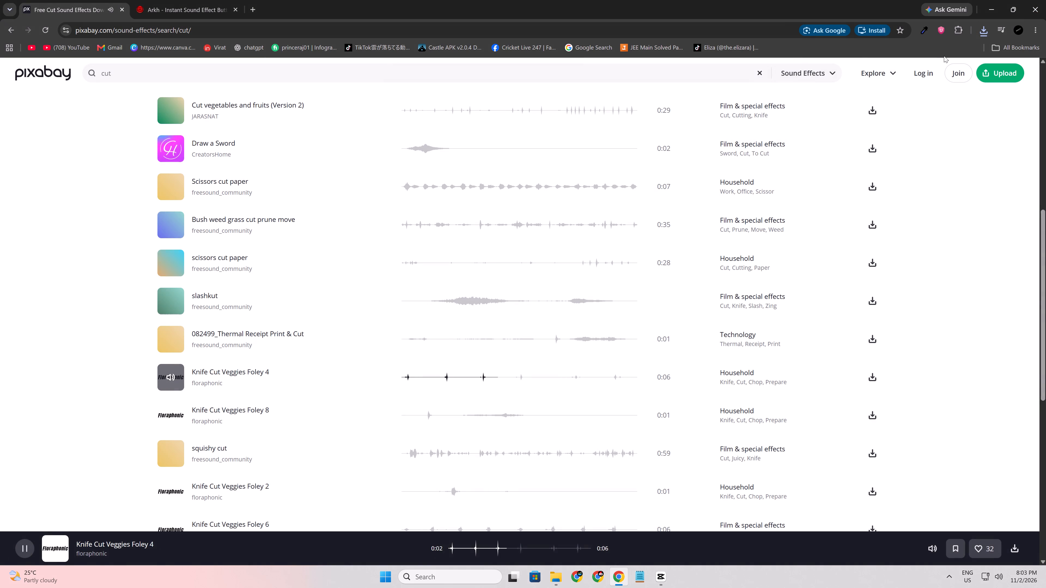
Bring the downloaded scissors-cut MP3 into the CapCut timeline and position it to start at about 9.9 s, around the side-profile clip's beginning.
{"action": "left_click", "coordinate": [982, 33]}
{"action": "left_click_drag", "start_coordinate": [890, 78], "coordinate": [886, 96]}
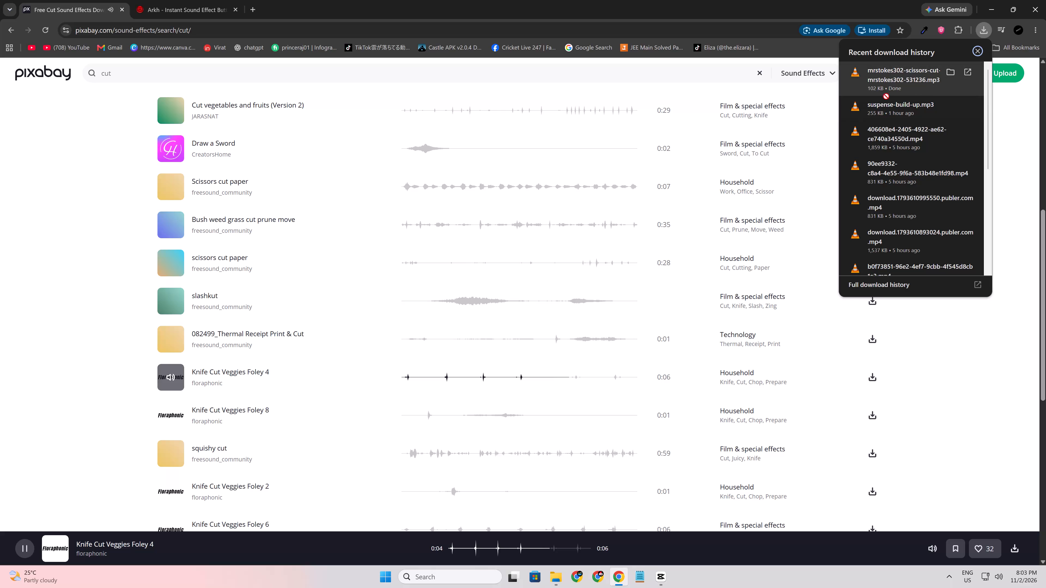
{"action": "left_click_drag", "start_coordinate": [886, 96], "coordinate": [212, 188]}
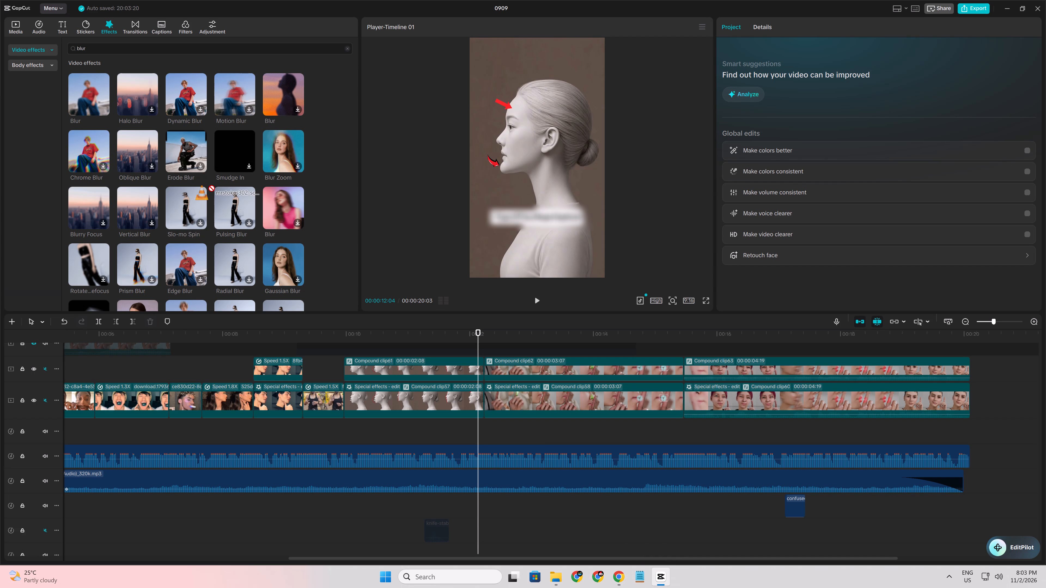
{"action": "left_click_drag", "start_coordinate": [212, 188], "coordinate": [361, 505]}
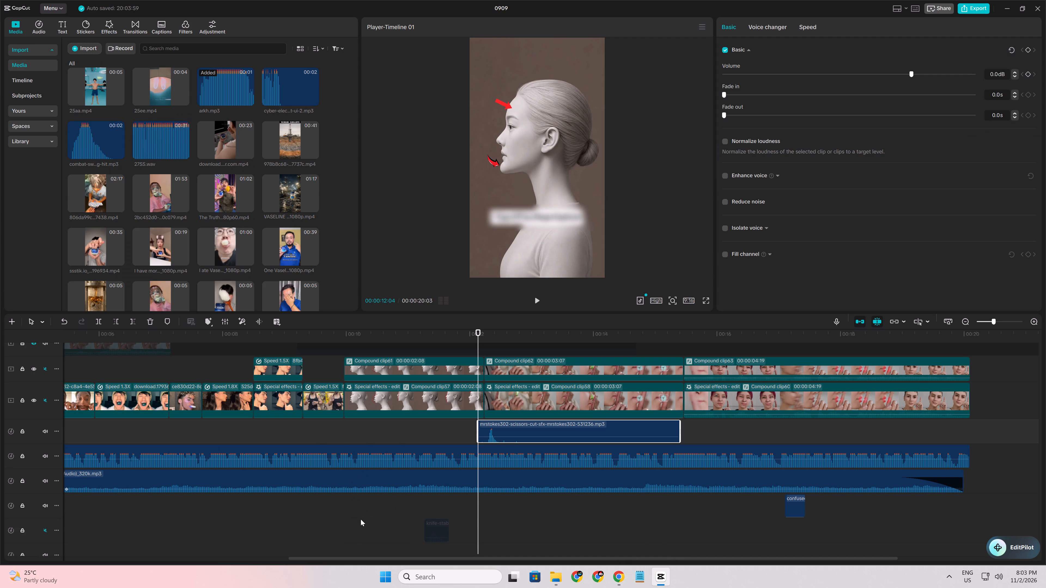
{"action": "scroll", "coordinate": [364, 519], "scroll_direction": "up", "scroll_amount": 10, "text": "ctrl"}
{"action": "left_click_drag", "start_coordinate": [495, 430], "coordinate": [226, 428]}
{"action": "left_click", "coordinate": [195, 428]}
{"action": "key", "text": "space"}
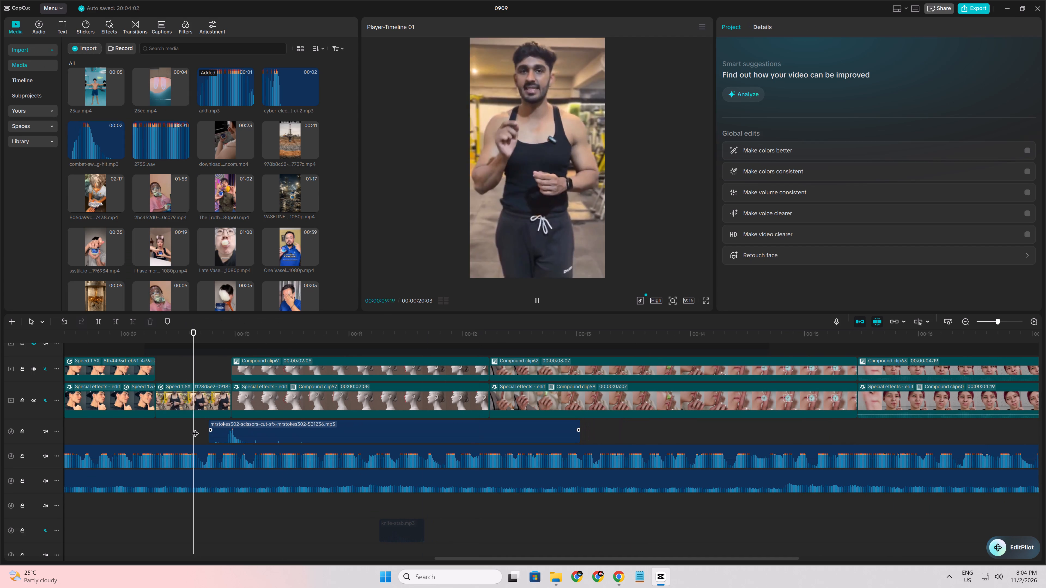
{"action": "key", "text": "space"}
{"action": "left_click_drag", "start_coordinate": [219, 428], "coordinate": [234, 431]}
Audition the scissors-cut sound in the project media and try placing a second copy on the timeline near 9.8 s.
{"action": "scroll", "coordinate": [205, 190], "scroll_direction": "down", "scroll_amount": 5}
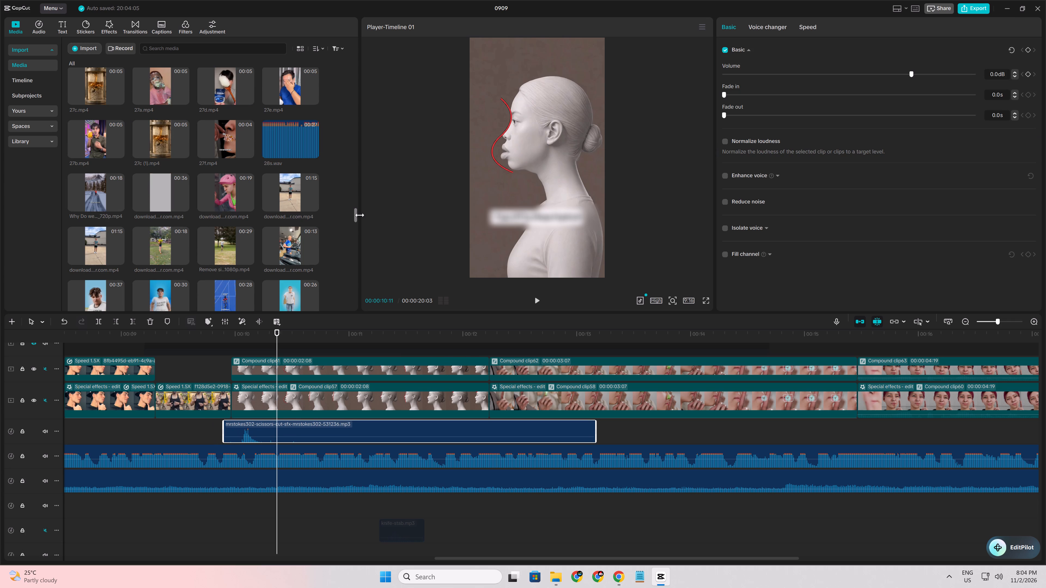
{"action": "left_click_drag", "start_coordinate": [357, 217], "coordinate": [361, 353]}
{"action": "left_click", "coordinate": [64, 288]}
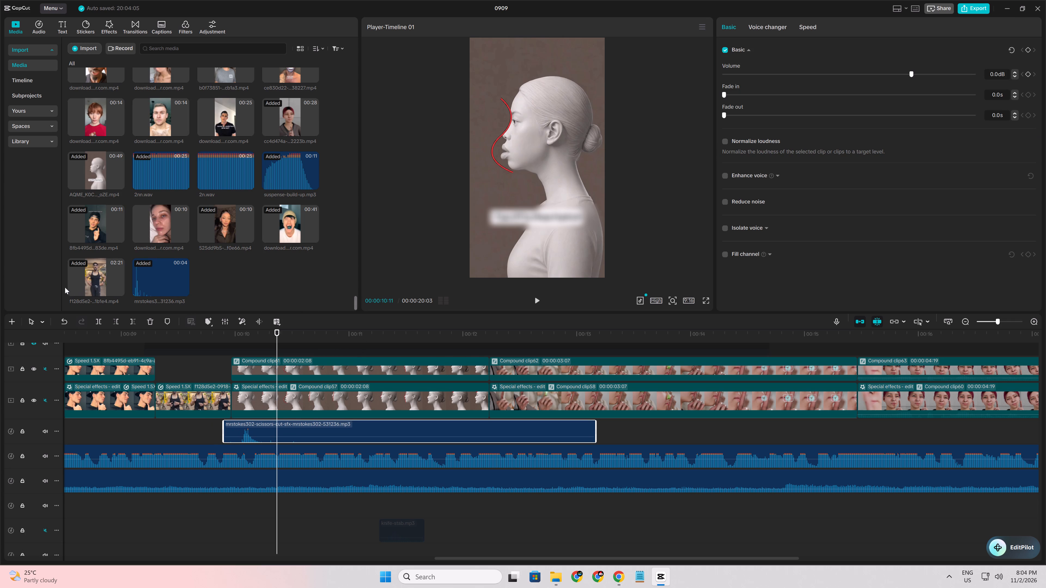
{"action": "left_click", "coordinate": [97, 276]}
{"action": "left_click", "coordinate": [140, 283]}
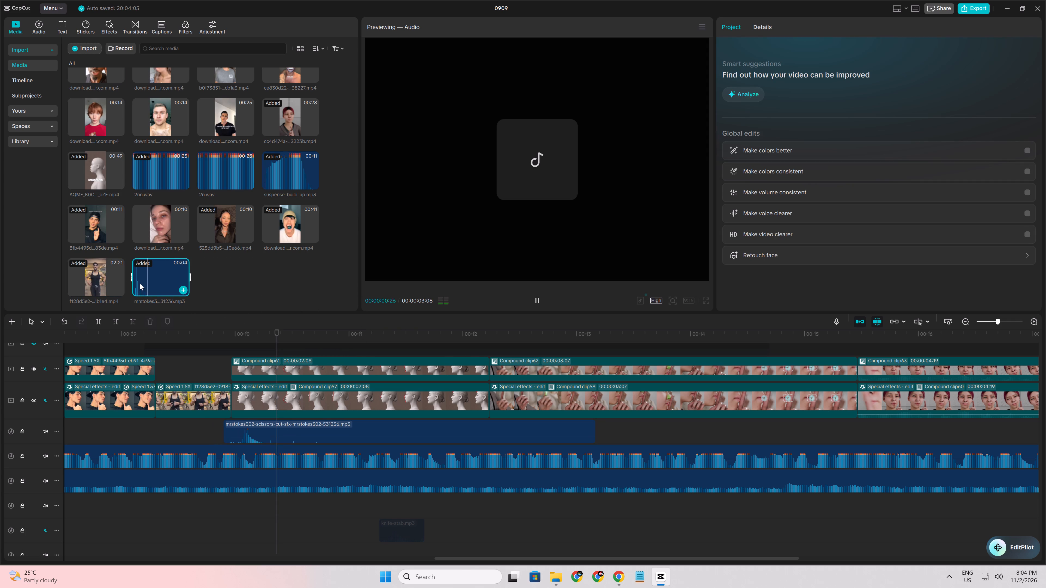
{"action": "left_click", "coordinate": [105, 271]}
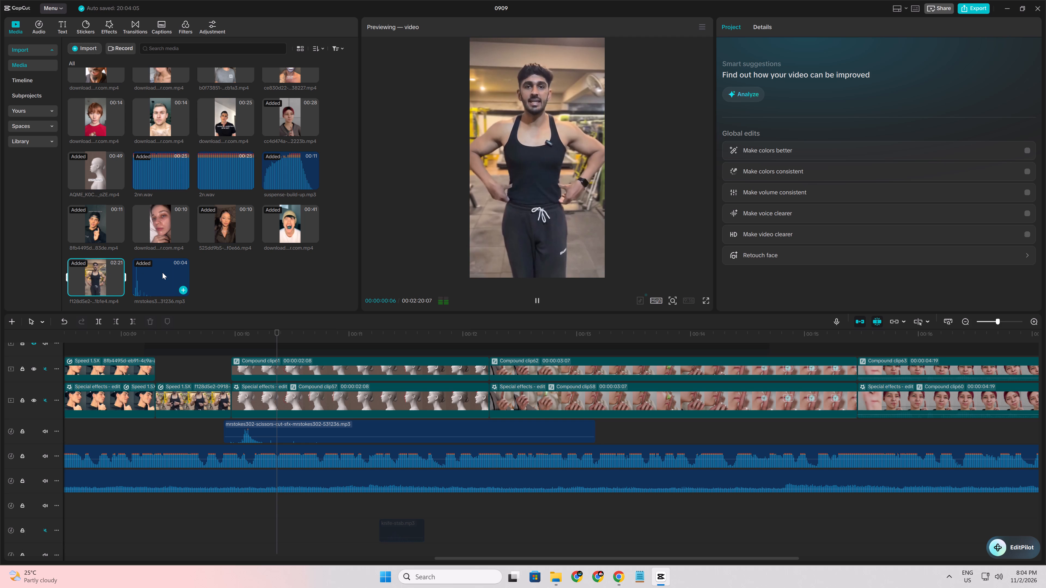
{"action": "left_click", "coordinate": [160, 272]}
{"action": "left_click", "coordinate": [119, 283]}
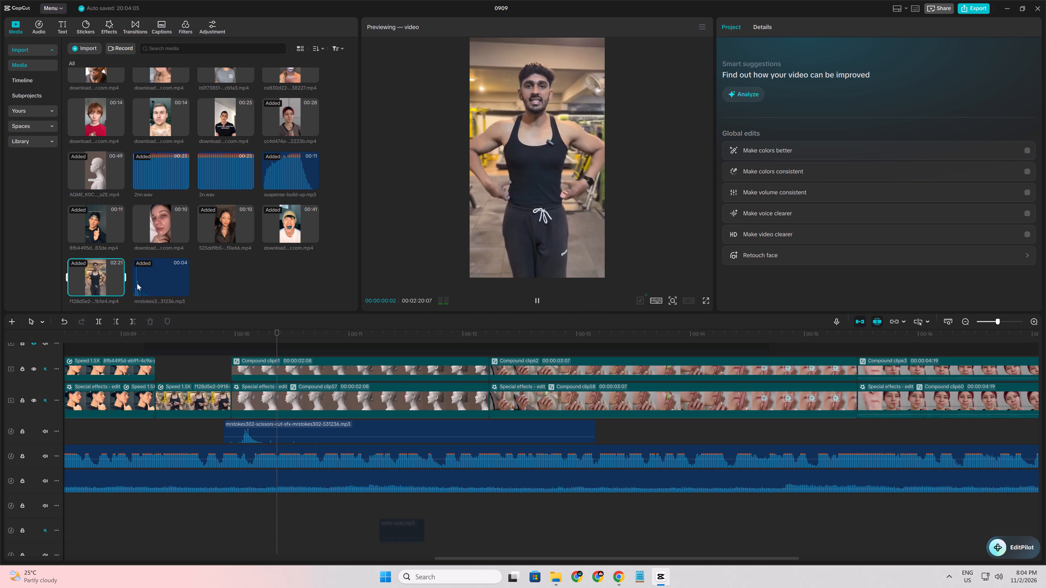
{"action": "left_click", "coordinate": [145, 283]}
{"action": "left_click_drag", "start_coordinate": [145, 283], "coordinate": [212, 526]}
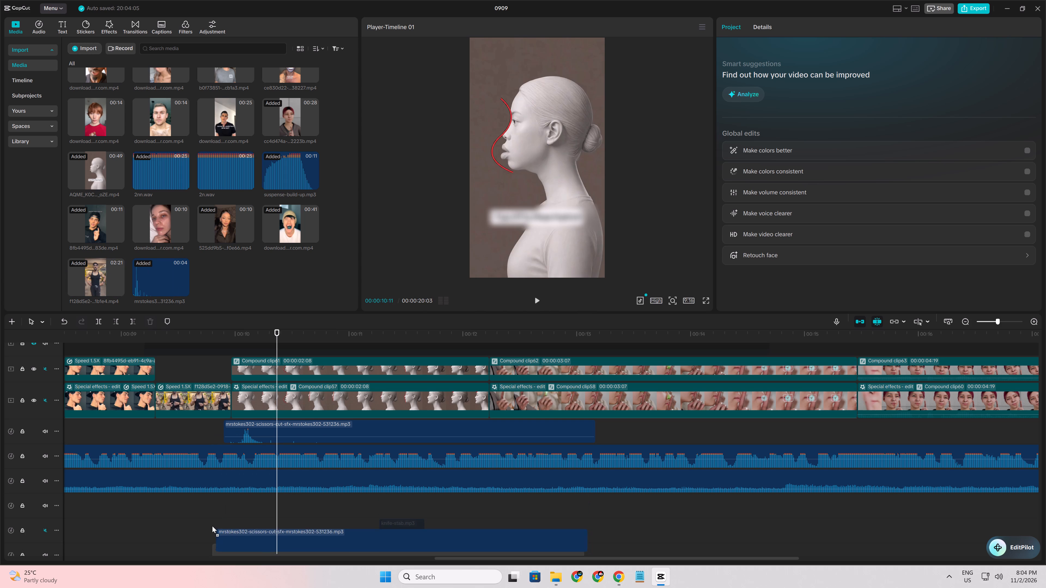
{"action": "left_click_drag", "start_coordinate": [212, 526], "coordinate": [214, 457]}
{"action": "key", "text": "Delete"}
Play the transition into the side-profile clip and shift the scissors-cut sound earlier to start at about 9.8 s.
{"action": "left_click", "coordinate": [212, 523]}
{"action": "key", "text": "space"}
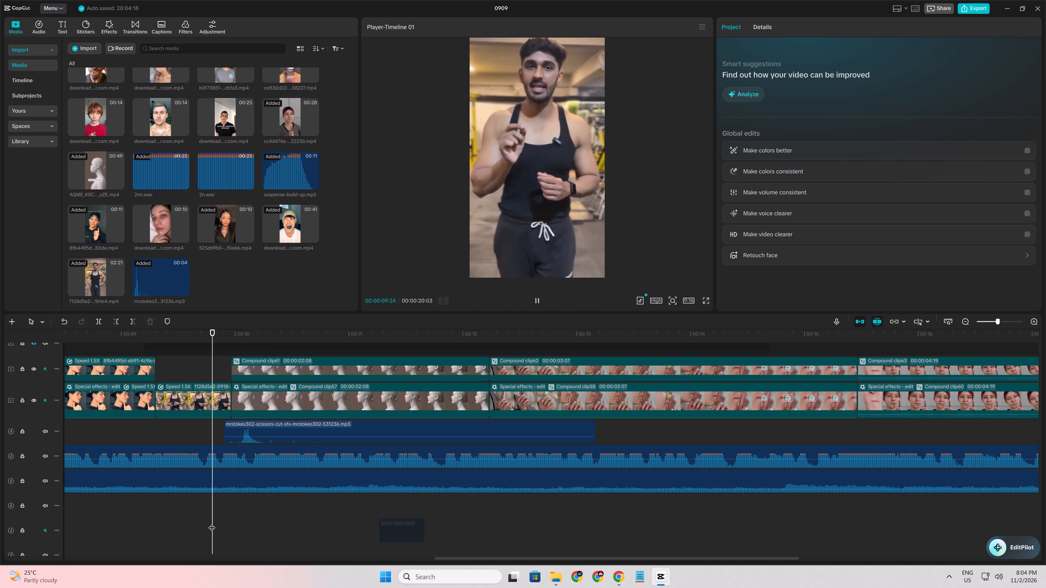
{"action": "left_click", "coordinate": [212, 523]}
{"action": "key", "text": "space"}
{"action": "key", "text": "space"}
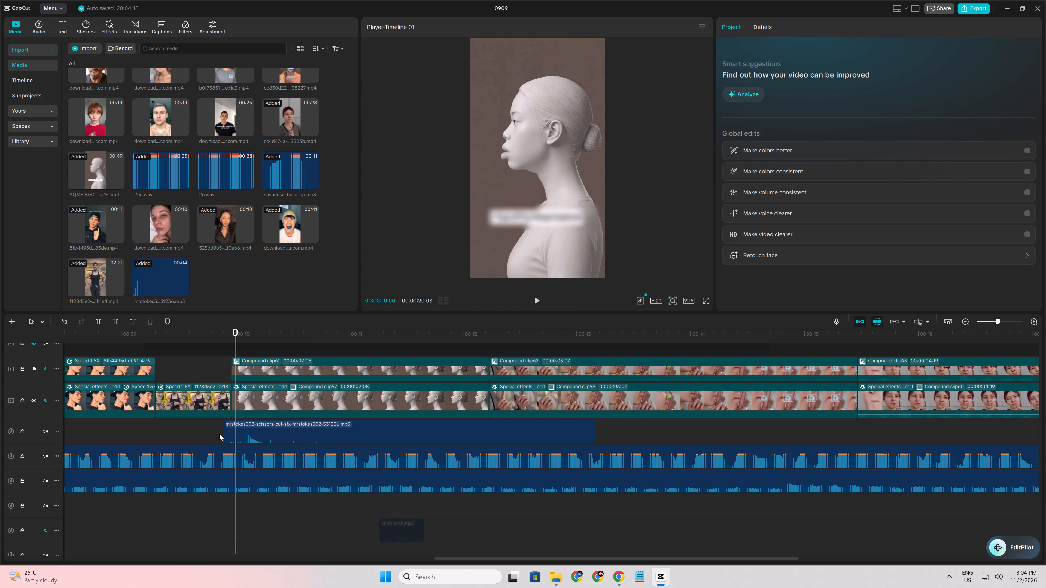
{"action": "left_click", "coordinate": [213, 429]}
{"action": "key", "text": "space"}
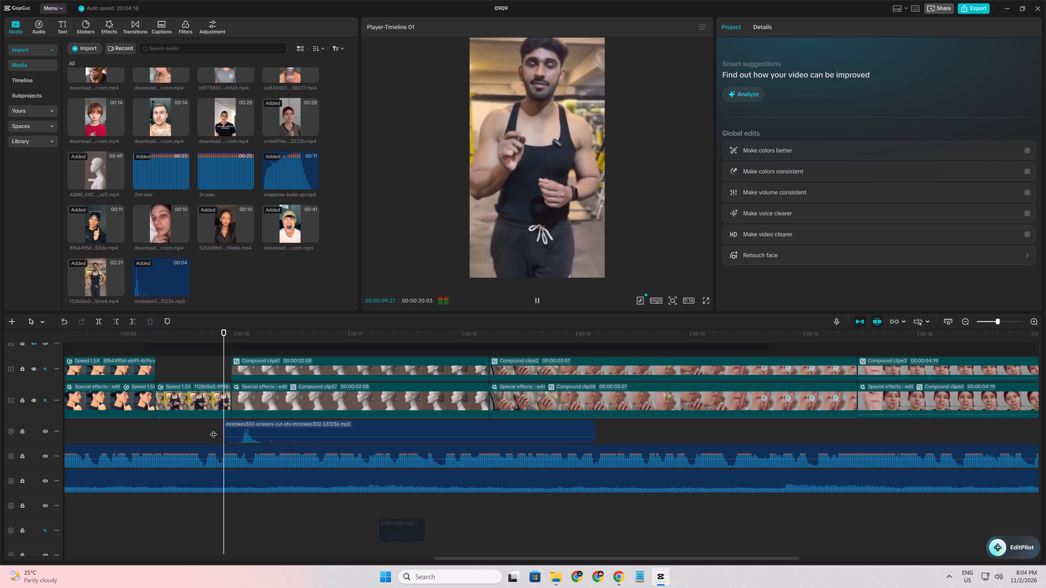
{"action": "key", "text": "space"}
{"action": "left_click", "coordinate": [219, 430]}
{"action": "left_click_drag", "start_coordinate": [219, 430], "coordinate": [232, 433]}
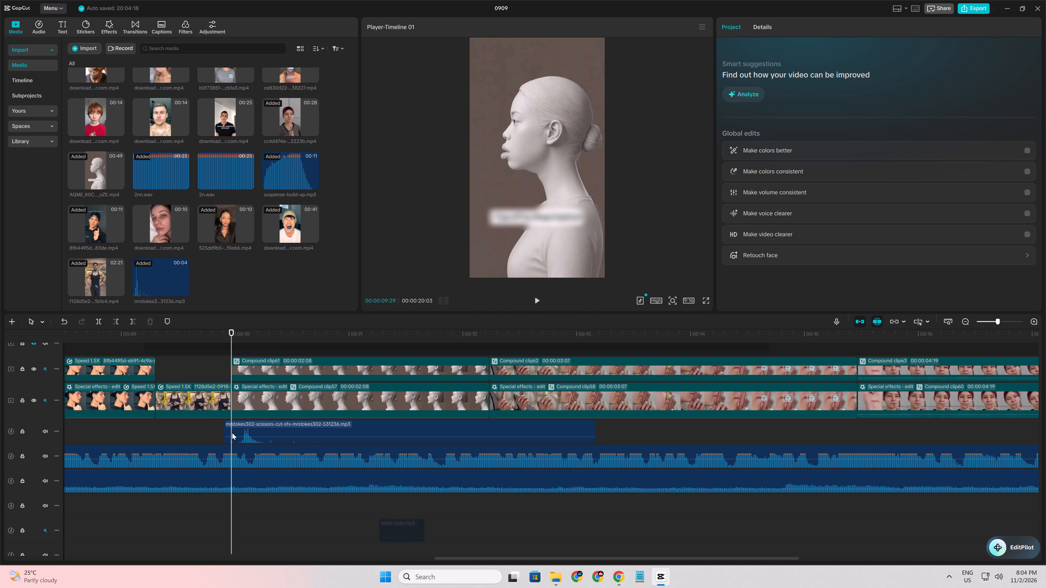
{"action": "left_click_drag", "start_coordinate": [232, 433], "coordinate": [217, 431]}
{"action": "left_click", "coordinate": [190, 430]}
Lower the scissors-cut sound's volume to -5.4 dB and play it against the side-profile clip.
{"action": "left_click", "coordinate": [255, 431]}
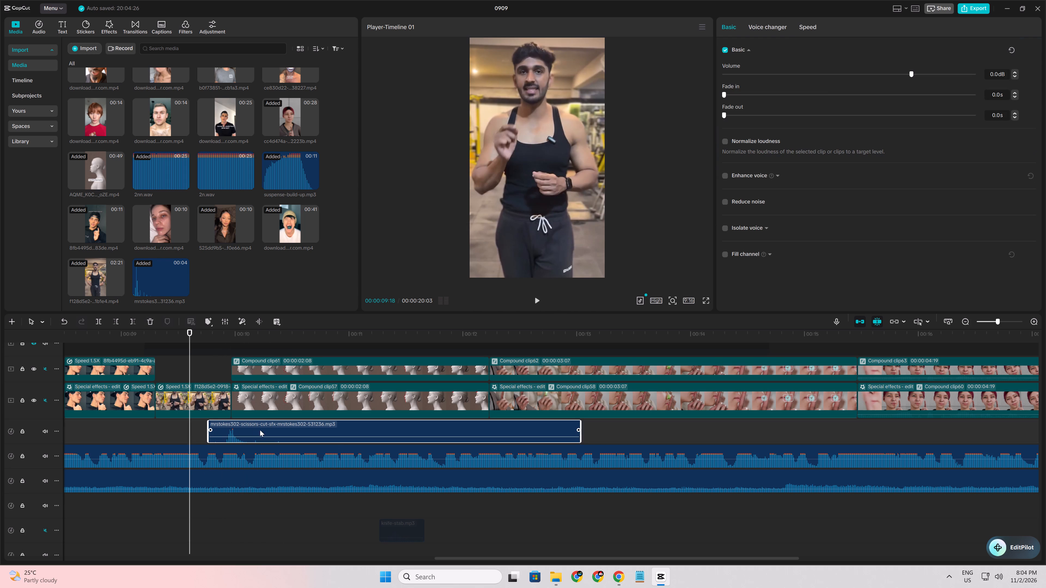
{"action": "left_click_drag", "start_coordinate": [882, 78], "coordinate": [893, 79]}
{"action": "key", "text": "space"}
{"action": "key", "text": "space"}
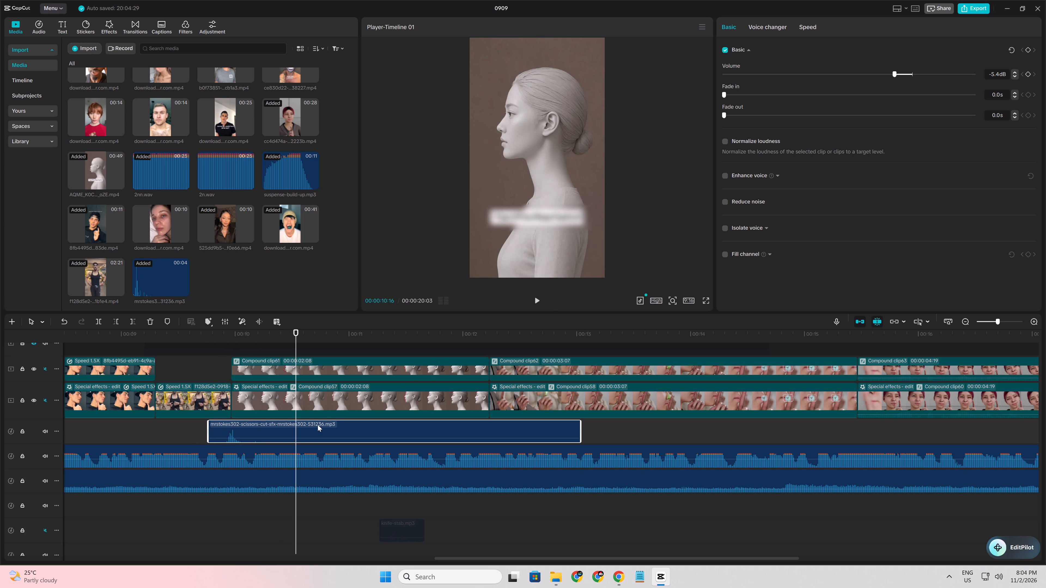
{"action": "key", "text": "space"}
{"action": "key", "text": "space"}
Align the scissors-cut sound with the red line drawn on the face profile, starting it at about 10.2 s, and play the result.
{"action": "left_click_drag", "start_coordinate": [281, 427], "coordinate": [336, 425]}
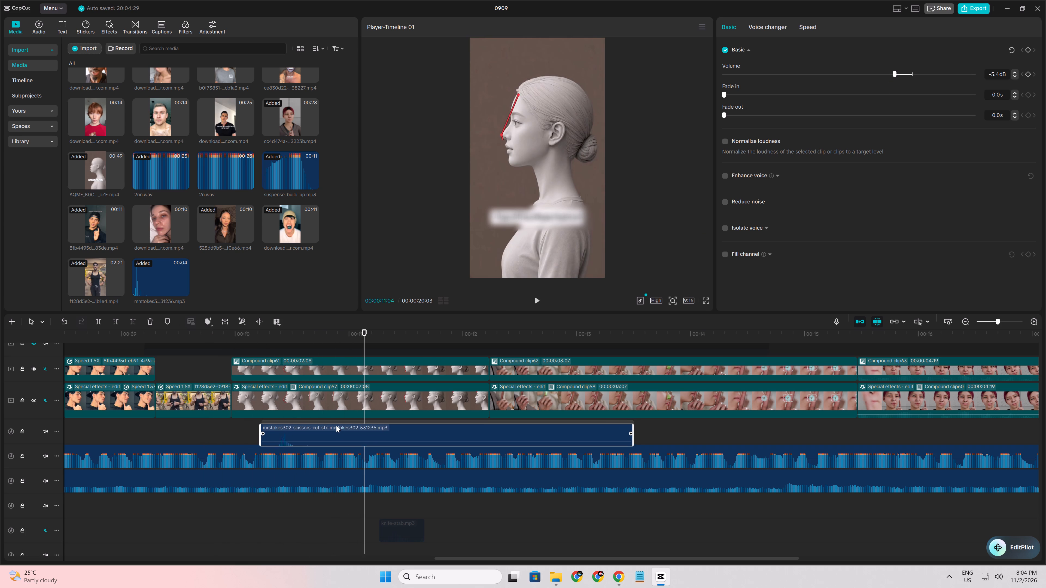
{"action": "left_click_drag", "start_coordinate": [336, 425], "coordinate": [337, 425]}
{"action": "left_click", "coordinate": [227, 429]}
{"action": "left_click_drag", "start_coordinate": [227, 429], "coordinate": [288, 433]}
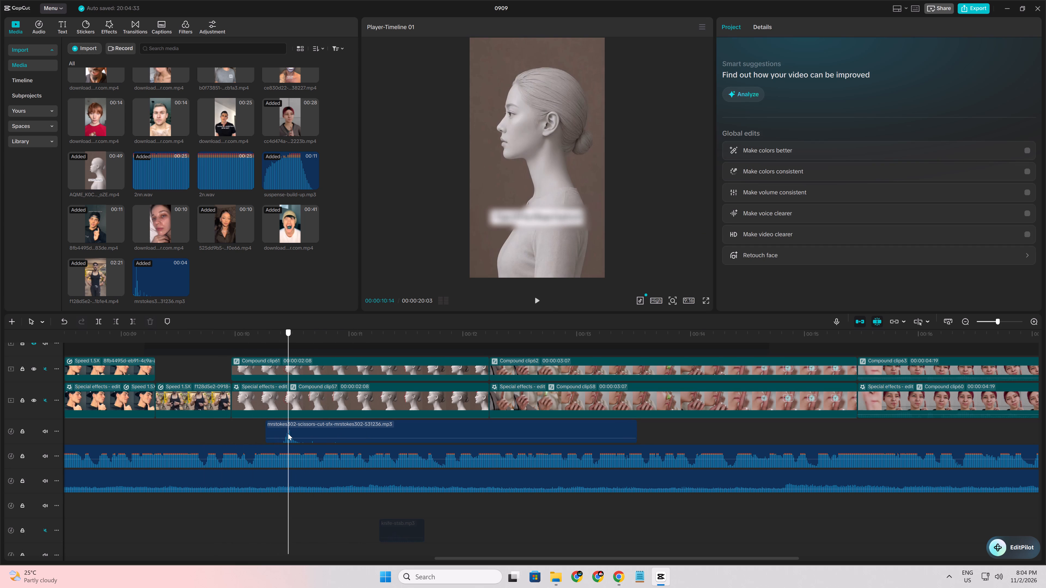
{"action": "left_click_drag", "start_coordinate": [288, 433], "coordinate": [280, 433]}
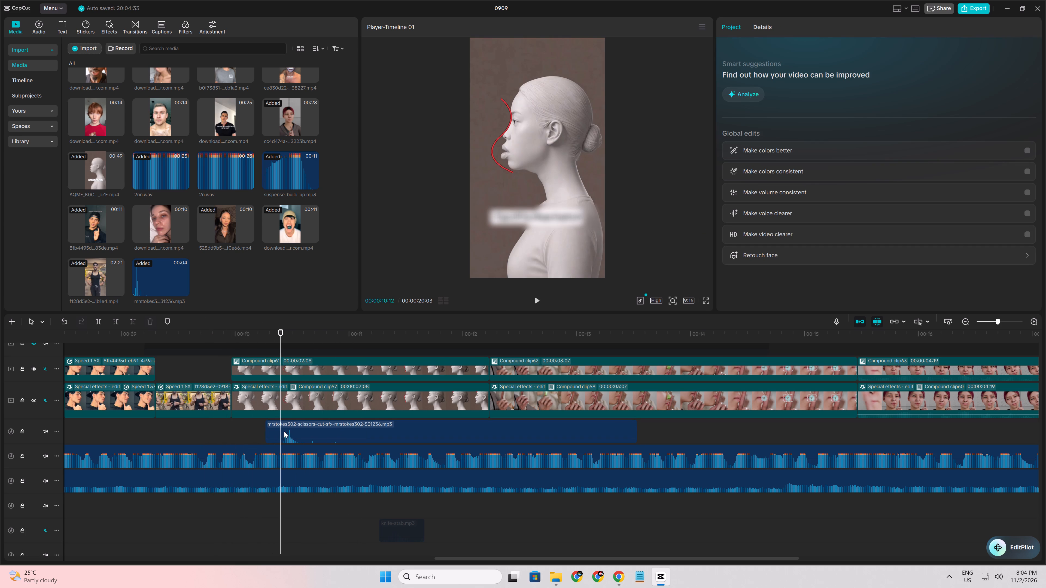
{"action": "left_click_drag", "start_coordinate": [288, 430], "coordinate": [273, 429]}
{"action": "left_click", "coordinate": [246, 425]}
{"action": "left_click_drag", "start_coordinate": [265, 428], "coordinate": [265, 428]}
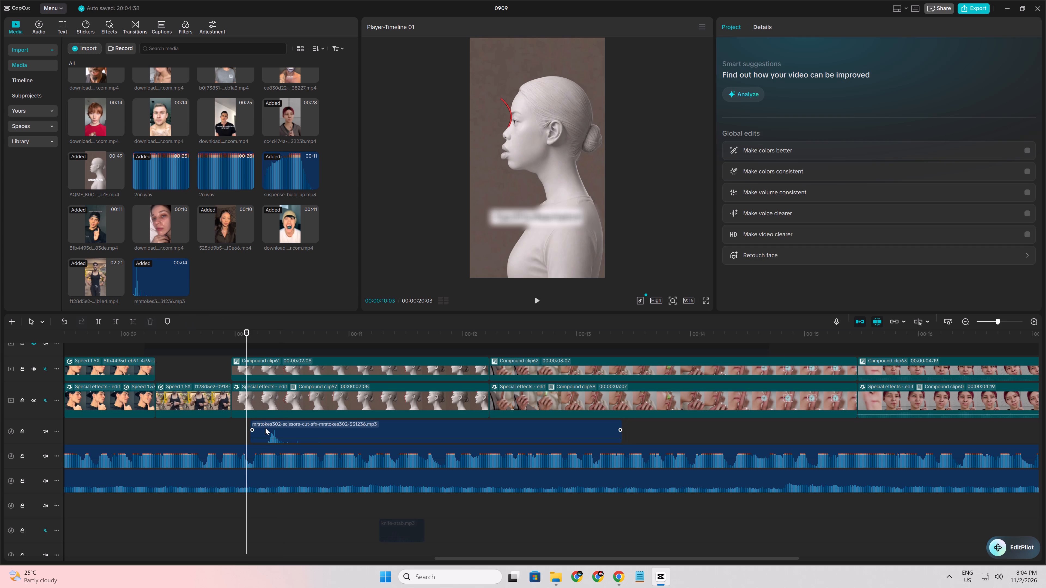
{"action": "left_click_drag", "start_coordinate": [265, 428], "coordinate": [269, 428]}
{"action": "left_click", "coordinate": [240, 424]}
{"action": "key", "text": "space"}
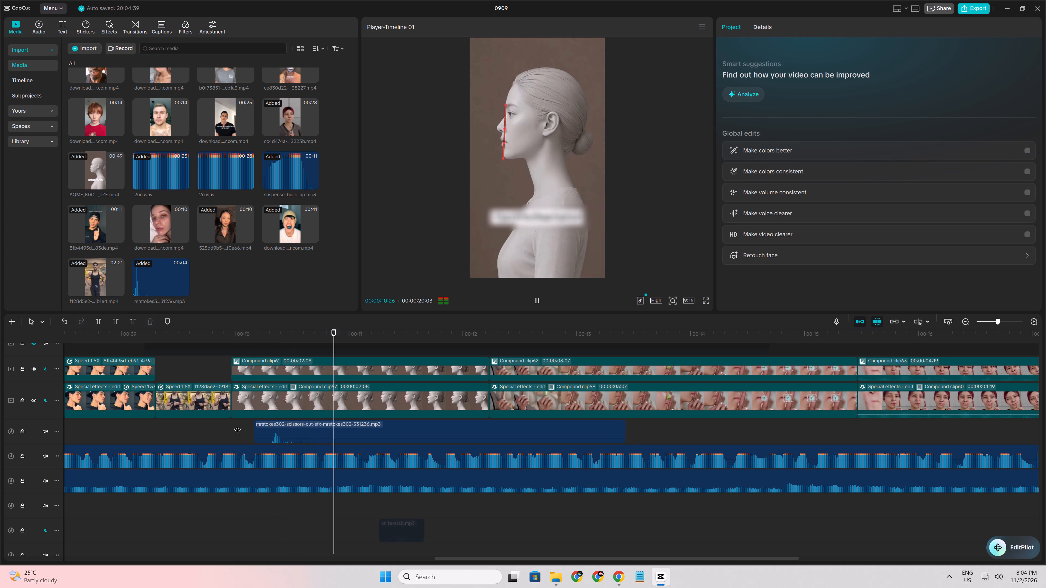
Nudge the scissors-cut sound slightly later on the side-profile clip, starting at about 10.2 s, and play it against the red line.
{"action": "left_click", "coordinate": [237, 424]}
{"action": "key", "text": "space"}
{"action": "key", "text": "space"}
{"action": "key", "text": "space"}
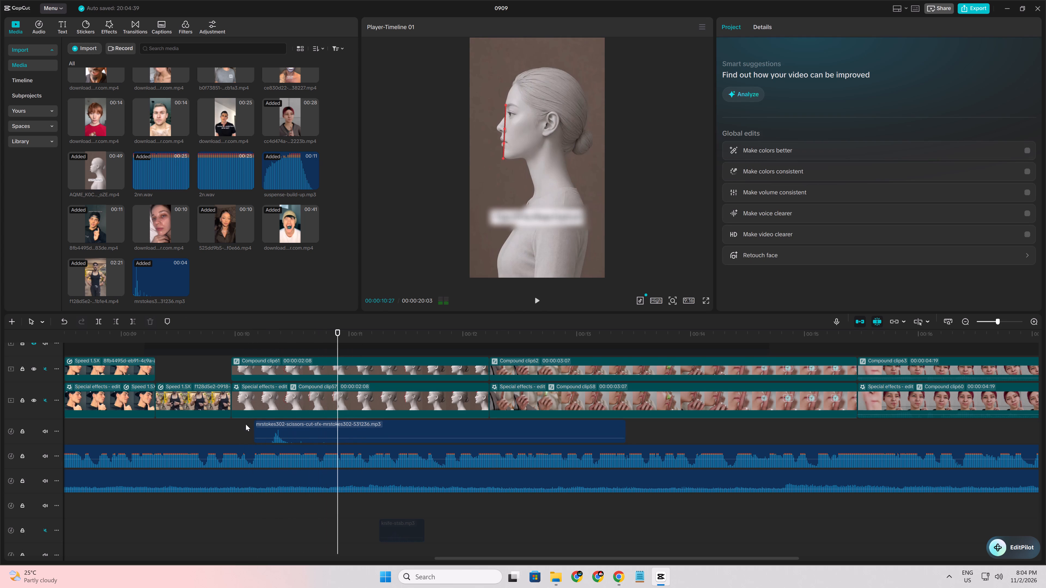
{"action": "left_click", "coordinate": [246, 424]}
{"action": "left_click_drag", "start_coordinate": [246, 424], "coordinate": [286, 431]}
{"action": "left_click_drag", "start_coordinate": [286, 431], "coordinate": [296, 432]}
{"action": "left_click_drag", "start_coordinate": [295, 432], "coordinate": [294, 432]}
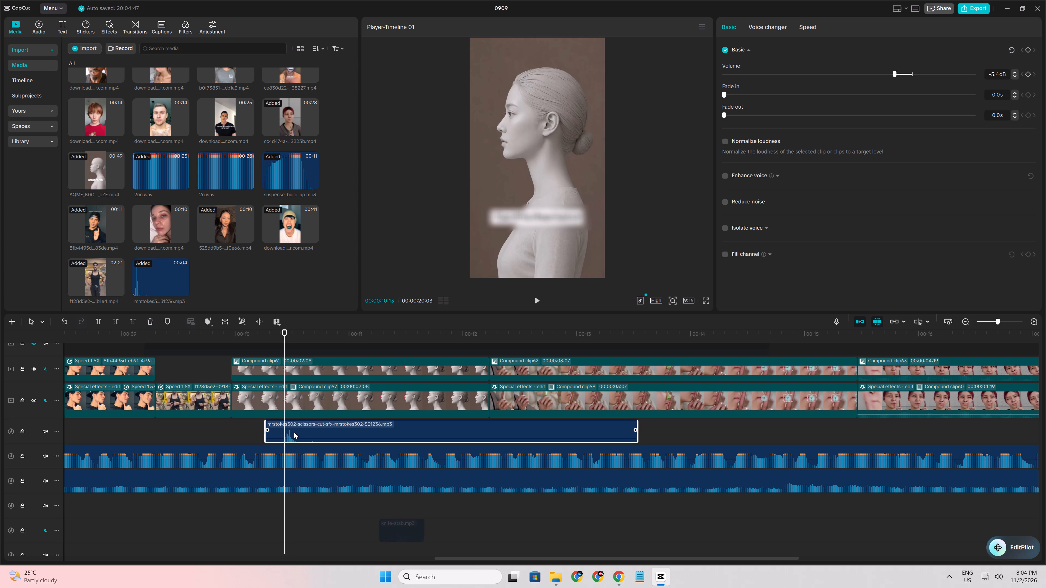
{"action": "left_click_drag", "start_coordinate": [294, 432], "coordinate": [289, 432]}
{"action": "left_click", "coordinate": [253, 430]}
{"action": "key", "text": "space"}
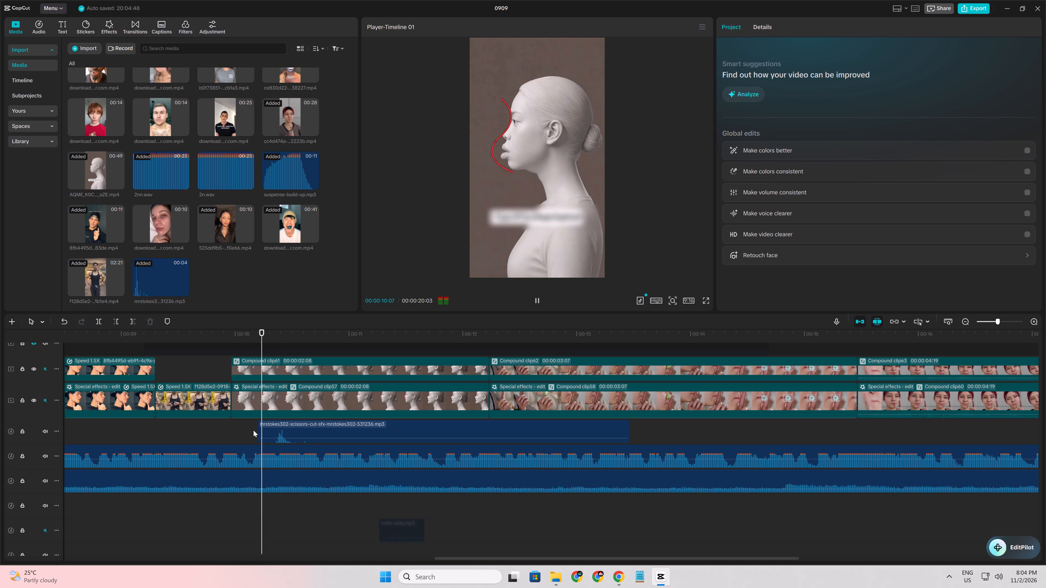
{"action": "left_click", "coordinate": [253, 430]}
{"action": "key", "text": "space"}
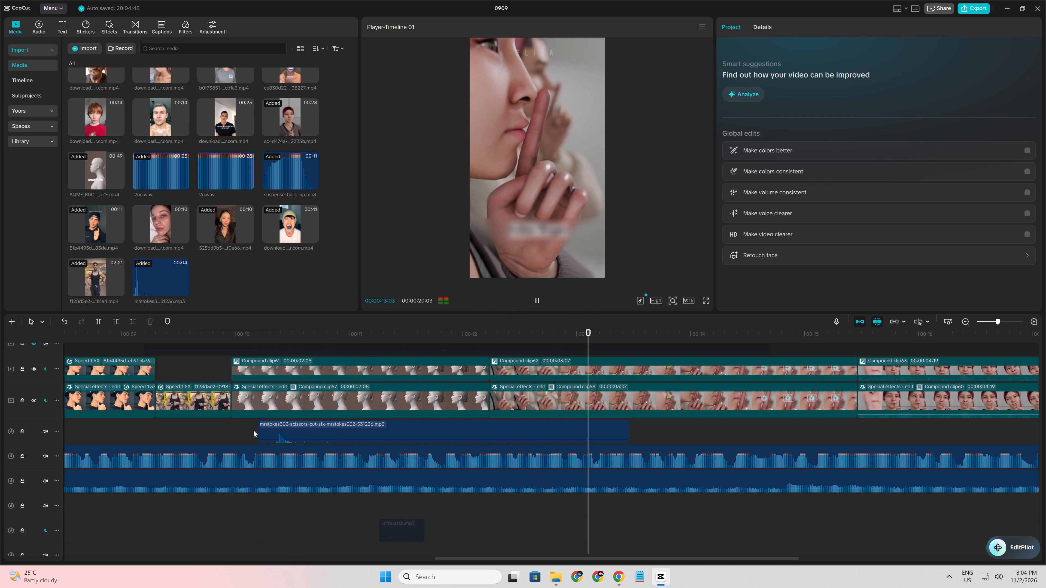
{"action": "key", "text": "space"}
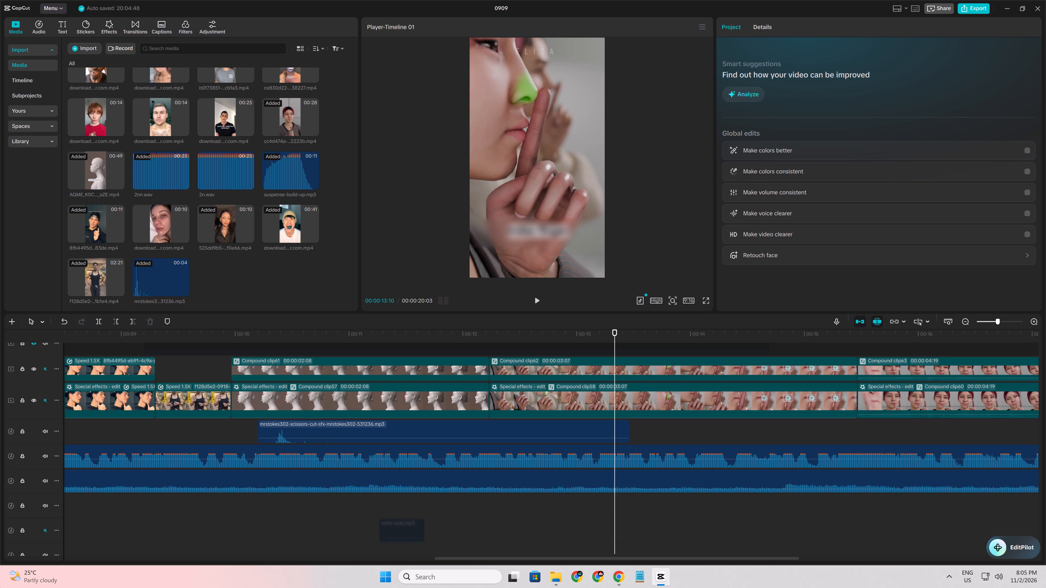
Replay the transition into the side-profile clip and delete the scissors-cut sound from the timeline.
{"action": "left_click", "coordinate": [211, 436]}
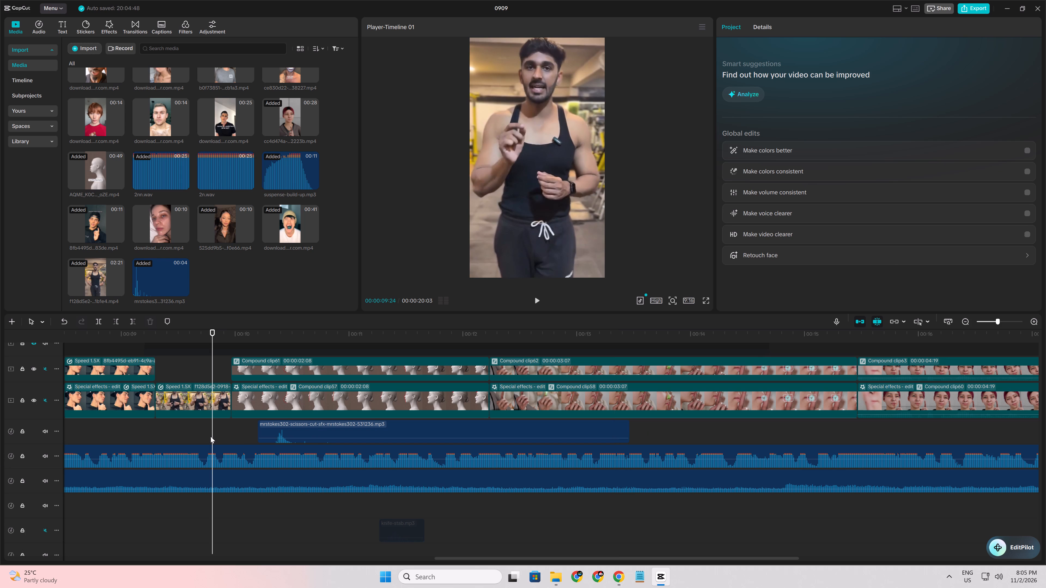
{"action": "key", "text": "space"}
{"action": "key", "text": "space"}
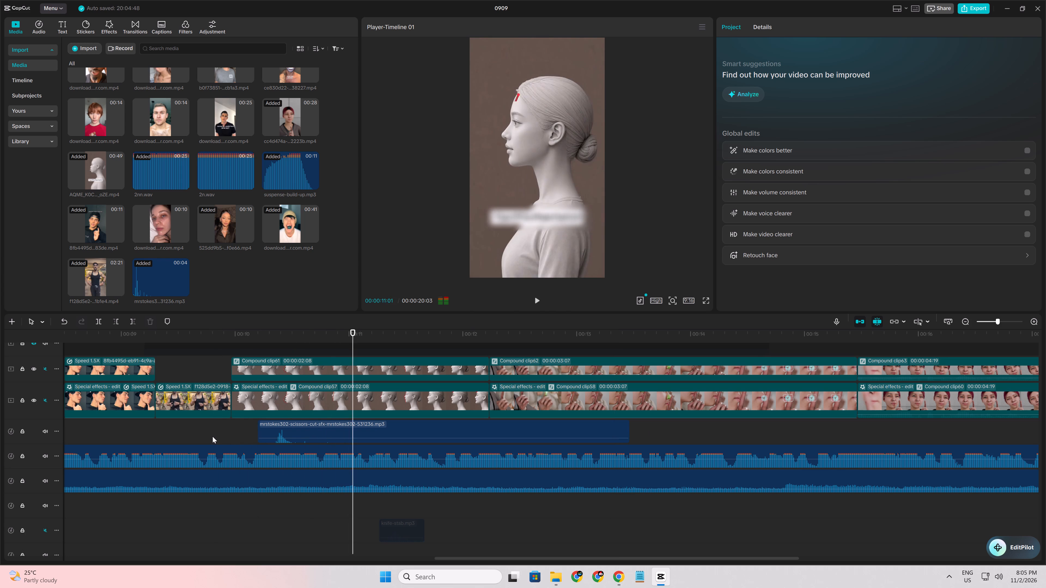
{"action": "left_click", "coordinate": [212, 436]}
{"action": "key", "text": "space"}
{"action": "key", "text": "space"}
{"action": "left_click", "coordinate": [284, 435]}
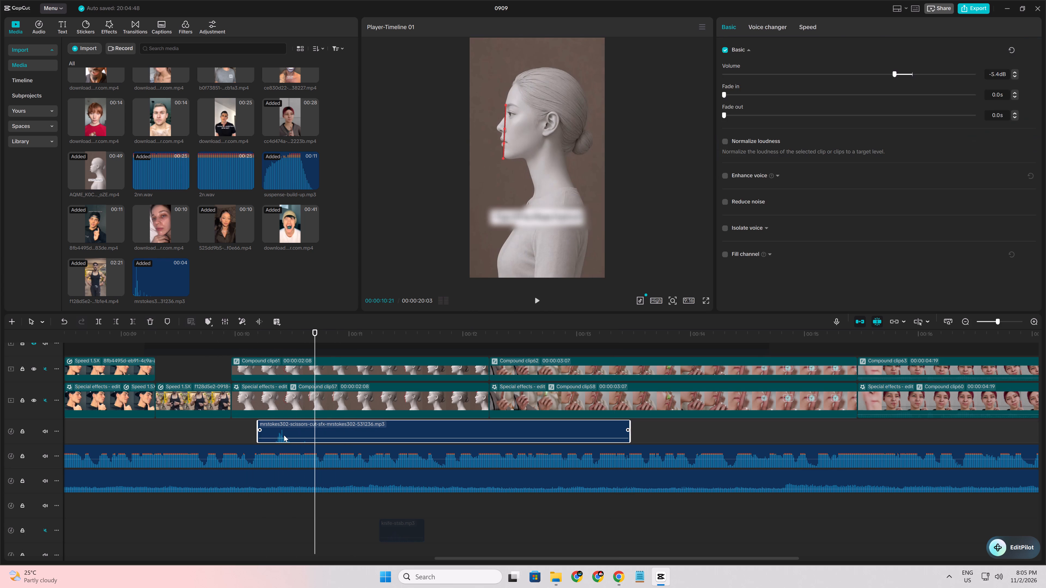
{"action": "key", "text": "Delete"}
Play on from the side-profile clip through the finger-on-lips clips to examine the blurred captions and sound near the end.
{"action": "key", "text": "space"}
{"action": "scroll", "coordinate": [337, 440], "scroll_direction": "down", "scroll_amount": 4, "text": "ctrl"}
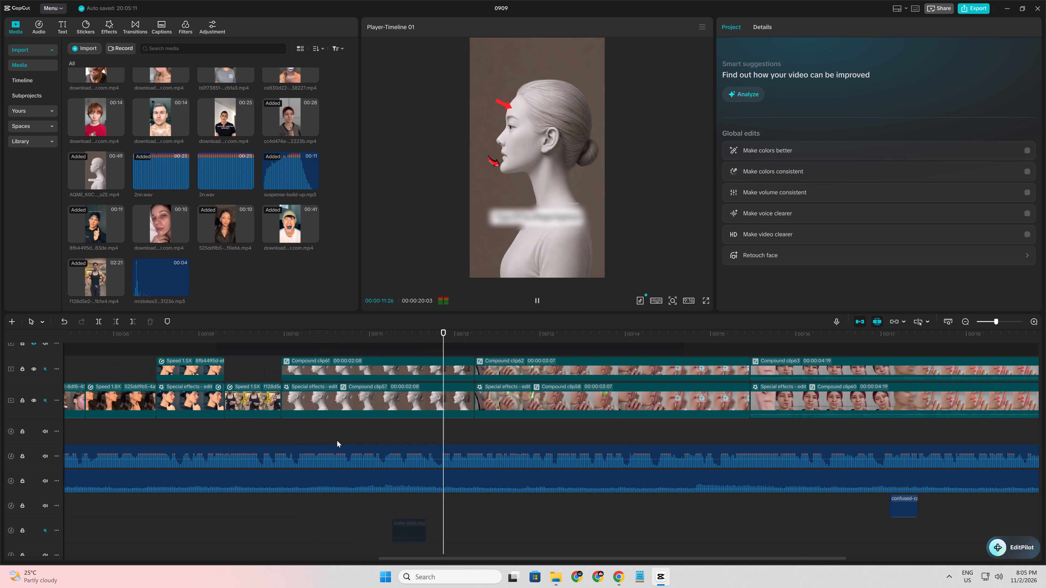
{"action": "scroll", "coordinate": [337, 440], "scroll_direction": "down", "scroll_amount": 6, "text": "ctrl"}
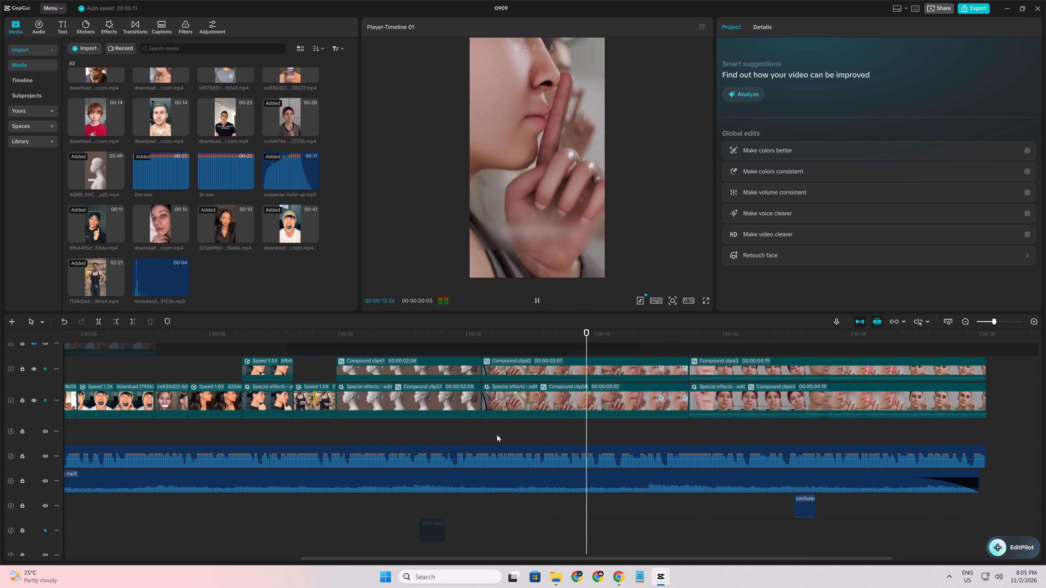
{"action": "scroll", "coordinate": [500, 435], "scroll_direction": "down", "scroll_amount": 4, "text": "ctrl"}
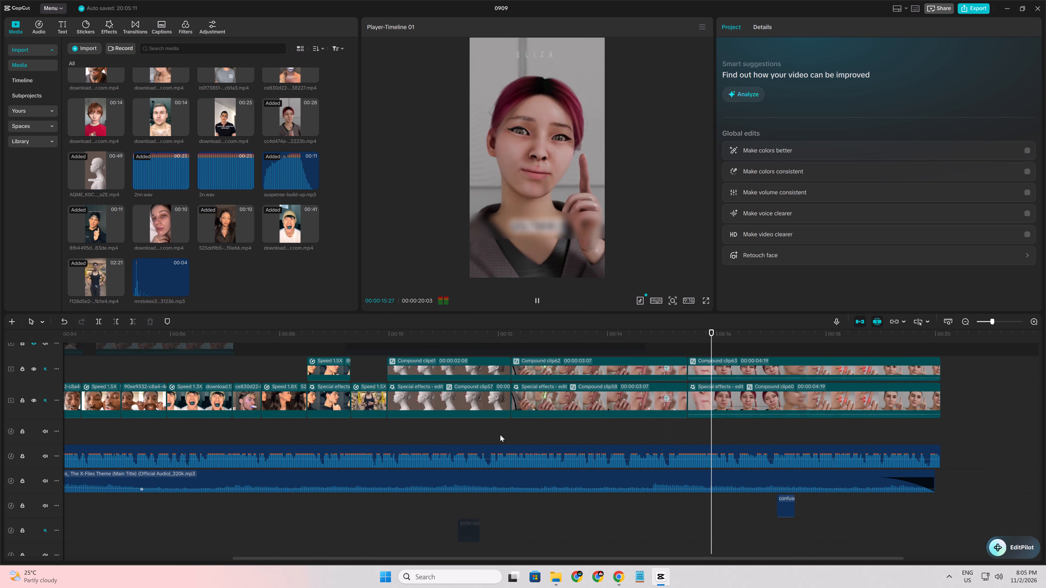
{"action": "key", "text": "space"}
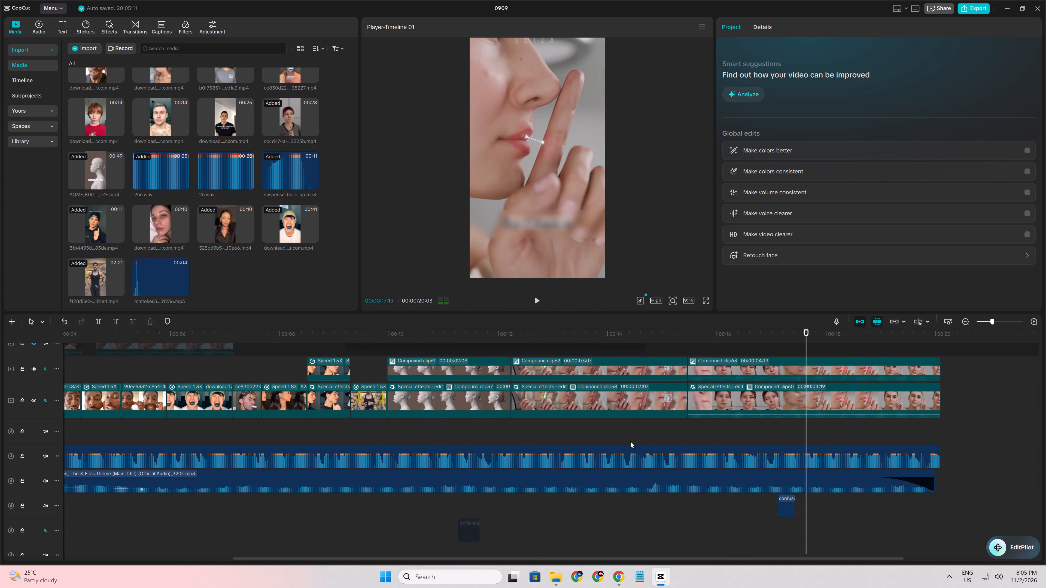
{"action": "left_click", "coordinate": [693, 440]}
{"action": "scroll", "coordinate": [693, 440], "scroll_direction": "up", "scroll_amount": 3, "text": "ctrl"}
{"action": "key", "text": "space"}
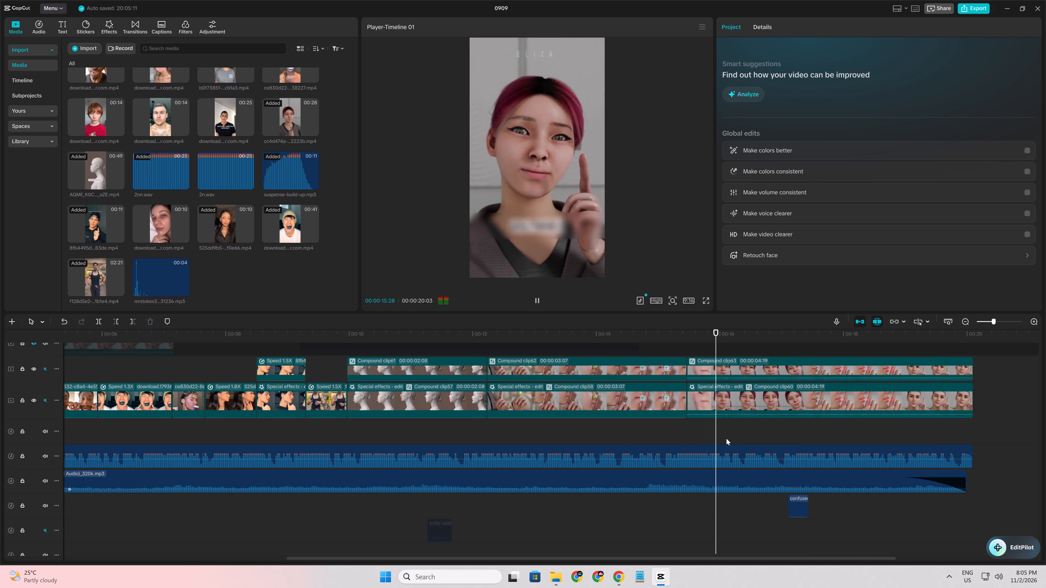
{"action": "key", "text": "space"}
{"action": "scroll", "coordinate": [756, 426], "scroll_direction": "up", "scroll_amount": 3, "text": "ctrl"}
{"action": "scroll", "coordinate": [742, 453], "scroll_direction": "up", "scroll_amount": 2}
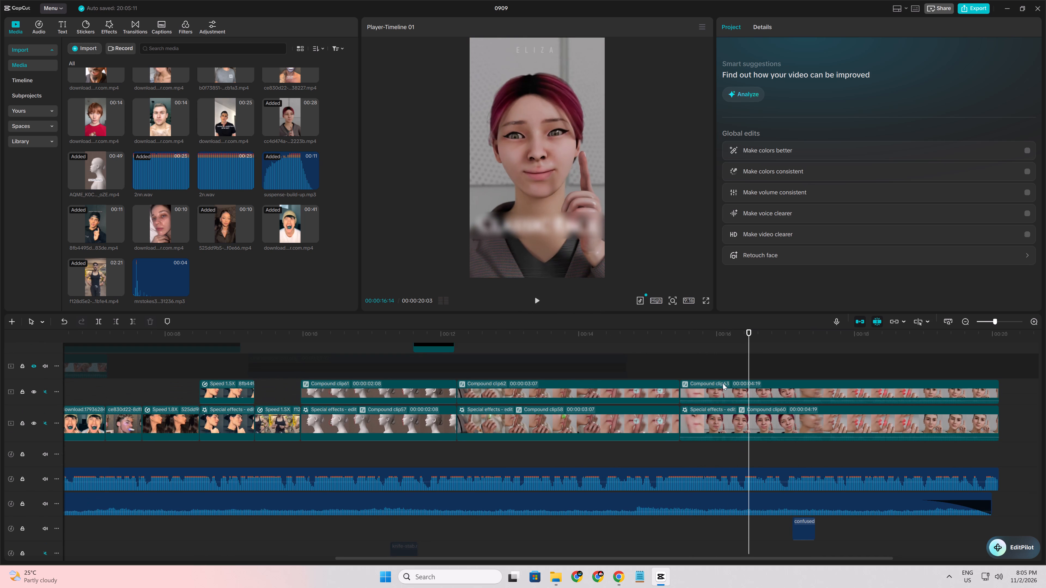
Add a default text layer at about 16.2 s, where the blurred caption appears on the pink-haired woman's clip.
{"action": "left_click", "coordinate": [710, 357]}
{"action": "left_click_drag", "start_coordinate": [710, 357], "coordinate": [735, 360]}
{"action": "left_click", "coordinate": [729, 397]}
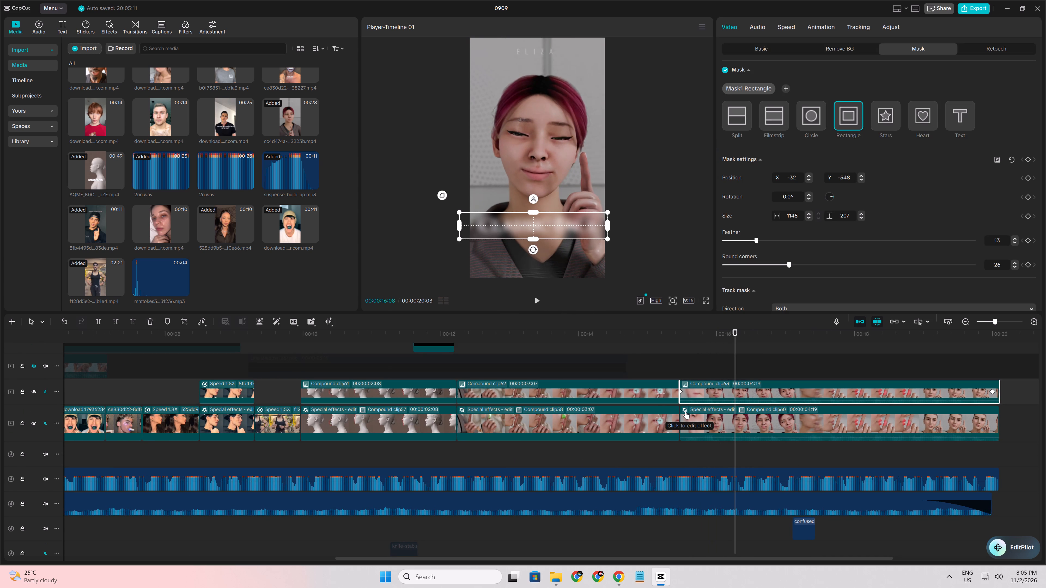
{"action": "left_click", "coordinate": [669, 366]}
{"action": "left_click_drag", "start_coordinate": [669, 366], "coordinate": [719, 378]}
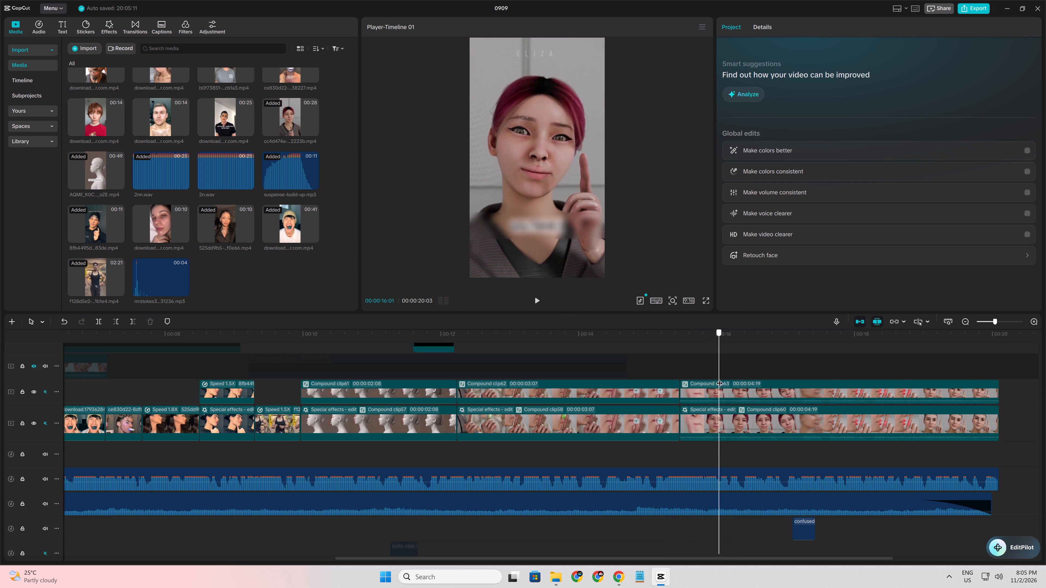
{"action": "left_click_drag", "start_coordinate": [719, 378], "coordinate": [732, 383]}
{"action": "scroll", "coordinate": [715, 412], "scroll_direction": "up", "scroll_amount": 5}
{"action": "scroll", "coordinate": [715, 412], "scroll_direction": "down", "scroll_amount": 5, "text": "ctrl"}
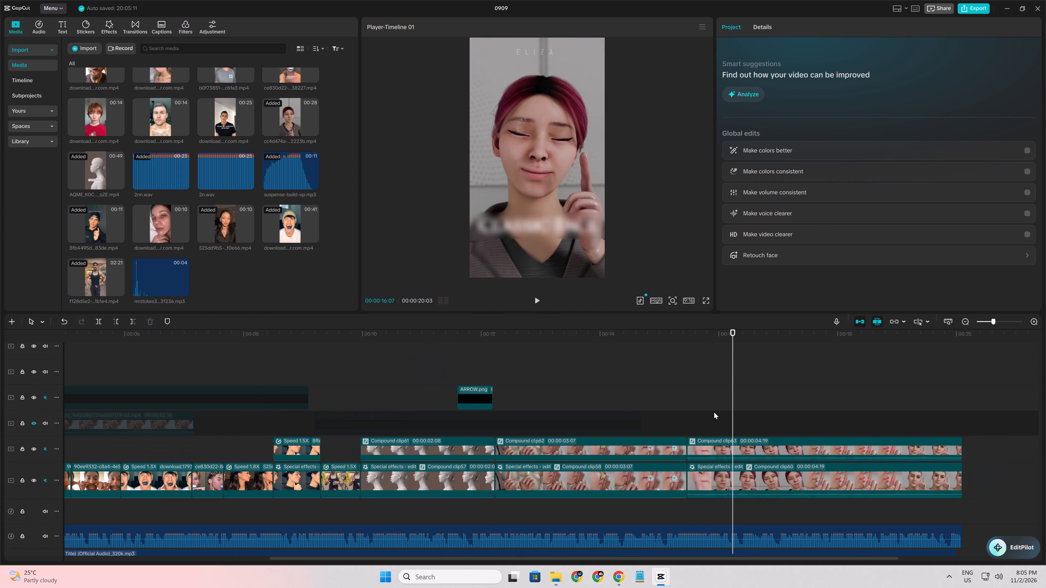
{"action": "scroll", "coordinate": [653, 414], "scroll_direction": "up", "scroll_amount": 2}
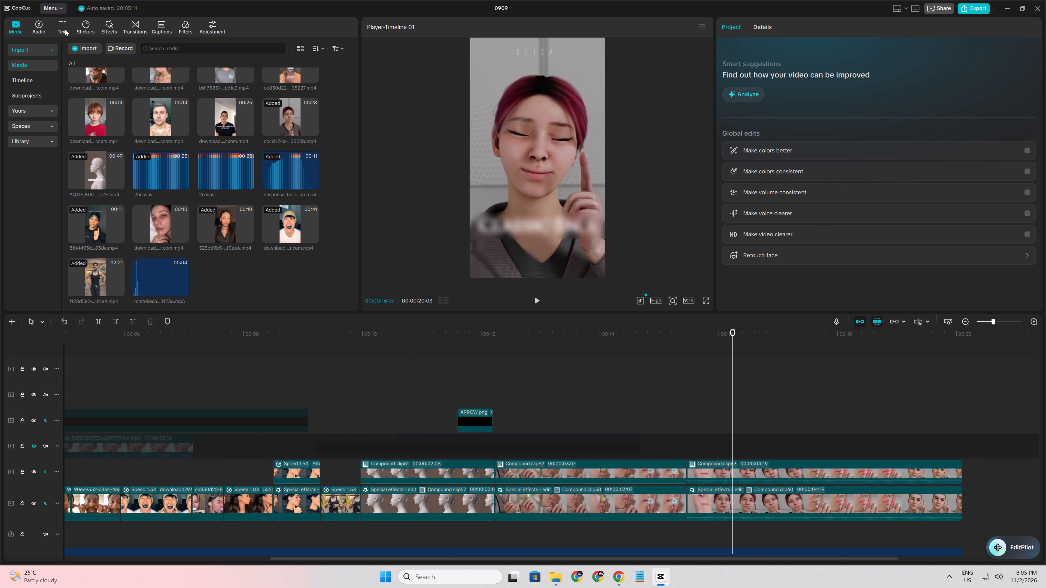
{"action": "left_click", "coordinate": [65, 29]}
{"action": "left_click", "coordinate": [104, 77]}
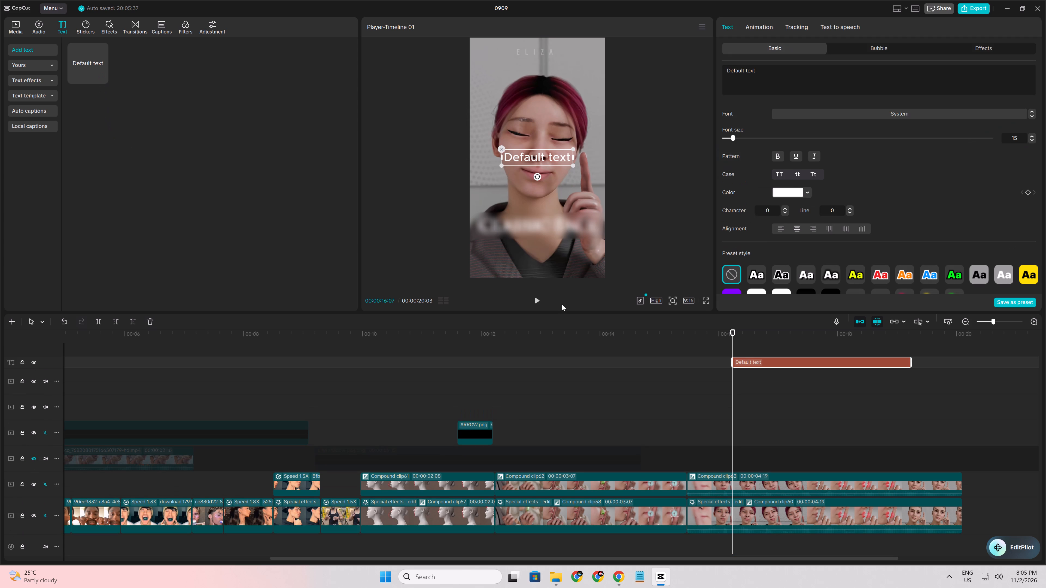
Play the moment the new text appears and replace its wording with CLASSICAL LOOK.
{"action": "left_click", "coordinate": [691, 408]}
{"action": "key", "text": "space"}
{"action": "key", "text": "space"}
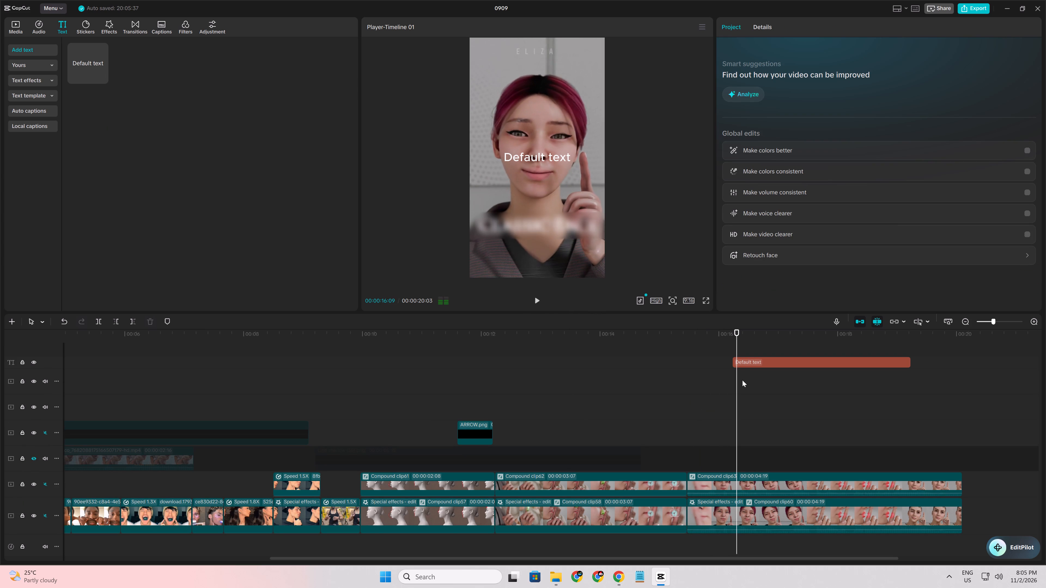
{"action": "left_click", "coordinate": [738, 364]}
{"action": "triple_click", "coordinate": [777, 77]}
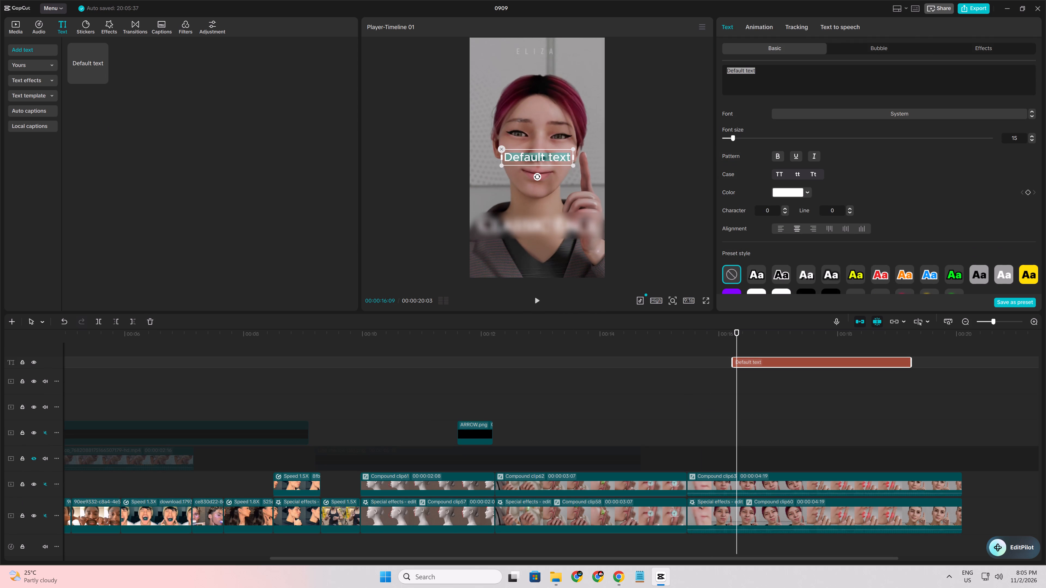
{"action": "key", "text": "shift+c"}
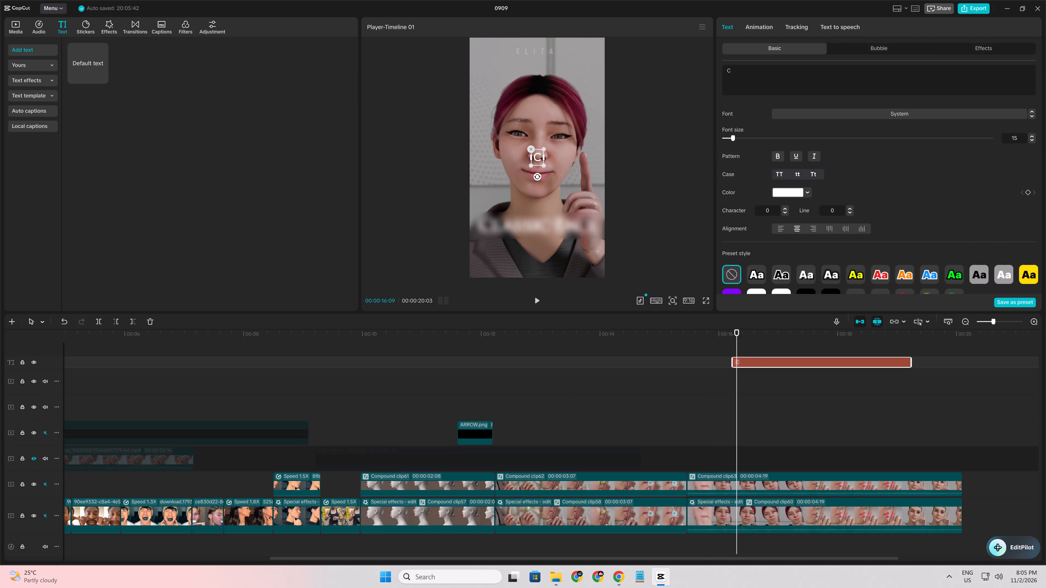
{"action": "type", "text": "la"}
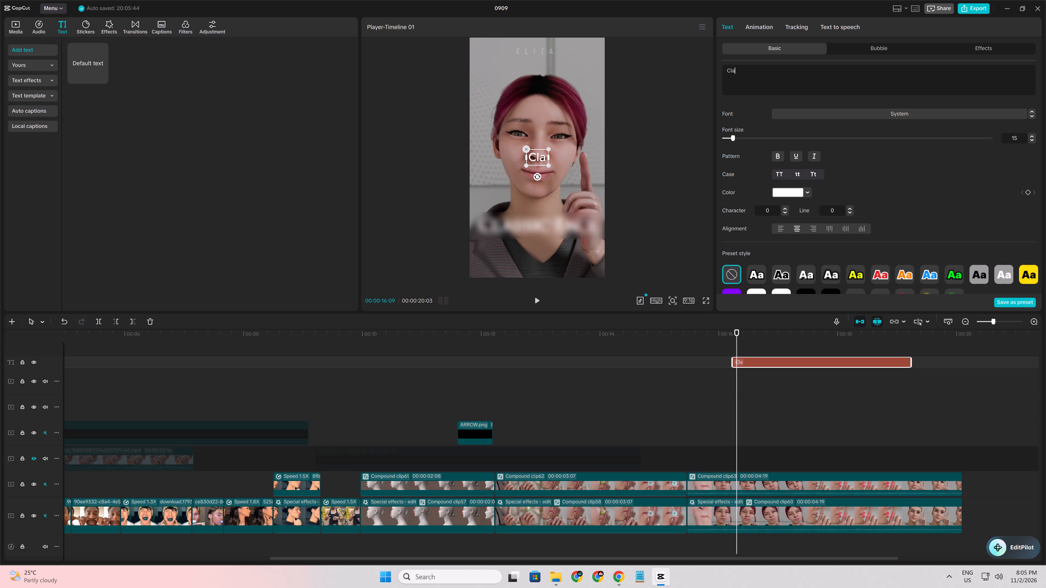
{"action": "key", "text": "BackSpace"}
{"action": "key", "text": "BackSpace"}
{"action": "key", "text": "BackSpace"}
{"action": "type", "text": "LASSICAL LOOK"}
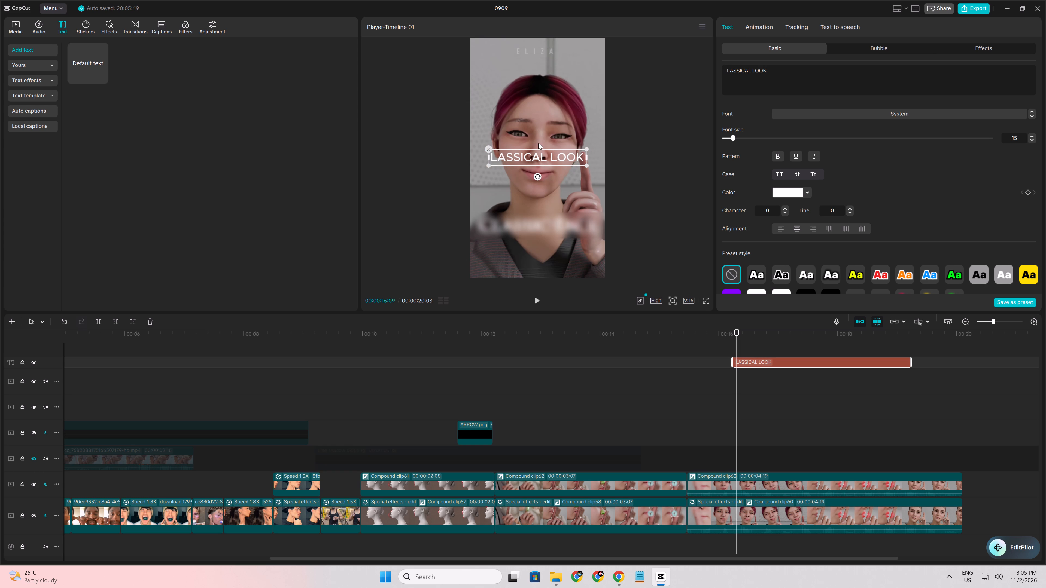
{"action": "left_click", "coordinate": [729, 72]}
{"action": "key", "text": "Left"}
{"action": "key", "text": "Down"}
{"action": "key", "text": "c"}
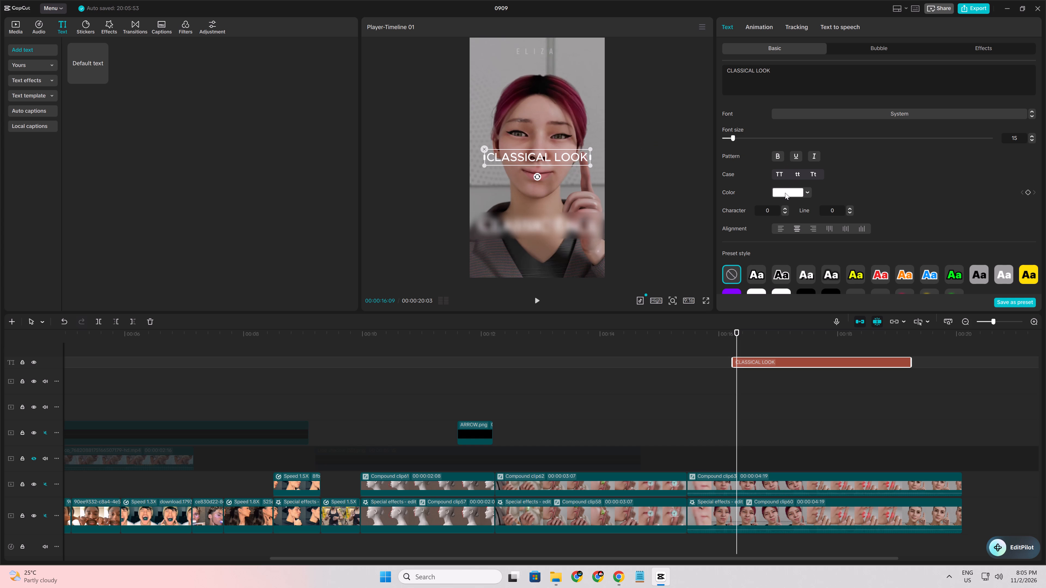
Set the CLASSICAL LOOK text to the Coolvetica Cond font and enlarge it to a scale of about 123%.
{"action": "left_click", "coordinate": [793, 107]}
{"action": "left_click", "coordinate": [795, 115]}
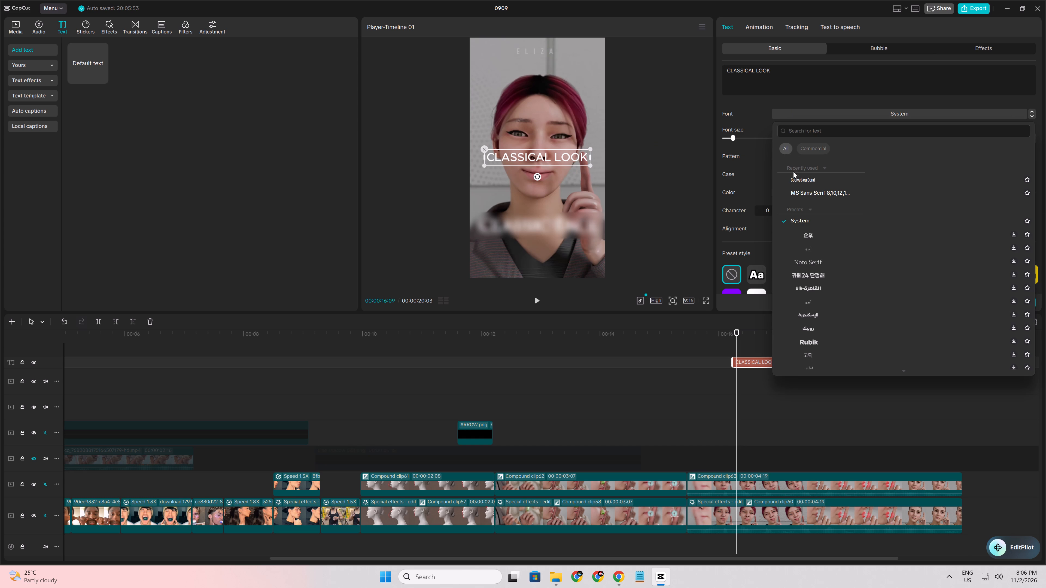
{"action": "left_click", "coordinate": [792, 182]}
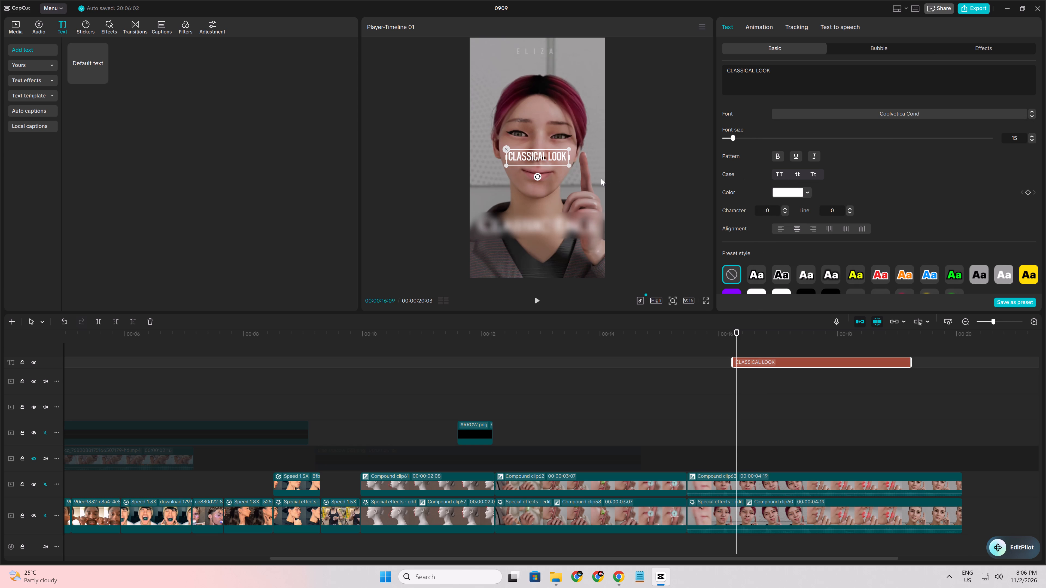
{"action": "left_click_drag", "start_coordinate": [566, 150], "coordinate": [575, 145]}
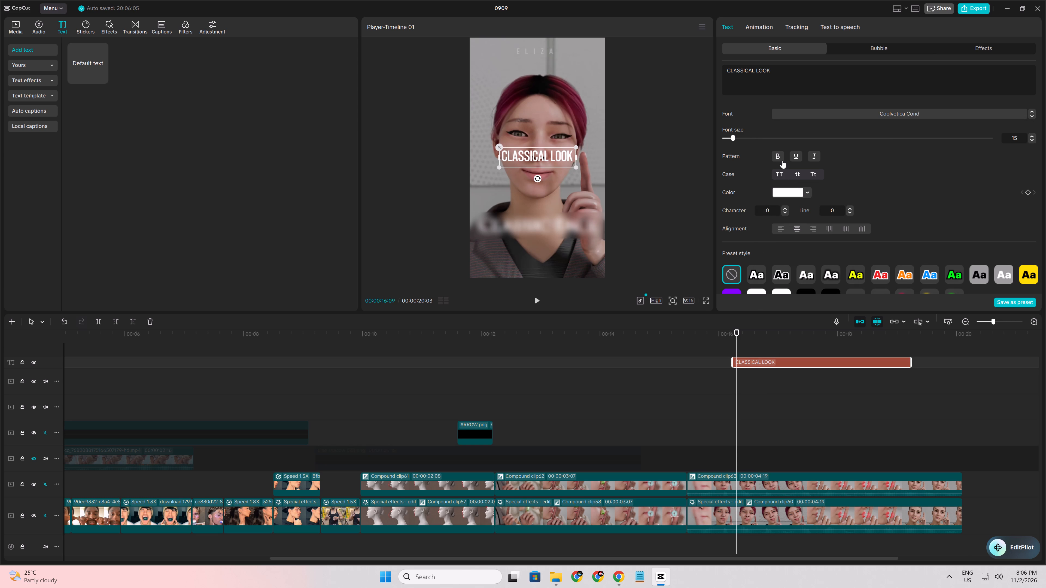
Enable a shadow on the CLASSICAL LOOK text and review its settings.
{"action": "scroll", "coordinate": [789, 207], "scroll_direction": "down", "scroll_amount": 1}
{"action": "scroll", "coordinate": [770, 222], "scroll_direction": "down", "scroll_amount": 2}
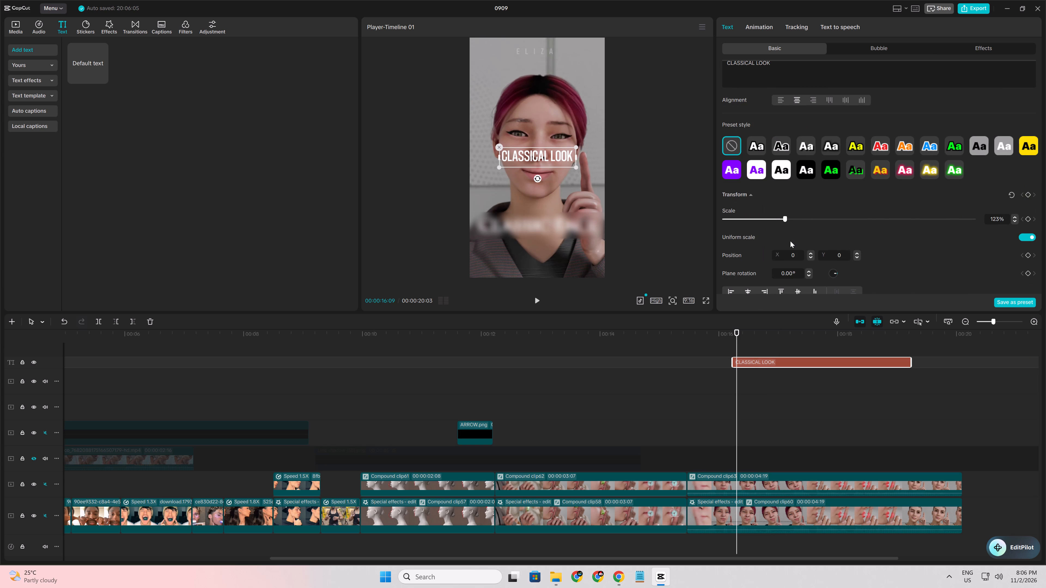
{"action": "scroll", "coordinate": [788, 238], "scroll_direction": "down", "scroll_amount": 5}
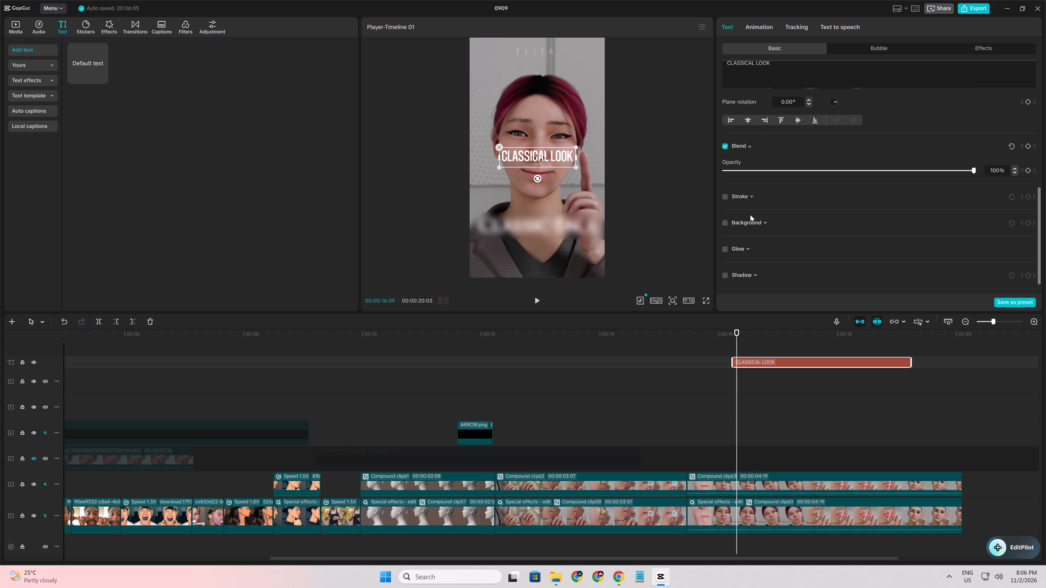
{"action": "left_click", "coordinate": [724, 255]}
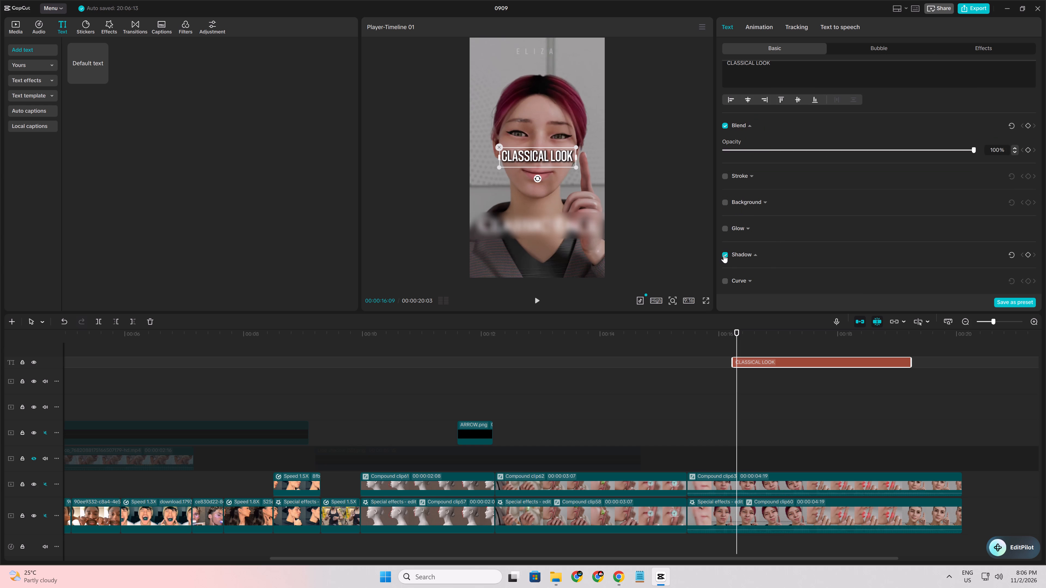
{"action": "scroll", "coordinate": [764, 225], "scroll_direction": "down", "scroll_amount": 1}
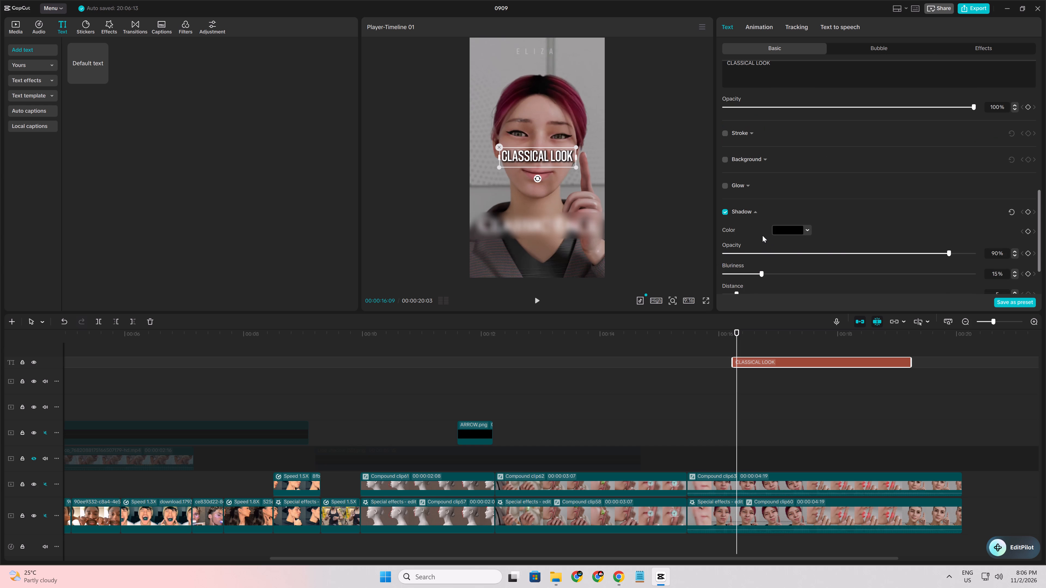
{"action": "scroll", "coordinate": [890, 254], "scroll_direction": "down", "scroll_amount": 1}
{"action": "scroll", "coordinate": [781, 252], "scroll_direction": "down", "scroll_amount": 2}
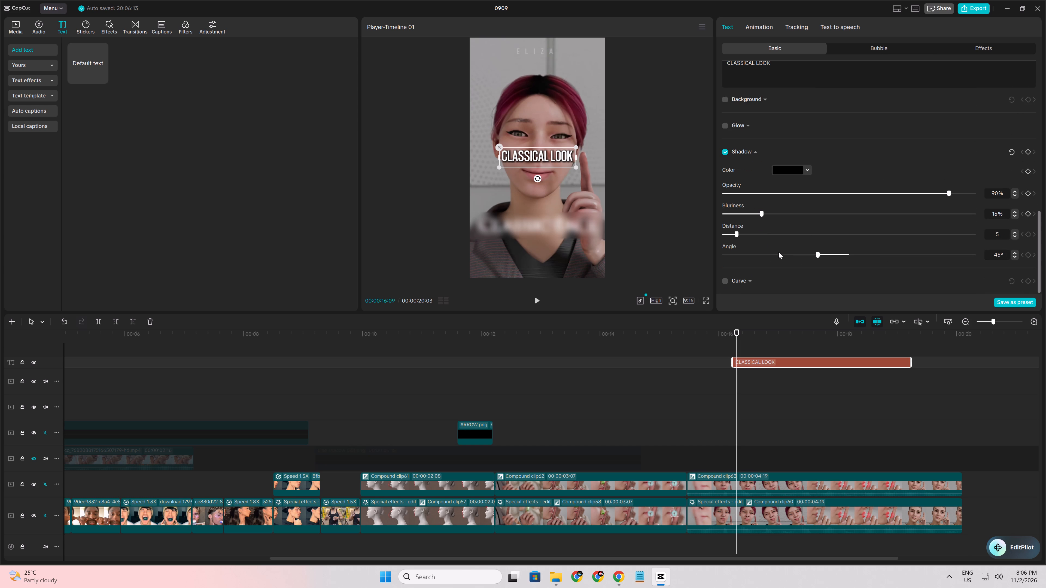
{"action": "scroll", "coordinate": [732, 222], "scroll_direction": "up", "scroll_amount": 1}
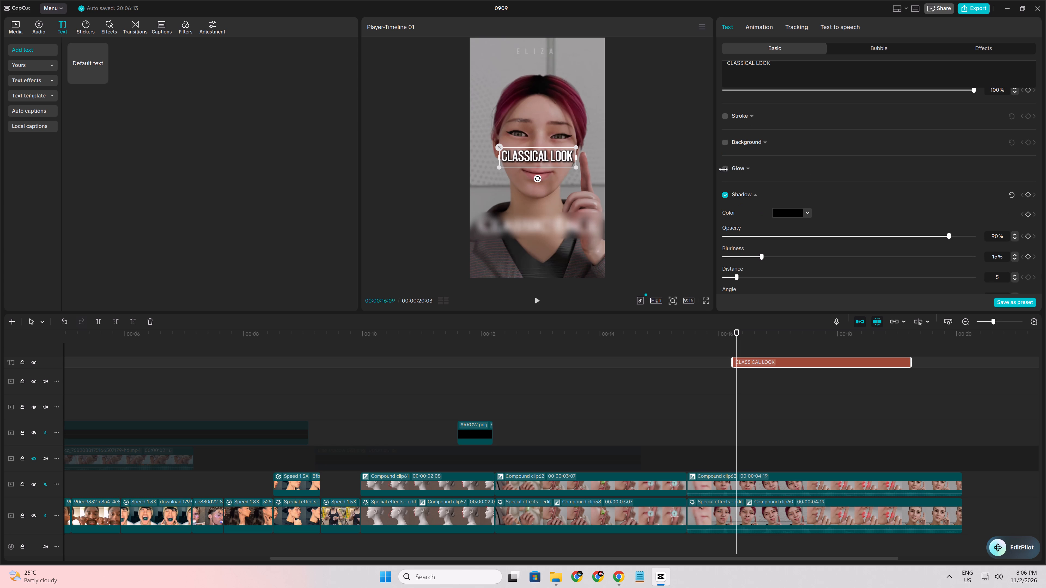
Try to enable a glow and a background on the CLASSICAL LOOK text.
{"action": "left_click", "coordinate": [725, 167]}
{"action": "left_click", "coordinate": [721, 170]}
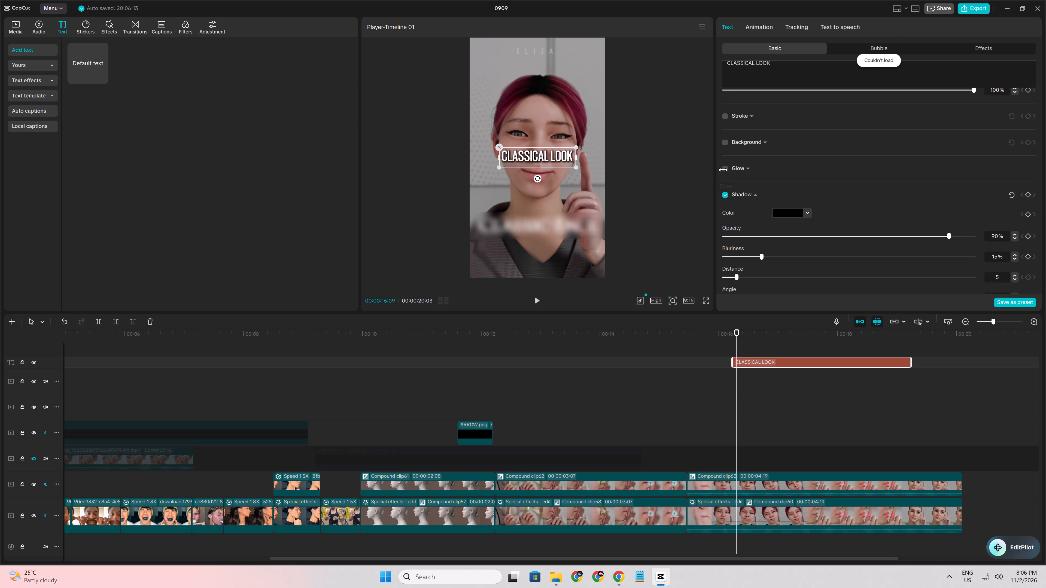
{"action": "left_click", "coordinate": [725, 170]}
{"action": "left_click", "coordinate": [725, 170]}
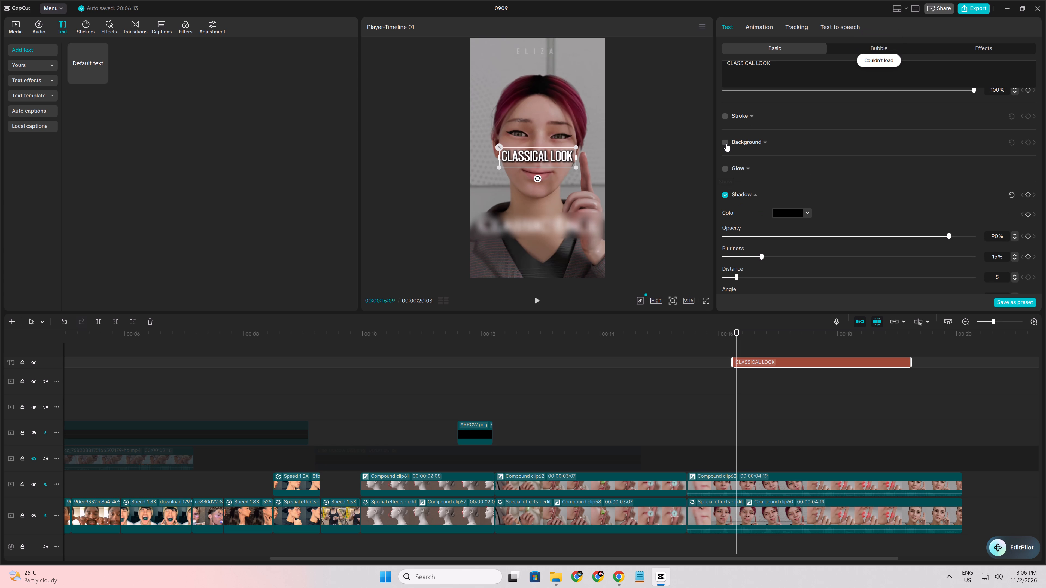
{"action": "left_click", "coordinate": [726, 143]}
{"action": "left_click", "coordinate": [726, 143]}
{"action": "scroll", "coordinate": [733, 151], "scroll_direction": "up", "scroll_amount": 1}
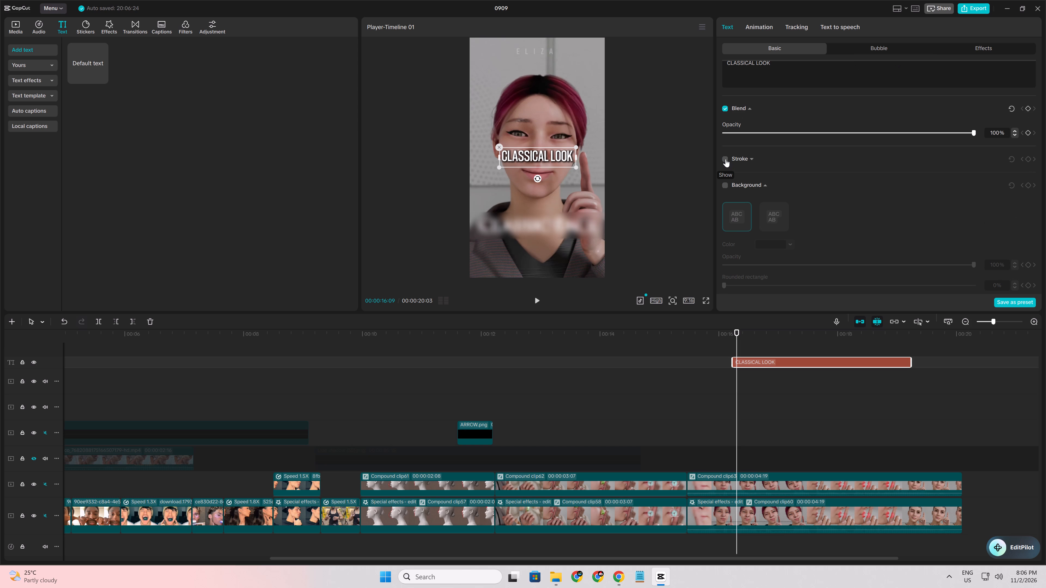
Move the CLASSICAL LOOK text above the woman's head near the frame's top, centre it horizontally and enlarge it.
{"action": "left_click_drag", "start_coordinate": [559, 155], "coordinate": [562, 60]}
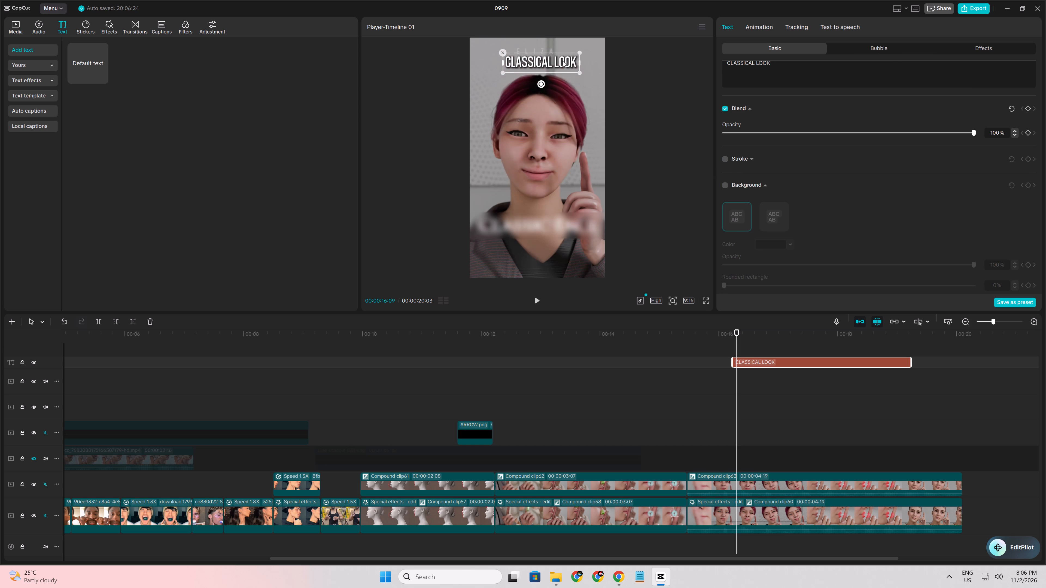
{"action": "left_click_drag", "start_coordinate": [562, 60], "coordinate": [559, 62]}
{"action": "left_click_drag", "start_coordinate": [576, 74], "coordinate": [577, 76]}
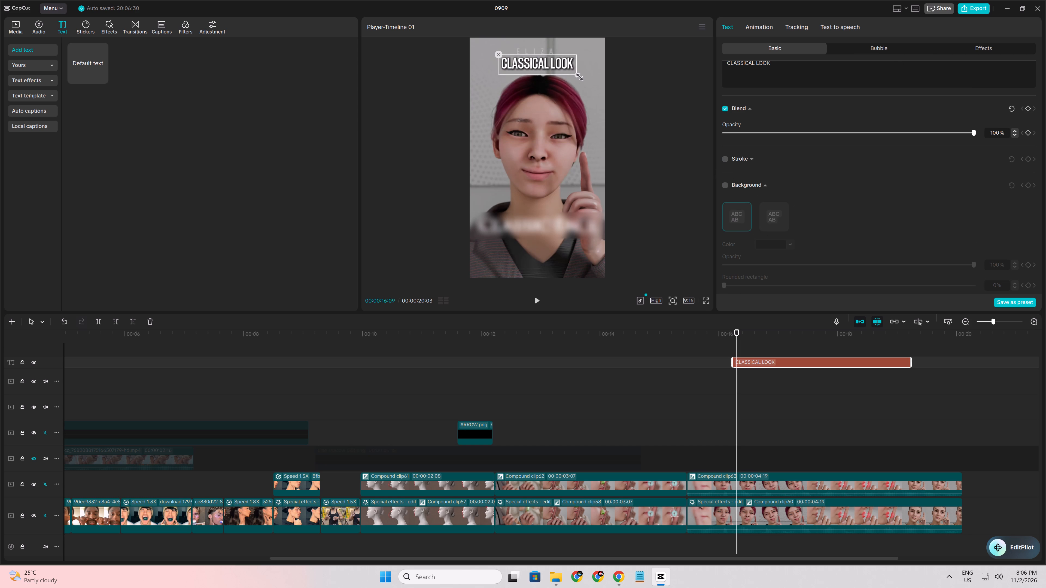
{"action": "left_click_drag", "start_coordinate": [577, 76], "coordinate": [589, 84]}
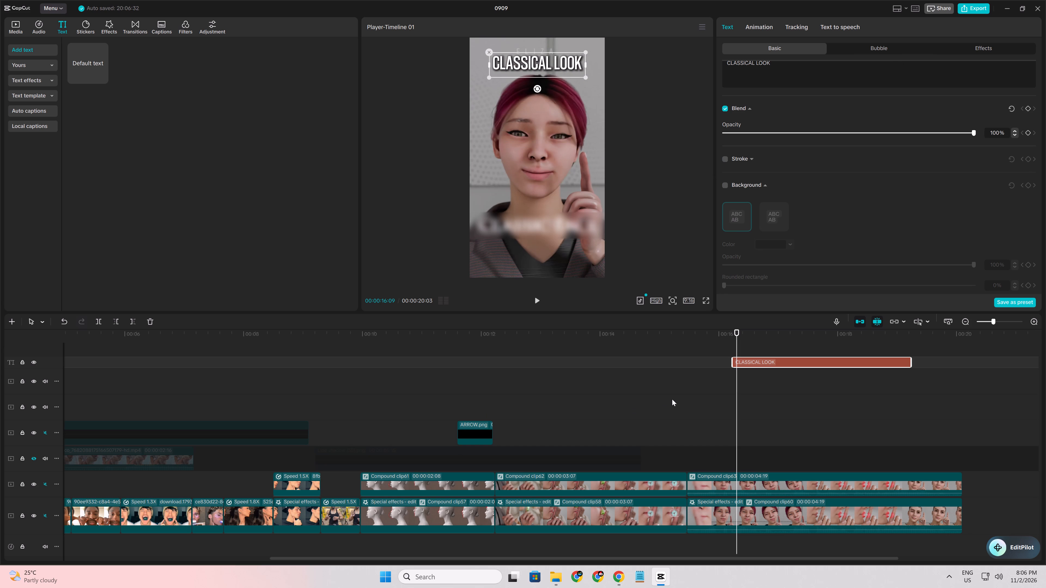
Play the start of the CLASSICAL LOOK text repeatedly to check its placement and timing against the blurred caption.
{"action": "left_click", "coordinate": [735, 403]}
{"action": "left_click", "coordinate": [708, 398]}
{"action": "key", "text": "space"}
{"action": "key", "text": "space"}
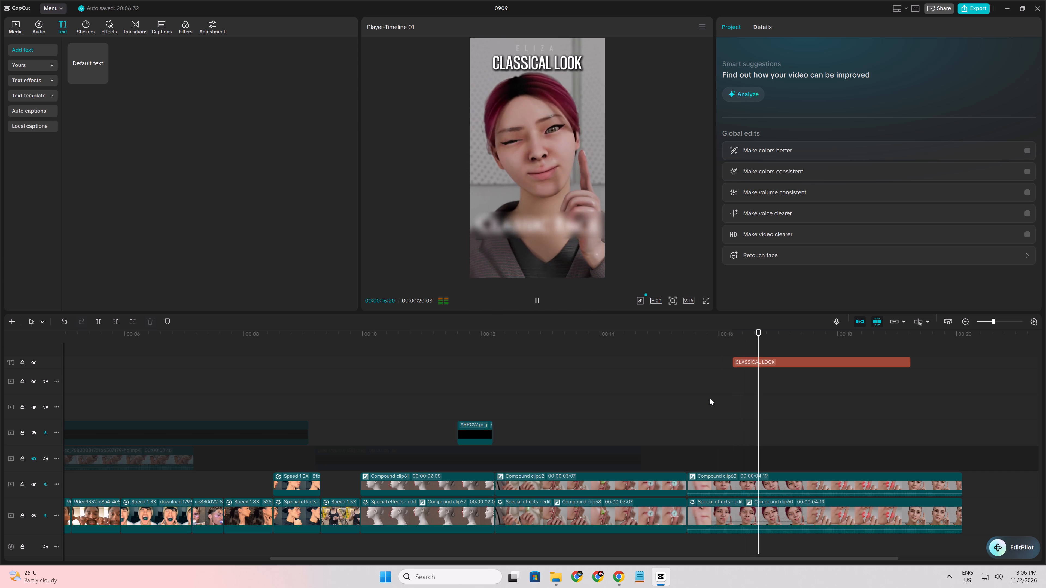
{"action": "left_click", "coordinate": [711, 395]}
{"action": "key", "text": "space"}
{"action": "key", "text": "space"}
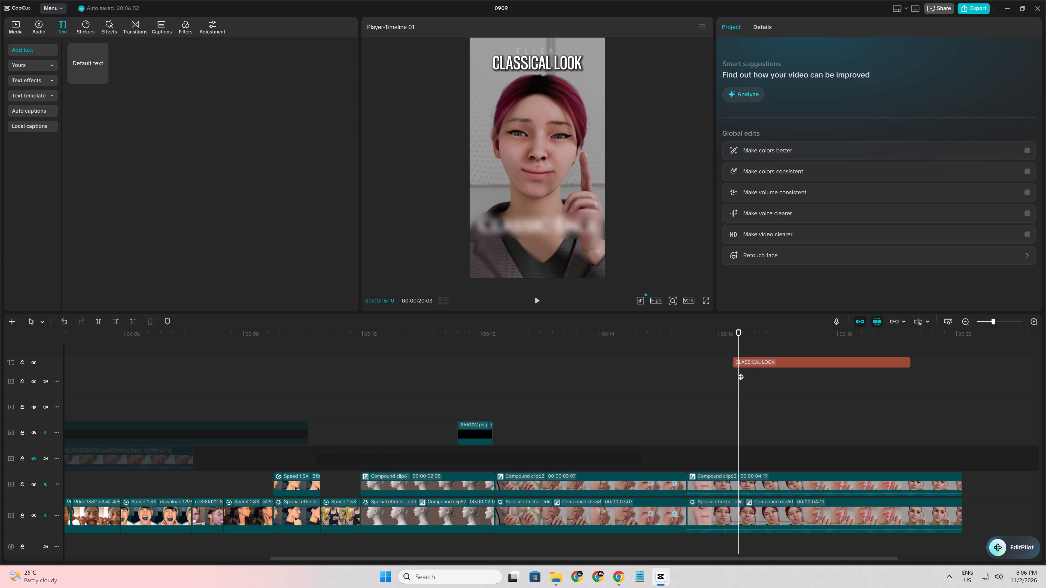
{"action": "key", "text": "space"}
{"action": "key", "text": "space"}
Trim the end of the CLASSICAL LOOK text to 16:29, where the woman tilts her head, and play the result.
{"action": "left_click", "coordinate": [746, 373]}
{"action": "left_click_drag", "start_coordinate": [746, 373], "coordinate": [766, 375]}
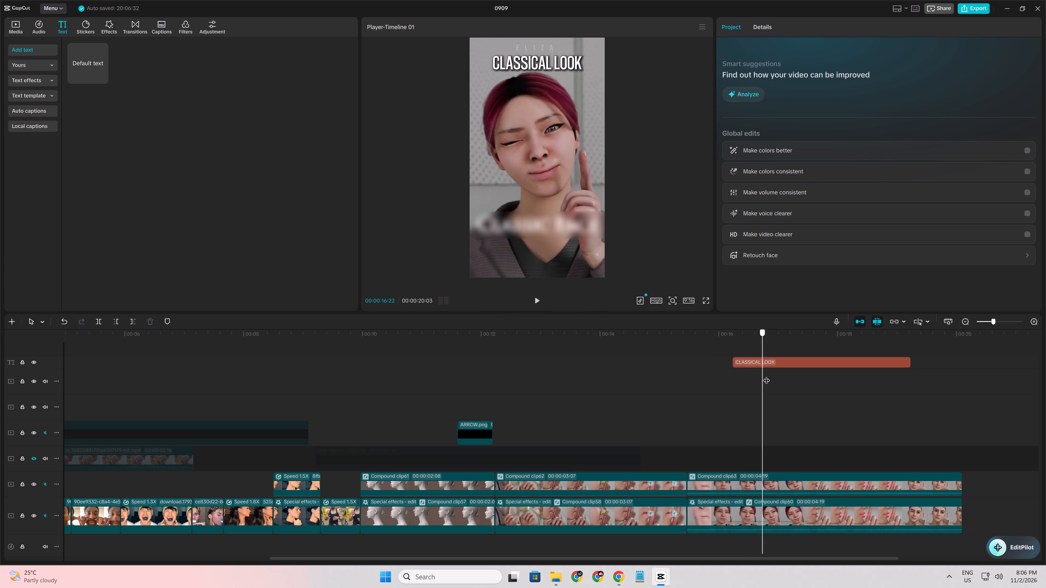
{"action": "left_click_drag", "start_coordinate": [766, 375], "coordinate": [776, 378]}
{"action": "left_click", "coordinate": [773, 361]}
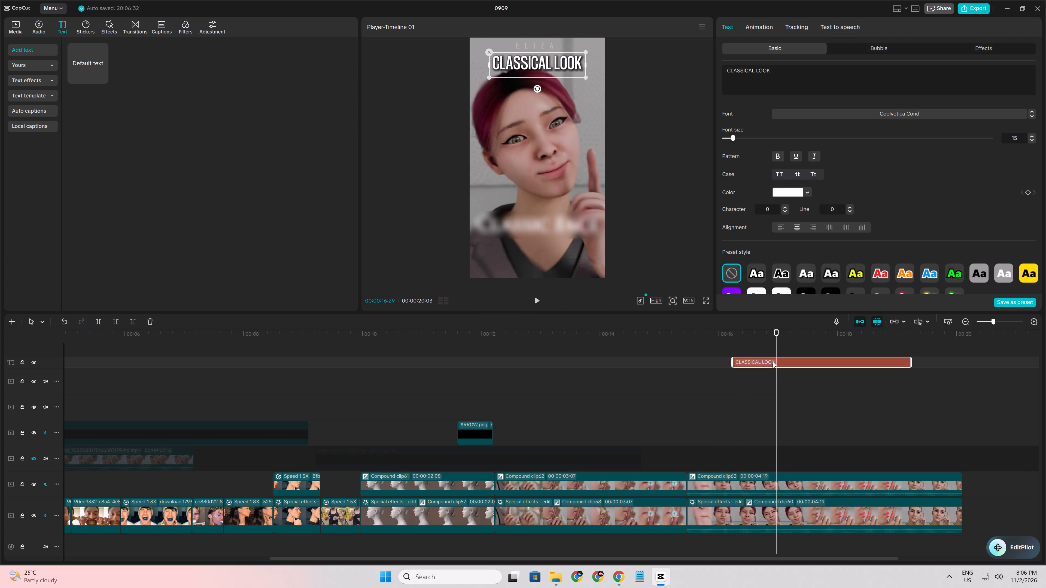
{"action": "key", "text": "w"}
{"action": "left_click", "coordinate": [677, 388]}
{"action": "key", "text": "space"}
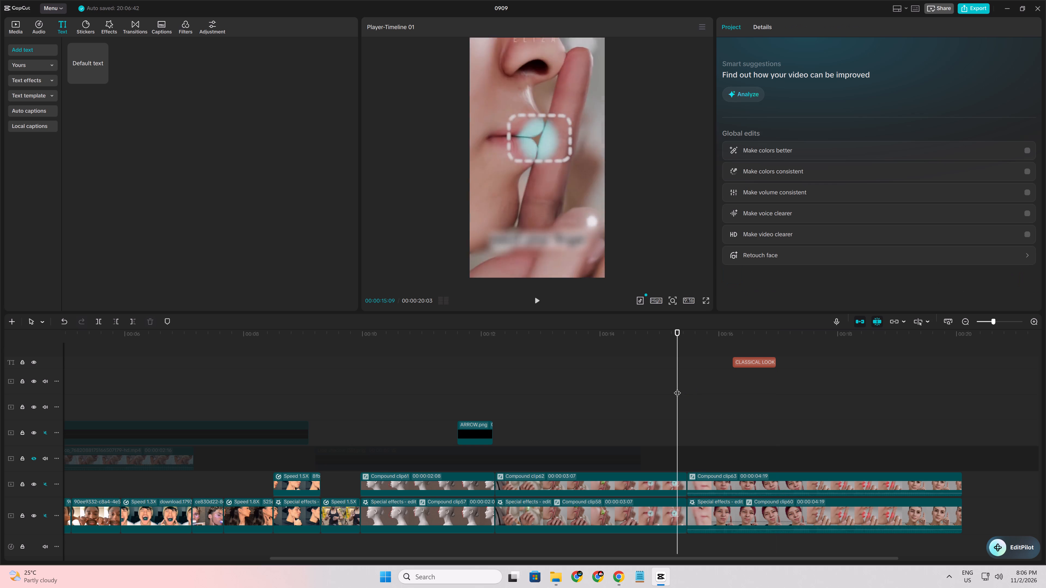
{"action": "key", "text": "space"}
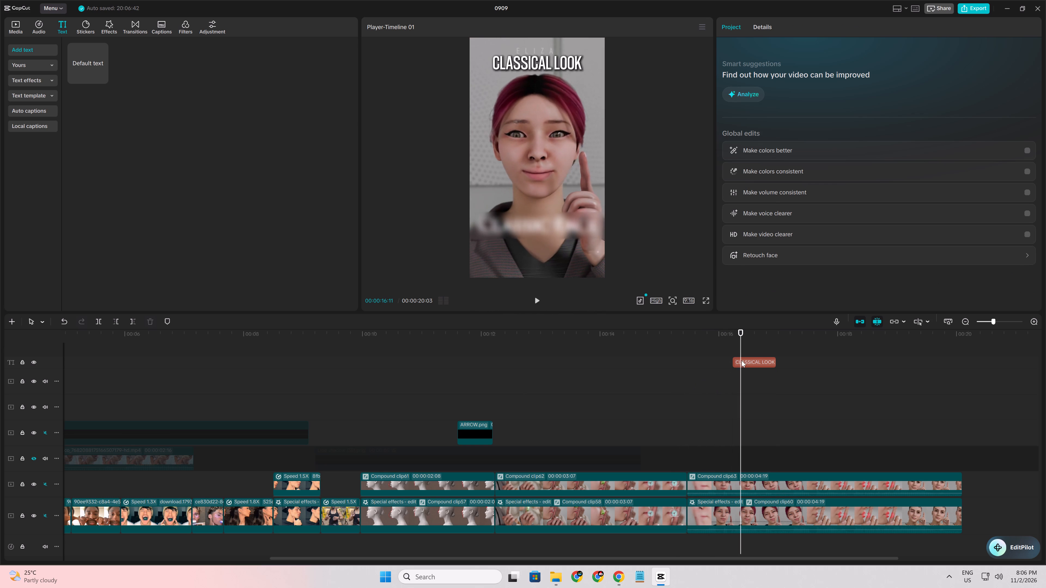
Search the text's In animations for TYPING and apply the Typewriter animation to the CLASSICAL LOOK text.
{"action": "left_click", "coordinate": [741, 360]}
{"action": "left_click", "coordinate": [759, 30]}
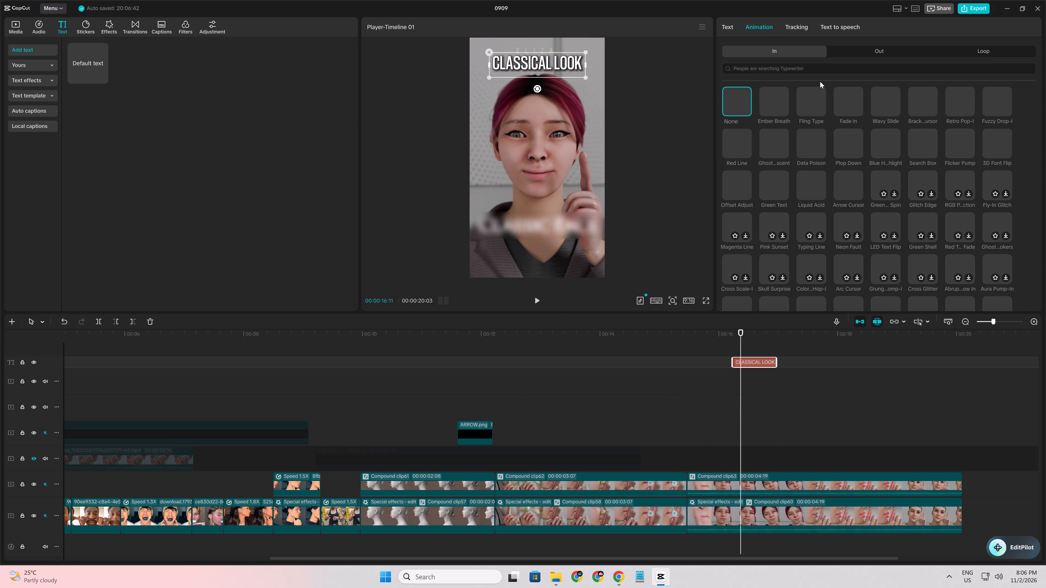
{"action": "left_click", "coordinate": [807, 70]}
{"action": "type", "text": "TYPING"}
{"action": "key", "text": "Return"}
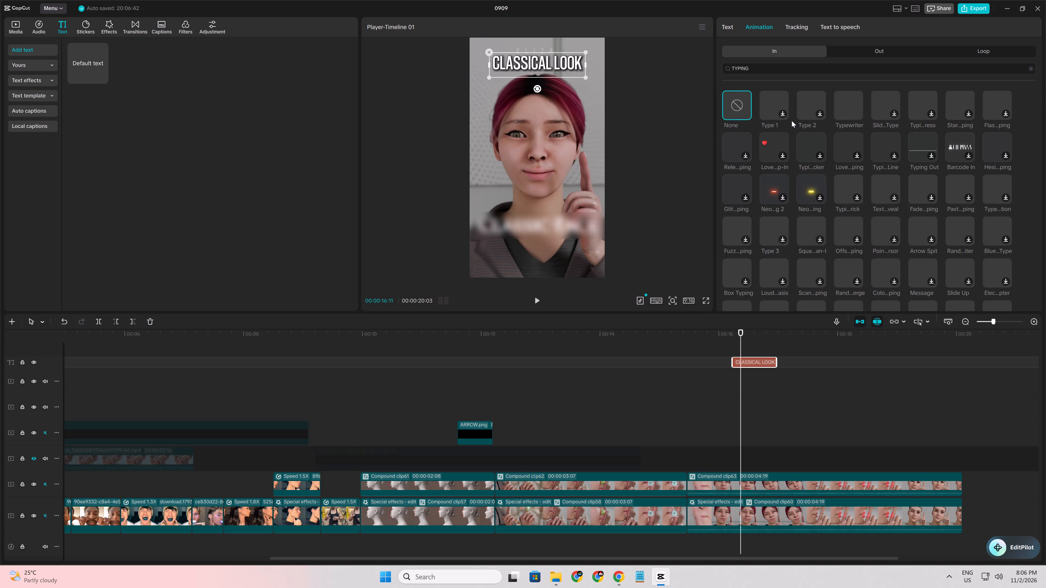
{"action": "left_click_drag", "start_coordinate": [842, 108], "coordinate": [747, 366]}
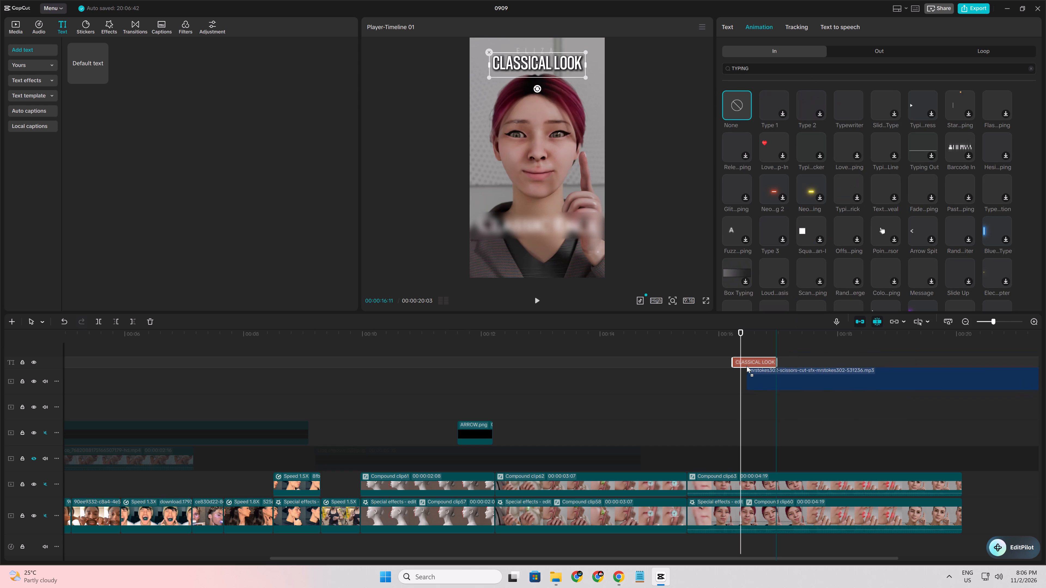
{"action": "left_click_drag", "start_coordinate": [747, 366], "coordinate": [738, 358]}
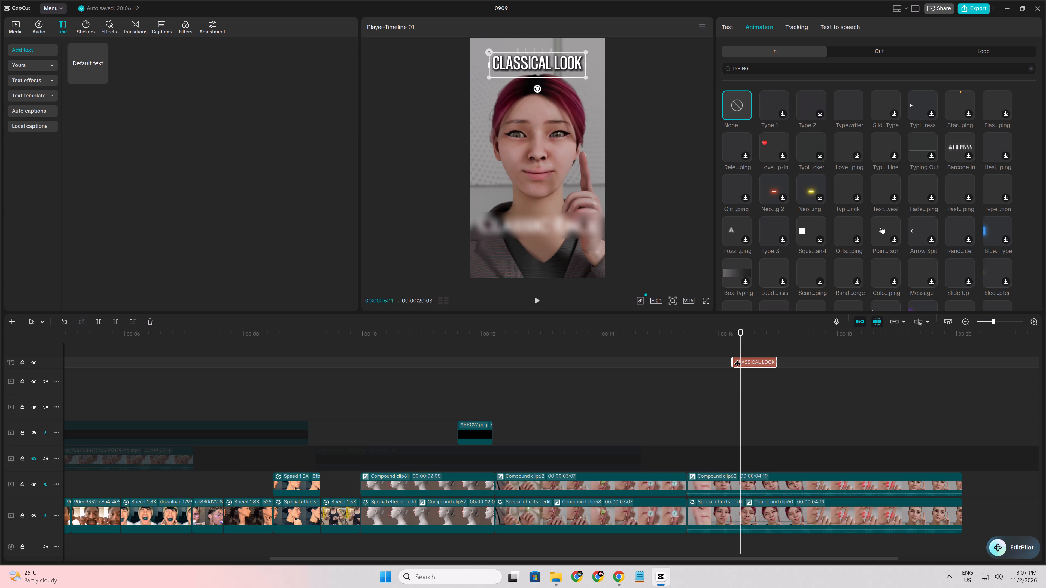
{"action": "left_click", "coordinate": [720, 366]}
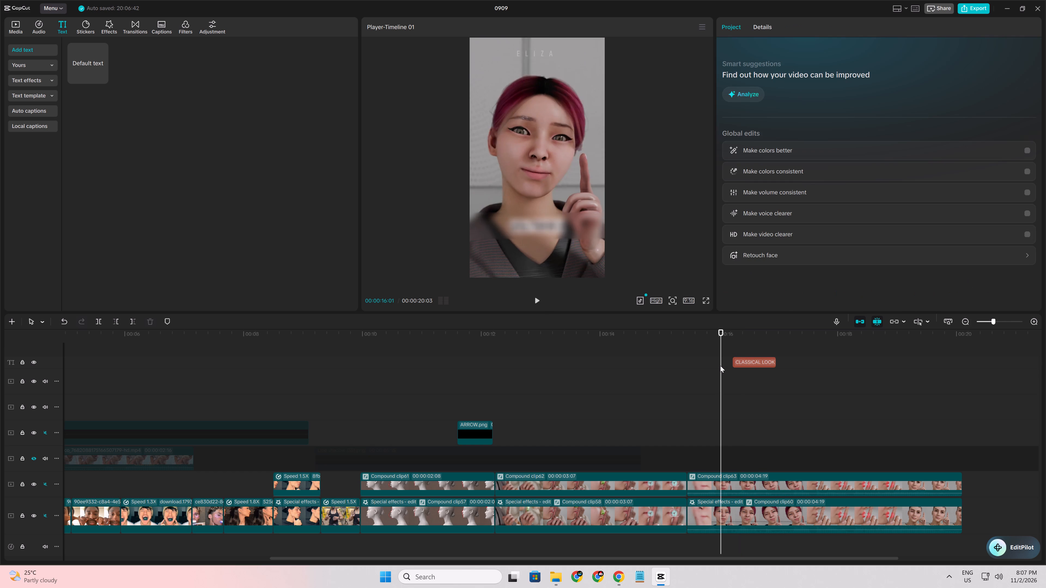
{"action": "key", "text": "space"}
{"action": "key", "text": "space"}
{"action": "left_click", "coordinate": [742, 366]}
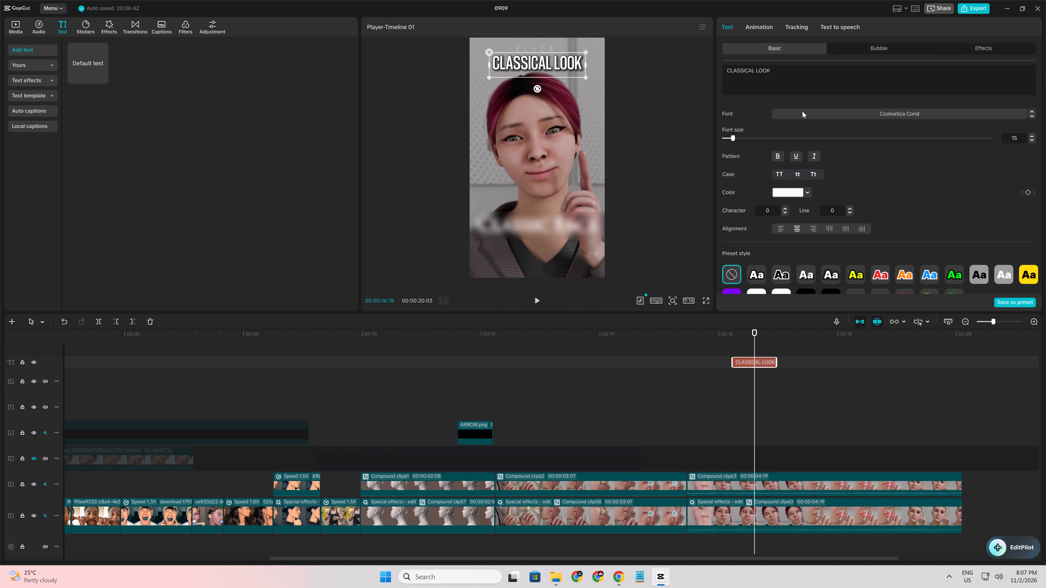
{"action": "left_click", "coordinate": [758, 27]}
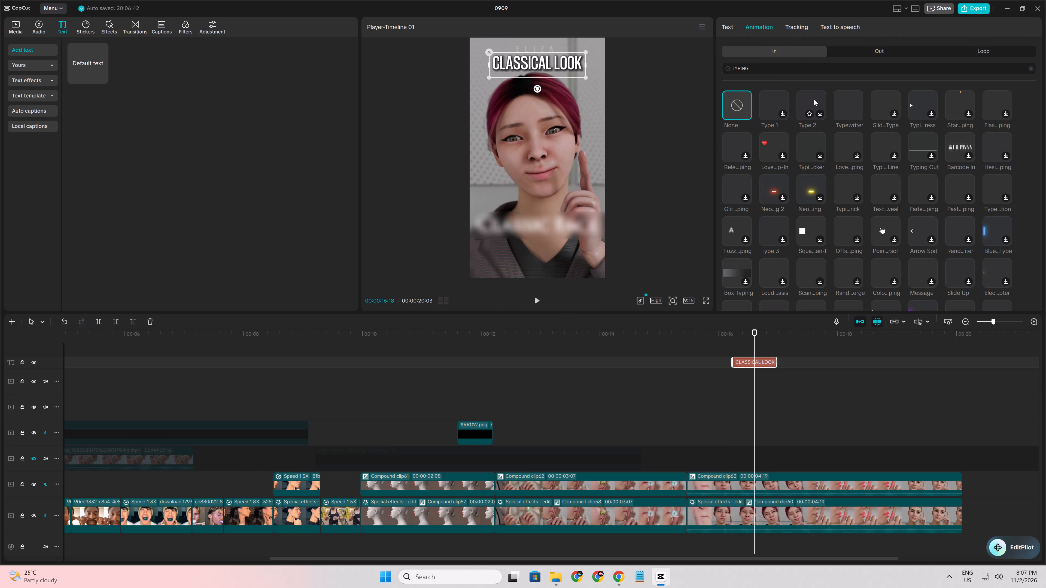
{"action": "left_click", "coordinate": [844, 107]}
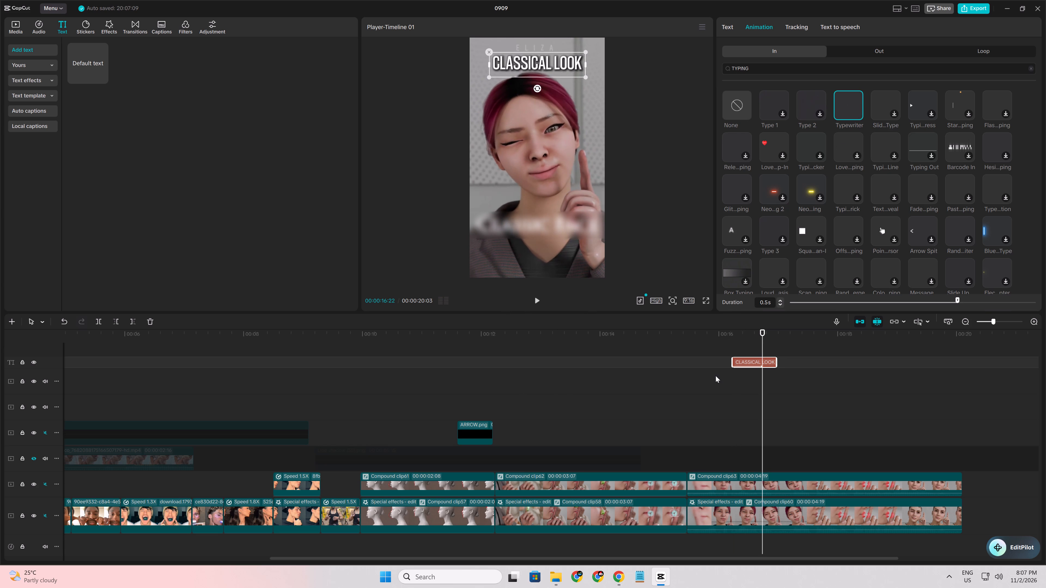
Preview the Typewriter animation on the CLASSICAL LOOK text, lengthen its duration slightly and play it again.
{"action": "left_click", "coordinate": [716, 376]}
{"action": "key", "text": "space"}
{"action": "key", "text": "space"}
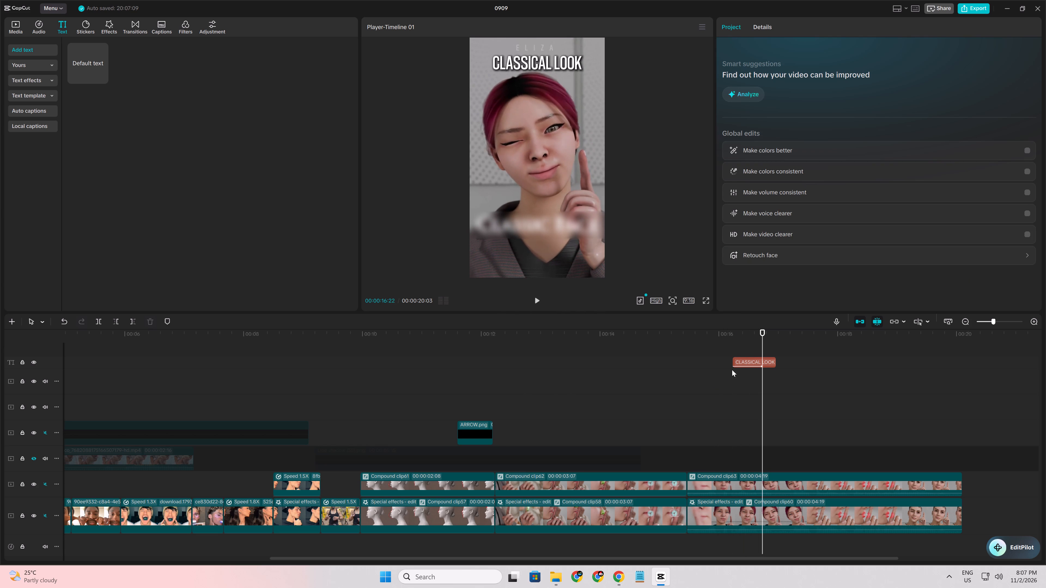
{"action": "left_click", "coordinate": [732, 370]}
{"action": "key", "text": "space"}
{"action": "key", "text": "space"}
{"action": "left_click", "coordinate": [741, 361]}
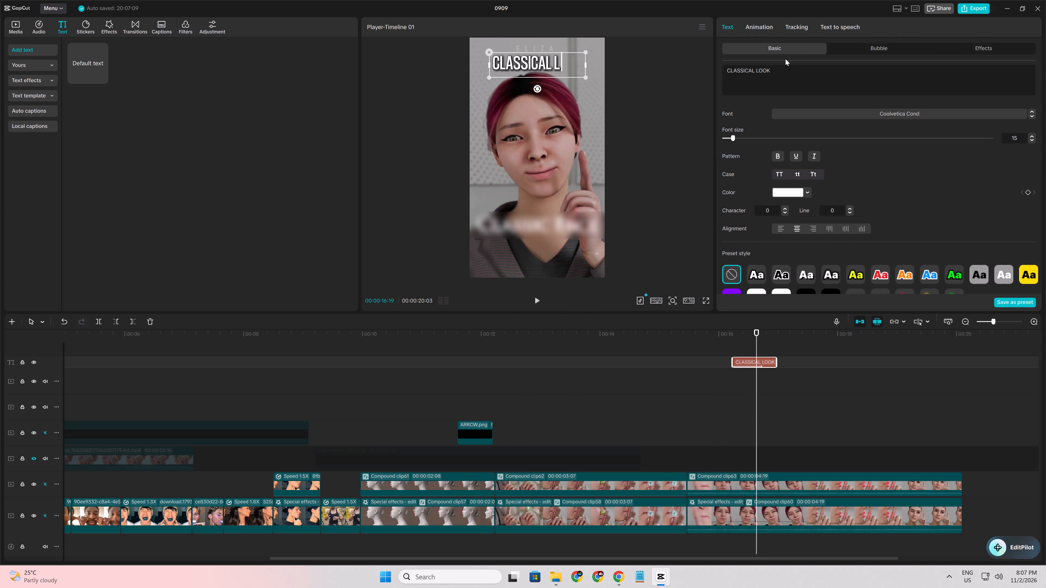
{"action": "left_click", "coordinate": [753, 22]}
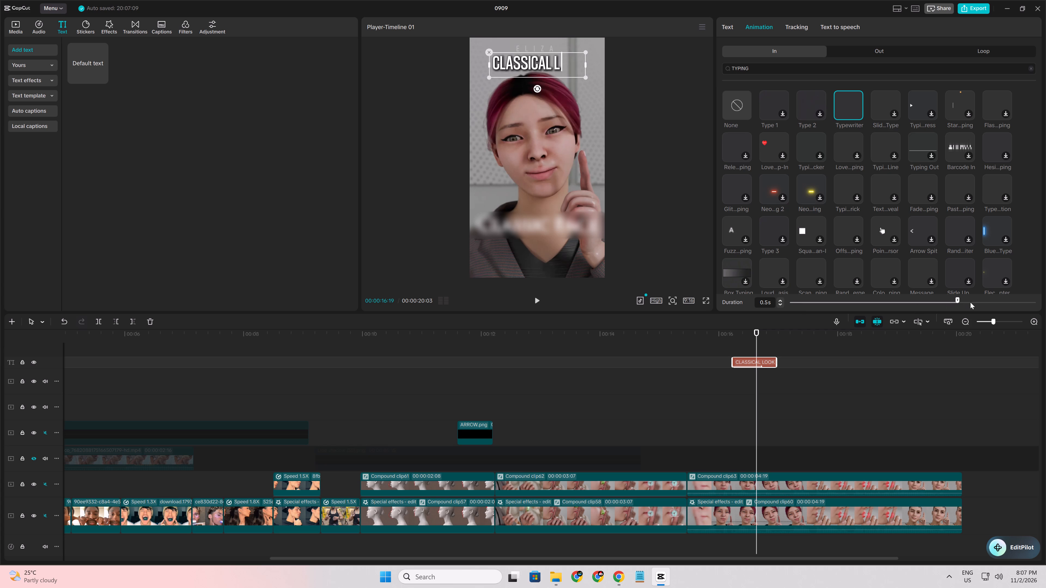
{"action": "left_click", "coordinate": [979, 302]}
{"action": "left_click", "coordinate": [714, 413]}
{"action": "key", "text": "space"}
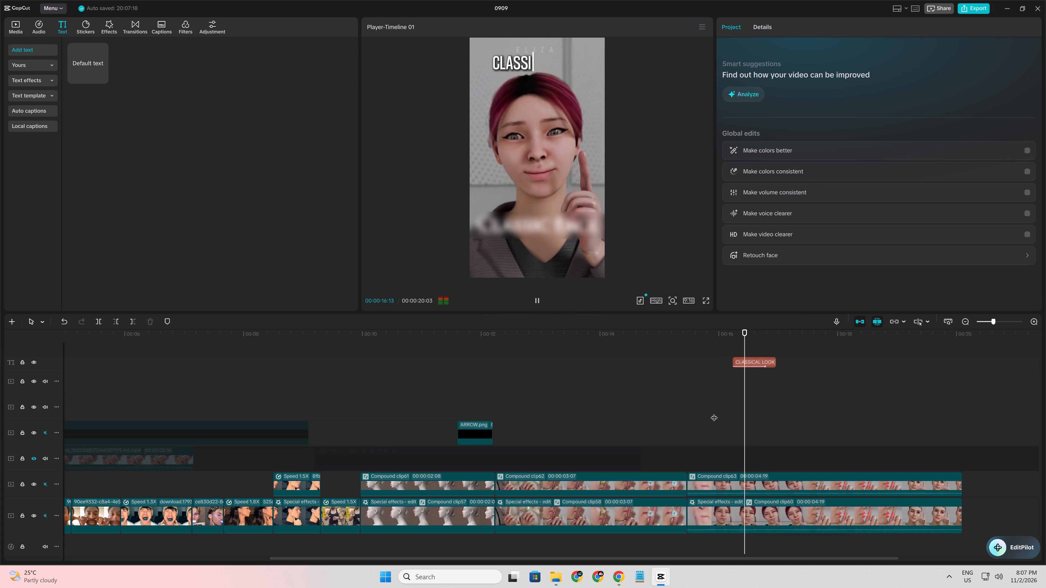
{"action": "key", "text": "space"}
Move the CLASSICAL LOOK text earlier to start at about 16:00 and play it to check the timing.
{"action": "left_click_drag", "start_coordinate": [740, 361], "coordinate": [732, 361]}
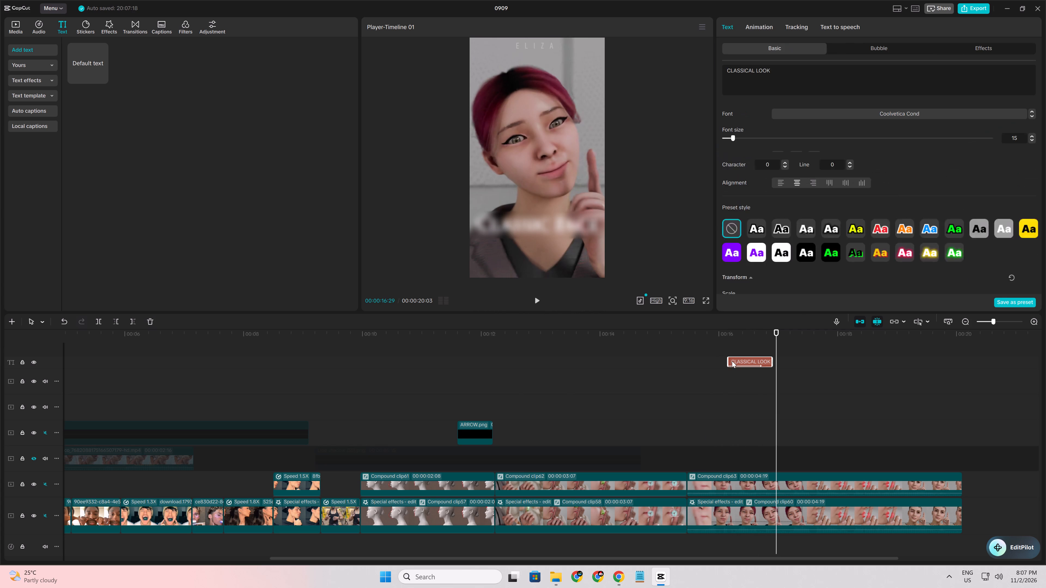
{"action": "left_click_drag", "start_coordinate": [732, 361], "coordinate": [726, 361]}
{"action": "left_click", "coordinate": [692, 373]}
{"action": "key", "text": "space"}
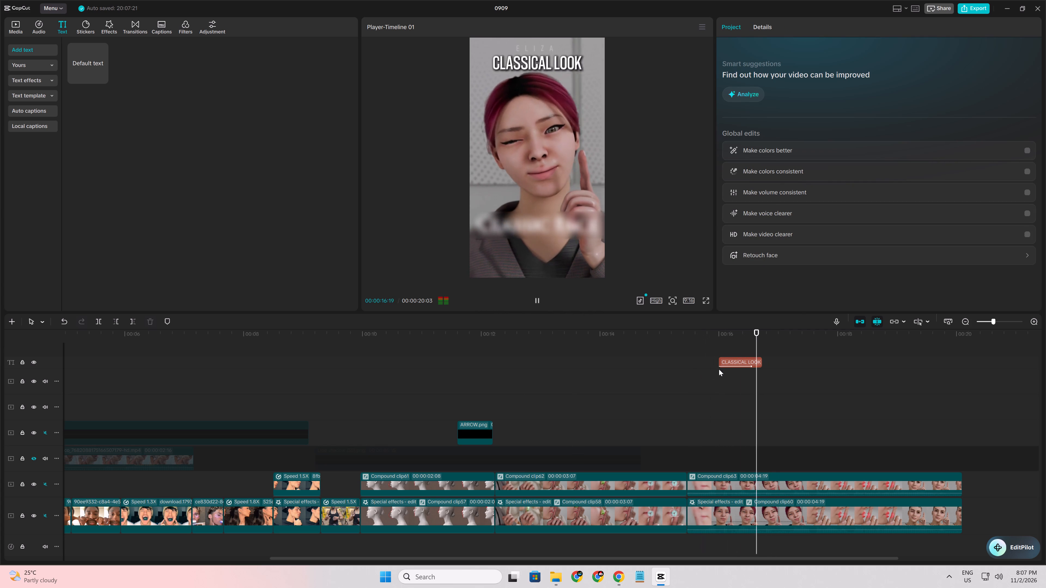
{"action": "key", "text": "space"}
Extend the end of the CLASSICAL LOOK text to 16:24.
{"action": "left_click", "coordinate": [756, 361]}
{"action": "left_click", "coordinate": [764, 360]}
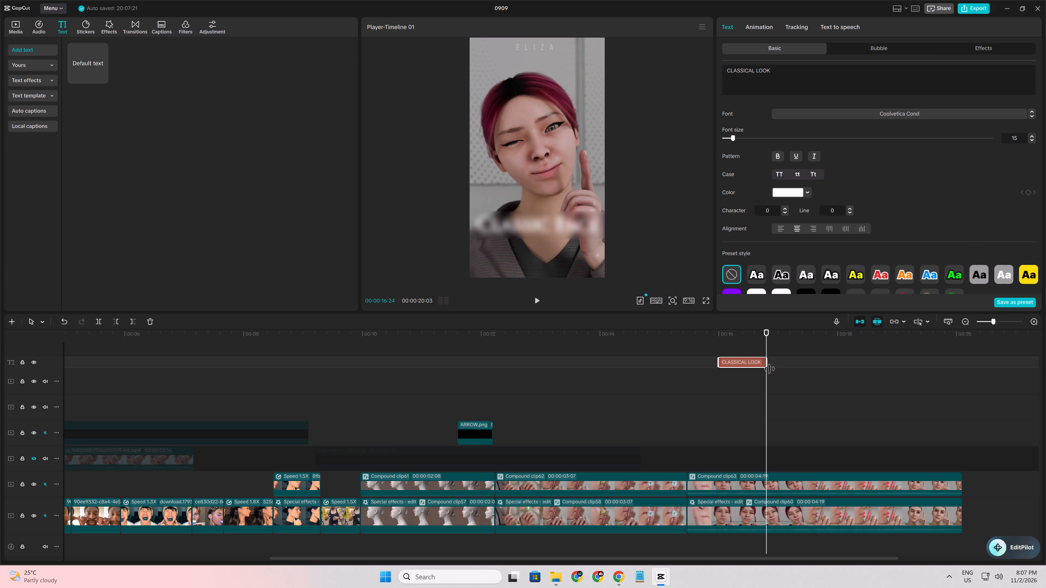
Play on to 18:08 and paste a copy of the CLASSICAL LOOK text there.
{"action": "key", "text": "space"}
{"action": "left_click_drag", "start_coordinate": [731, 559], "coordinate": [828, 560]}
{"action": "key", "text": "space"}
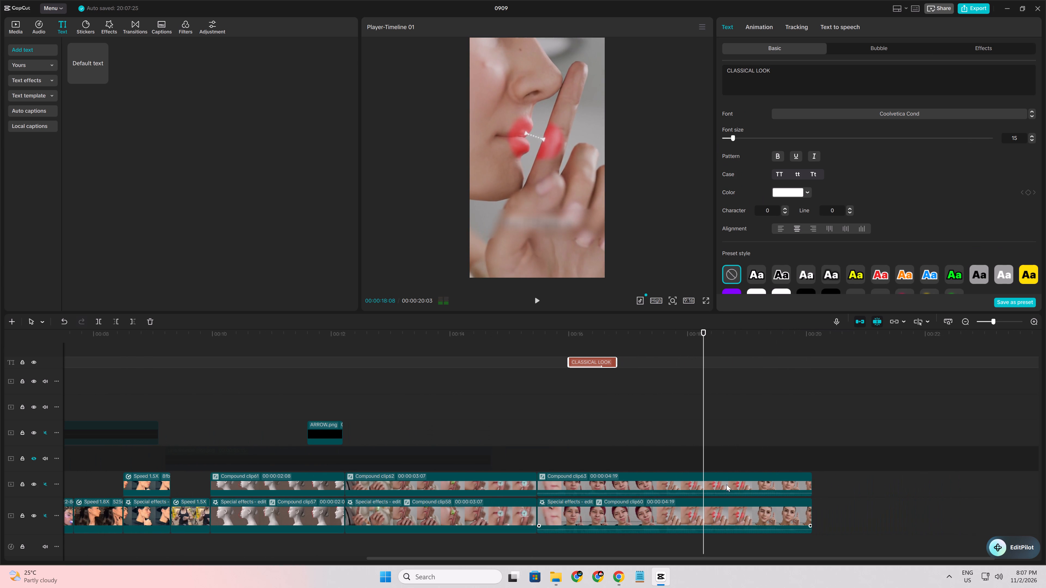
{"action": "left_click", "coordinate": [592, 360]}
{"action": "key", "text": "ctrl+c"}
{"action": "key", "text": "ctrl+v"}
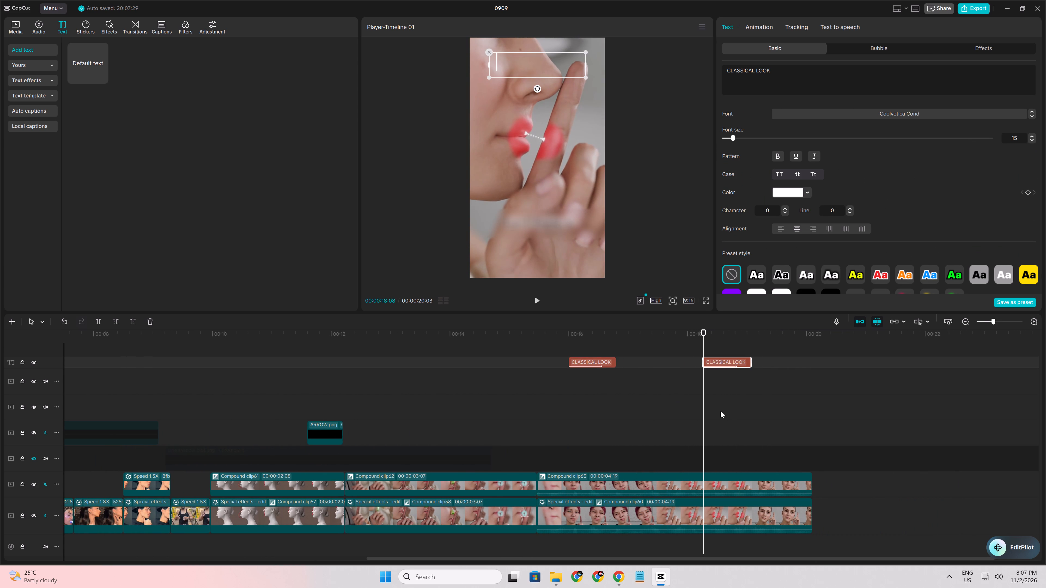
Find where the next blurred caption ends and move the copied text to start at 18:19.
{"action": "scroll", "coordinate": [735, 415], "scroll_direction": "up", "scroll_amount": 4, "text": "ctrl"}
{"action": "key", "text": "space"}
{"action": "scroll", "coordinate": [738, 404], "scroll_direction": "up", "scroll_amount": 1}
{"action": "key", "text": "space"}
{"action": "left_click_drag", "start_coordinate": [728, 367], "coordinate": [750, 366]}
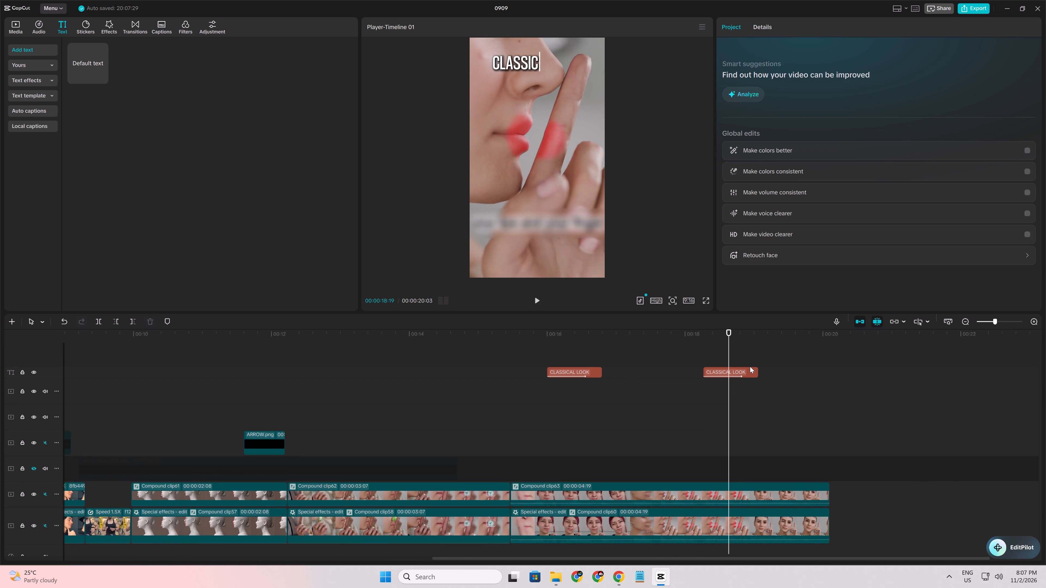
{"action": "left_click_drag", "start_coordinate": [750, 366], "coordinate": [747, 369]}
{"action": "left_click_drag", "start_coordinate": [737, 372], "coordinate": [761, 372]}
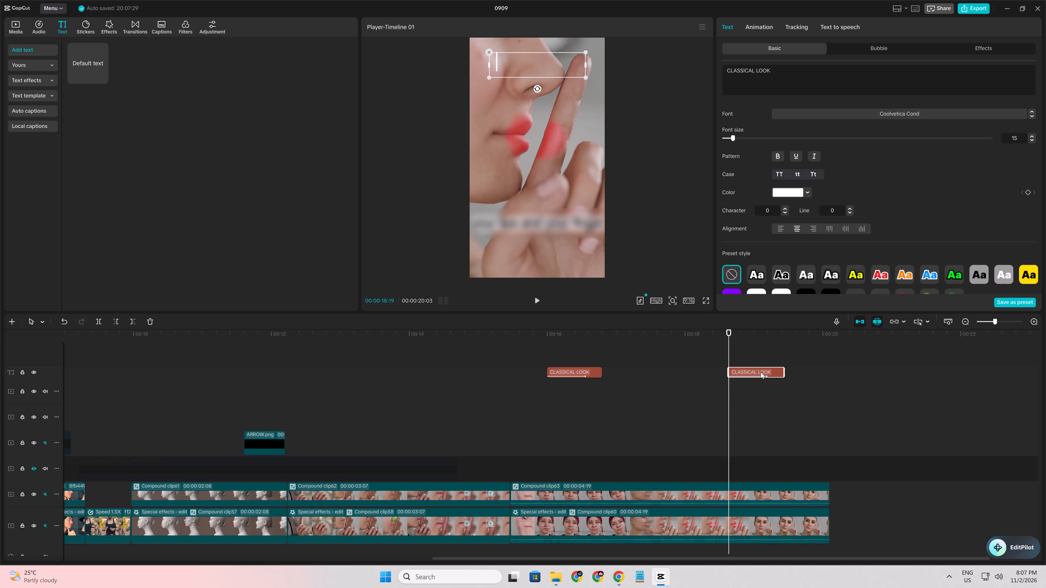
Replace the copied text's wording with MODEL LOOK and play the section to check it.
{"action": "triple_click", "coordinate": [775, 74]}
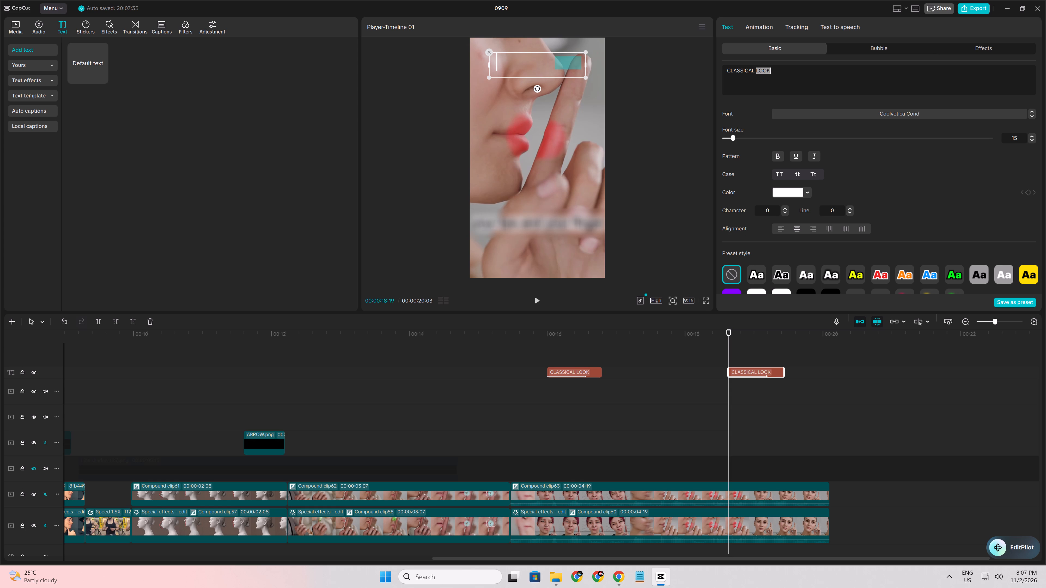
{"action": "left_click", "coordinate": [747, 71]}
{"action": "left_click_drag", "start_coordinate": [753, 72], "coordinate": [688, 72]}
{"action": "left_click_drag", "start_coordinate": [755, 74], "coordinate": [710, 74]}
{"action": "triple_click", "coordinate": [775, 72]}
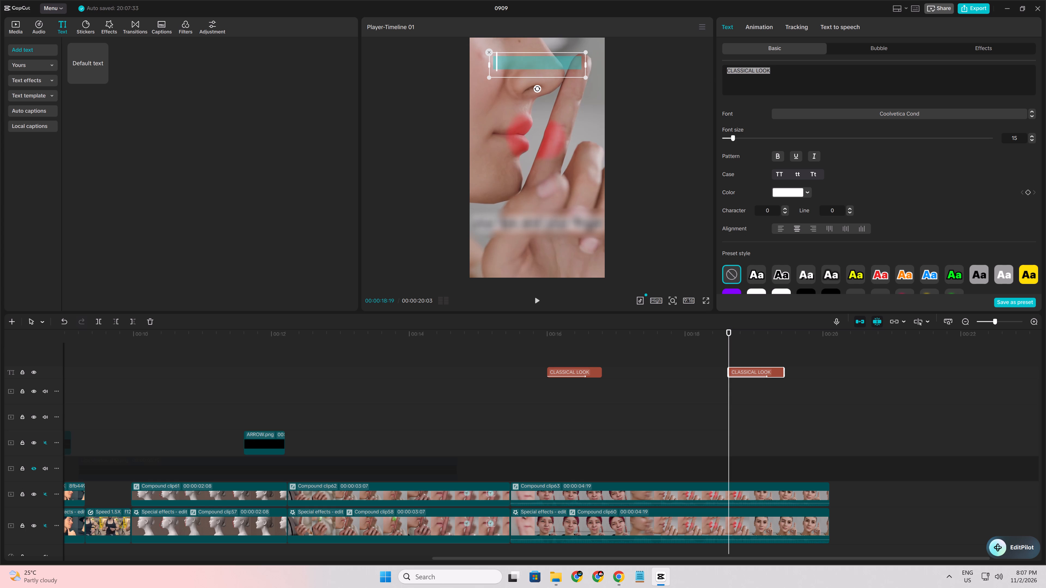
{"action": "type", "text": "MODEL LOOK"}
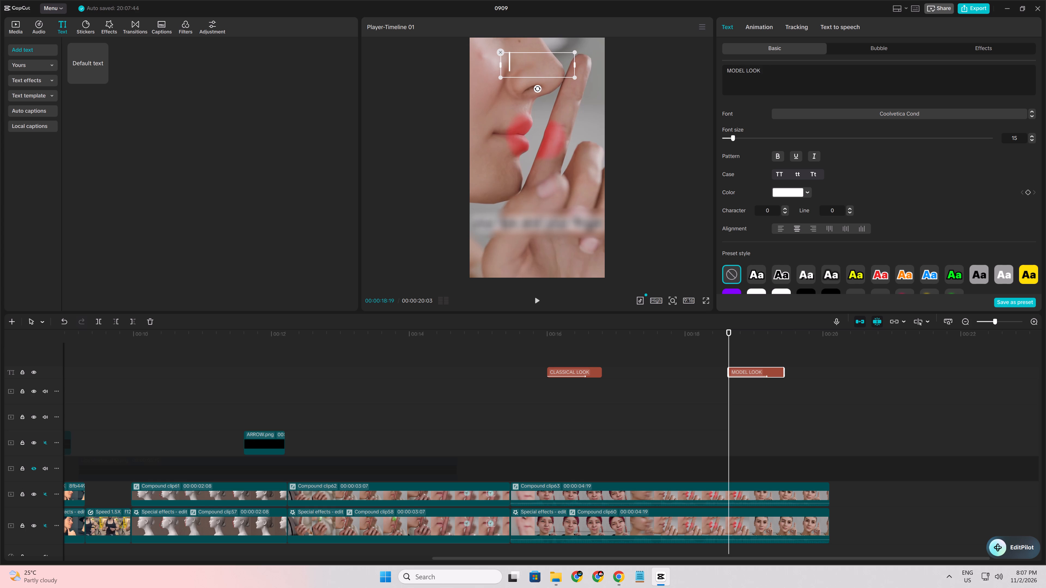
{"action": "left_click", "coordinate": [710, 401]}
{"action": "key", "text": "space"}
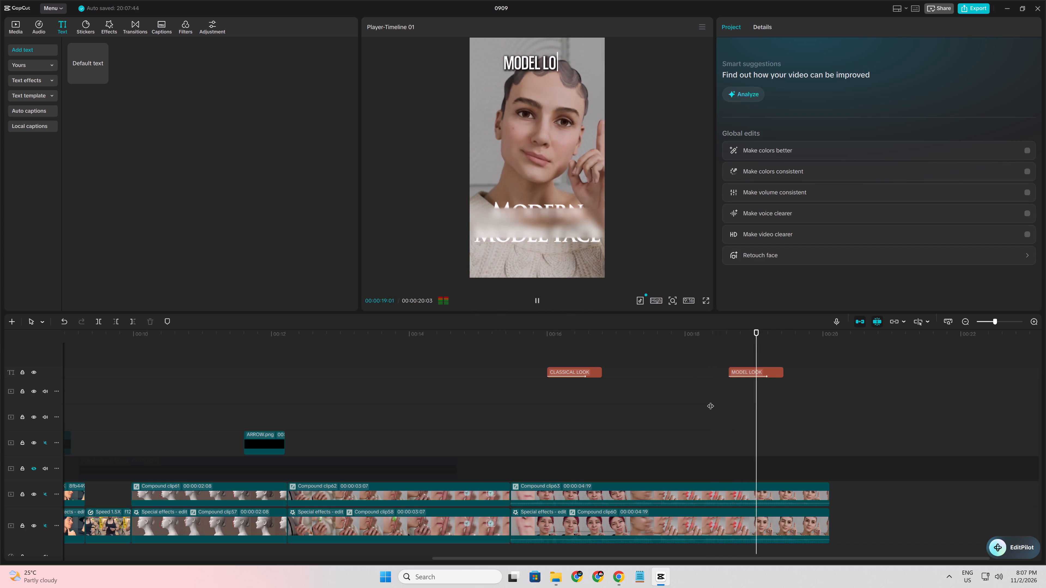
Replay the start of the MODEL LOOK text to check how the blur overlaps the Modern Model Face caption.
{"action": "key", "text": "space"}
{"action": "left_click", "coordinate": [720, 388]}
{"action": "key", "text": "space"}
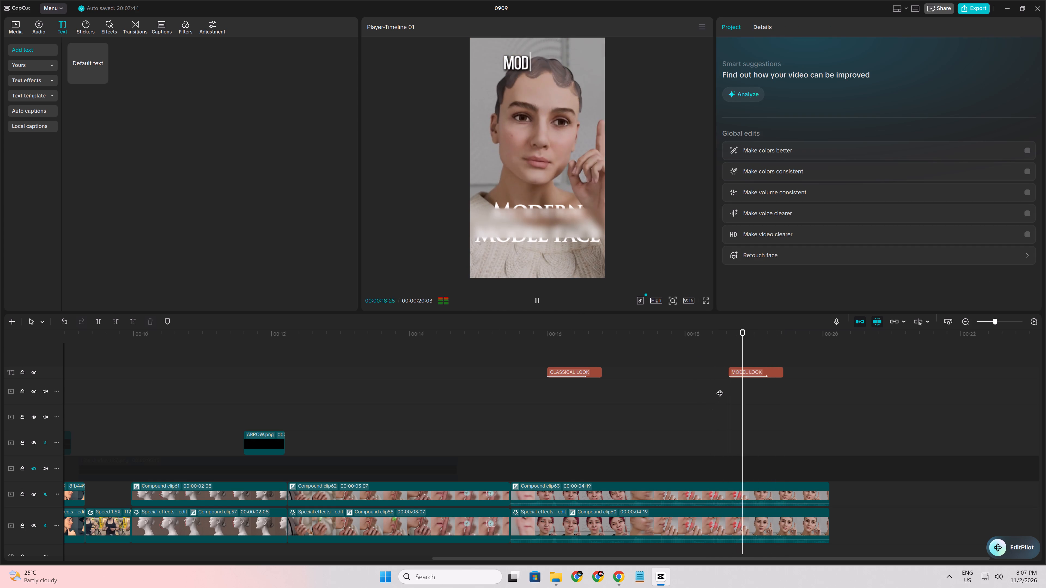
{"action": "key", "text": "space"}
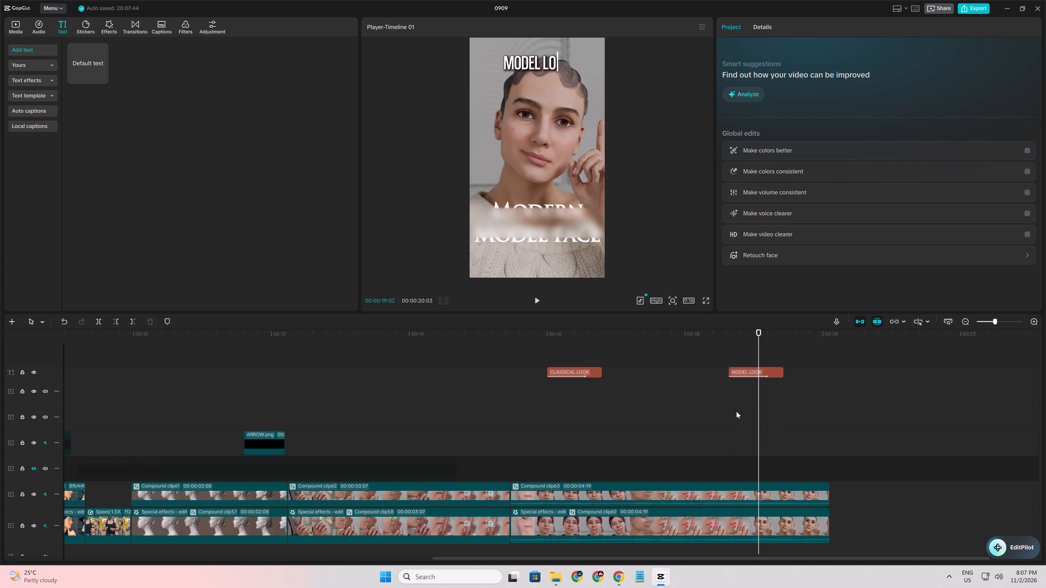
{"action": "key", "text": "space"}
{"action": "left_click", "coordinate": [726, 418]}
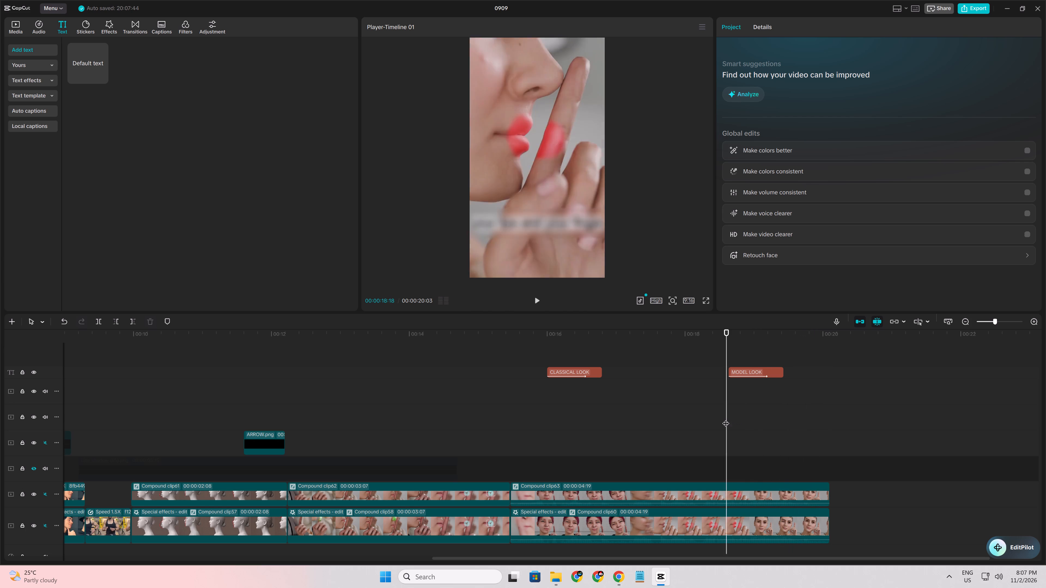
{"action": "key", "text": "space"}
{"action": "key", "text": "space"}
Add a mask settings keyframe at 18:22 on the last blurred overlay clip.
{"action": "double_click", "coordinate": [728, 457]}
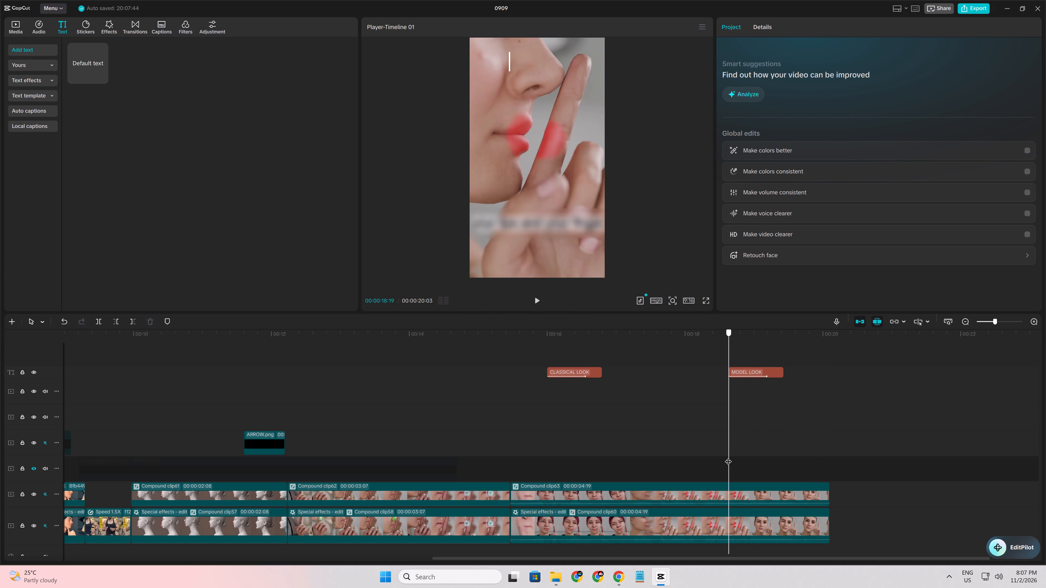
{"action": "left_click", "coordinate": [740, 503]}
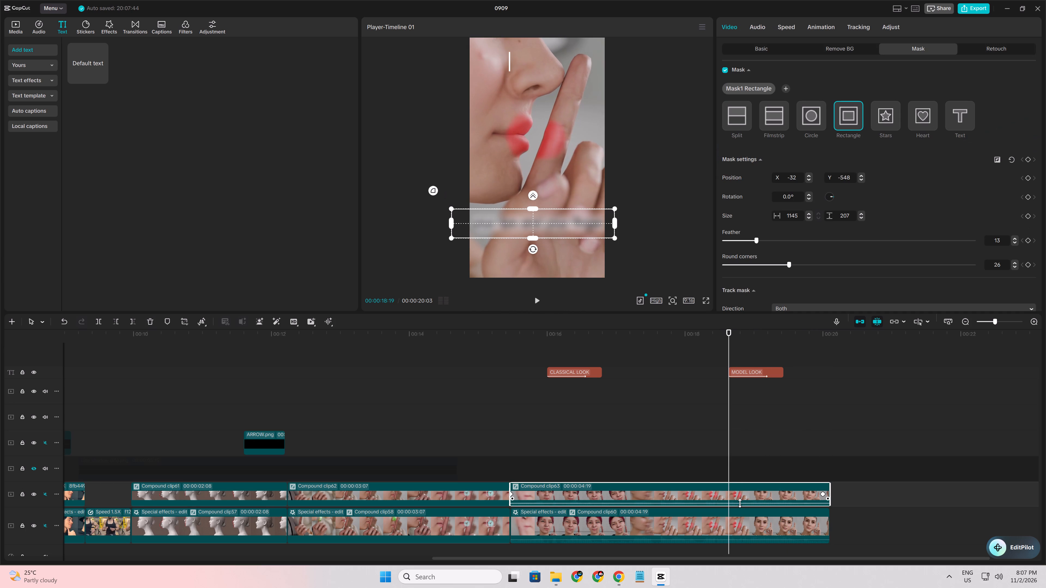
{"action": "key", "text": "Right"}
{"action": "key", "text": "Right"}
{"action": "key", "text": "Right"}
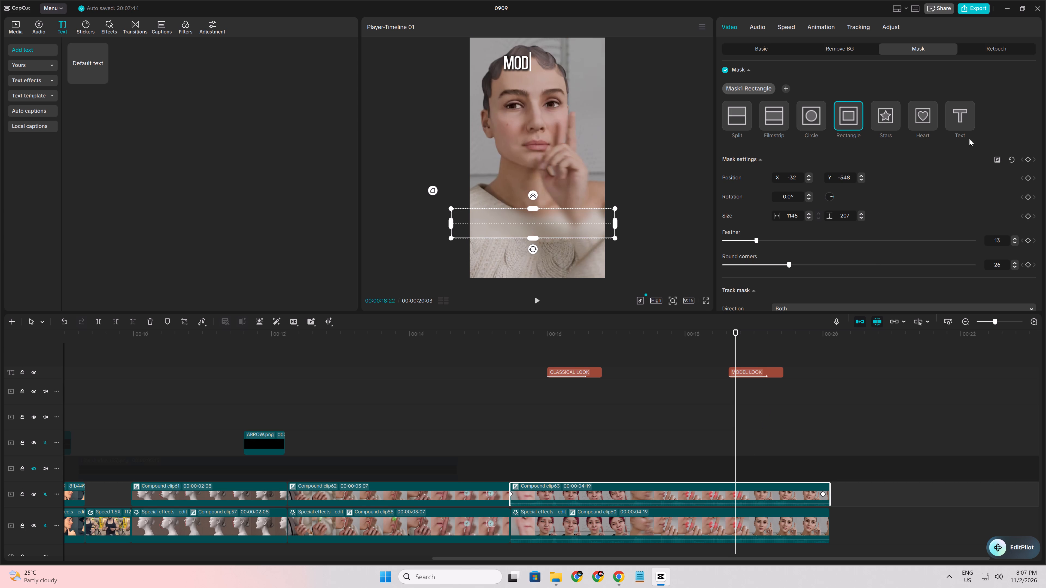
{"action": "left_click", "coordinate": [1029, 161]}
Add another mask settings keyframe at 18:26 and collapse the rectangle mask's height to 0 there.
{"action": "key", "text": "Right"}
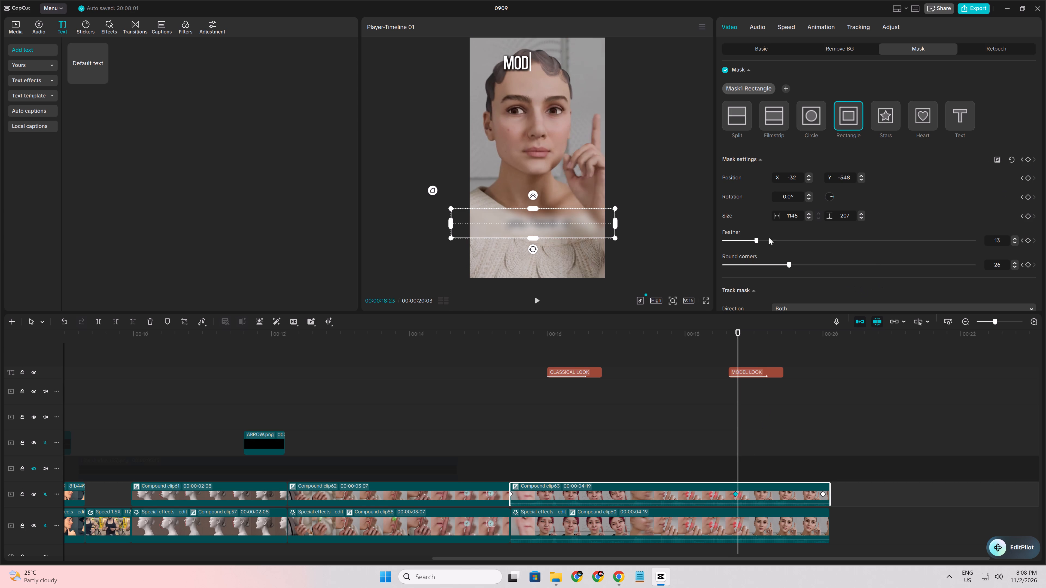
{"action": "key", "text": "Right"}
{"action": "key", "text": "Right"}
{"action": "key", "text": "Right"}
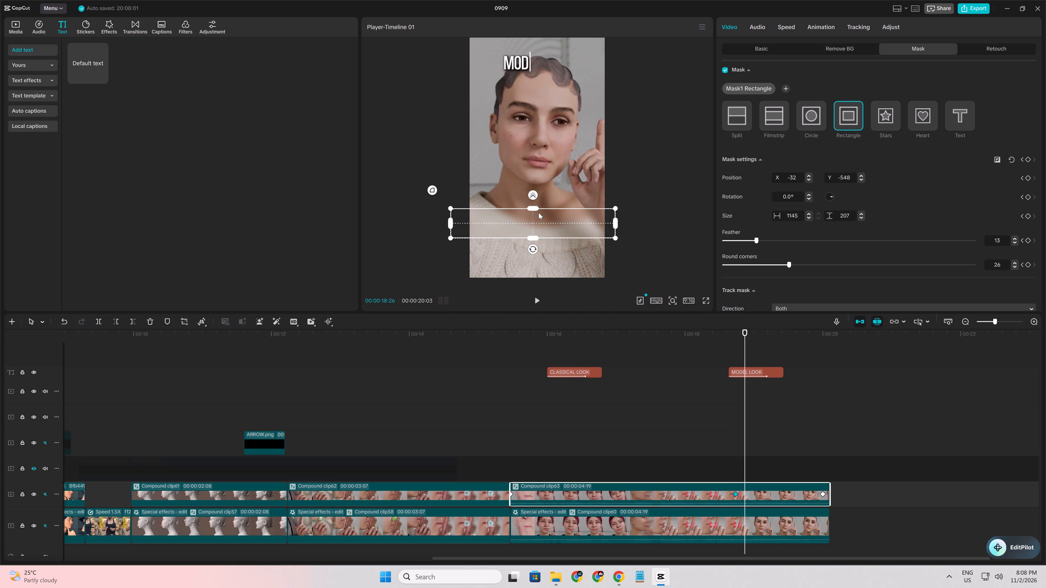
{"action": "left_click", "coordinate": [1029, 157]}
{"action": "key", "text": "Right"}
{"action": "key", "text": "Left"}
{"action": "left_click_drag", "start_coordinate": [531, 209], "coordinate": [534, 238]}
Step through the frames to the video's end and replay the closing section to check the Modern Model Face caption.
{"action": "key", "text": "Right"}
{"action": "key", "text": "Right"}
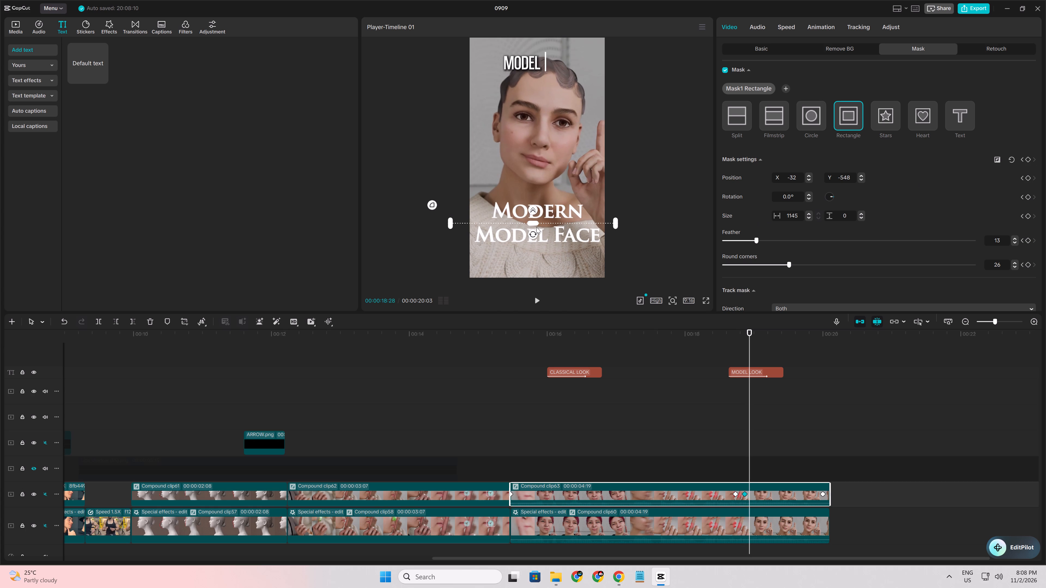
{"action": "key", "text": "Right"}
{"action": "key", "text": "Right"}
{"action": "key", "text": "Right"}
{"action": "key", "text": "Right"}
{"action": "key", "text": "Right"}
{"action": "key", "text": "Right"}
{"action": "key", "text": "Right"}
{"action": "key", "text": "Right"}
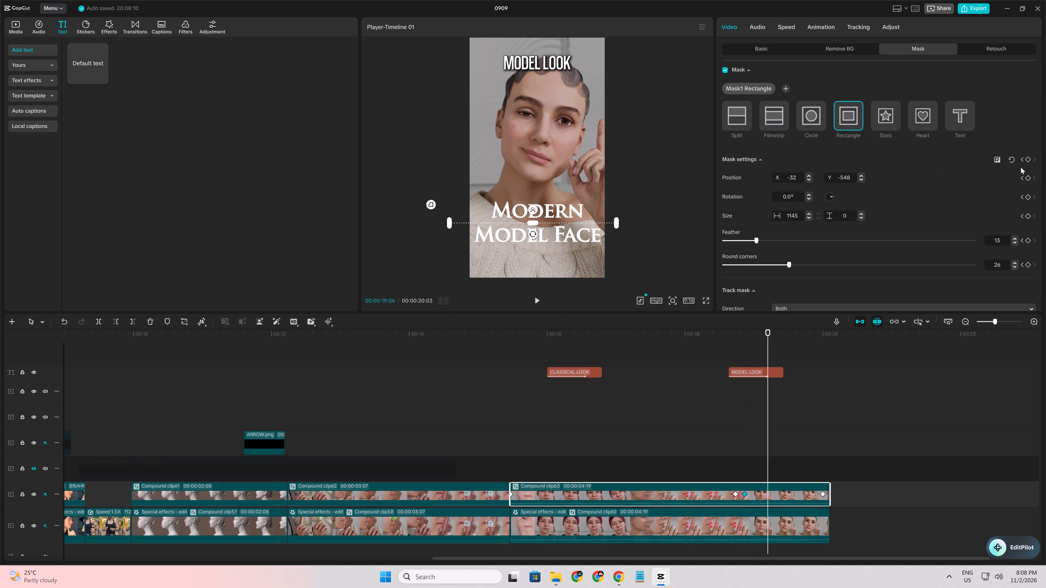
{"action": "key", "text": "Right"}
{"action": "key", "text": "Right"}
{"action": "key", "text": "Right"}
{"action": "key", "text": "Right"}
{"action": "key", "text": "Right"}
{"action": "key", "text": "Right"}
{"action": "key", "text": "Right"}
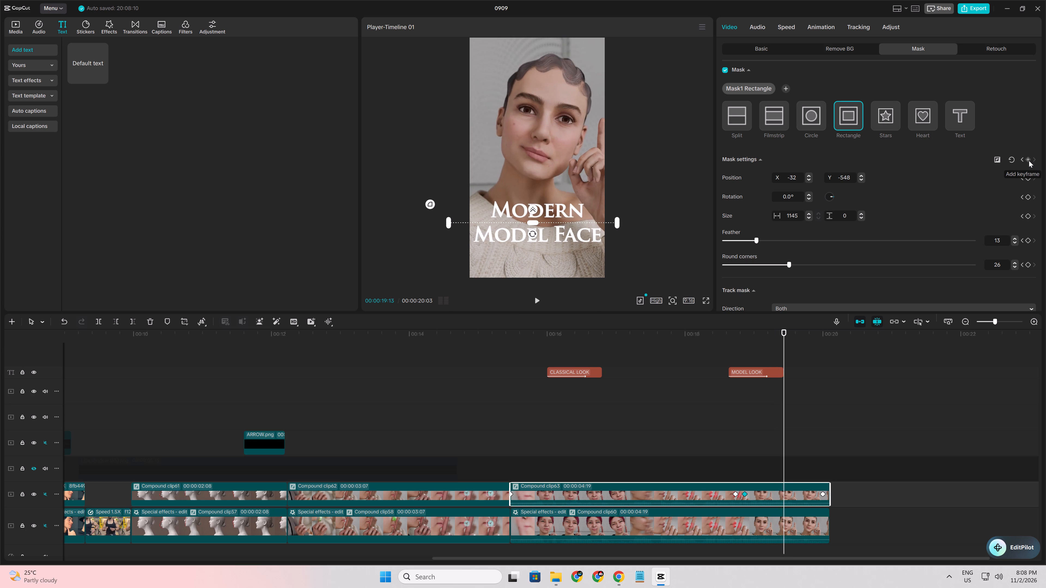
{"action": "key", "text": "Right"}
{"action": "key", "text": "Right"}
{"action": "key", "text": "Right"}
{"action": "key", "text": "Right"}
{"action": "key", "text": "Right"}
{"action": "key", "text": "Right"}
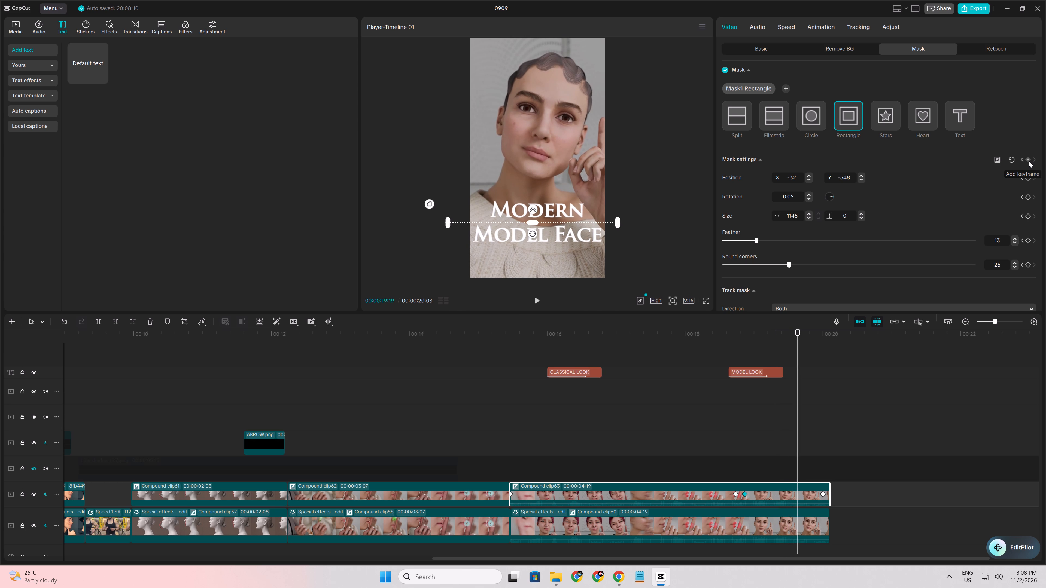
{"action": "key", "text": "Right"}
{"action": "key", "text": "Right"}
{"action": "key", "text": "Right"}
{"action": "key", "text": "Right"}
{"action": "key", "text": "Right"}
{"action": "key", "text": "Right"}
{"action": "key", "text": "Right"}
{"action": "key", "text": "Right"}
{"action": "key", "text": "Right"}
{"action": "key", "text": "Right"}
{"action": "key", "text": "Right"}
{"action": "key", "text": "Right"}
{"action": "key", "text": "Right"}
{"action": "key", "text": "Right"}
{"action": "key", "text": "Right"}
{"action": "key", "text": "Right"}
{"action": "key", "text": "Right"}
{"action": "key", "text": "Right"}
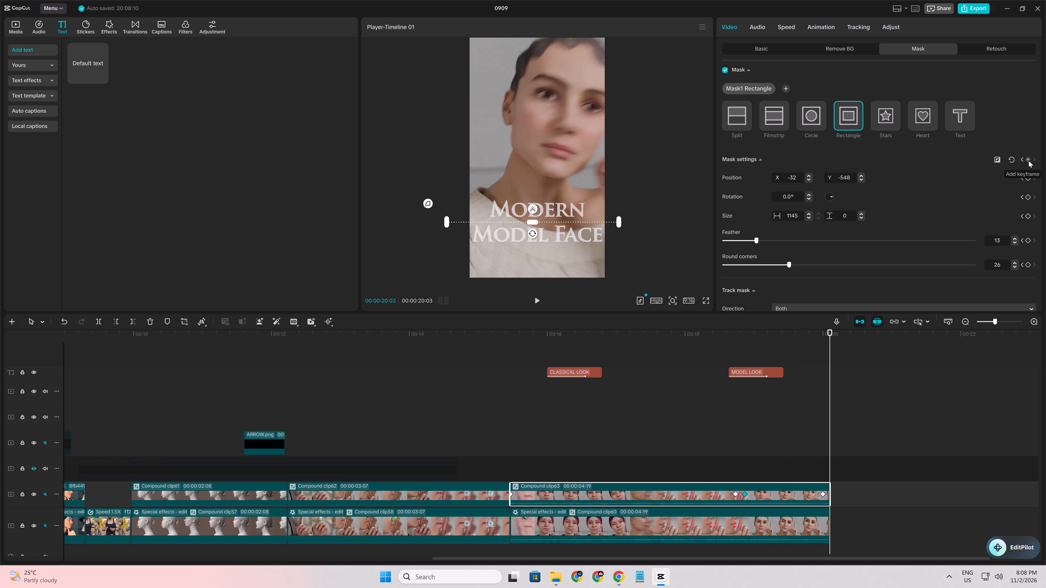
{"action": "left_click", "coordinate": [691, 458]}
{"action": "key", "text": "space"}
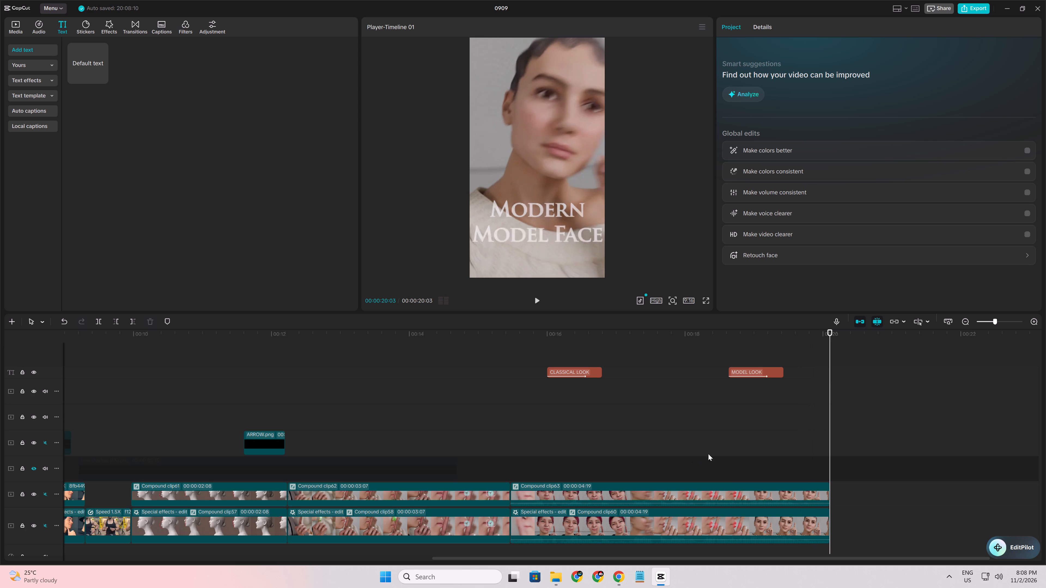
{"action": "left_click", "coordinate": [729, 445]}
{"action": "key", "text": "space"}
{"action": "key", "text": "space"}
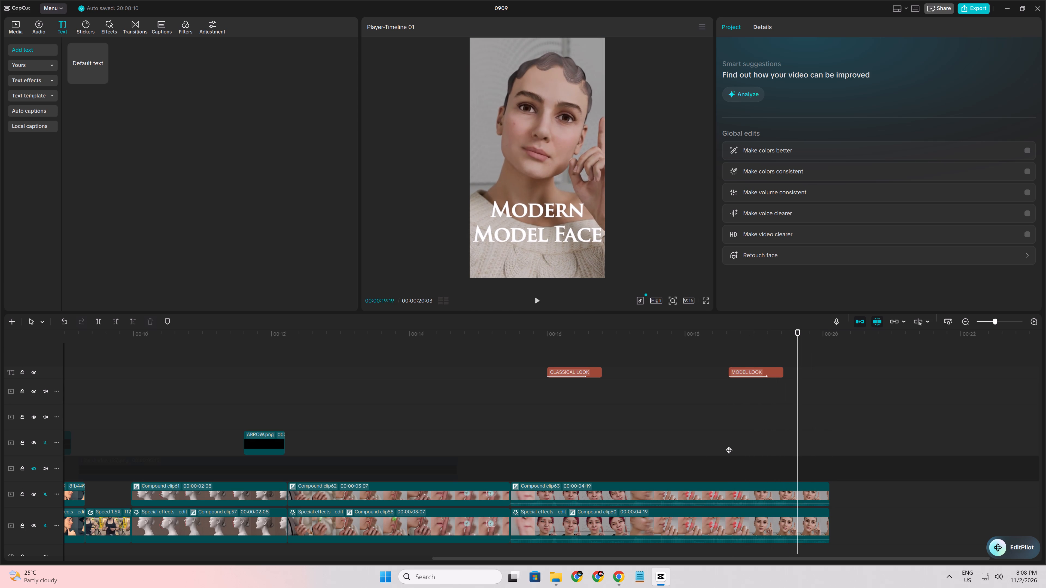
{"action": "key", "text": "space"}
Export the video under the name LOOKSMAXING.
{"action": "left_click", "coordinate": [966, 8]}
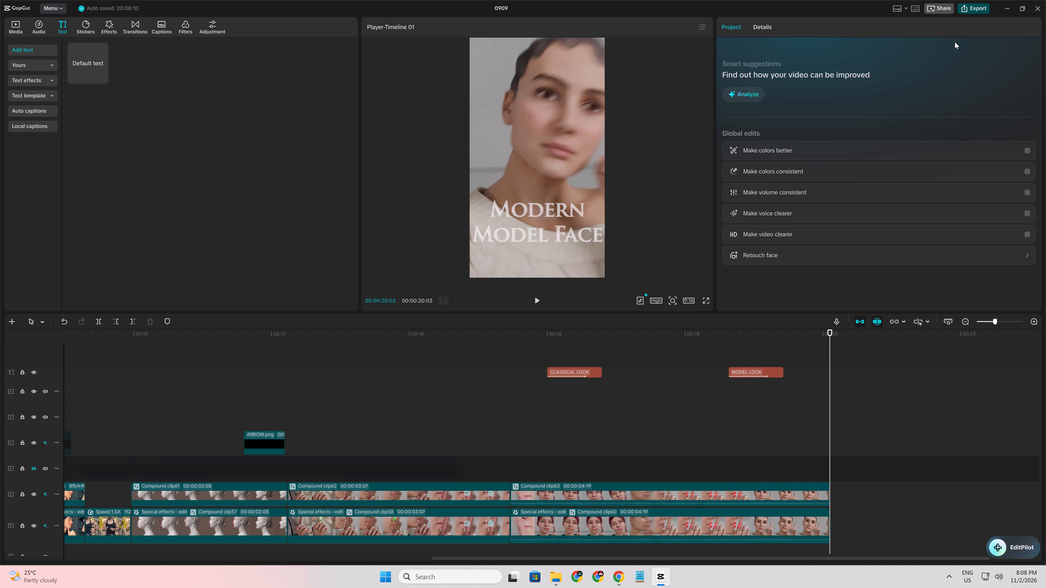
{"action": "triple_click", "coordinate": [598, 177]}
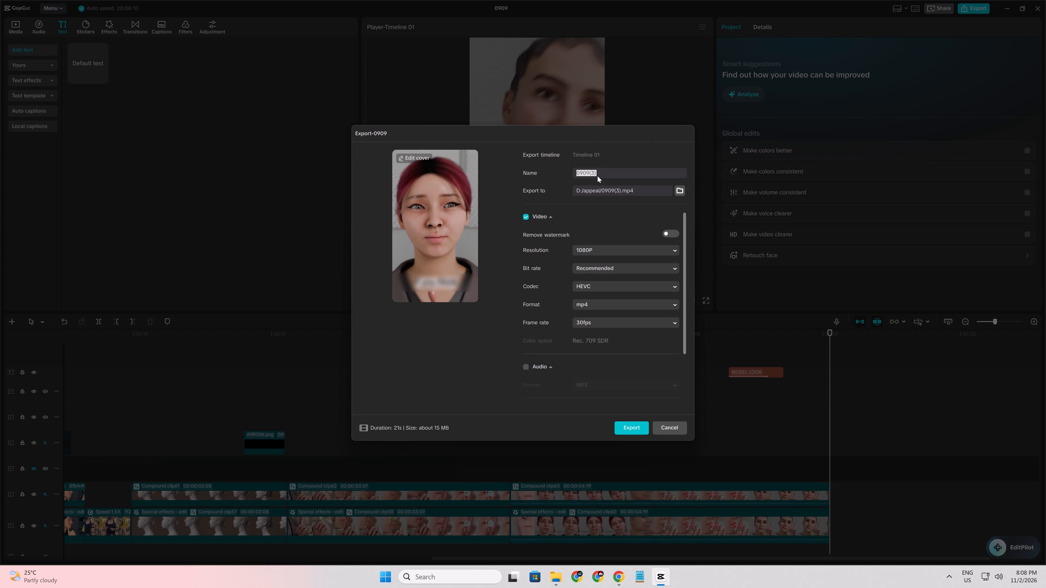
{"action": "type", "text": "LOOKSMAXING"}
{"action": "left_click", "coordinate": [627, 430]}
{"action": "left_click", "coordinate": [419, 291]}
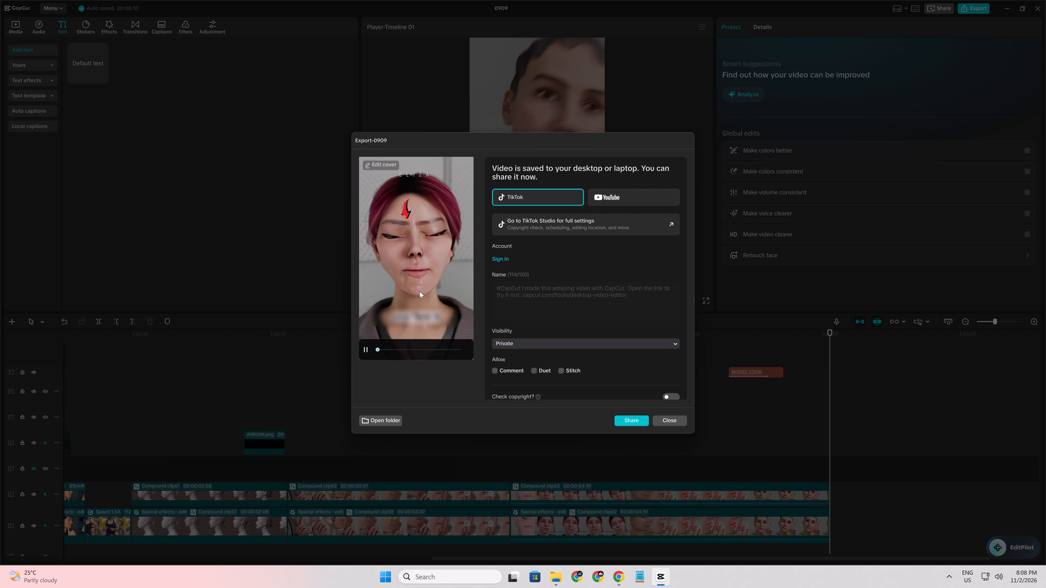
Open the exported video's folder and start sharing the LOOKSMAXING file through Quick Share.
{"action": "left_click", "coordinate": [387, 425]}
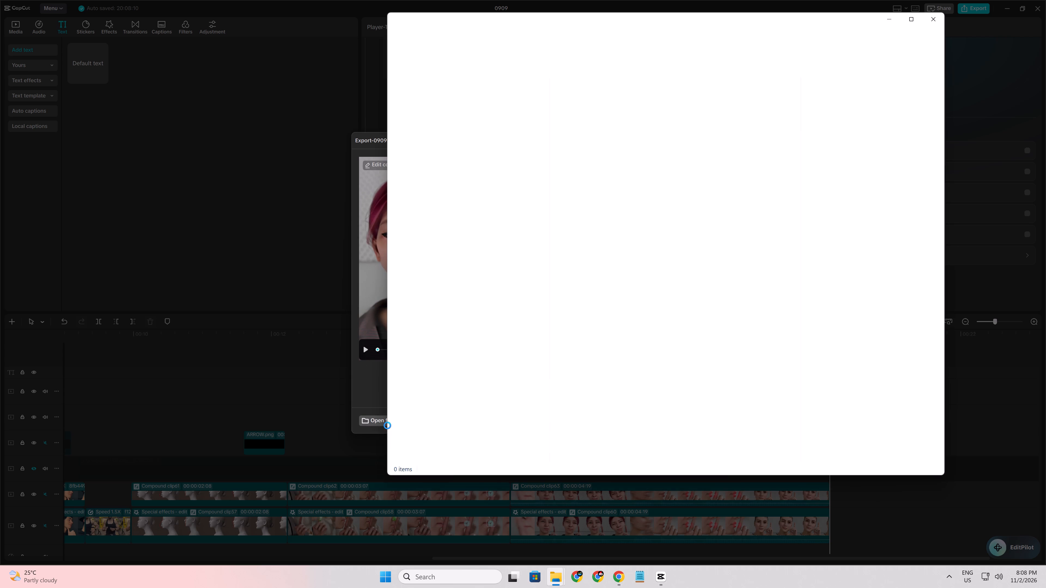
{"action": "left_click", "coordinate": [841, 220]}
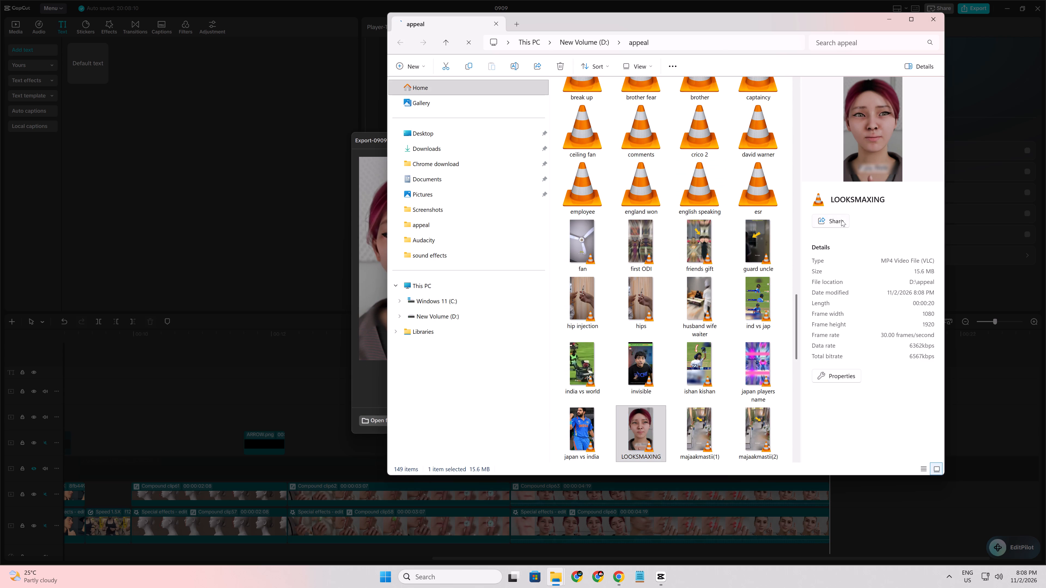
{"action": "left_click", "coordinate": [668, 340]}
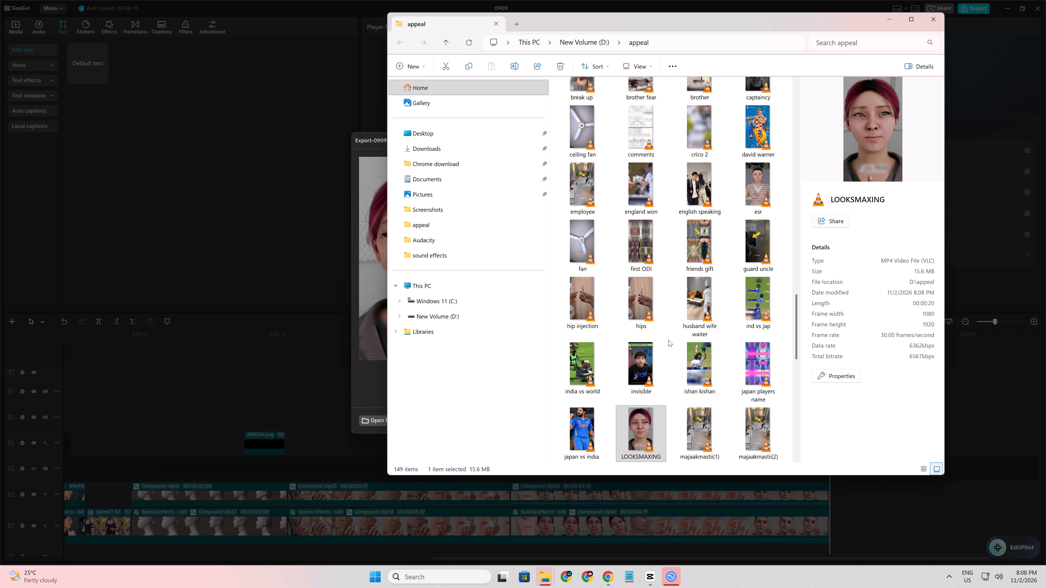
{"action": "left_click", "coordinate": [675, 575]}
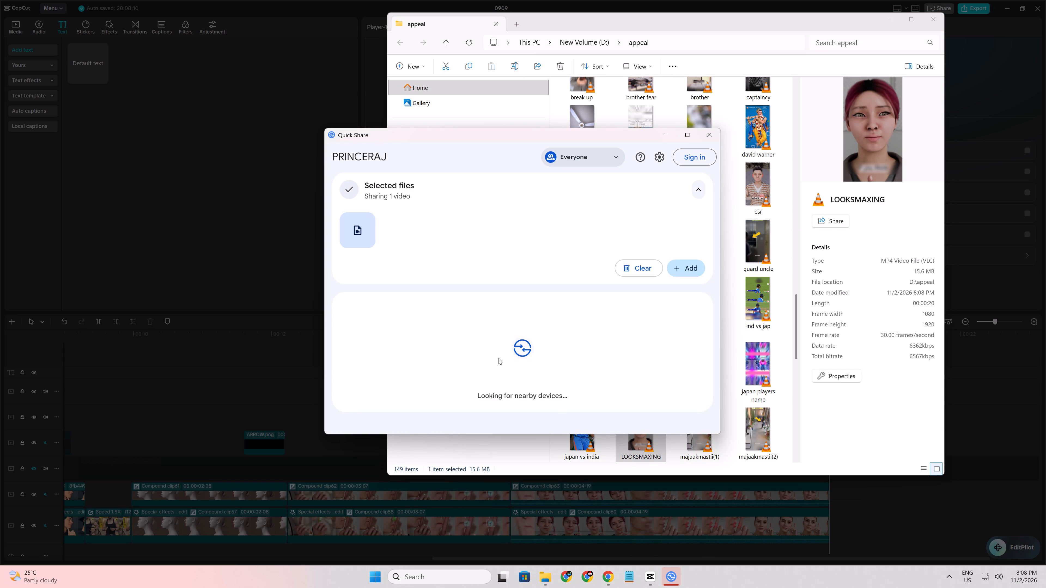